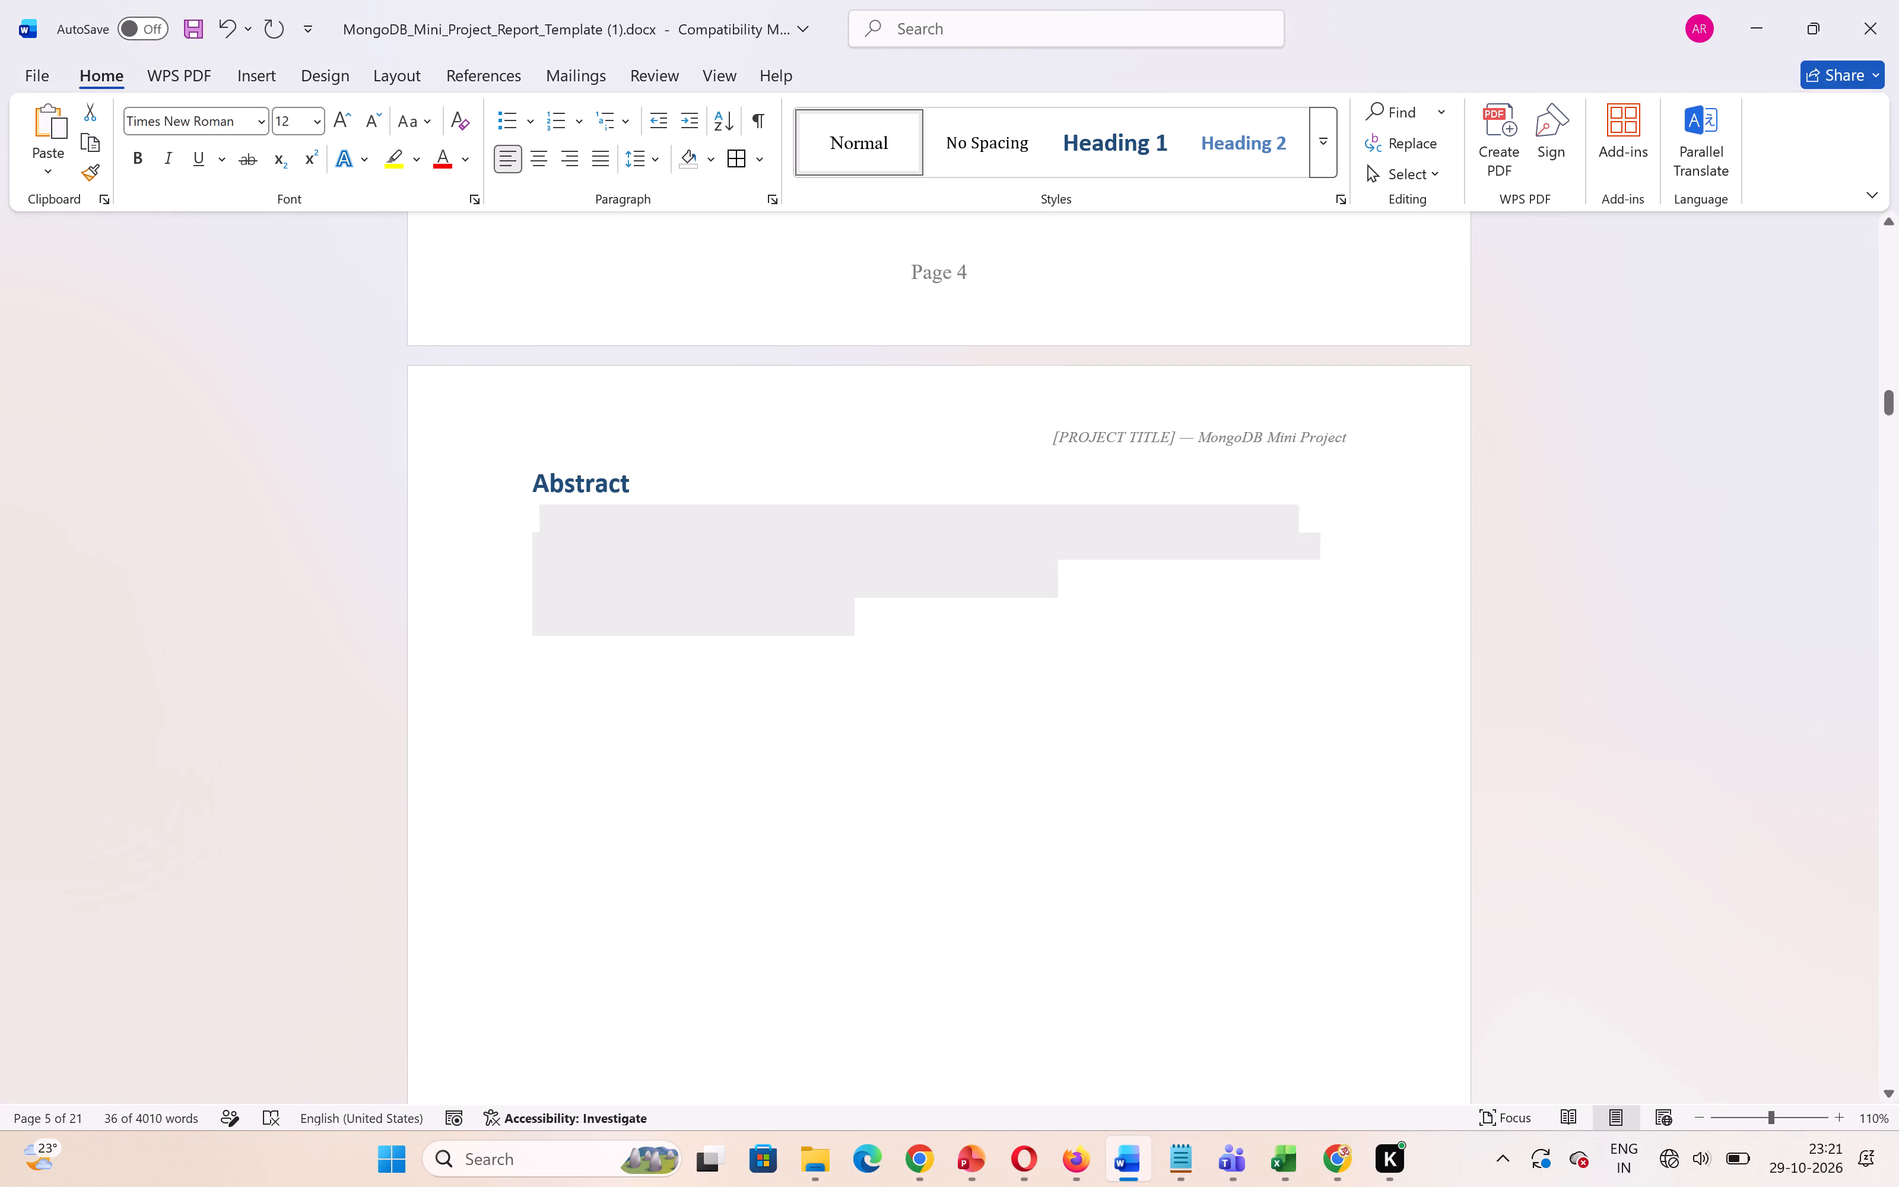
key(ctrl+v)
click(544, 521)
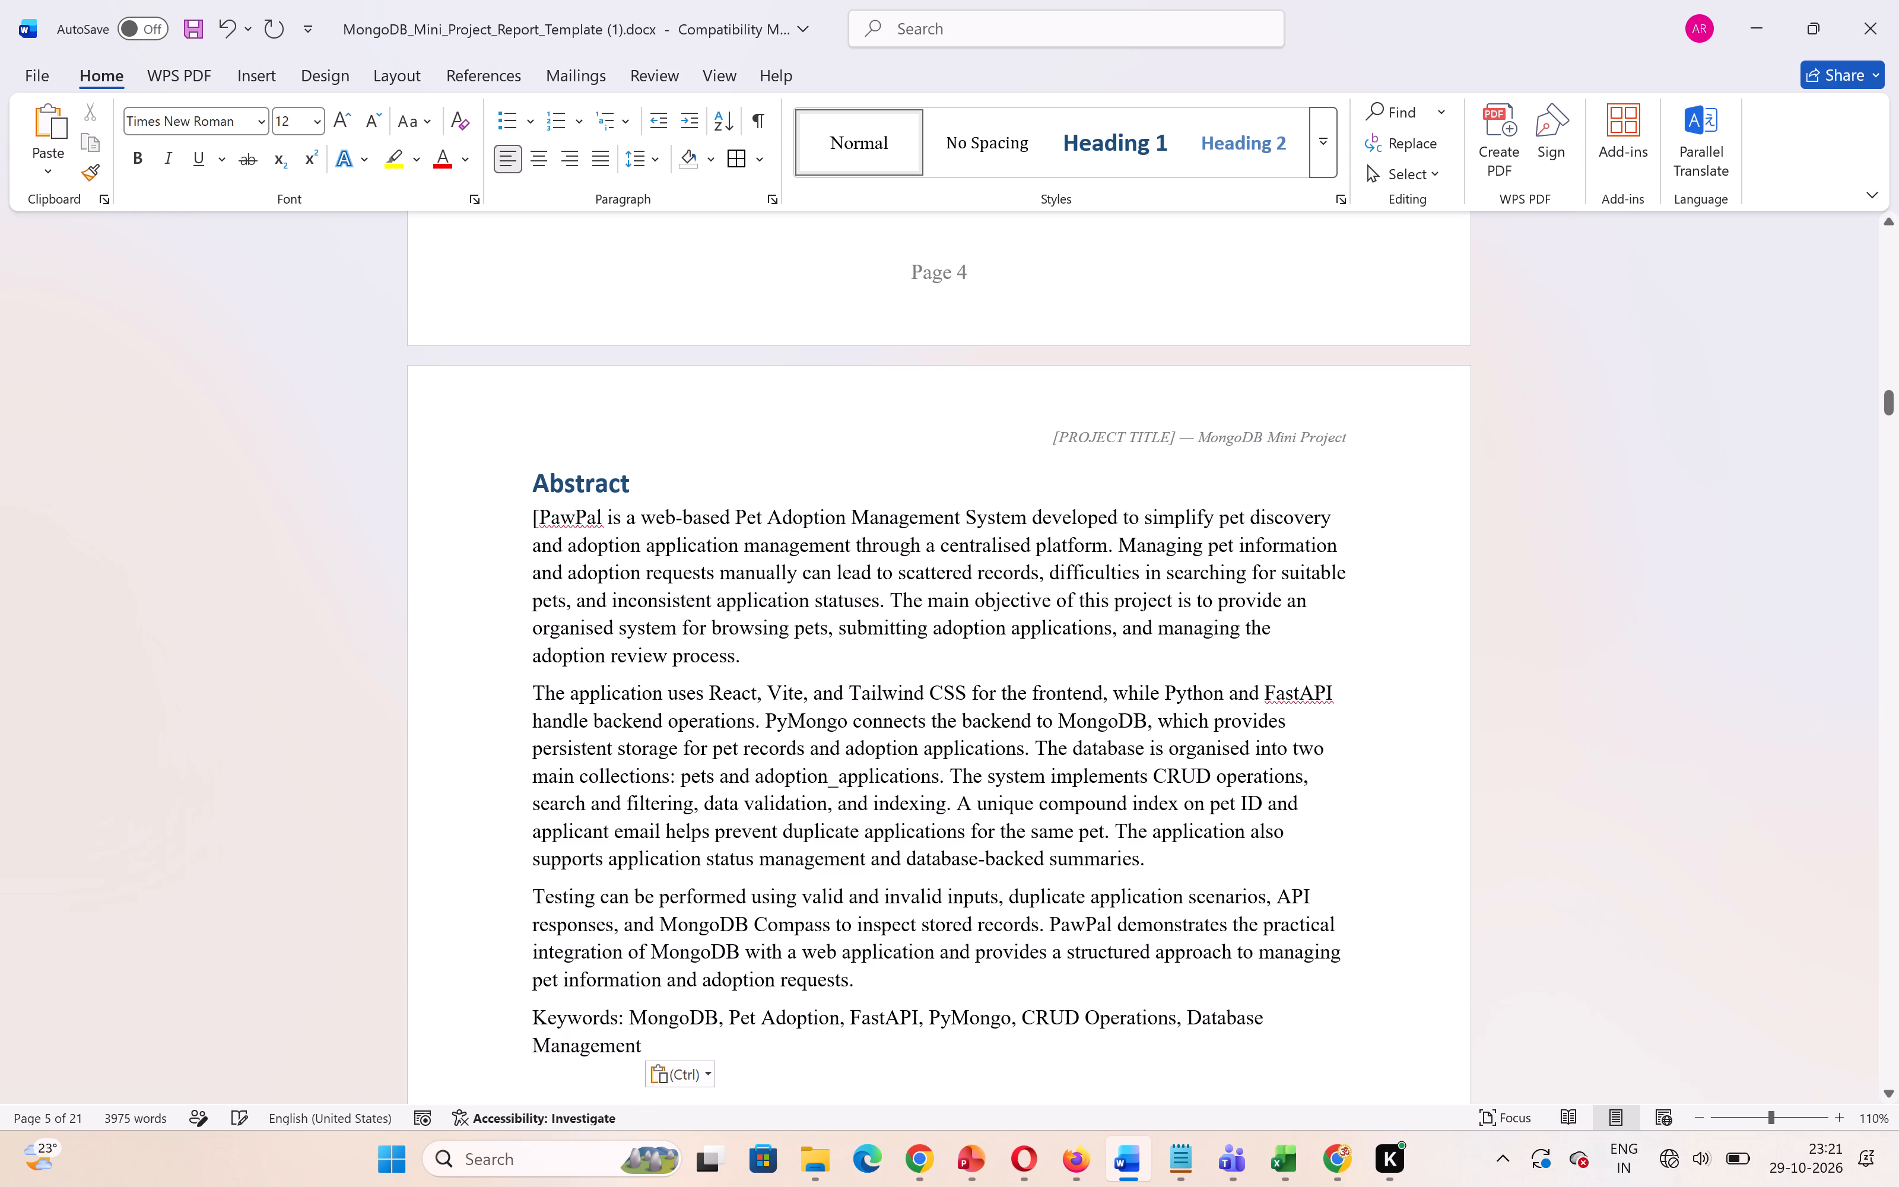
key(BackSpace)
Make the "Keywords:" label at the end of the Abstract bold.
scroll(875, 688, down, 1)
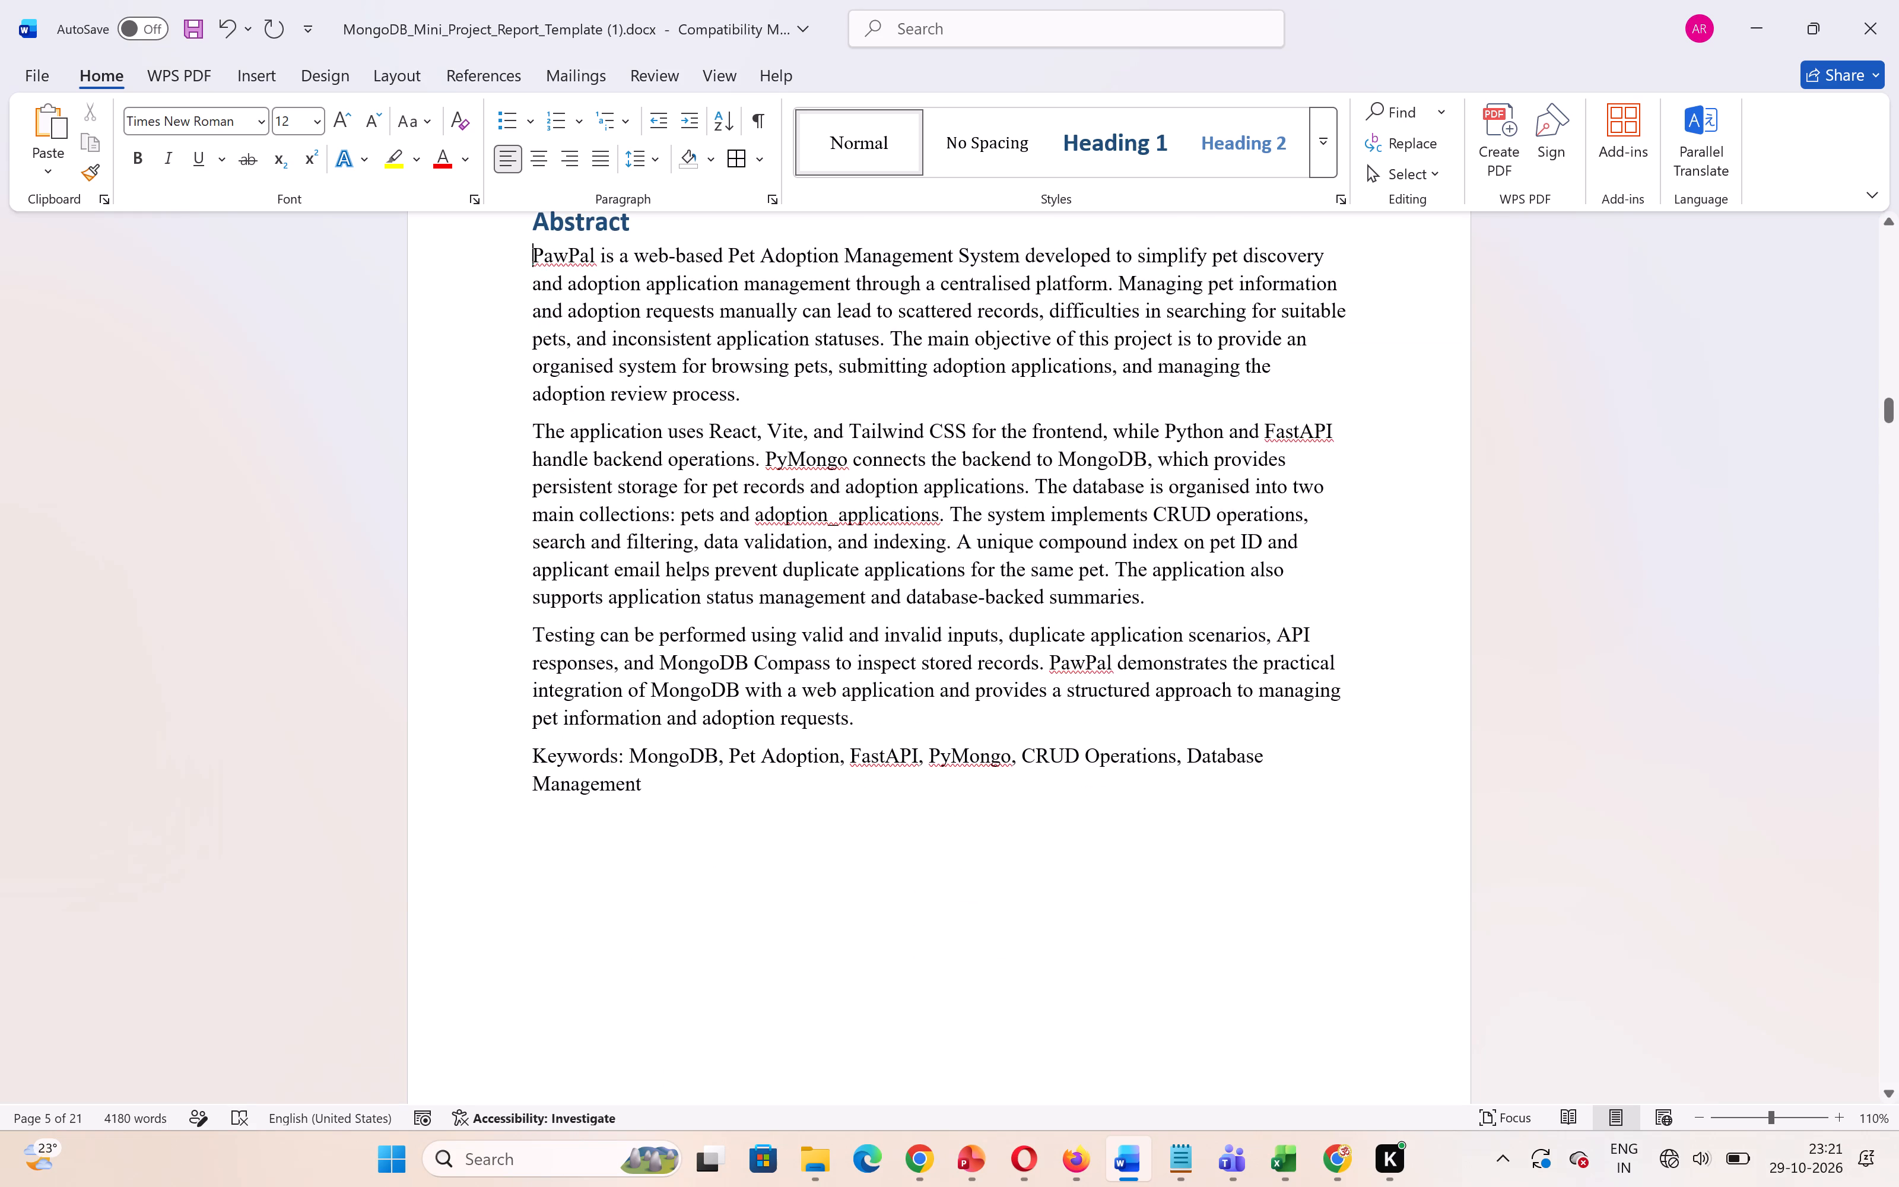
drag(535, 757, 624, 760)
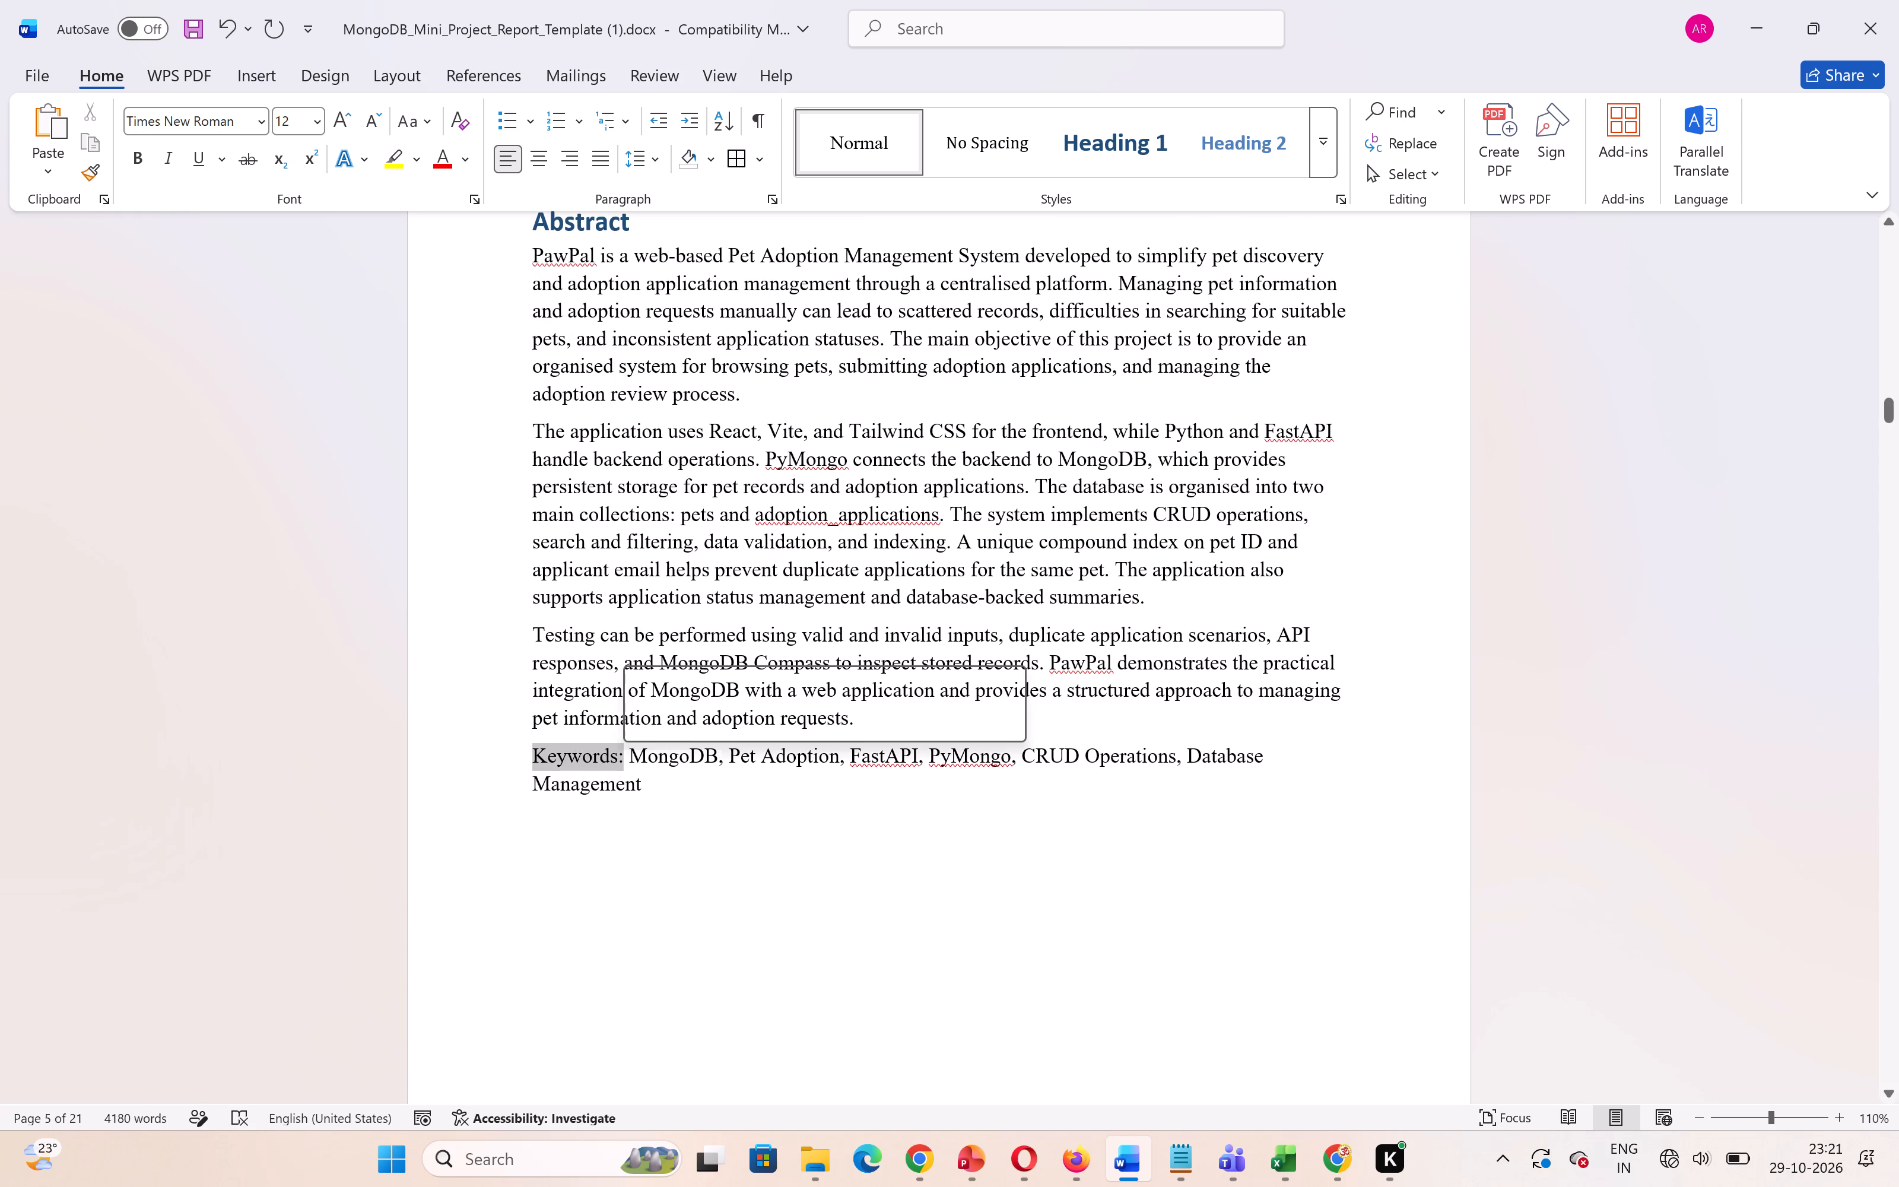
click(636, 729)
click(677, 872)
Delete the two-line instruction text under the Table of Contents heading.
scroll(677, 872, down, 1)
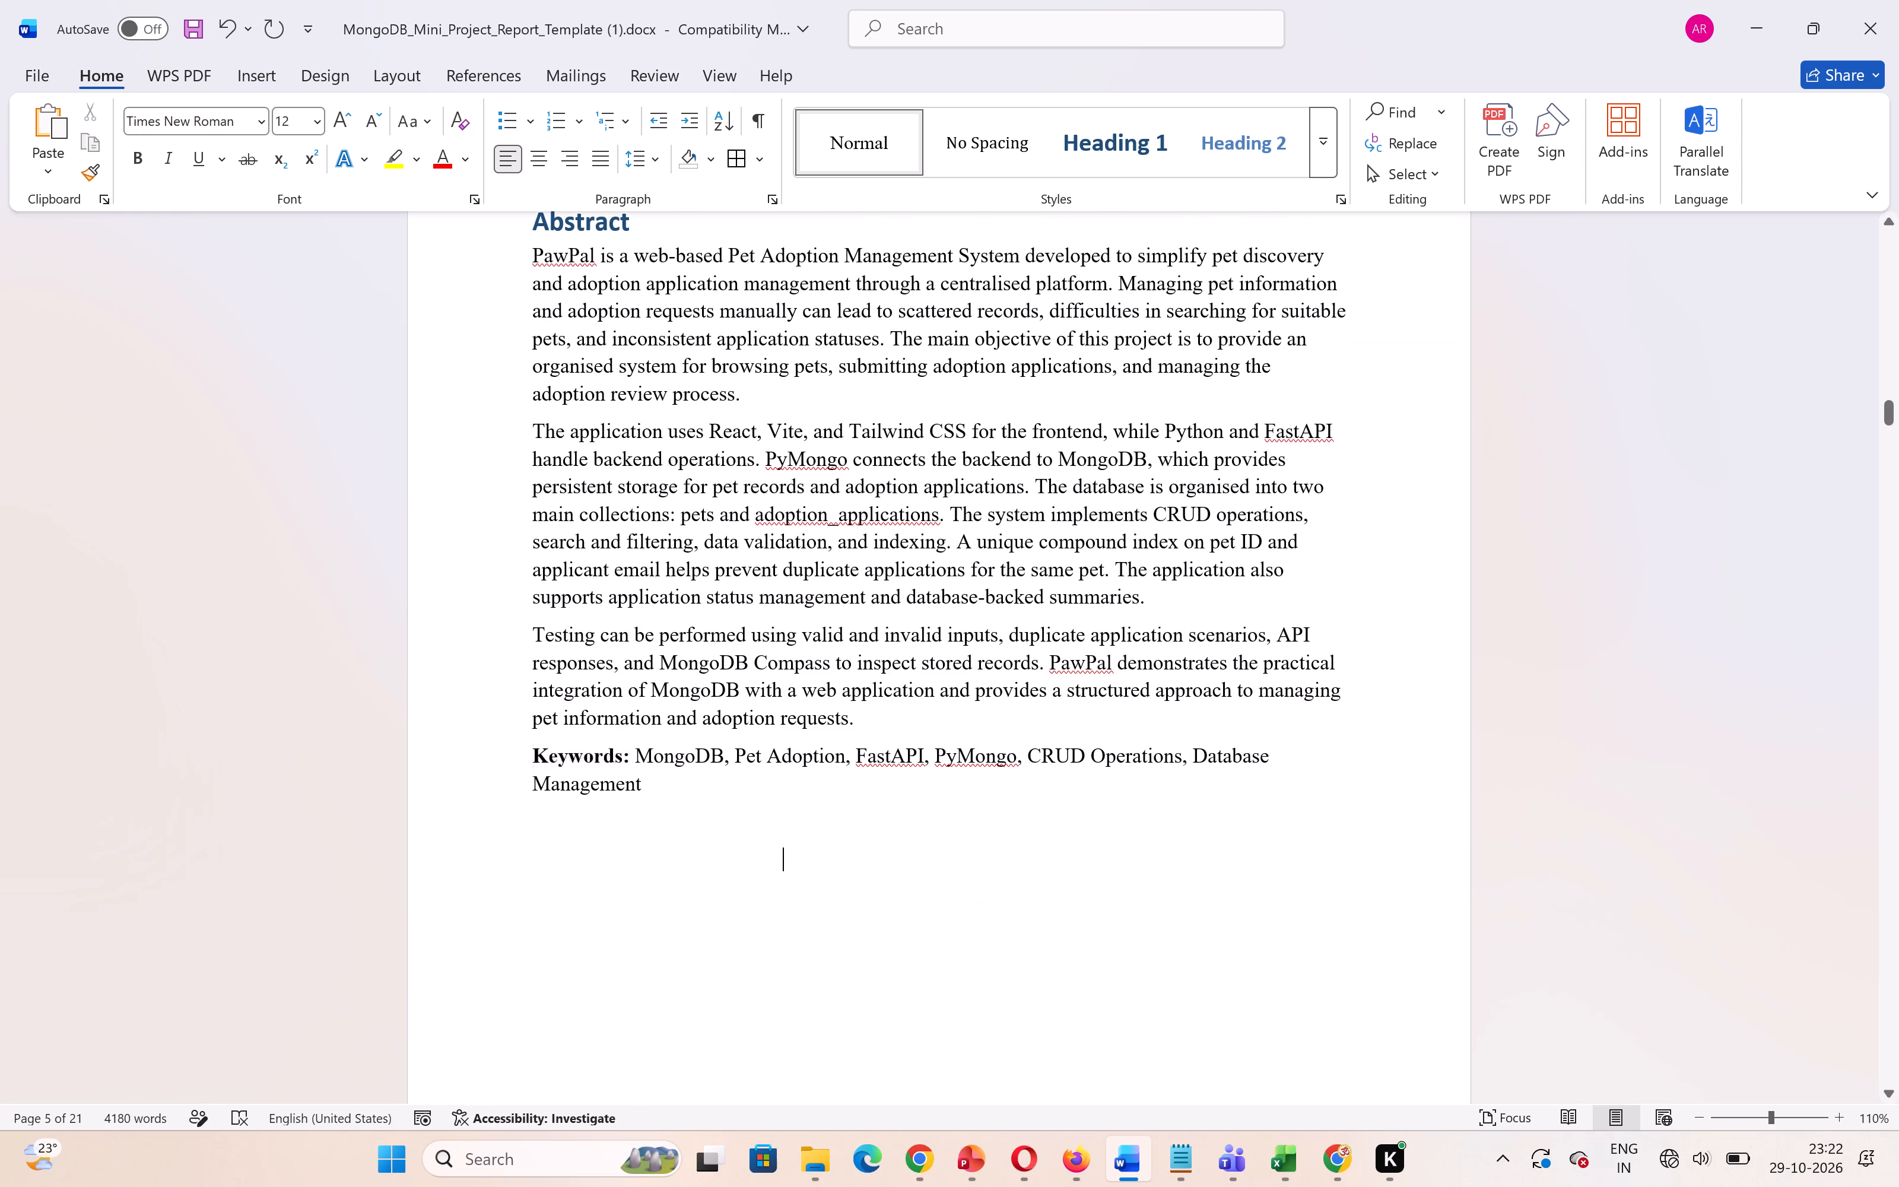
scroll(677, 872, down, 3)
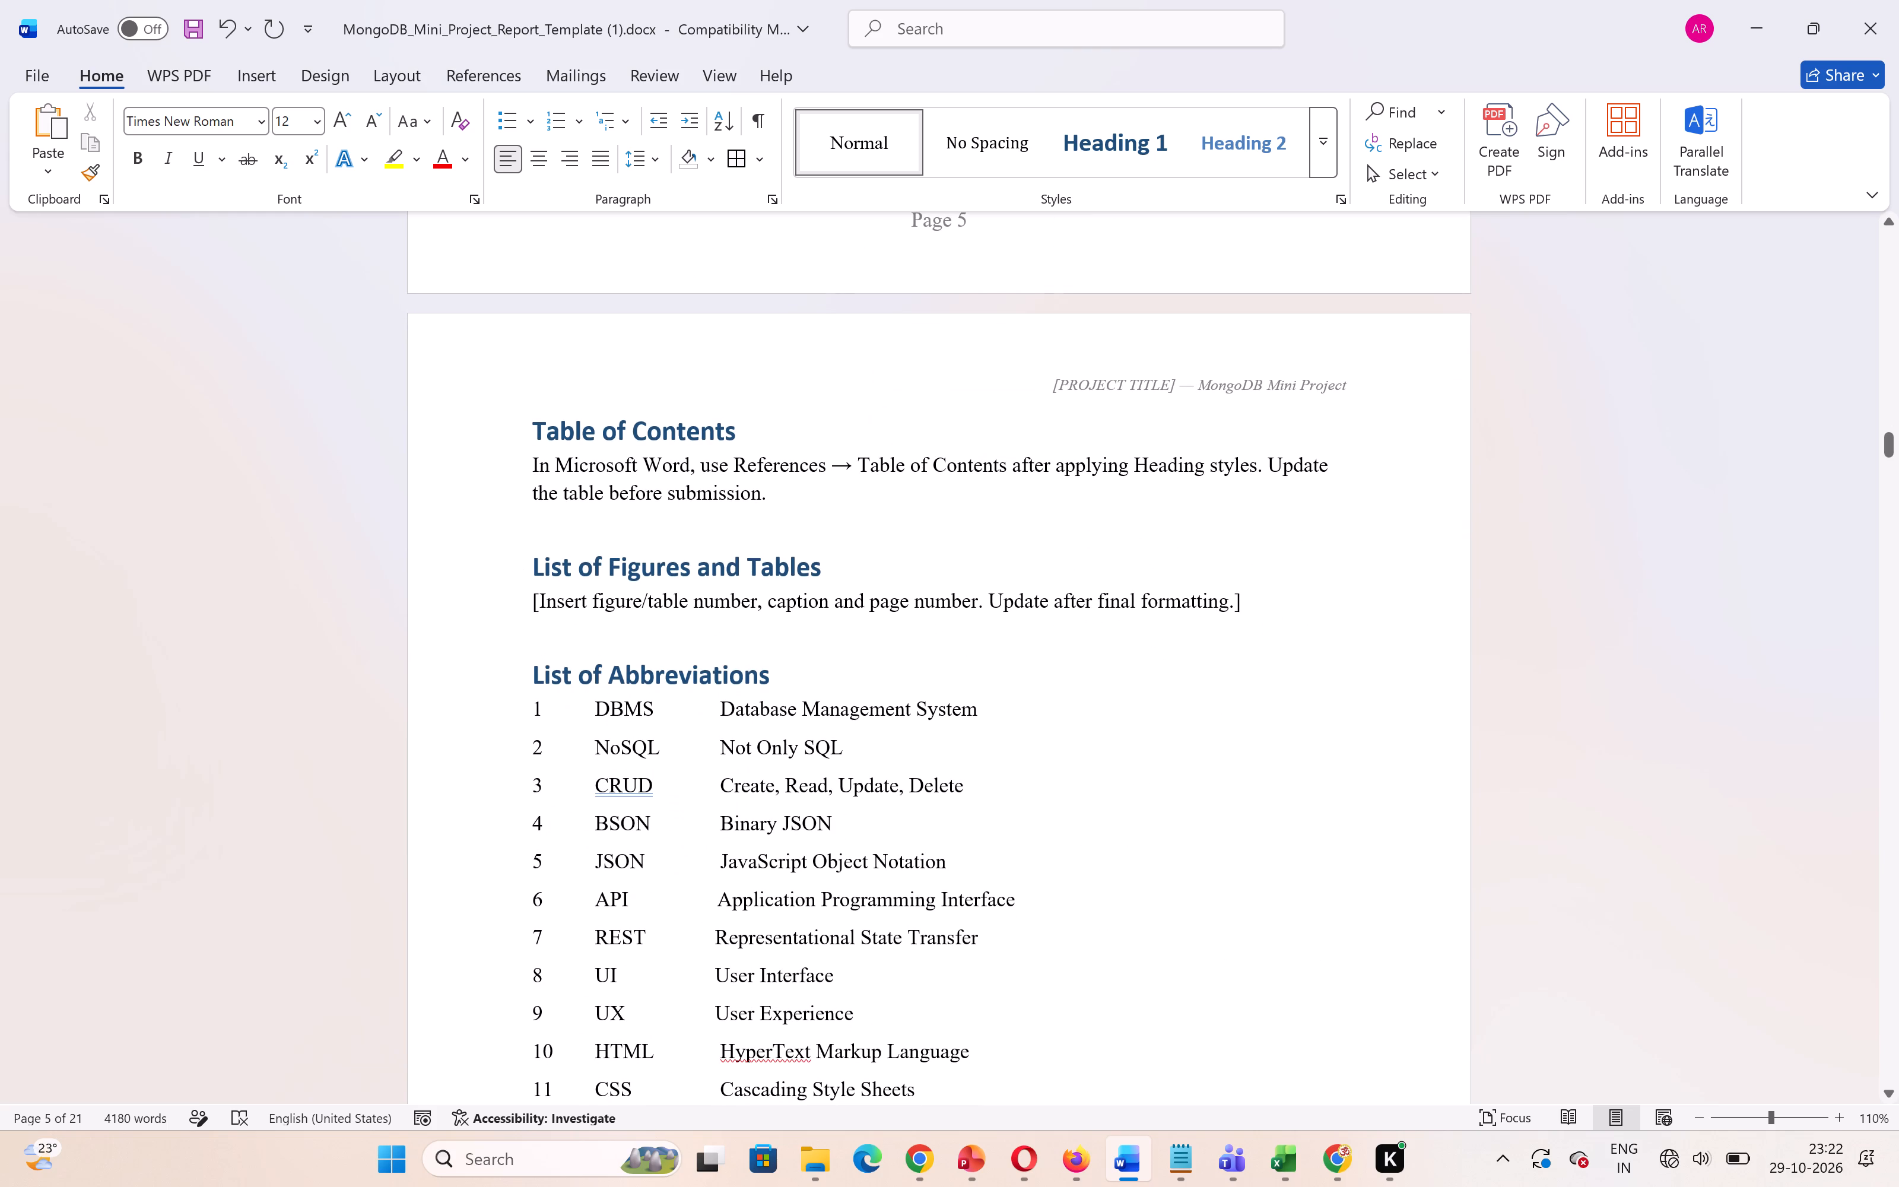
drag(782, 499, 769, 497)
drag(769, 497, 532, 468)
key(BackSpace)
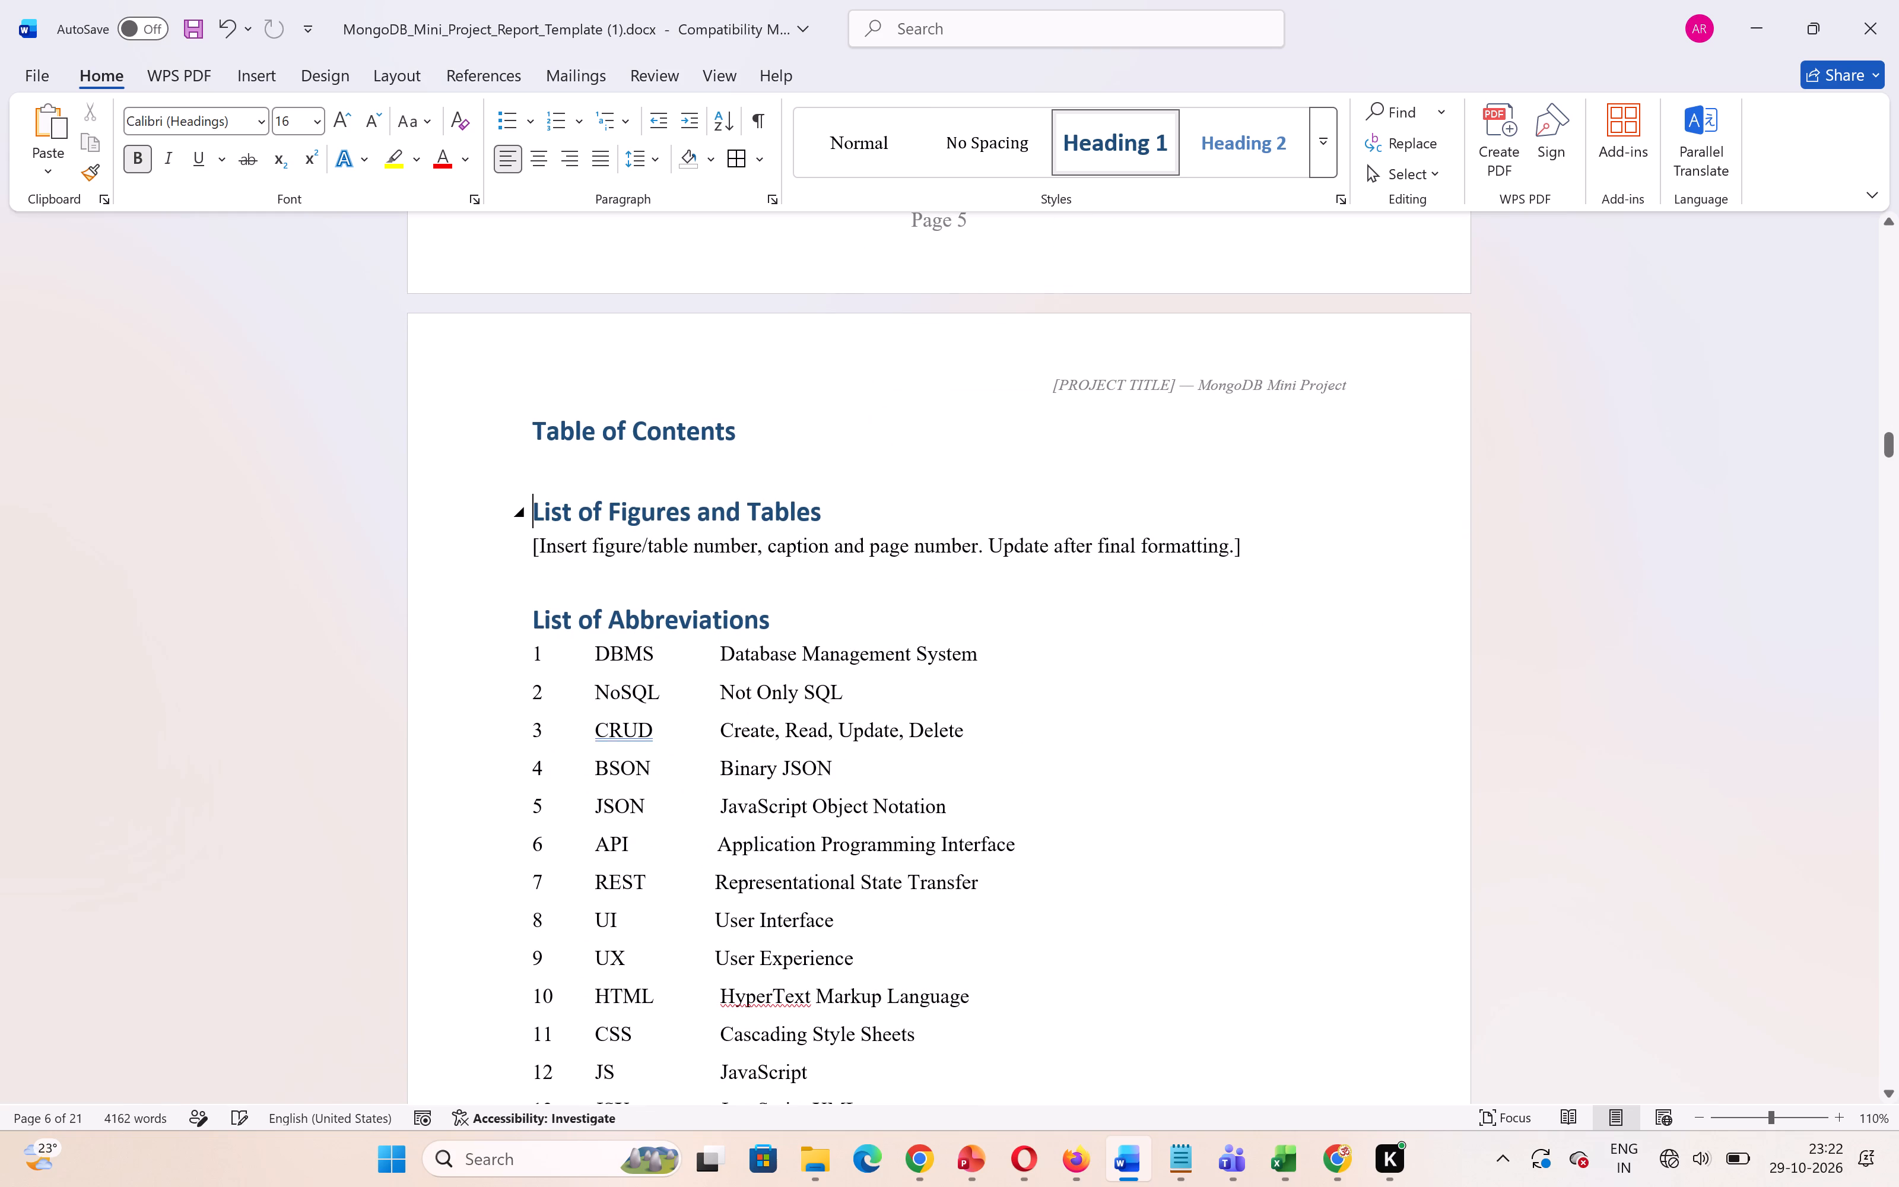
Add a line below the Table of Contents heading and insert the built-in Automatic Table 1 table of contents there.
click(553, 465)
click(745, 440)
key(Return)
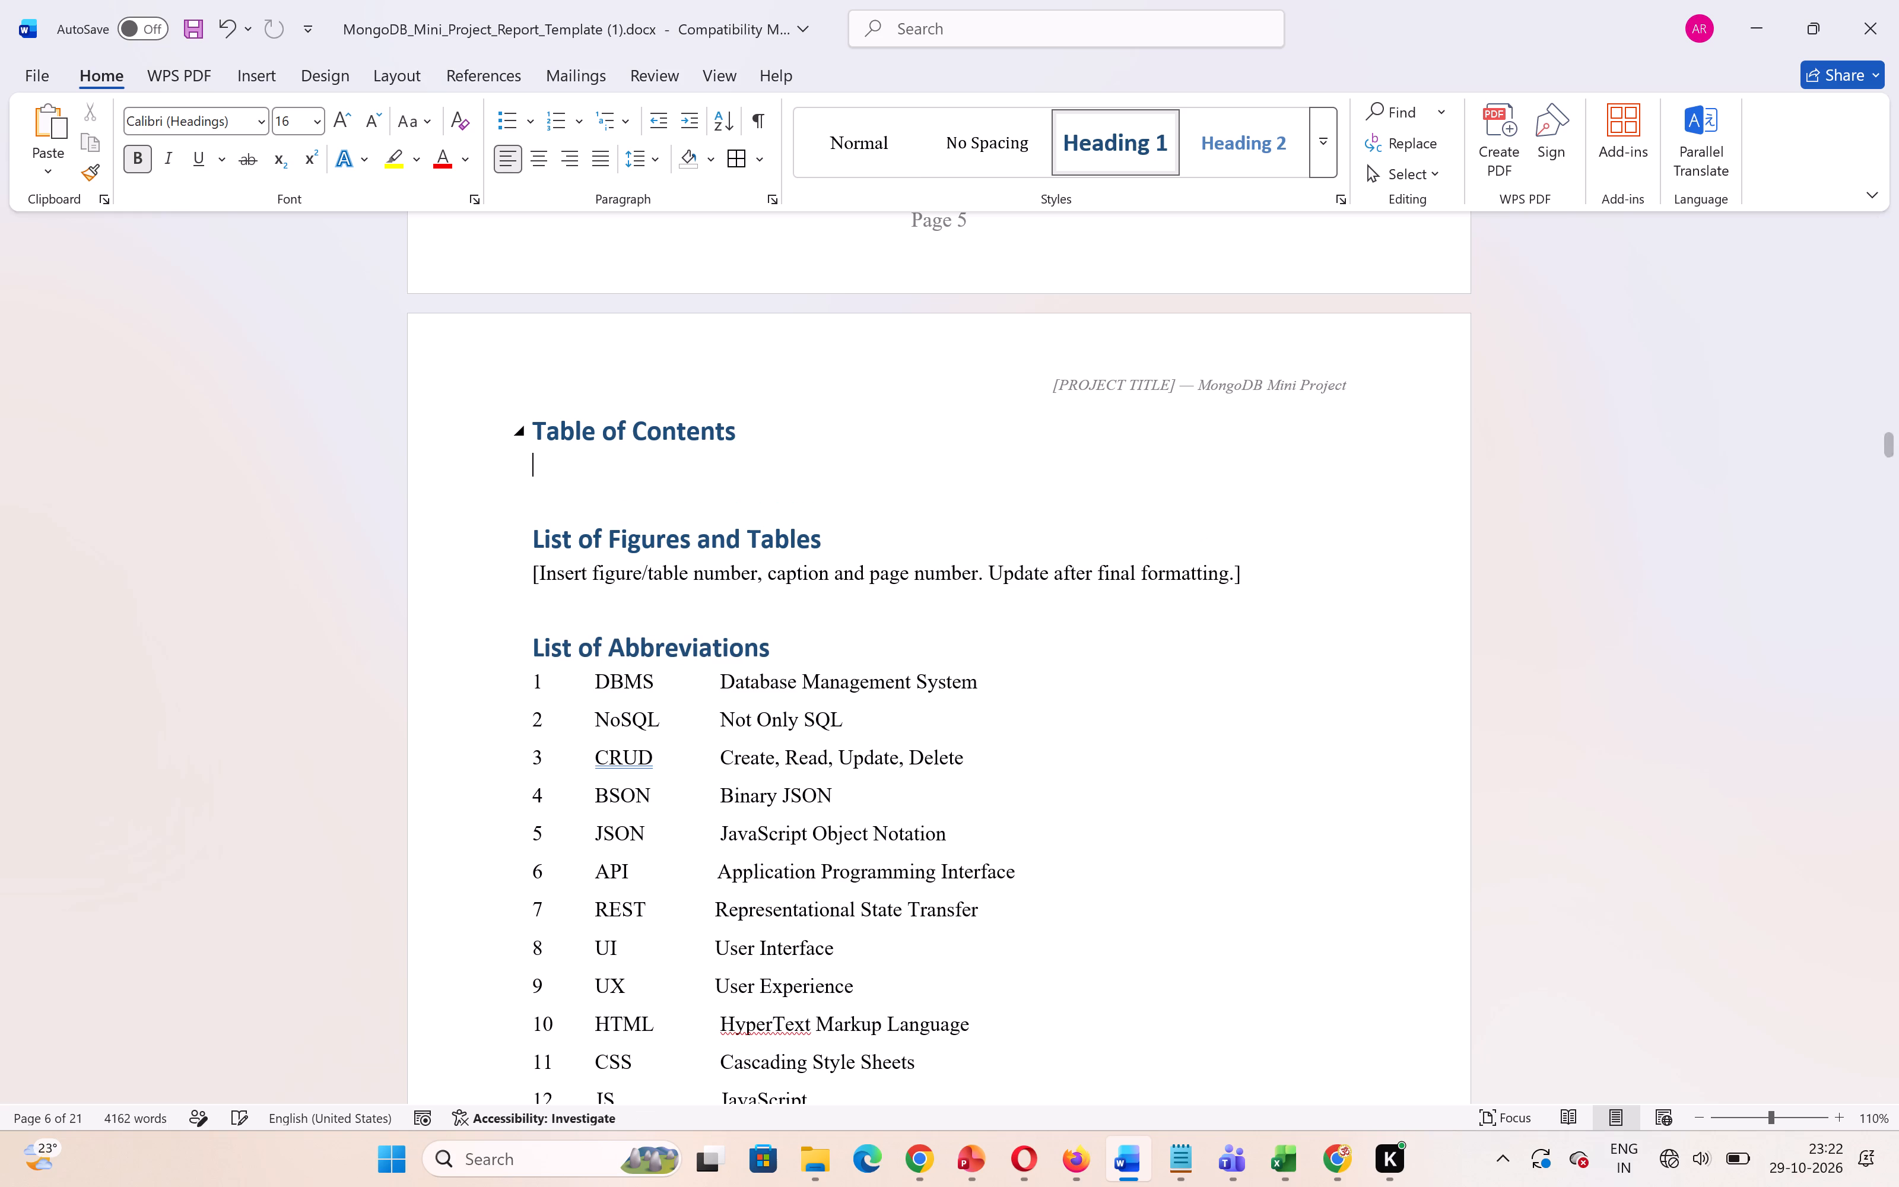
click(266, 68)
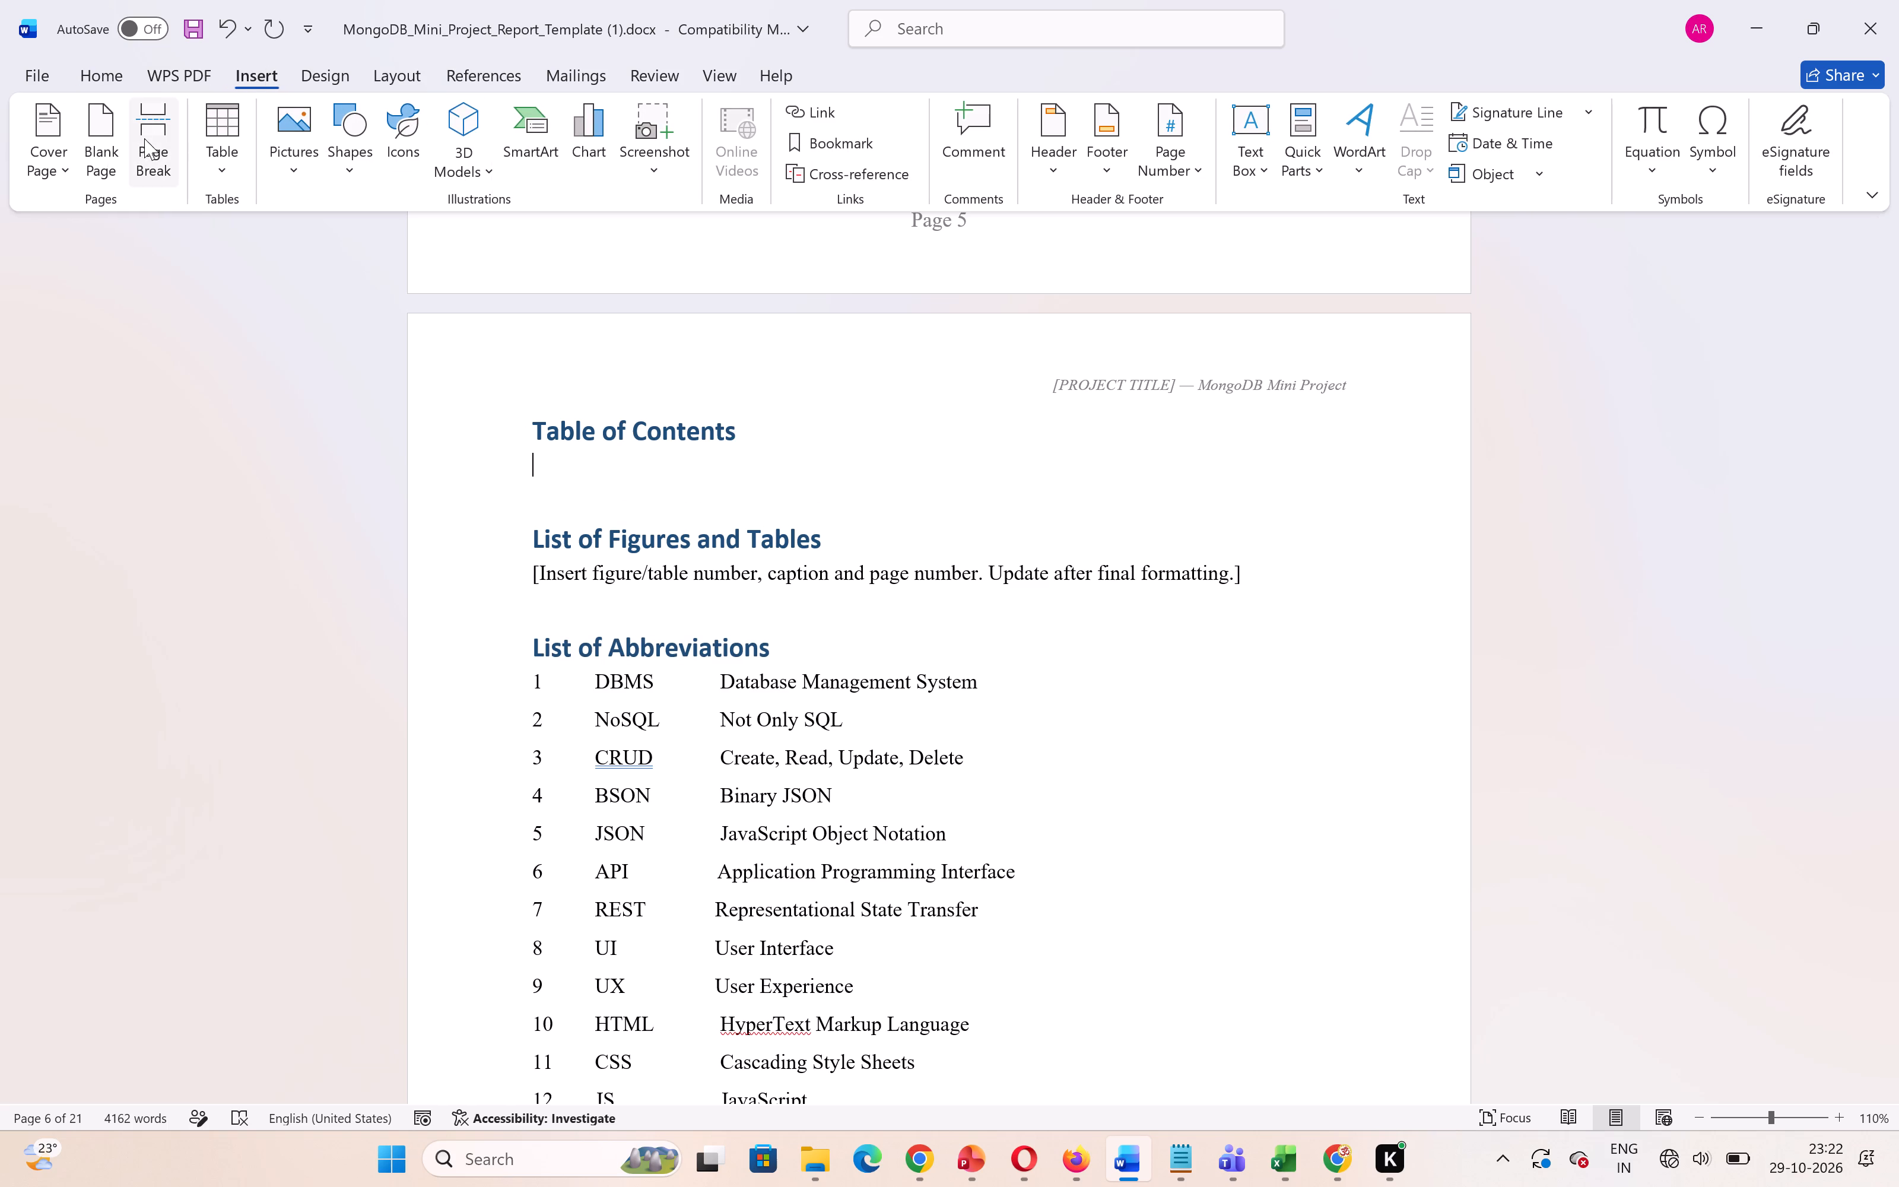
double_click(214, 173)
click(205, 64)
click(115, 66)
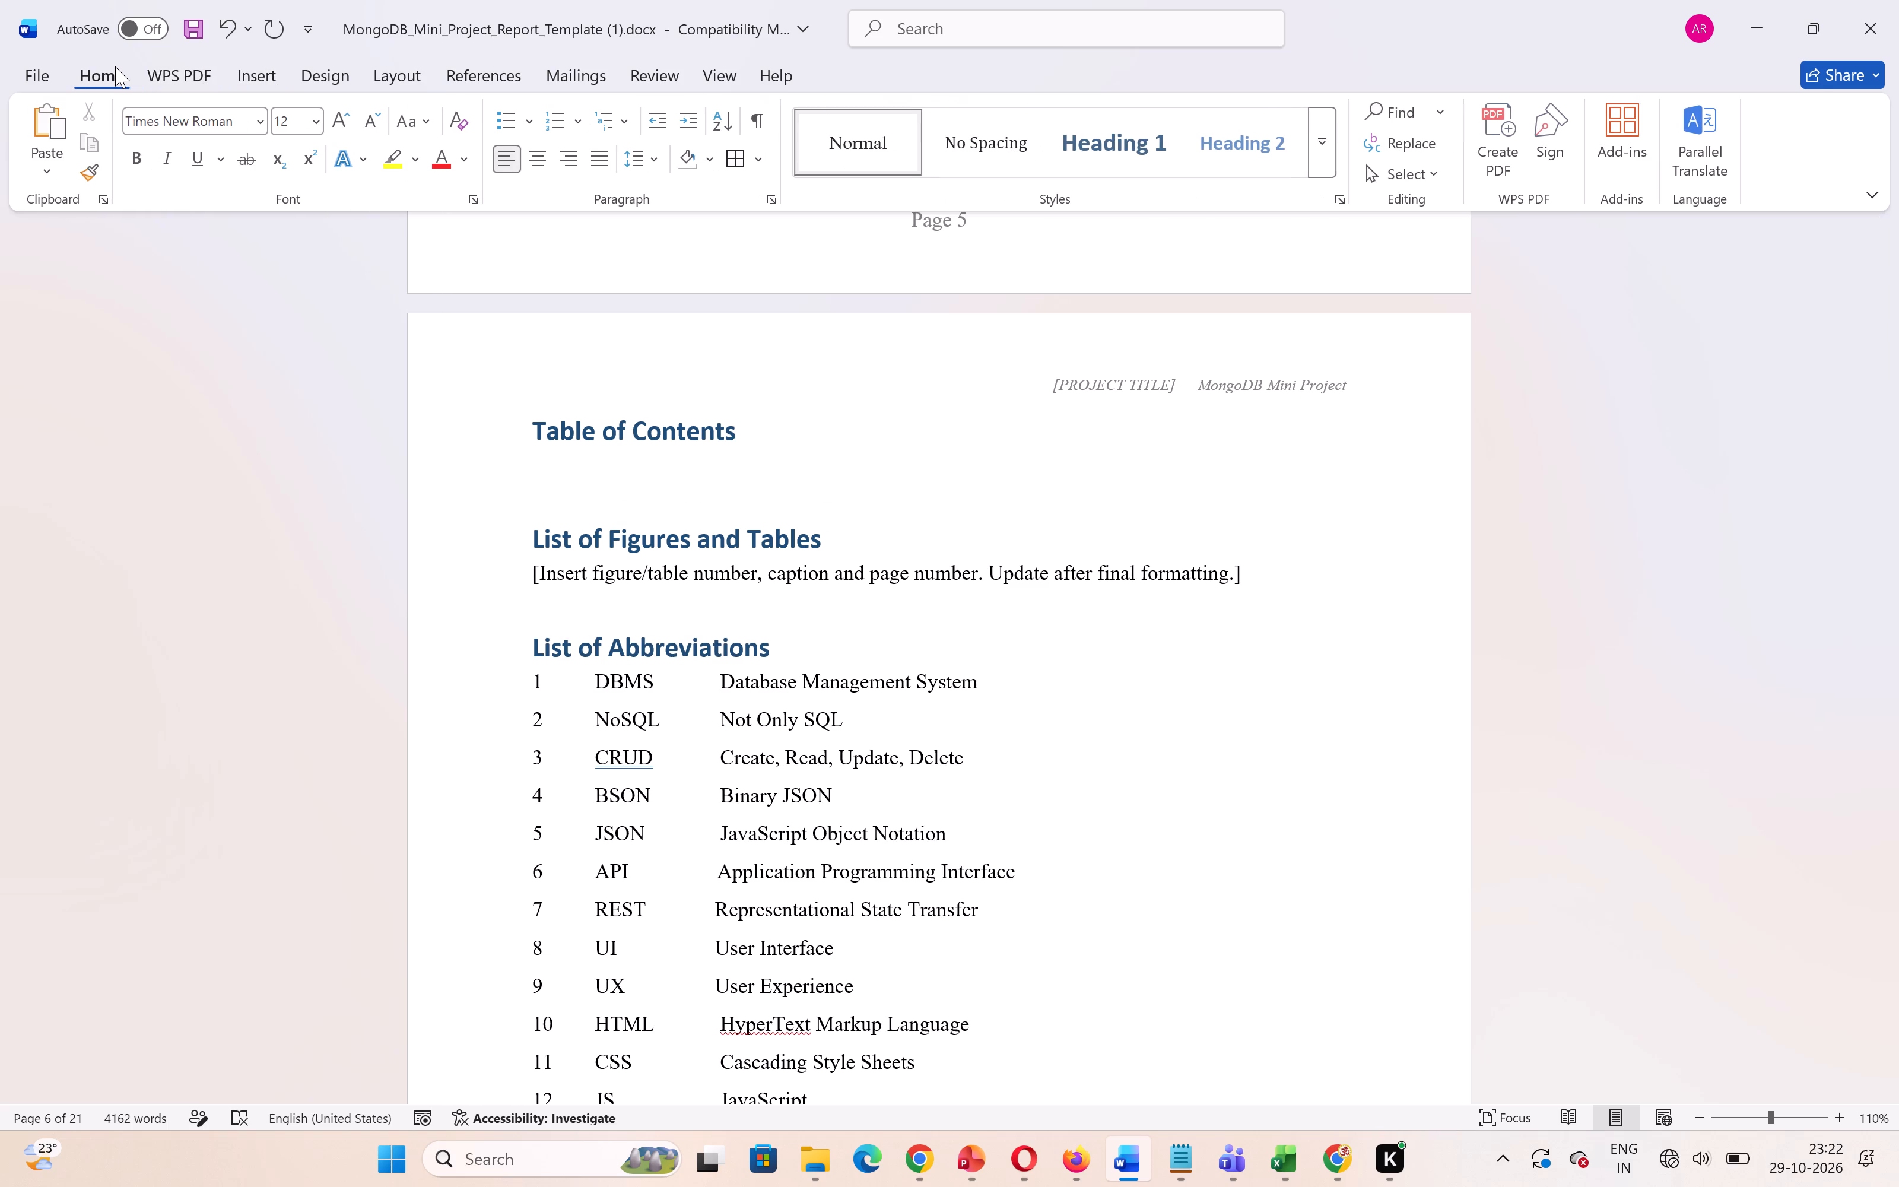
click(298, 78)
click(389, 82)
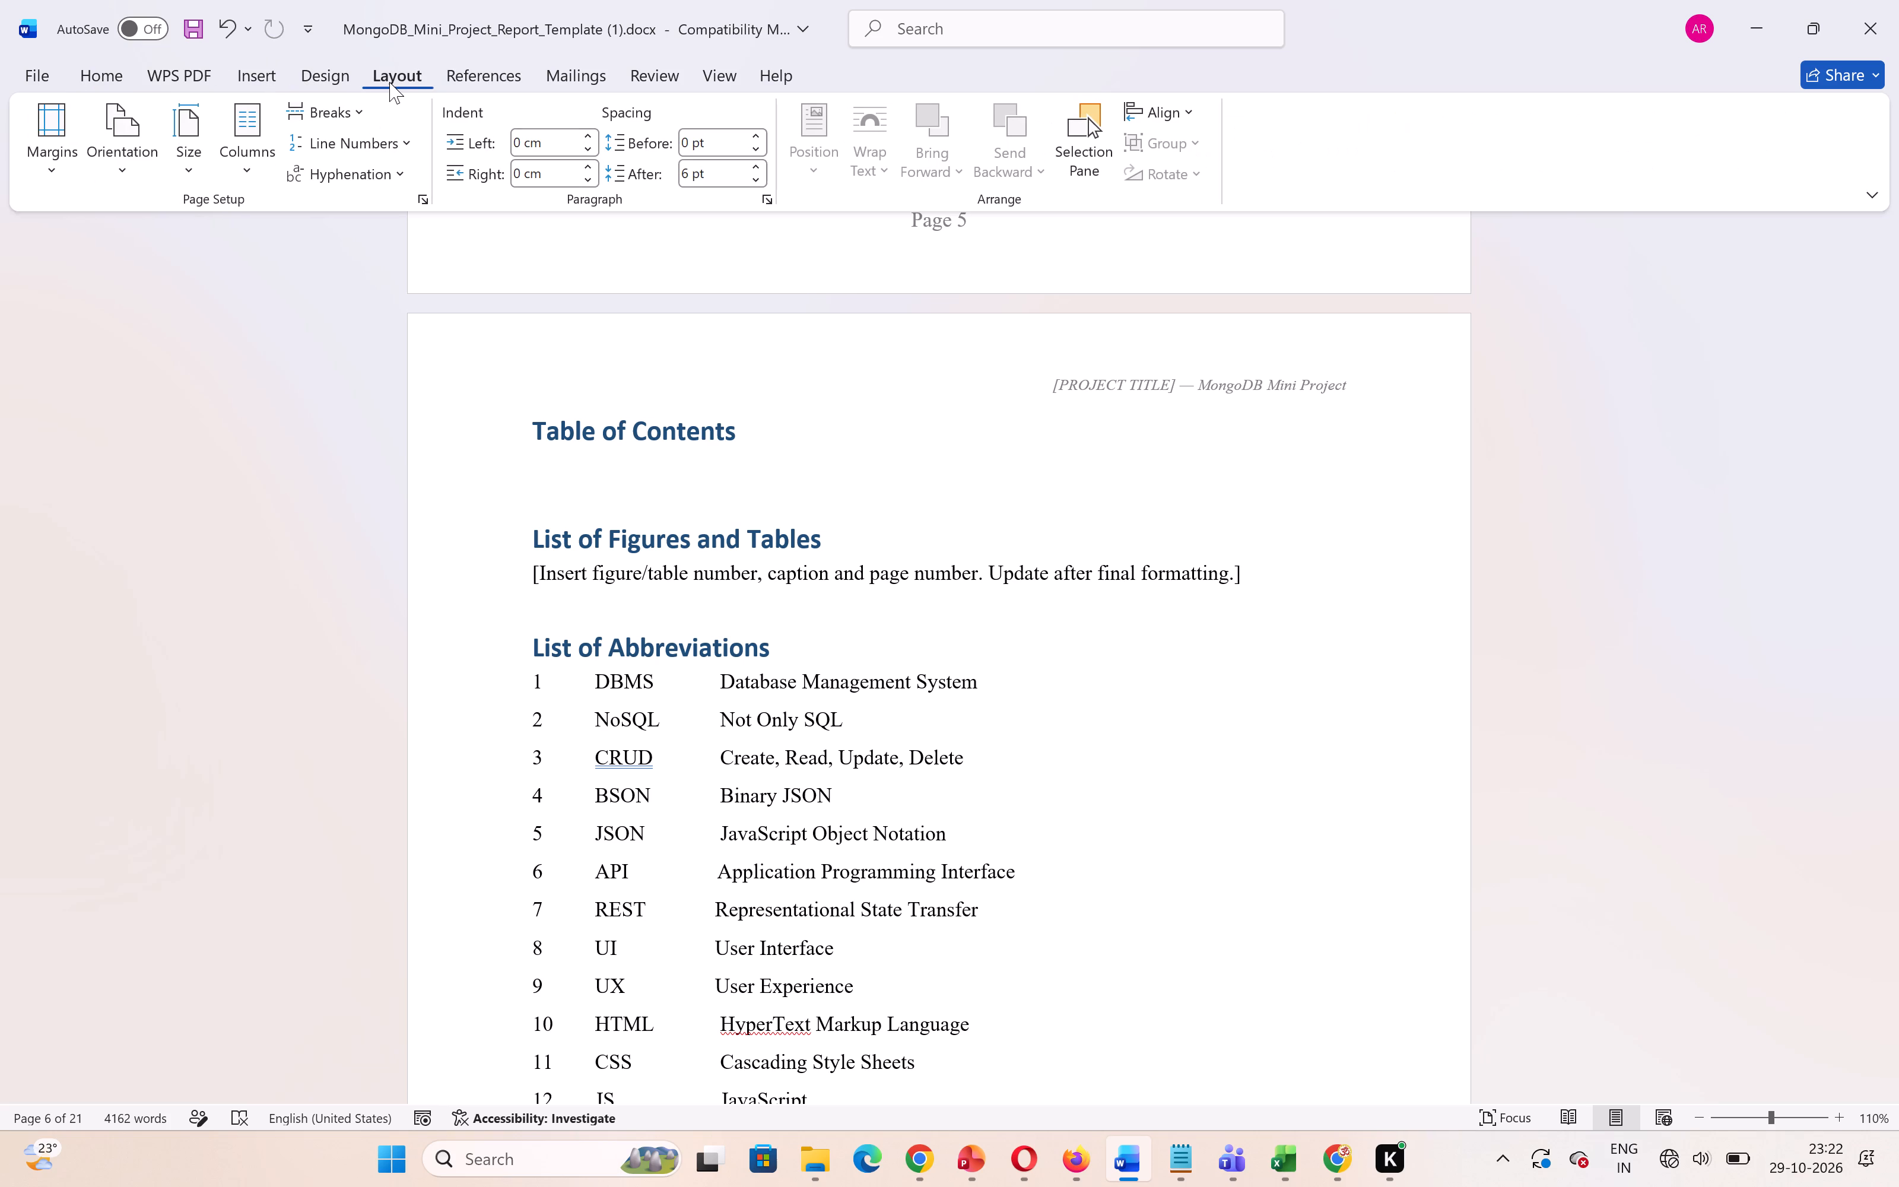
click(469, 70)
click(84, 170)
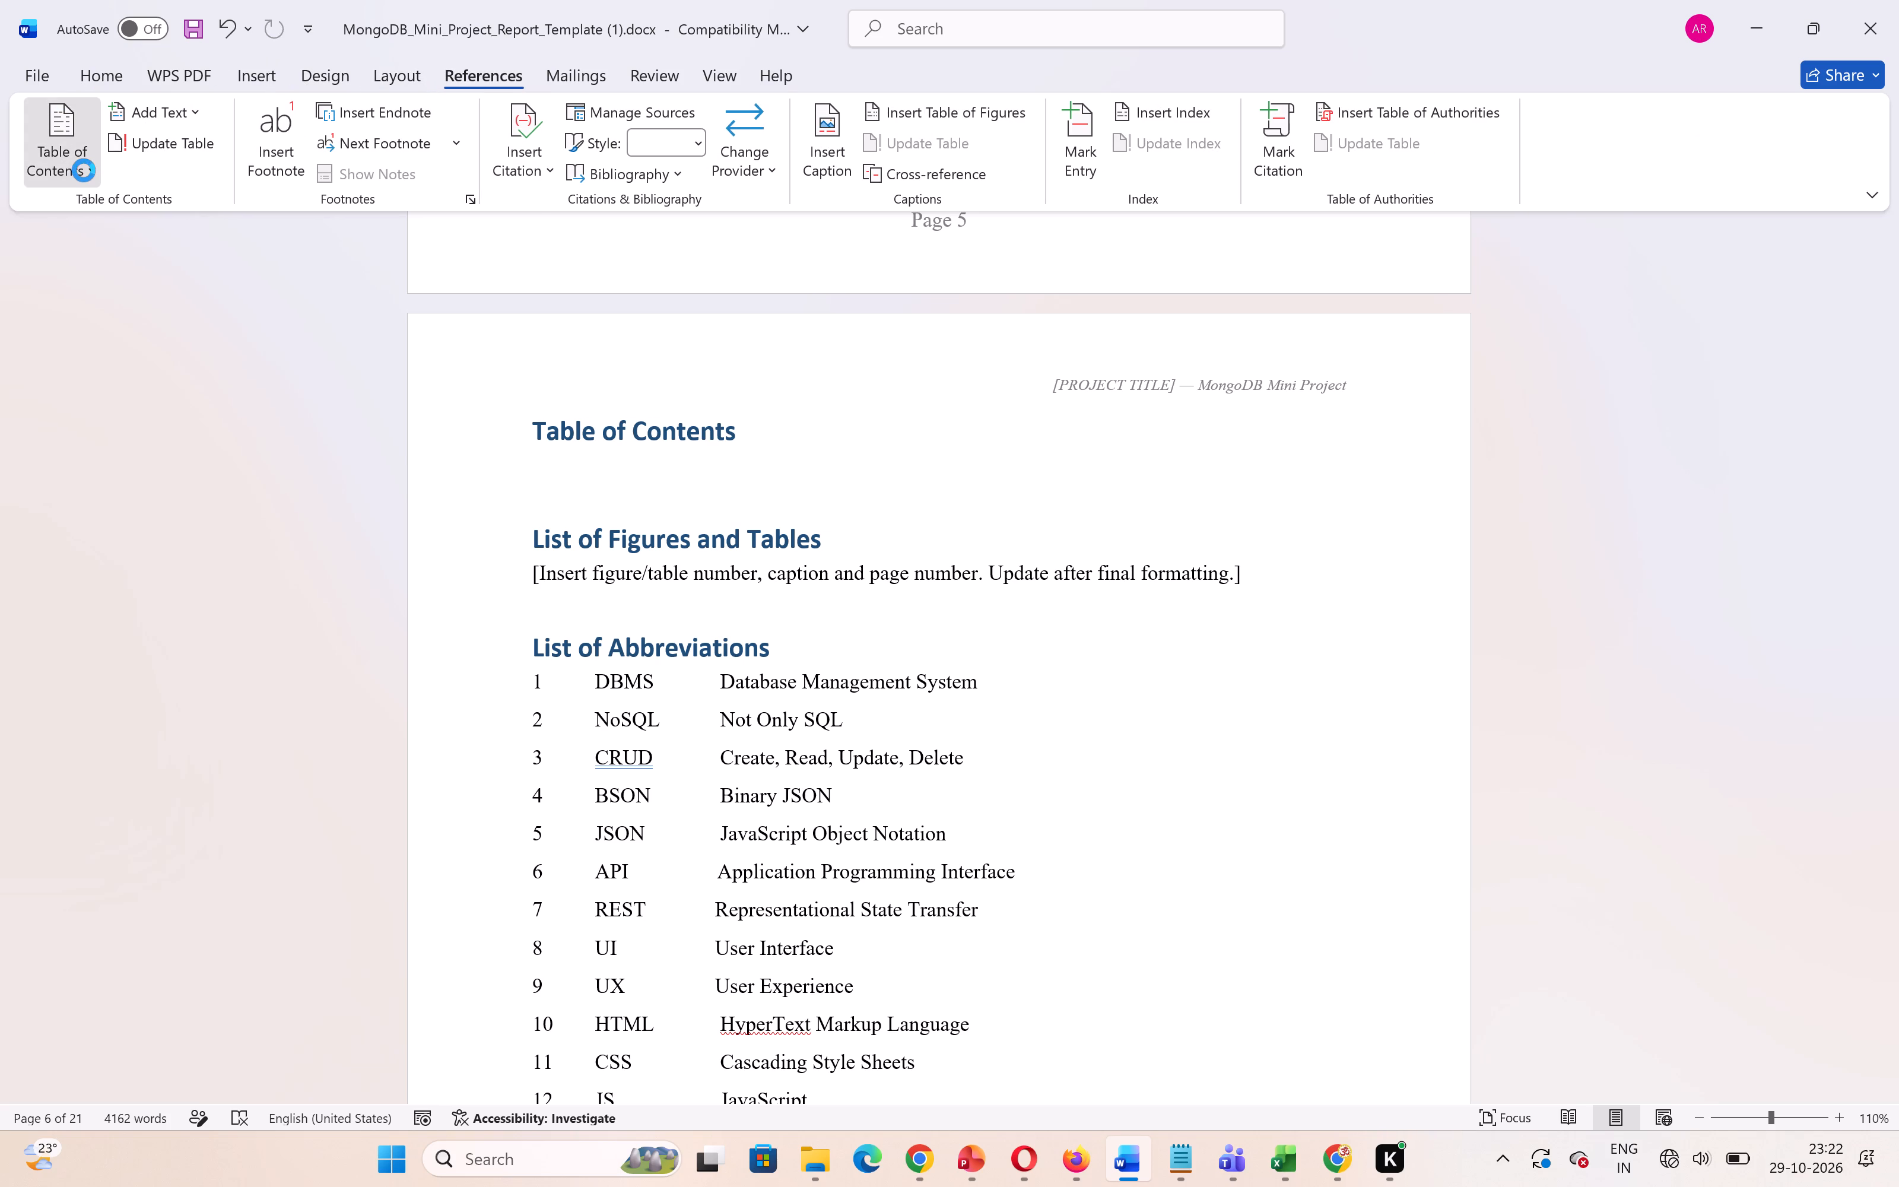
click(112, 317)
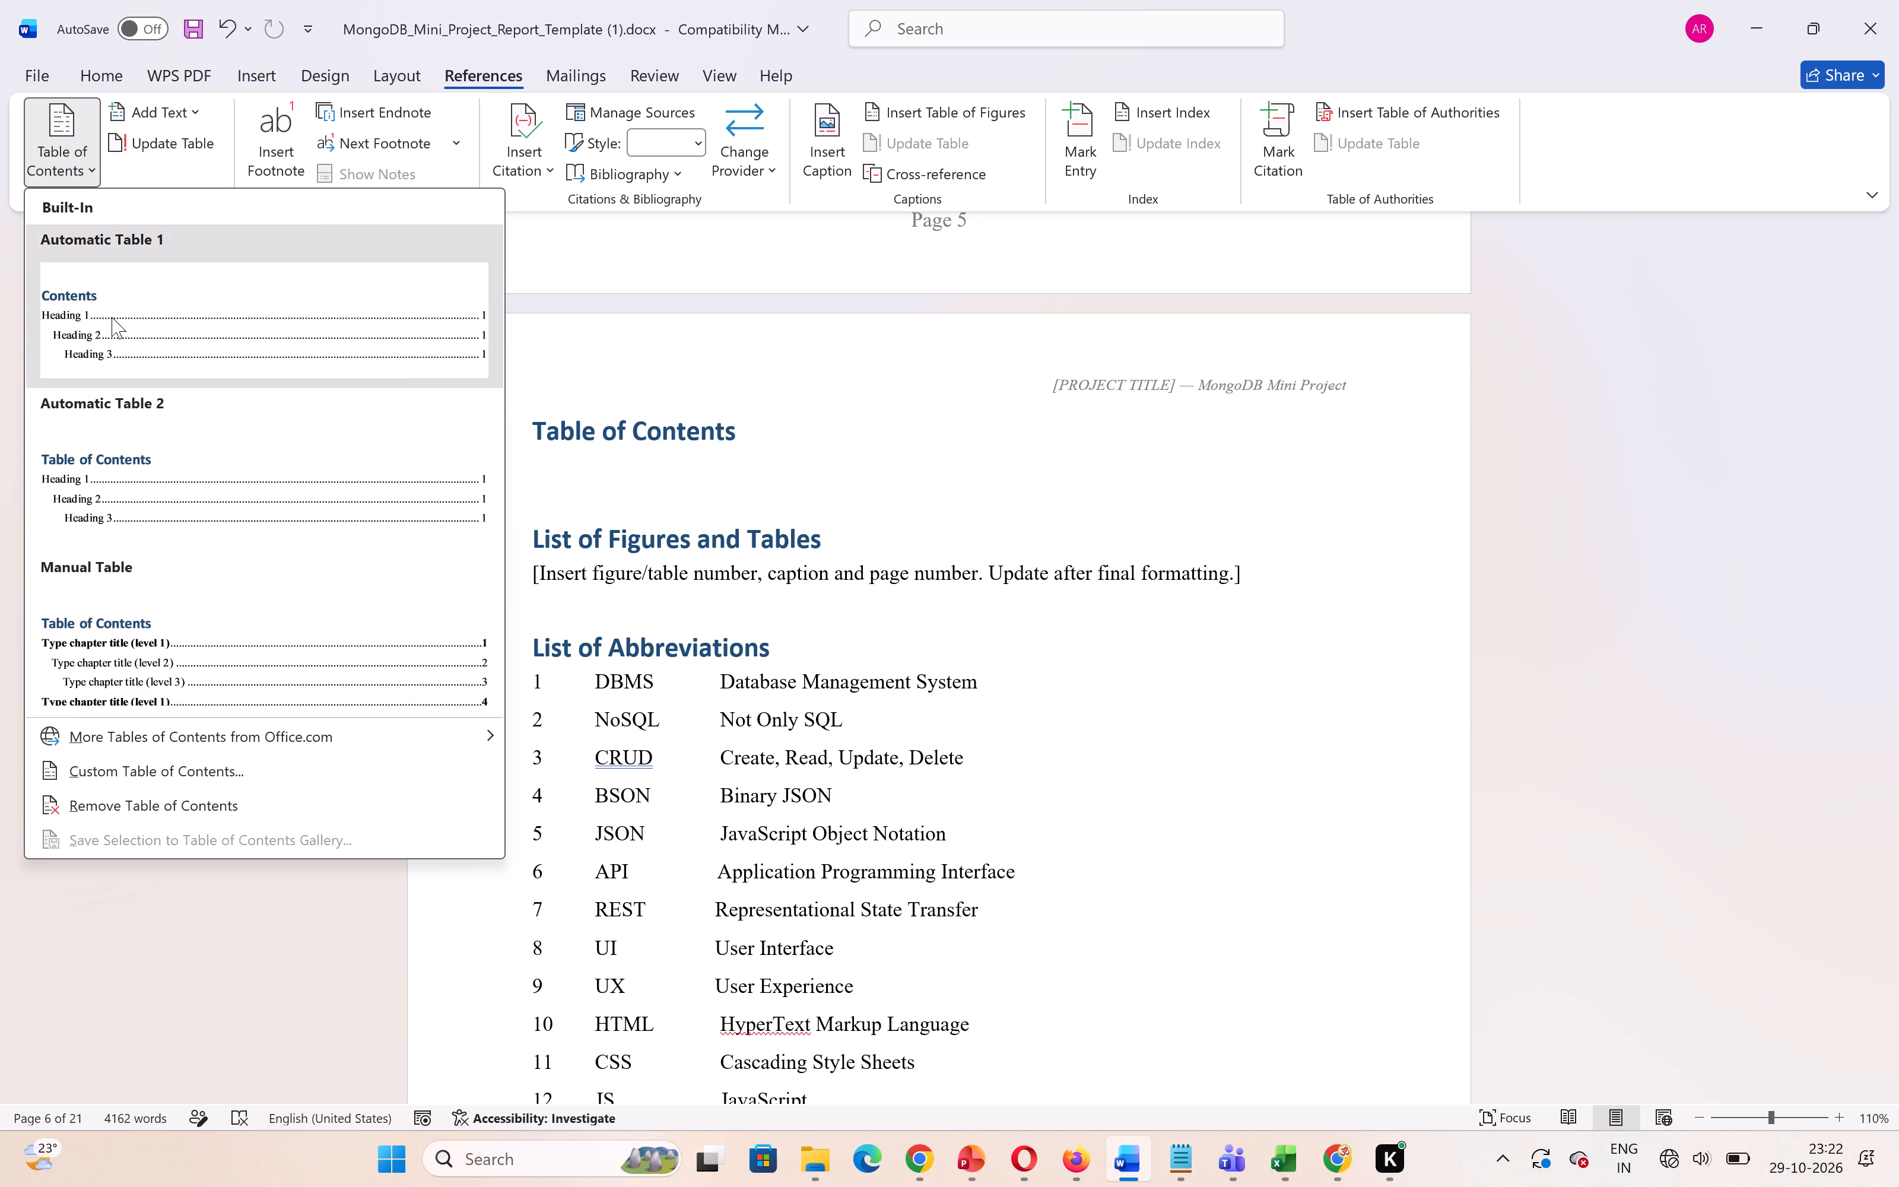
Review the inserted table of contents, checking its chapter entries and page numbers.
scroll(688, 462, up, 1)
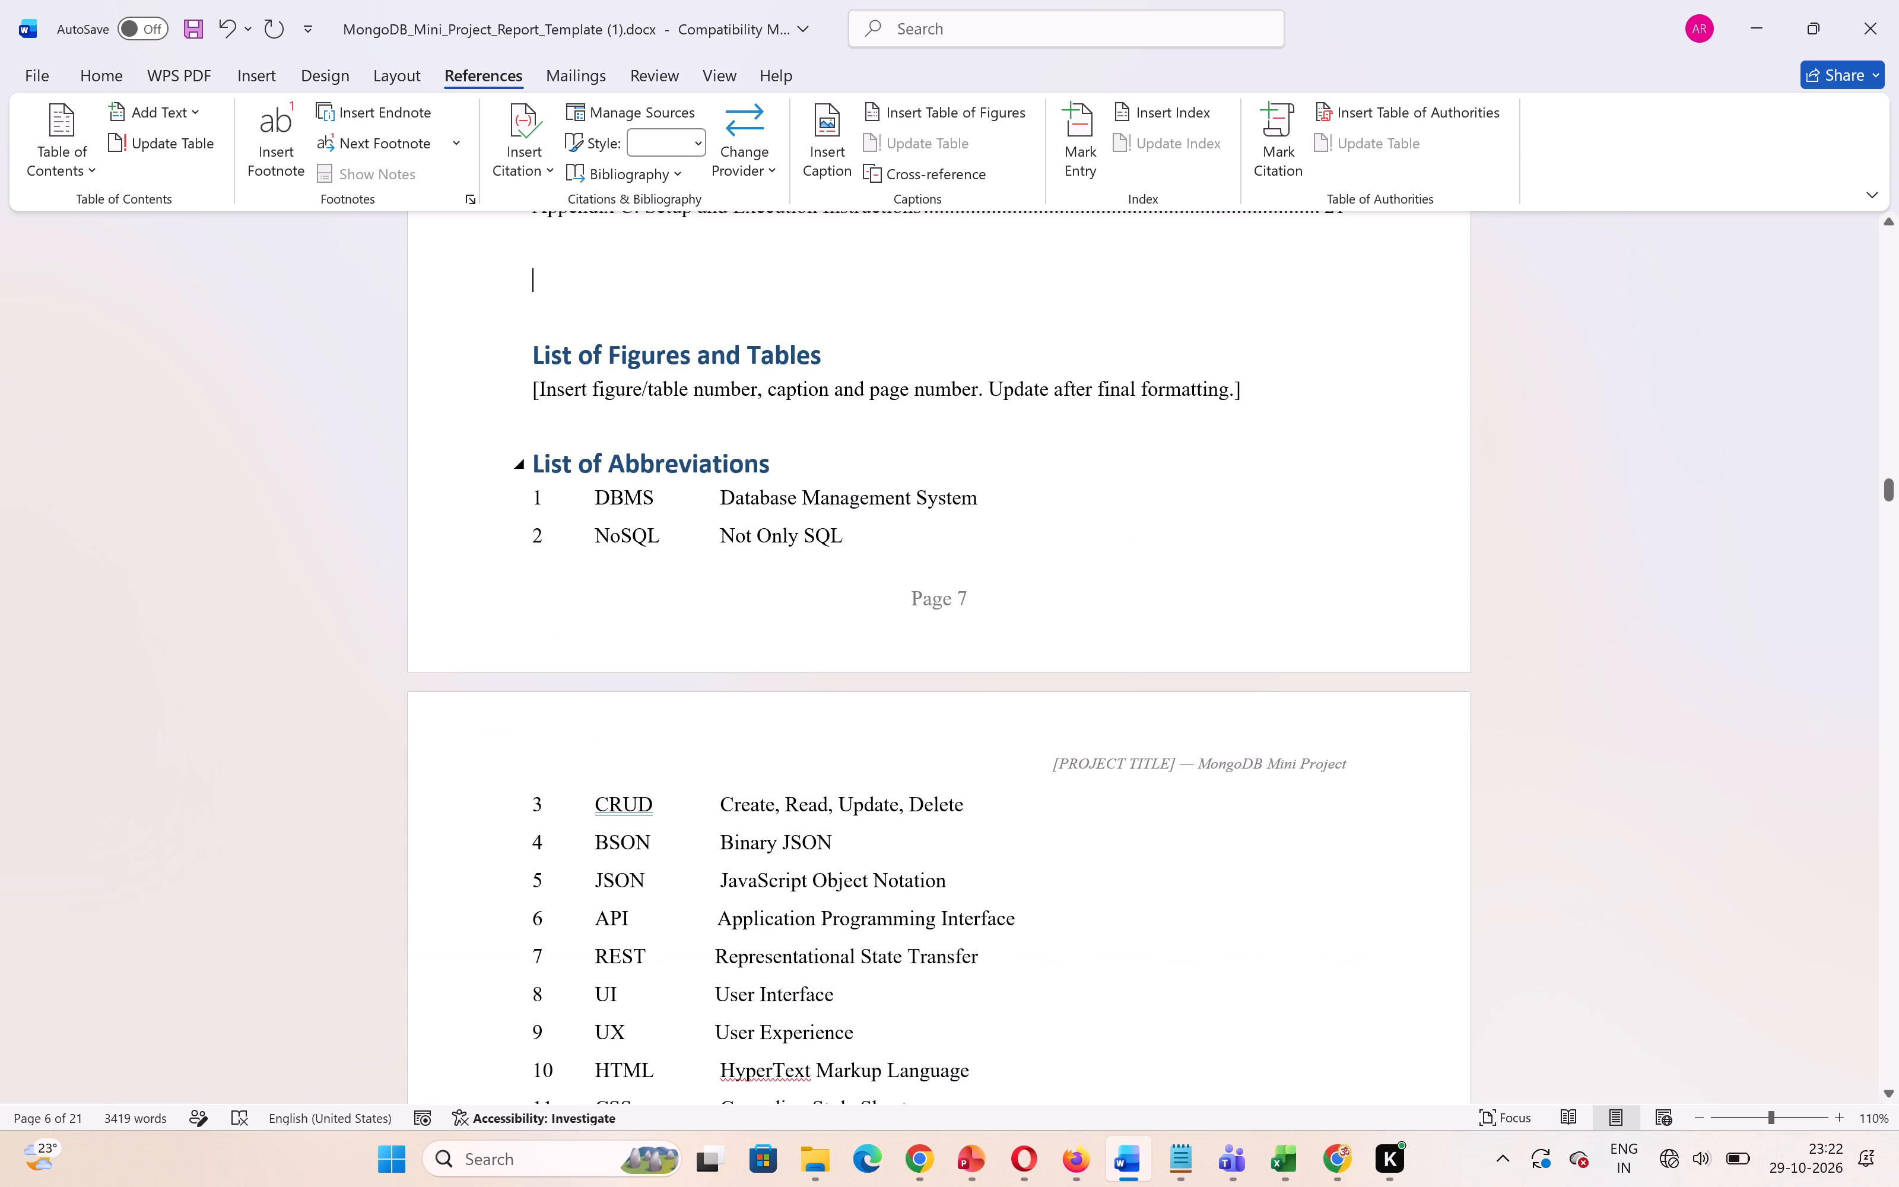
scroll(688, 462, up, 5)
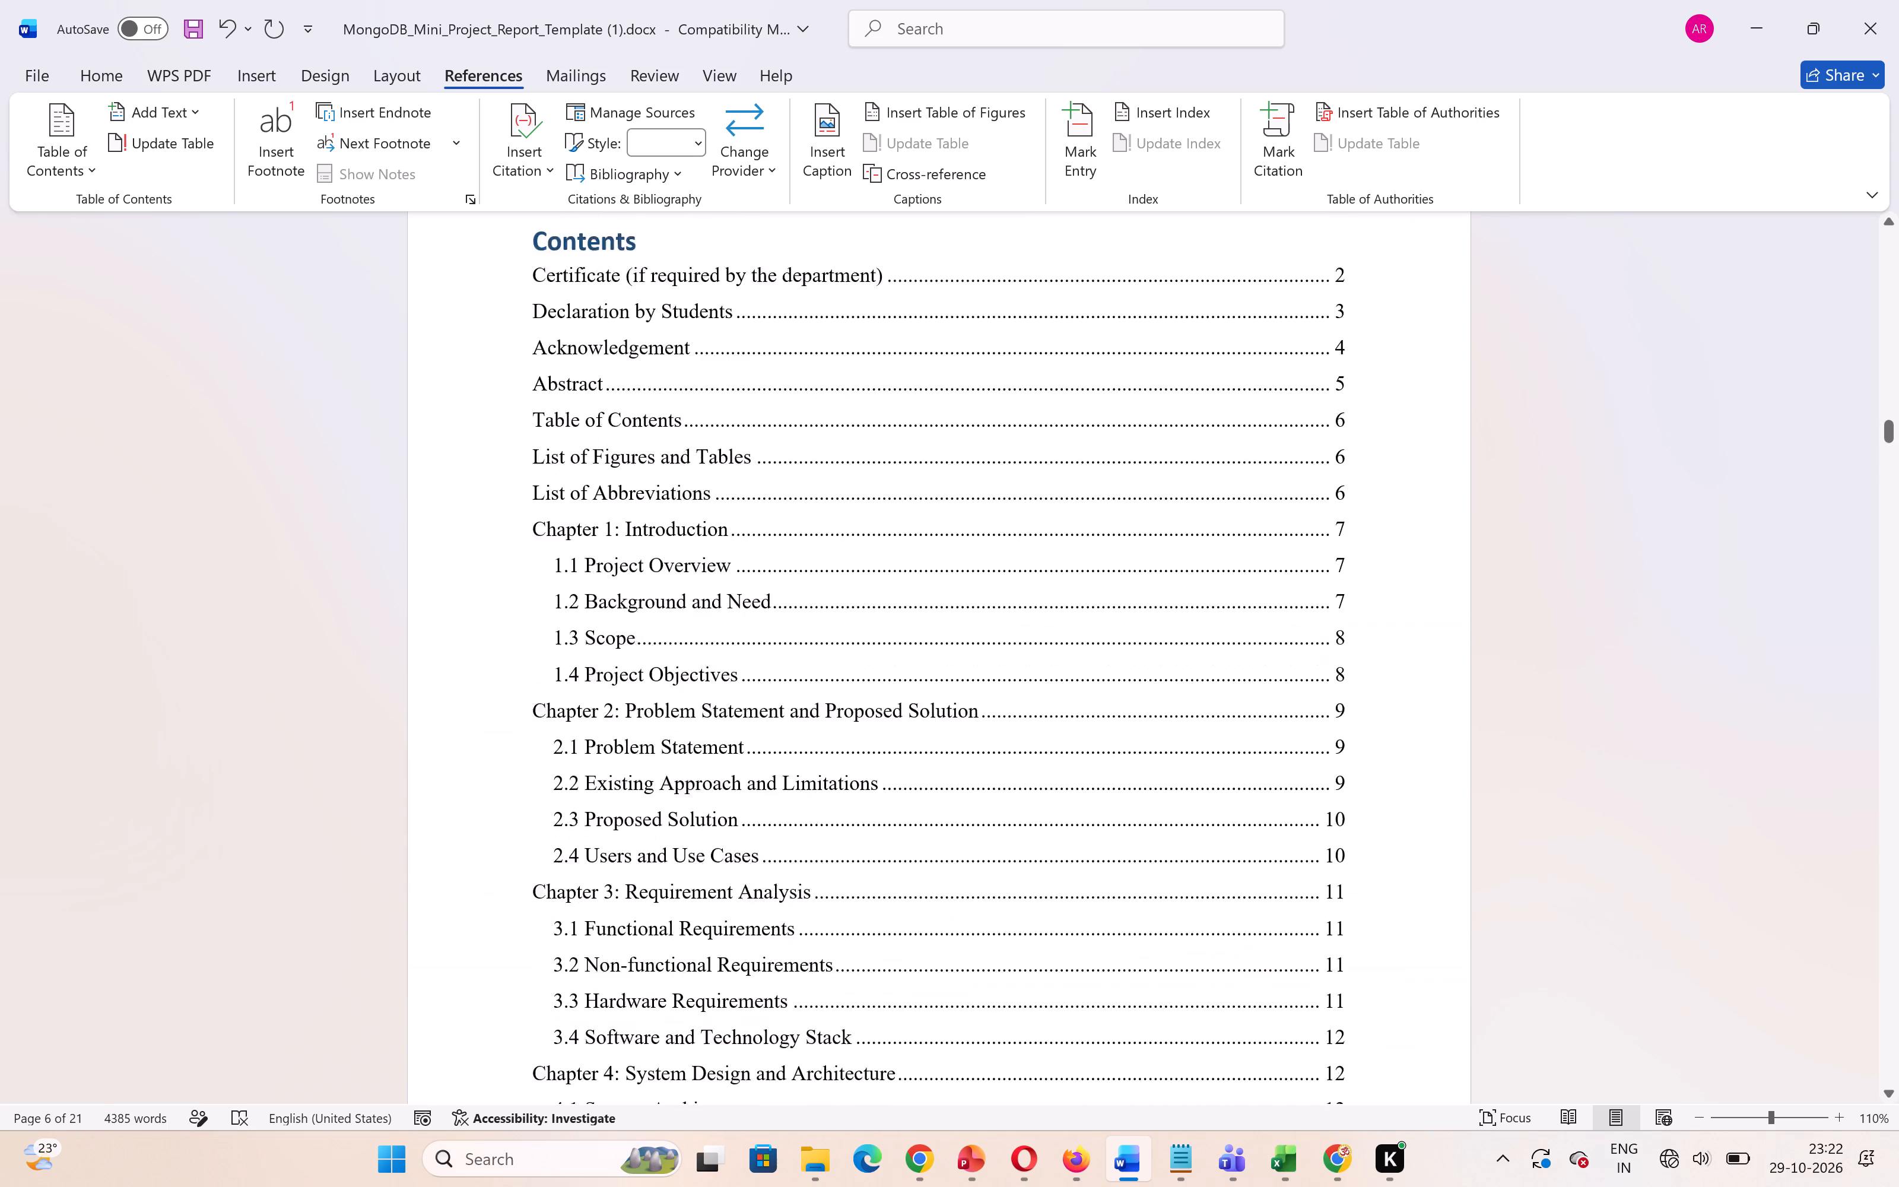
scroll(688, 462, up, 1)
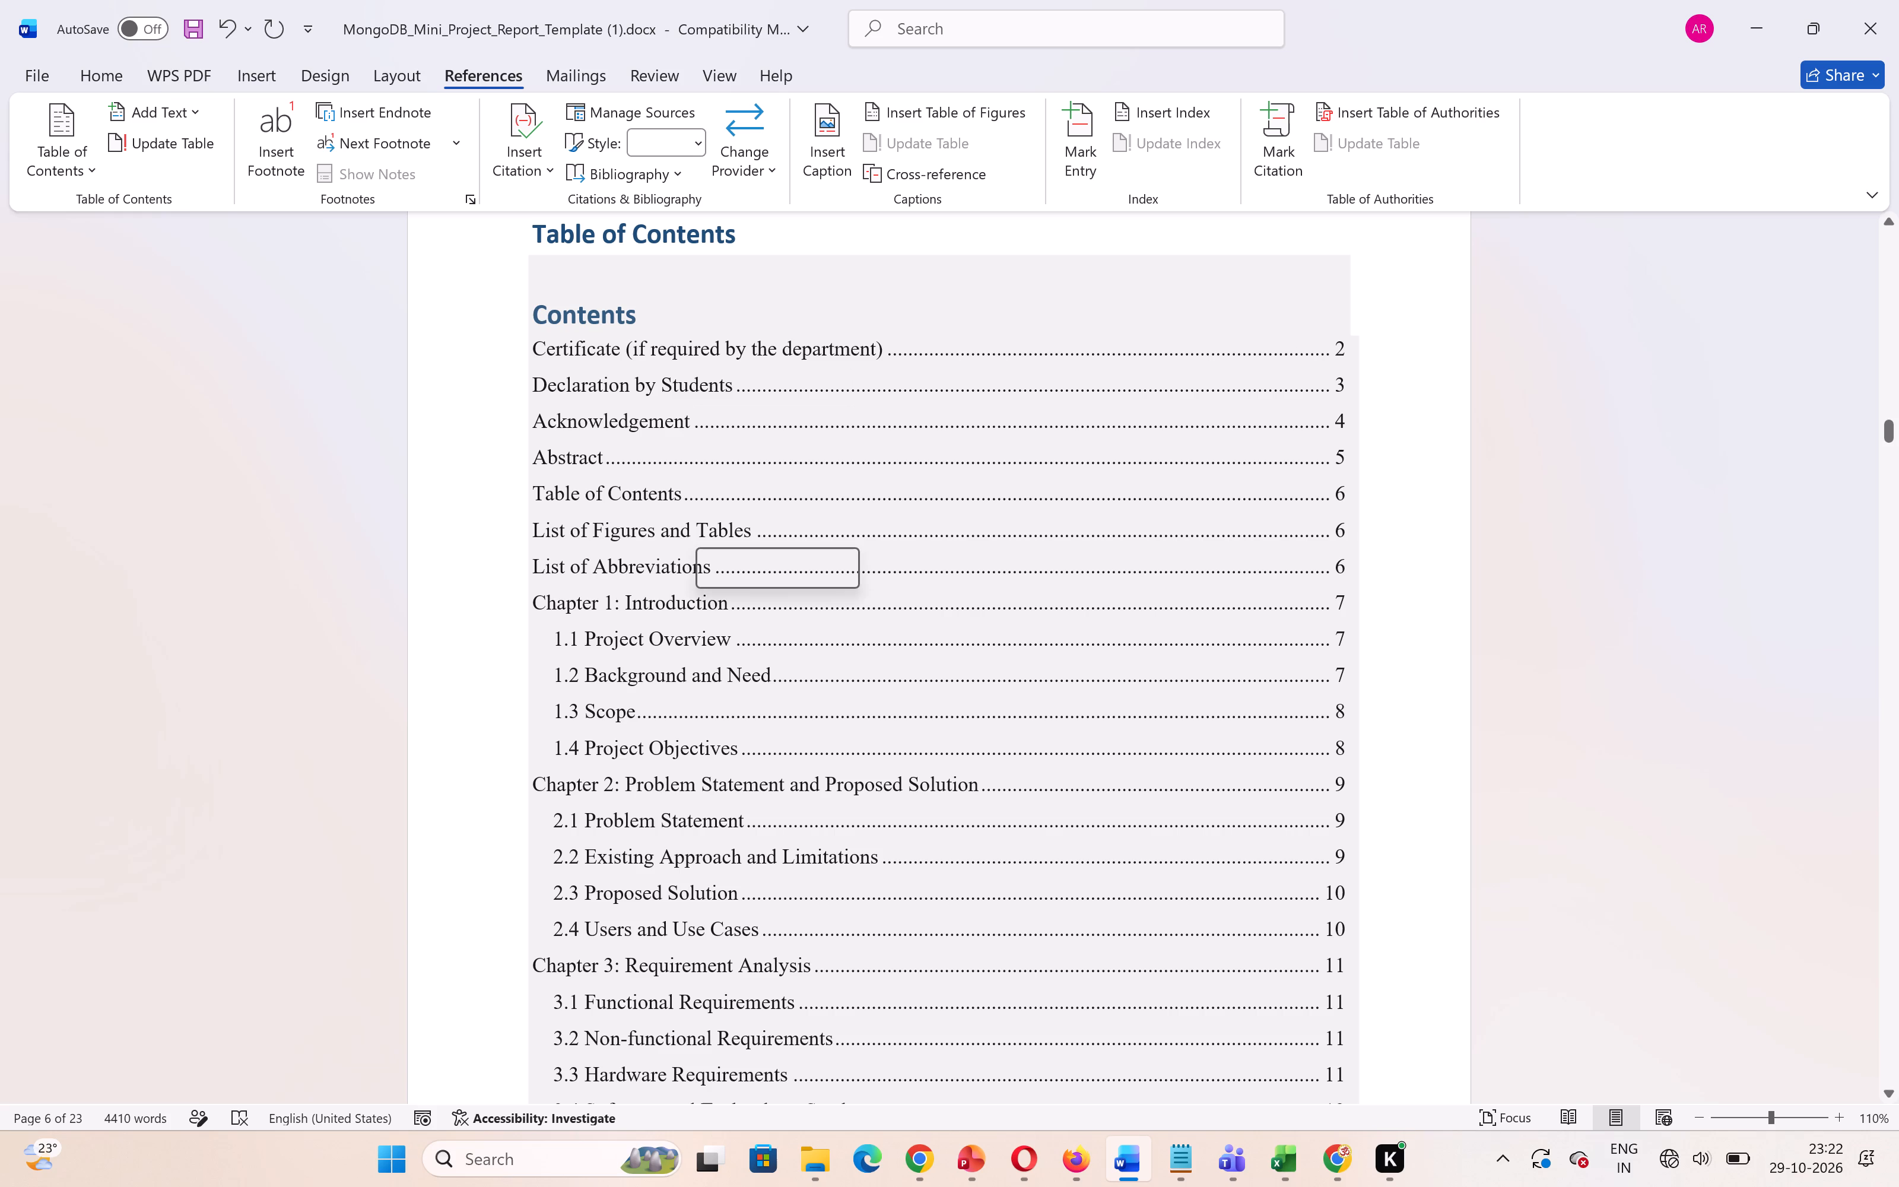
scroll(698, 615, down, 2)
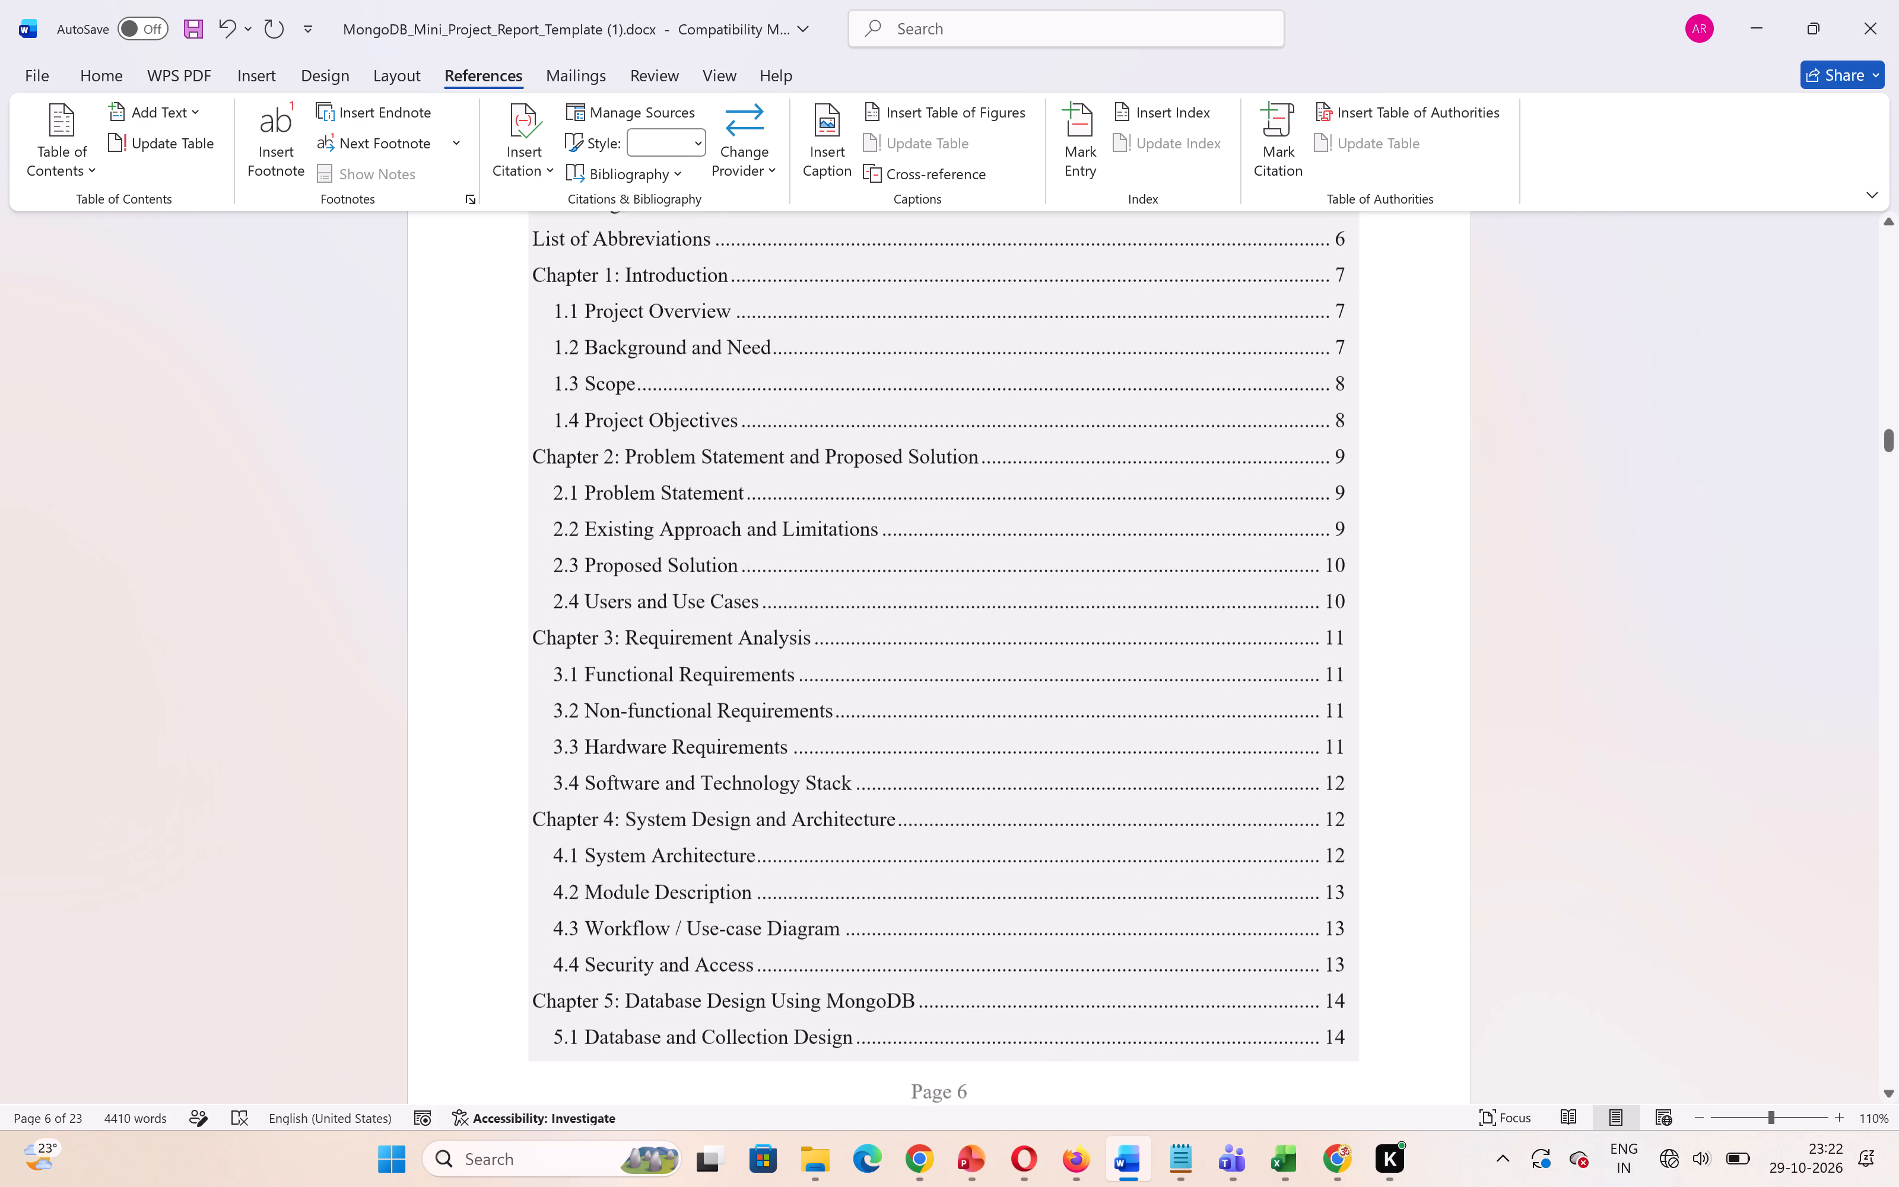
scroll(698, 615, down, 4)
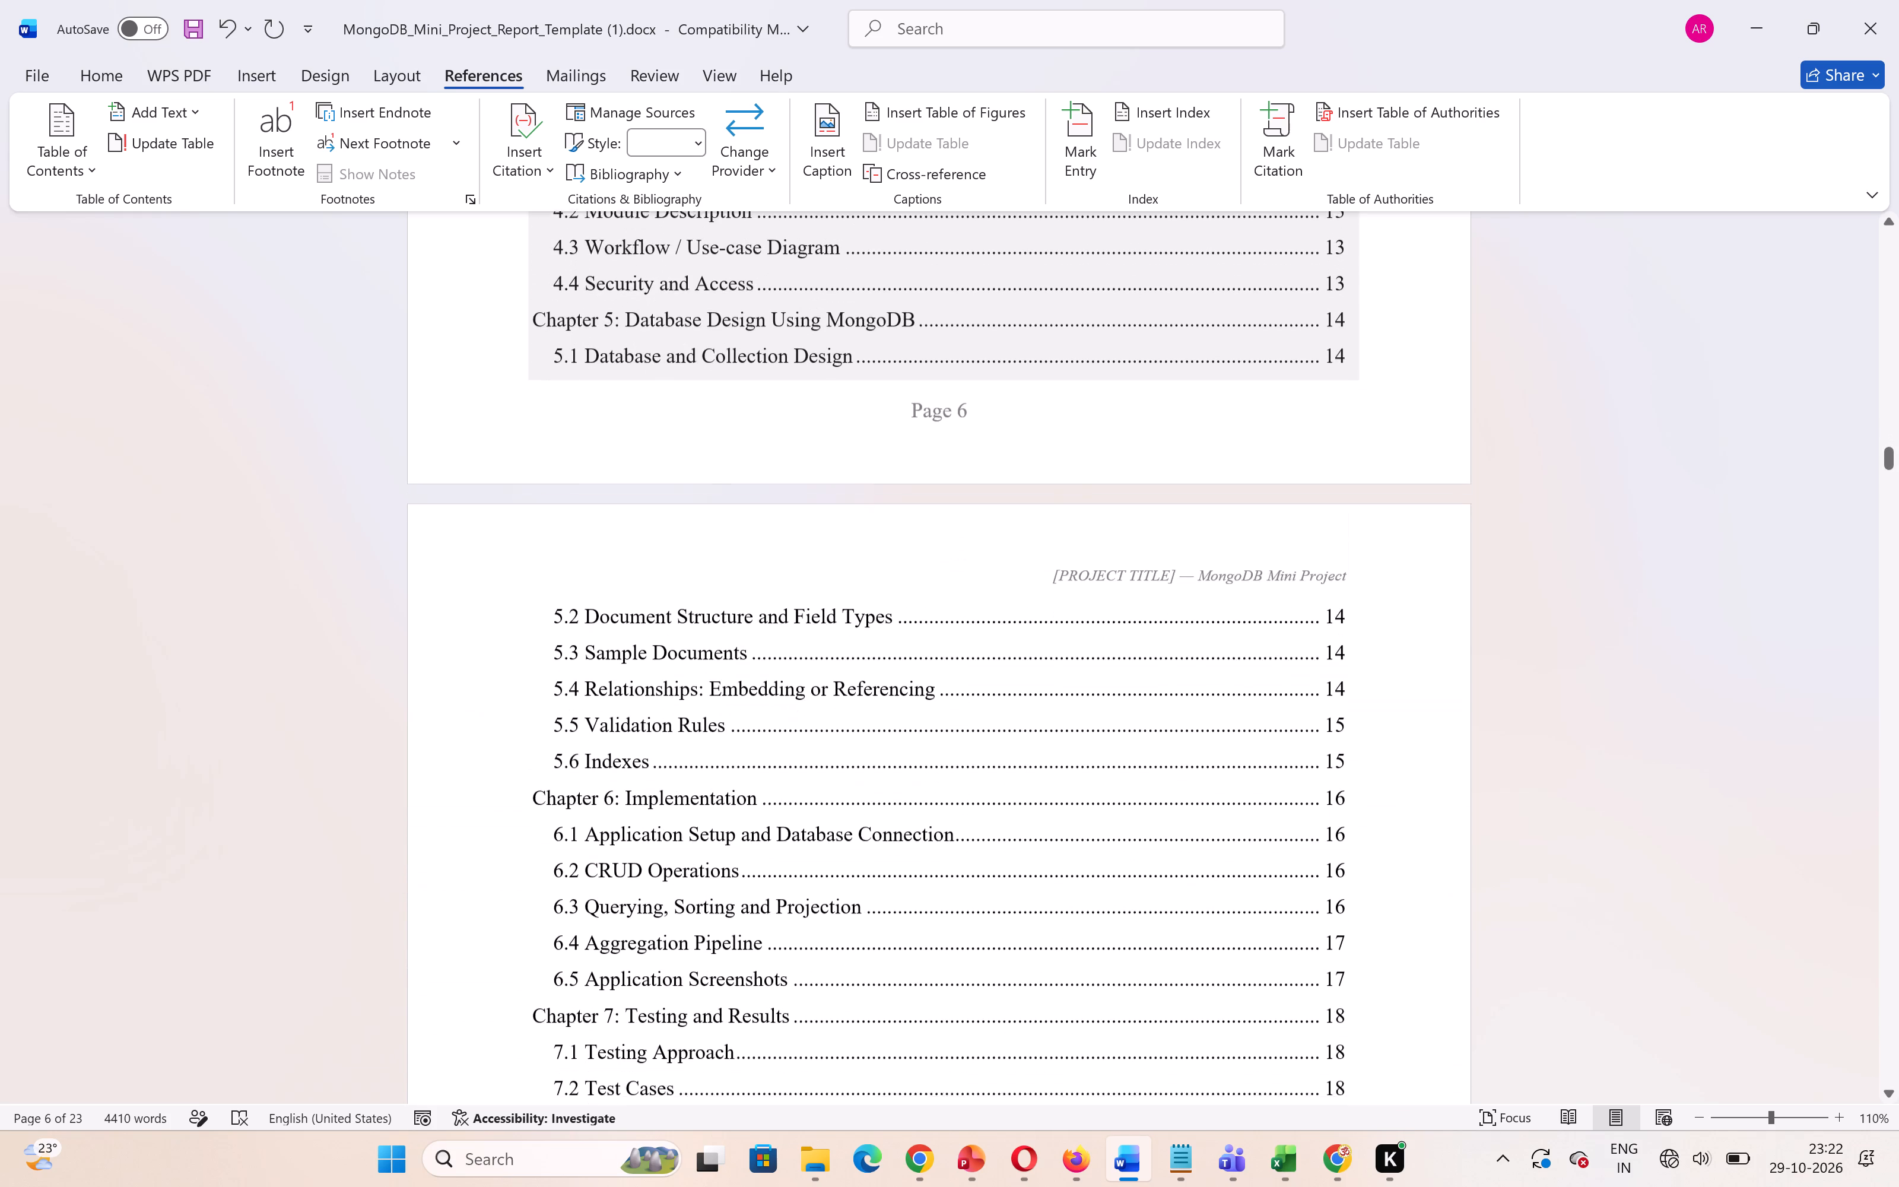
scroll(698, 615, down, 1)
scroll(698, 615, up, 1)
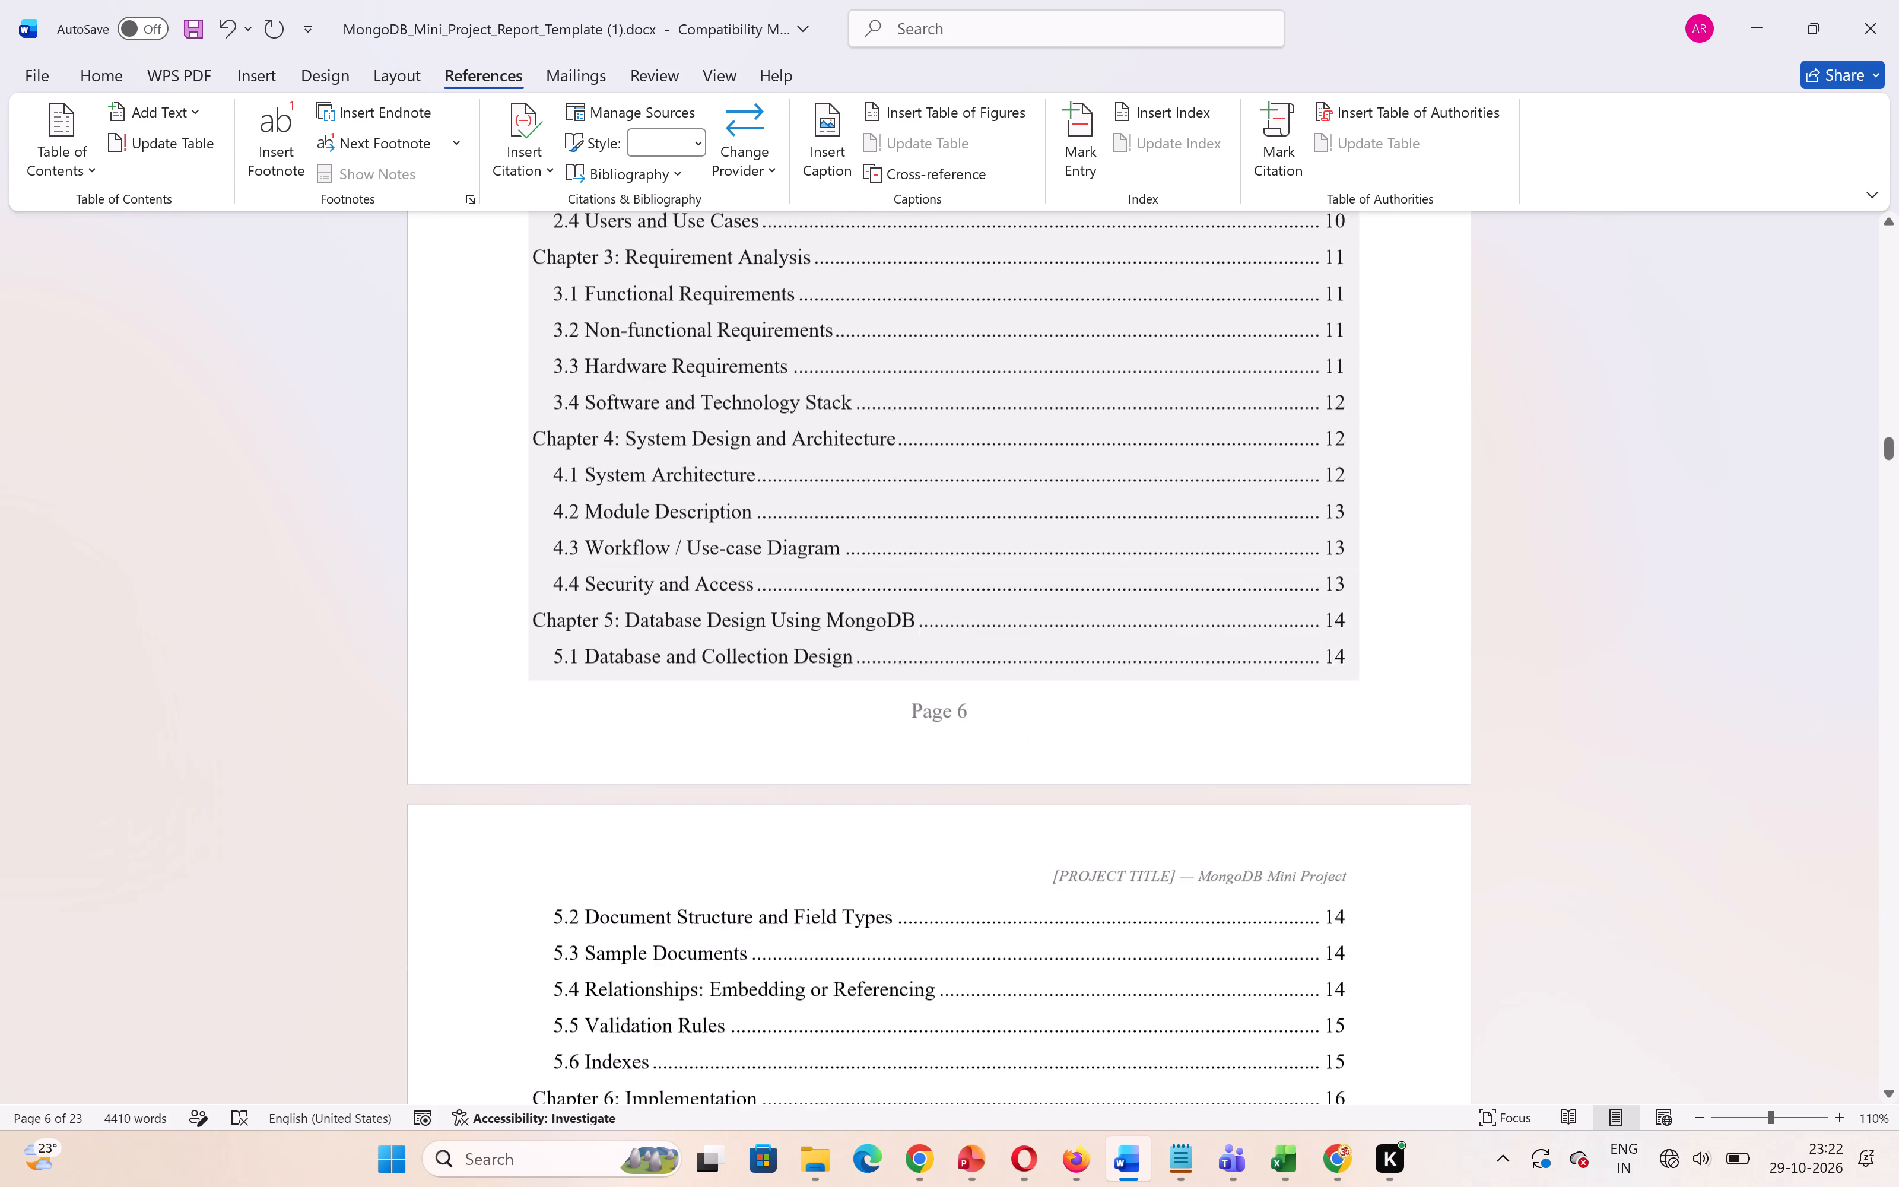
click(752, 548)
Delete the extra blank line between the table of contents and the List of Figures and Tables heading.
scroll(752, 548, down, 1)
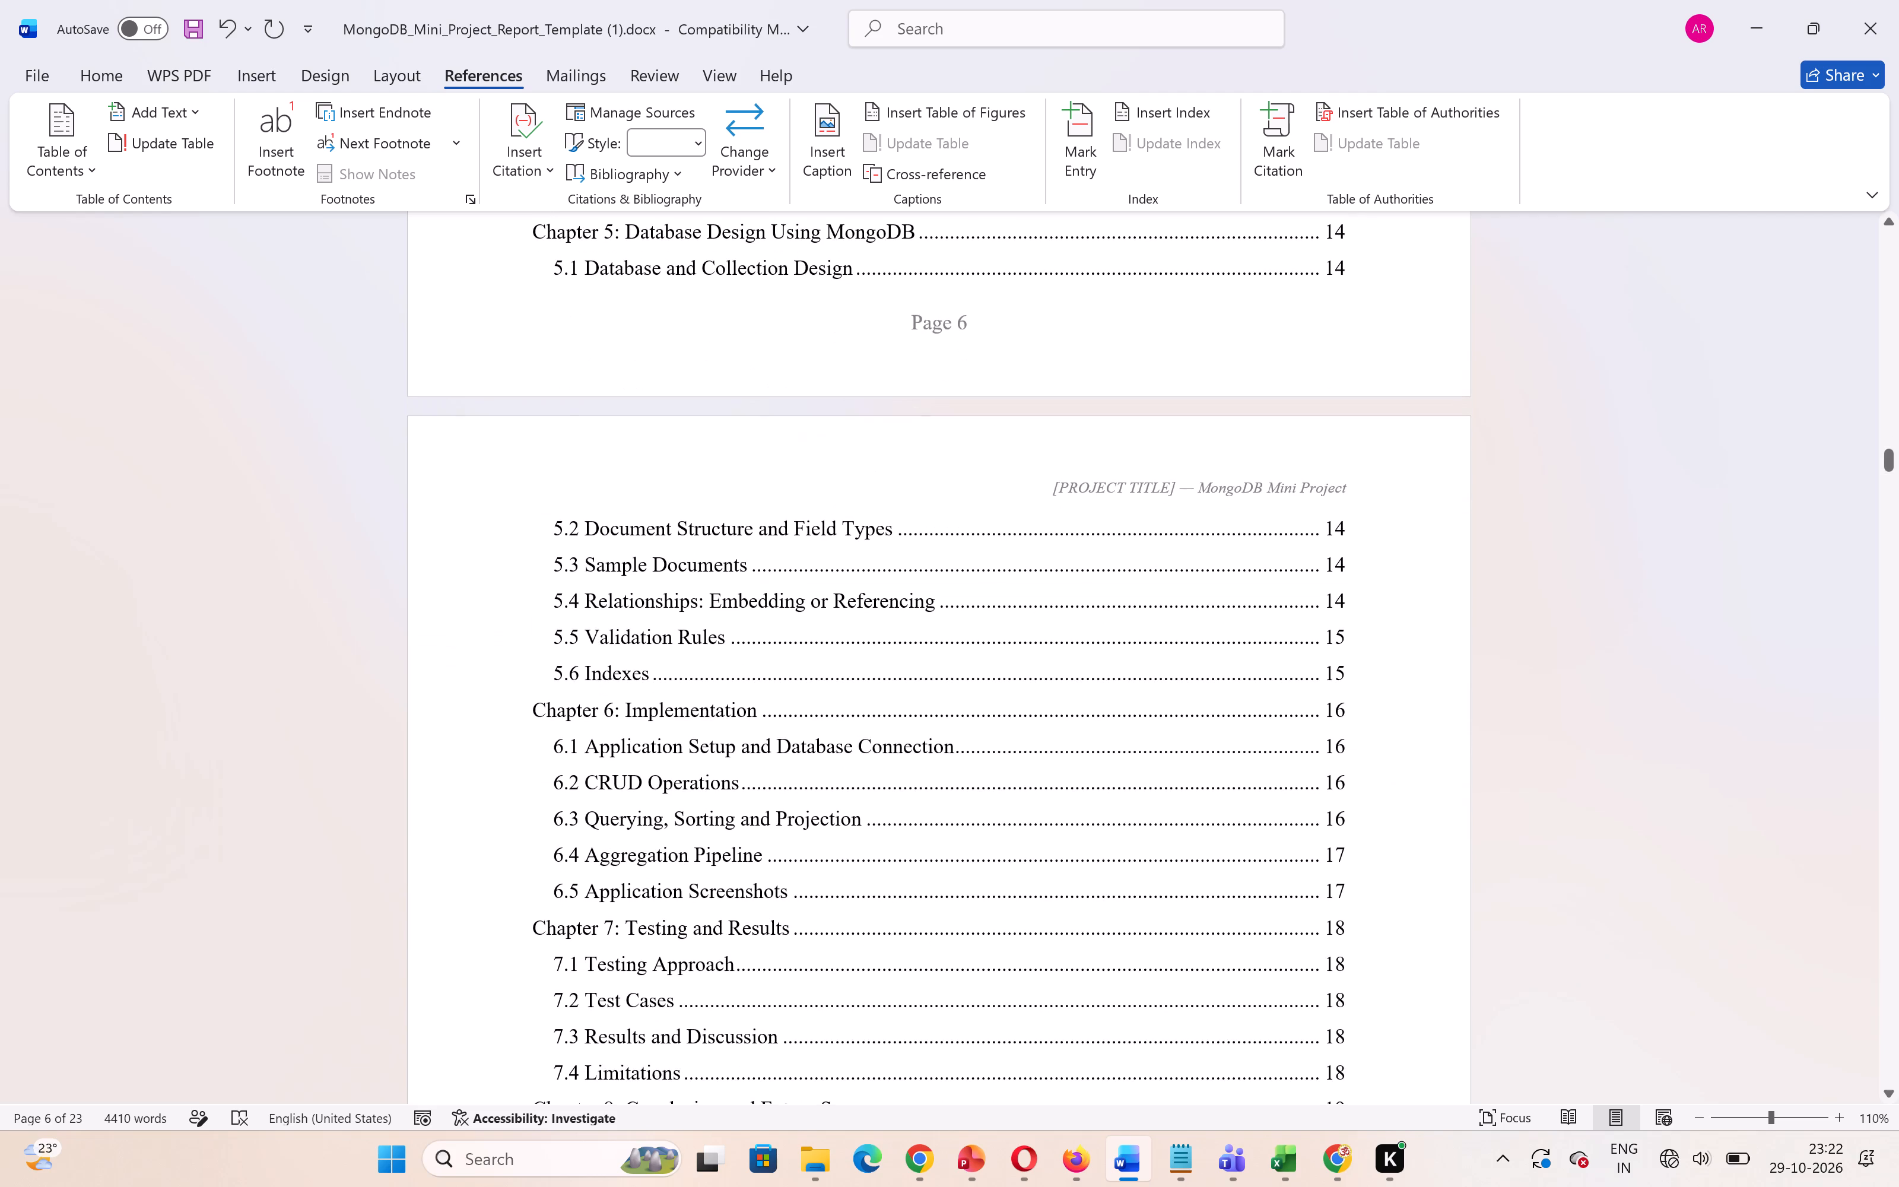
click(496, 768)
scroll(496, 768, down, 3)
click(509, 827)
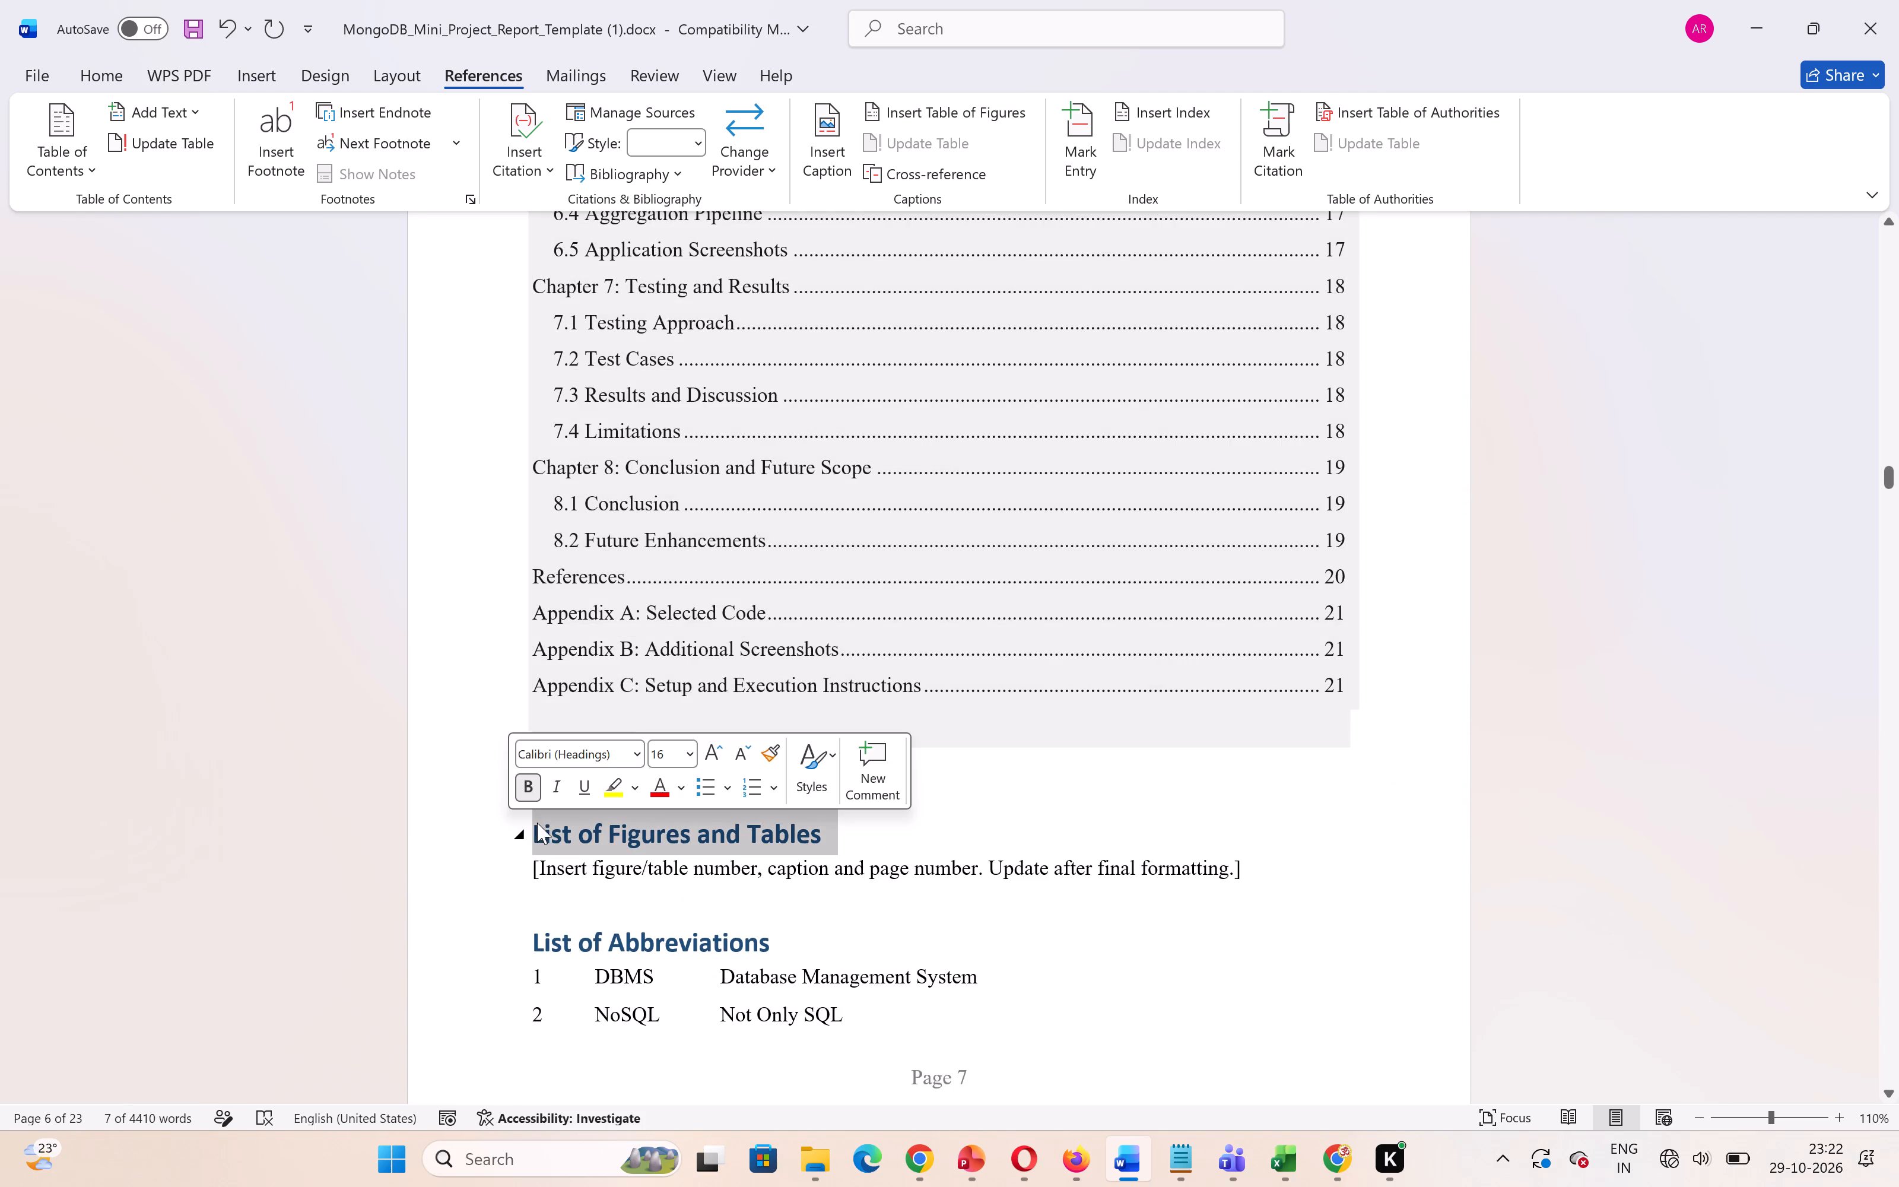
click(922, 831)
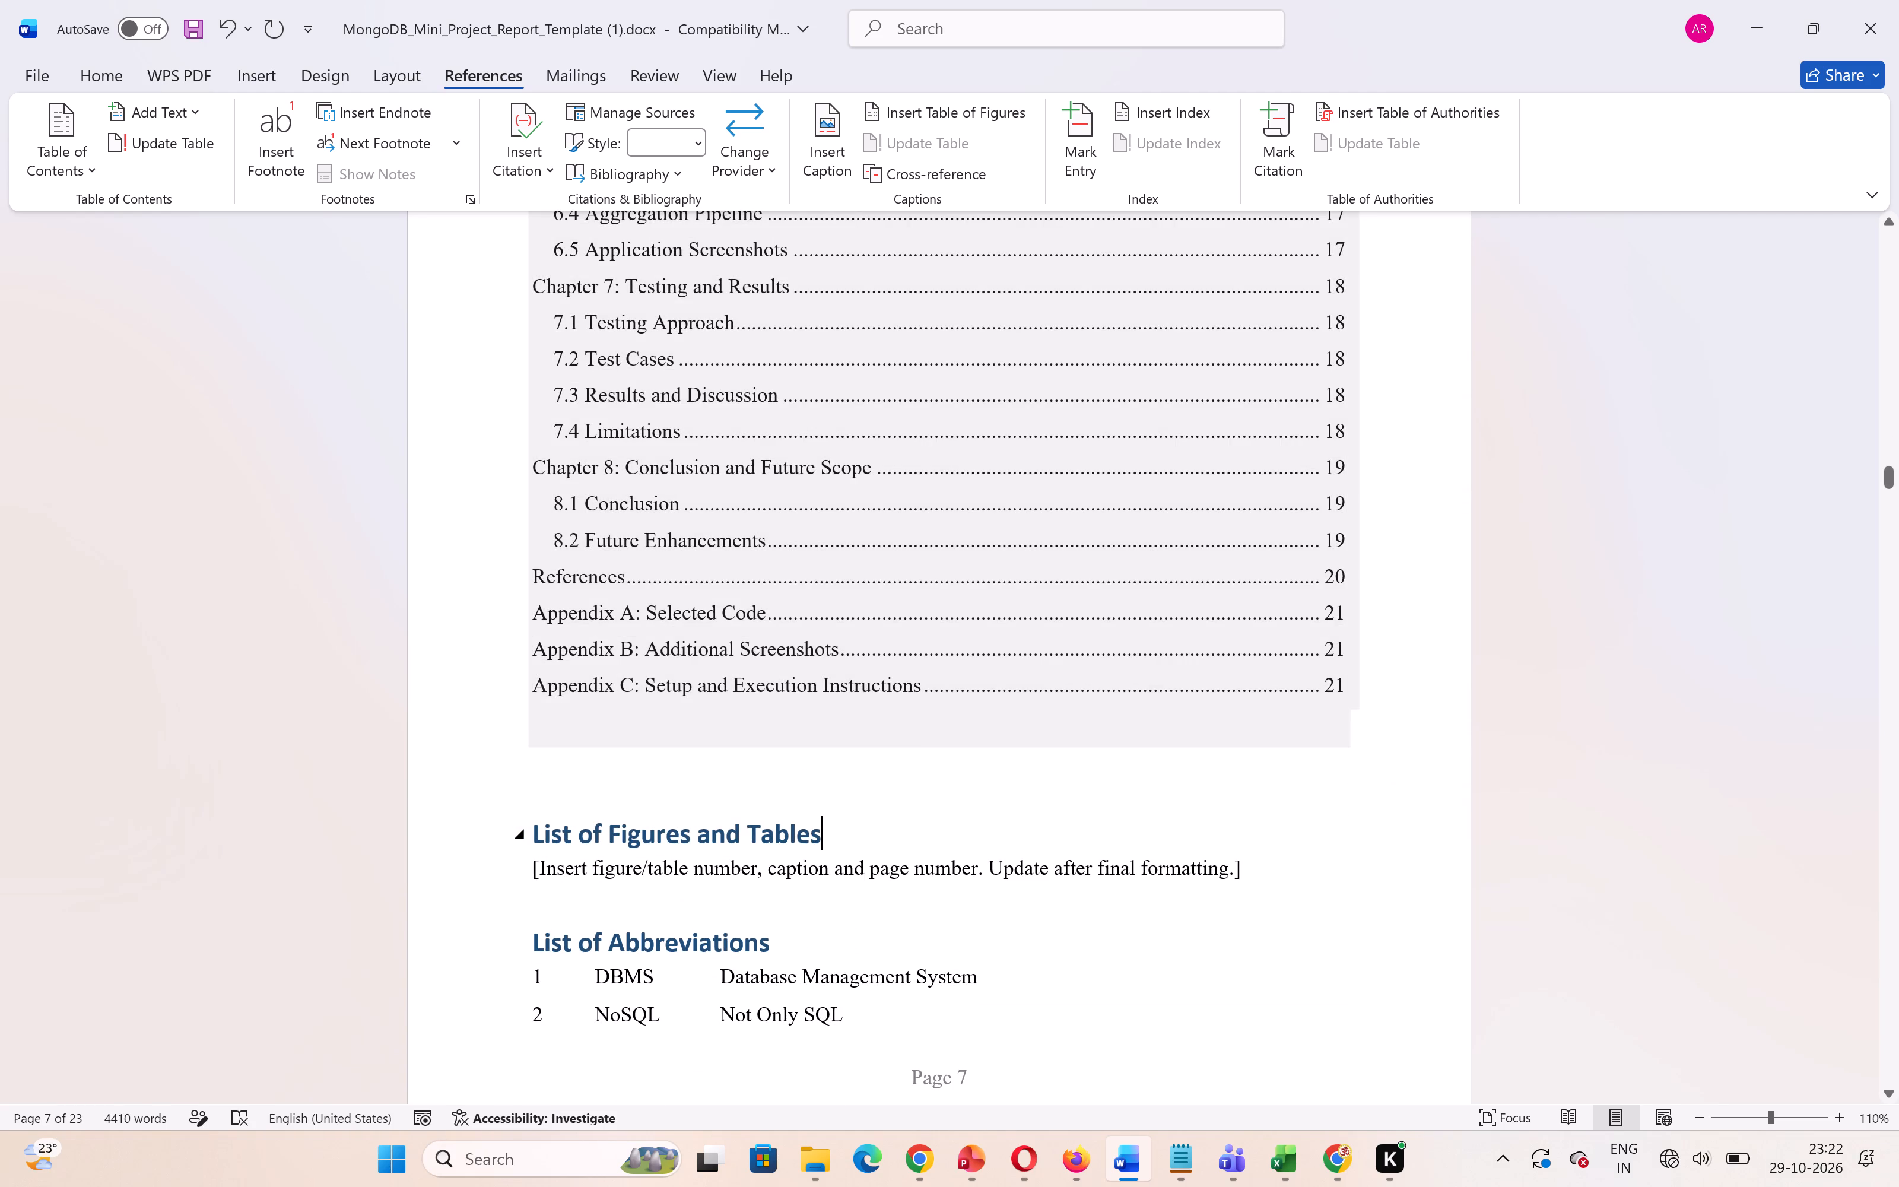
click(532, 830)
key(BackSpace)
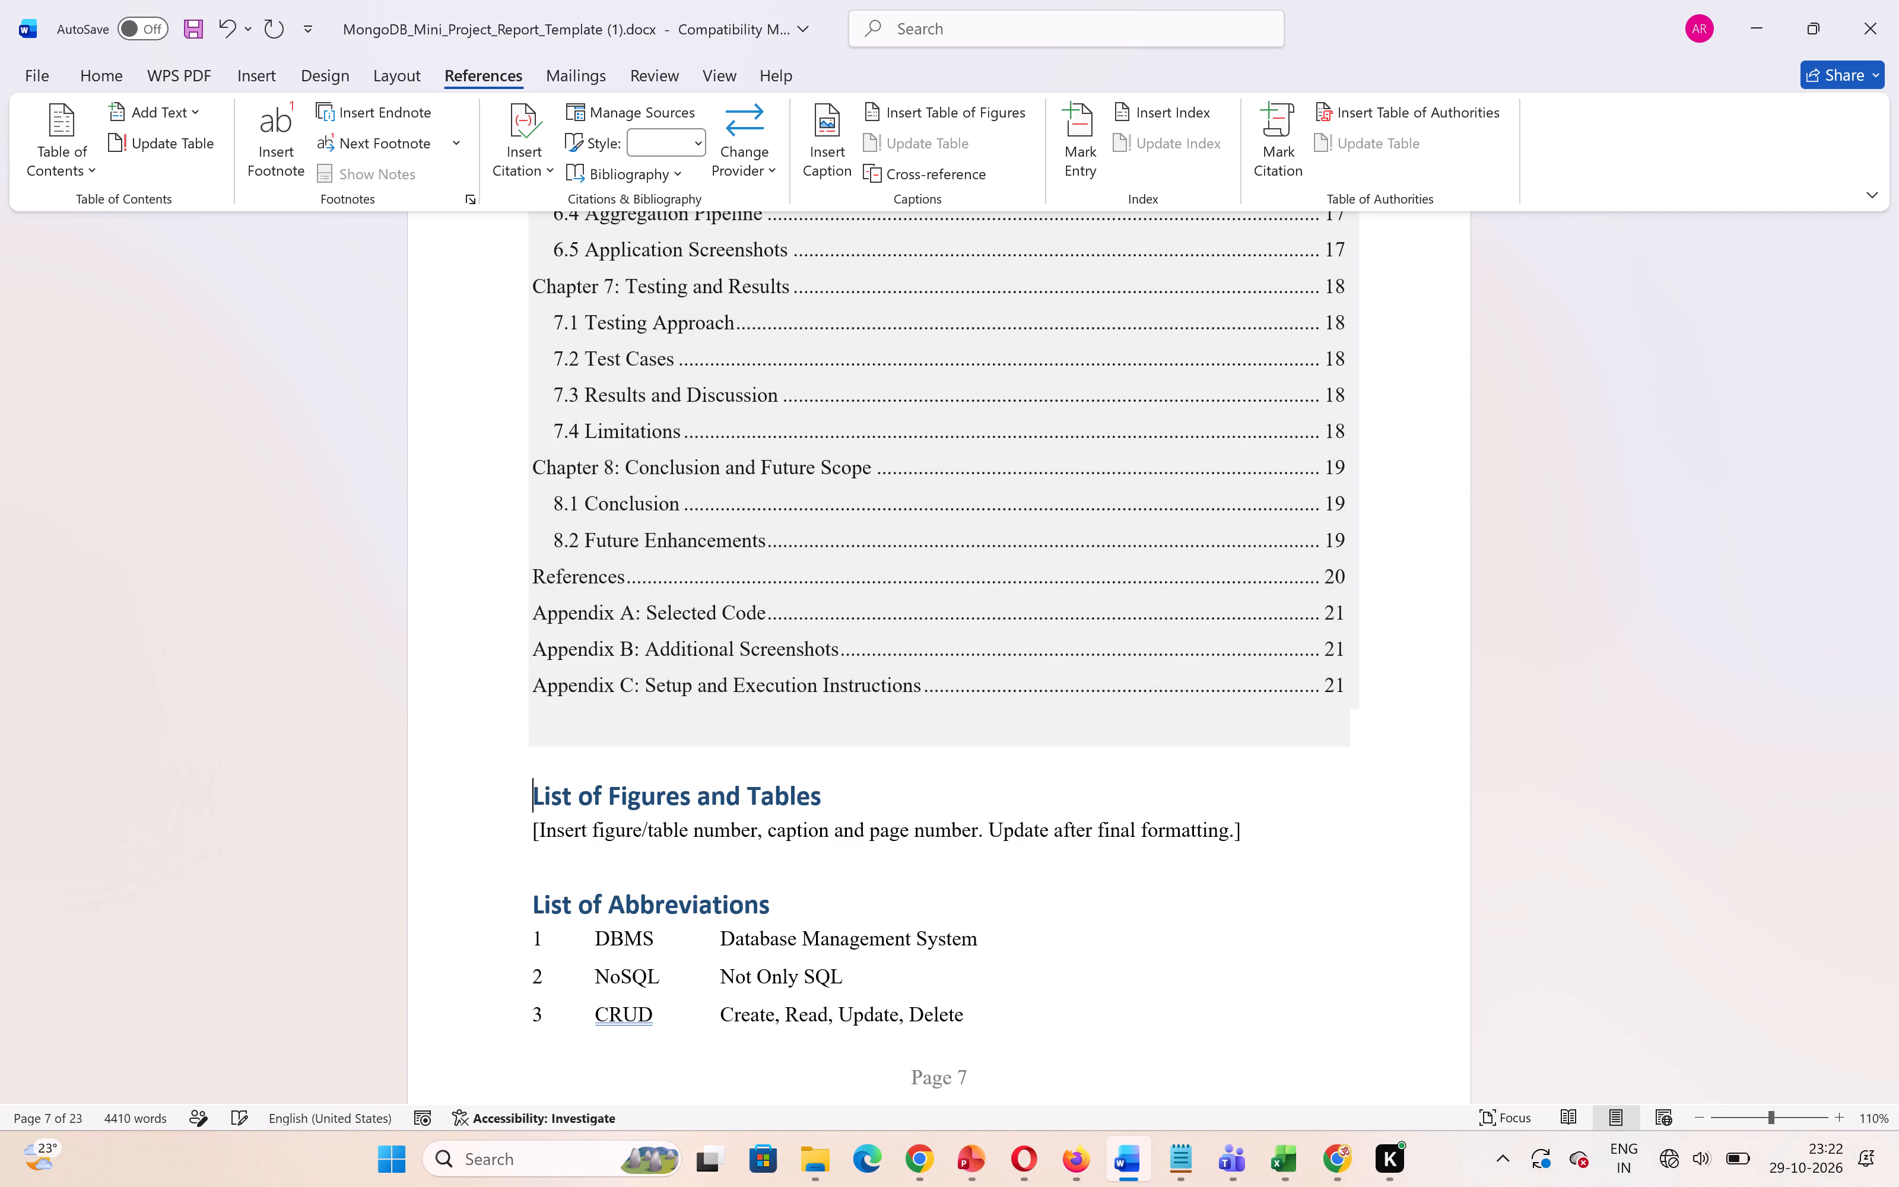
Add blank lines above the List of Abbreviations heading so that the list starts on a new page.
scroll(850, 878, down, 1)
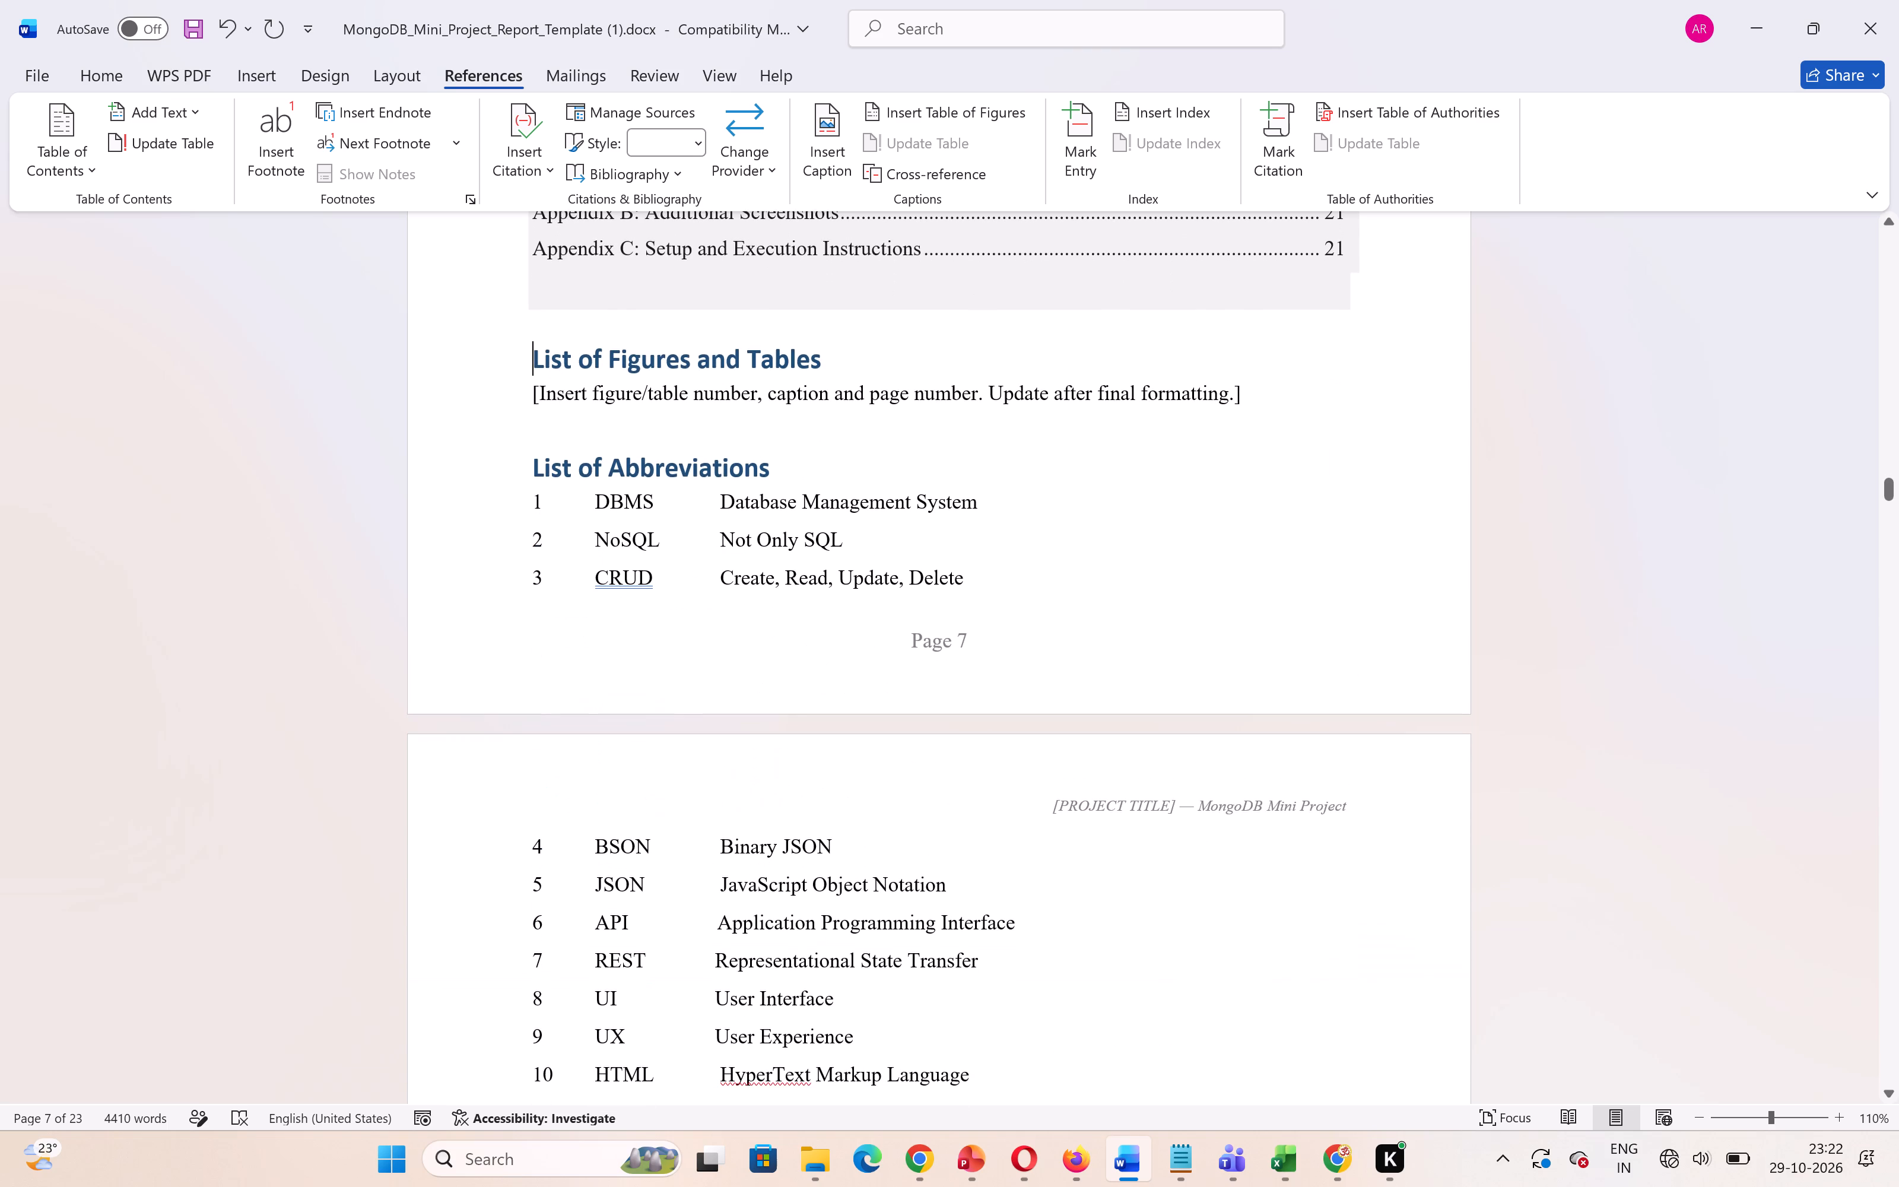
click(530, 478)
key(Return)
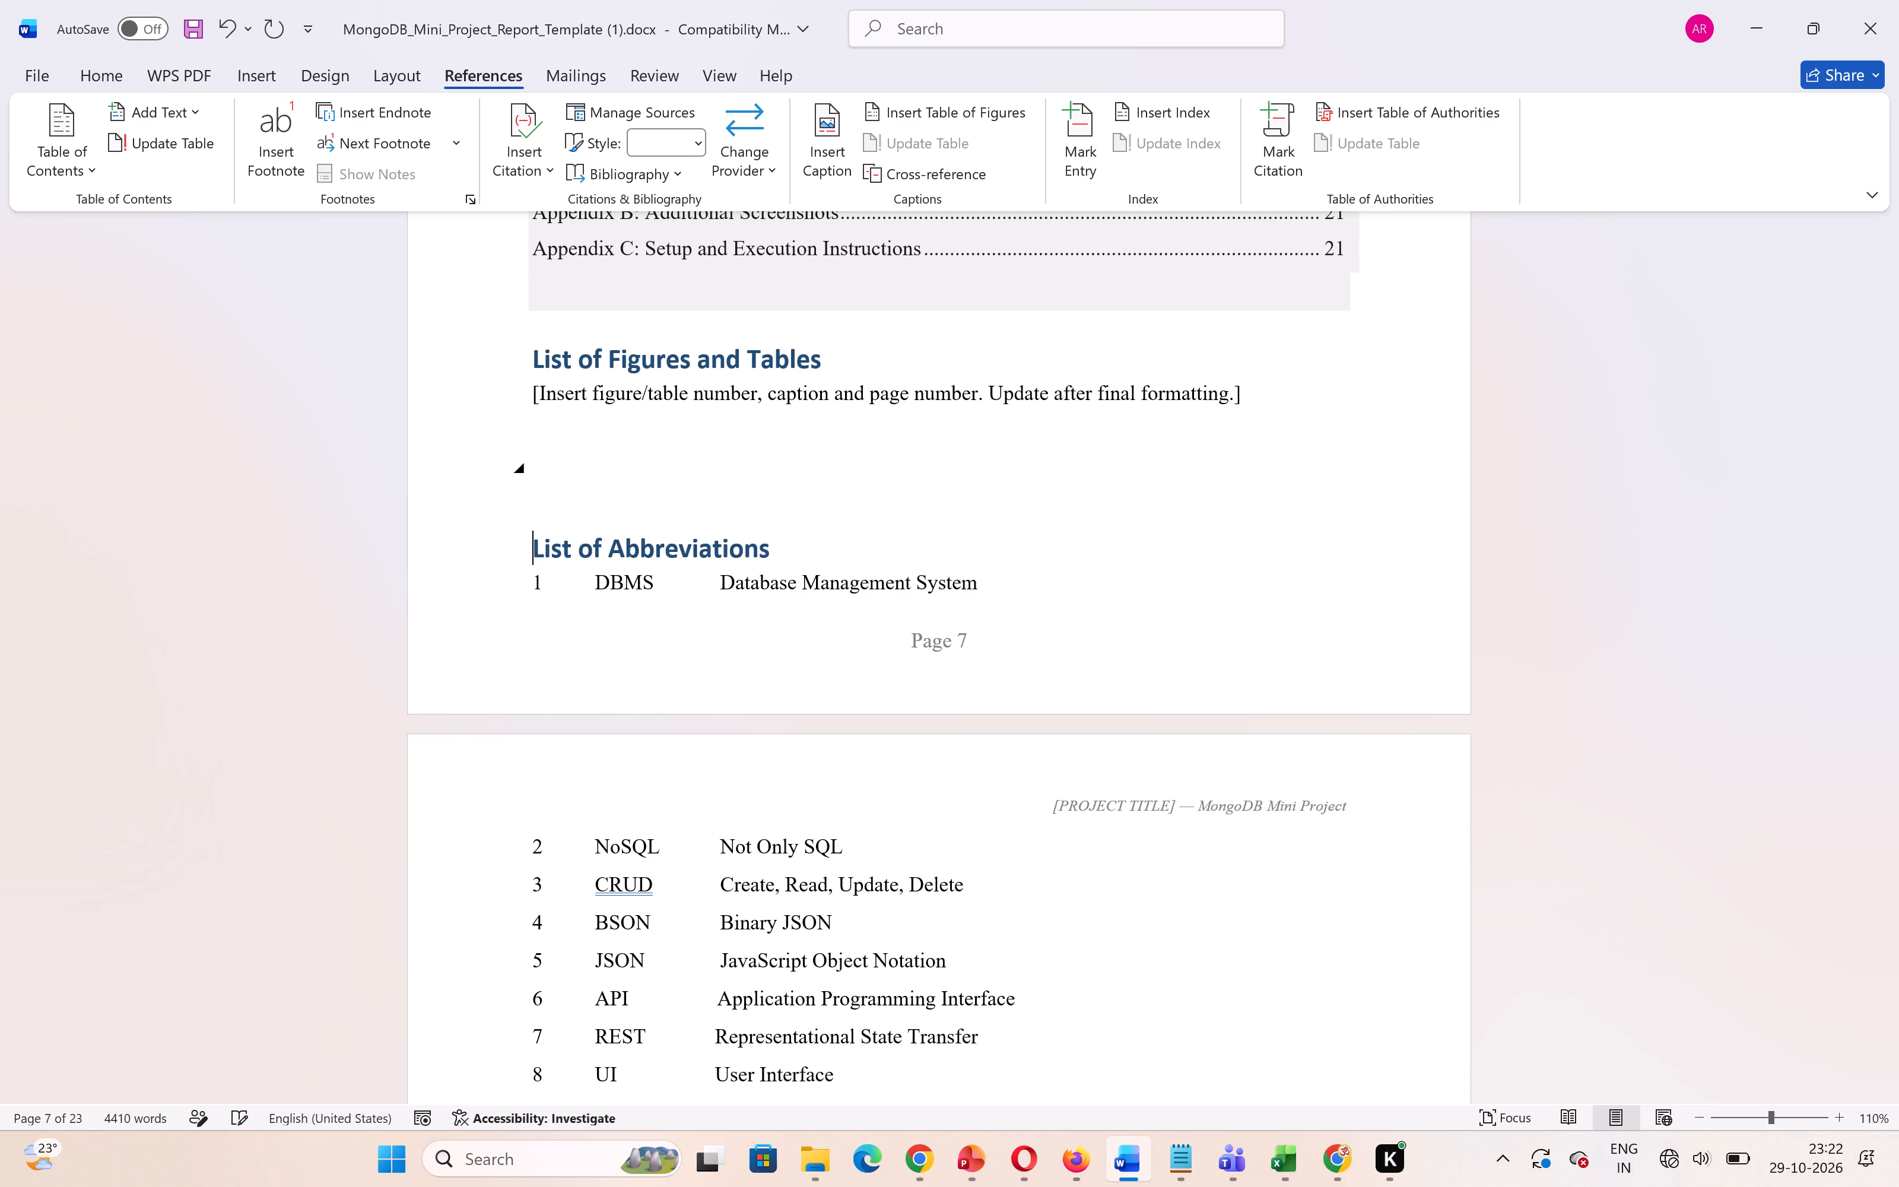
key(Return)
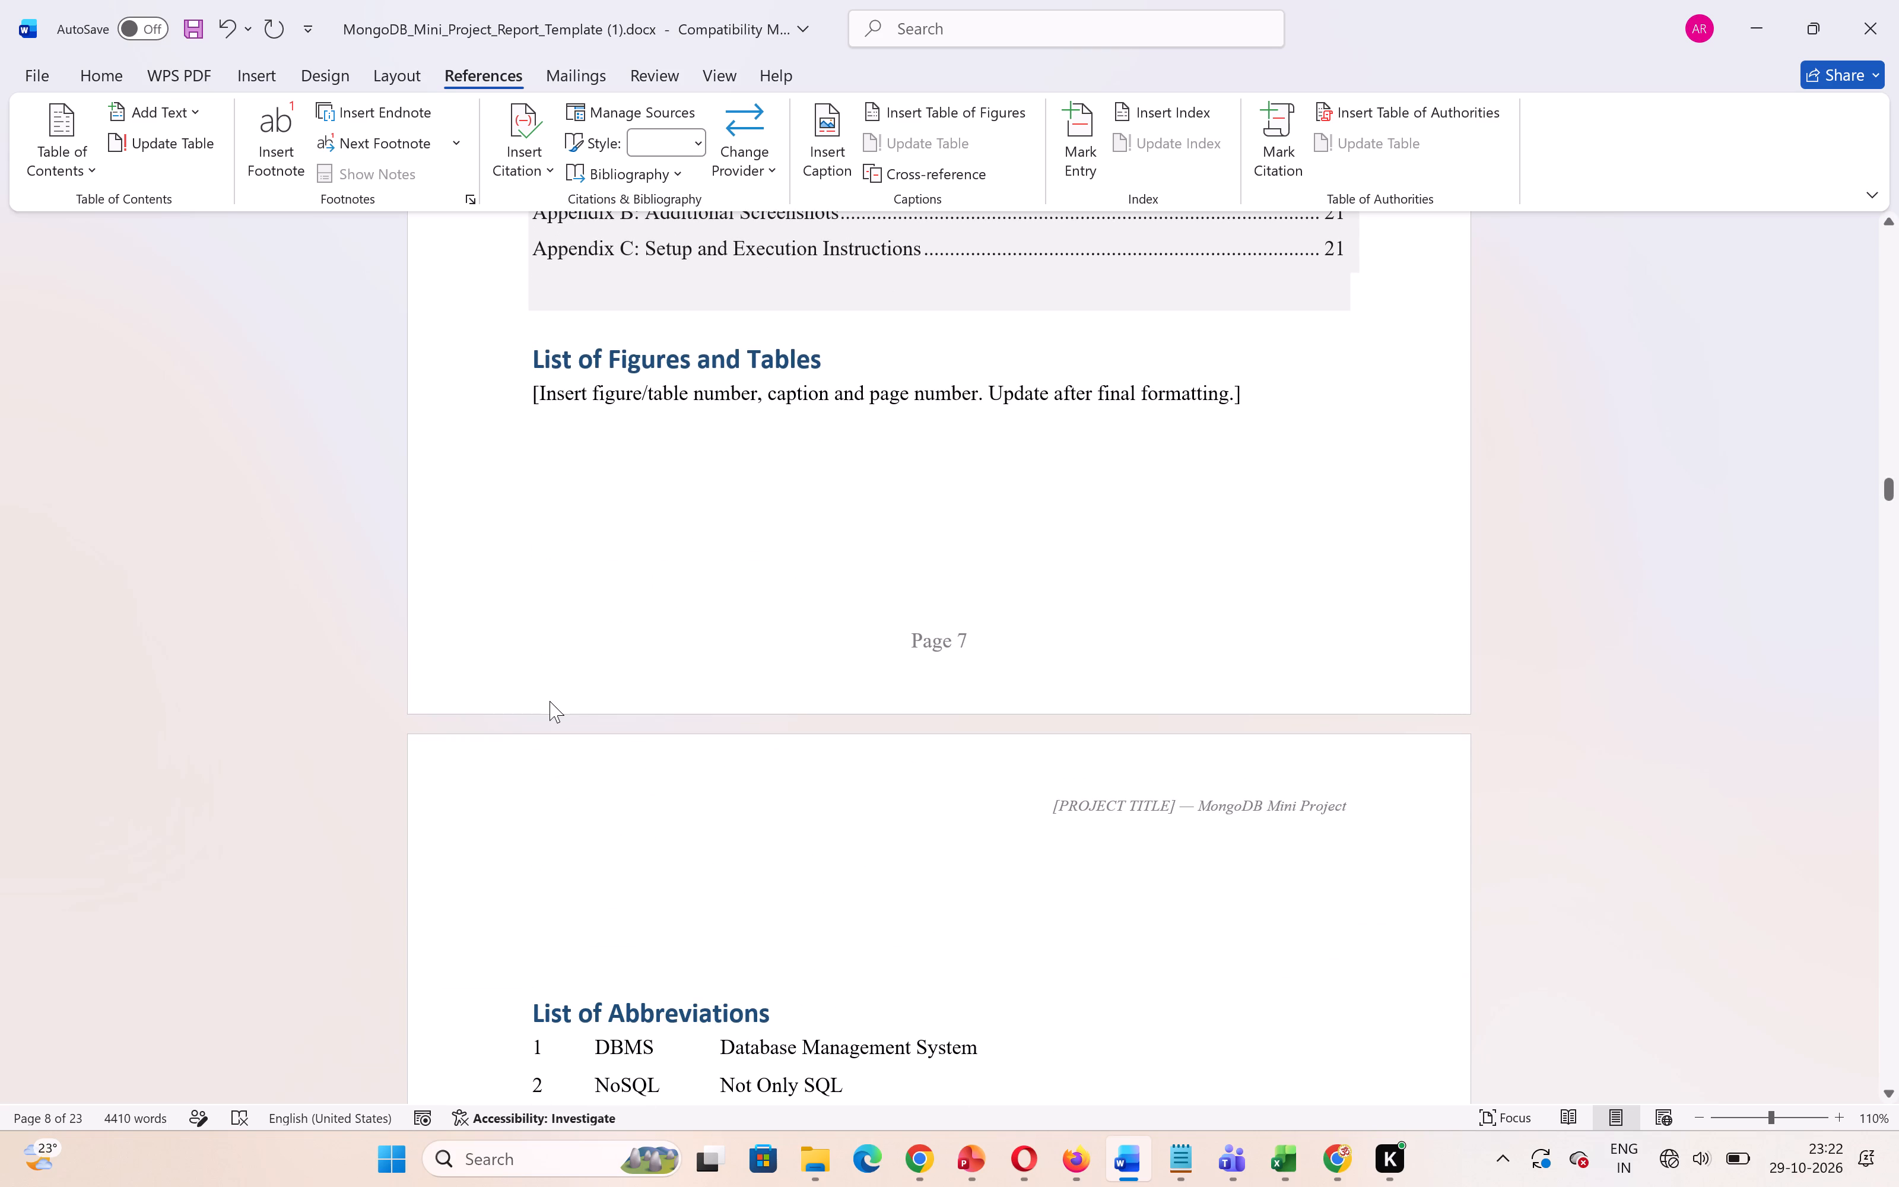
key(Up)
key(BackSpace)
key(Return)
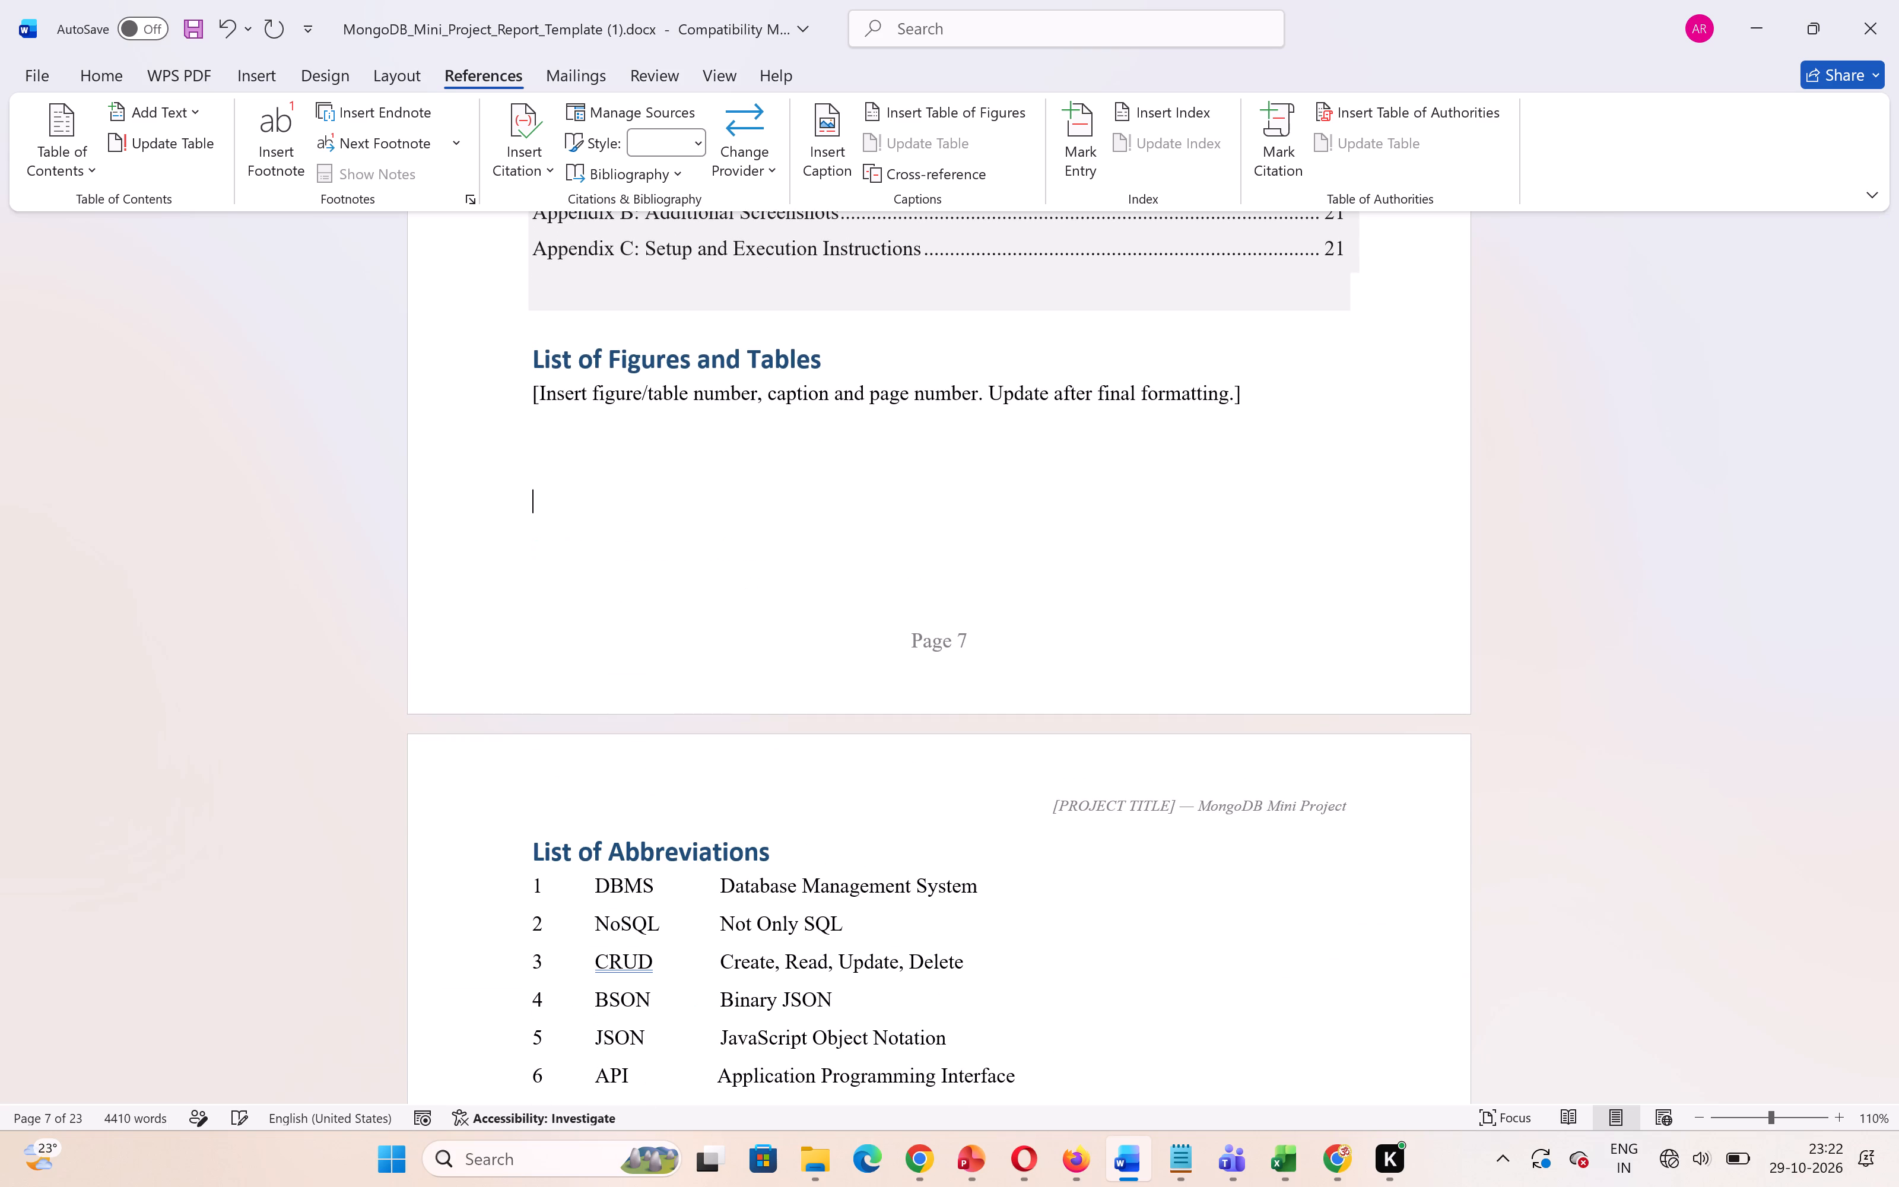
Review the report from the List of Abbreviations through Chapter 4, checking the sections for missing content such as diagrams.
scroll(713, 998, down, 4)
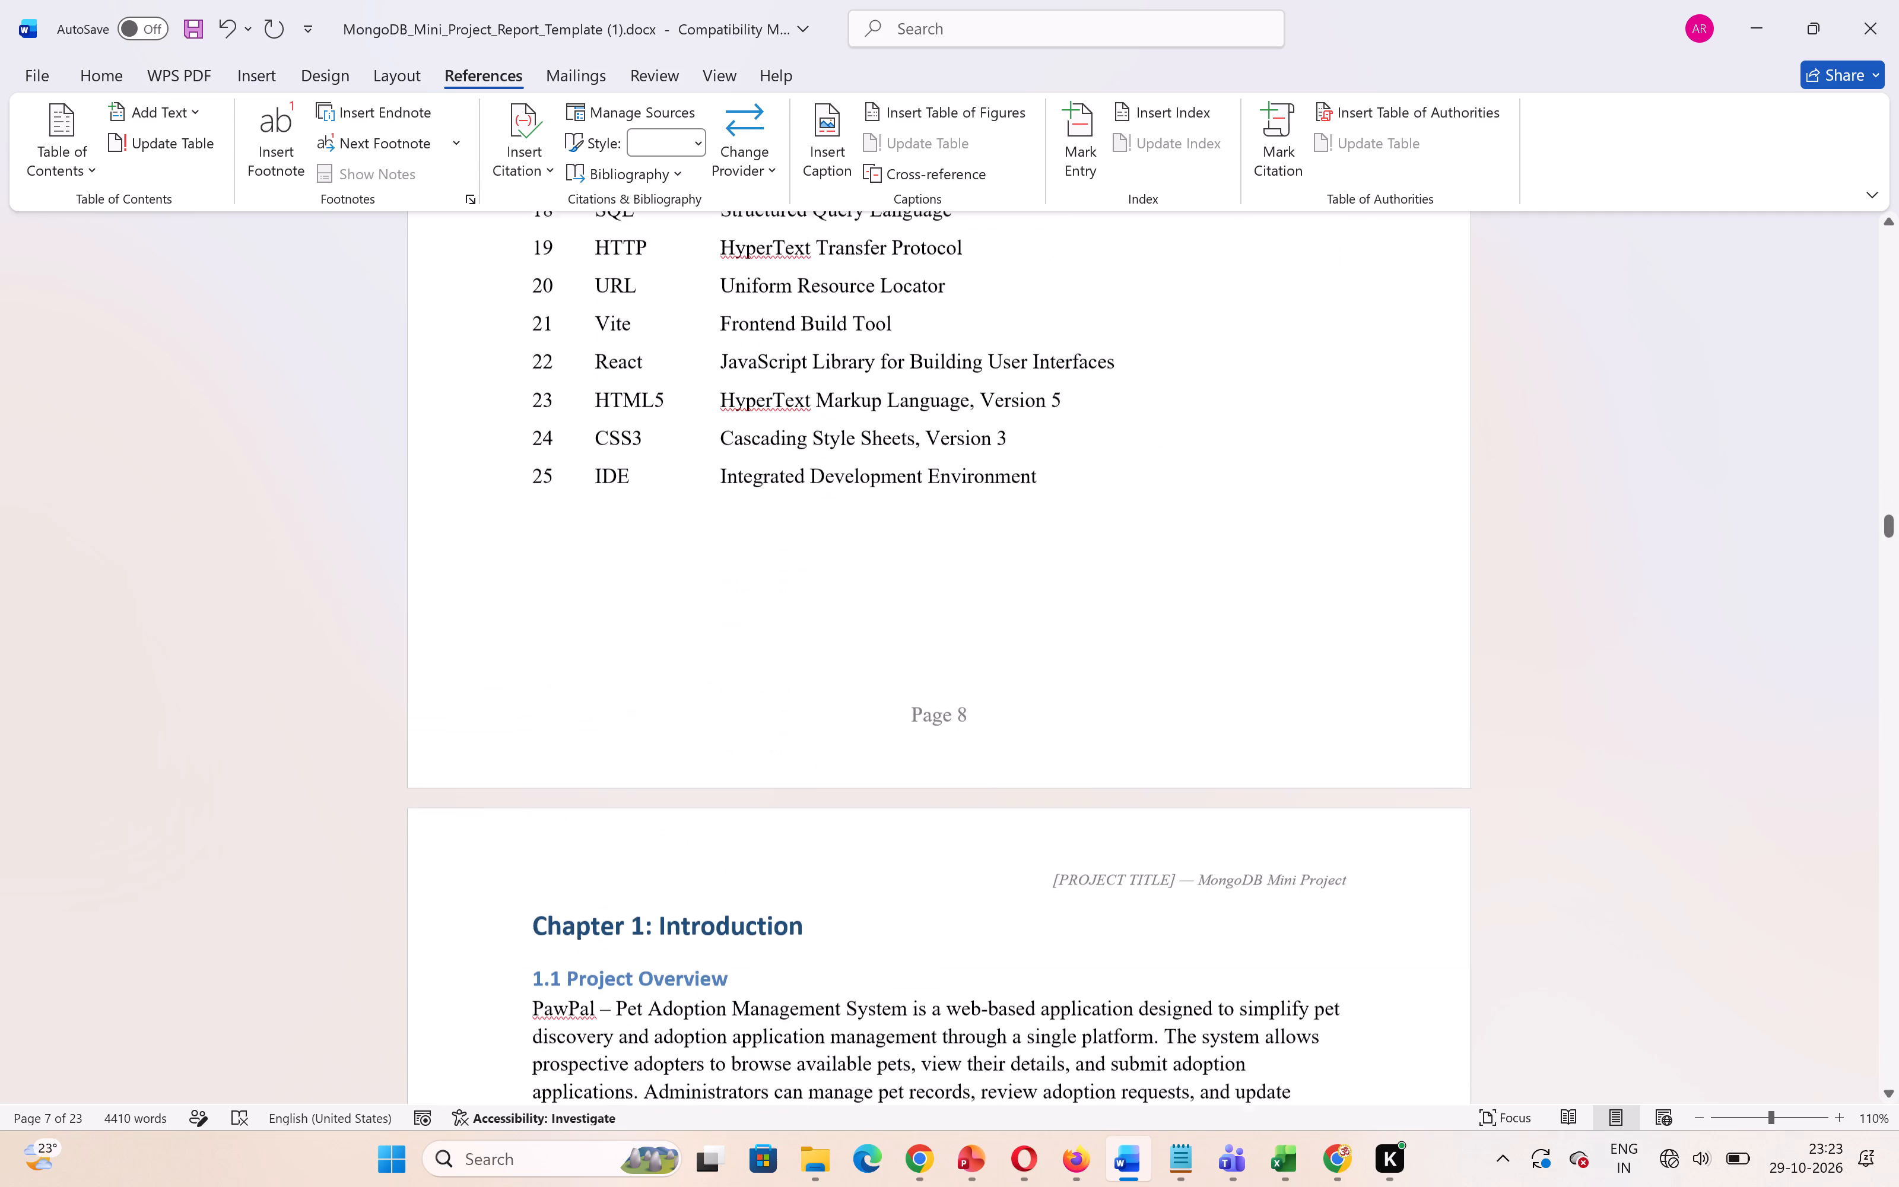
scroll(713, 971, down, 2)
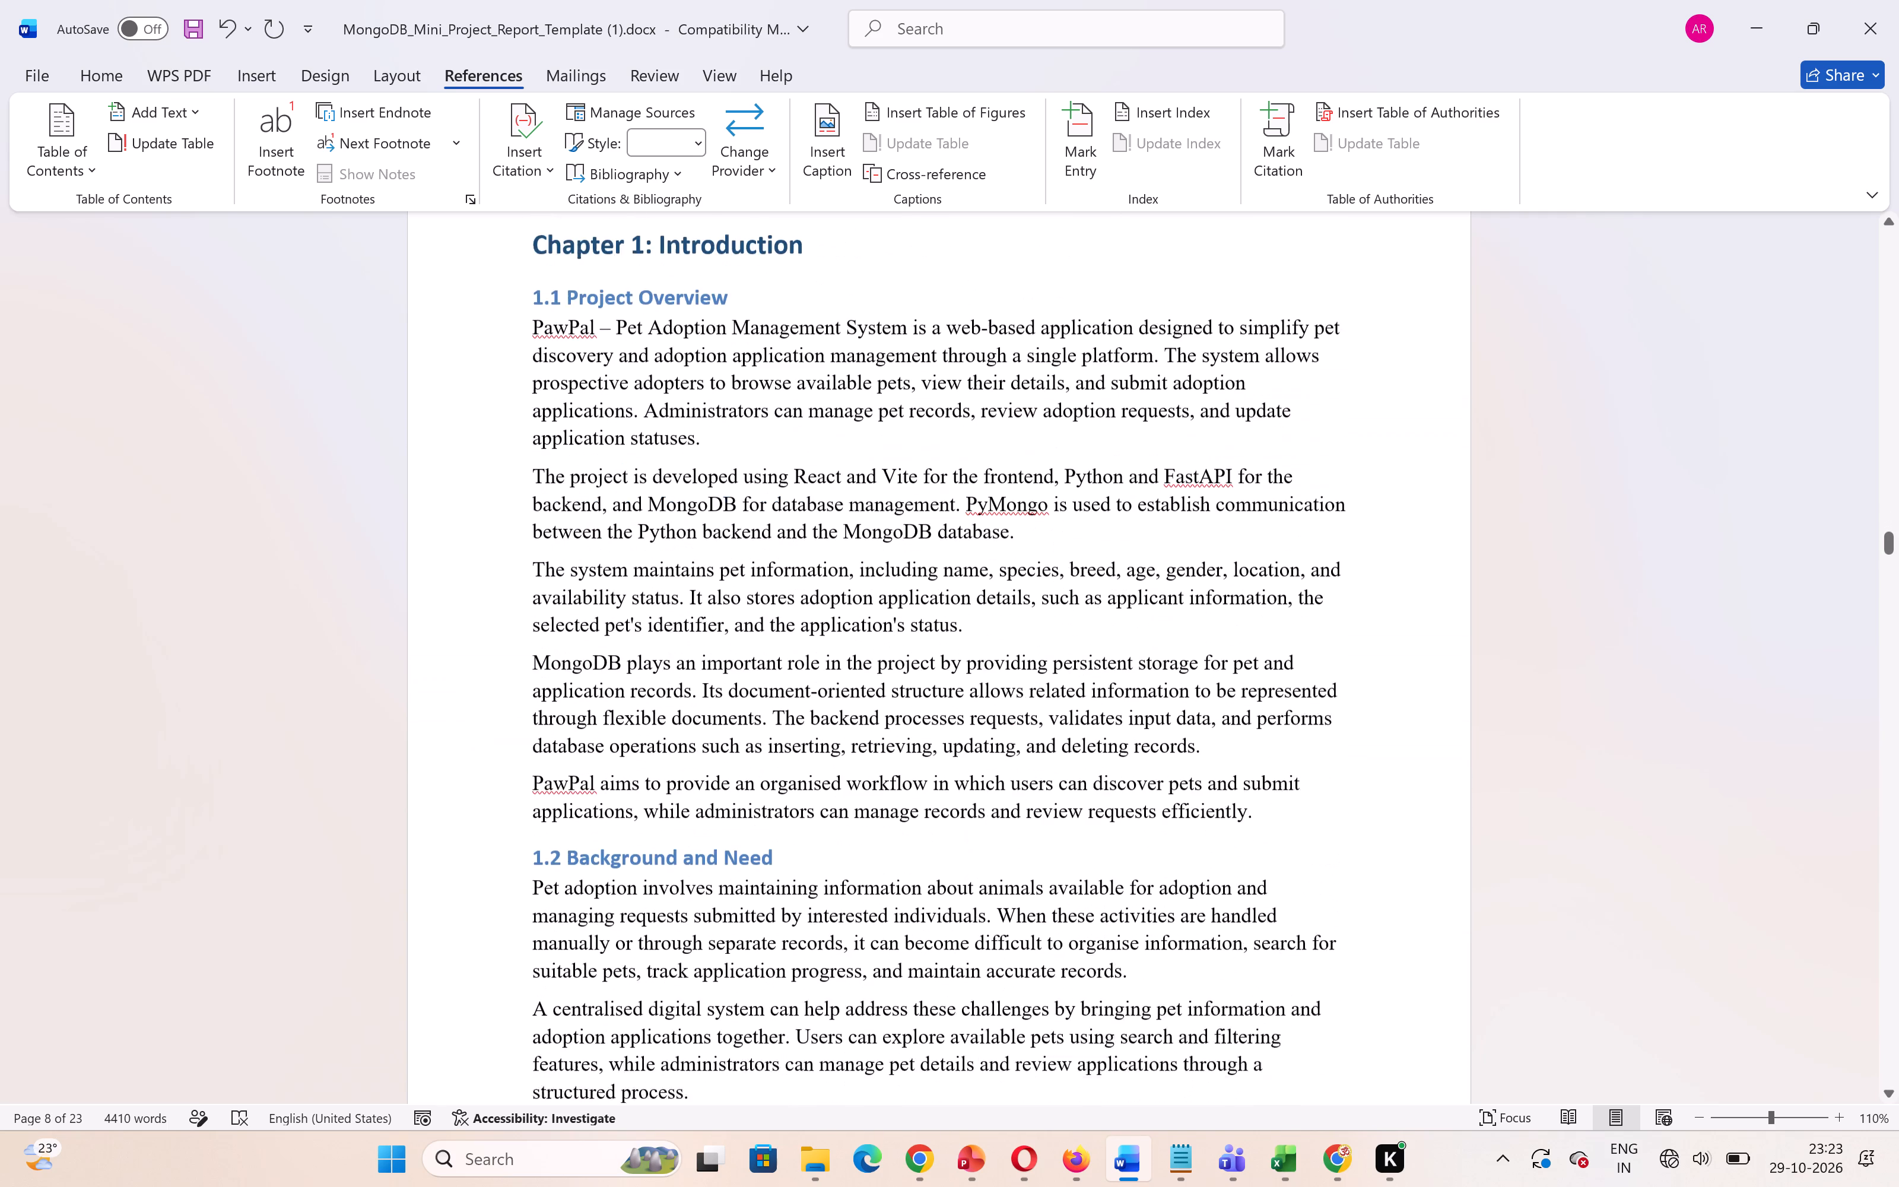
scroll(713, 971, down, 6)
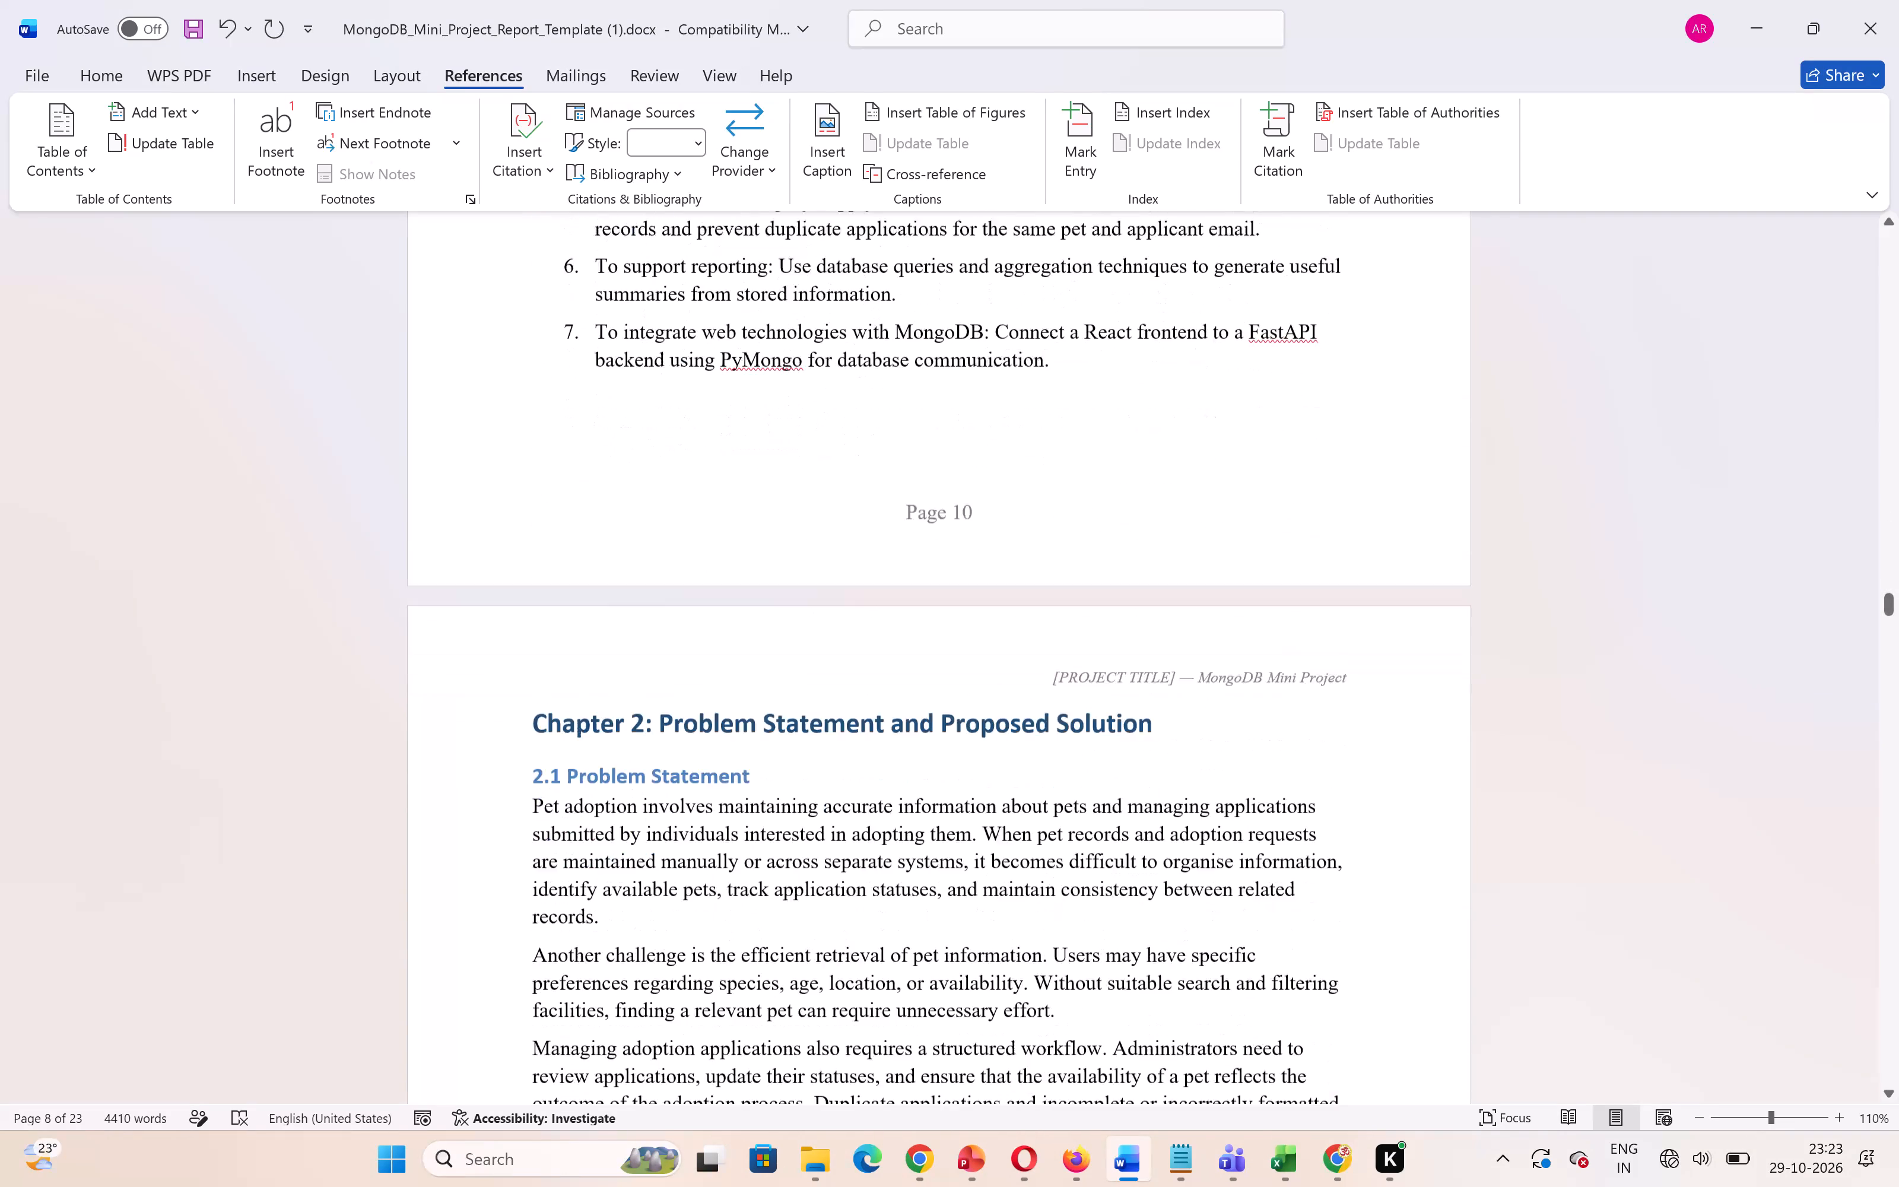
scroll(713, 971, down, 5)
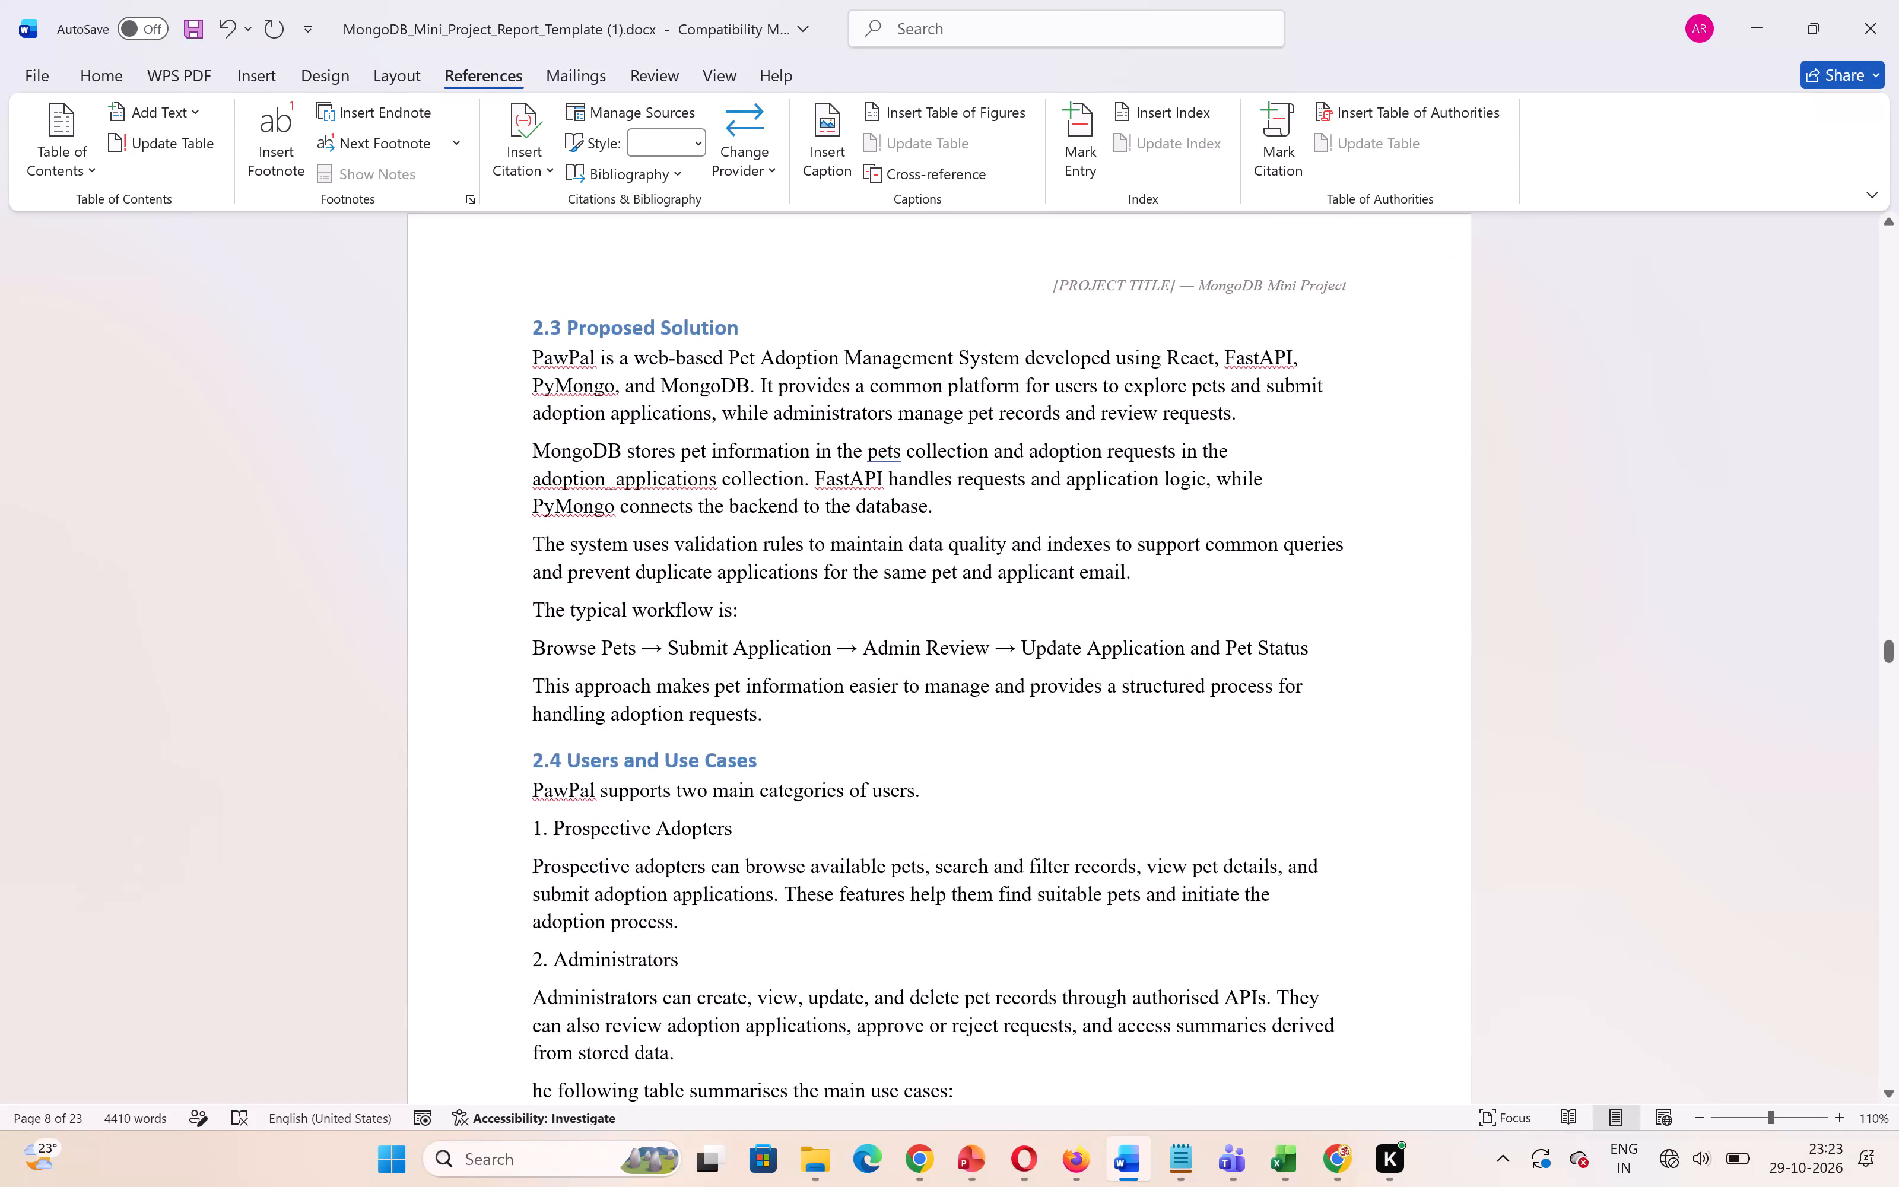
scroll(713, 971, down, 5)
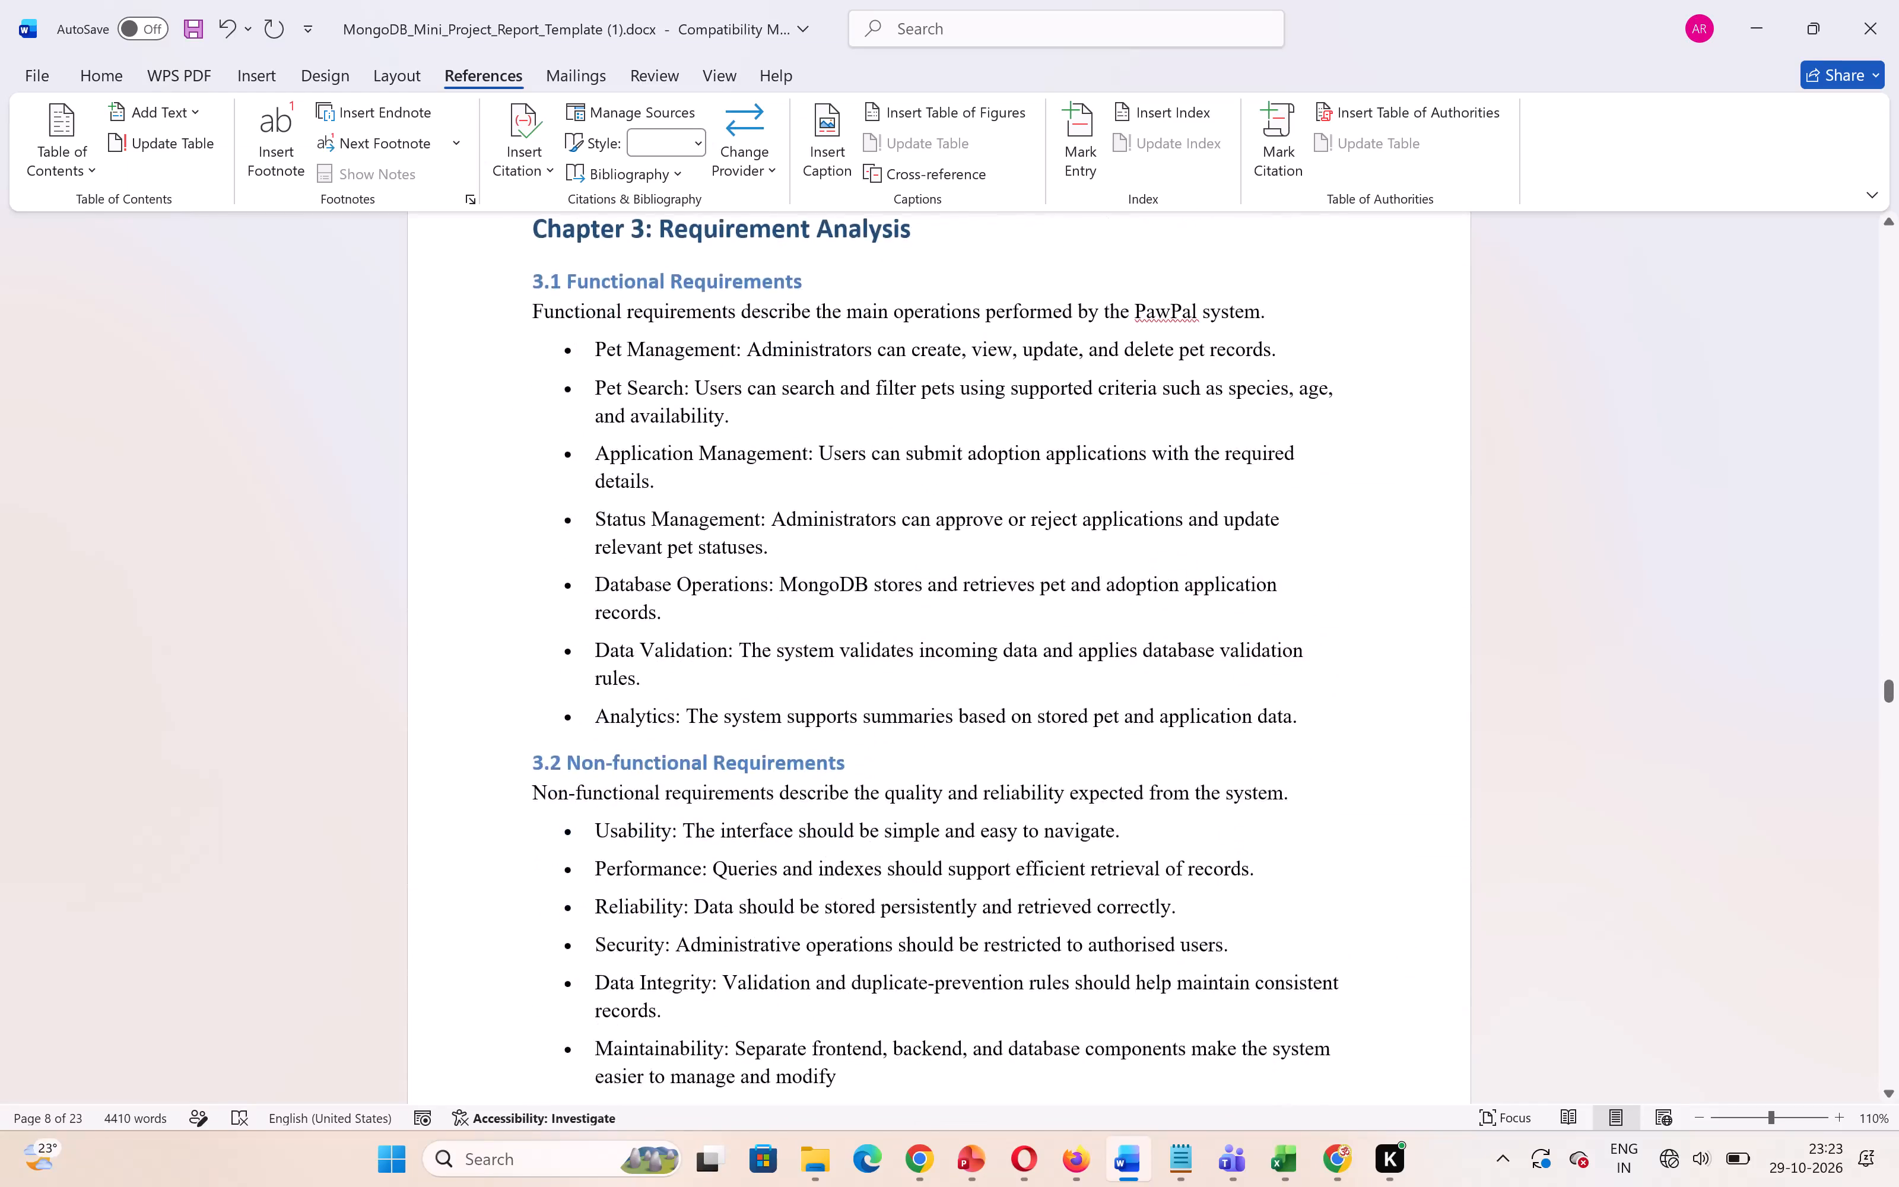
scroll(713, 971, down, 9)
scroll(713, 971, up, 1)
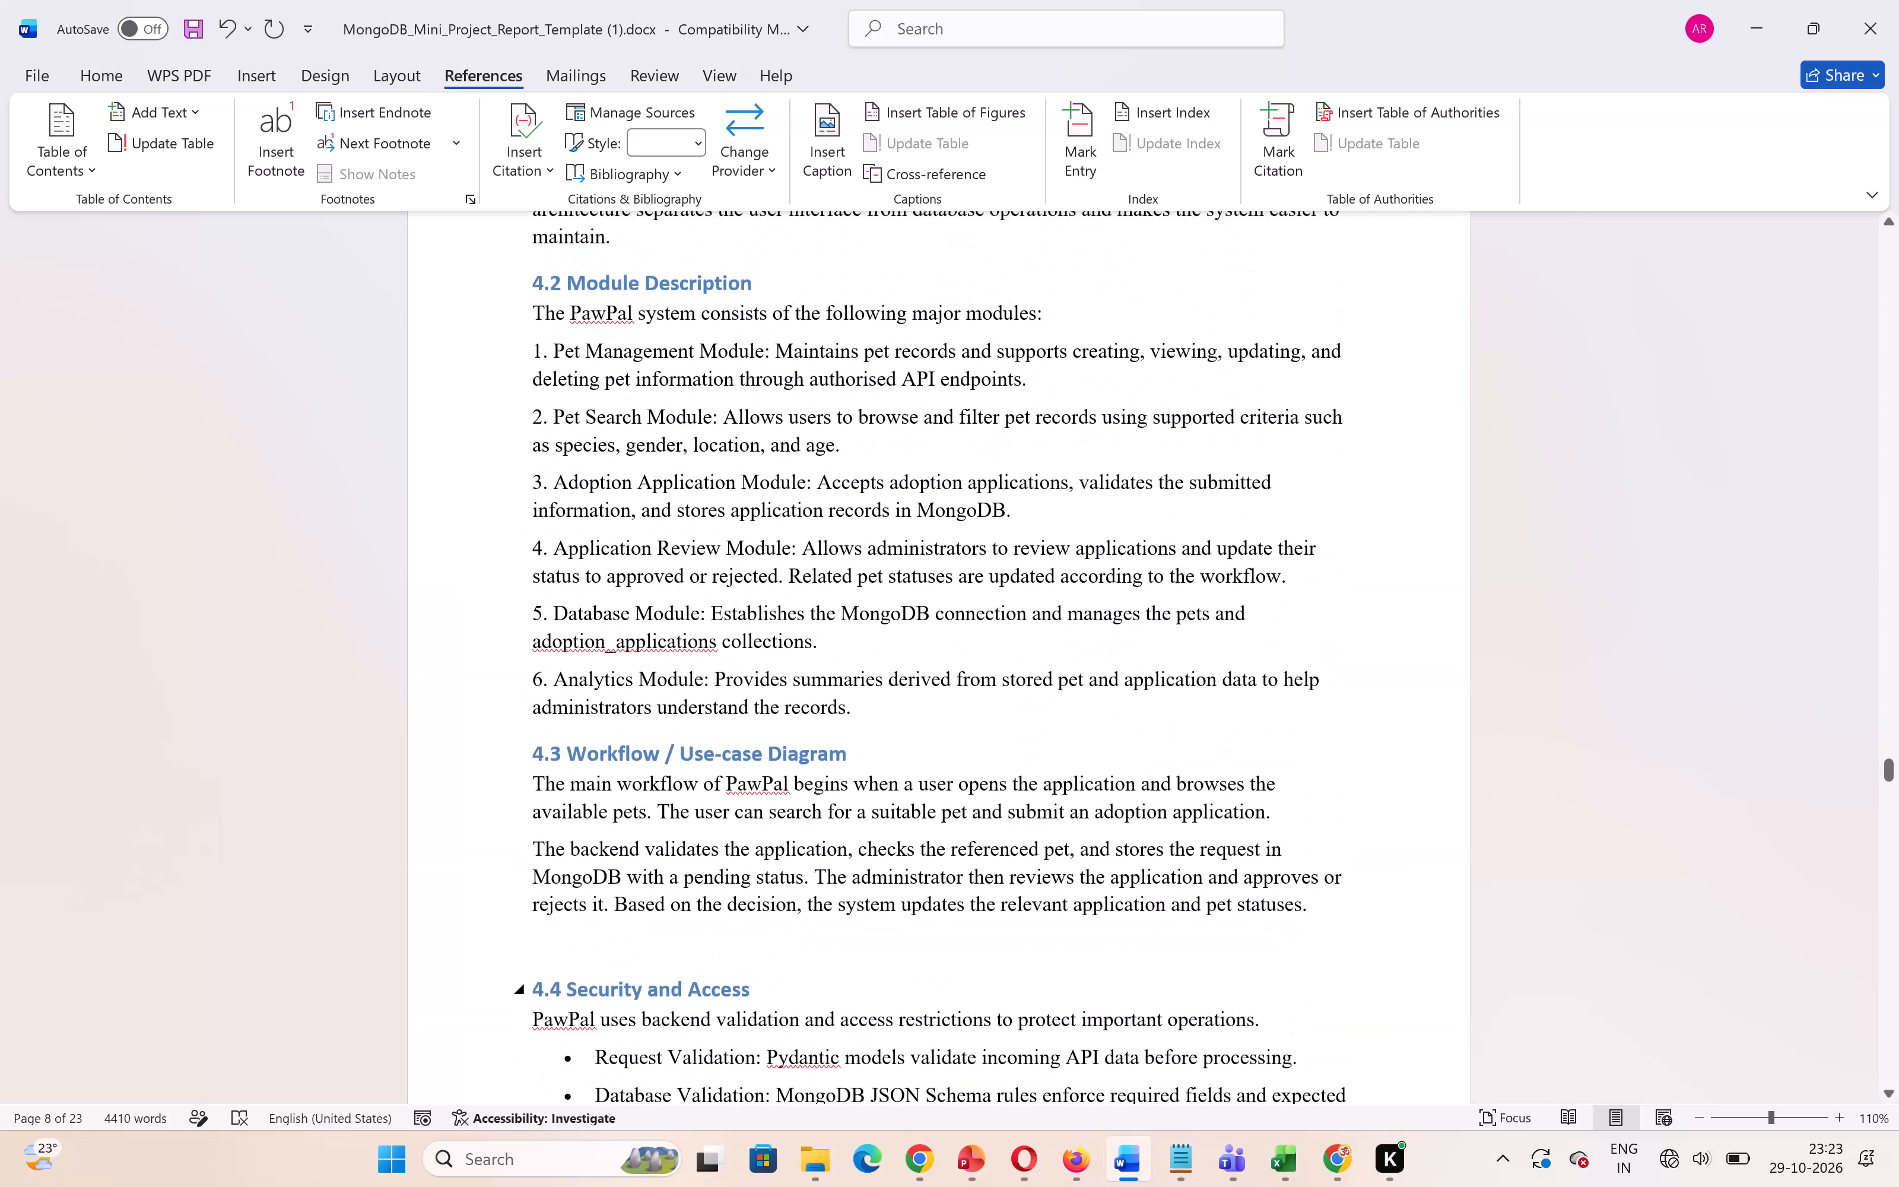
scroll(713, 971, up, 1)
Add a blank line after the last paragraph of section 4.3 Workflow / Use-case Diagram.
click(1317, 916)
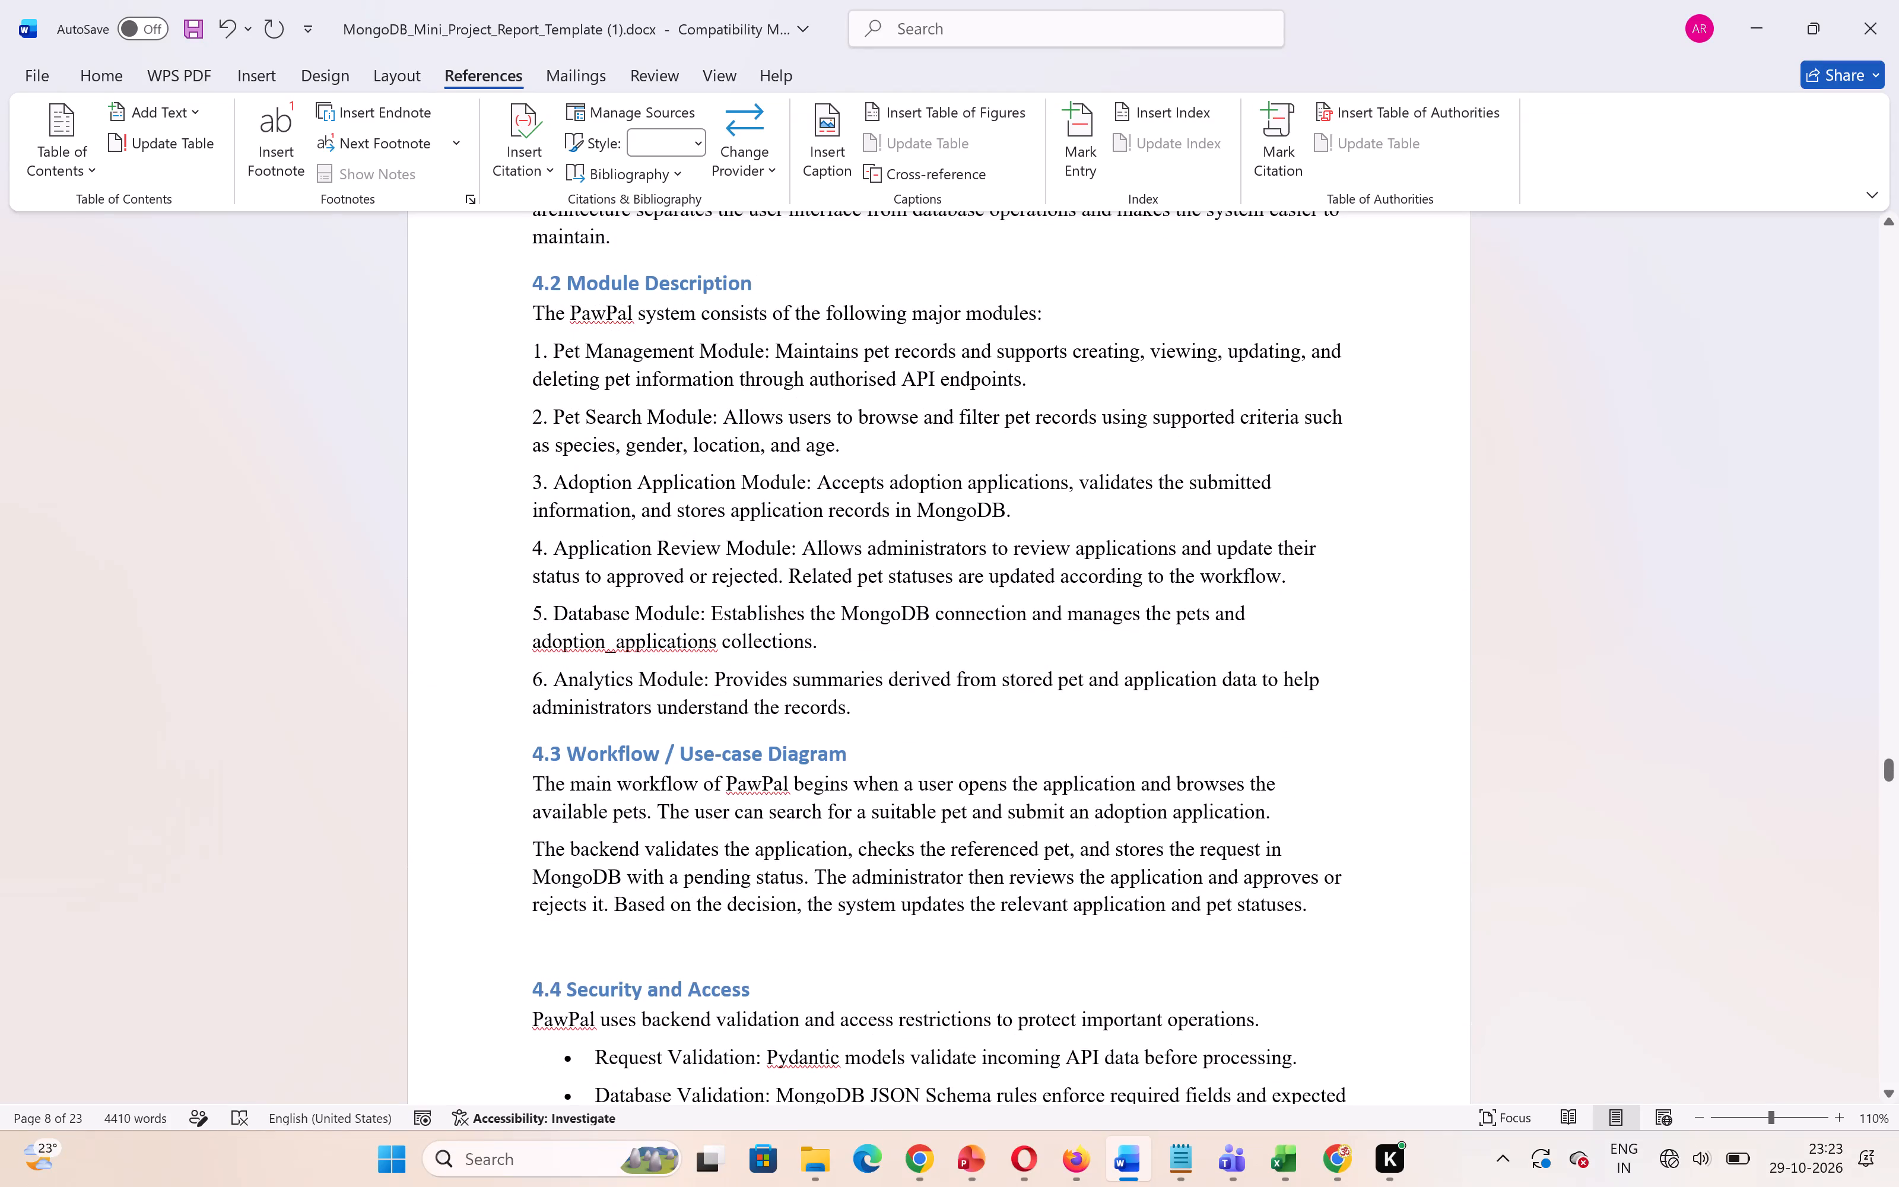
key(Return)
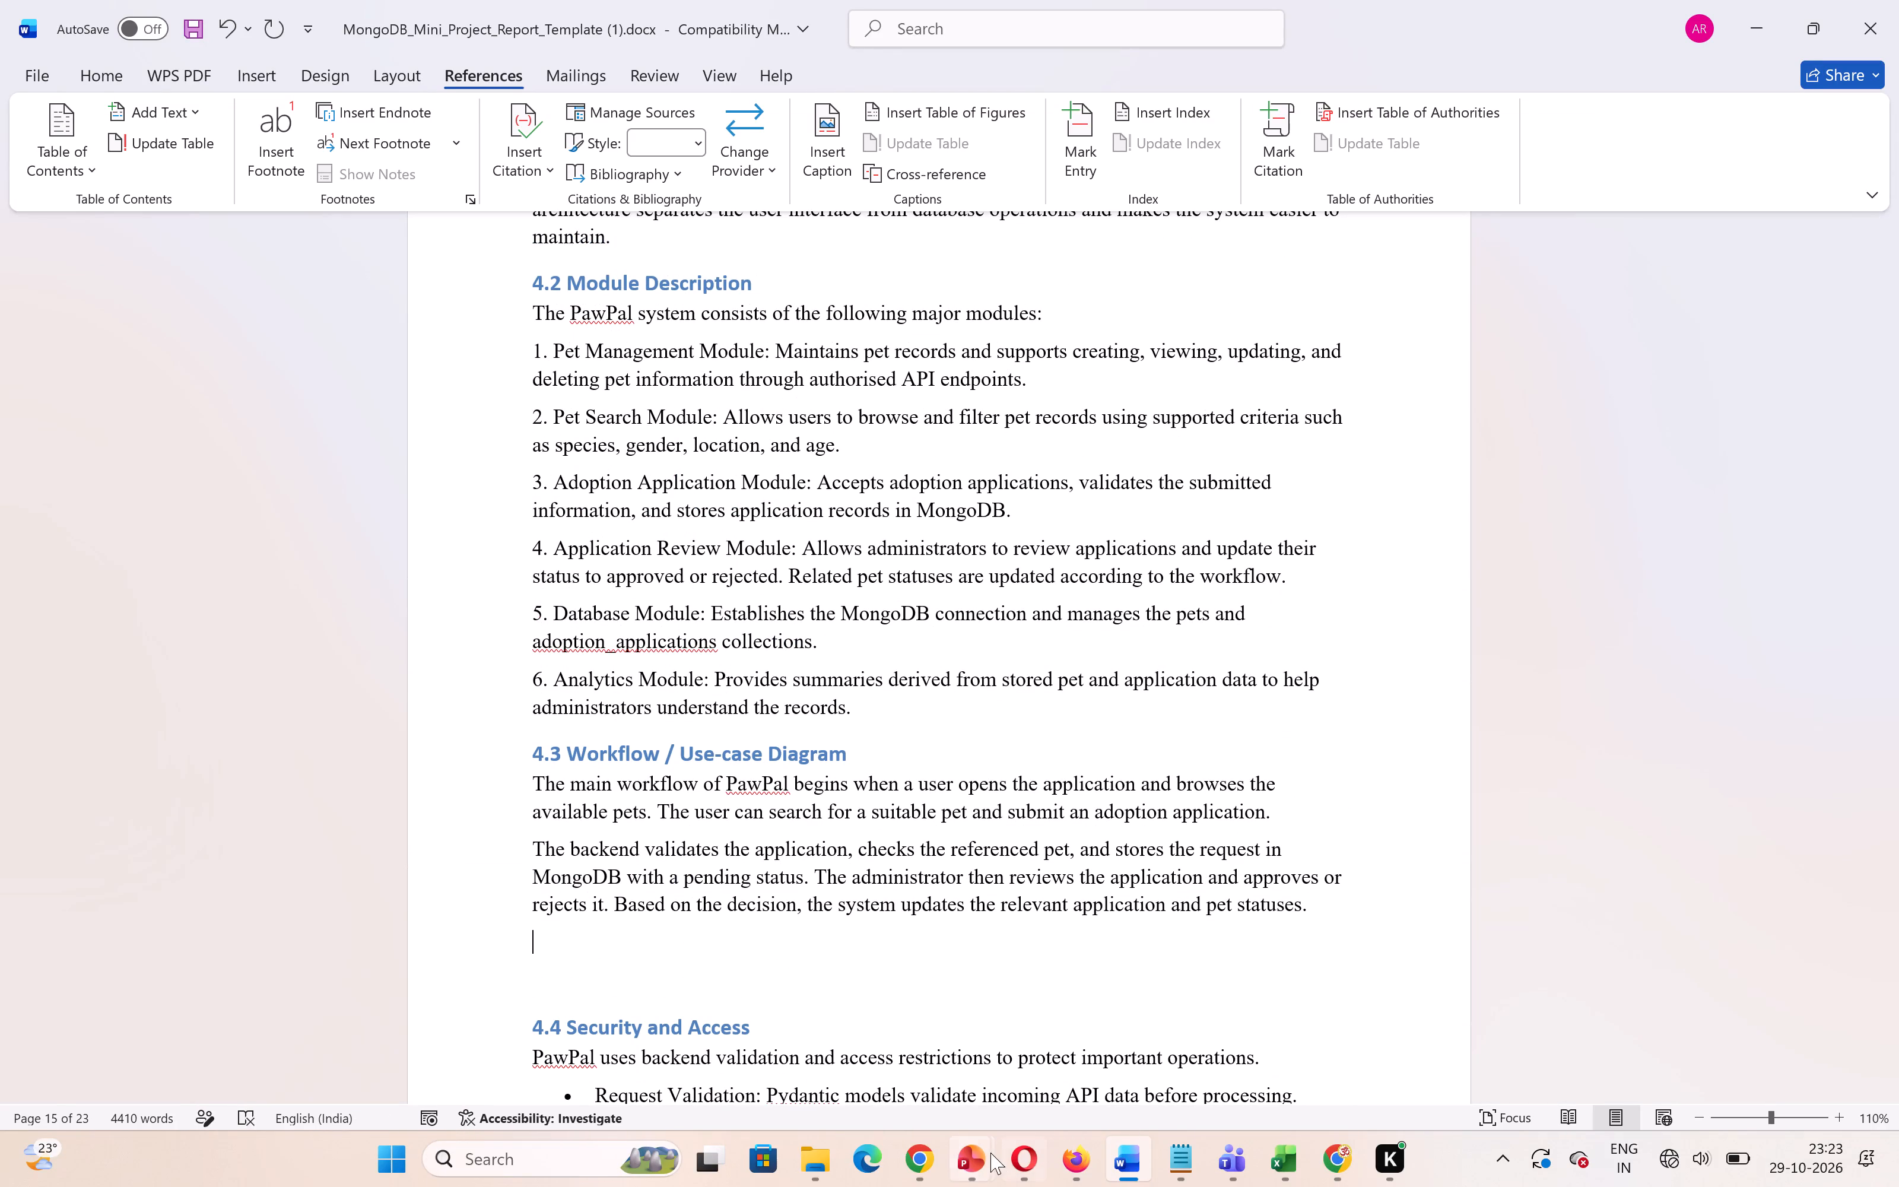
Switch to the Mongodb_ca.pptx presentation in PowerPoint and take a screen snip of the Level 0 DFD on slide 8.
click(984, 1154)
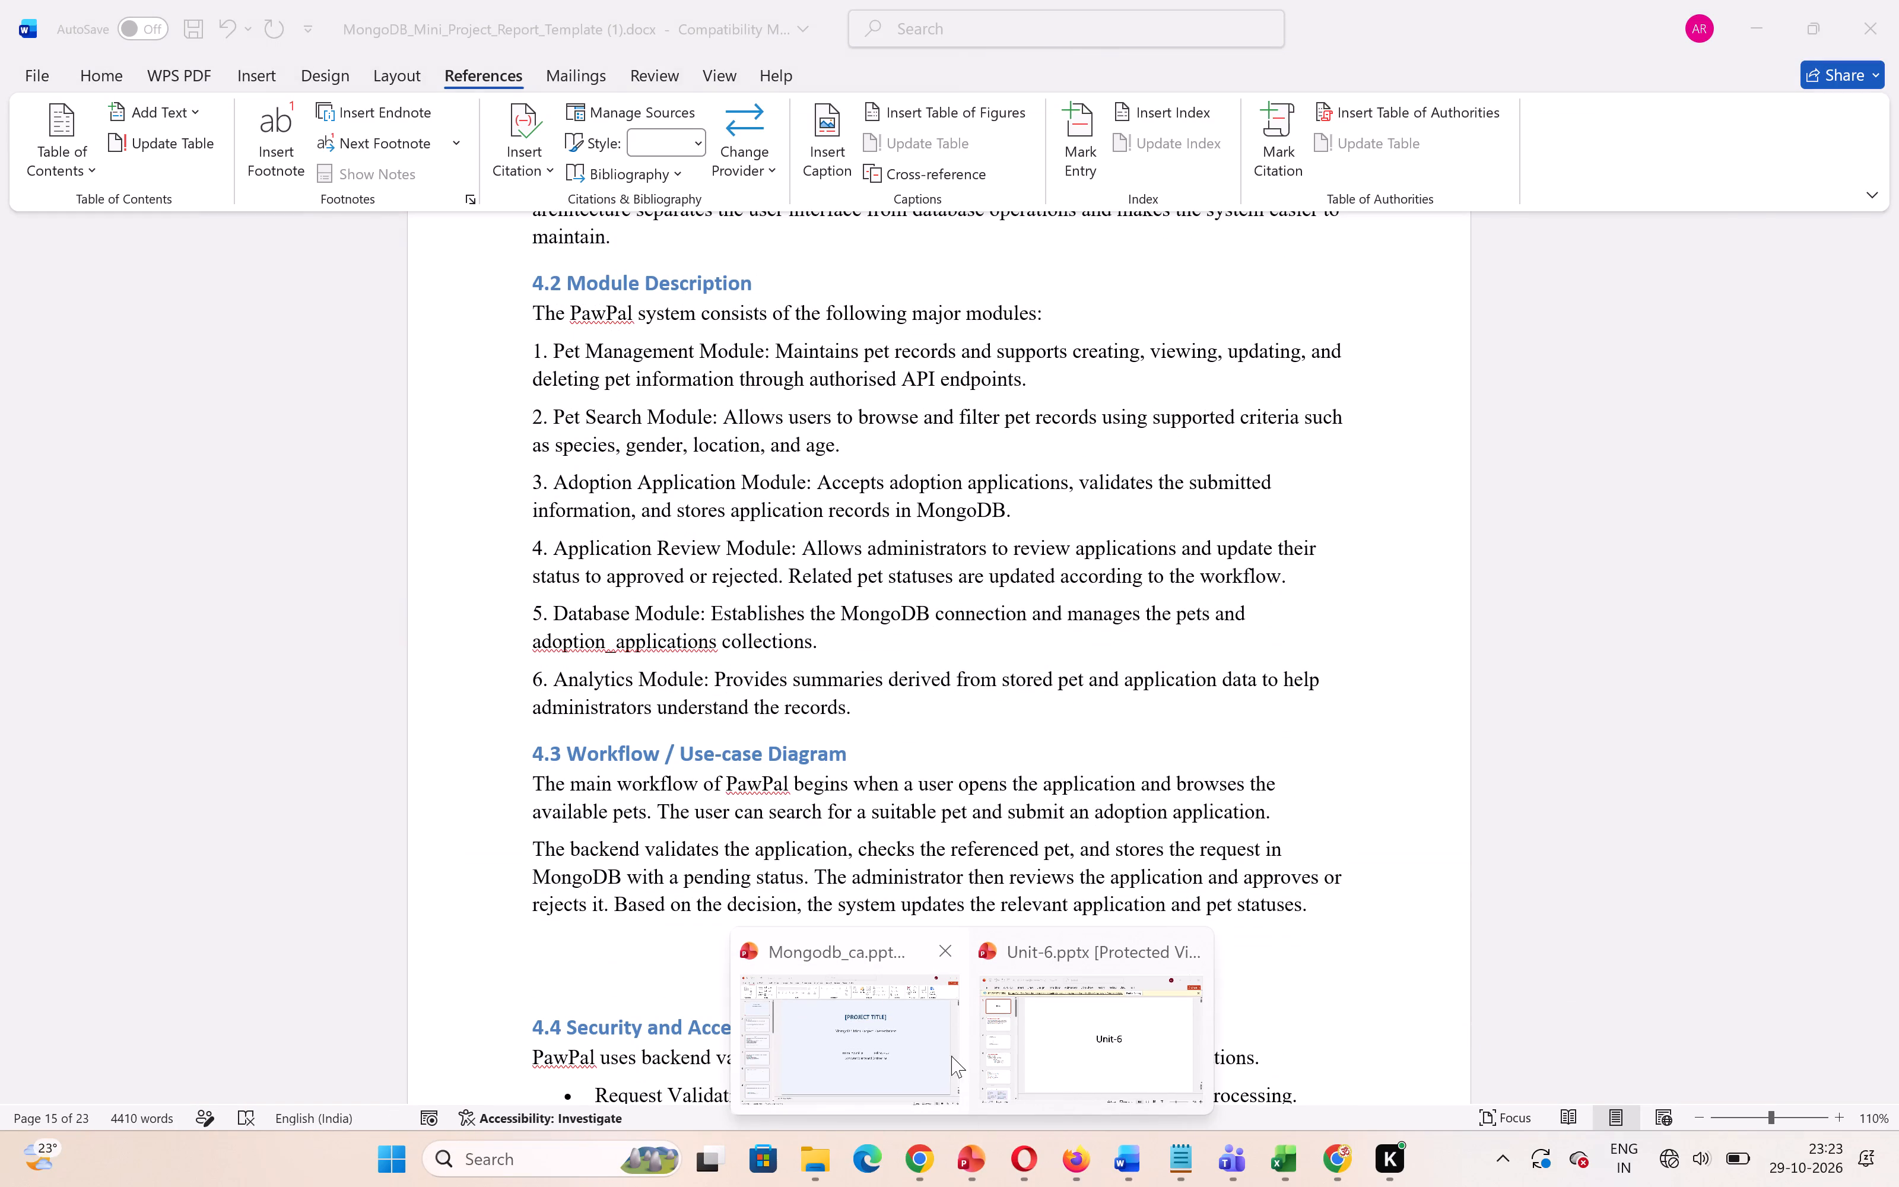
click(923, 1046)
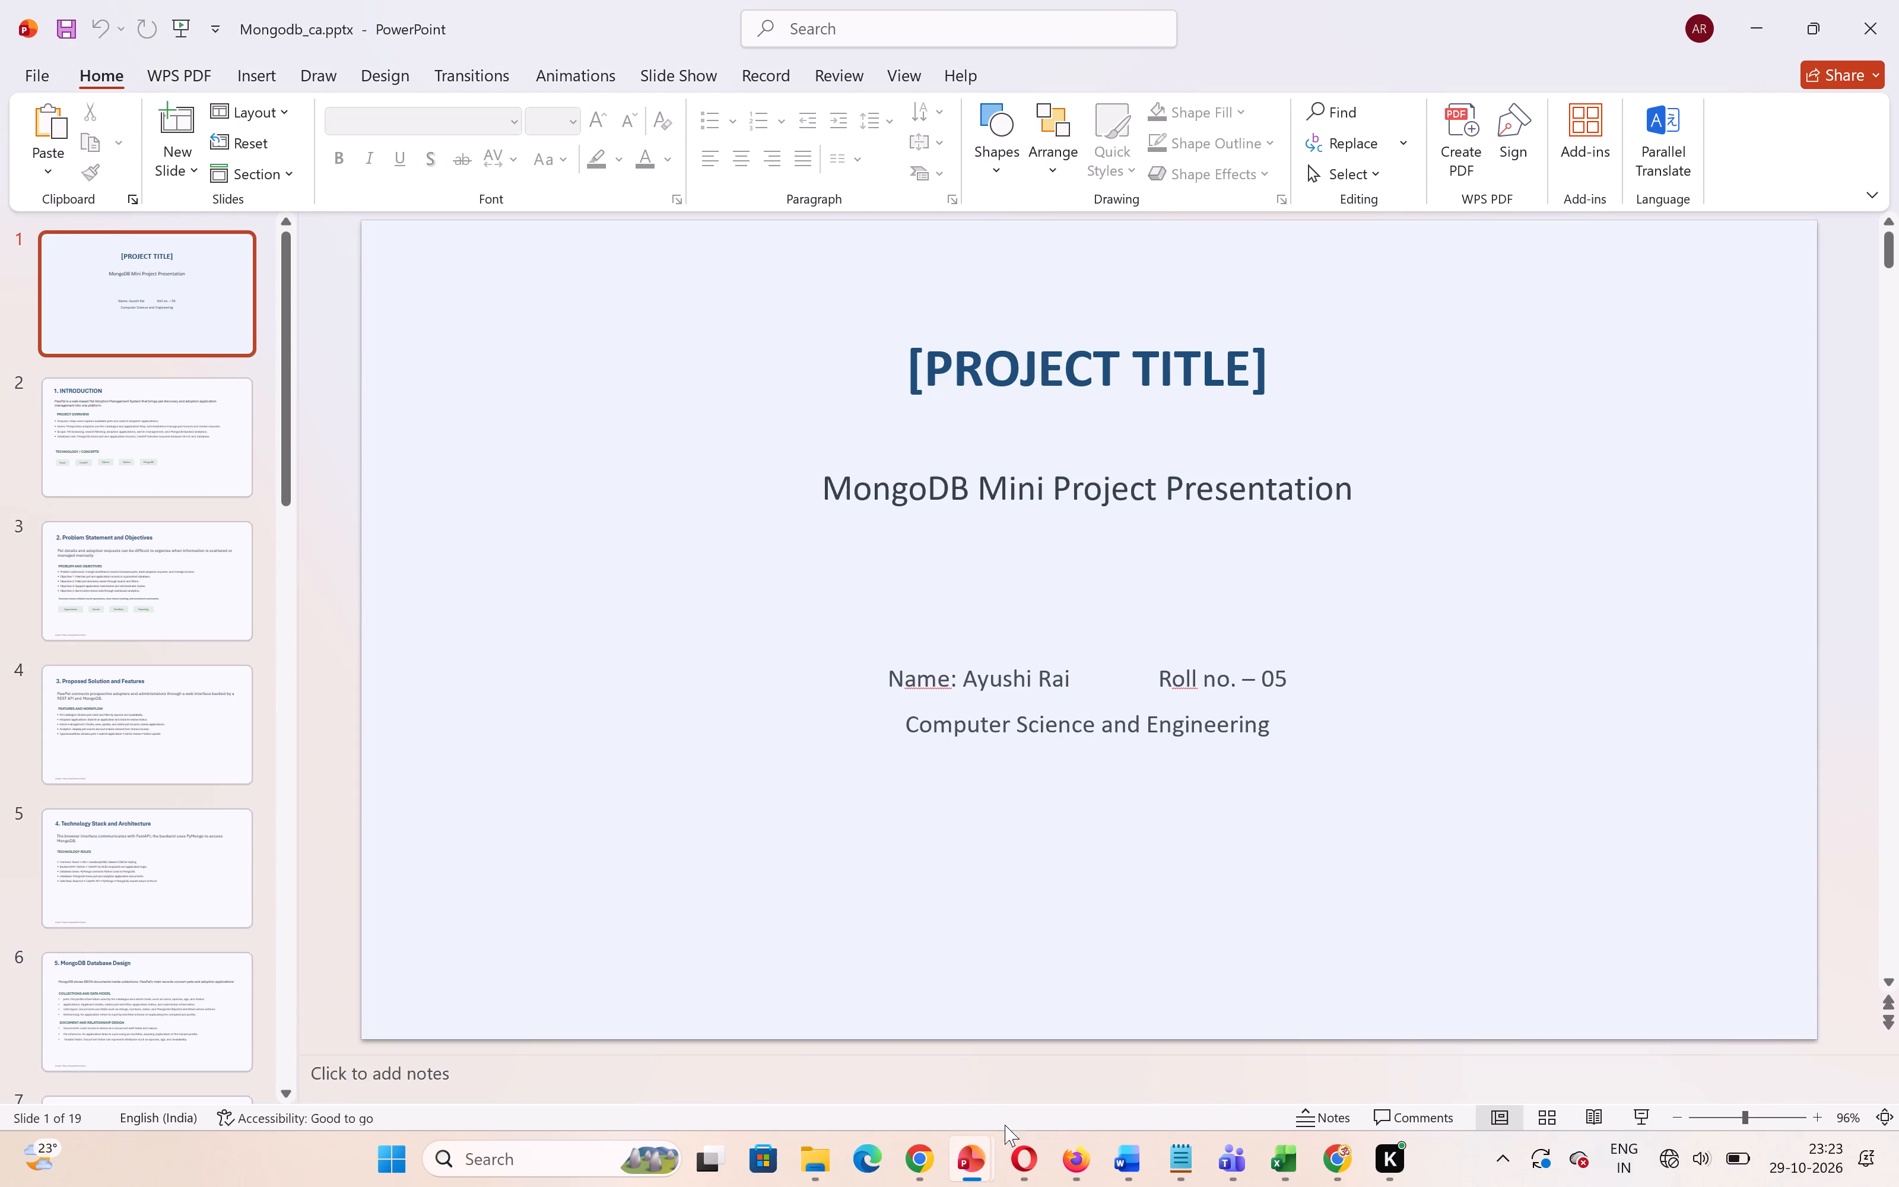
click(1188, 953)
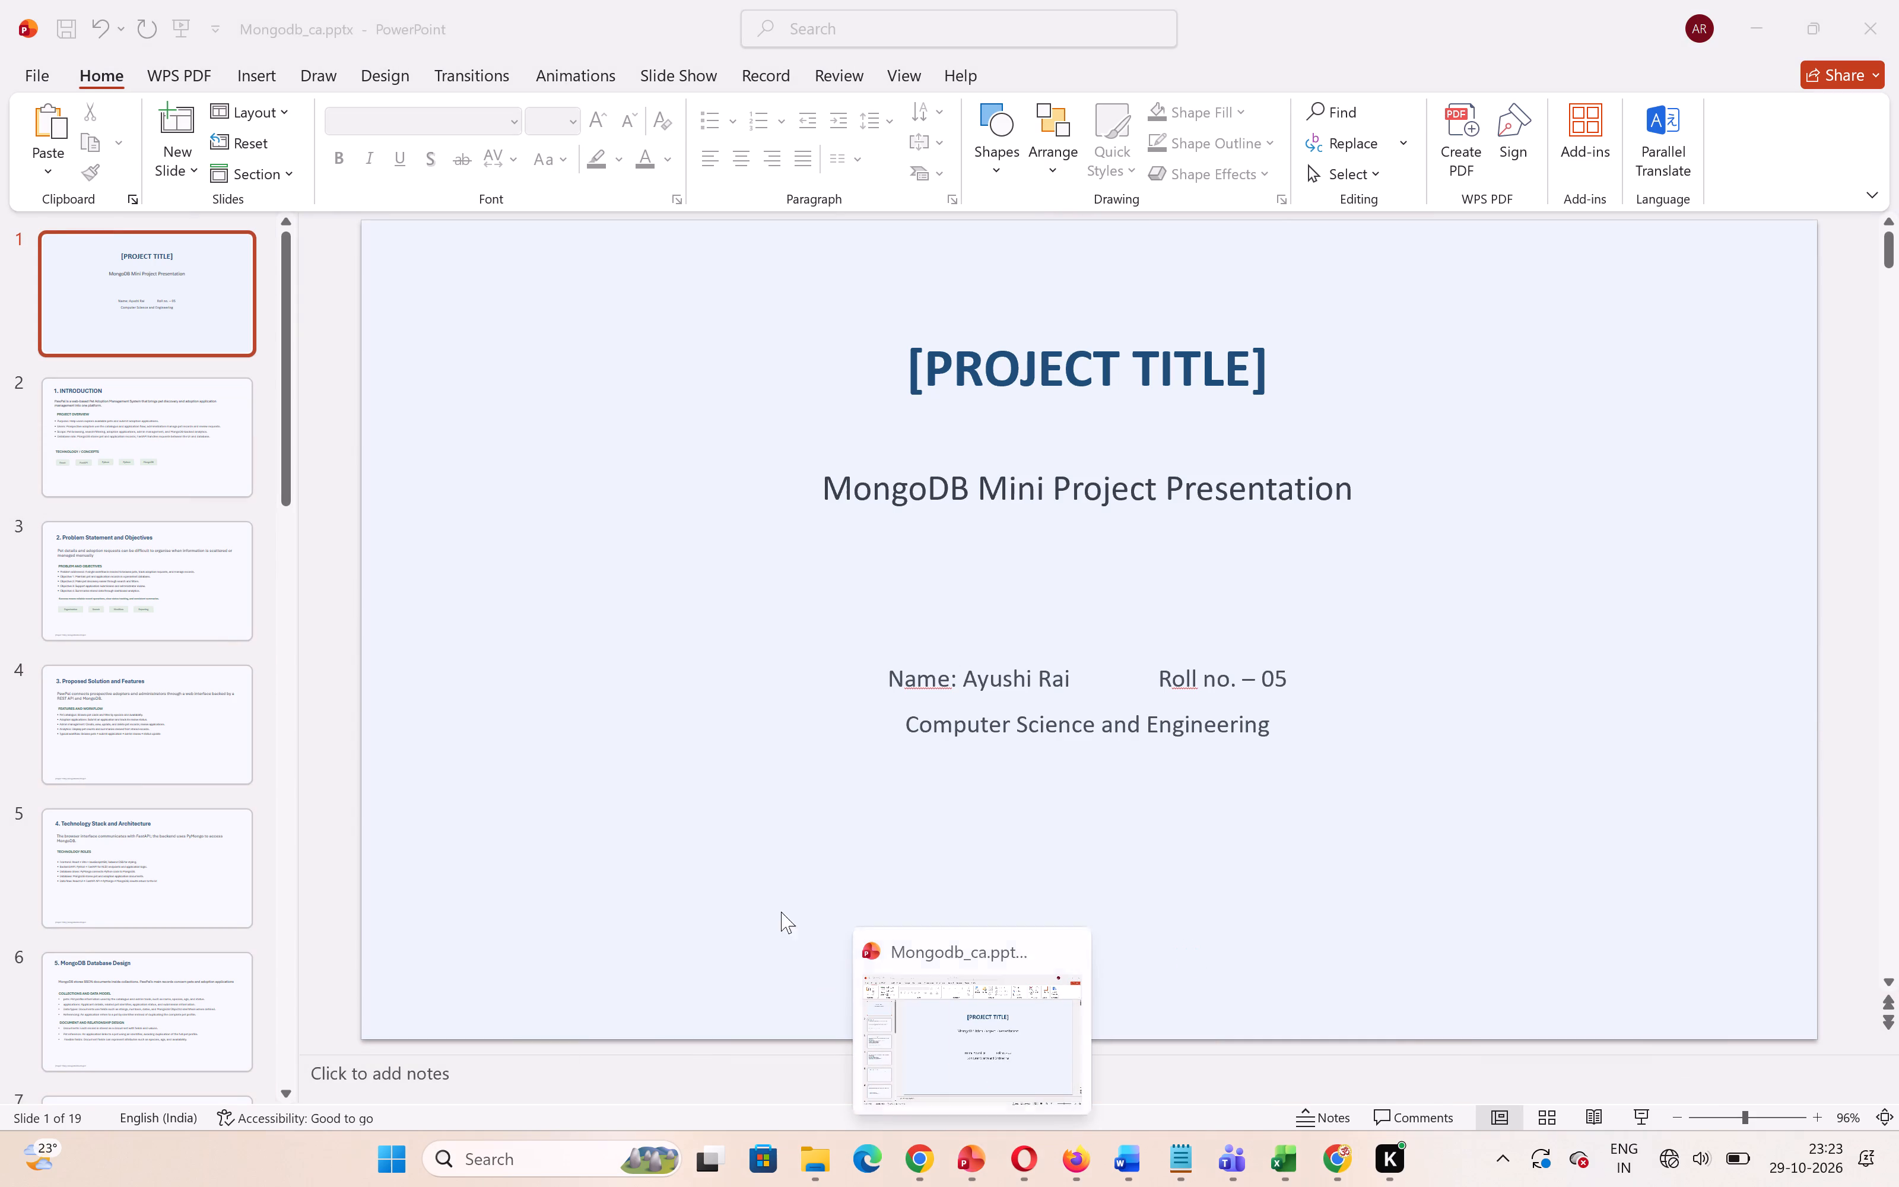
scroll(133, 765, down, 2)
click(133, 765)
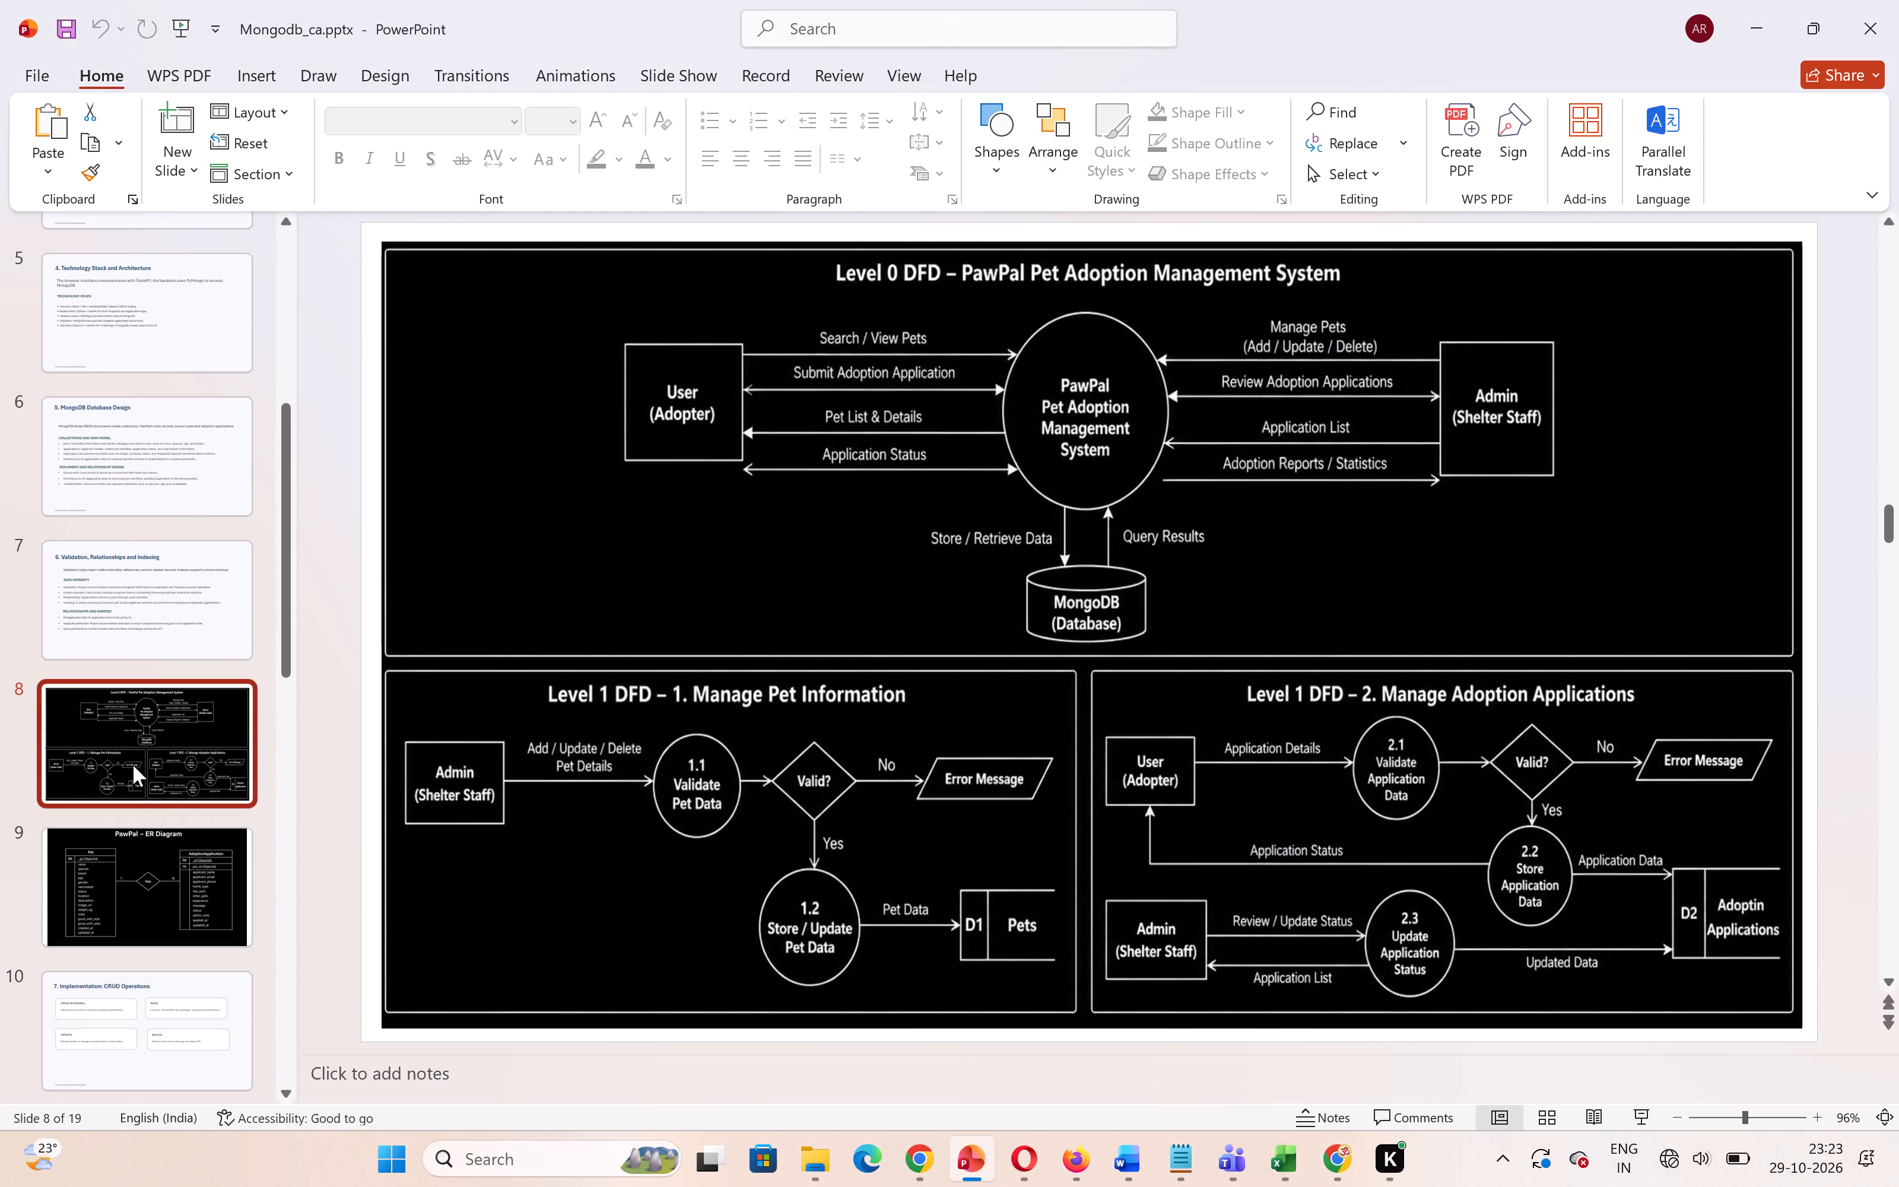
click(144, 874)
click(151, 752)
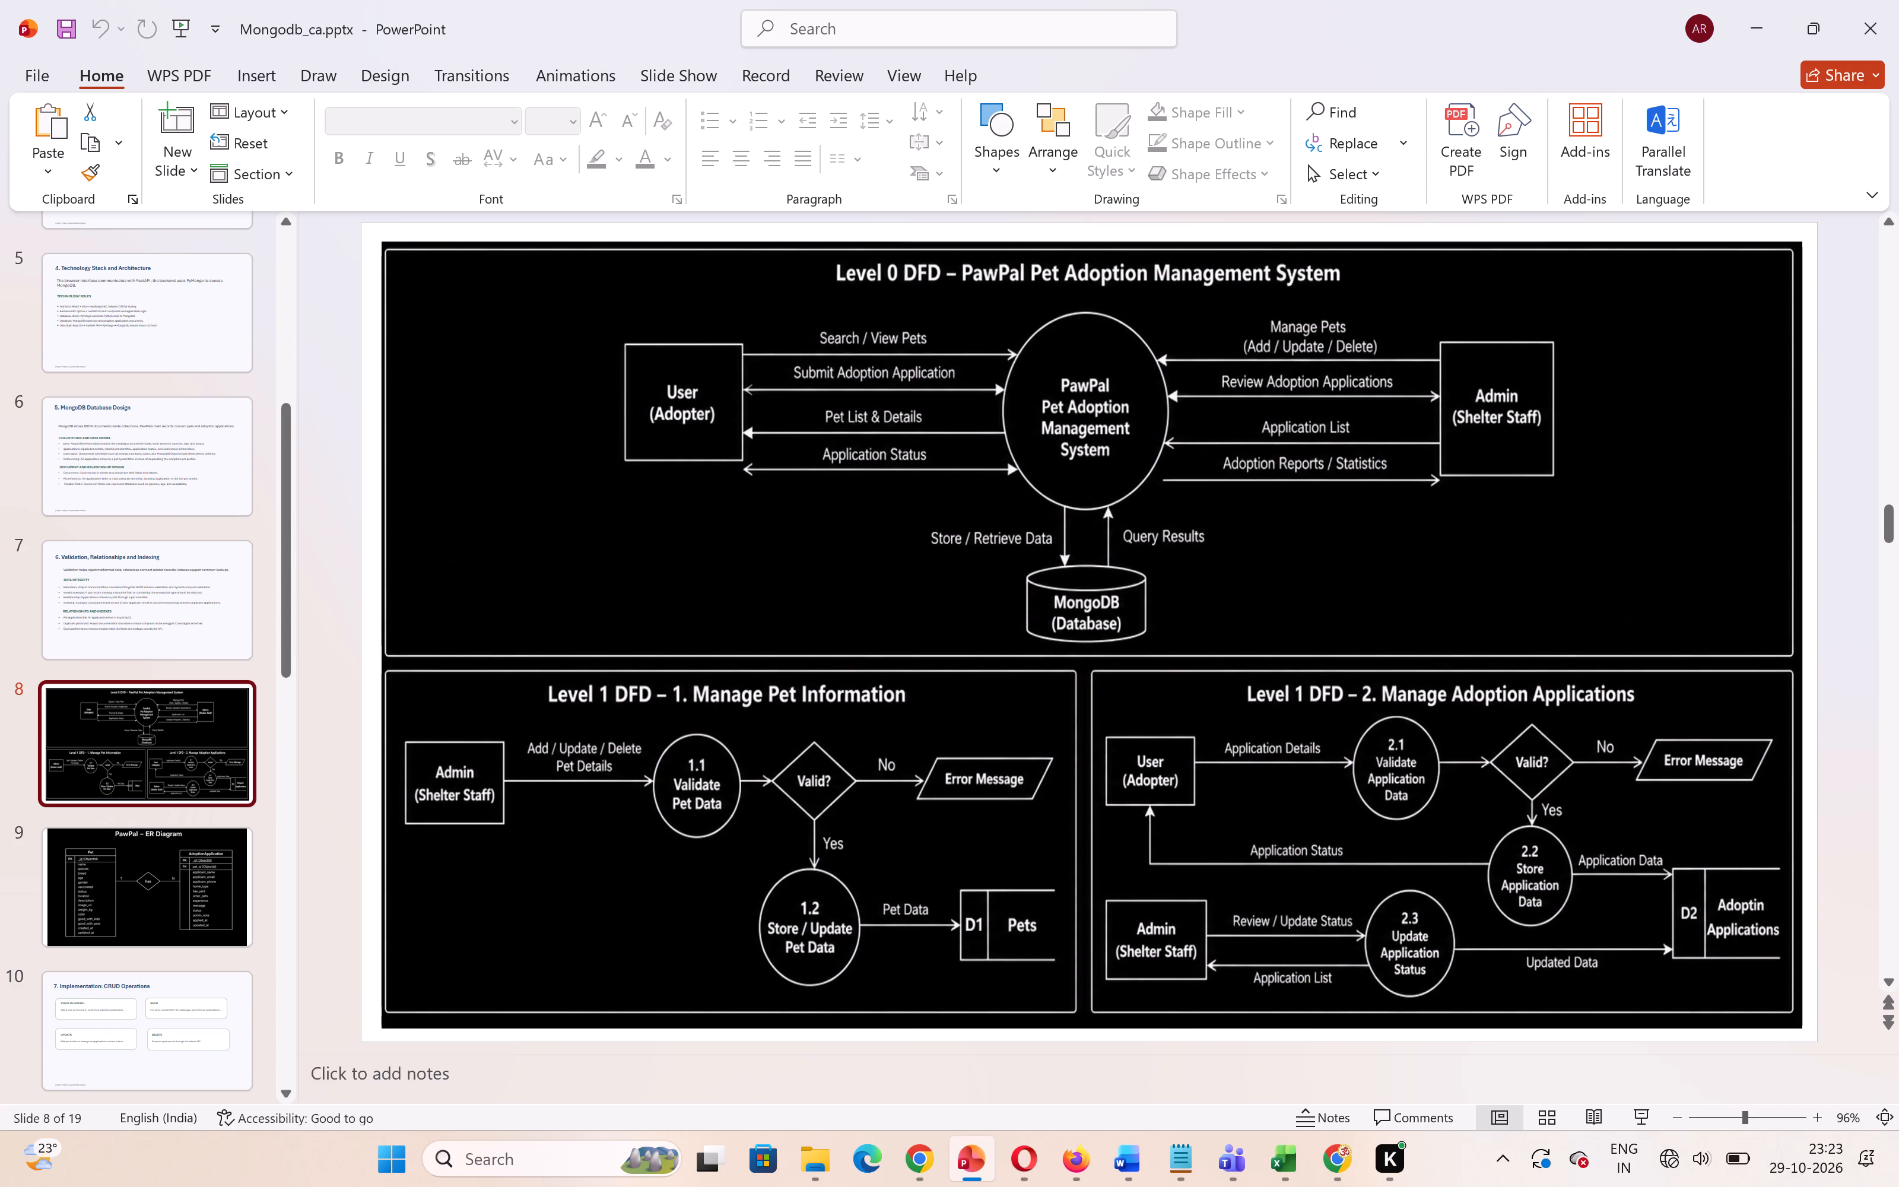
key(Print)
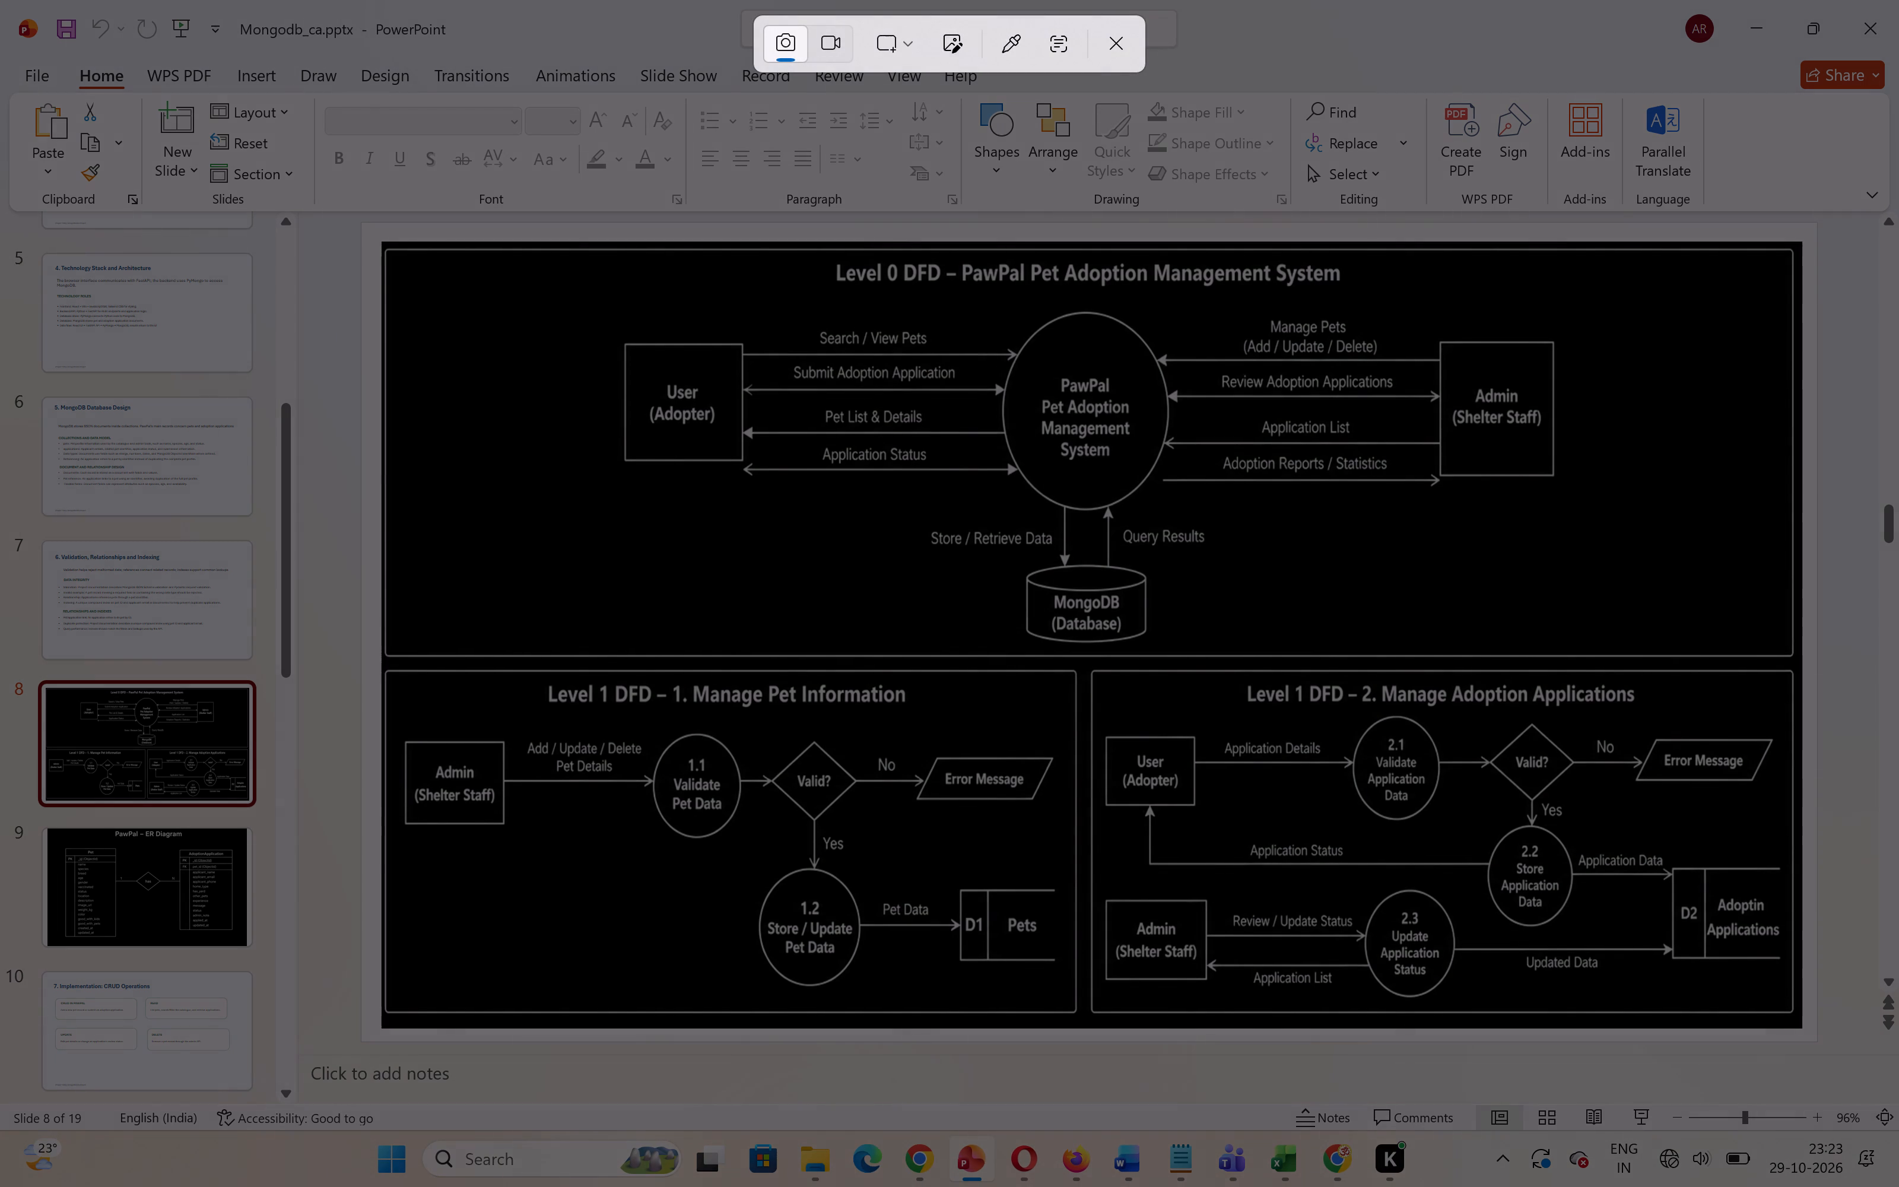
drag(527, 249, 1567, 617)
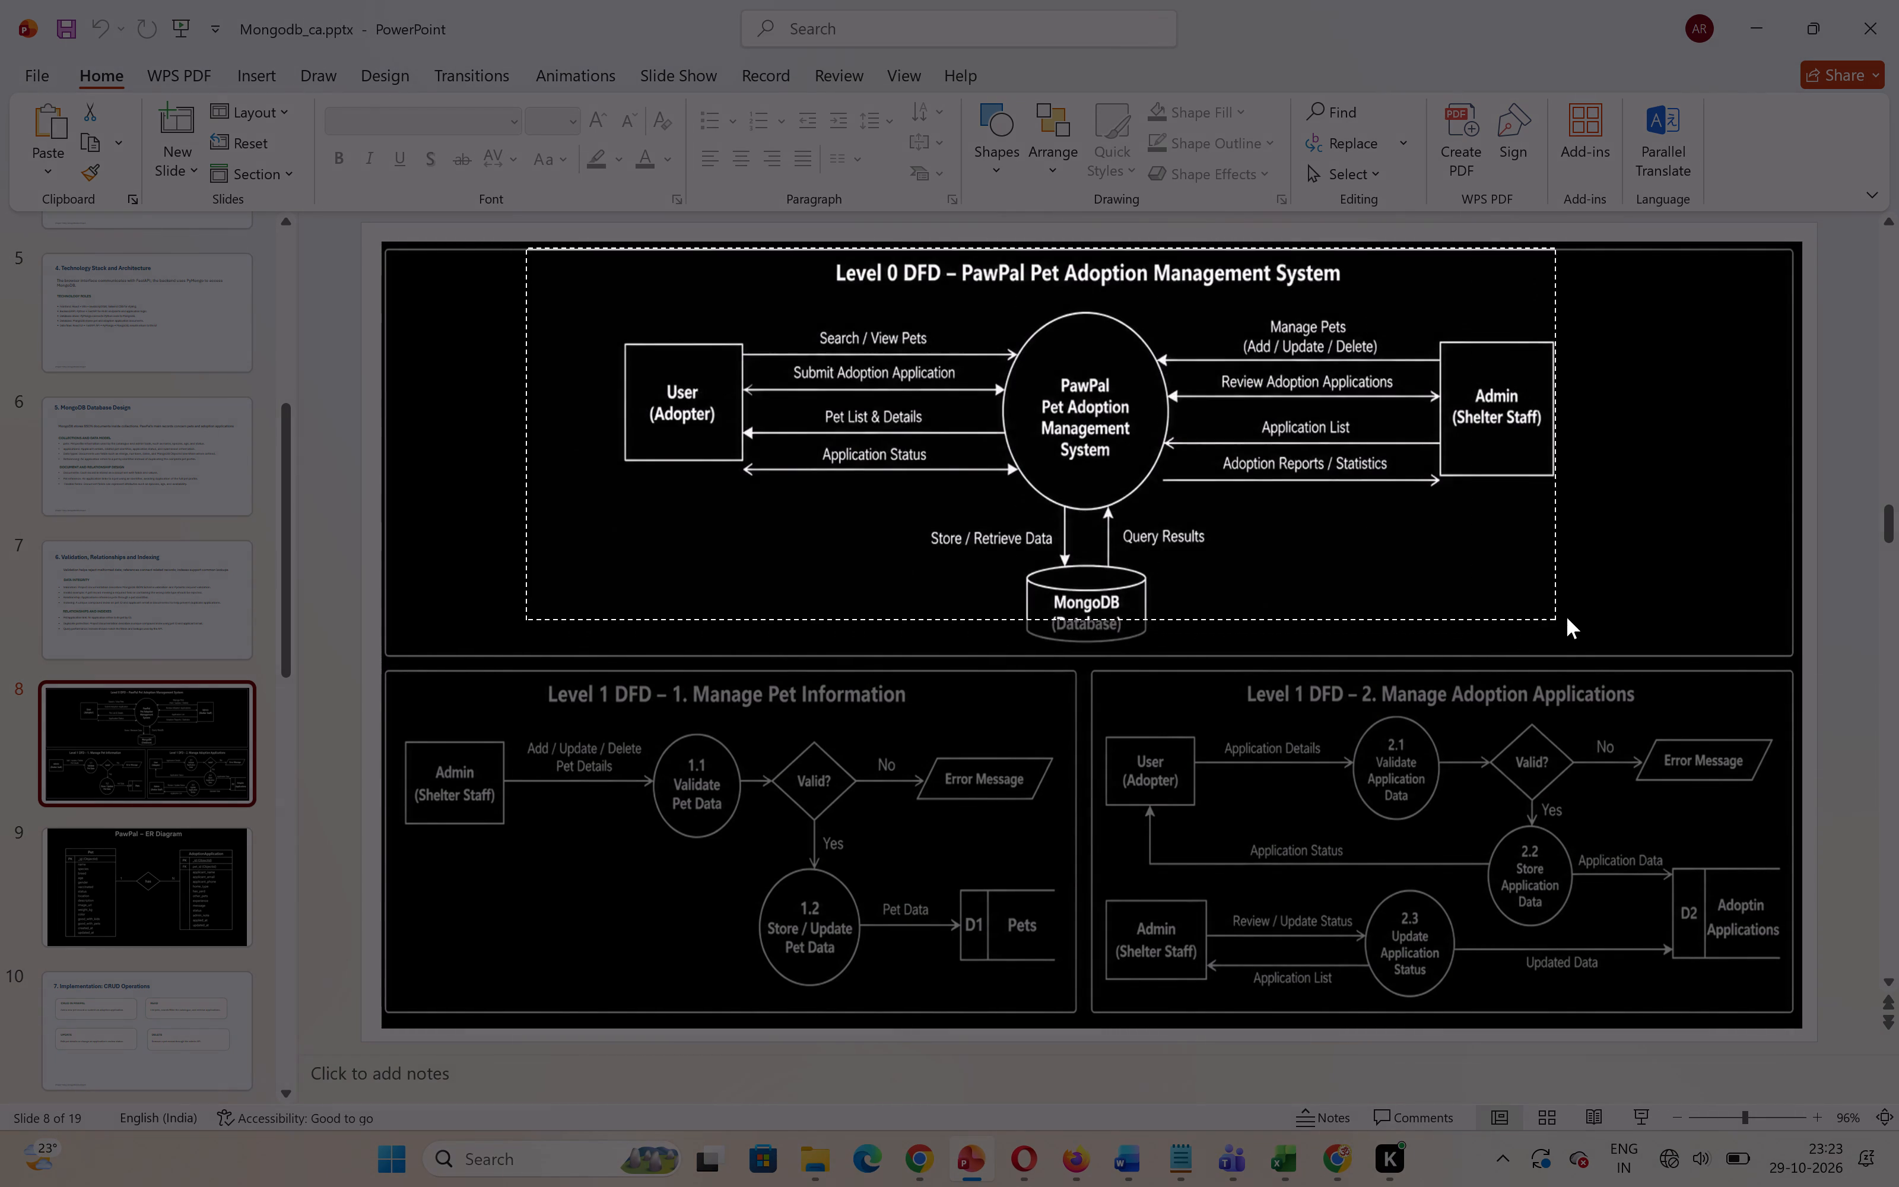
drag(1567, 617, 1601, 653)
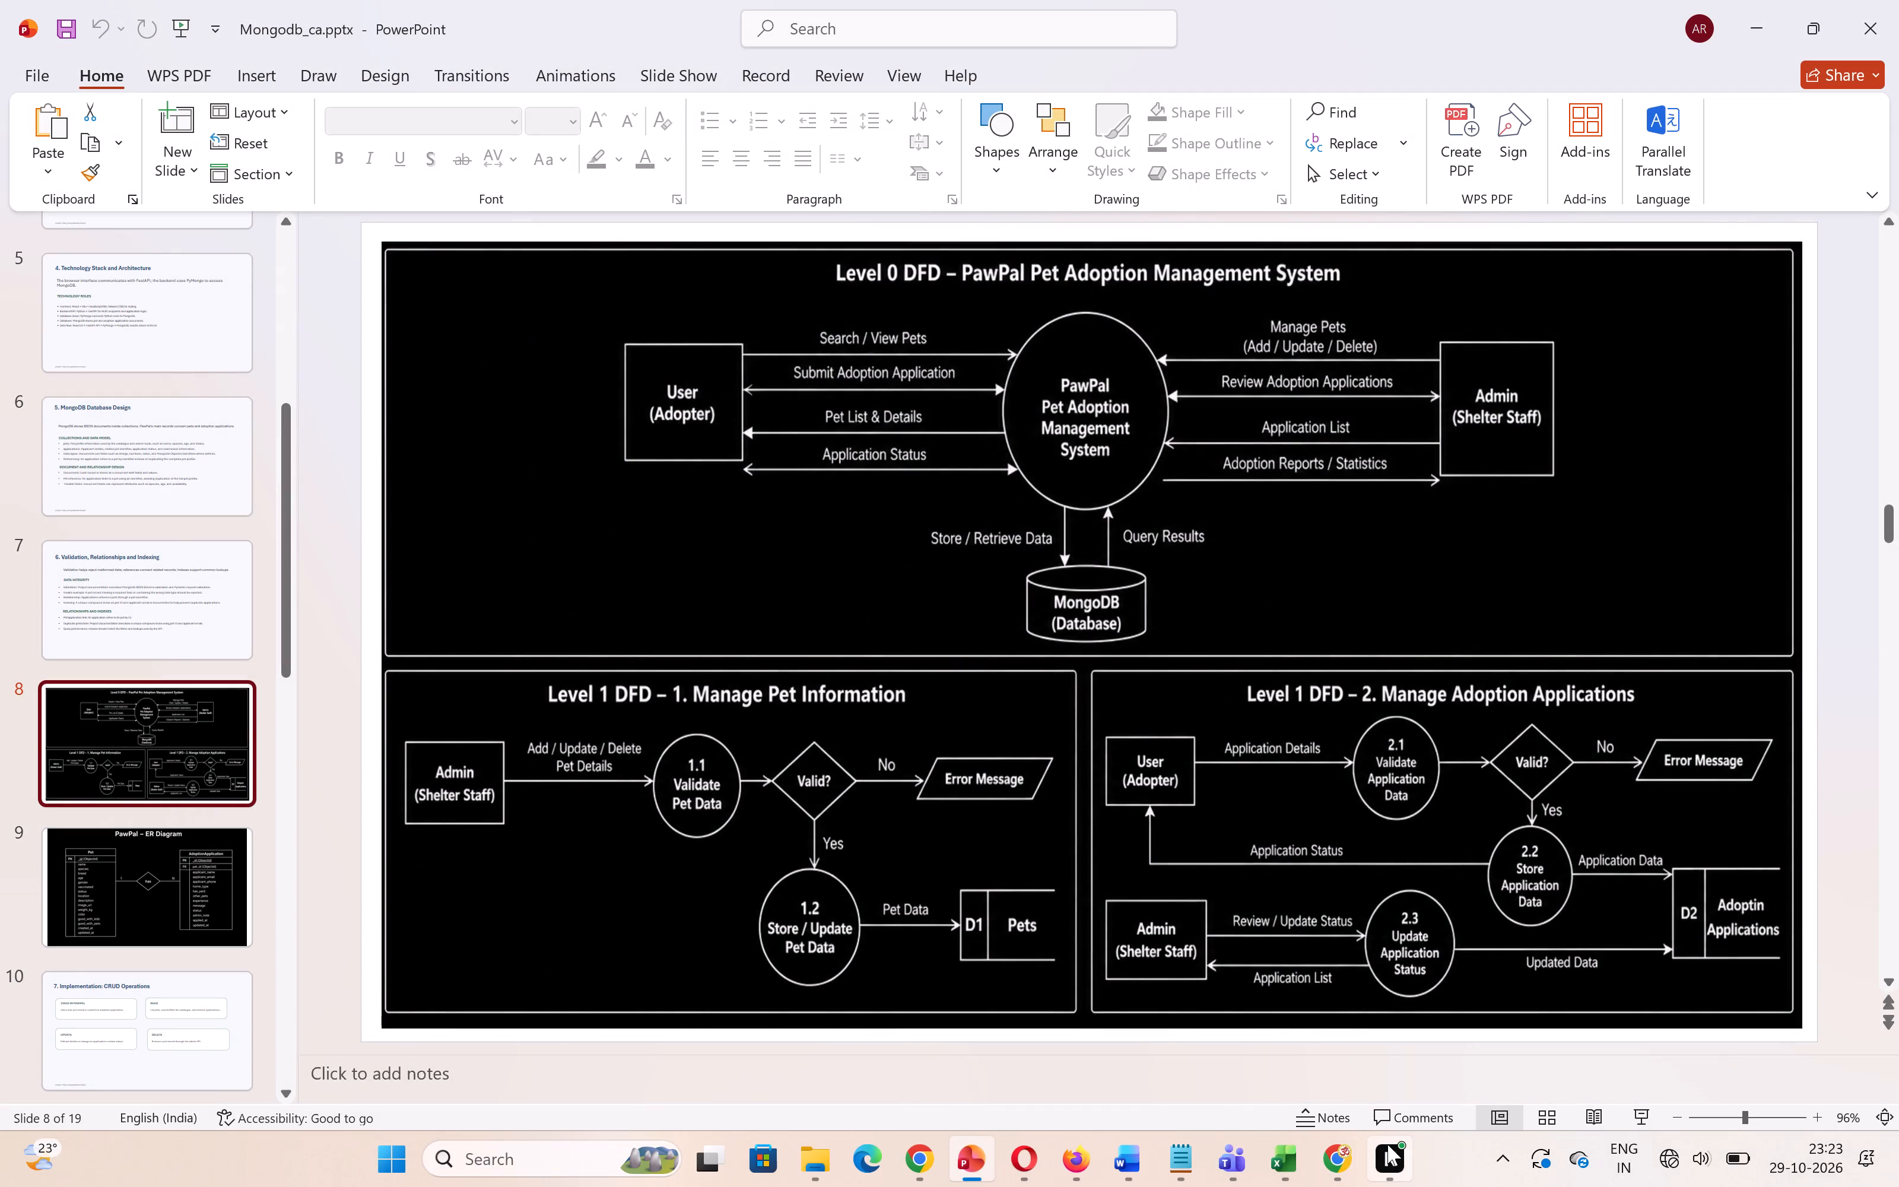
Return to the Word report and paste the captured Level 0 DFD on the blank line in section 4.3.
click(1126, 1153)
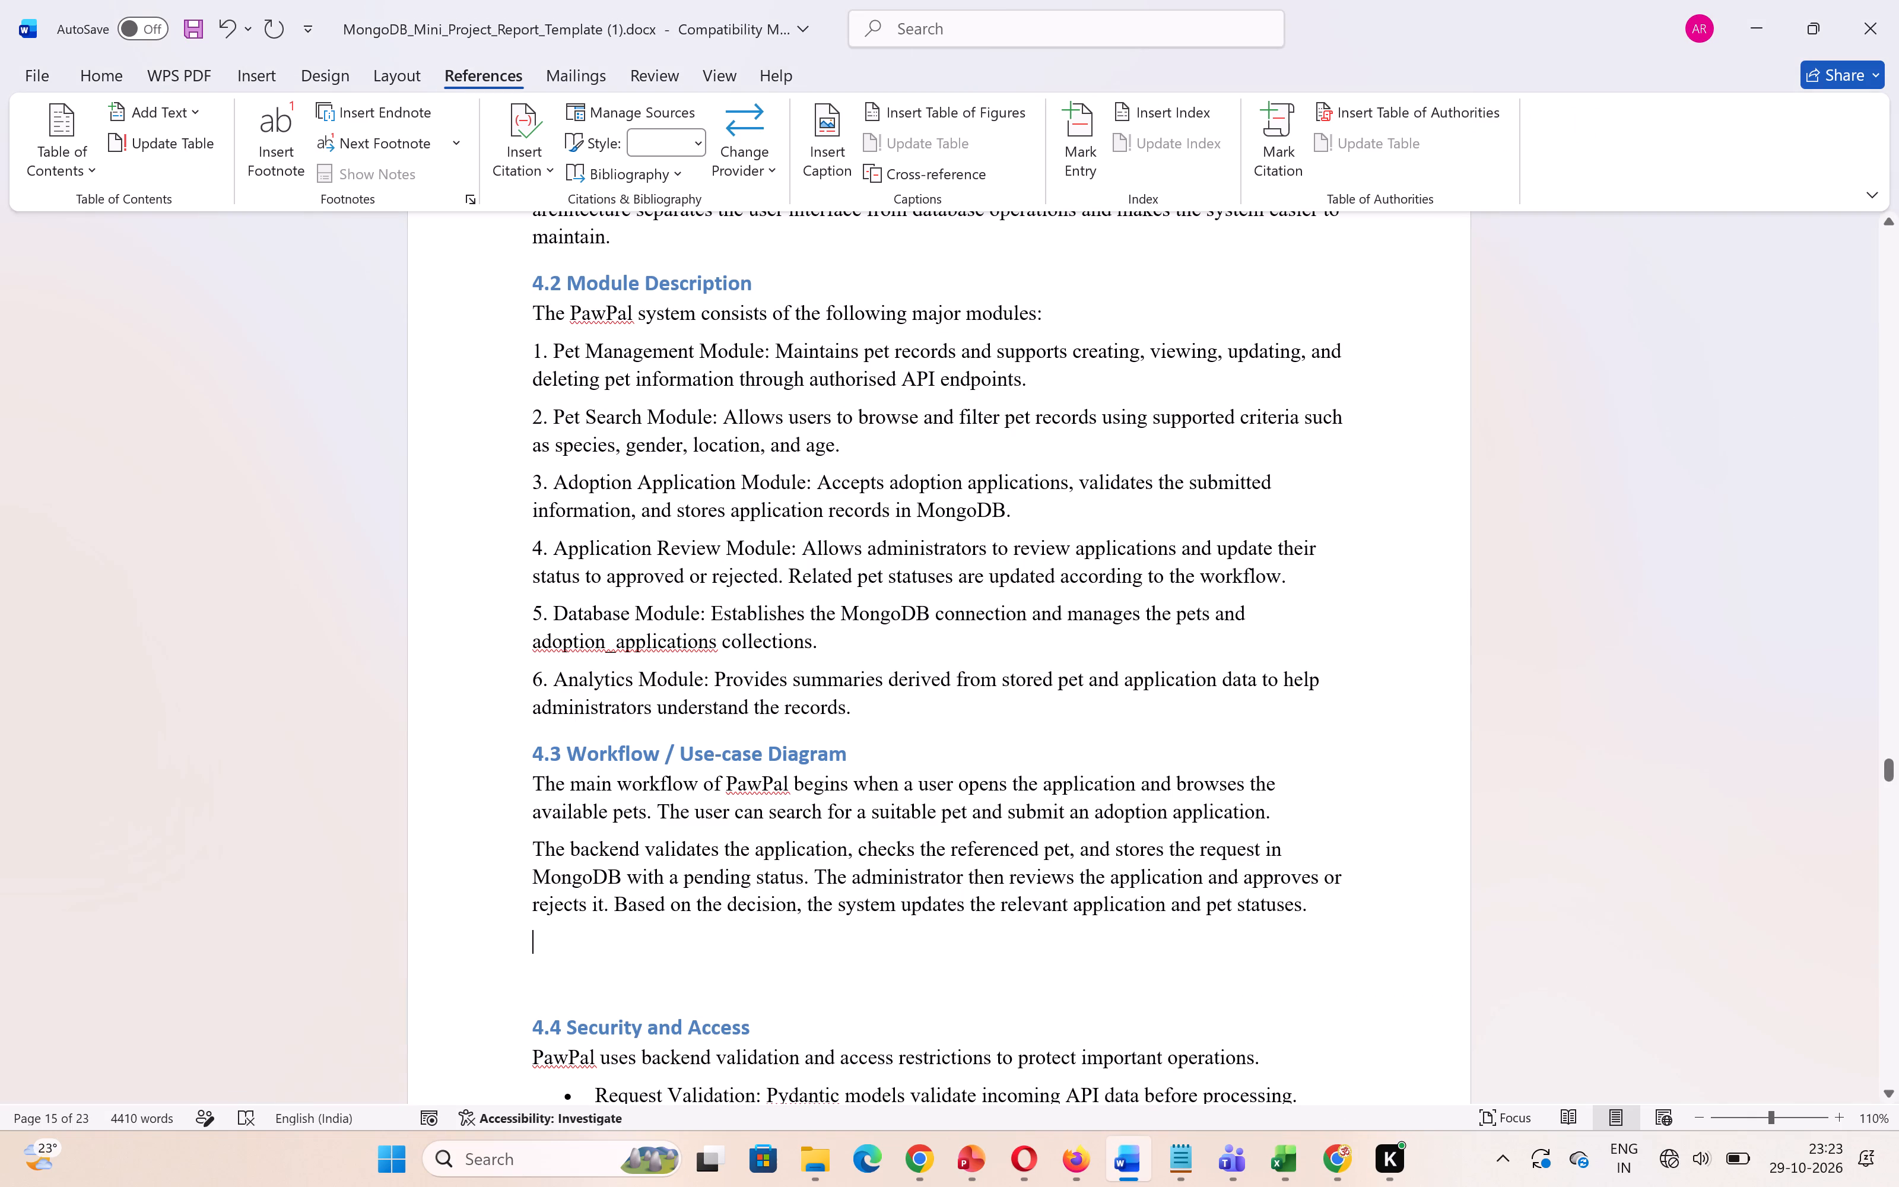
key(ctrl+v)
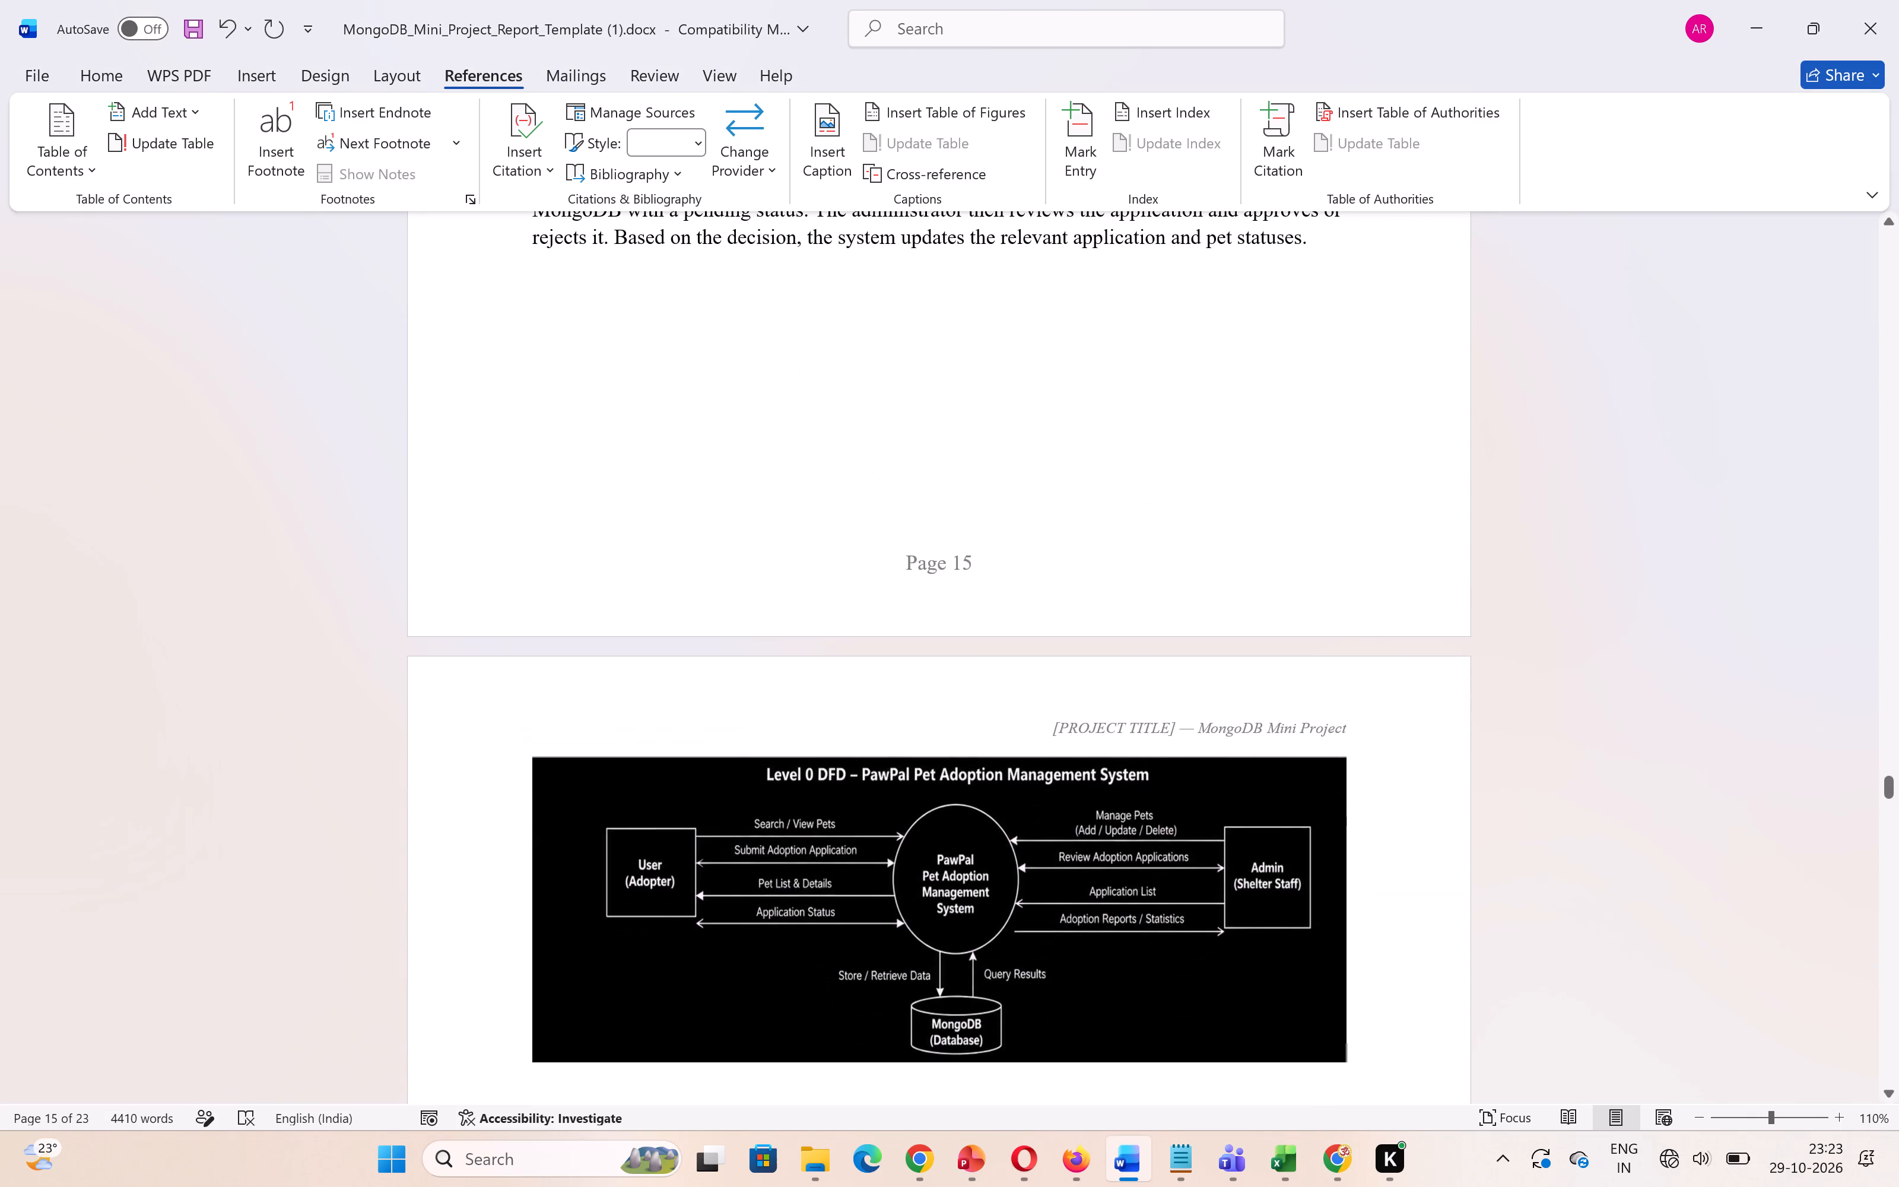
Stretch the pasted Level 0 DFD picture vertically so it is taller at the same width, and deselect it.
scroll(787, 956, up, 1)
scroll(814, 805, down, 1)
scroll(814, 805, up, 1)
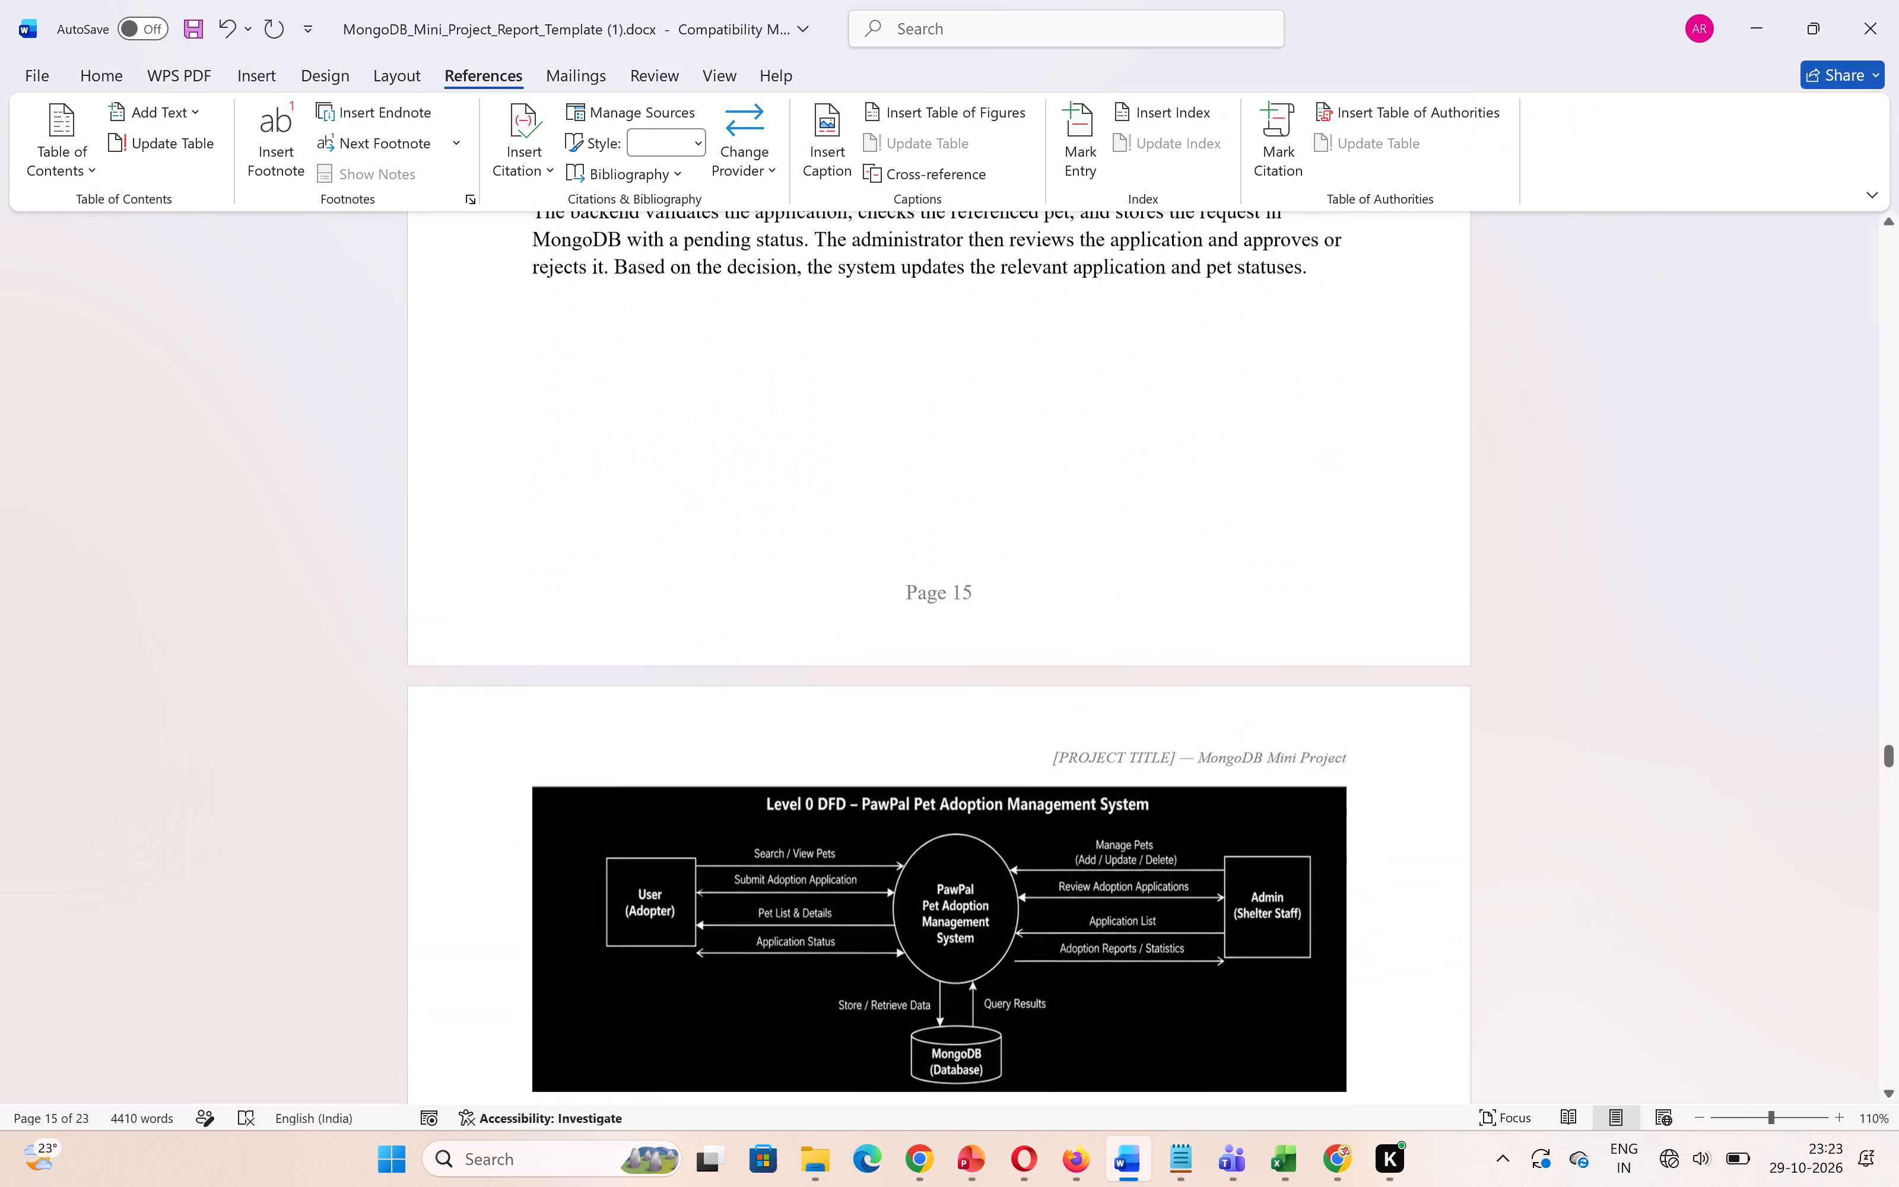
scroll(814, 805, up, 2)
scroll(814, 805, down, 4)
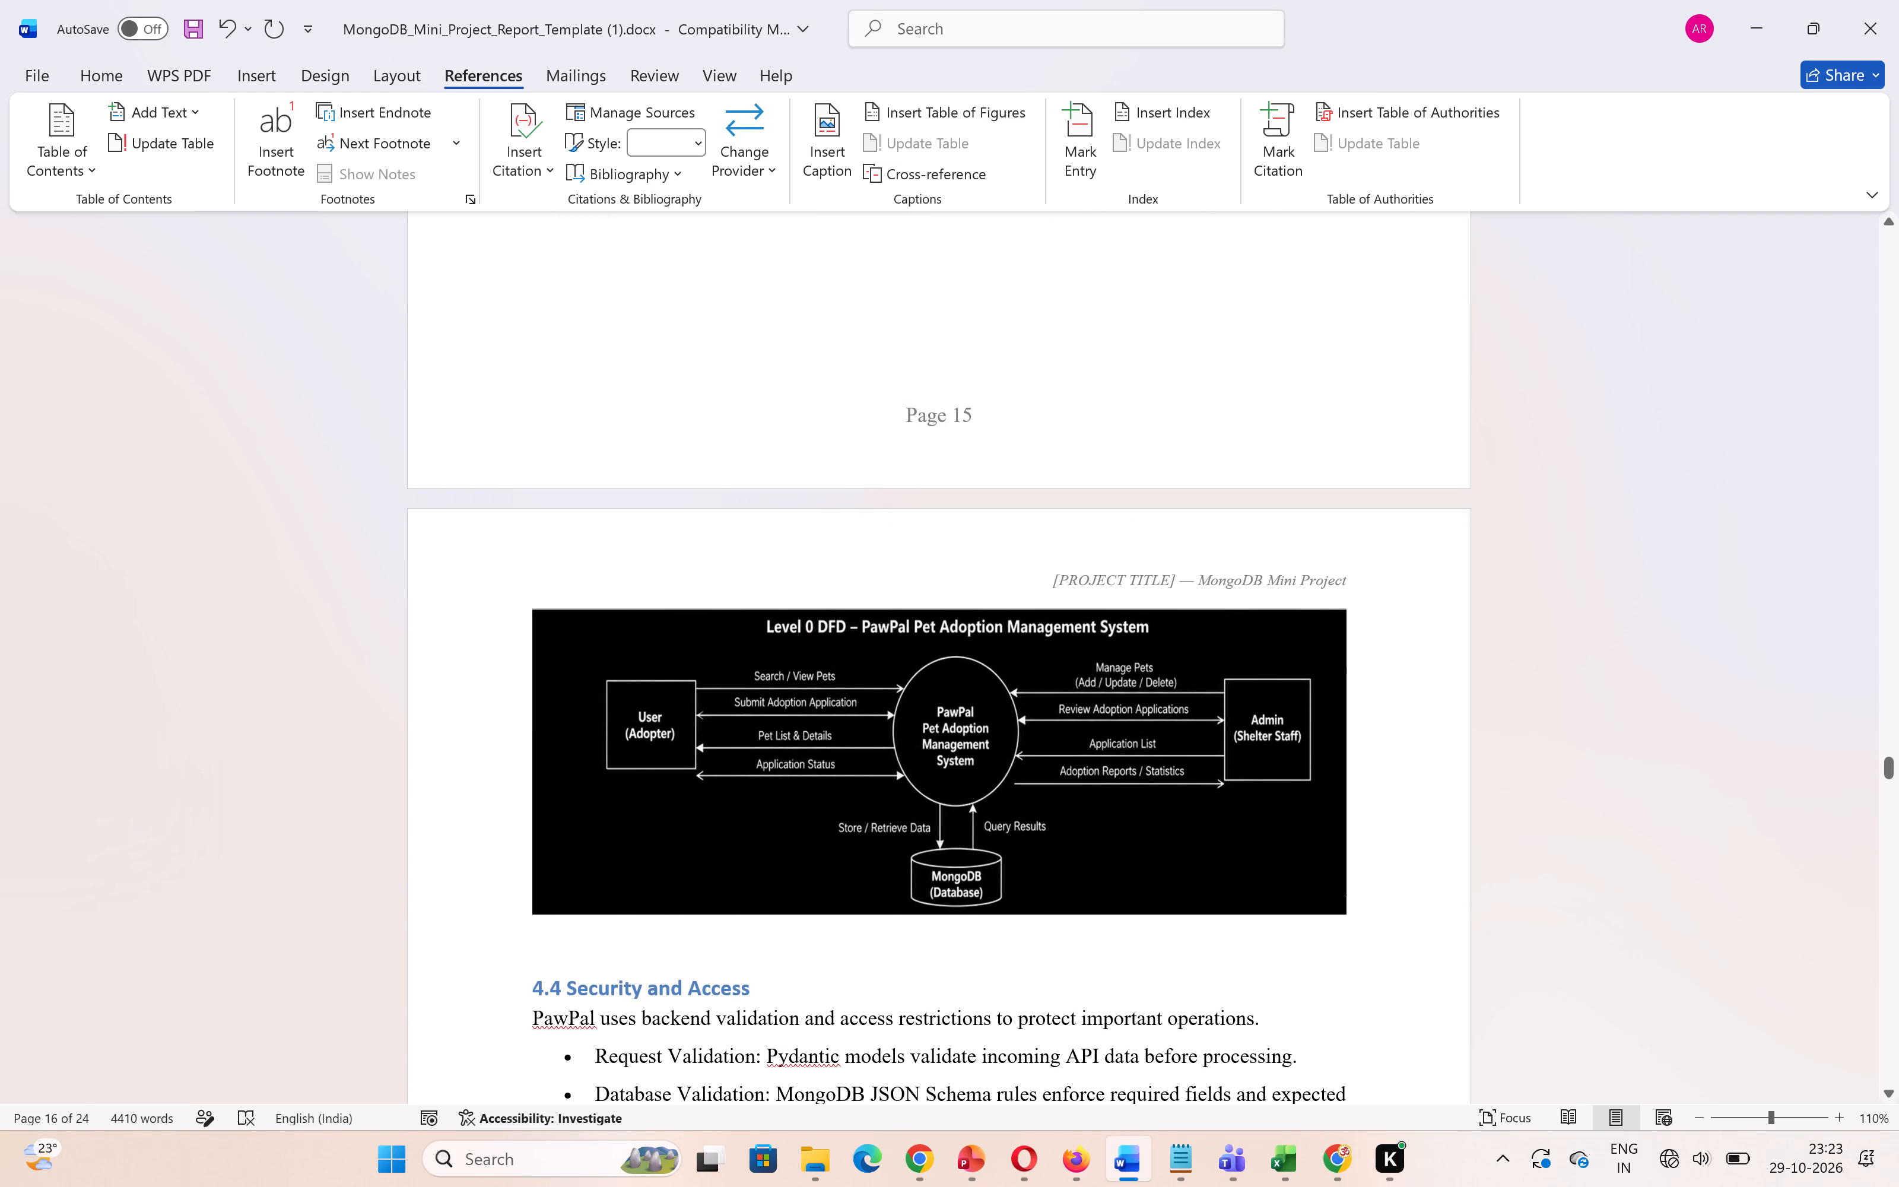
click(709, 761)
drag(938, 915, 943, 937)
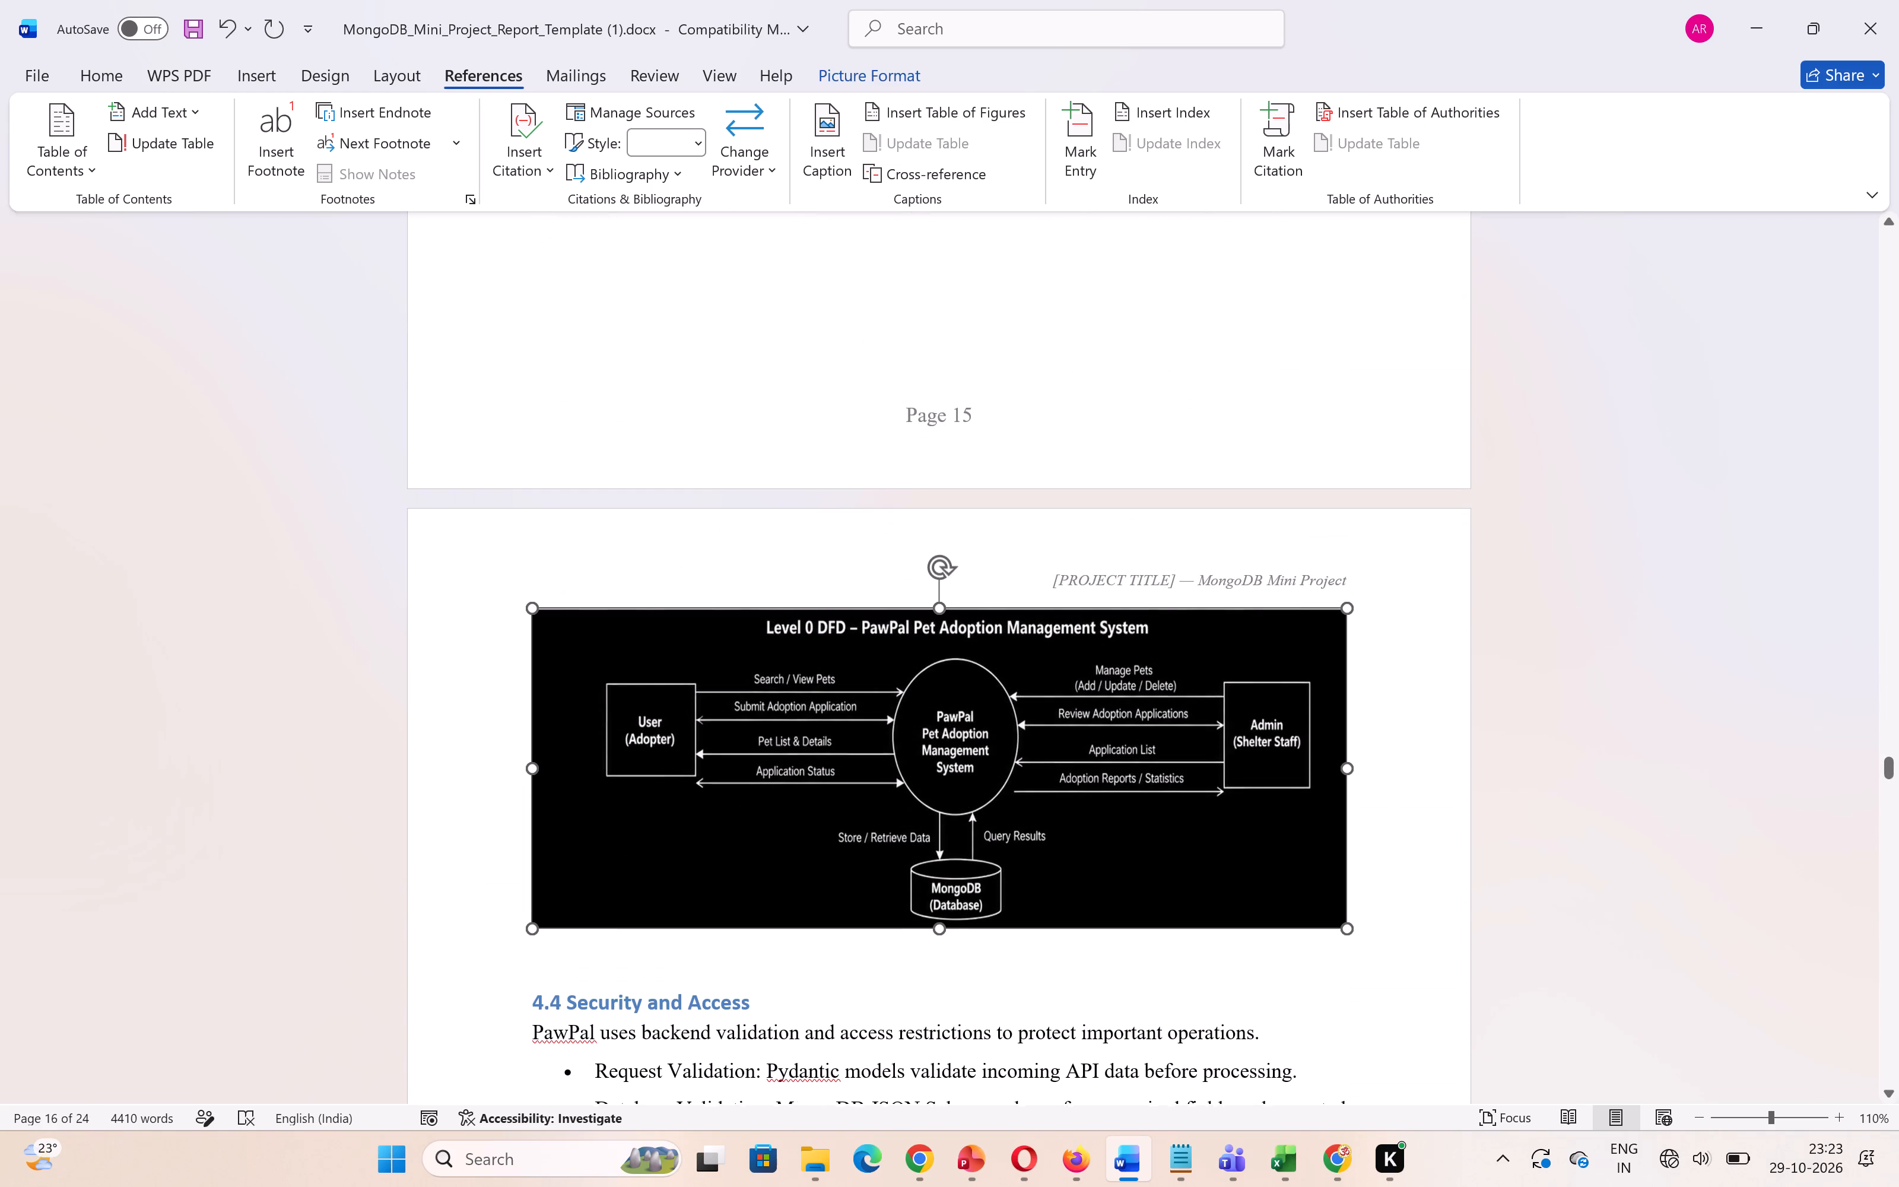
drag(943, 937, 948, 969)
click(1598, 902)
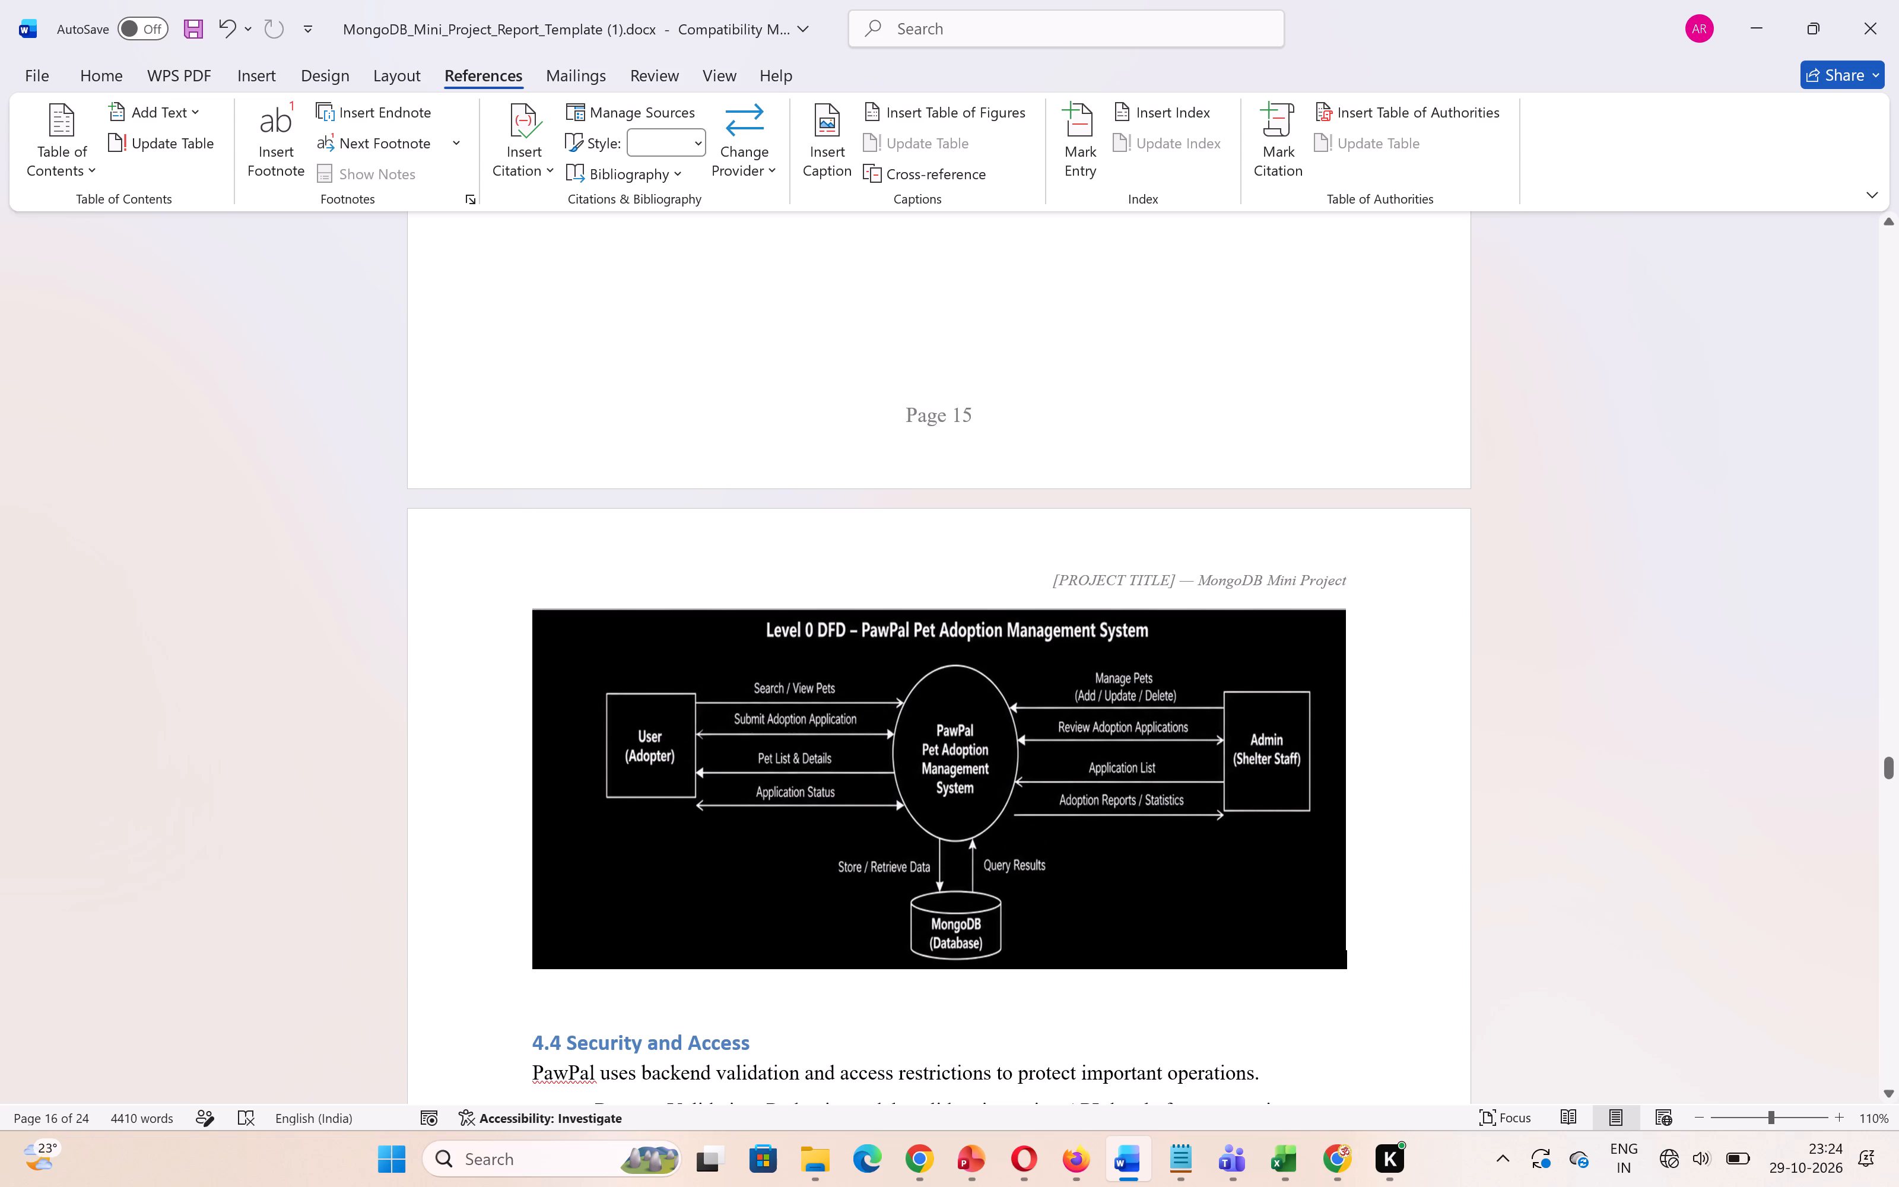
Examine the page layout around the DFD picture and read on through section 4.4 and the start of Chapter 5.
scroll(1155, 860, down, 2)
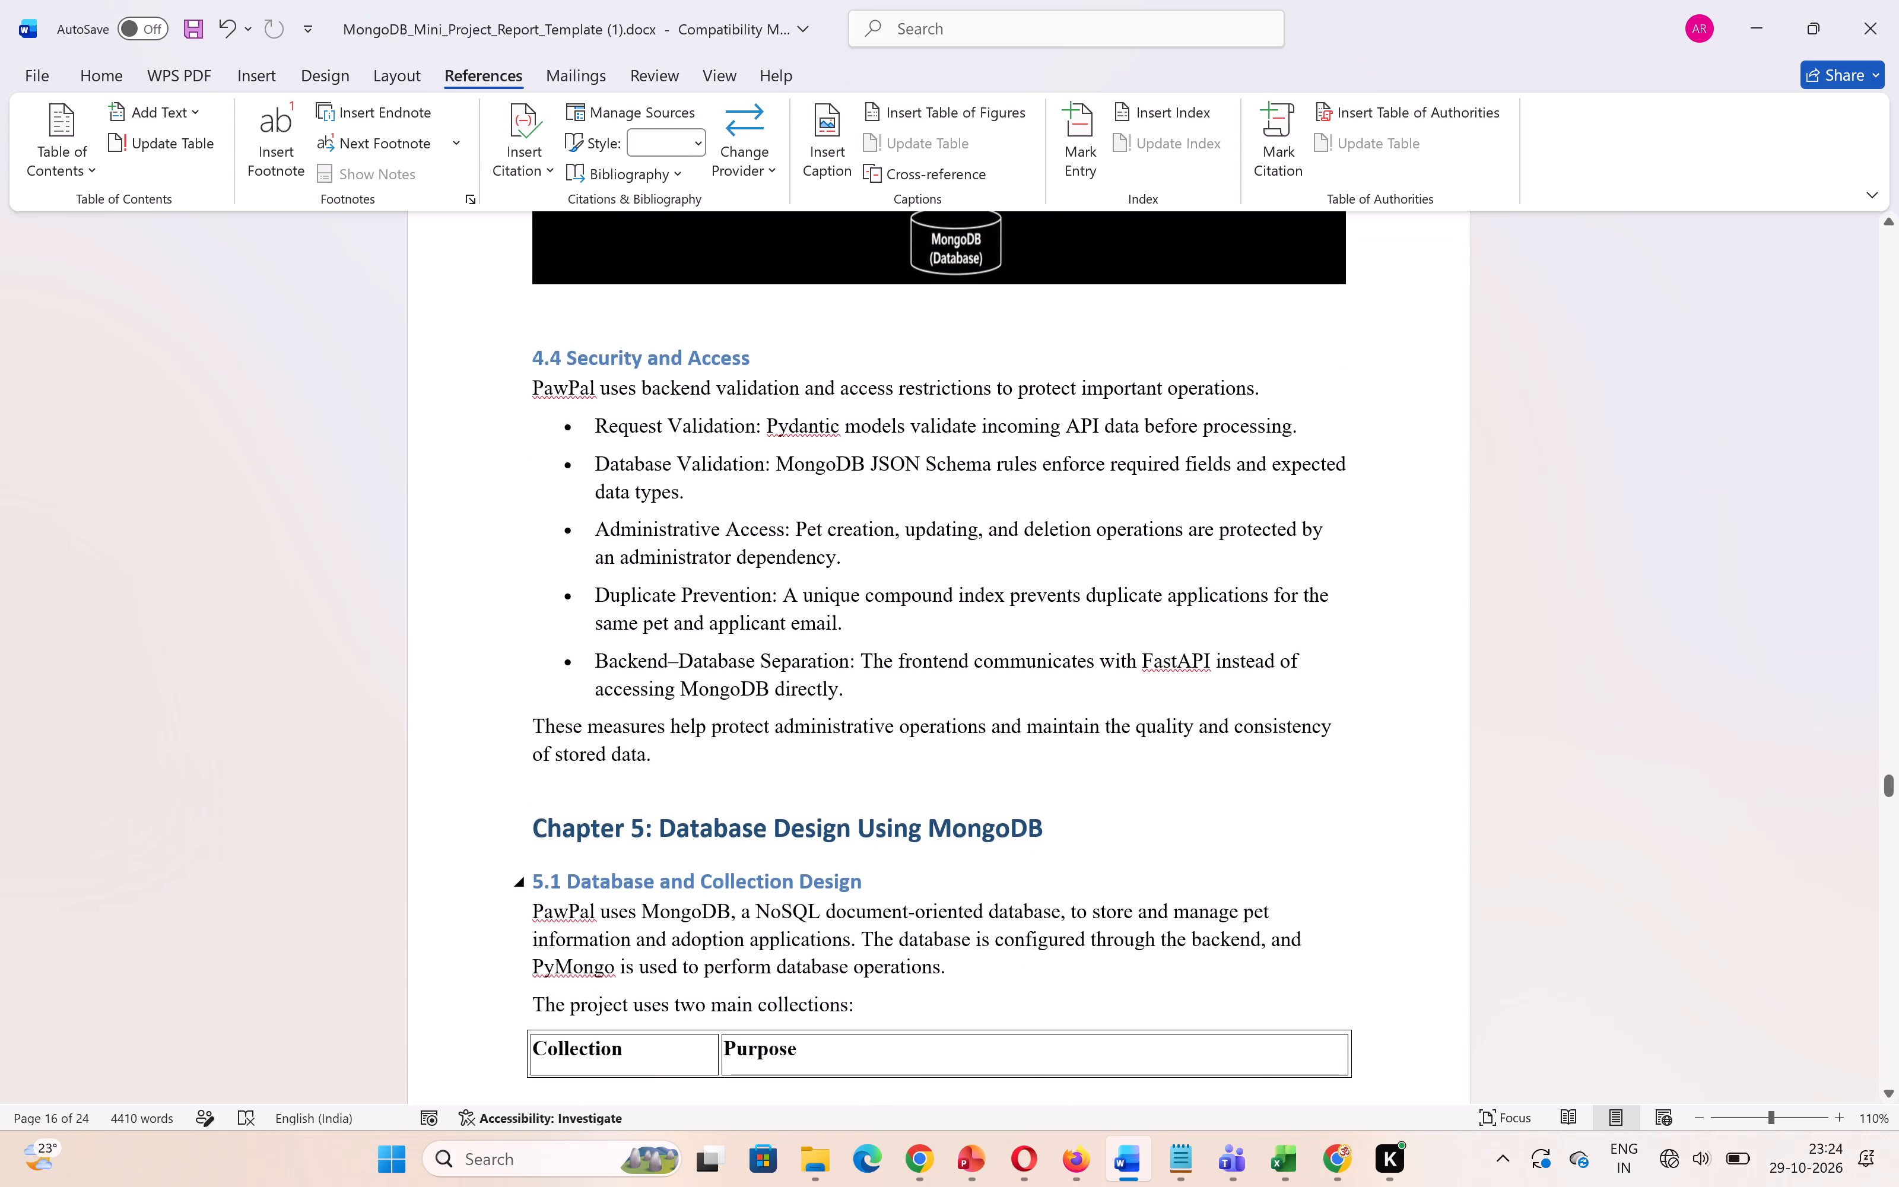
scroll(1155, 860, up, 5)
scroll(1155, 860, down, 1)
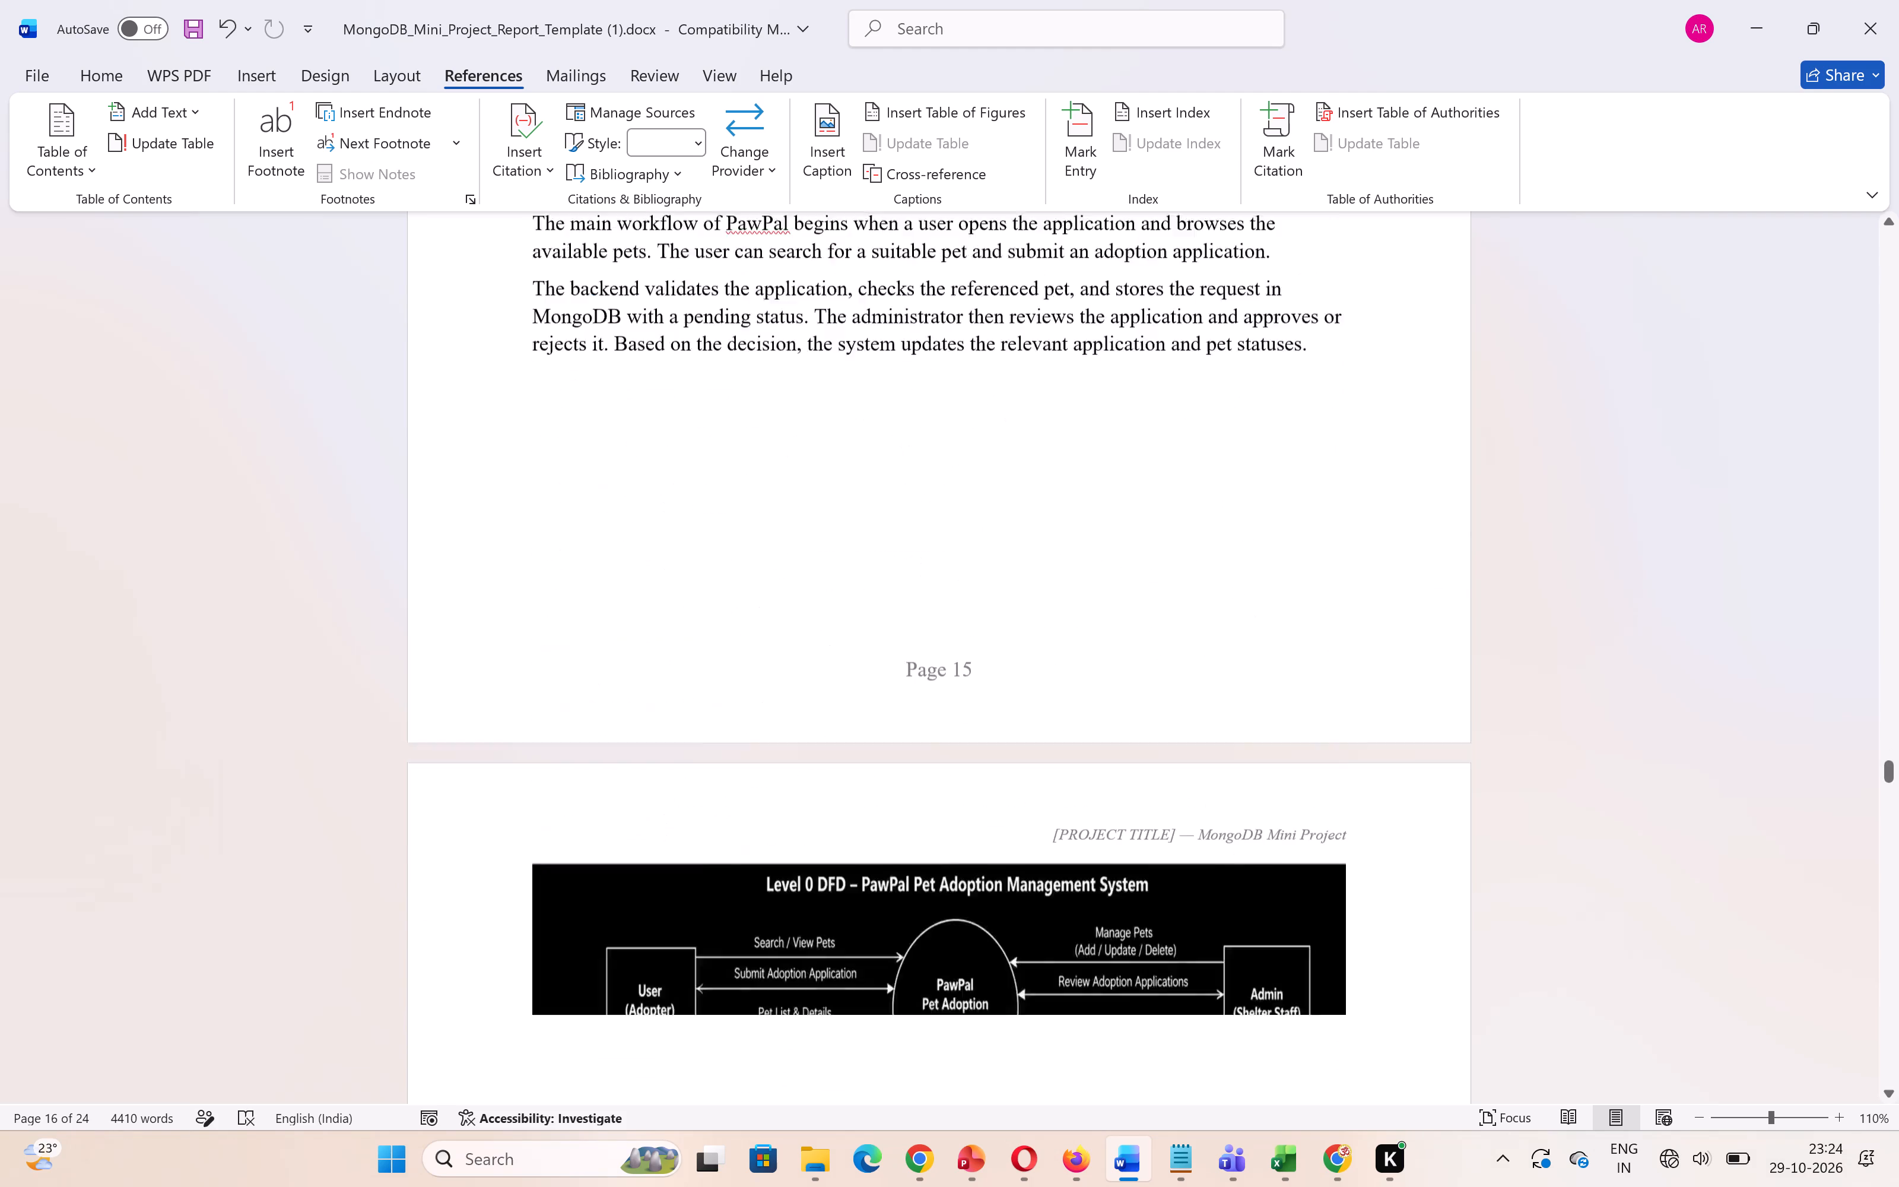
scroll(1155, 860, down, 4)
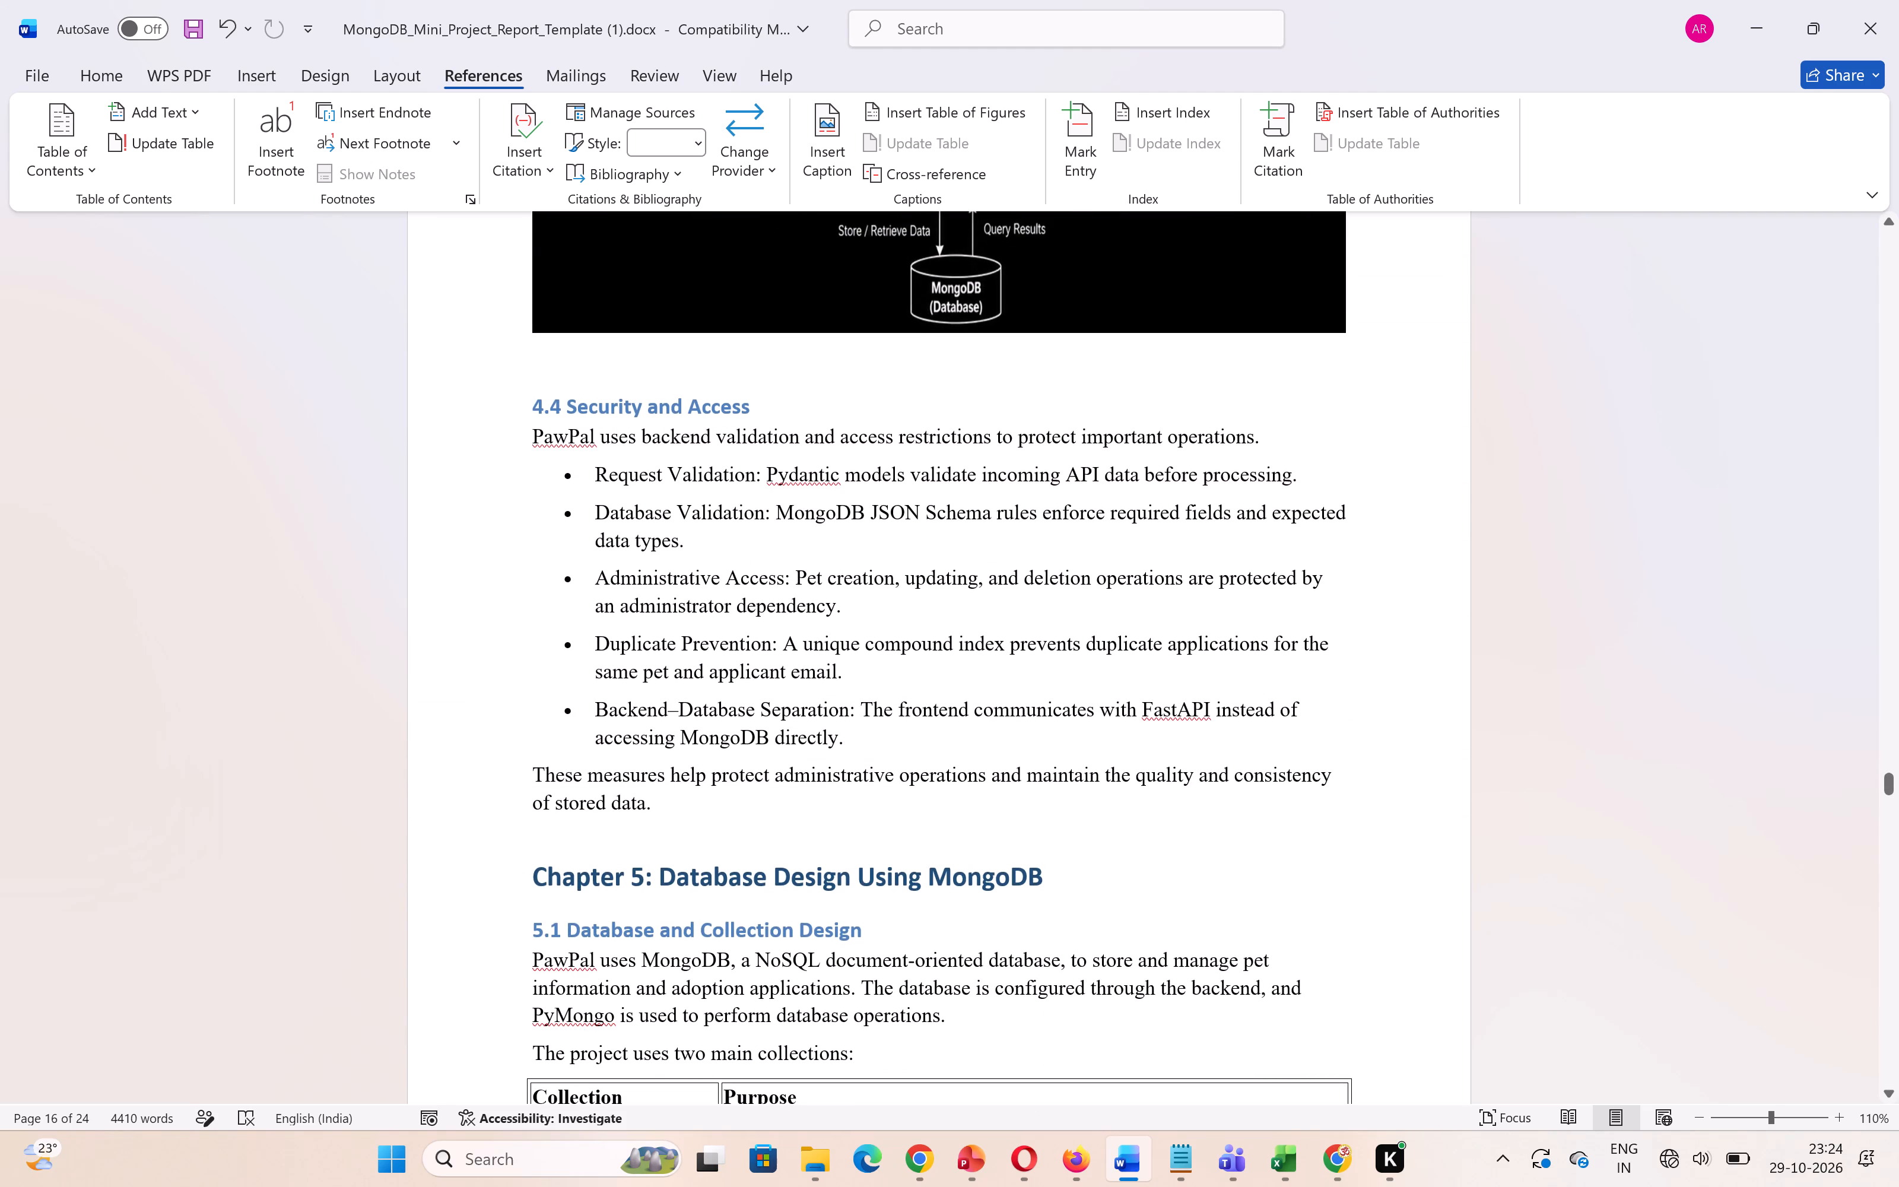
scroll(1336, 439, down, 1)
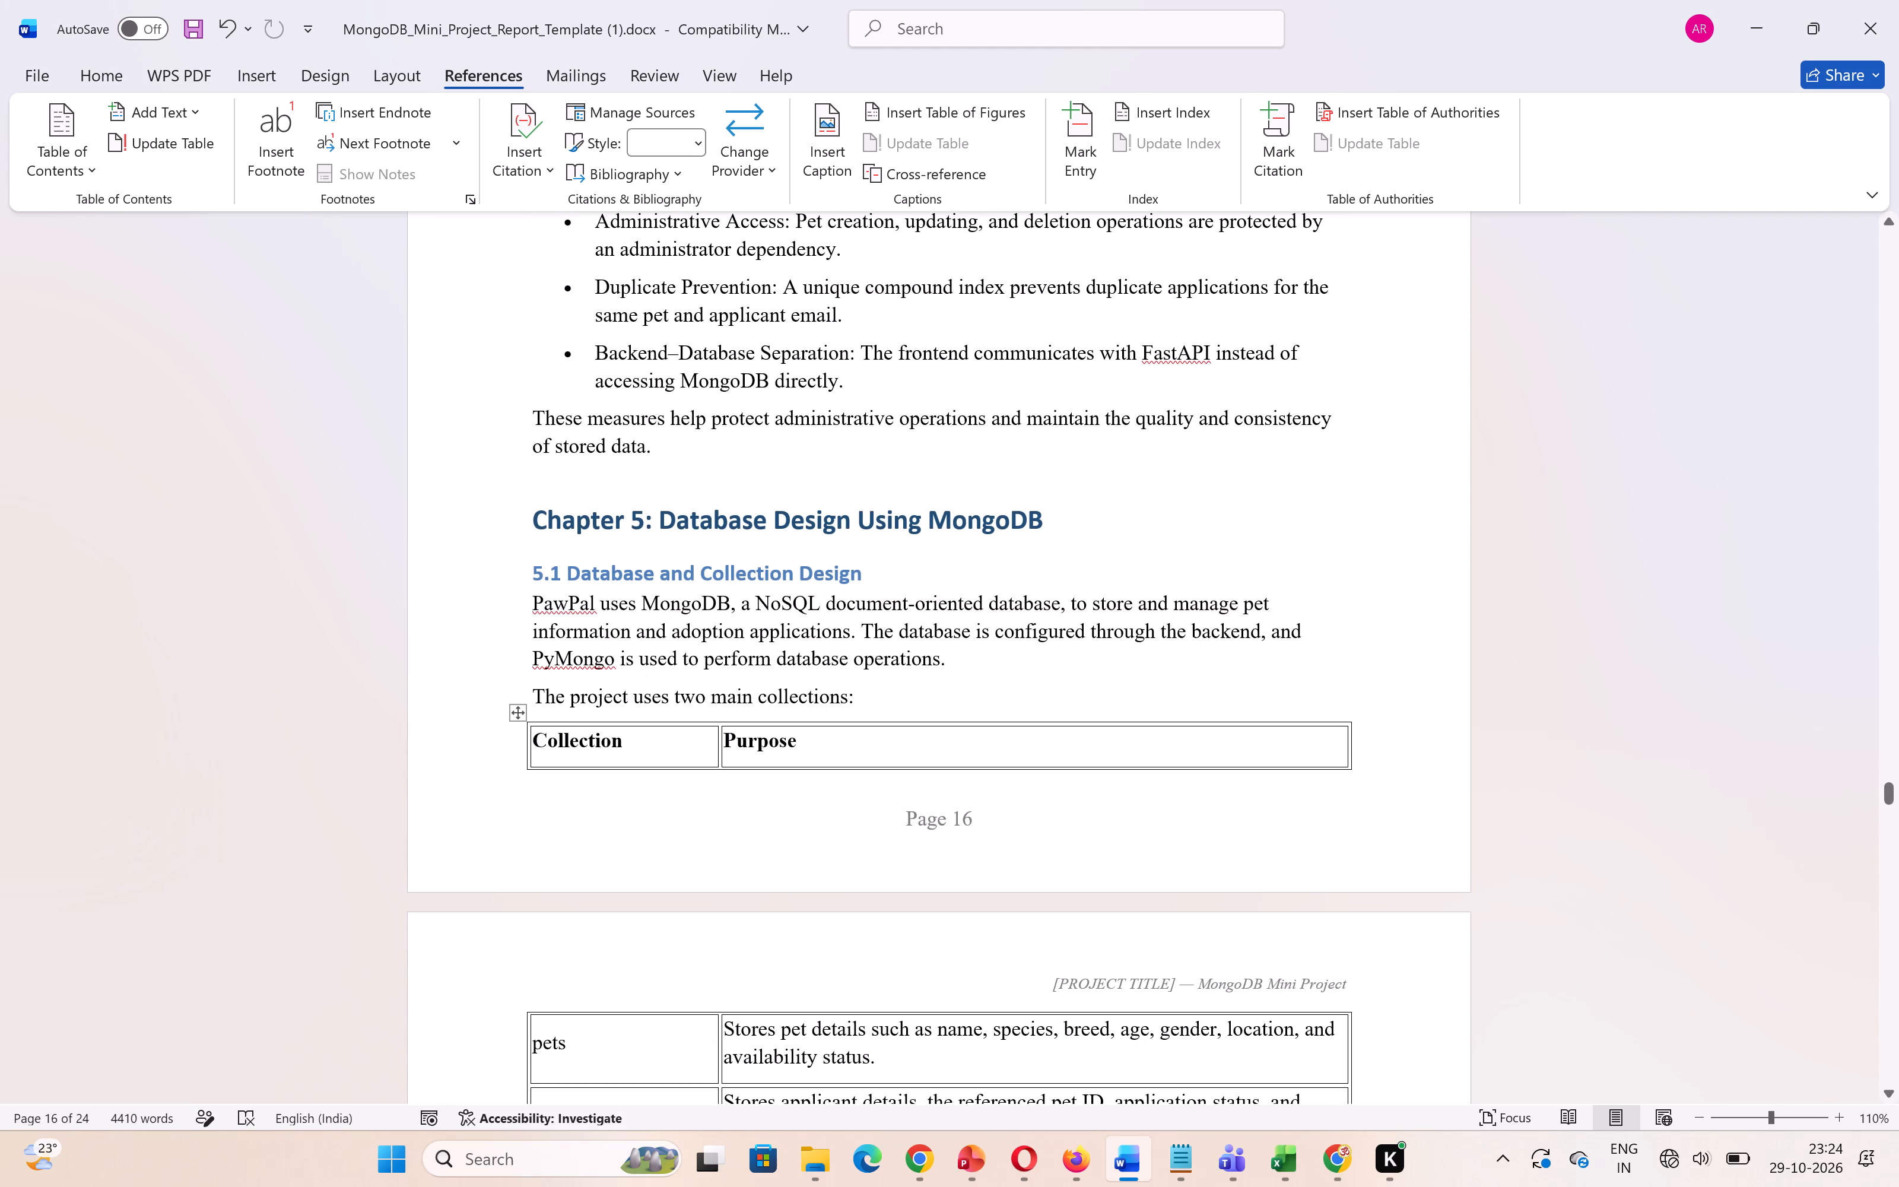
scroll(1036, 766, down, 1)
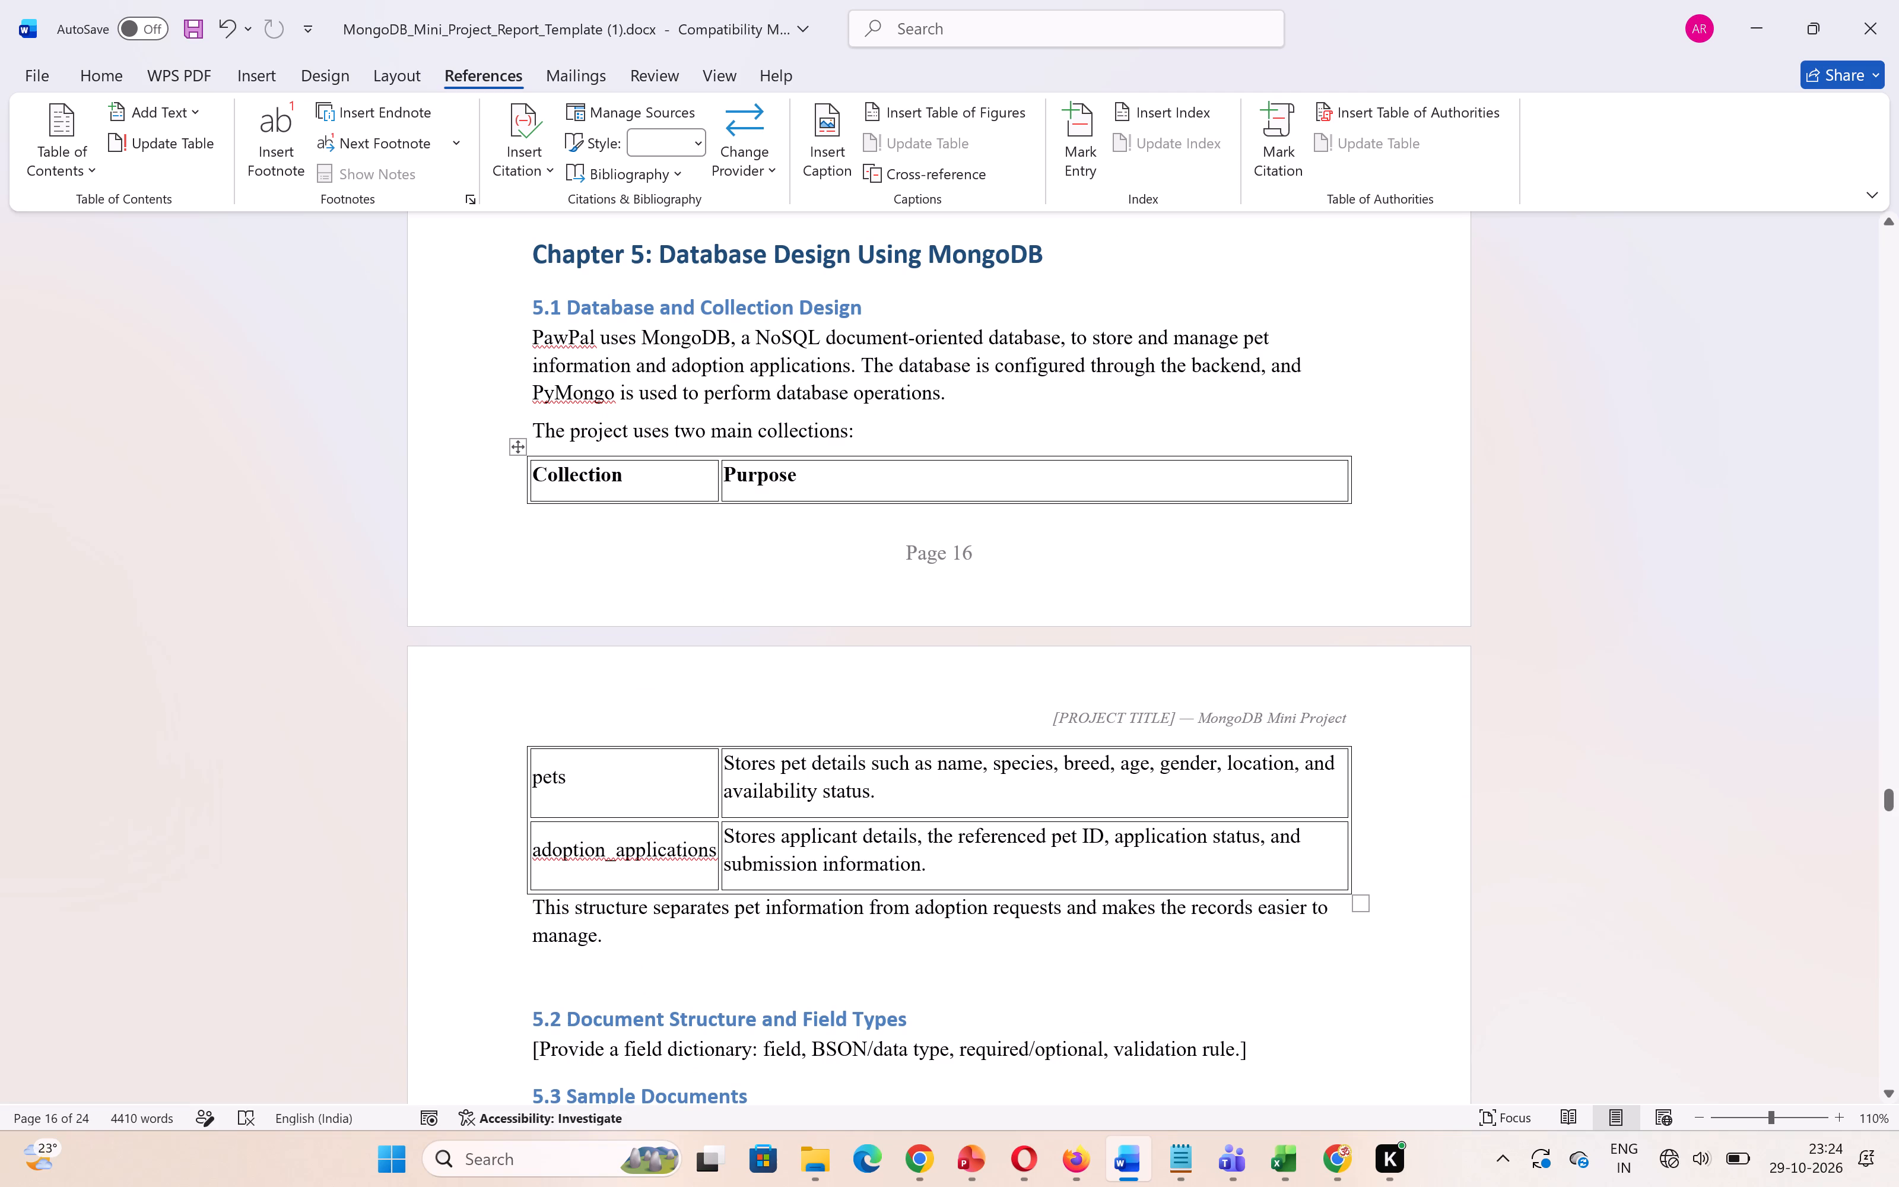
scroll(1049, 964, down, 1)
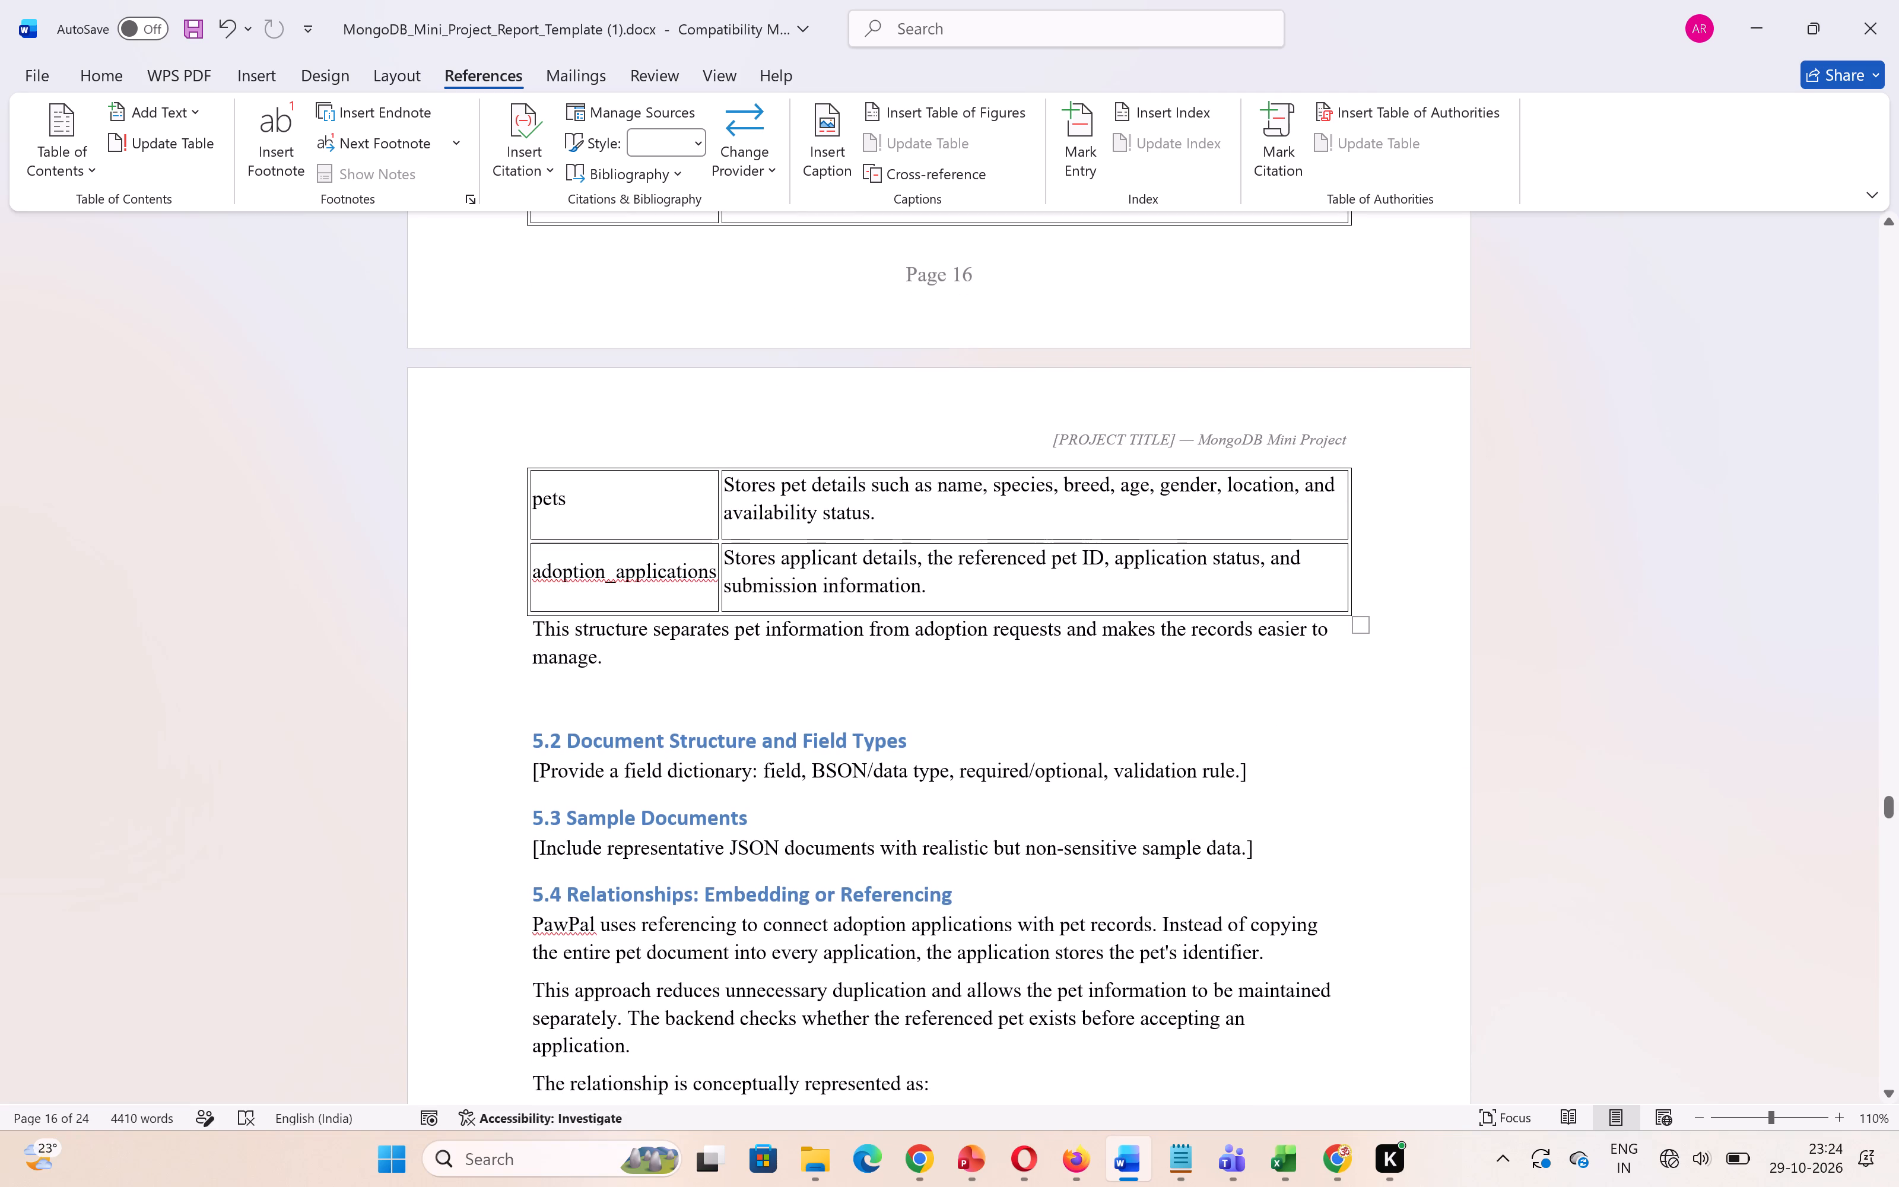
Switch to the Mongodb_ca.pptx presentation in PowerPoint and take a screen snip of the ER diagram on slide 9, excluding its title.
click(1272, 782)
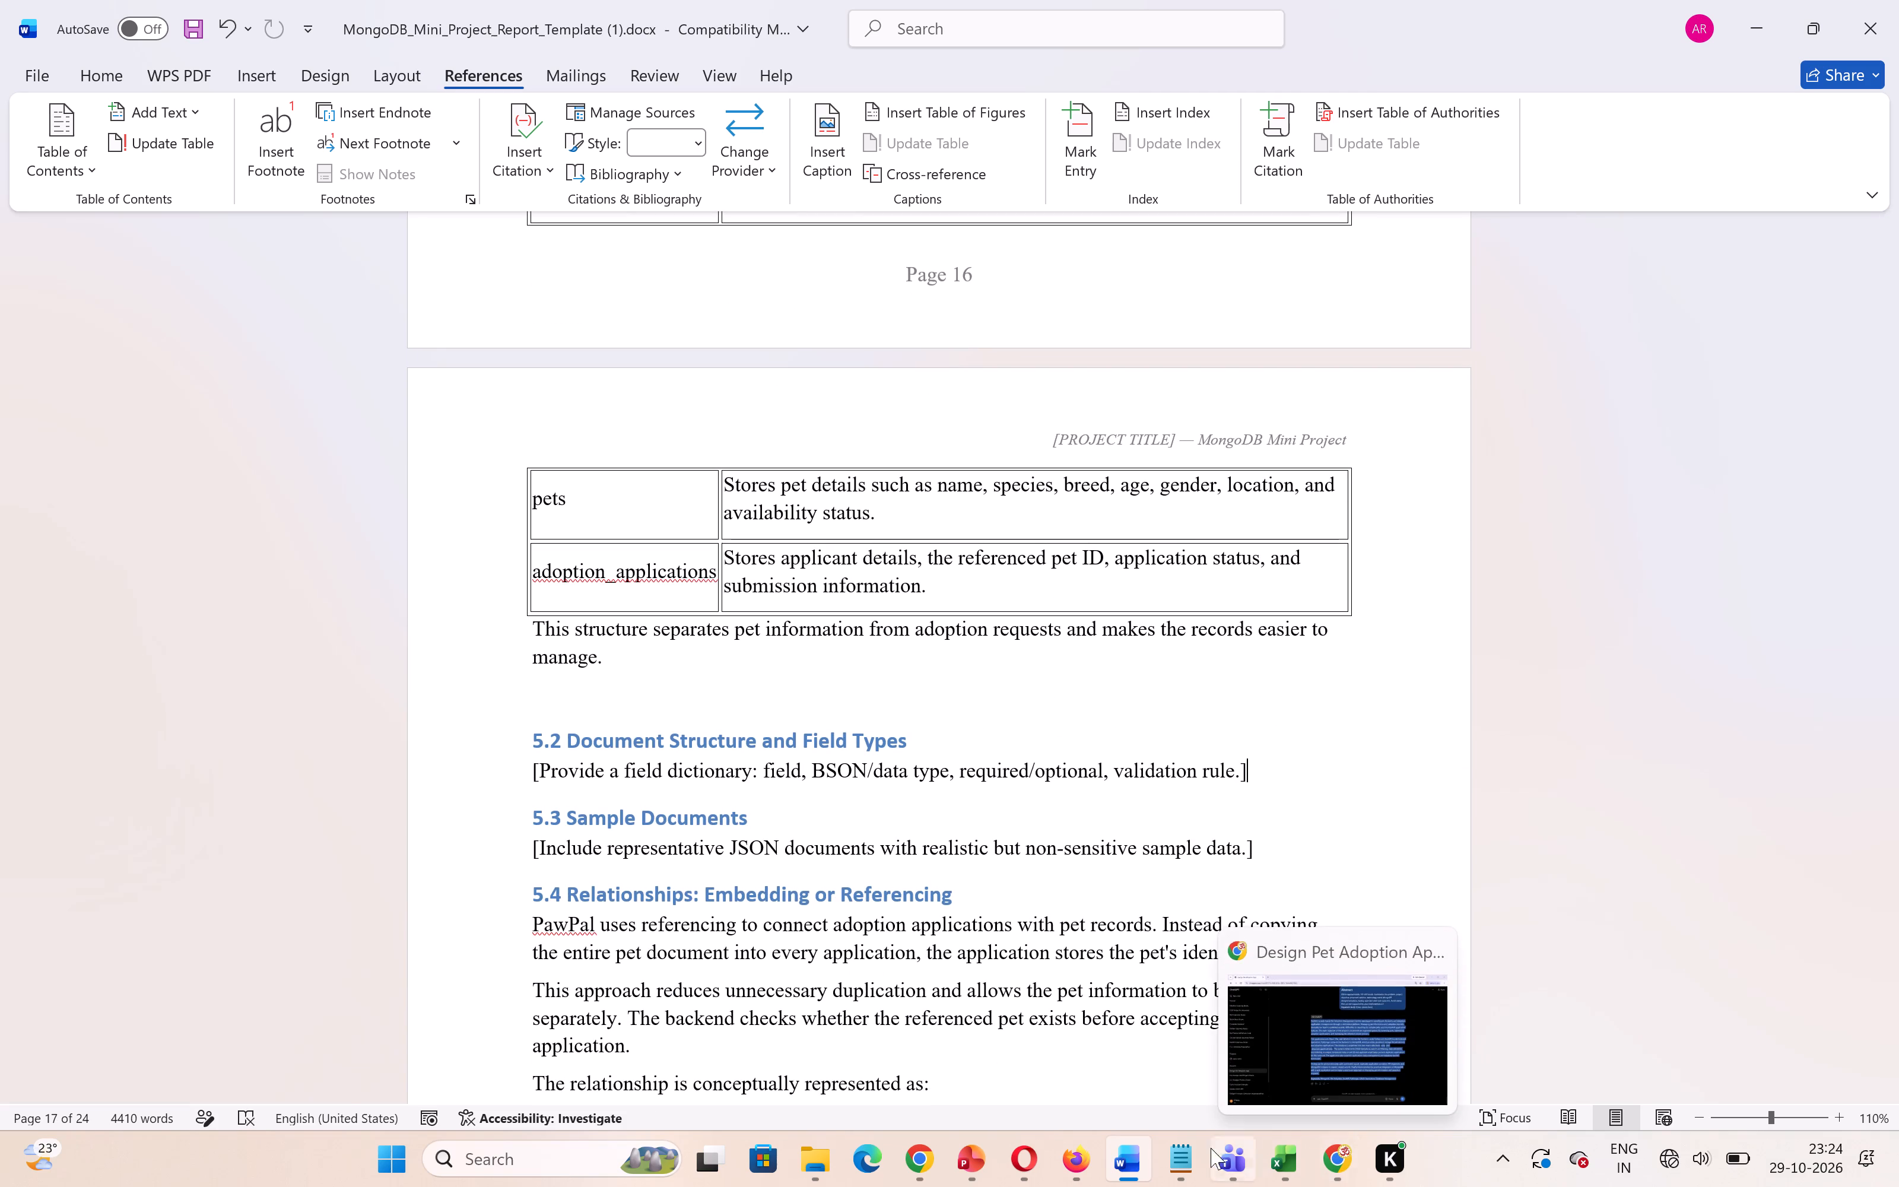
click(989, 1163)
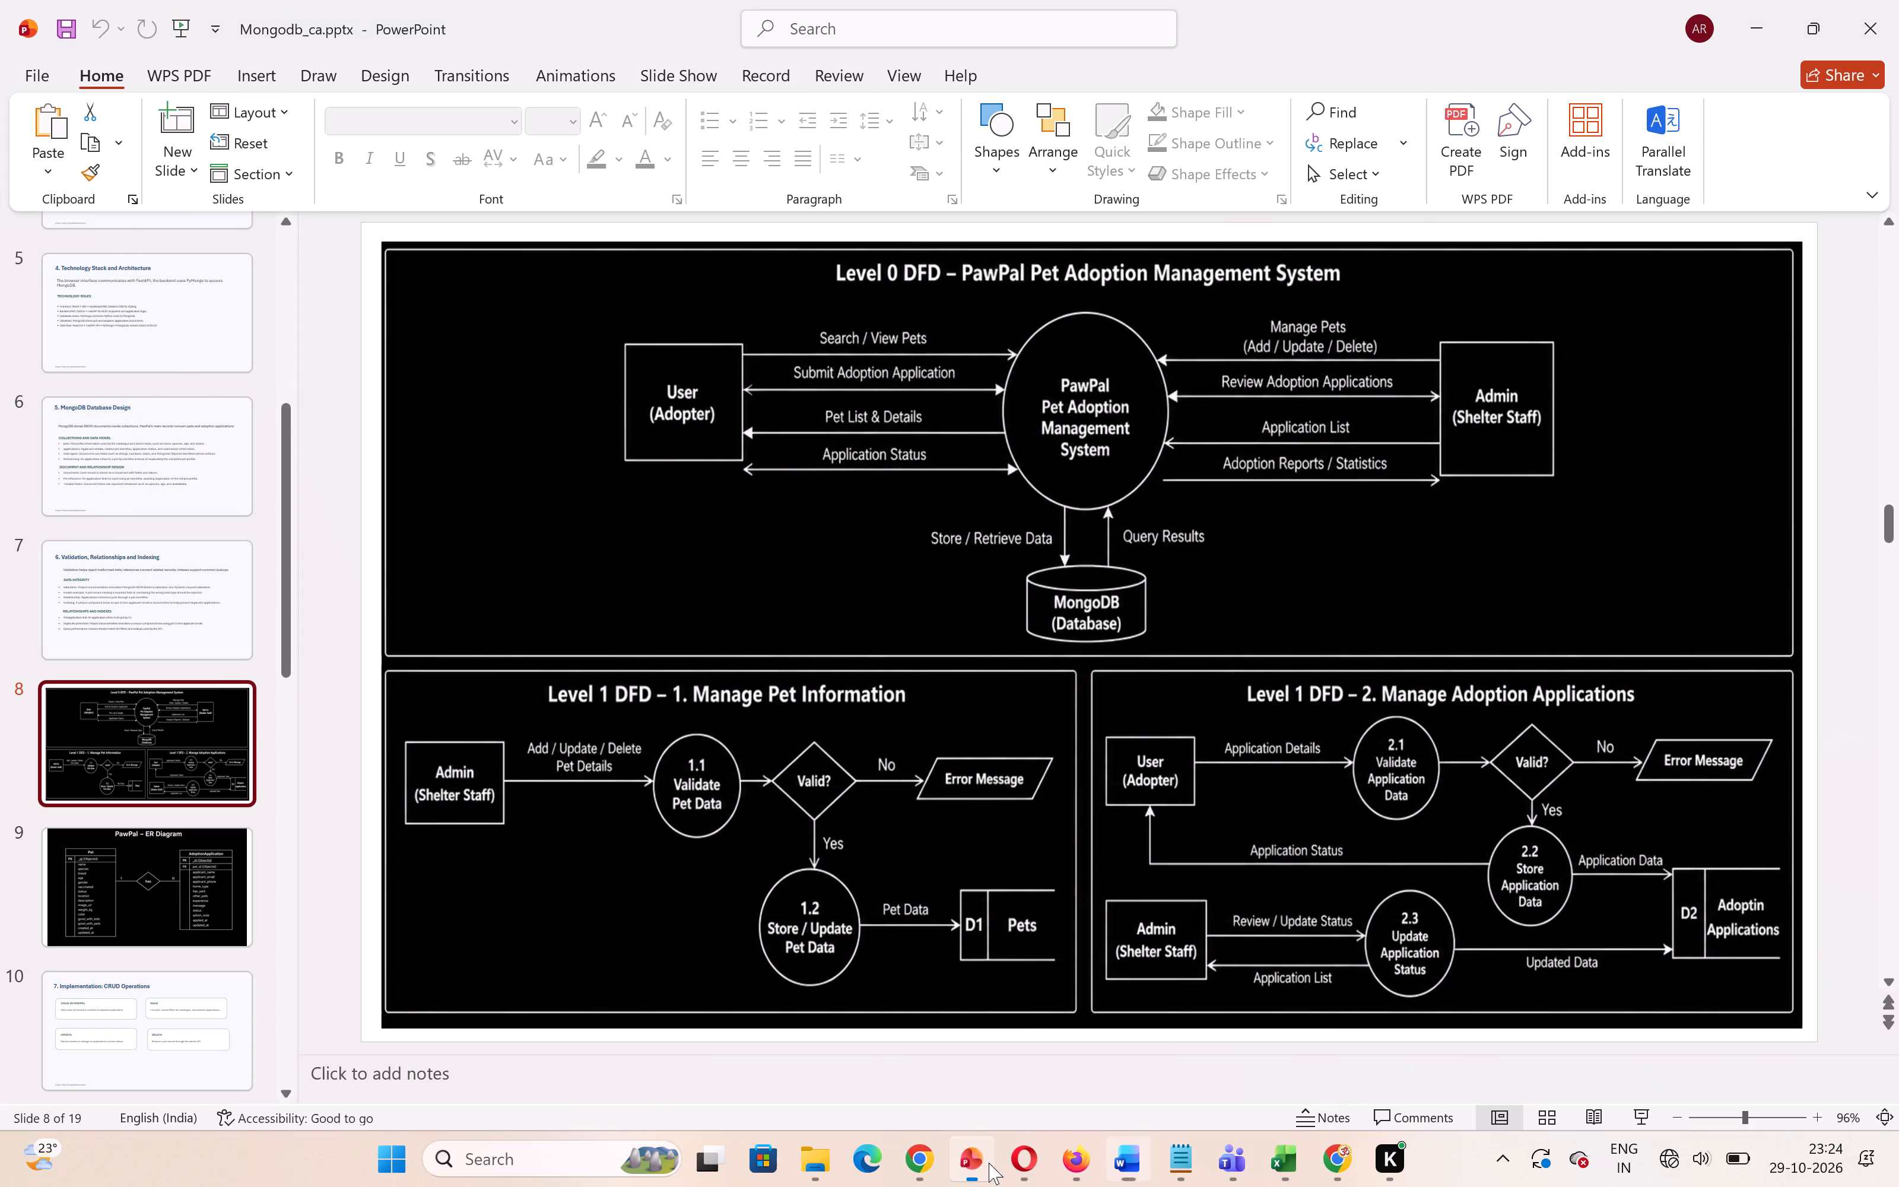
click(153, 863)
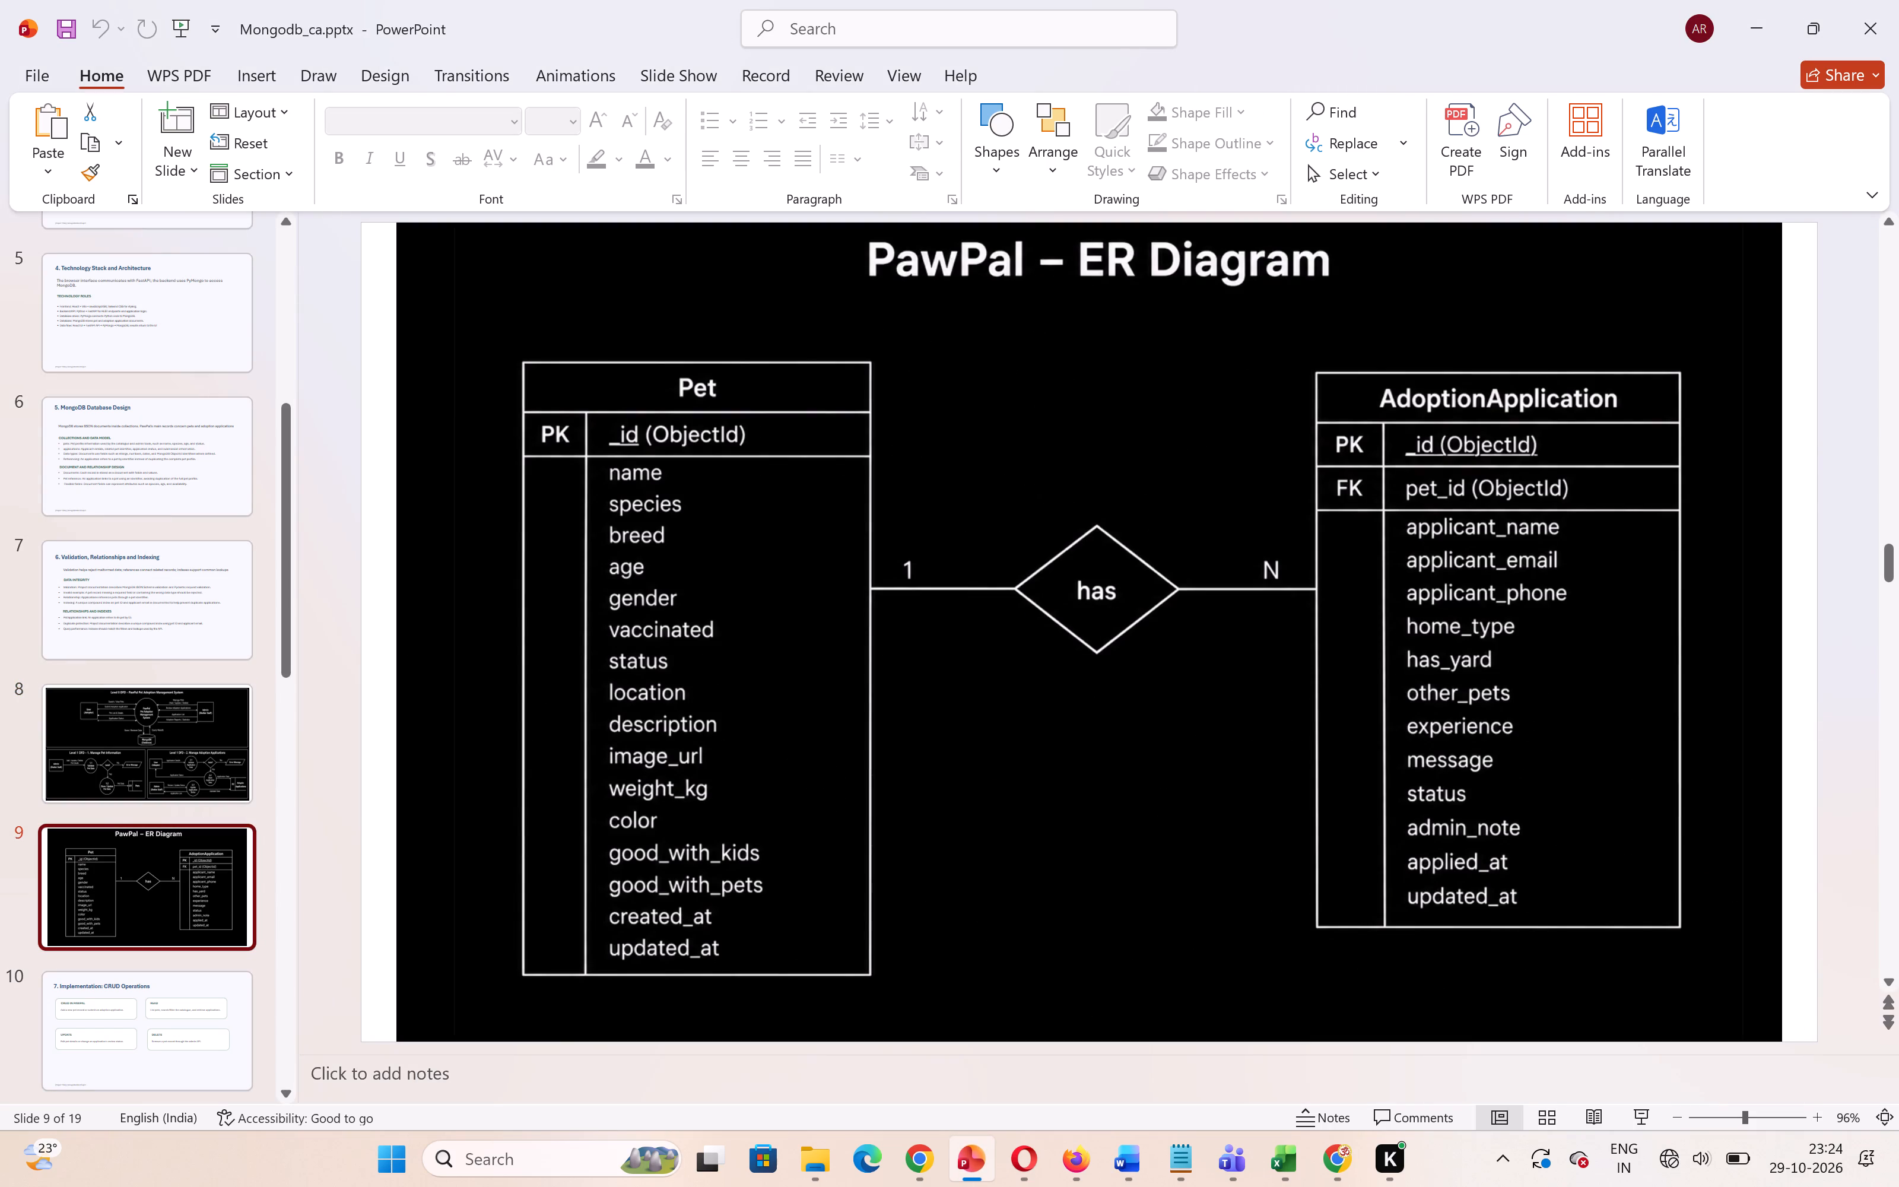
key(Print)
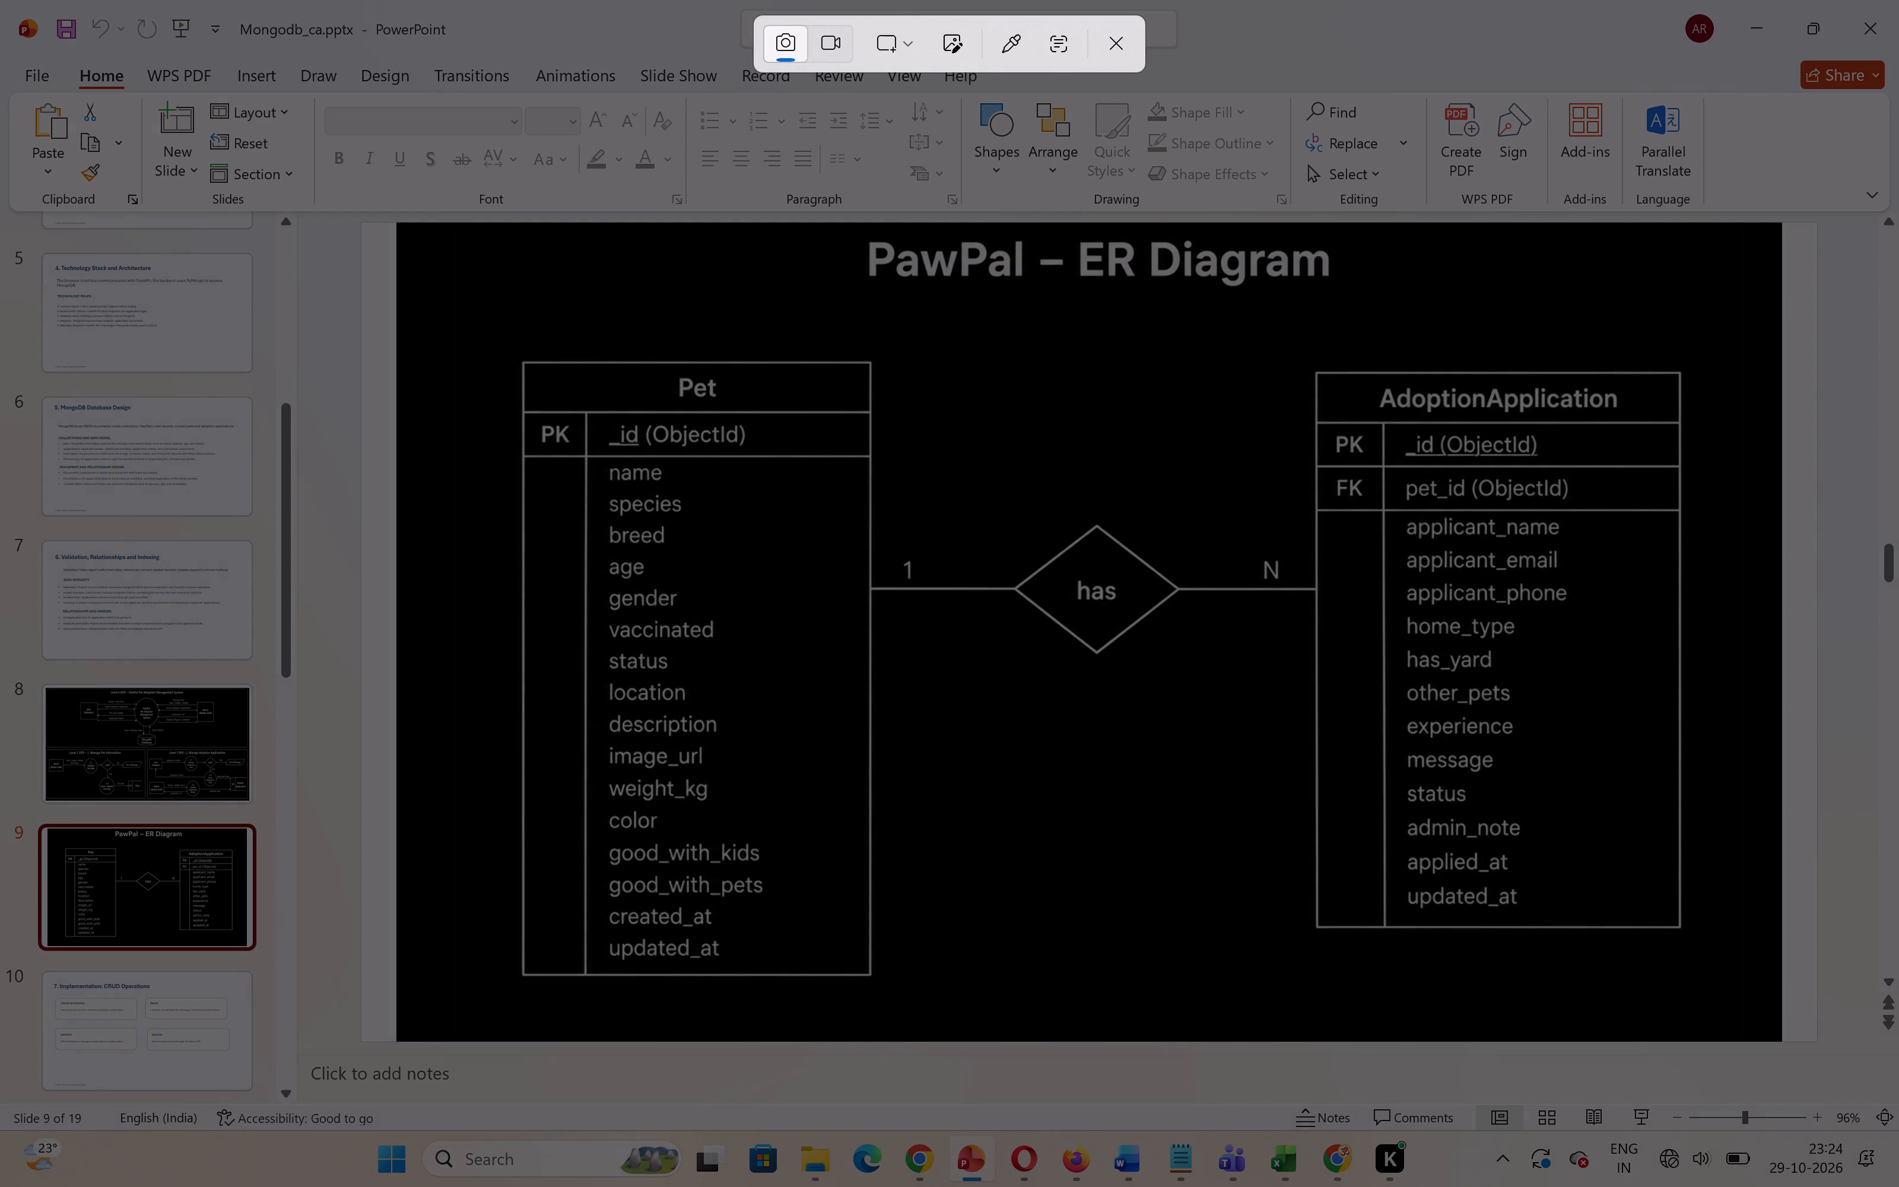
drag(480, 294, 1719, 1008)
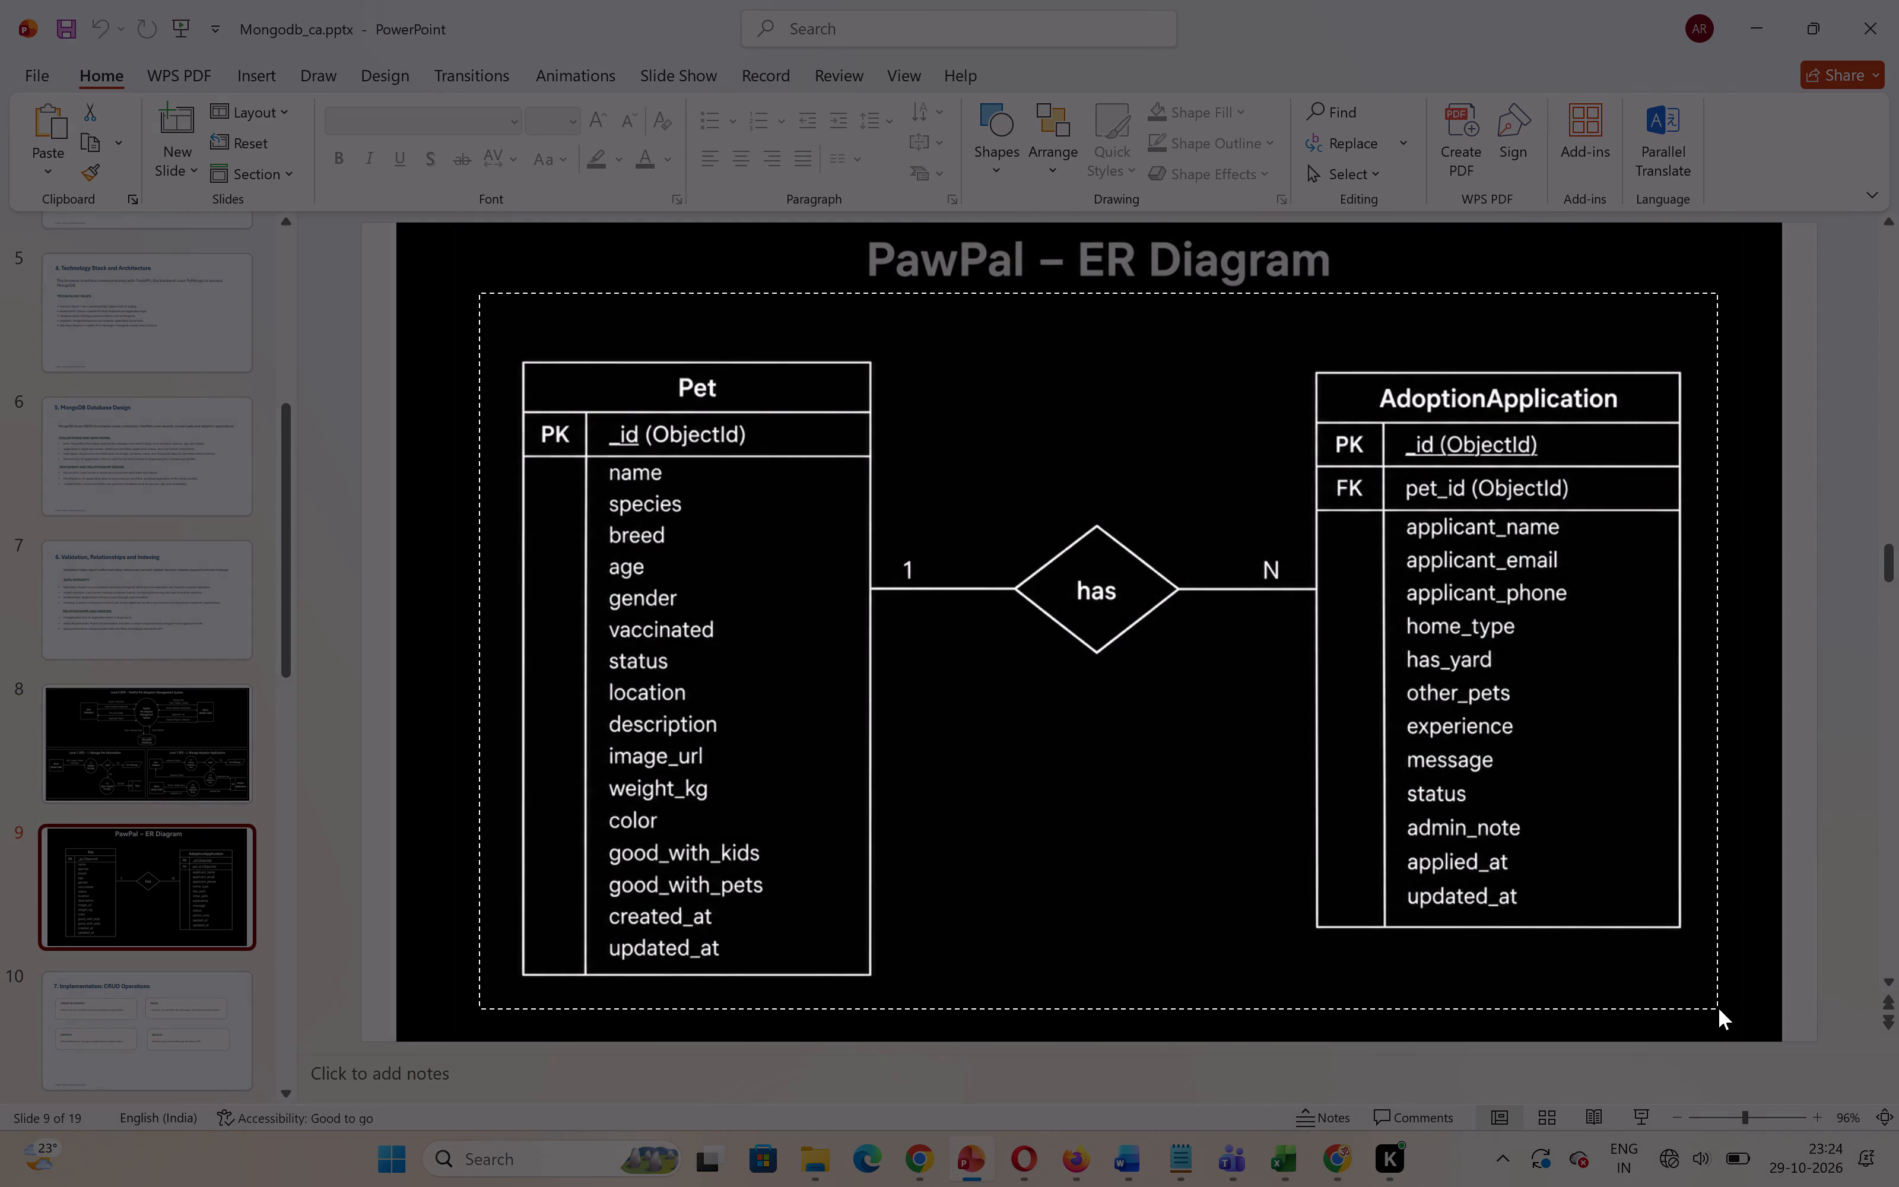
drag(1719, 1008, 1722, 1004)
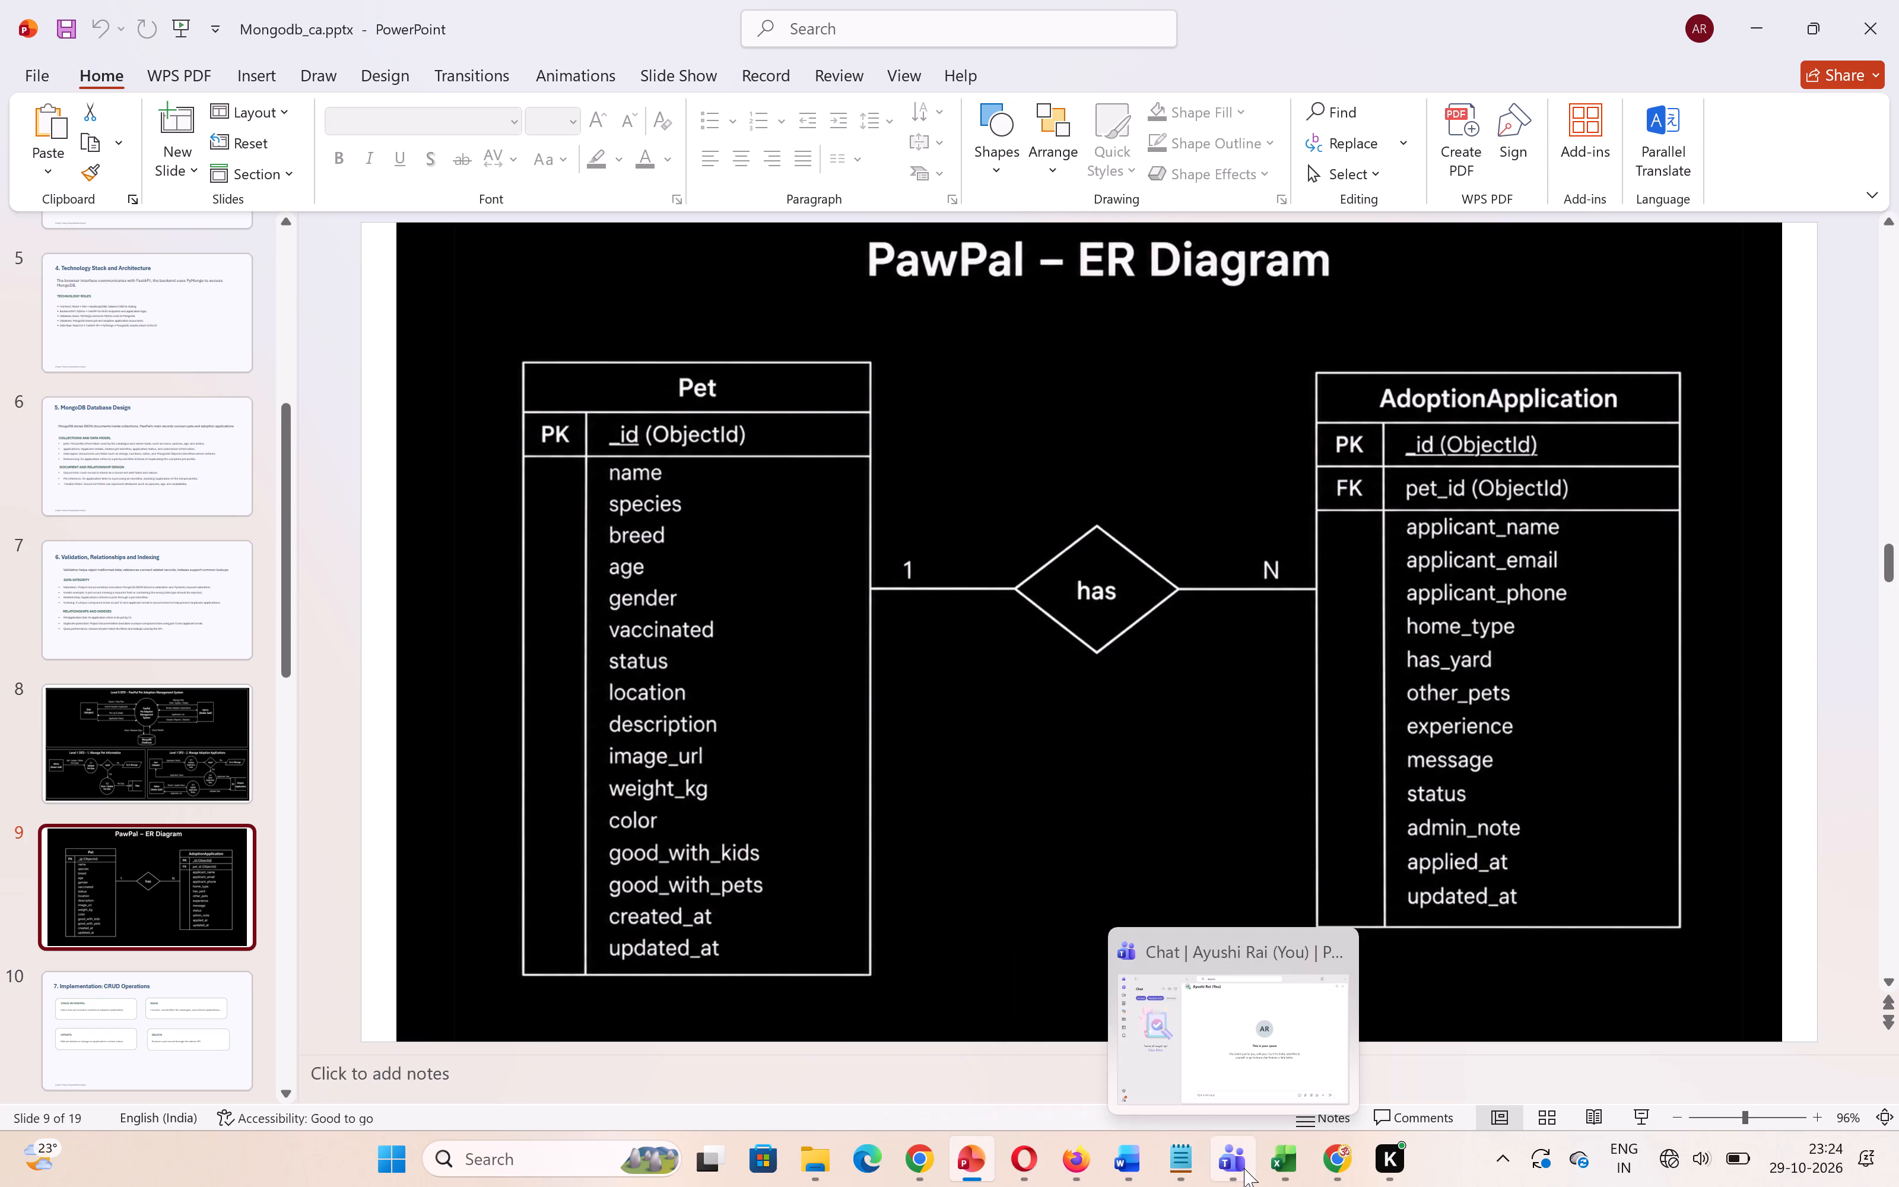
Return to the Word report and delete the bracketed field dictionary placeholder text under heading 5.2 Document Structure and Field Types.
click(1131, 1147)
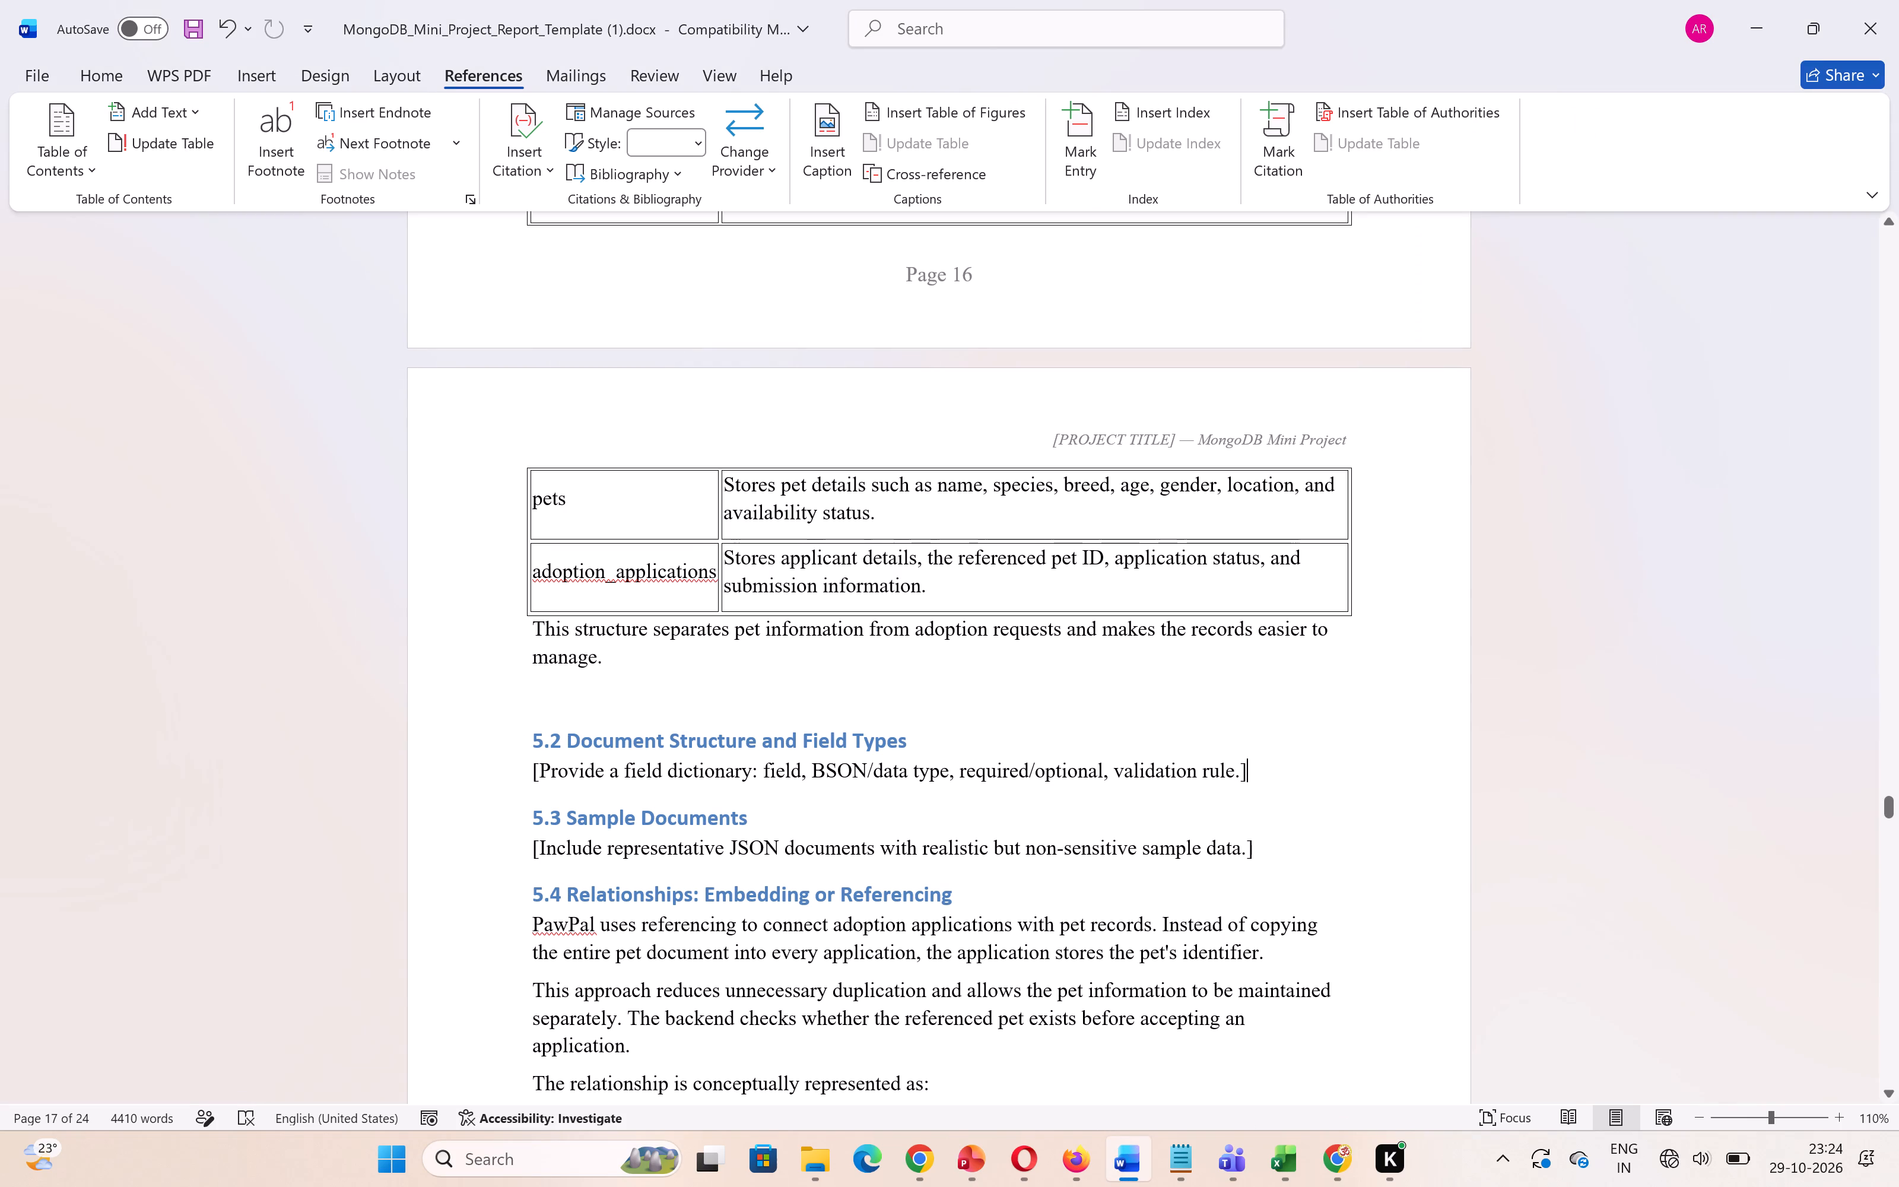
drag(1250, 772, 732, 751)
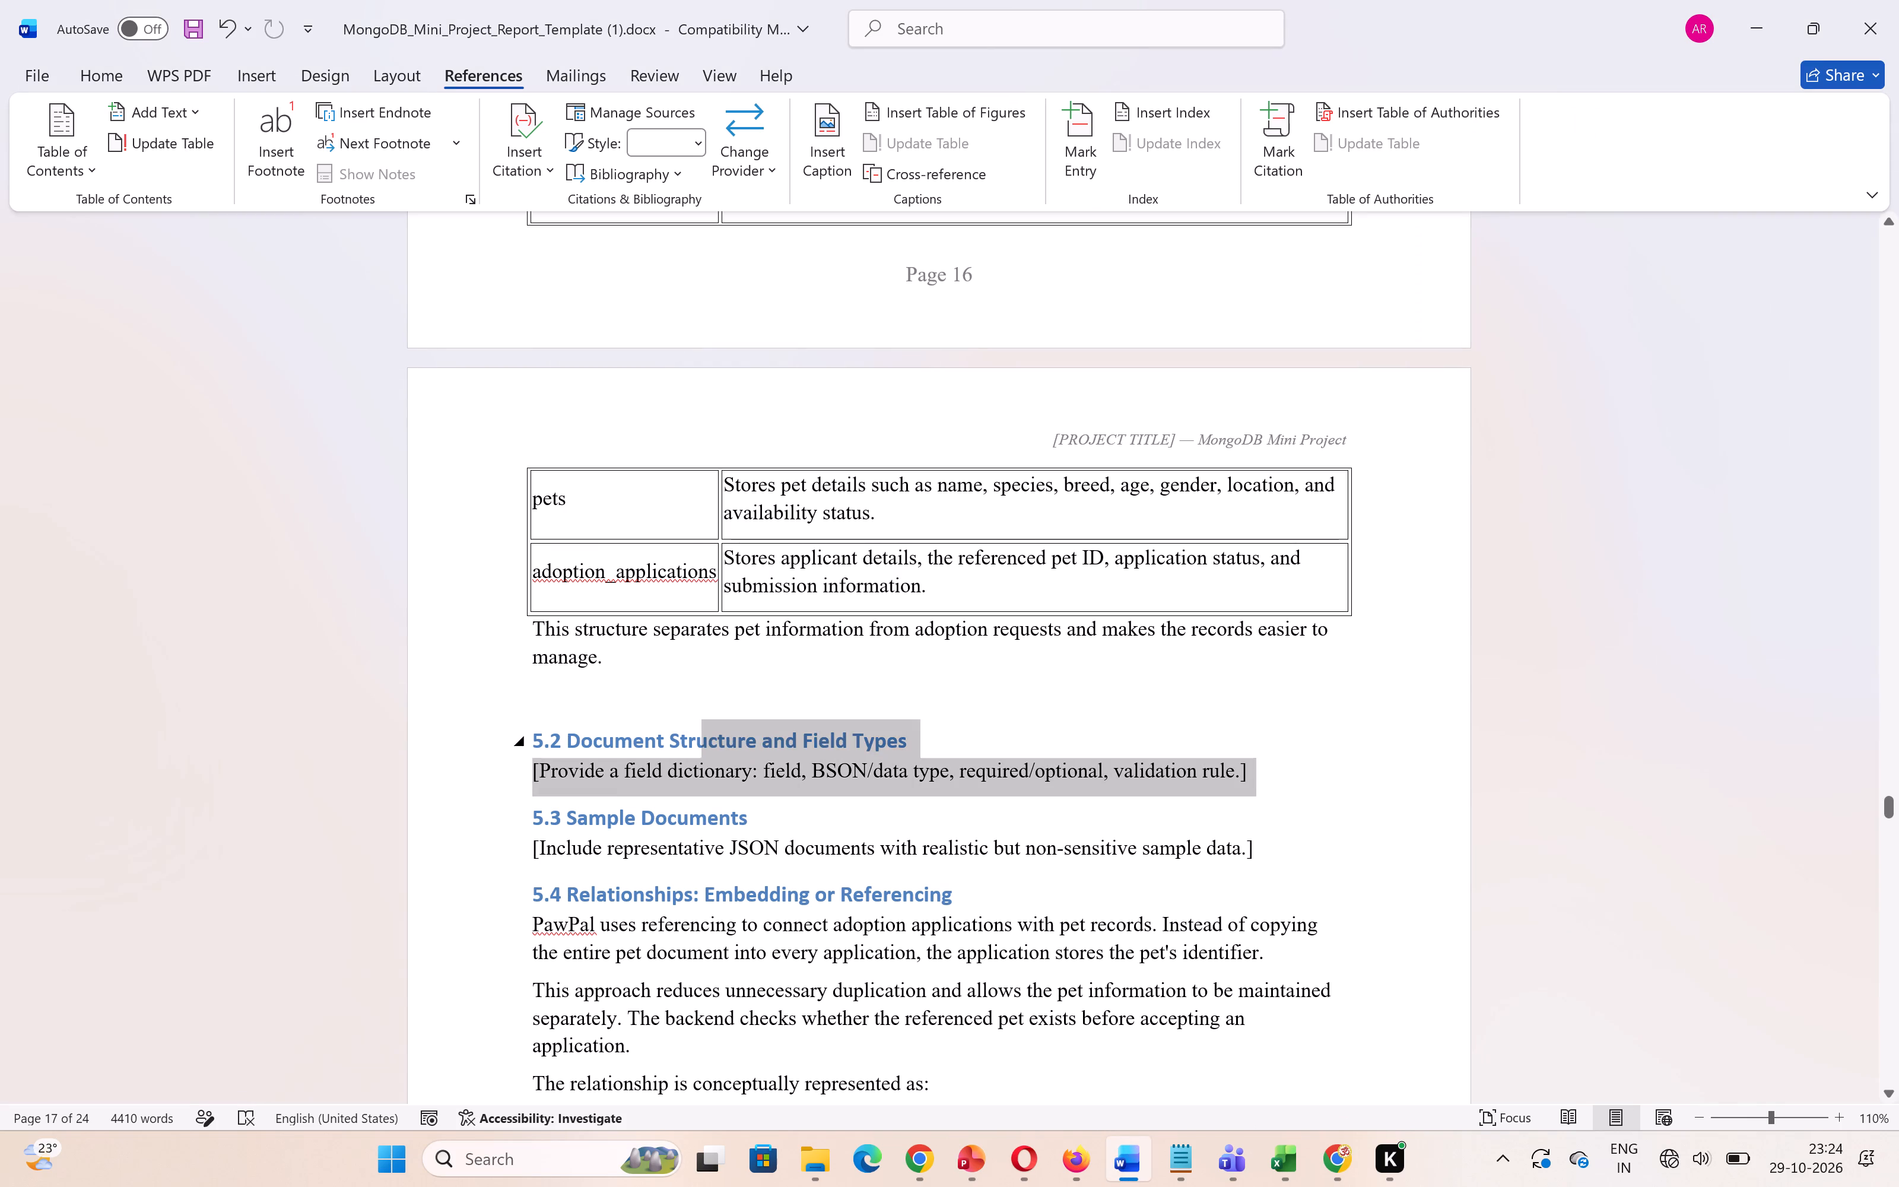
drag(732, 751, 652, 773)
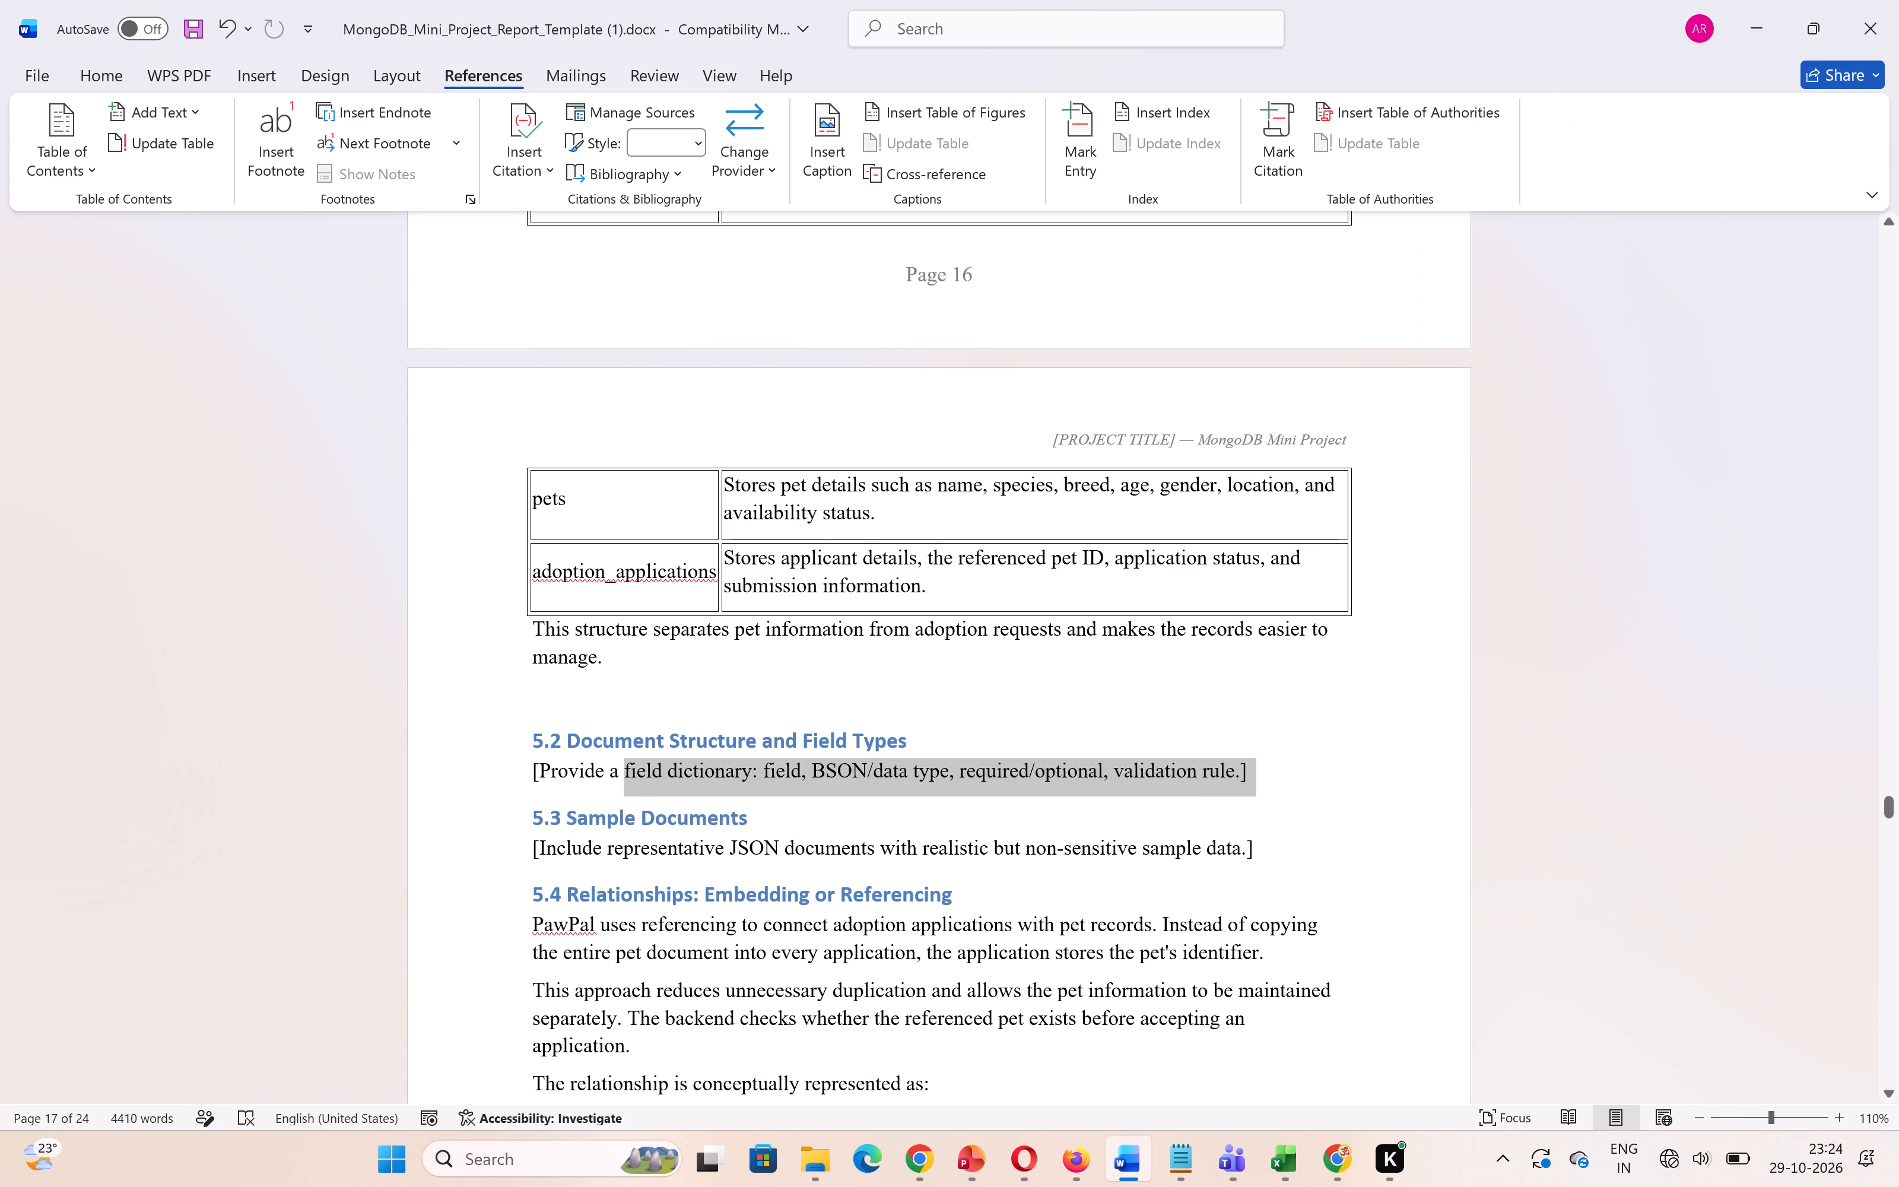
drag(652, 773, 533, 772)
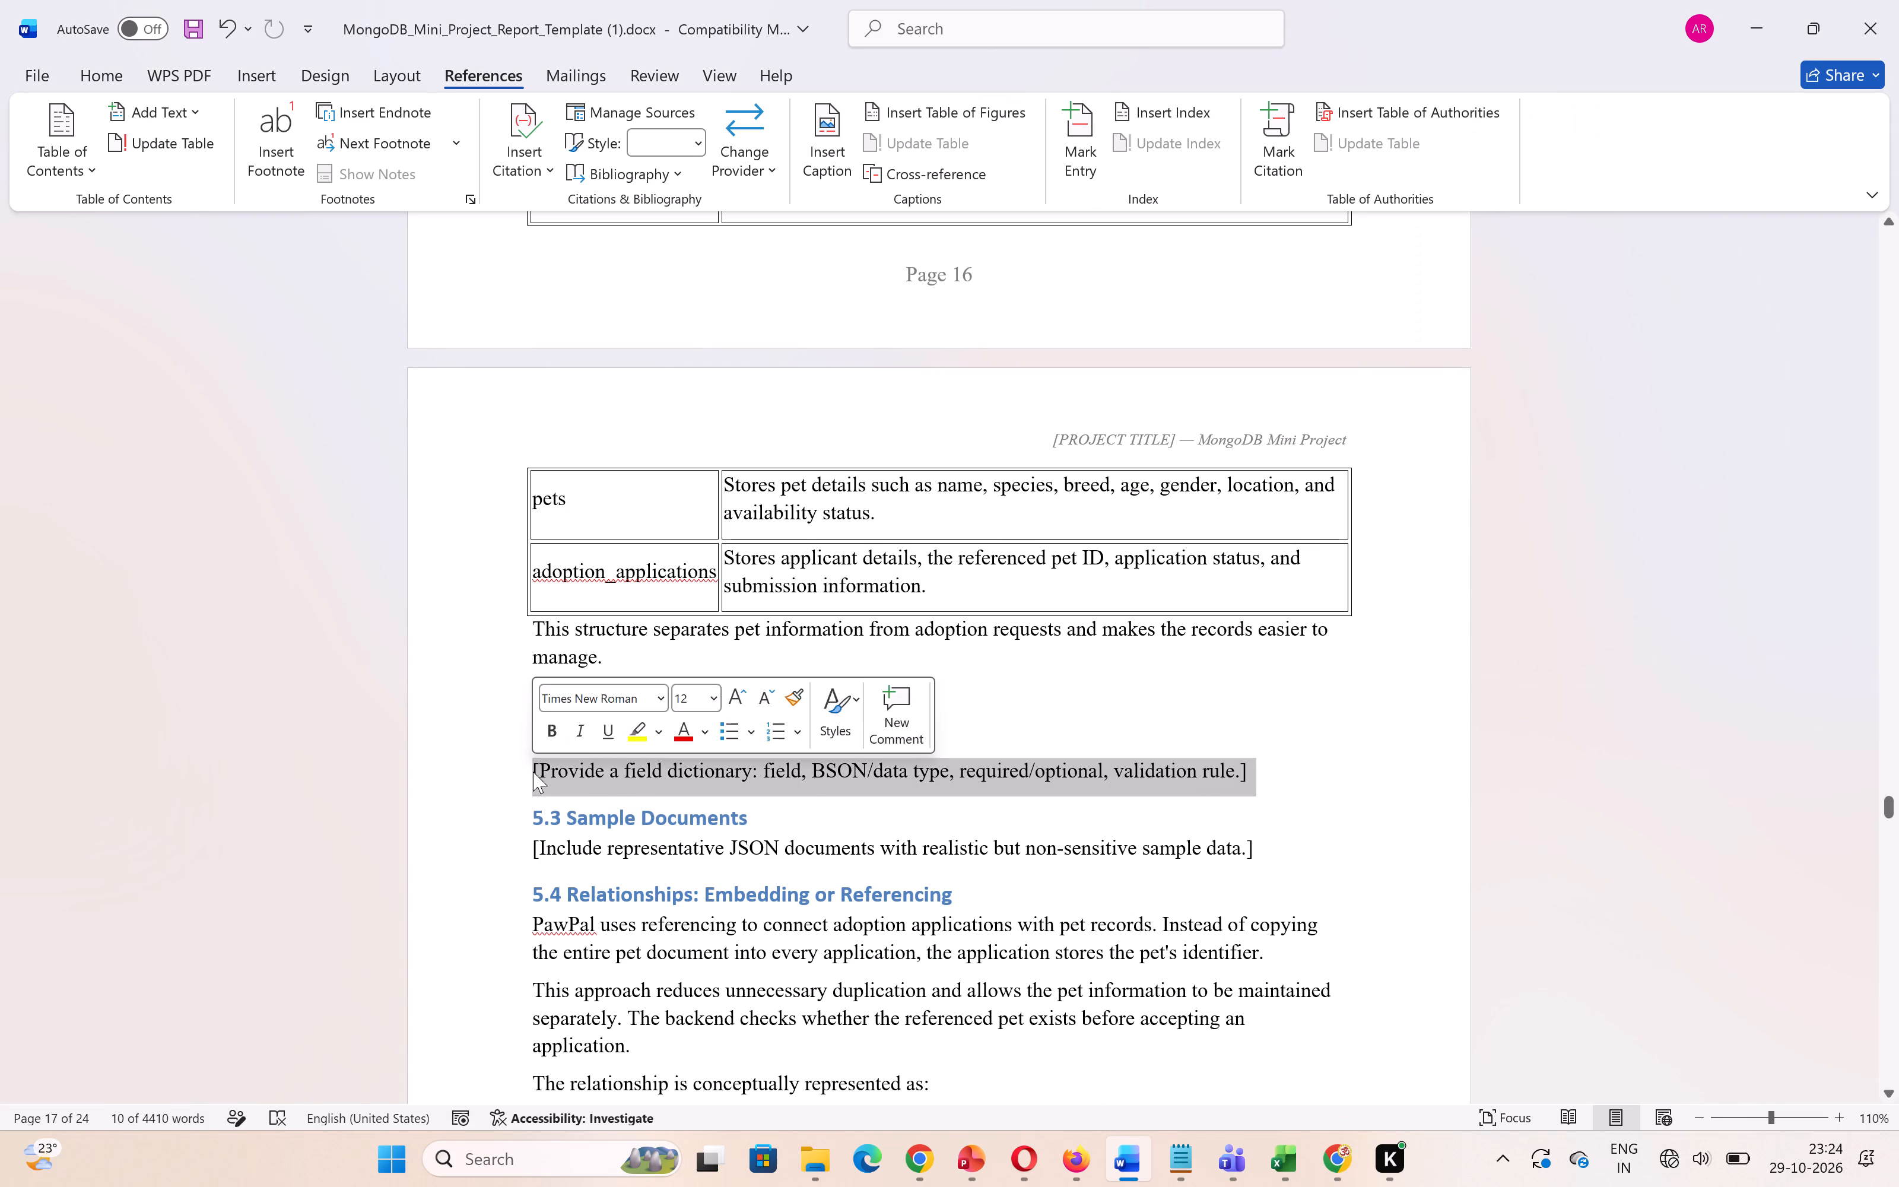
key(BackSpace)
Paste the captured ER diagram on a new line under heading 5.2 and add a blank line between the heading and the picture.
click(922, 735)
key(Return)
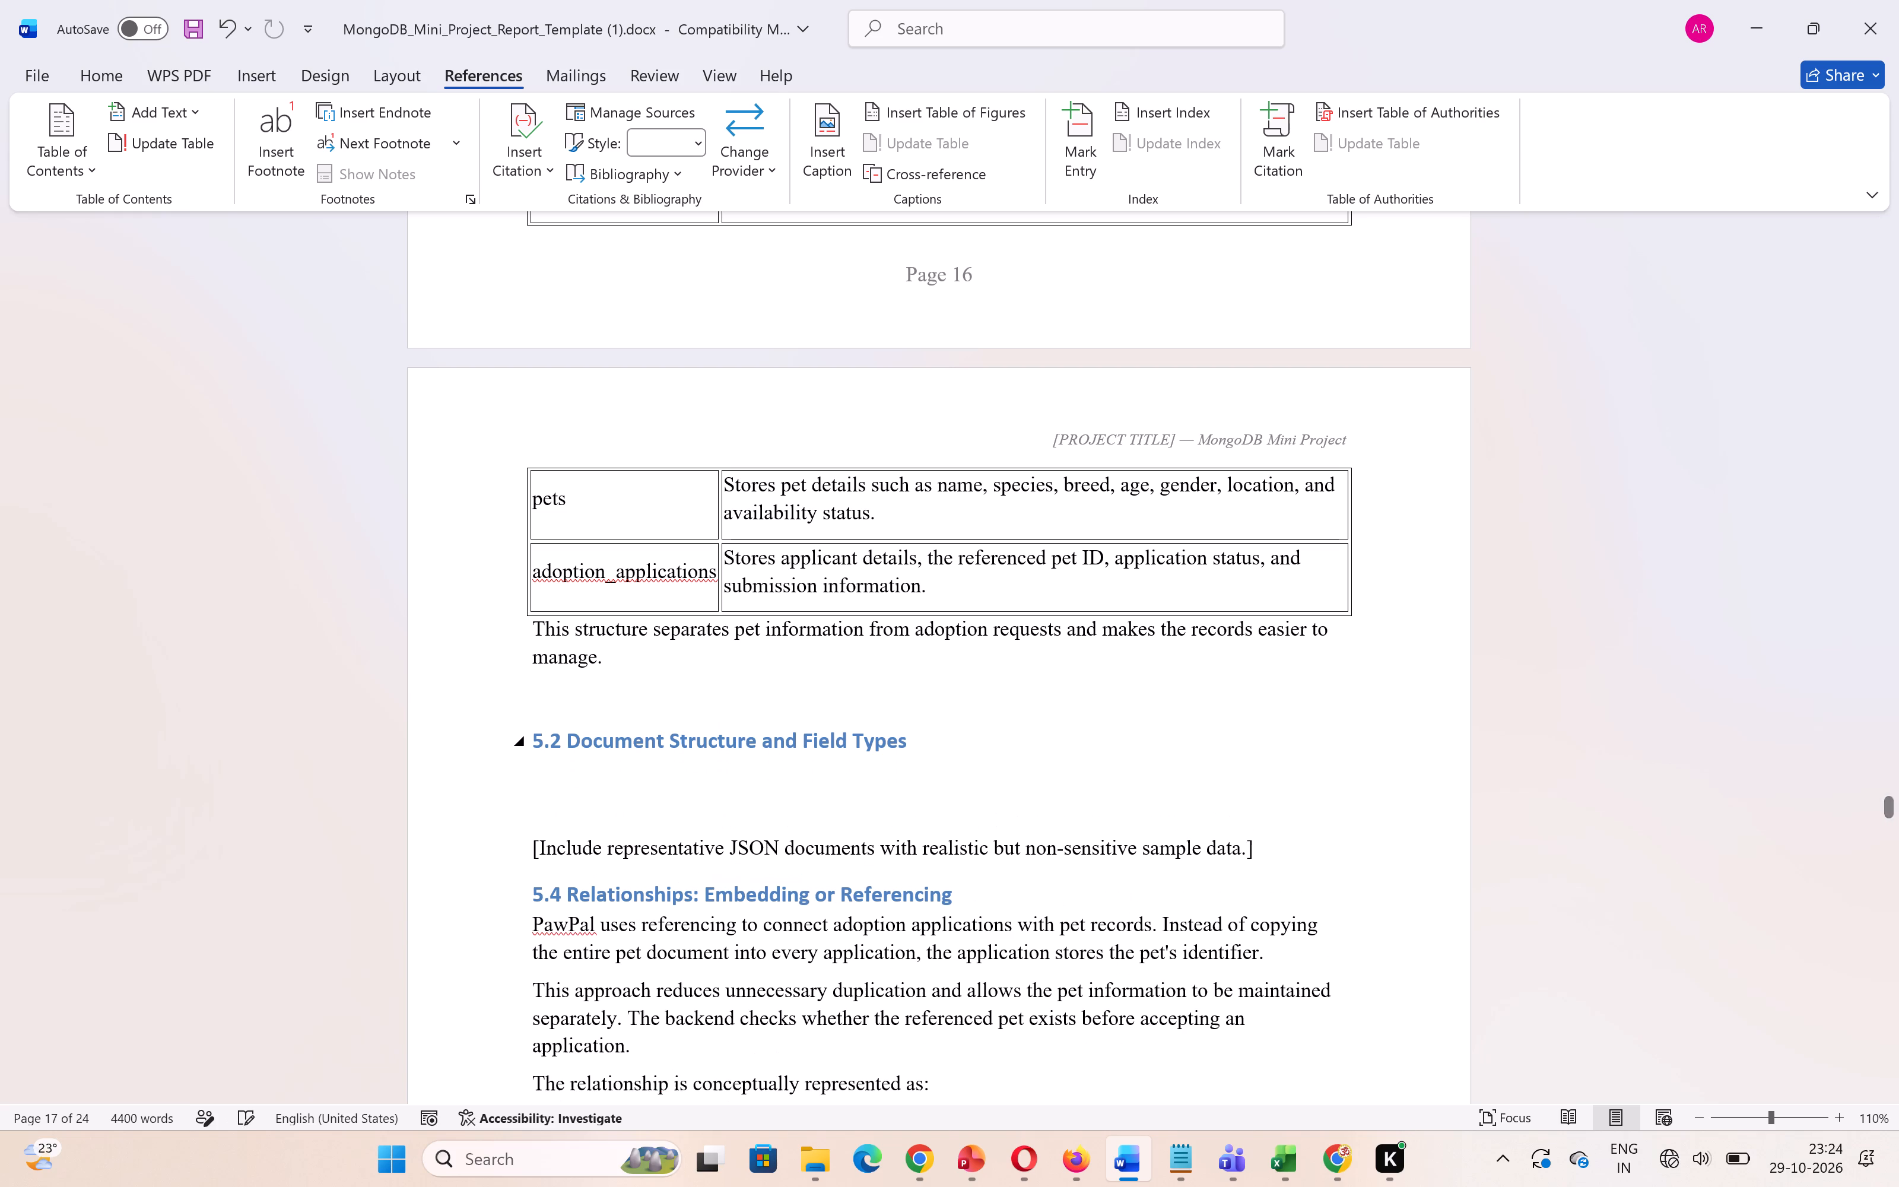
key(ctrl+v)
scroll(922, 735, down, 1)
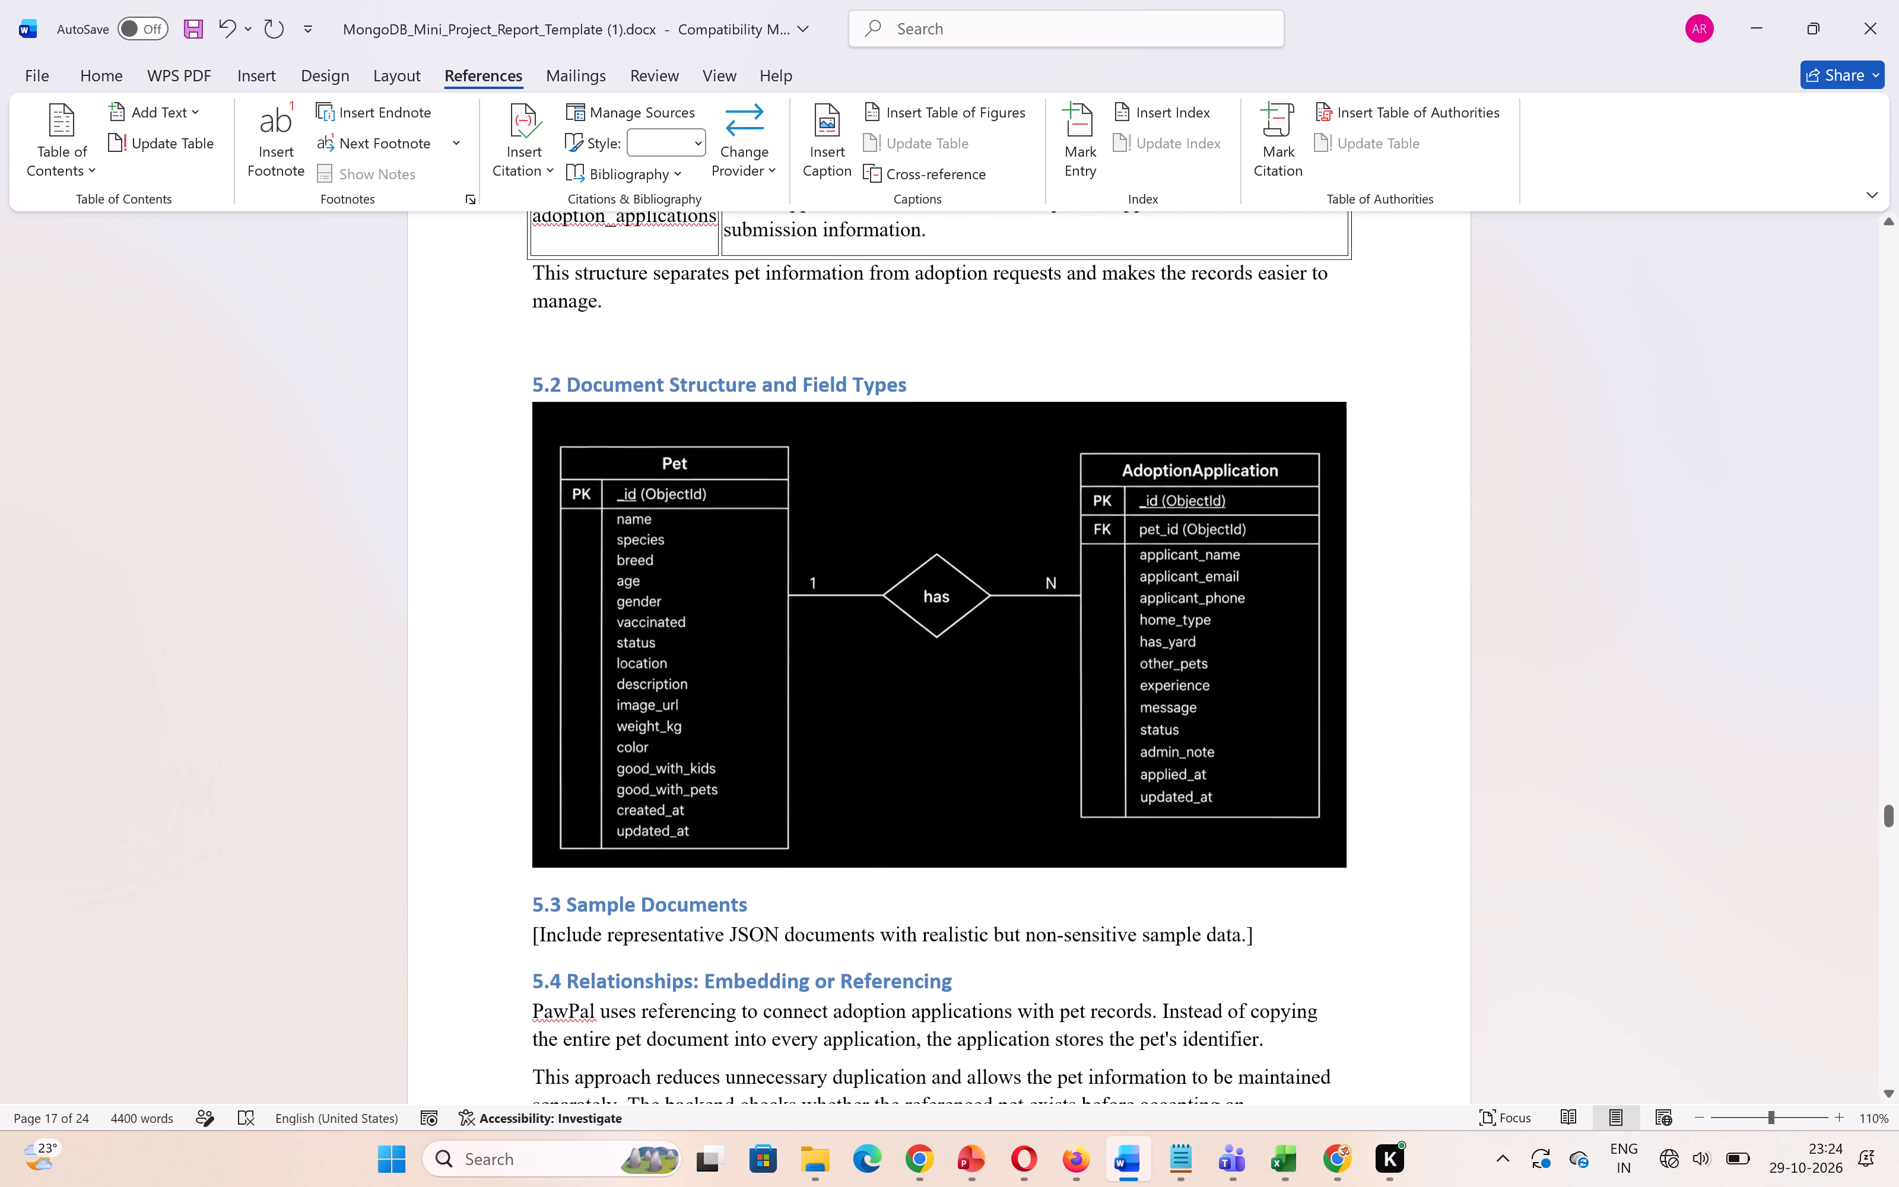
click(935, 386)
key(Return)
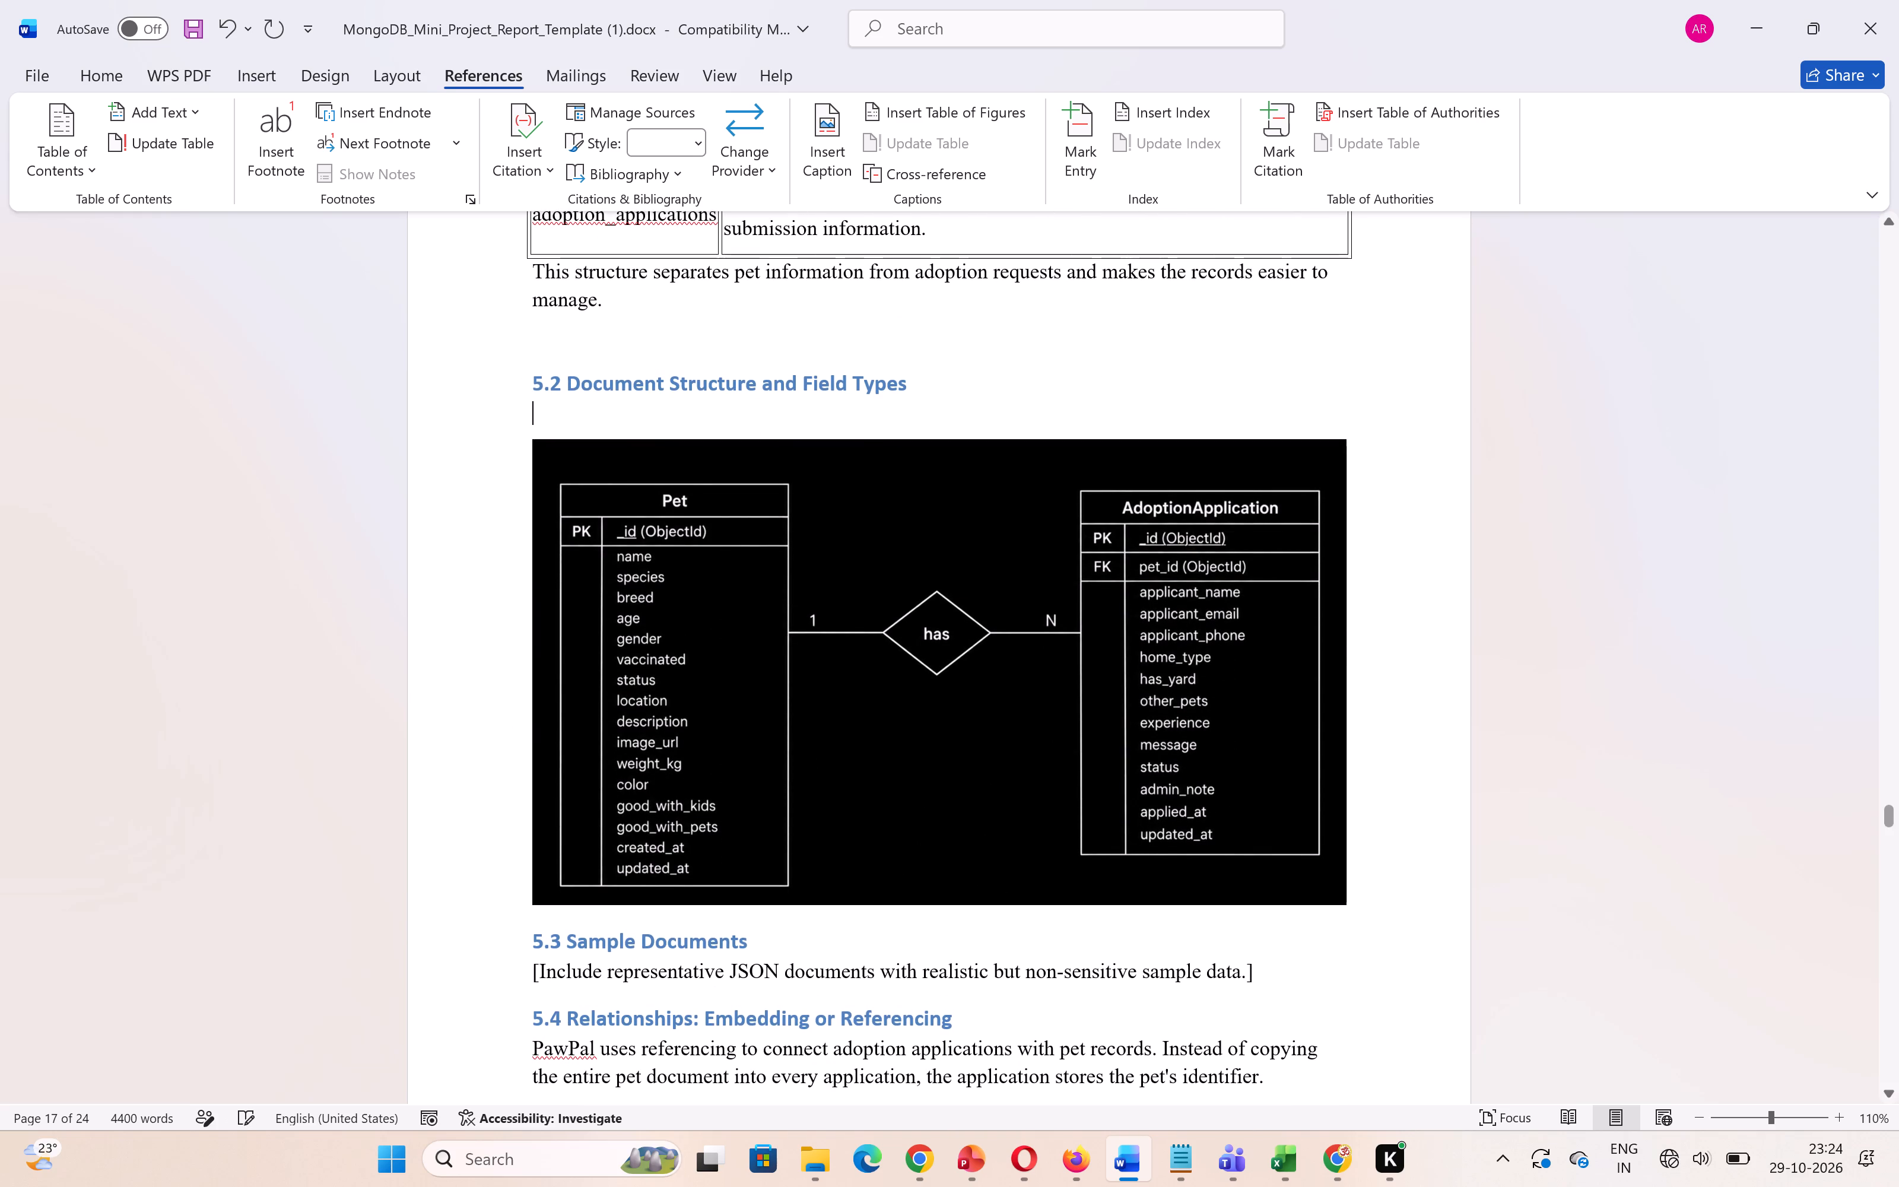
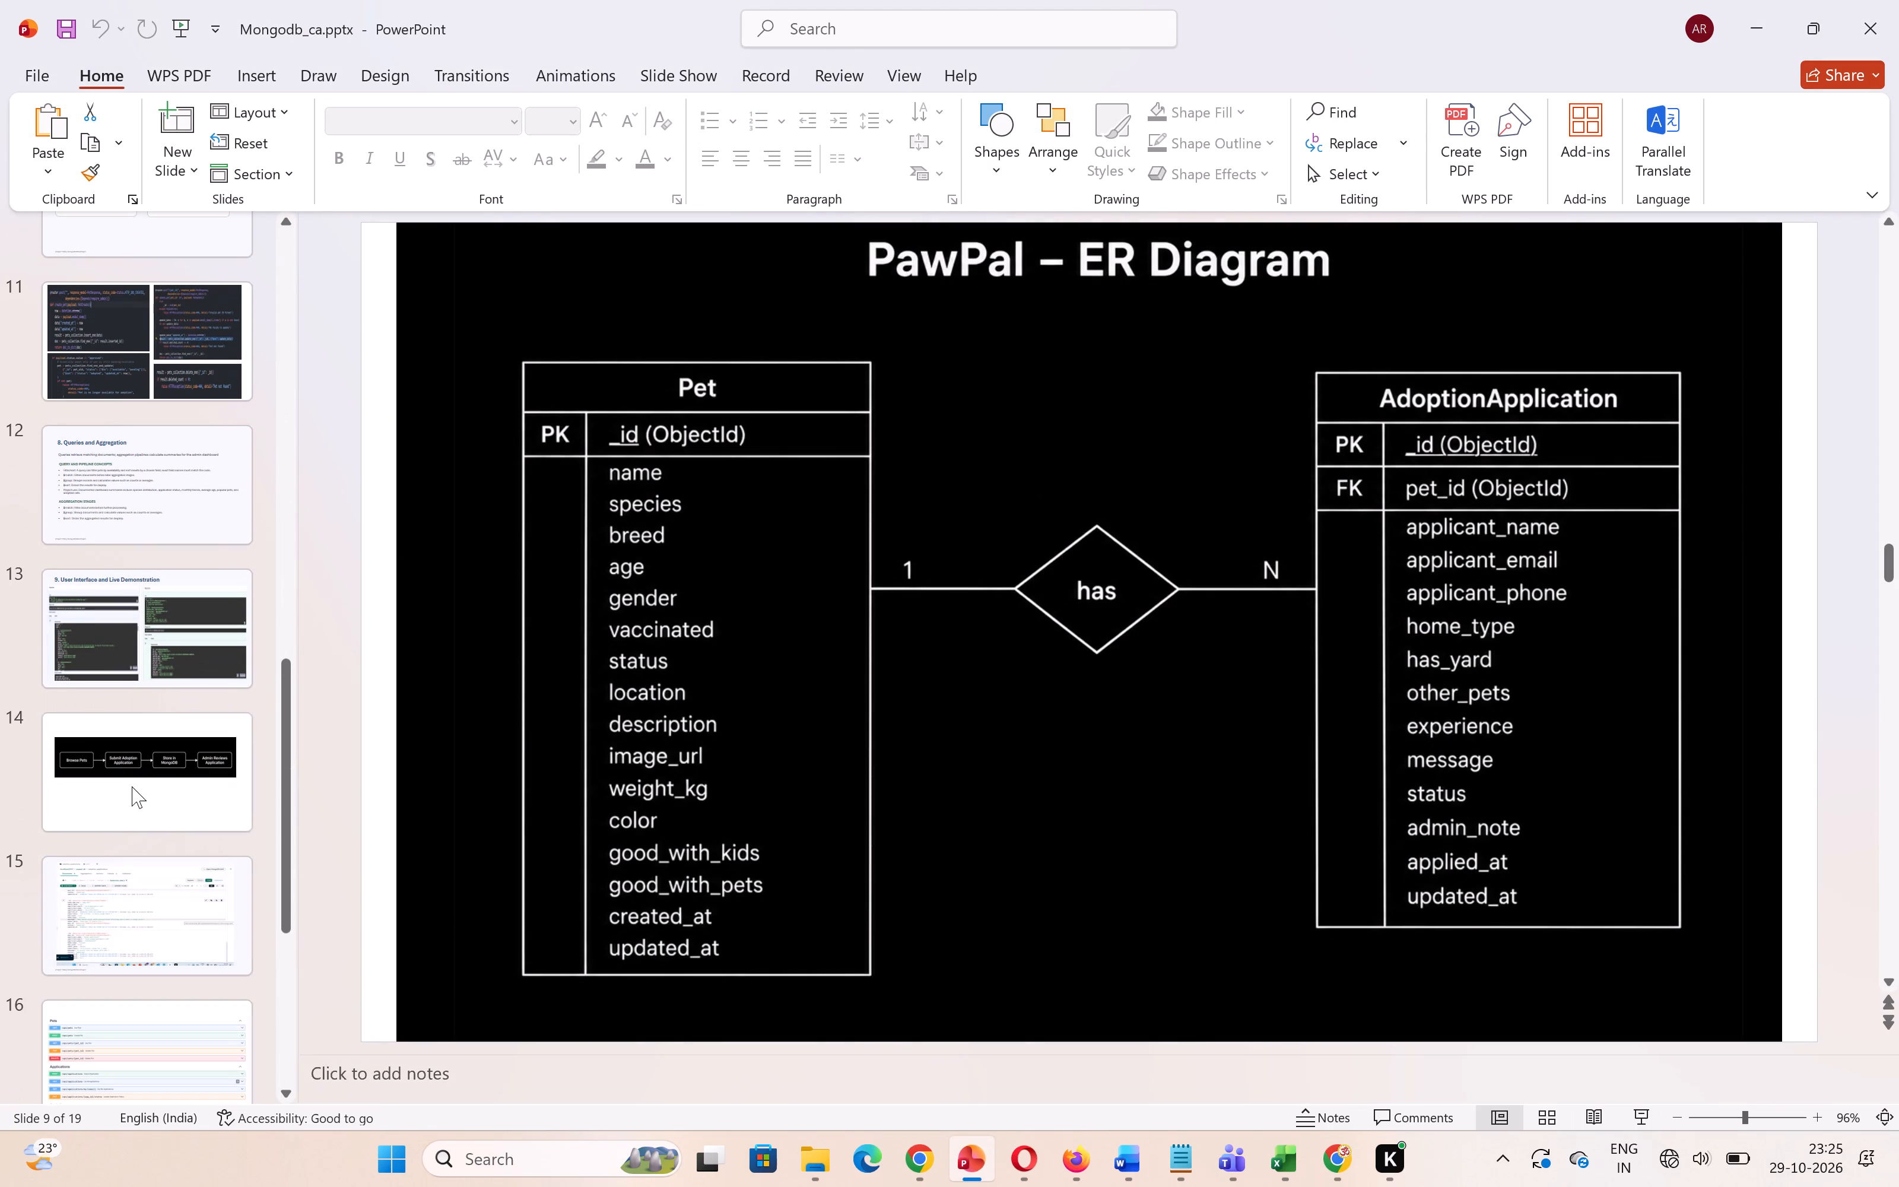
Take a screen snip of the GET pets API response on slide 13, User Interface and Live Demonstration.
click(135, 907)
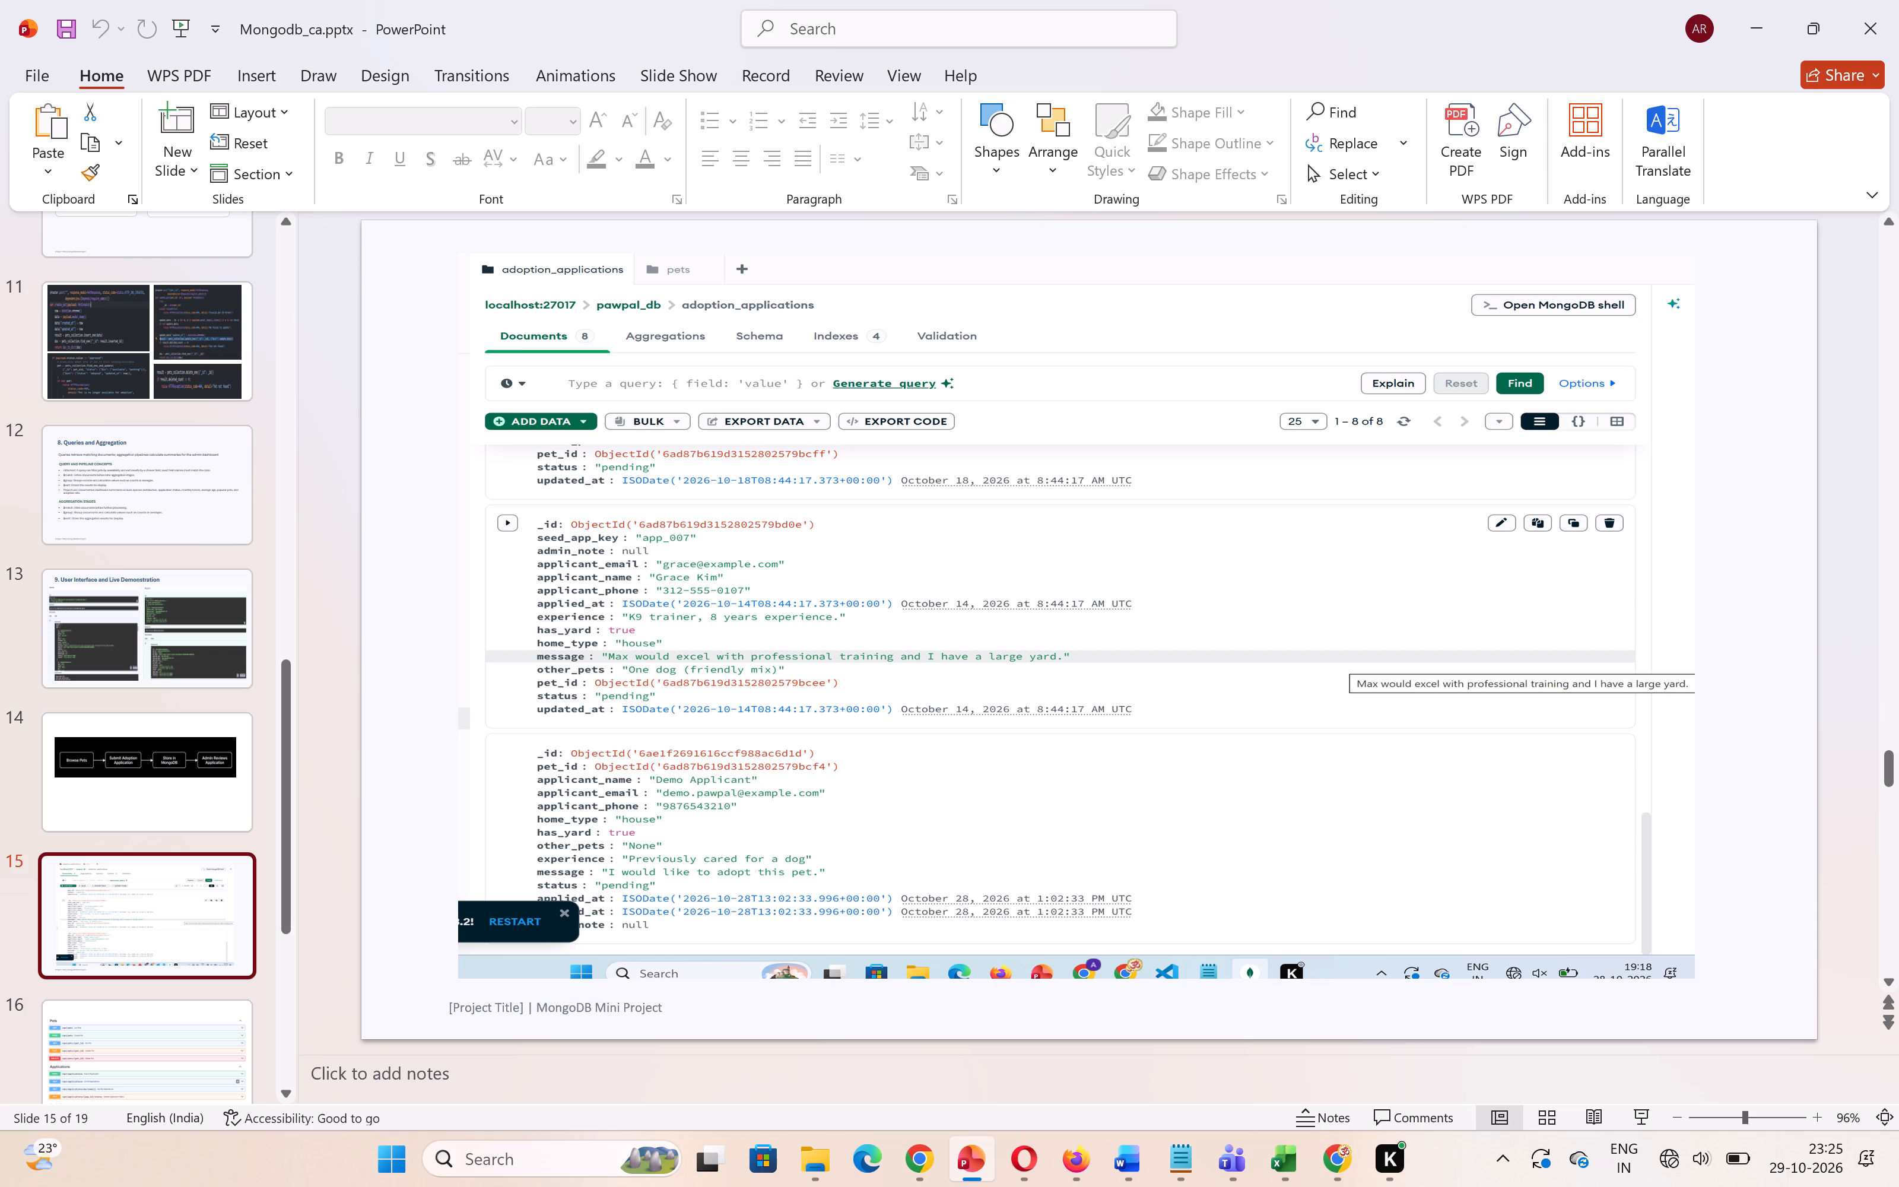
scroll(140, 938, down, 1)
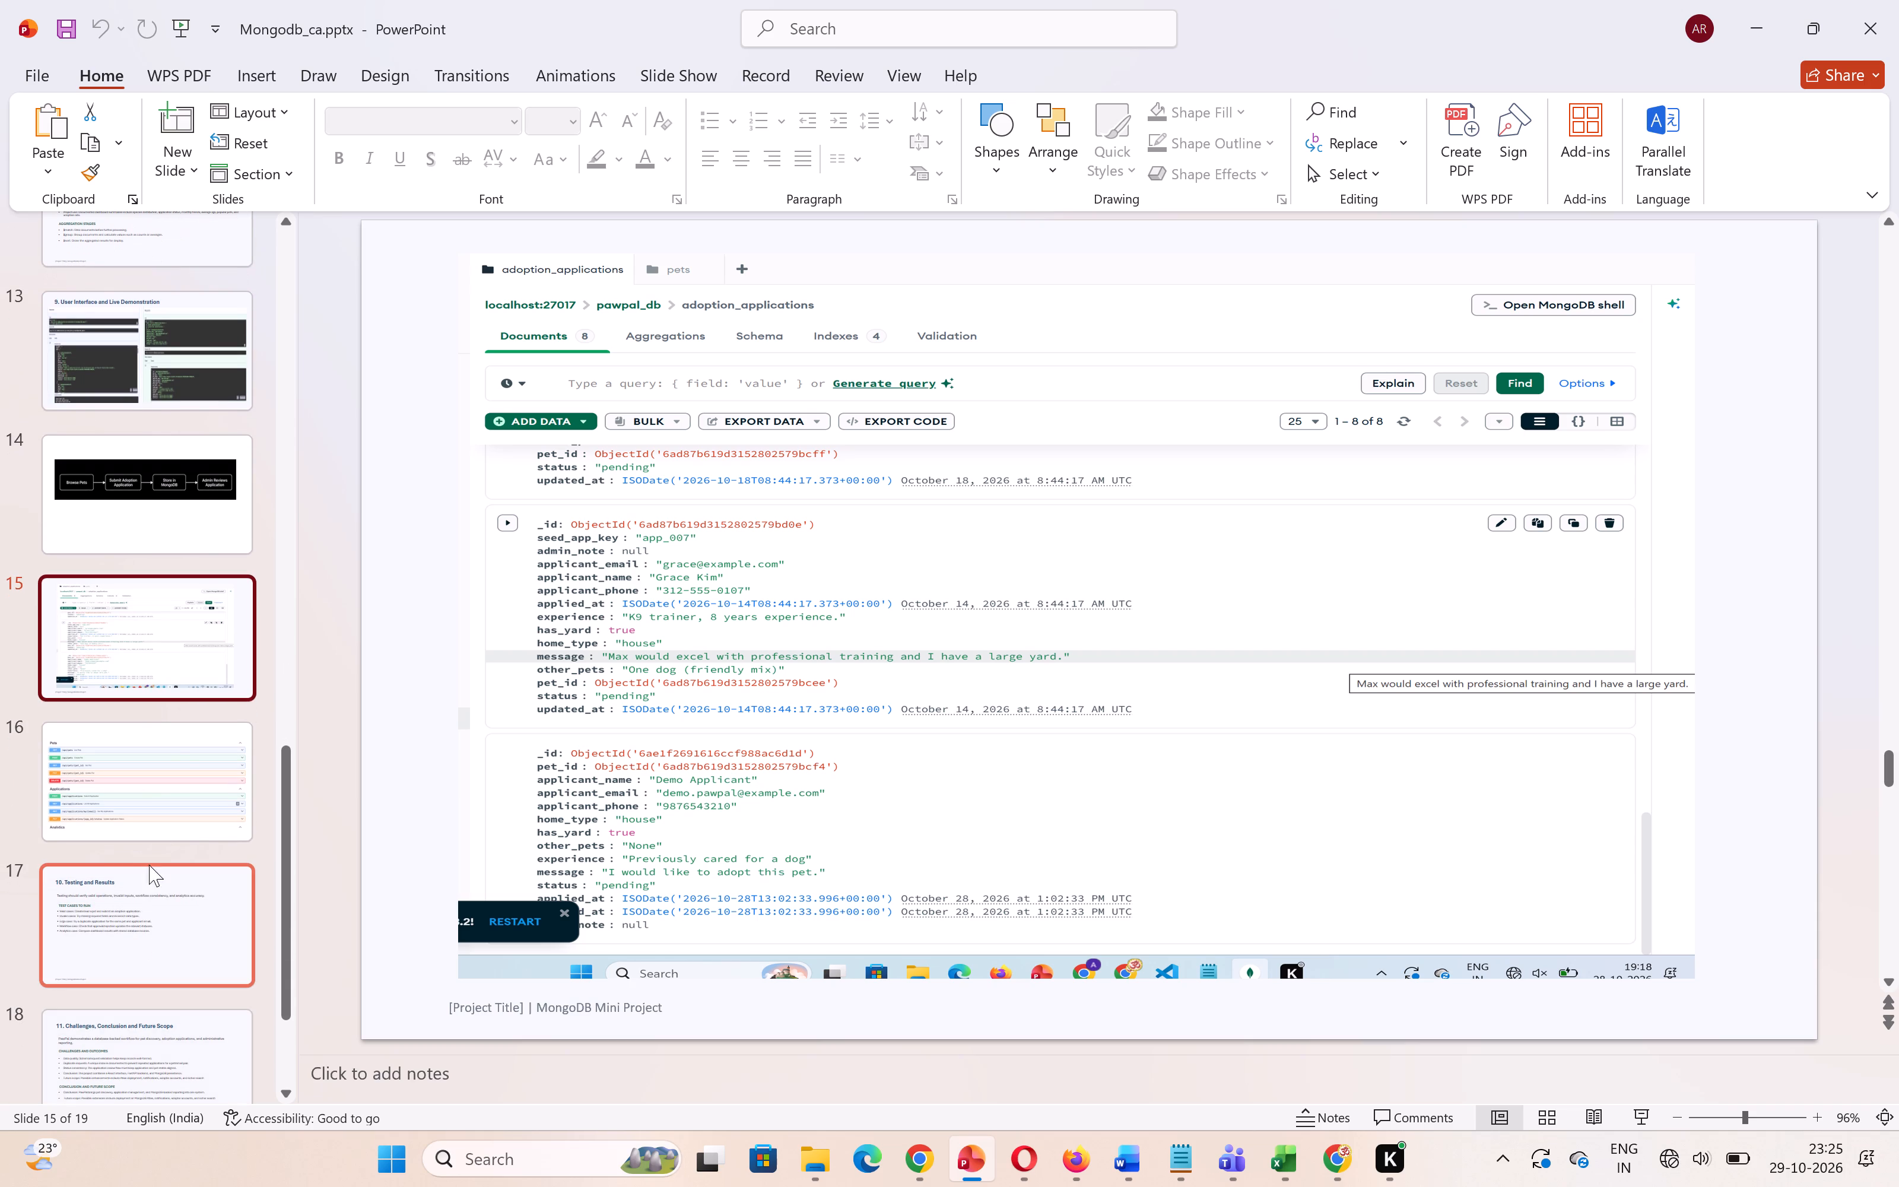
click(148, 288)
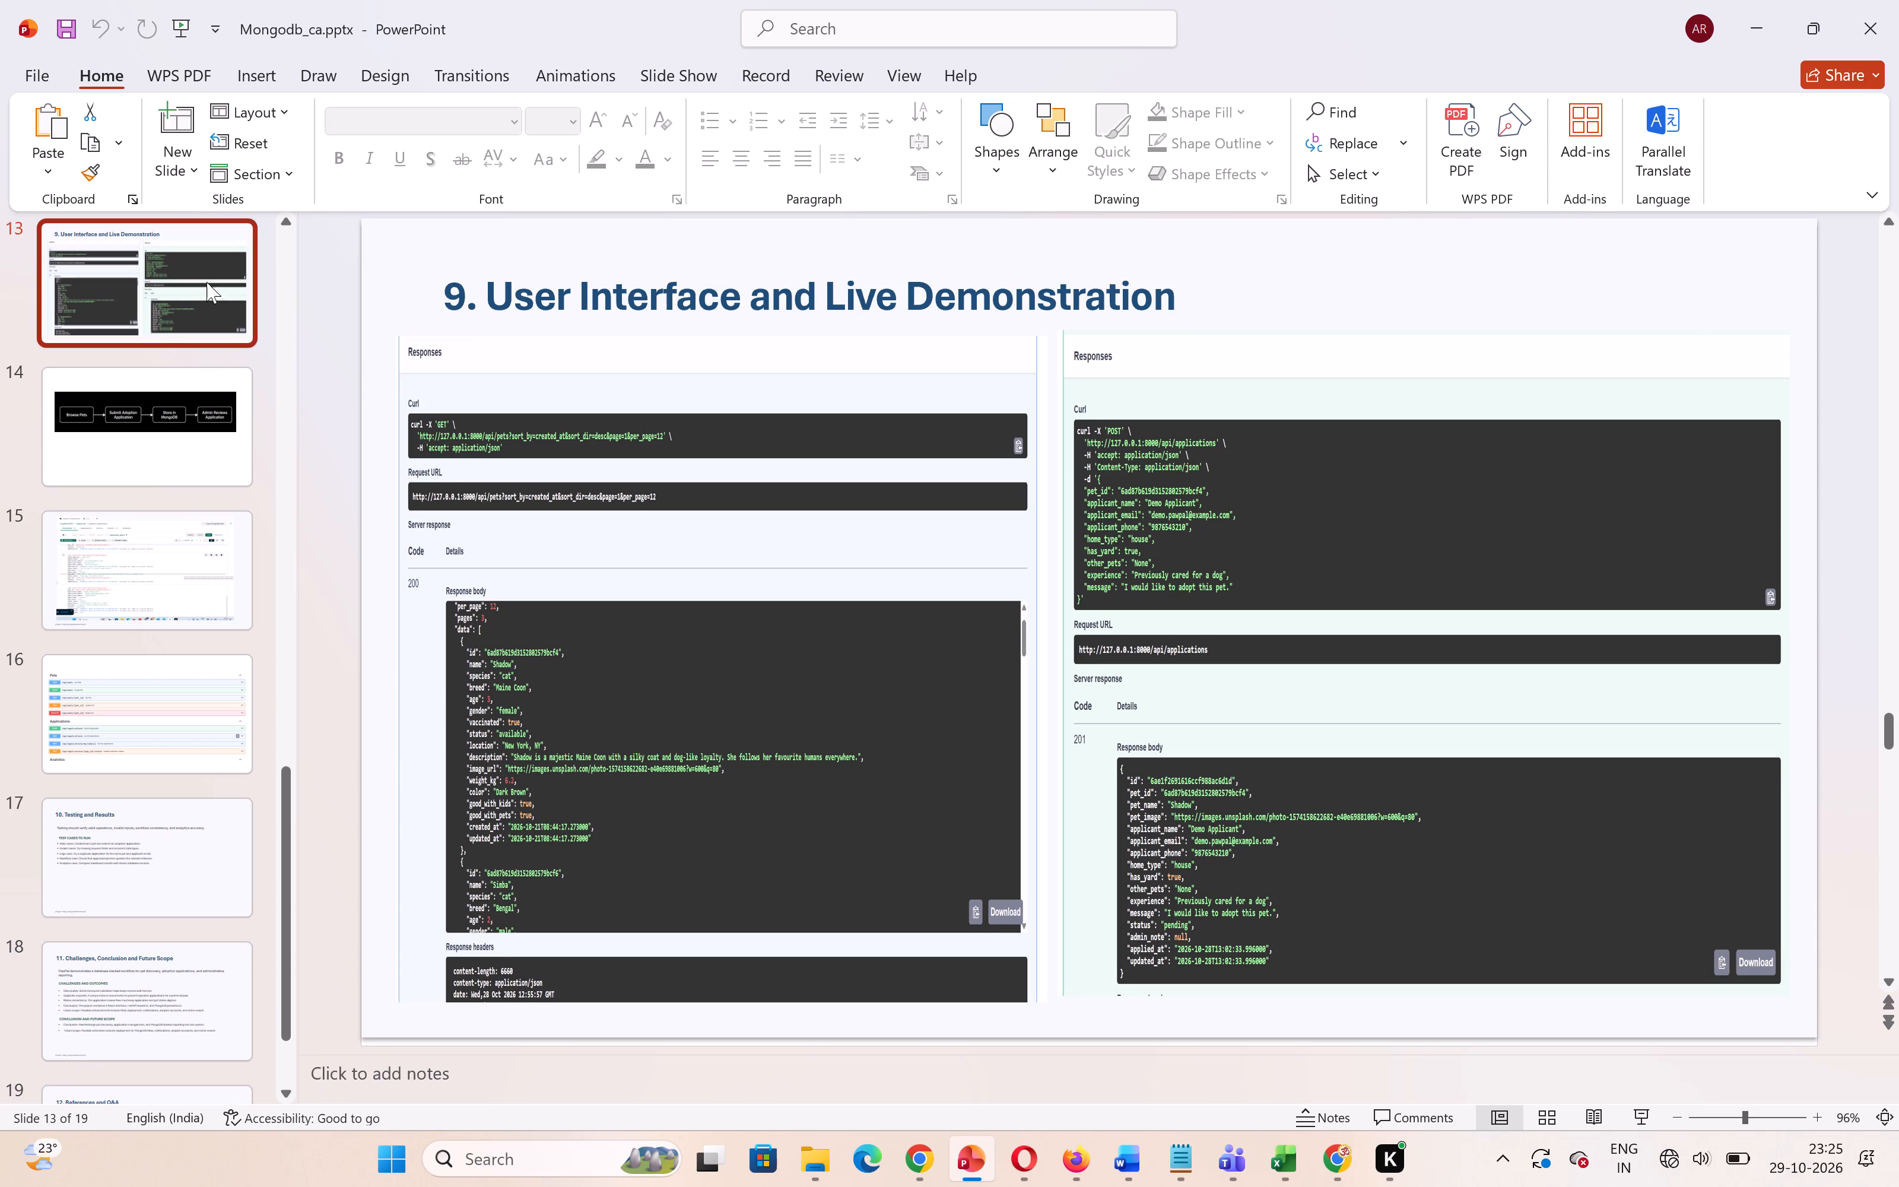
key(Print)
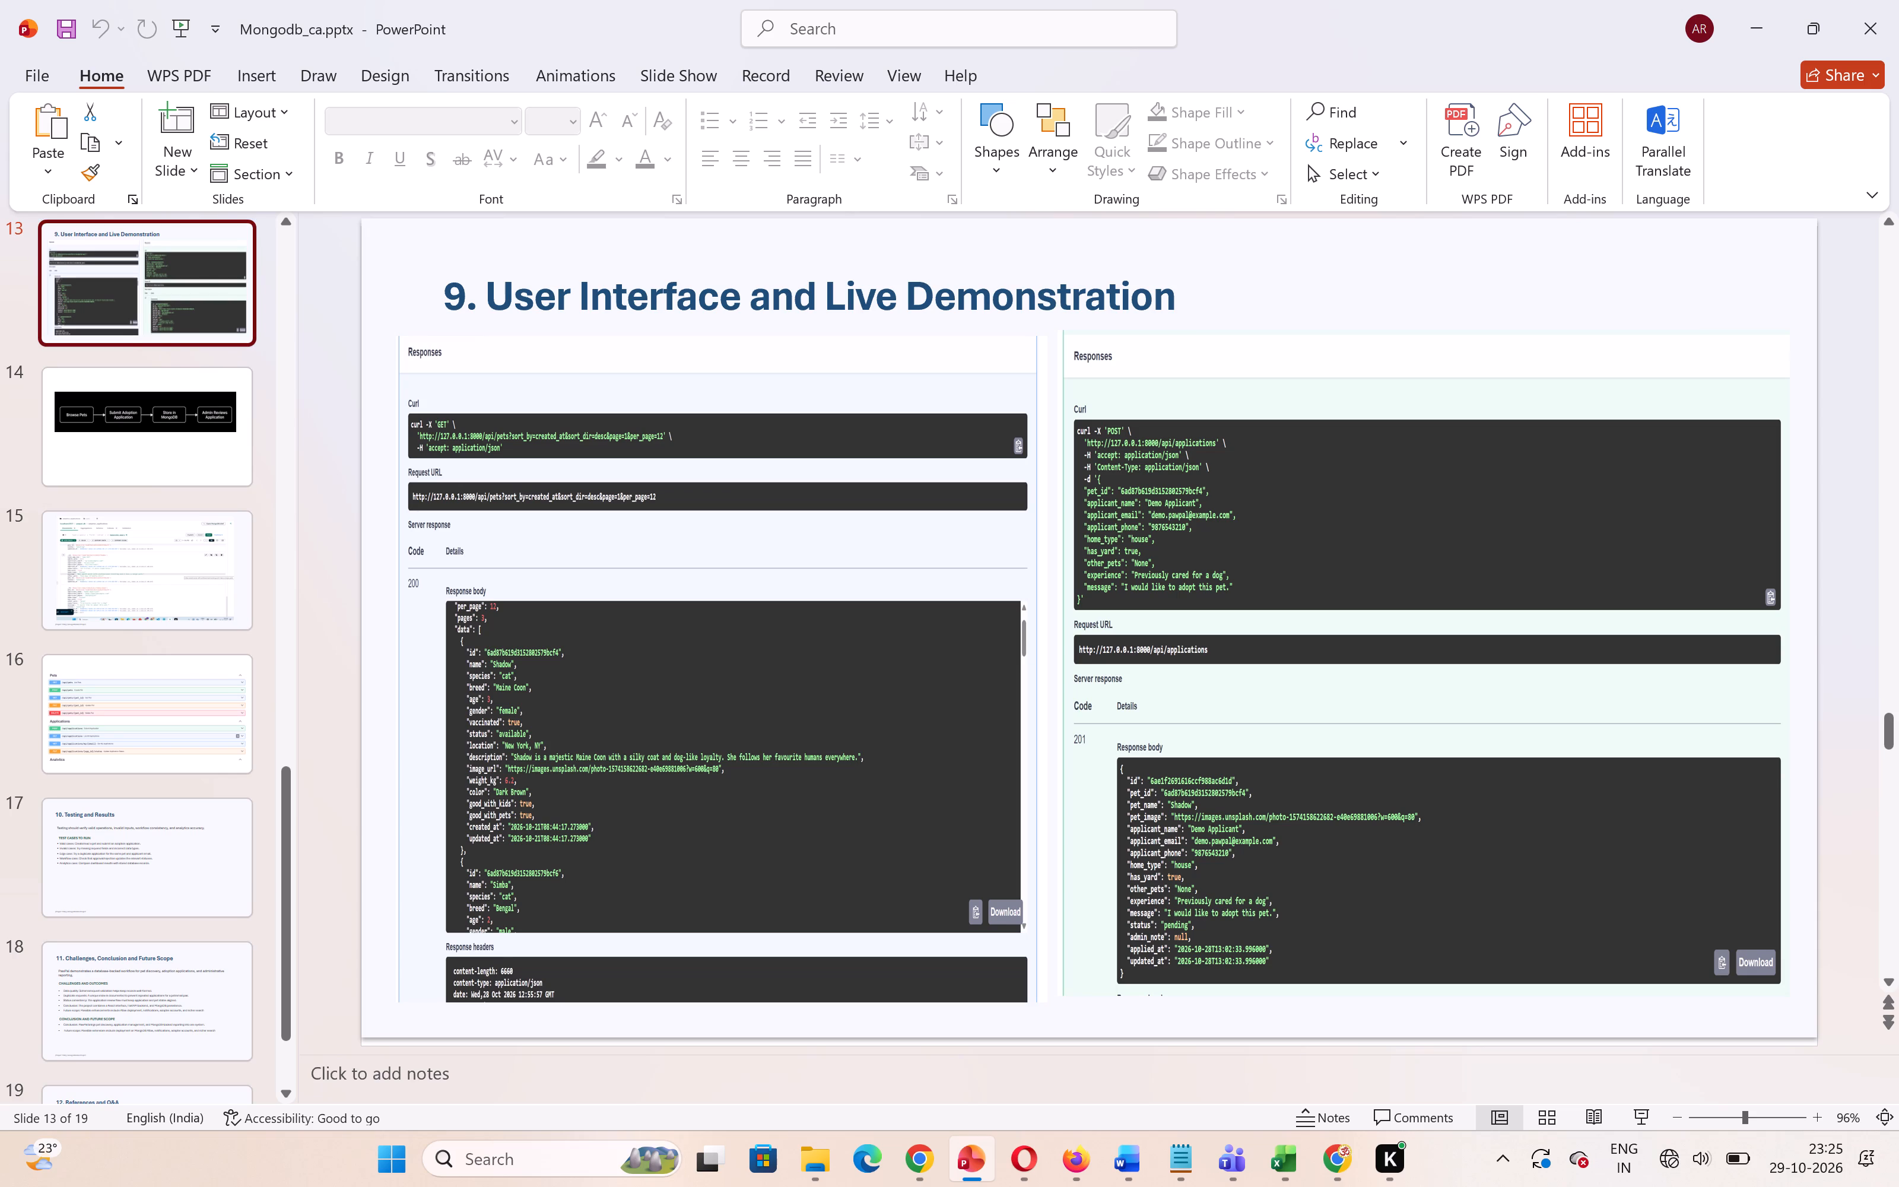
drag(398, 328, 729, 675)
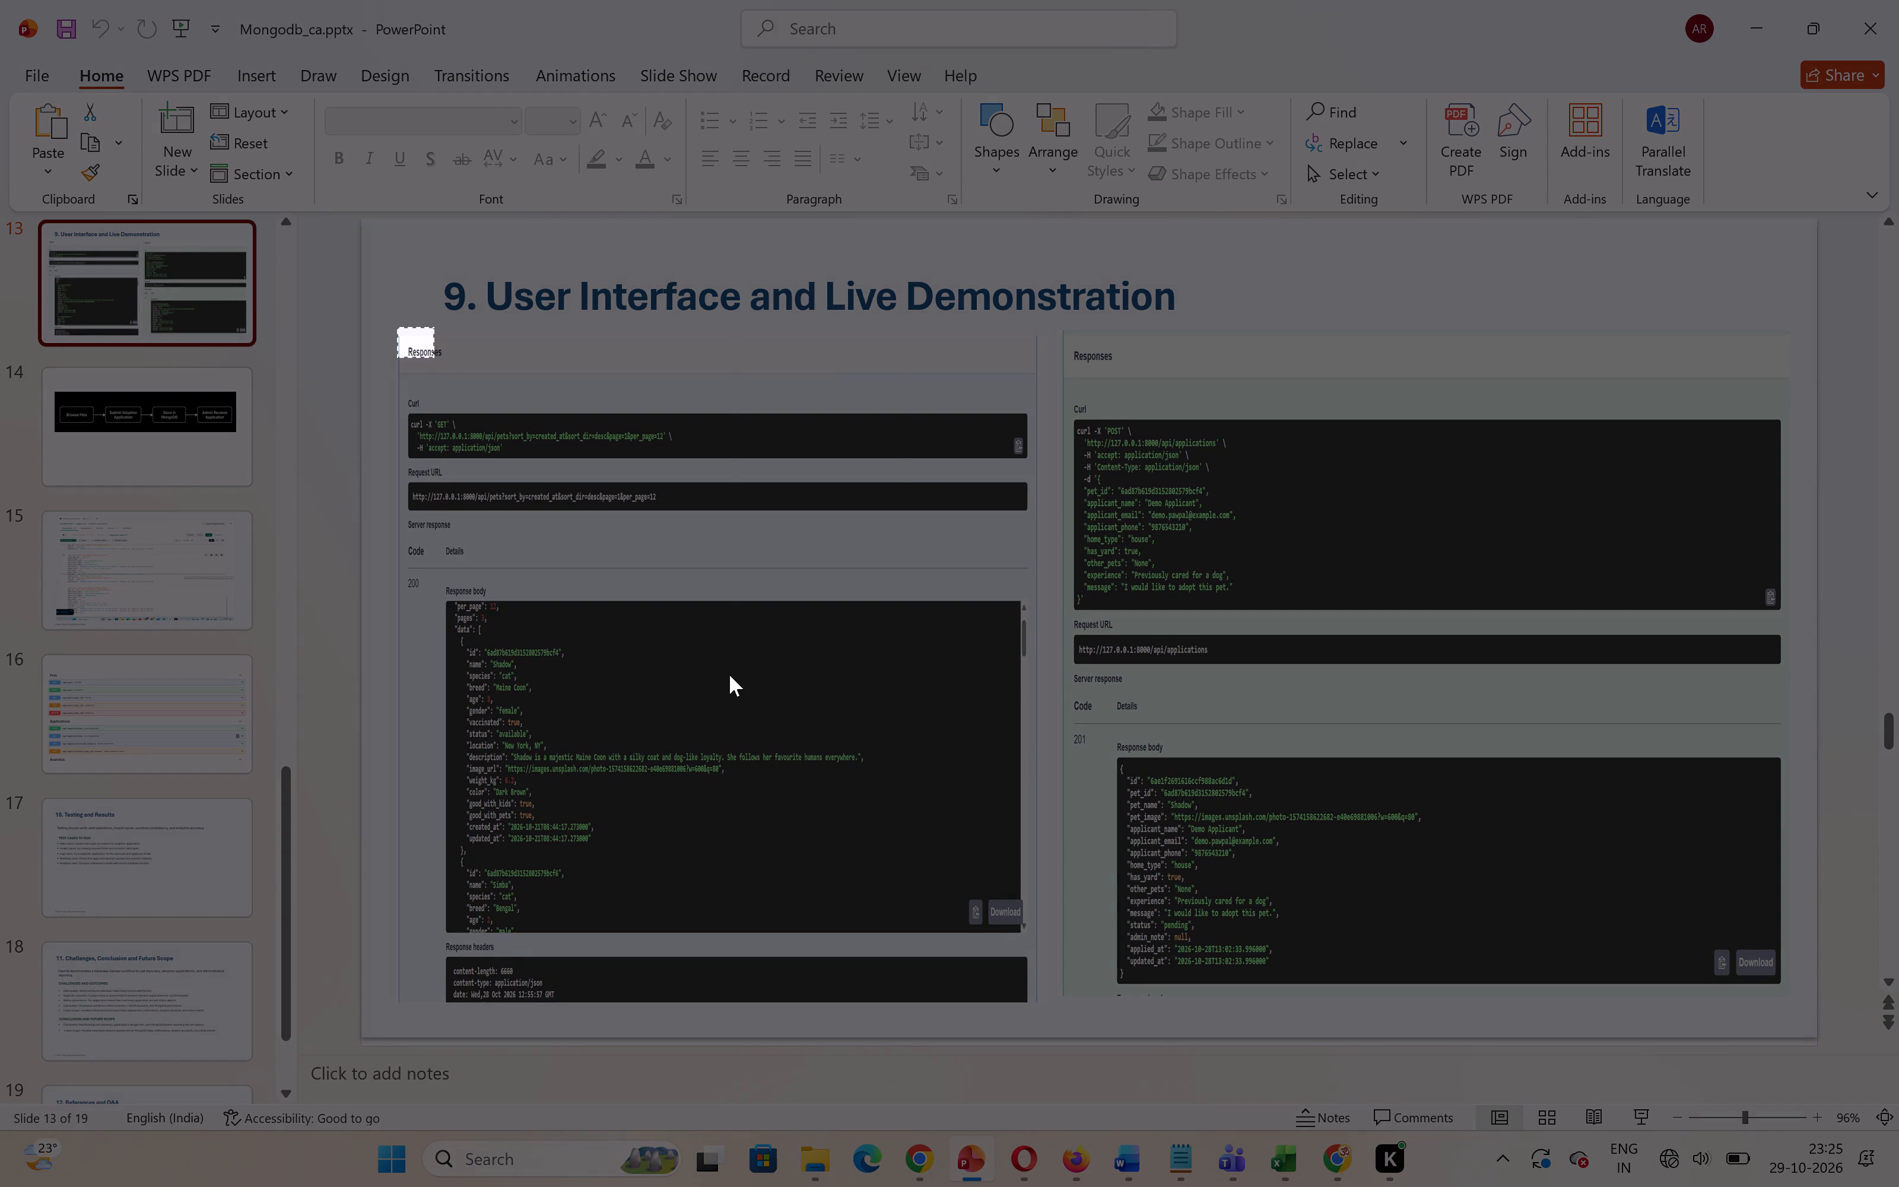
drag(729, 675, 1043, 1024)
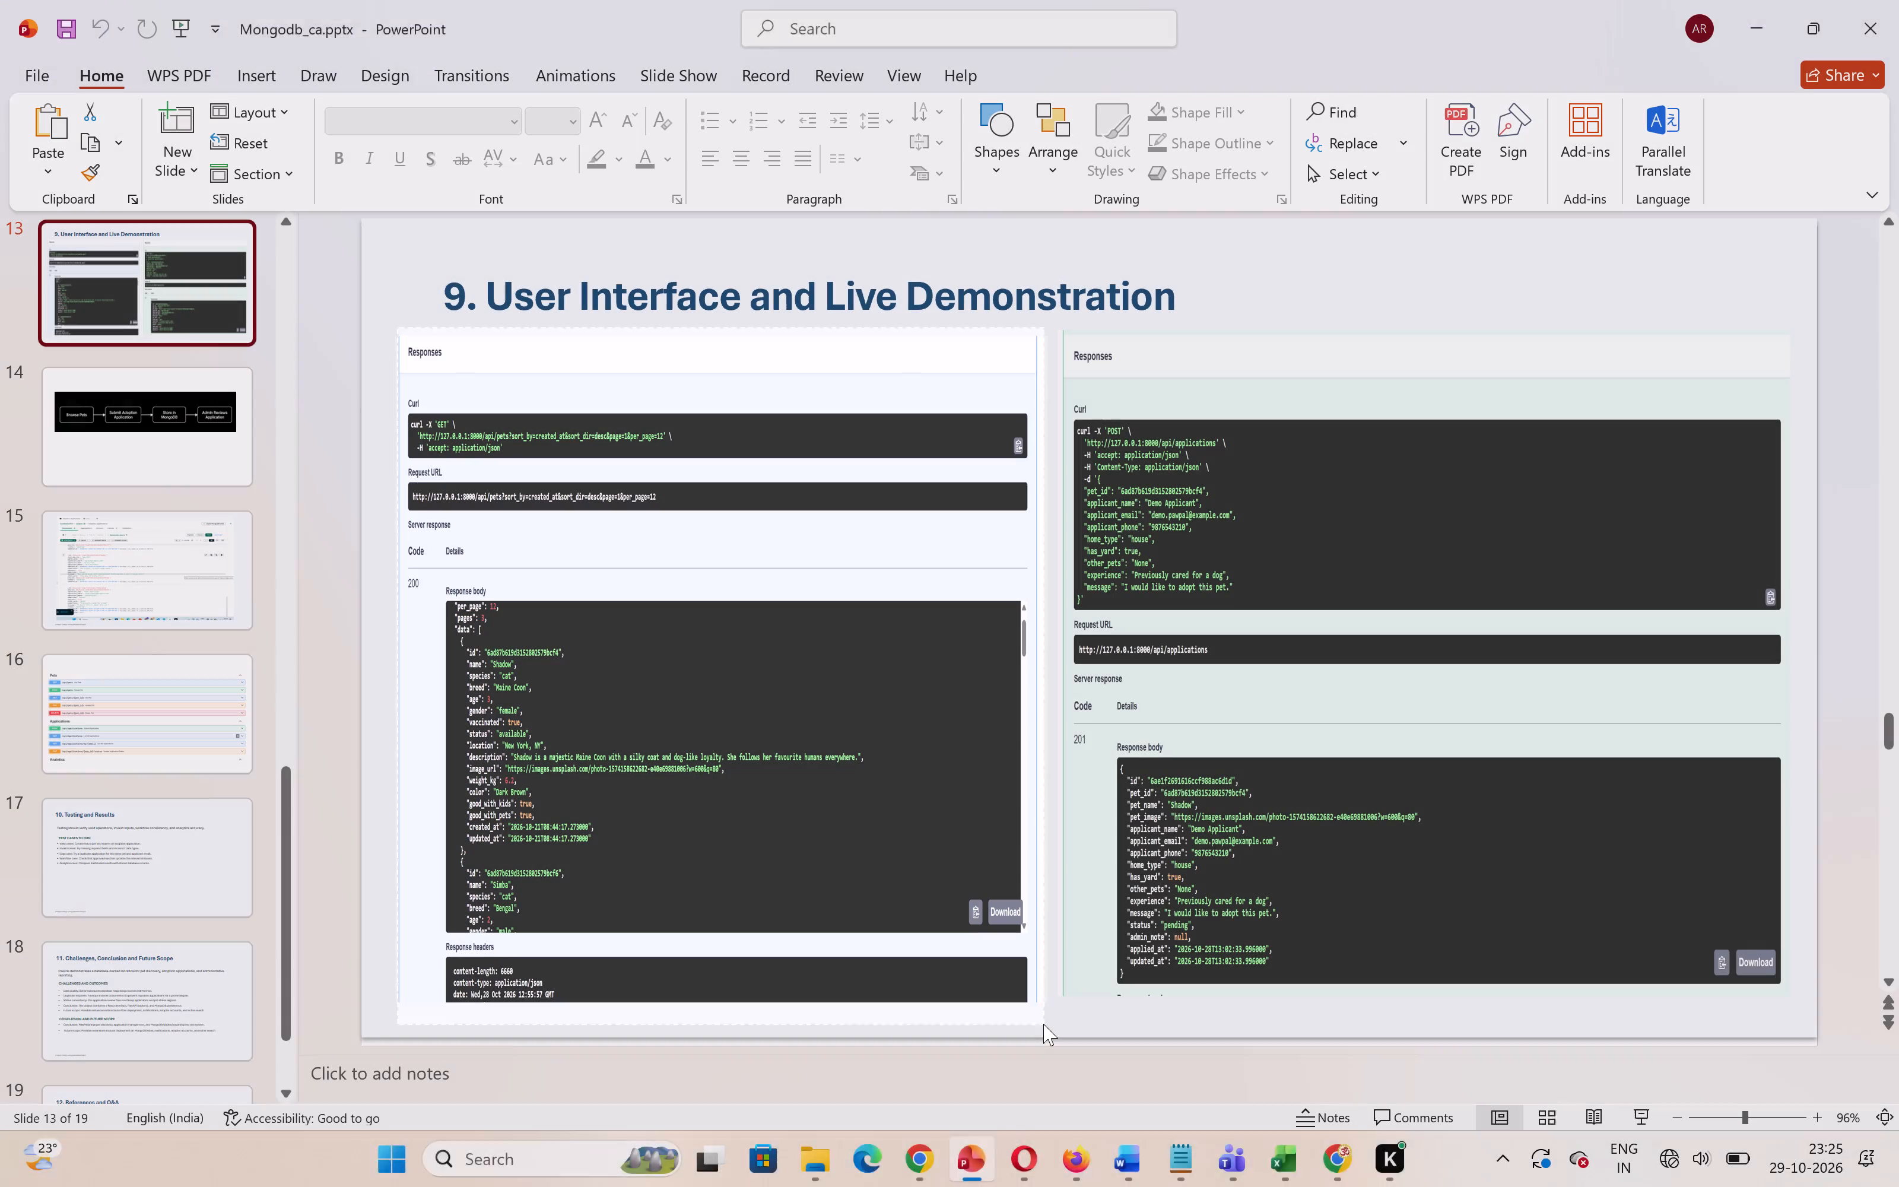
Switch to the Word report and delete the bracketed JSON documents placeholder text under heading 5.3 Sample Documents.
click(1145, 1160)
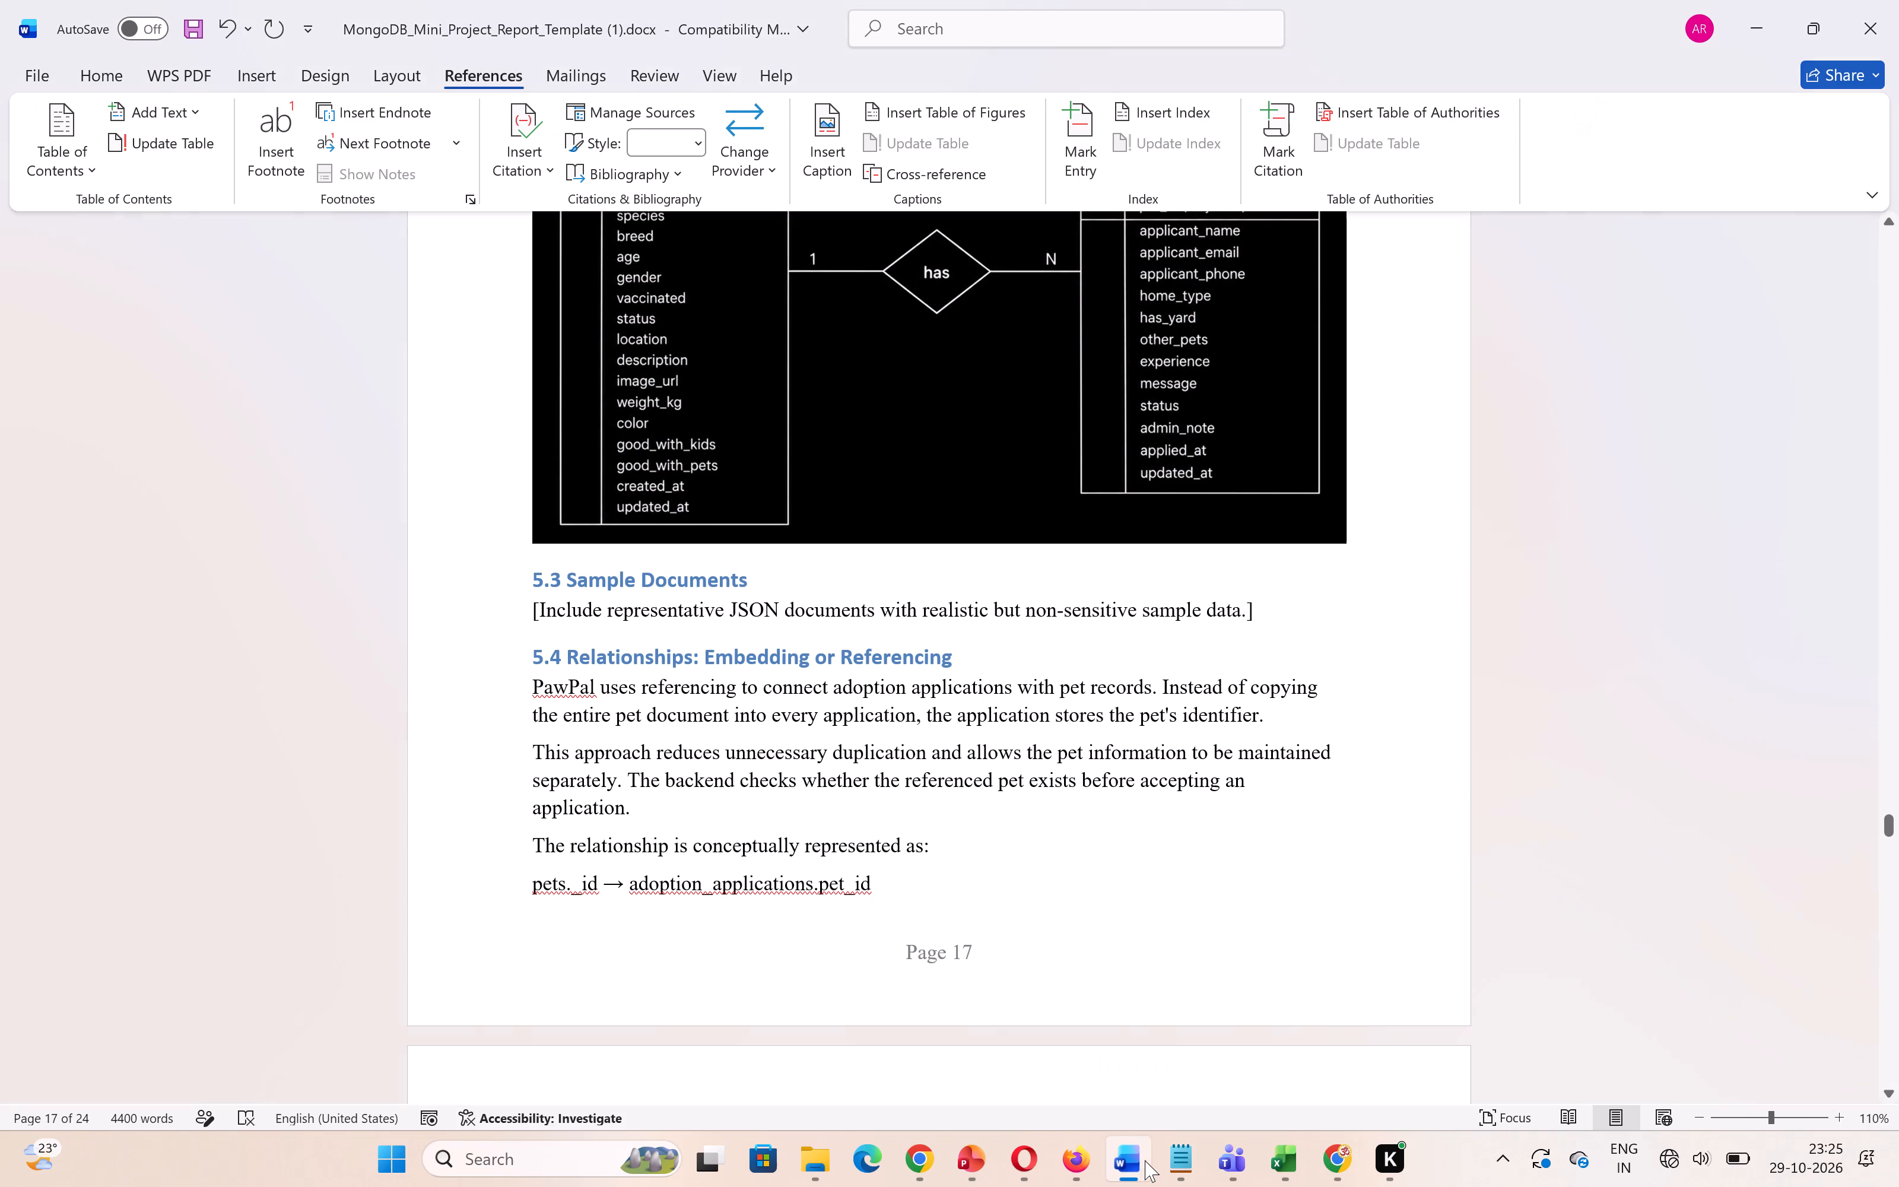
click(1271, 618)
drag(1271, 618, 575, 615)
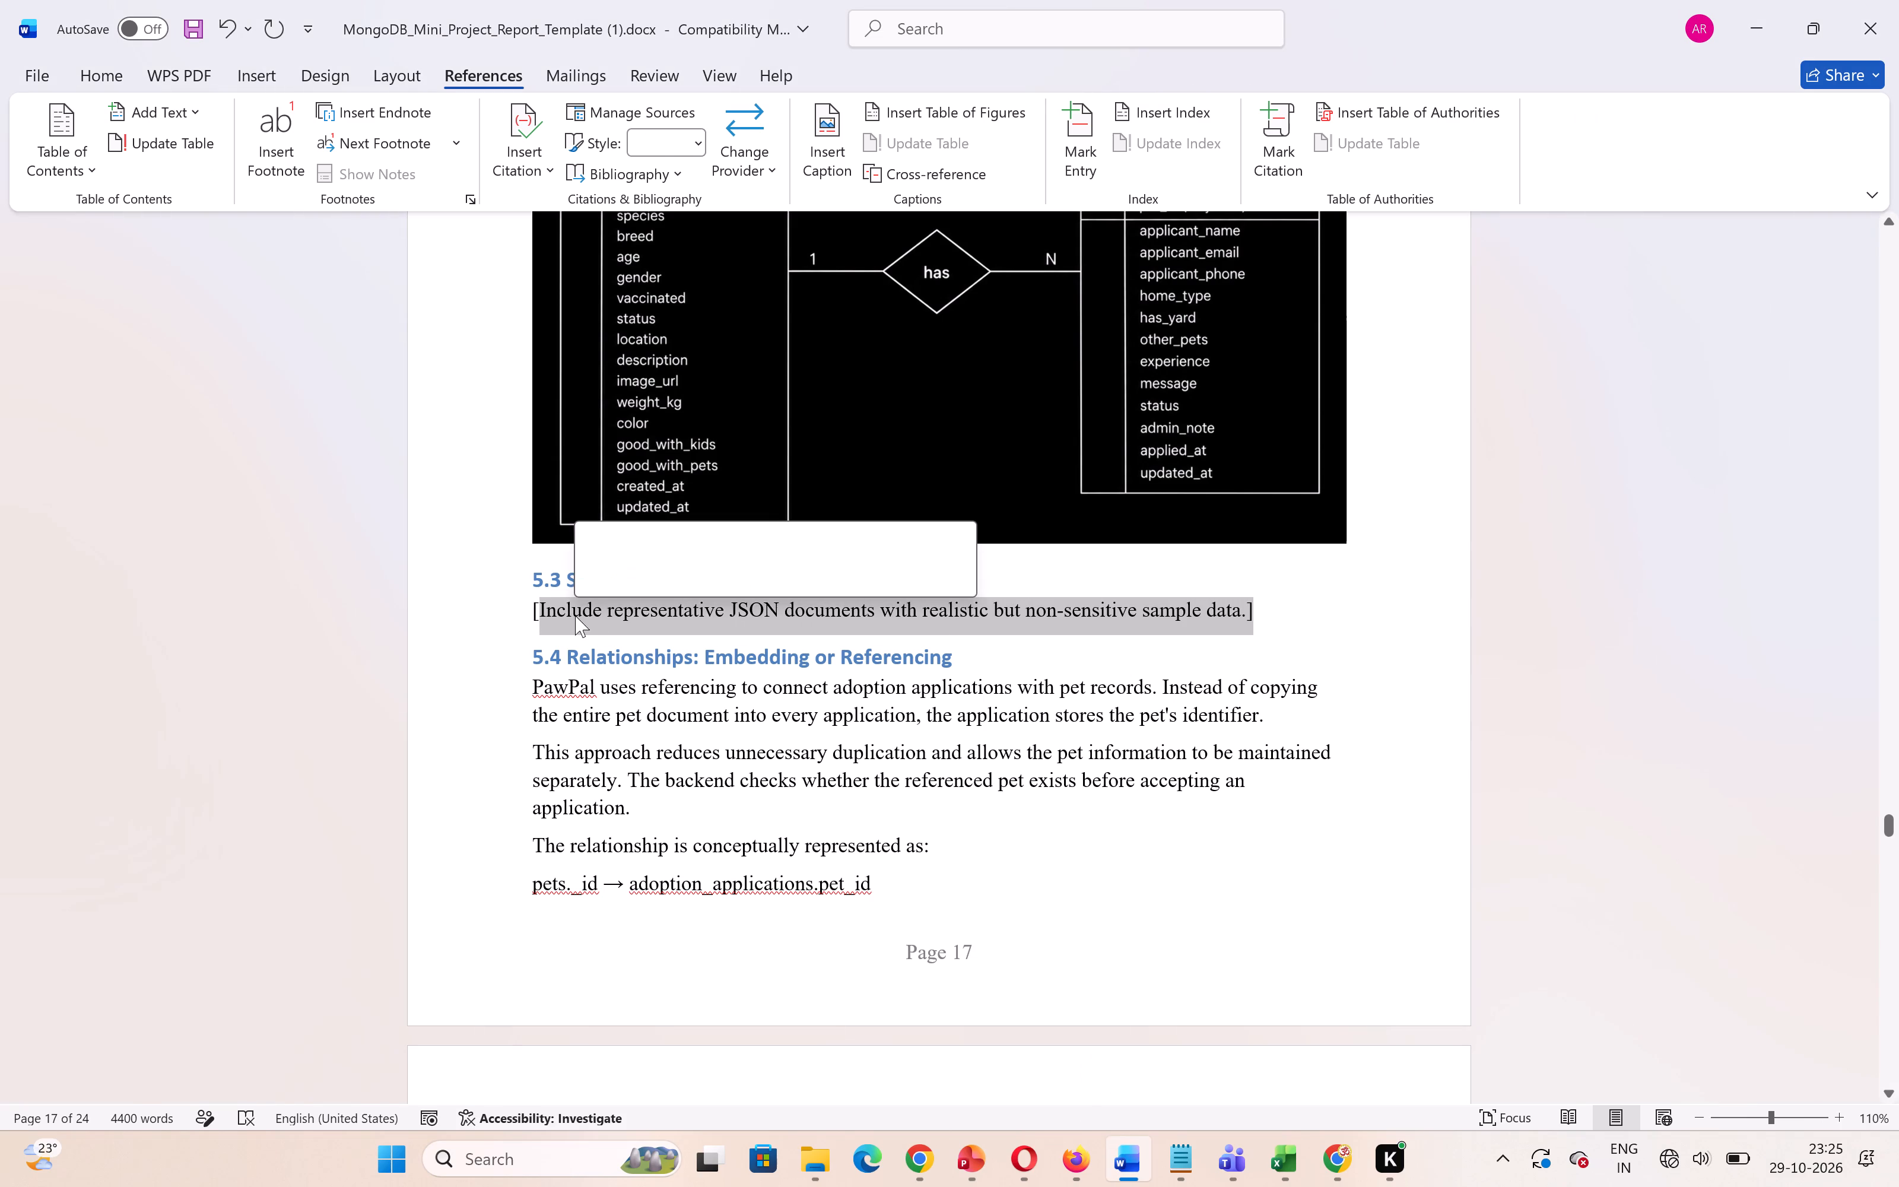
key(BackSpace)
key(BackSpace)
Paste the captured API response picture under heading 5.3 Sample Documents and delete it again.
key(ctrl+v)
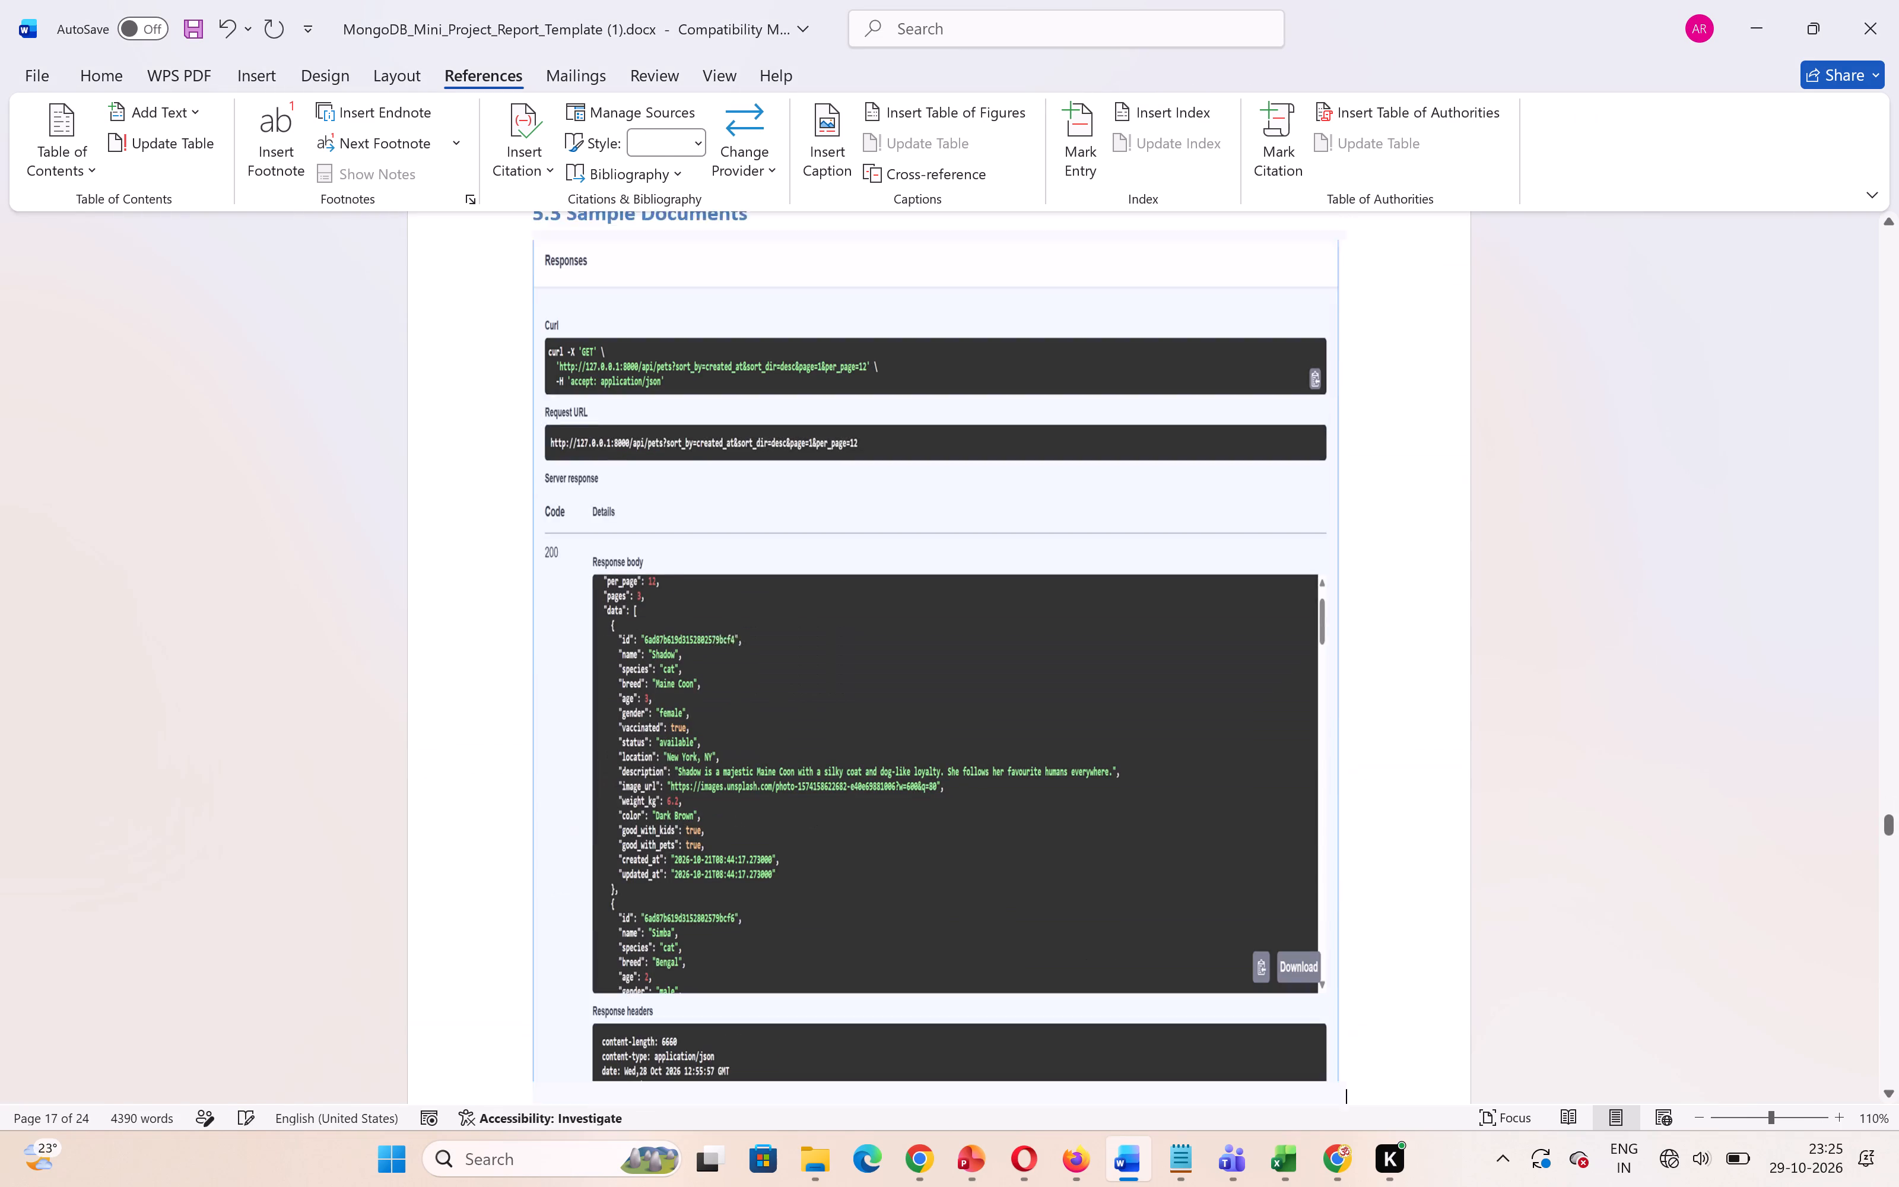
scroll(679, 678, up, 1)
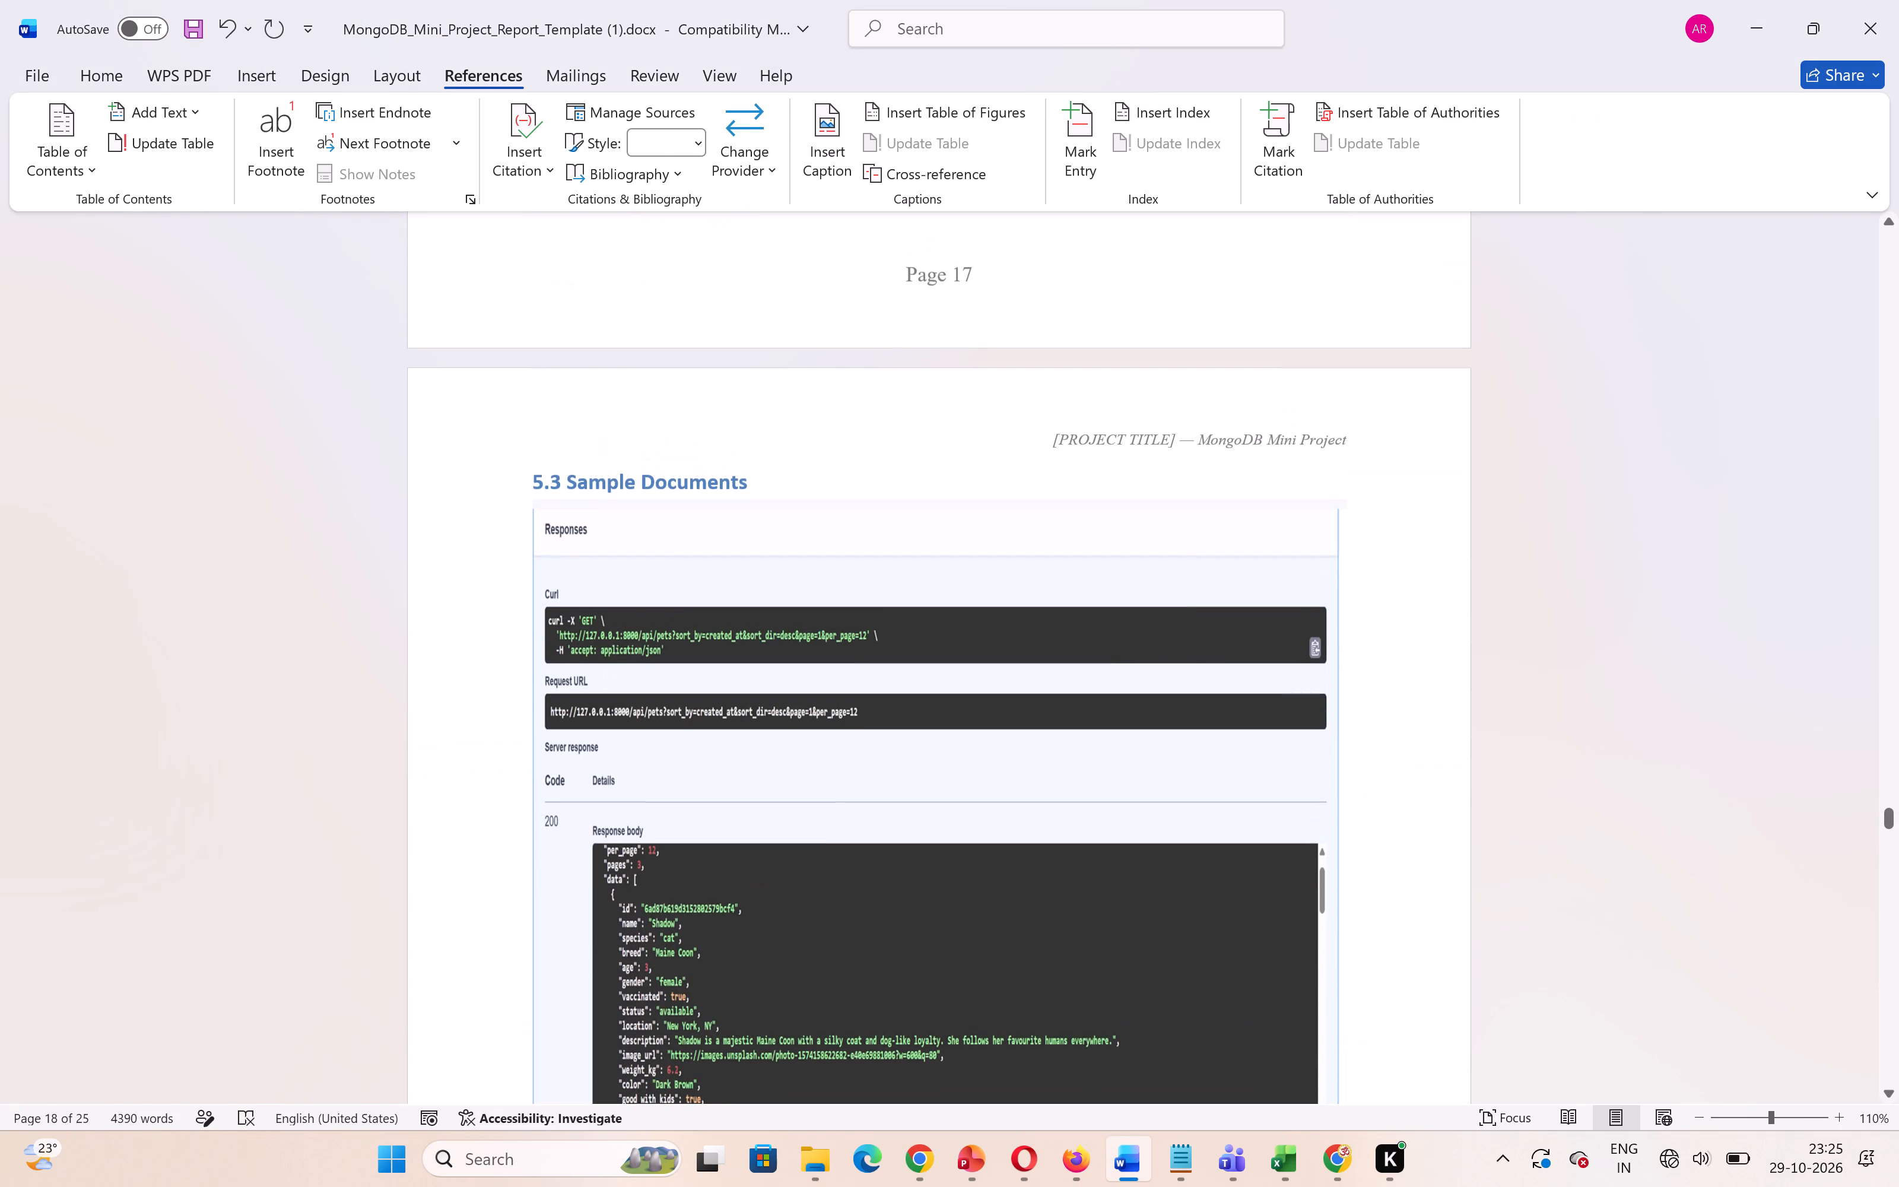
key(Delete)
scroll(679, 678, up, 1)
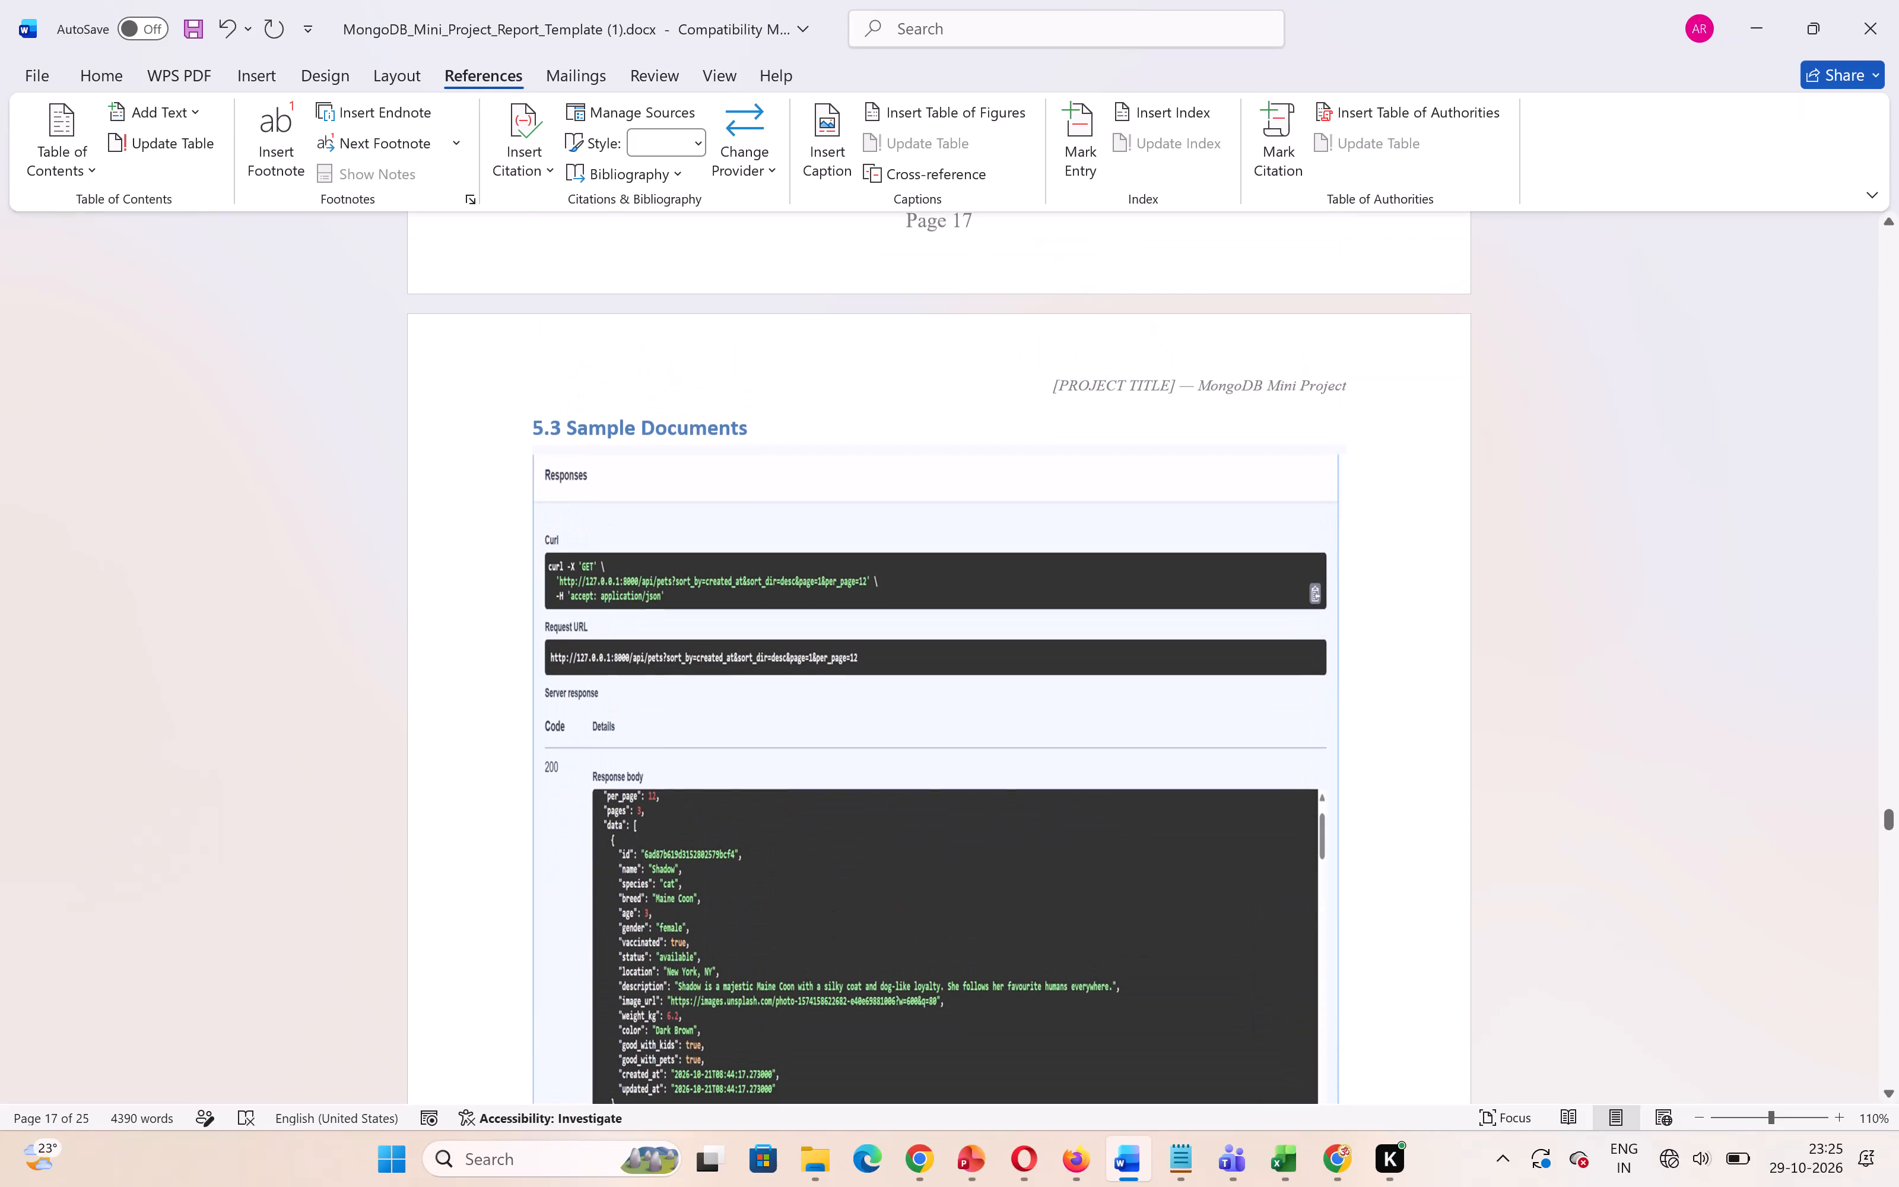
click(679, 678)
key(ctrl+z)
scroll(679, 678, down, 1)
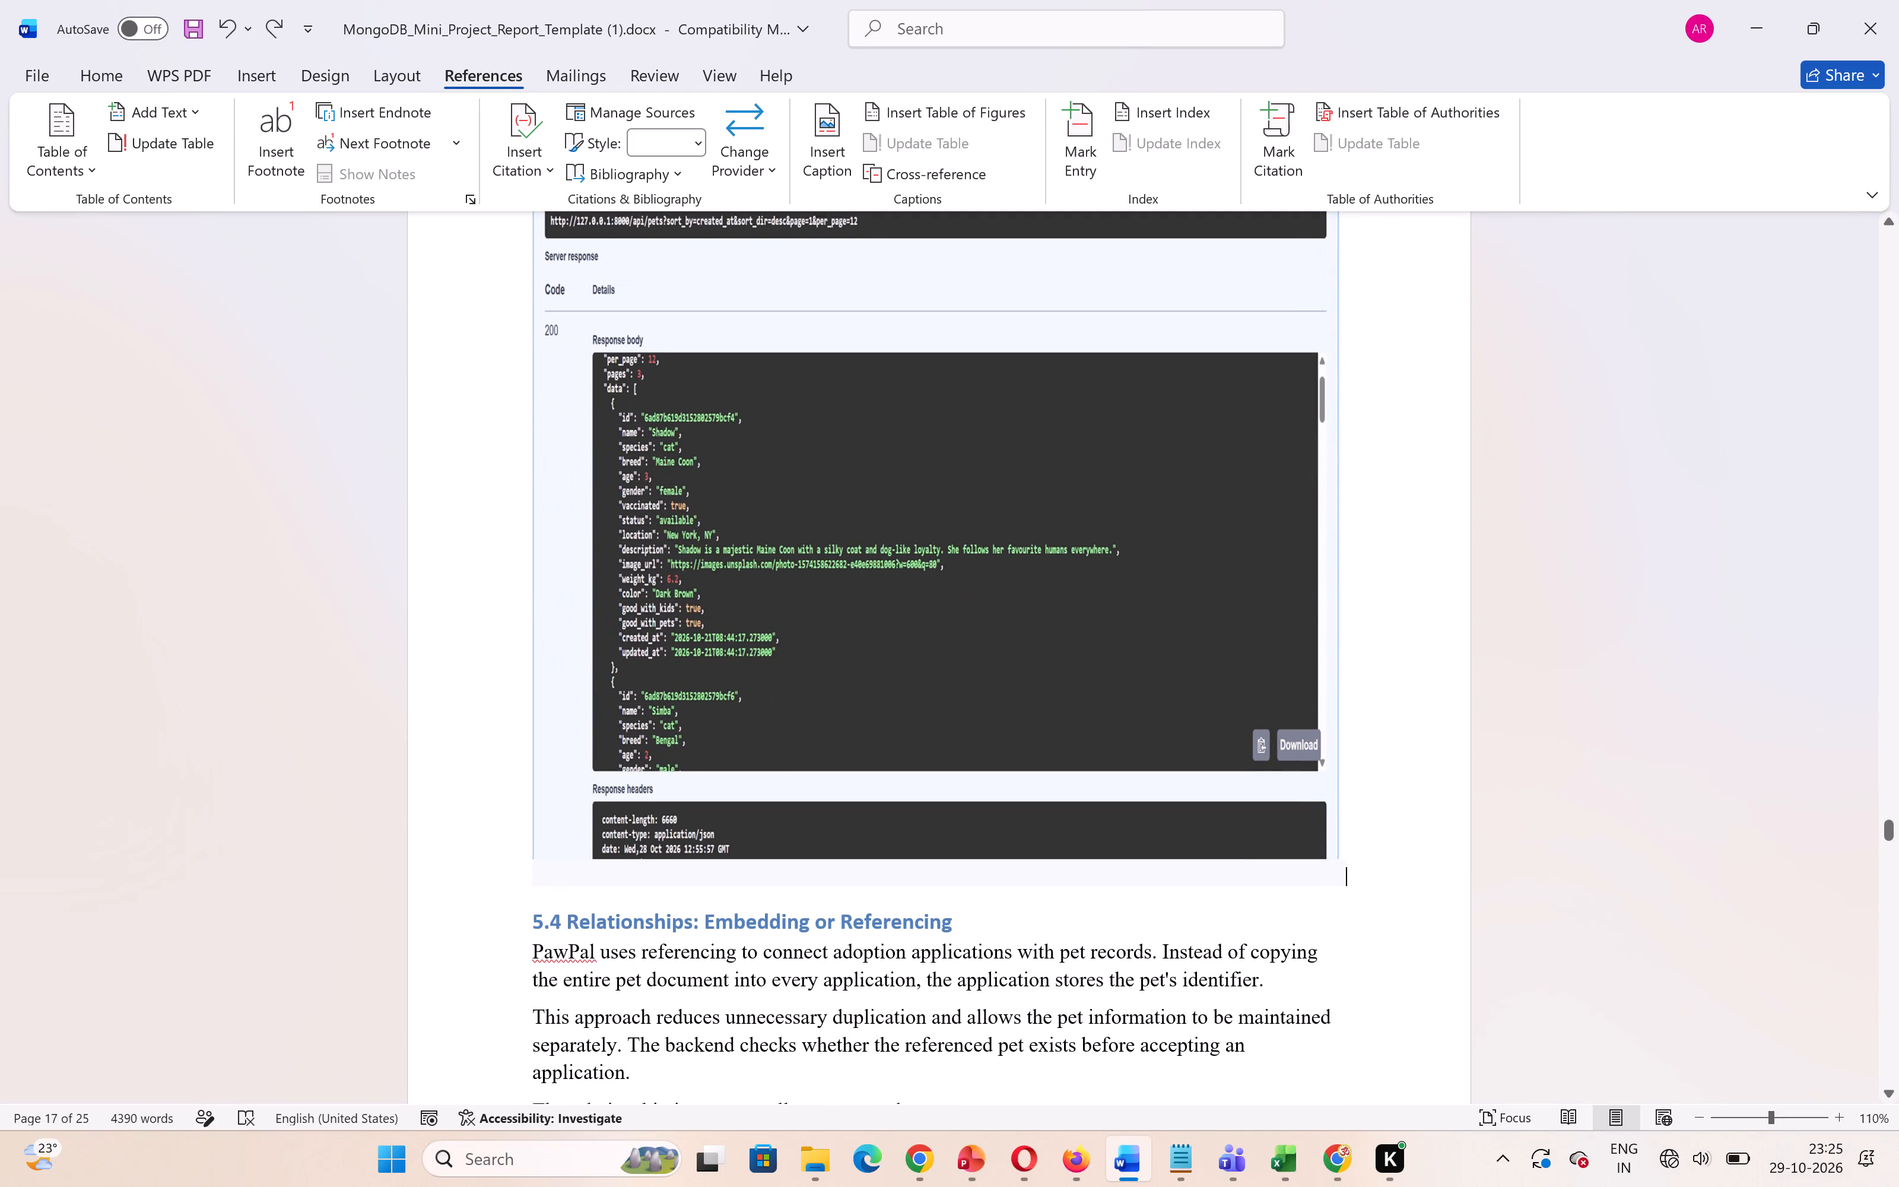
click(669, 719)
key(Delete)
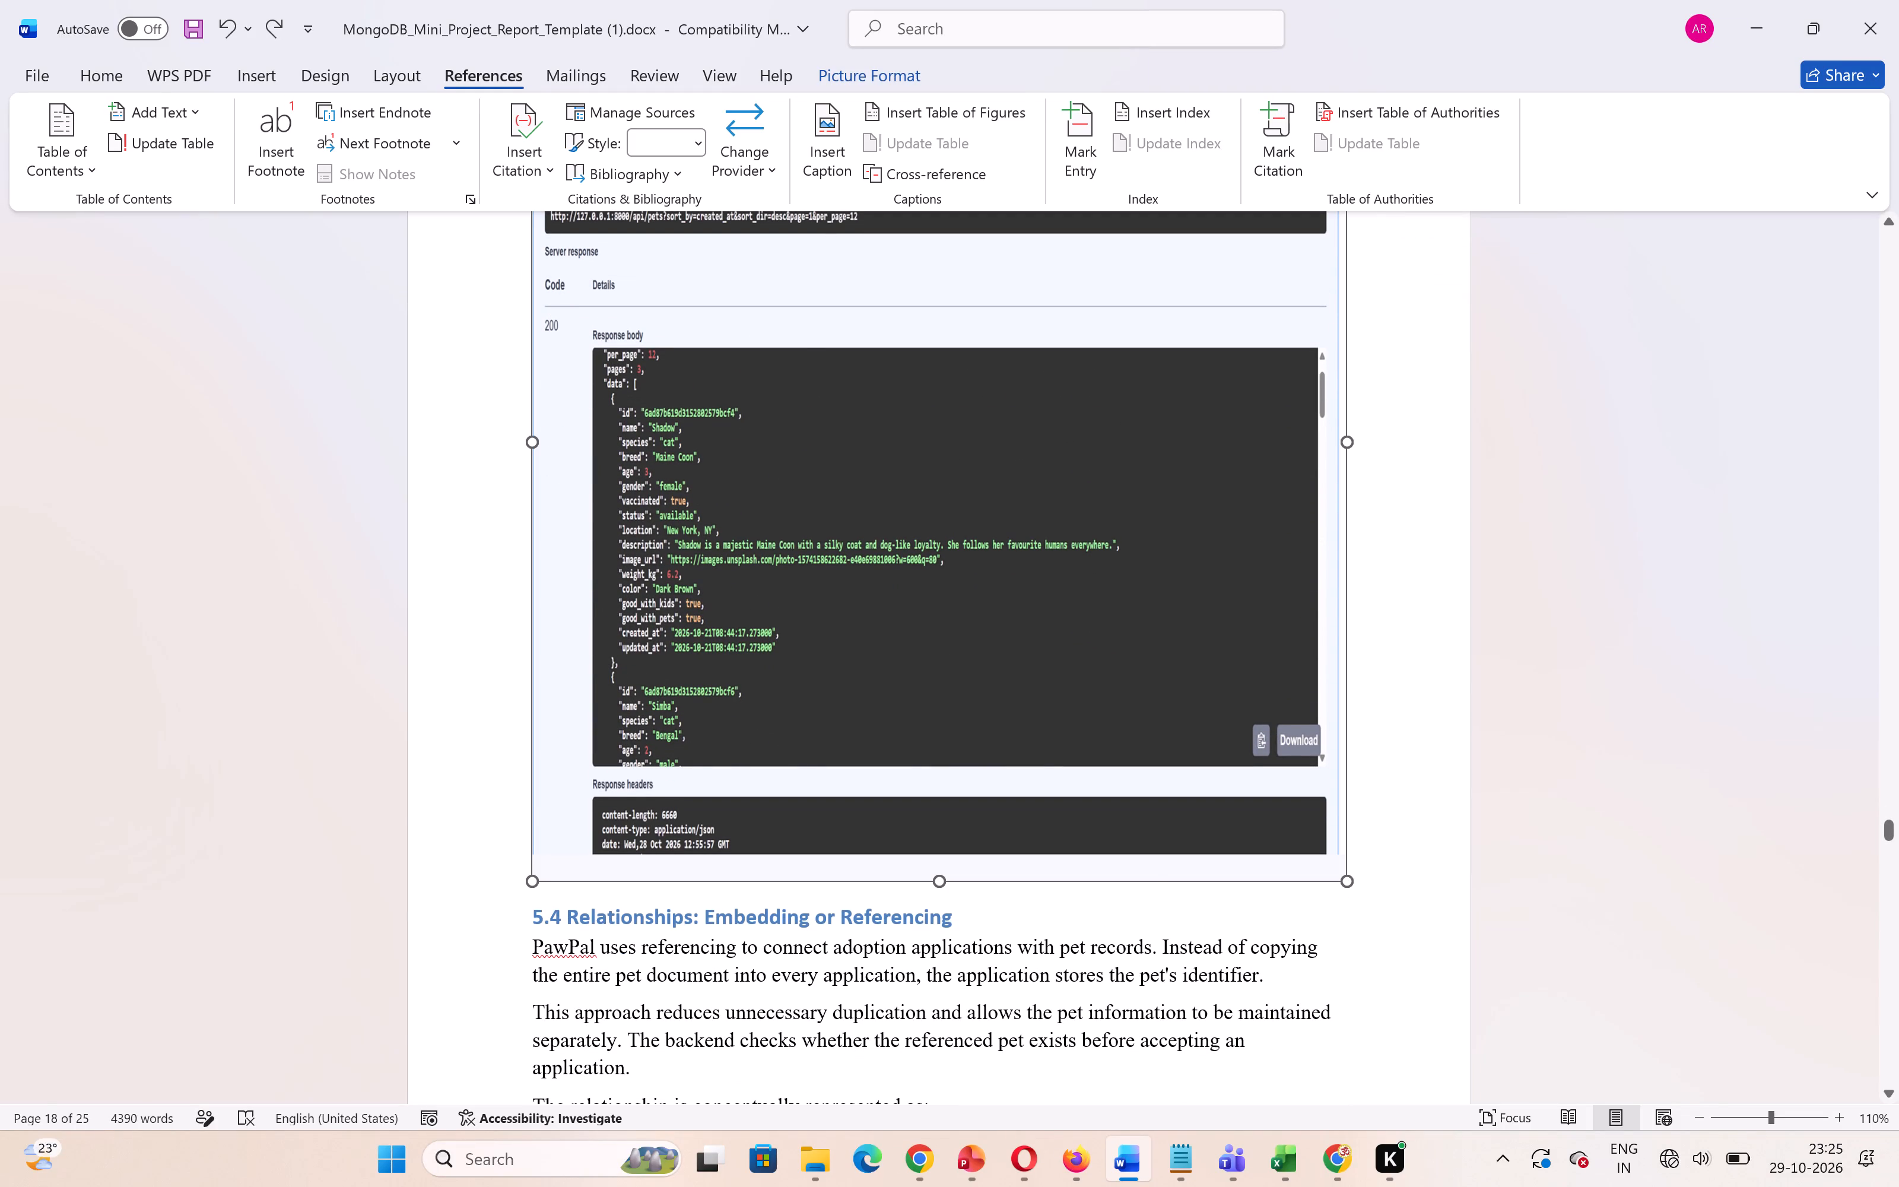
Switch to the PowerPoint presentation and snip only the adoption application document with seed_app_key app_007 on slide 15.
scroll(669, 719, up, 1)
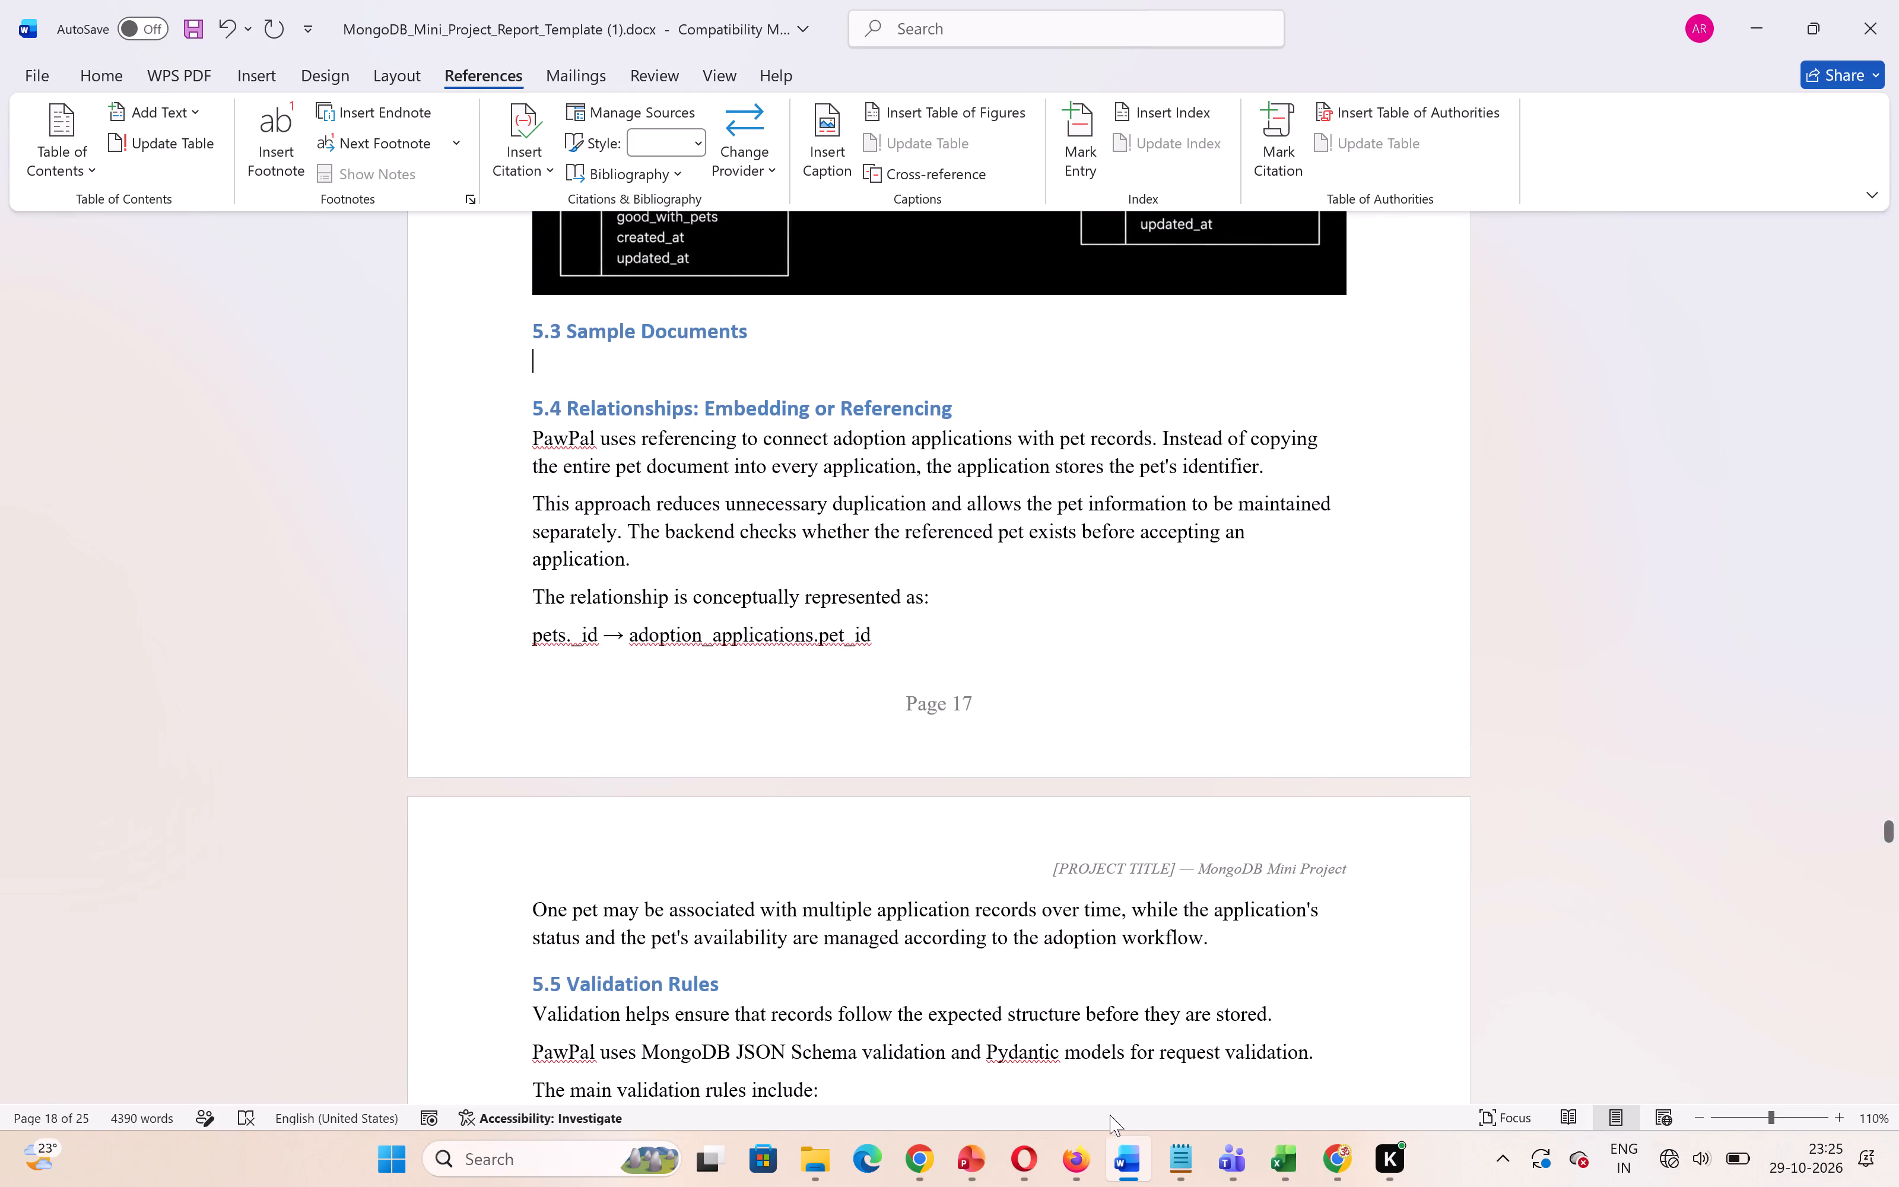
click(970, 1160)
click(126, 607)
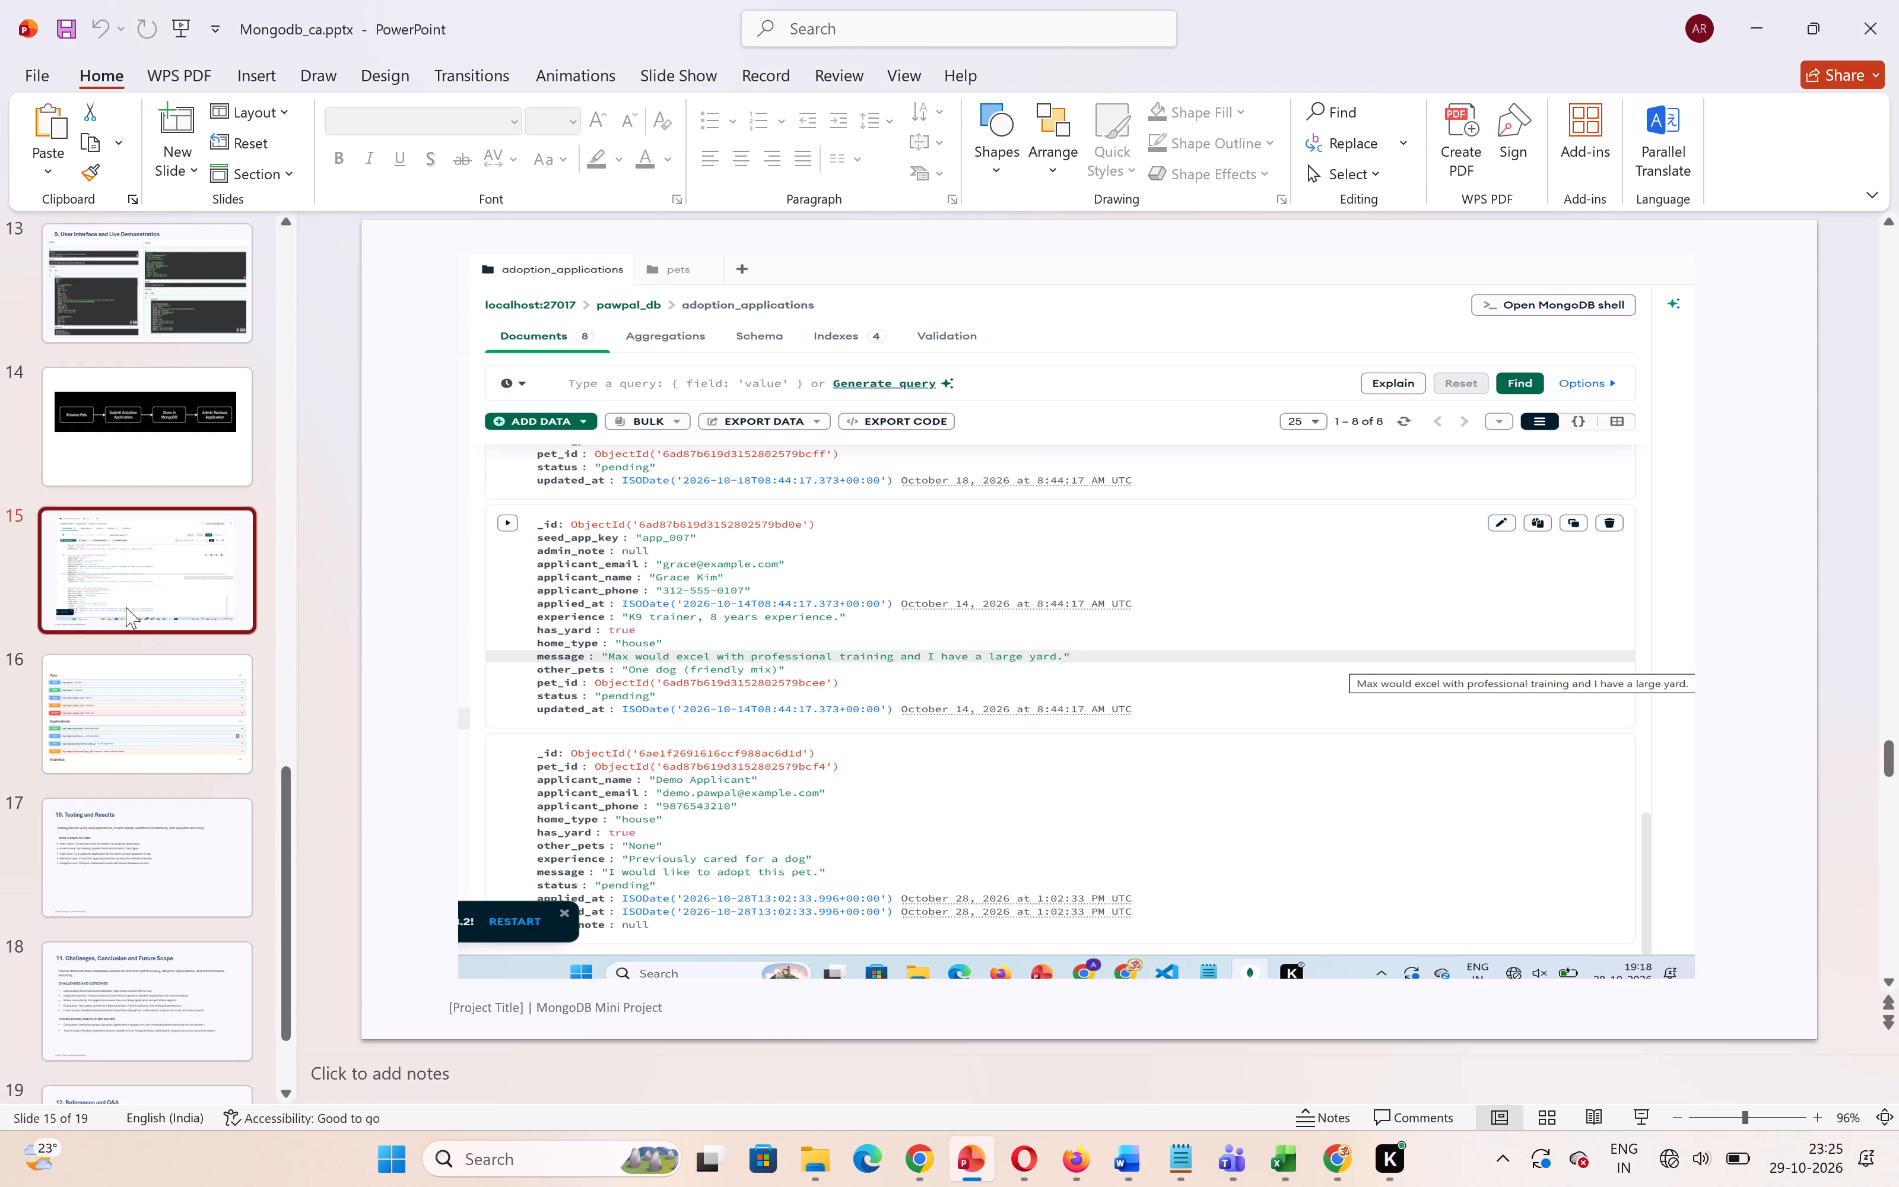
key(Print)
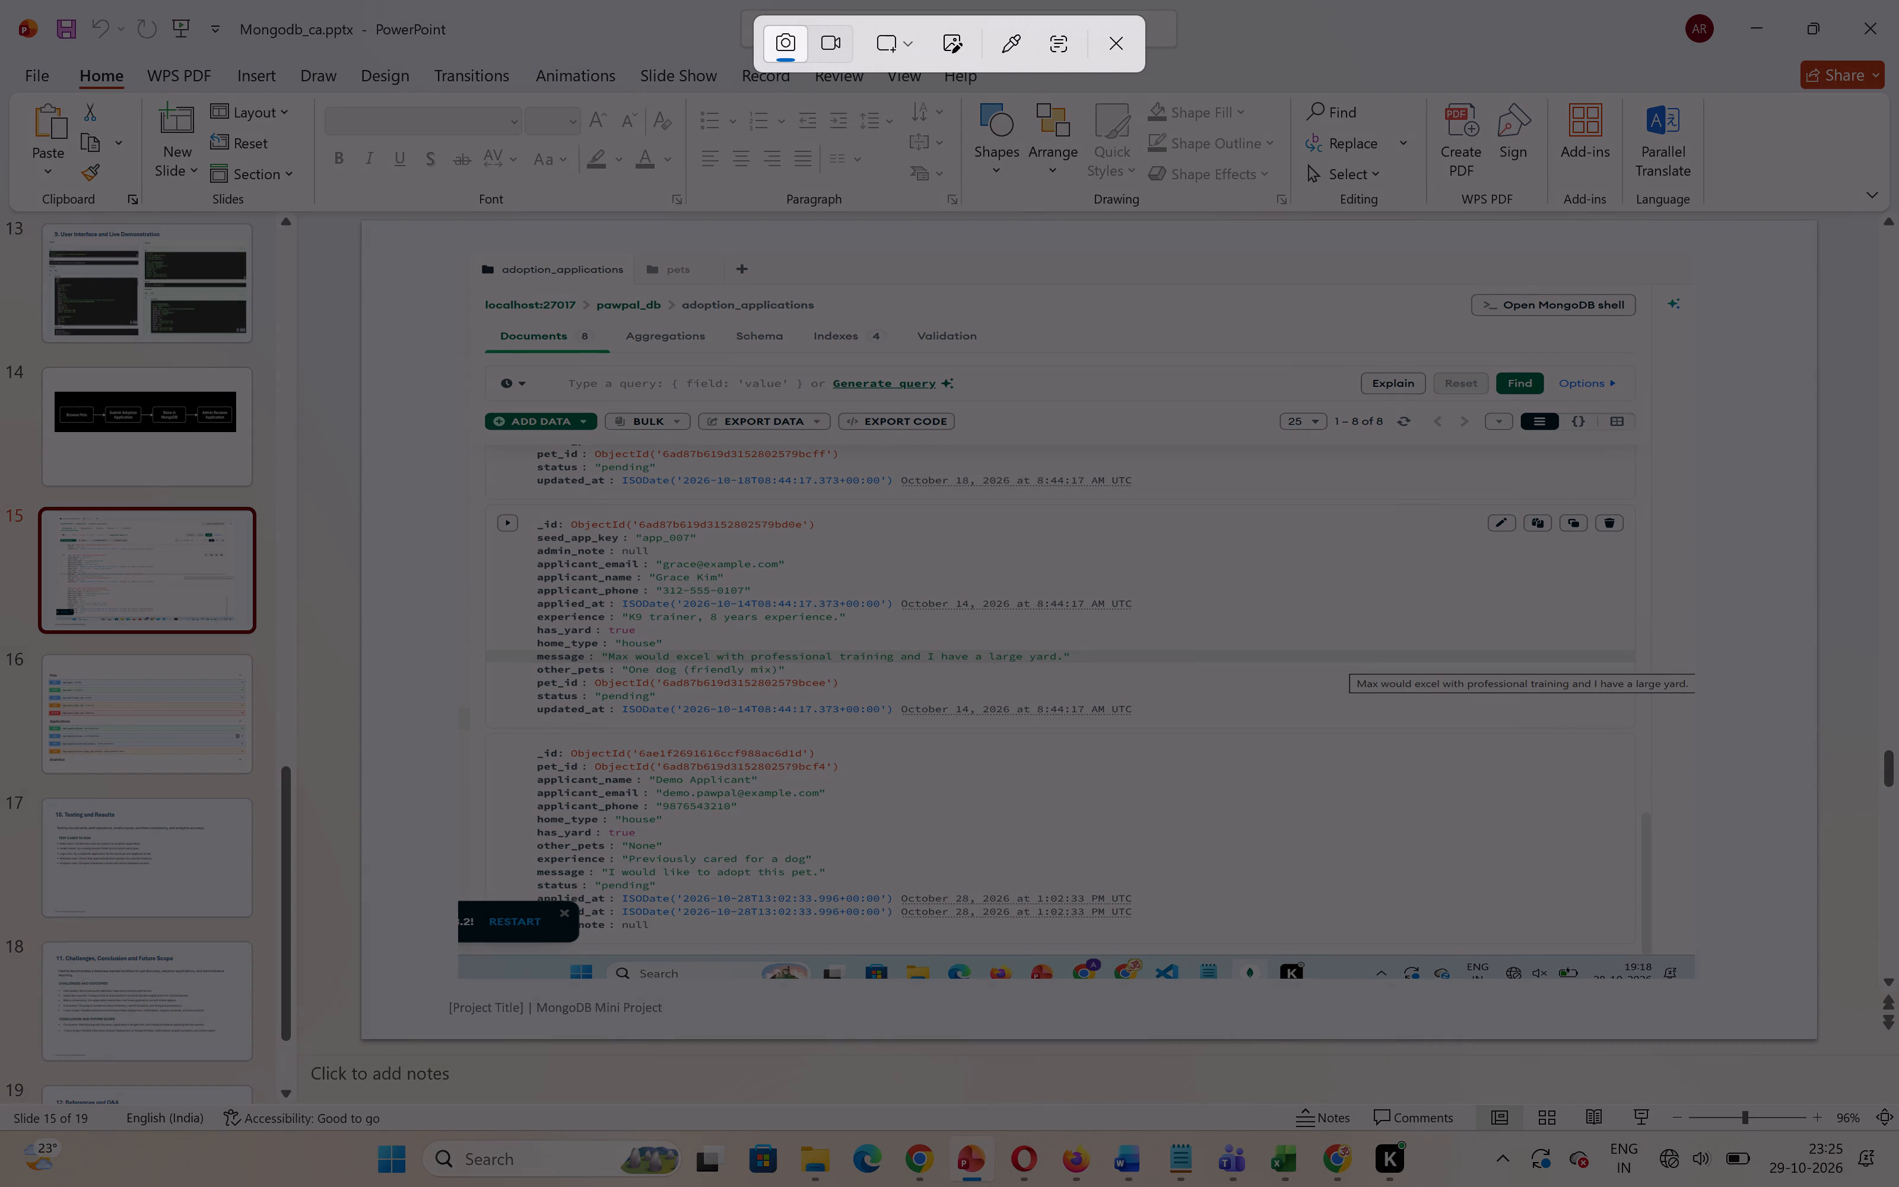
drag(531, 508, 1271, 738)
Return to the Word report, paste the captured document picture under heading 5.3 Sample Documents, and add a blank line below the heading.
click(1123, 1159)
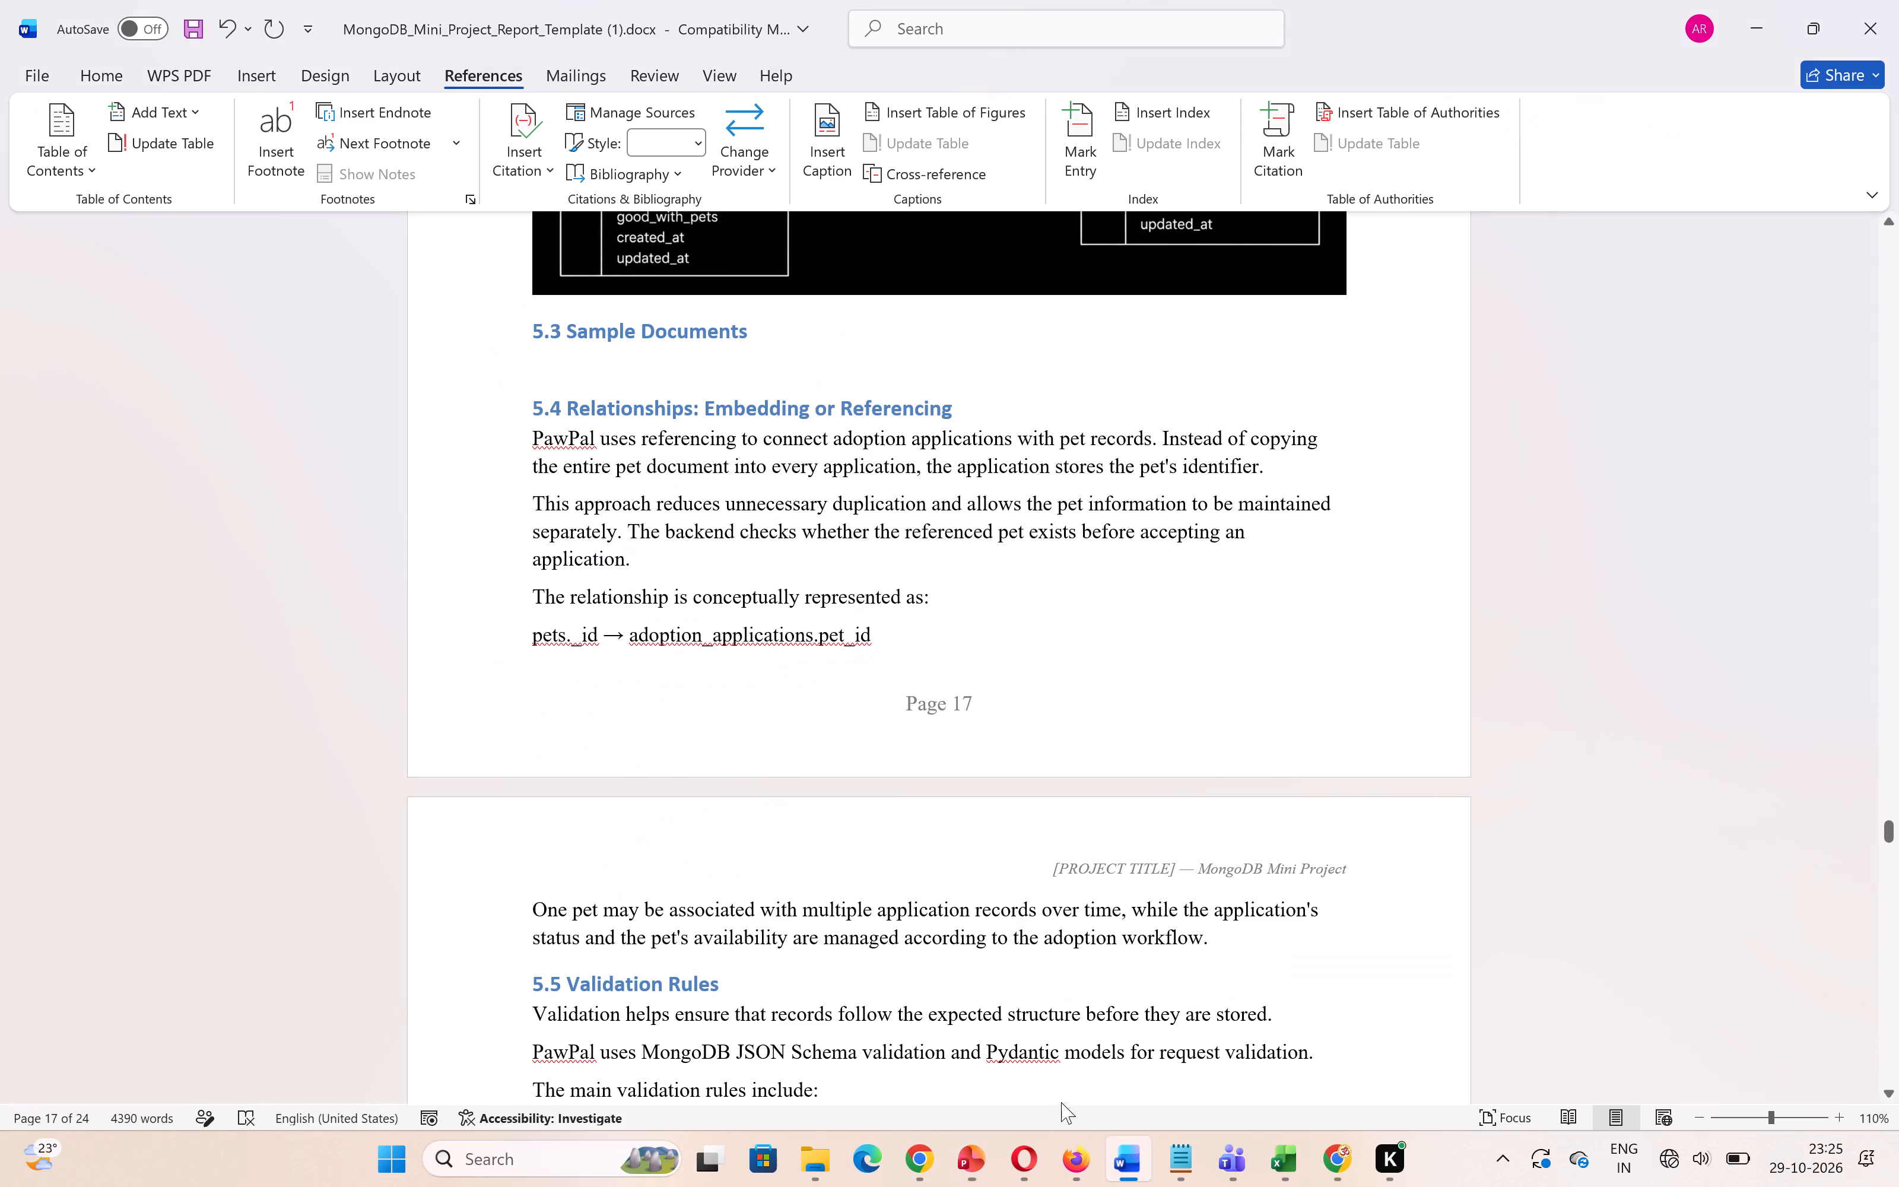
key(ctrl+v)
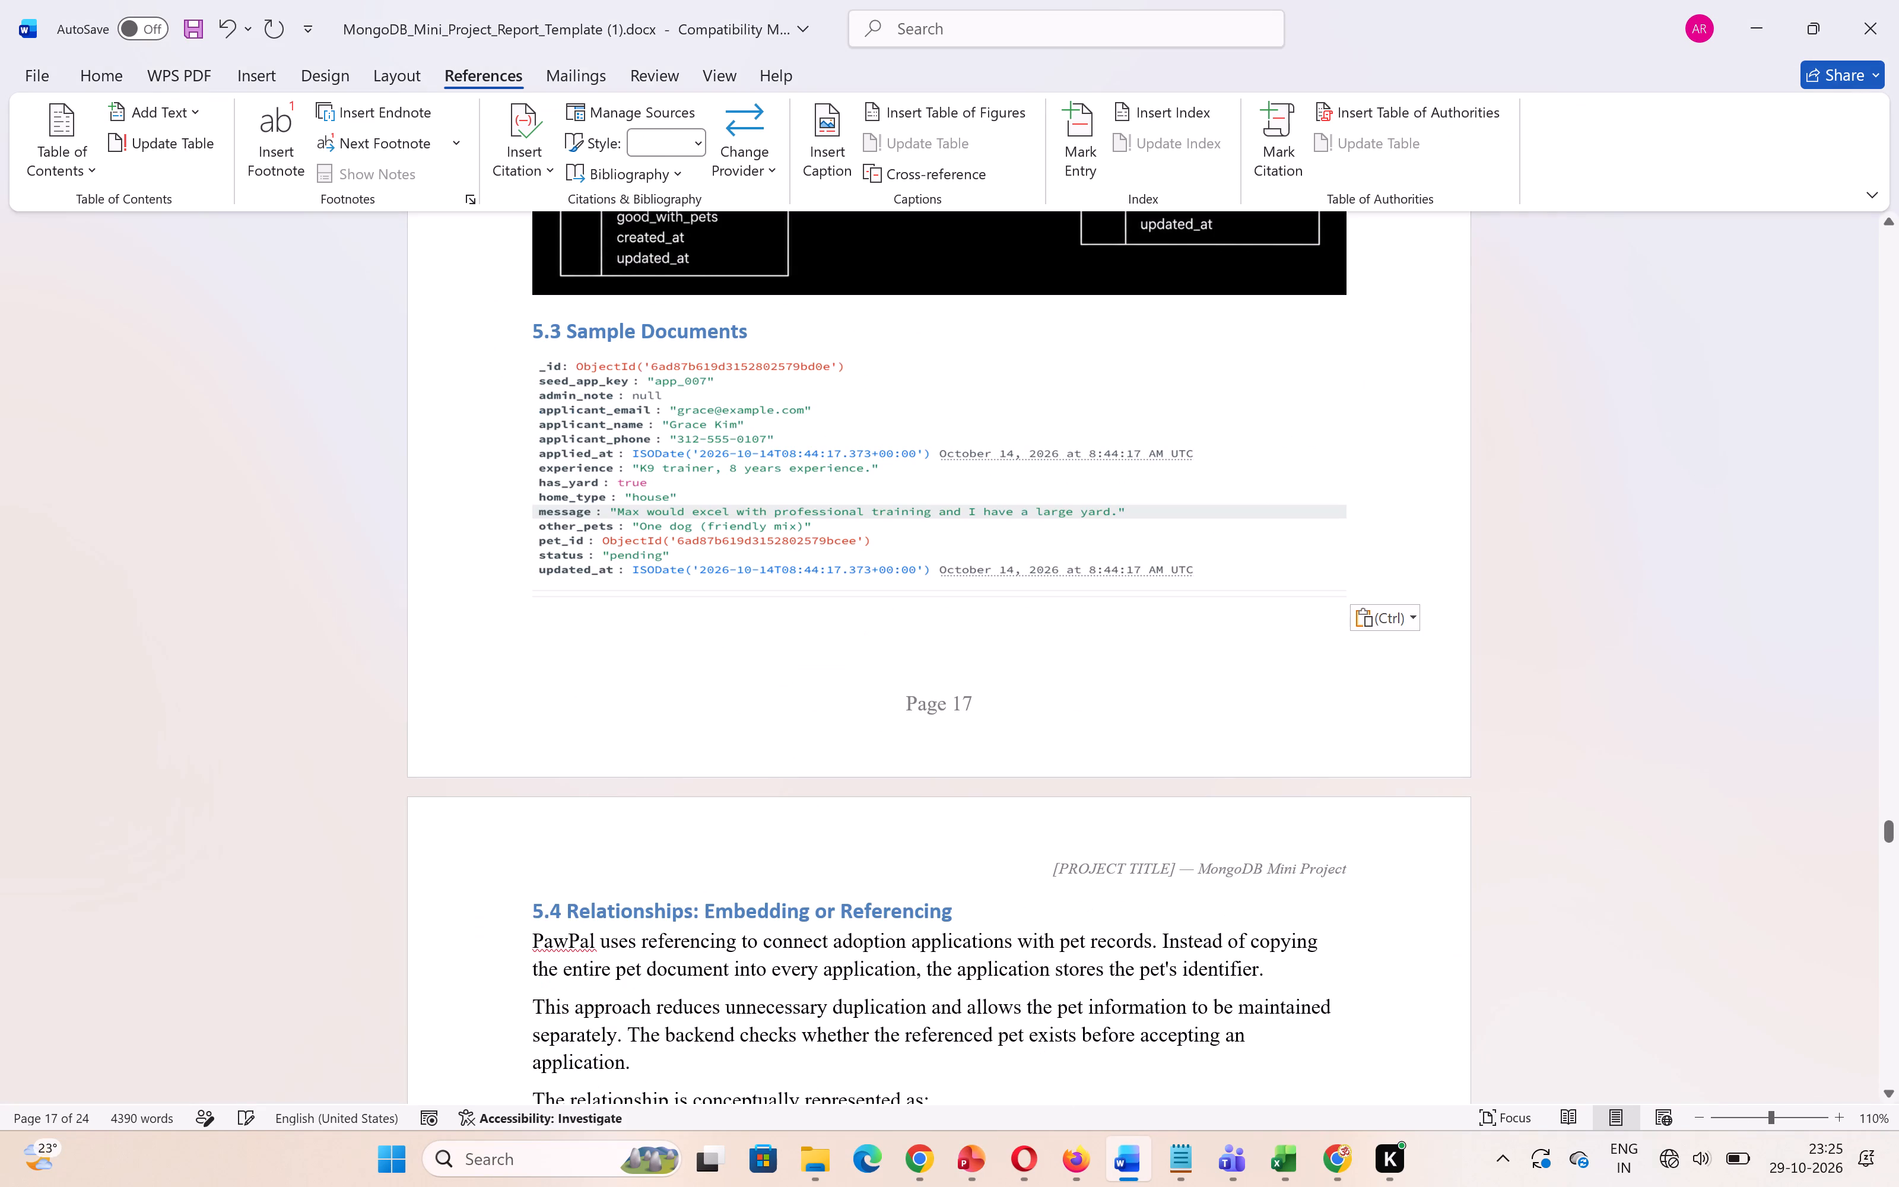
drag(763, 470, 764, 510)
click(775, 334)
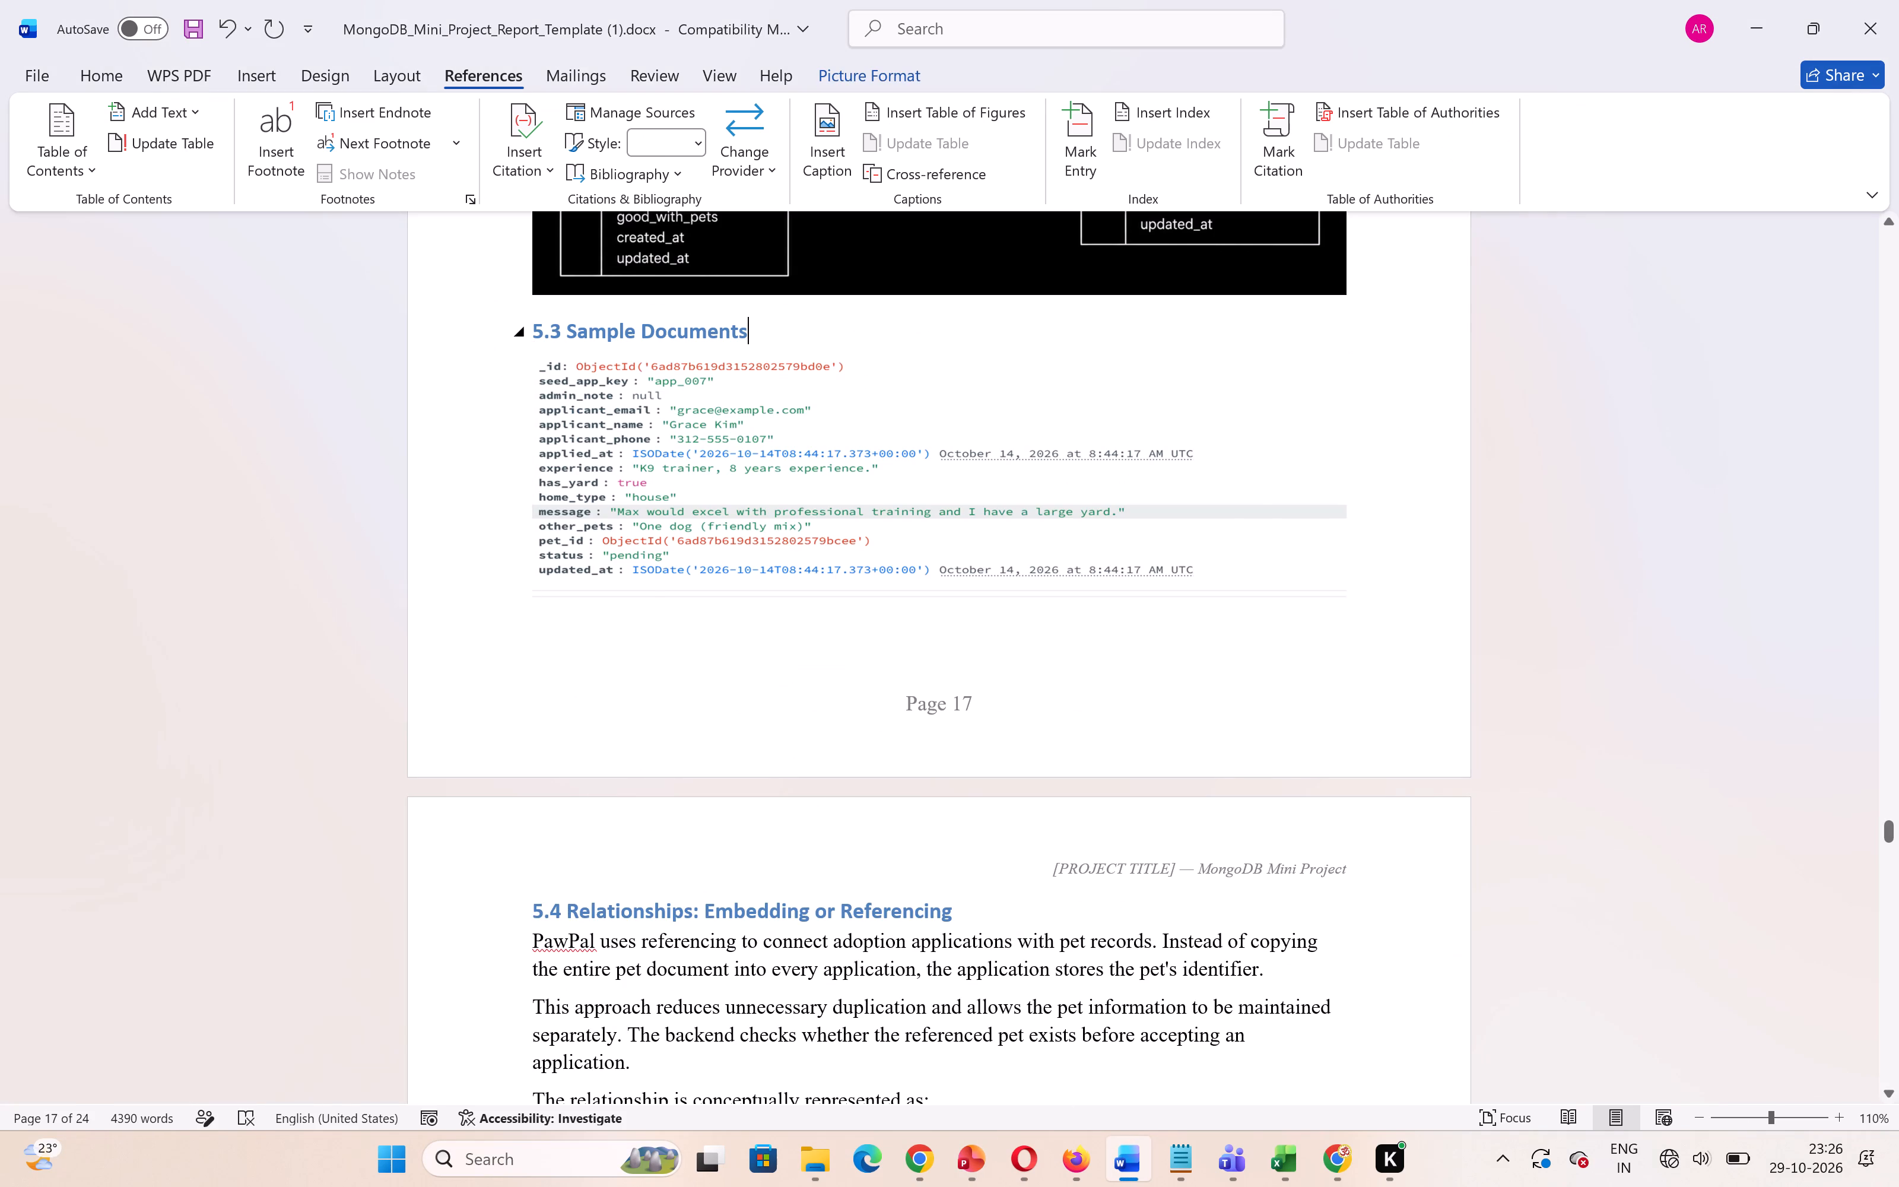
key(Return)
Remove the blank line between the end of section 5.5 Validation Rules and heading 5.6 Indexes.
scroll(771, 575, down, 1)
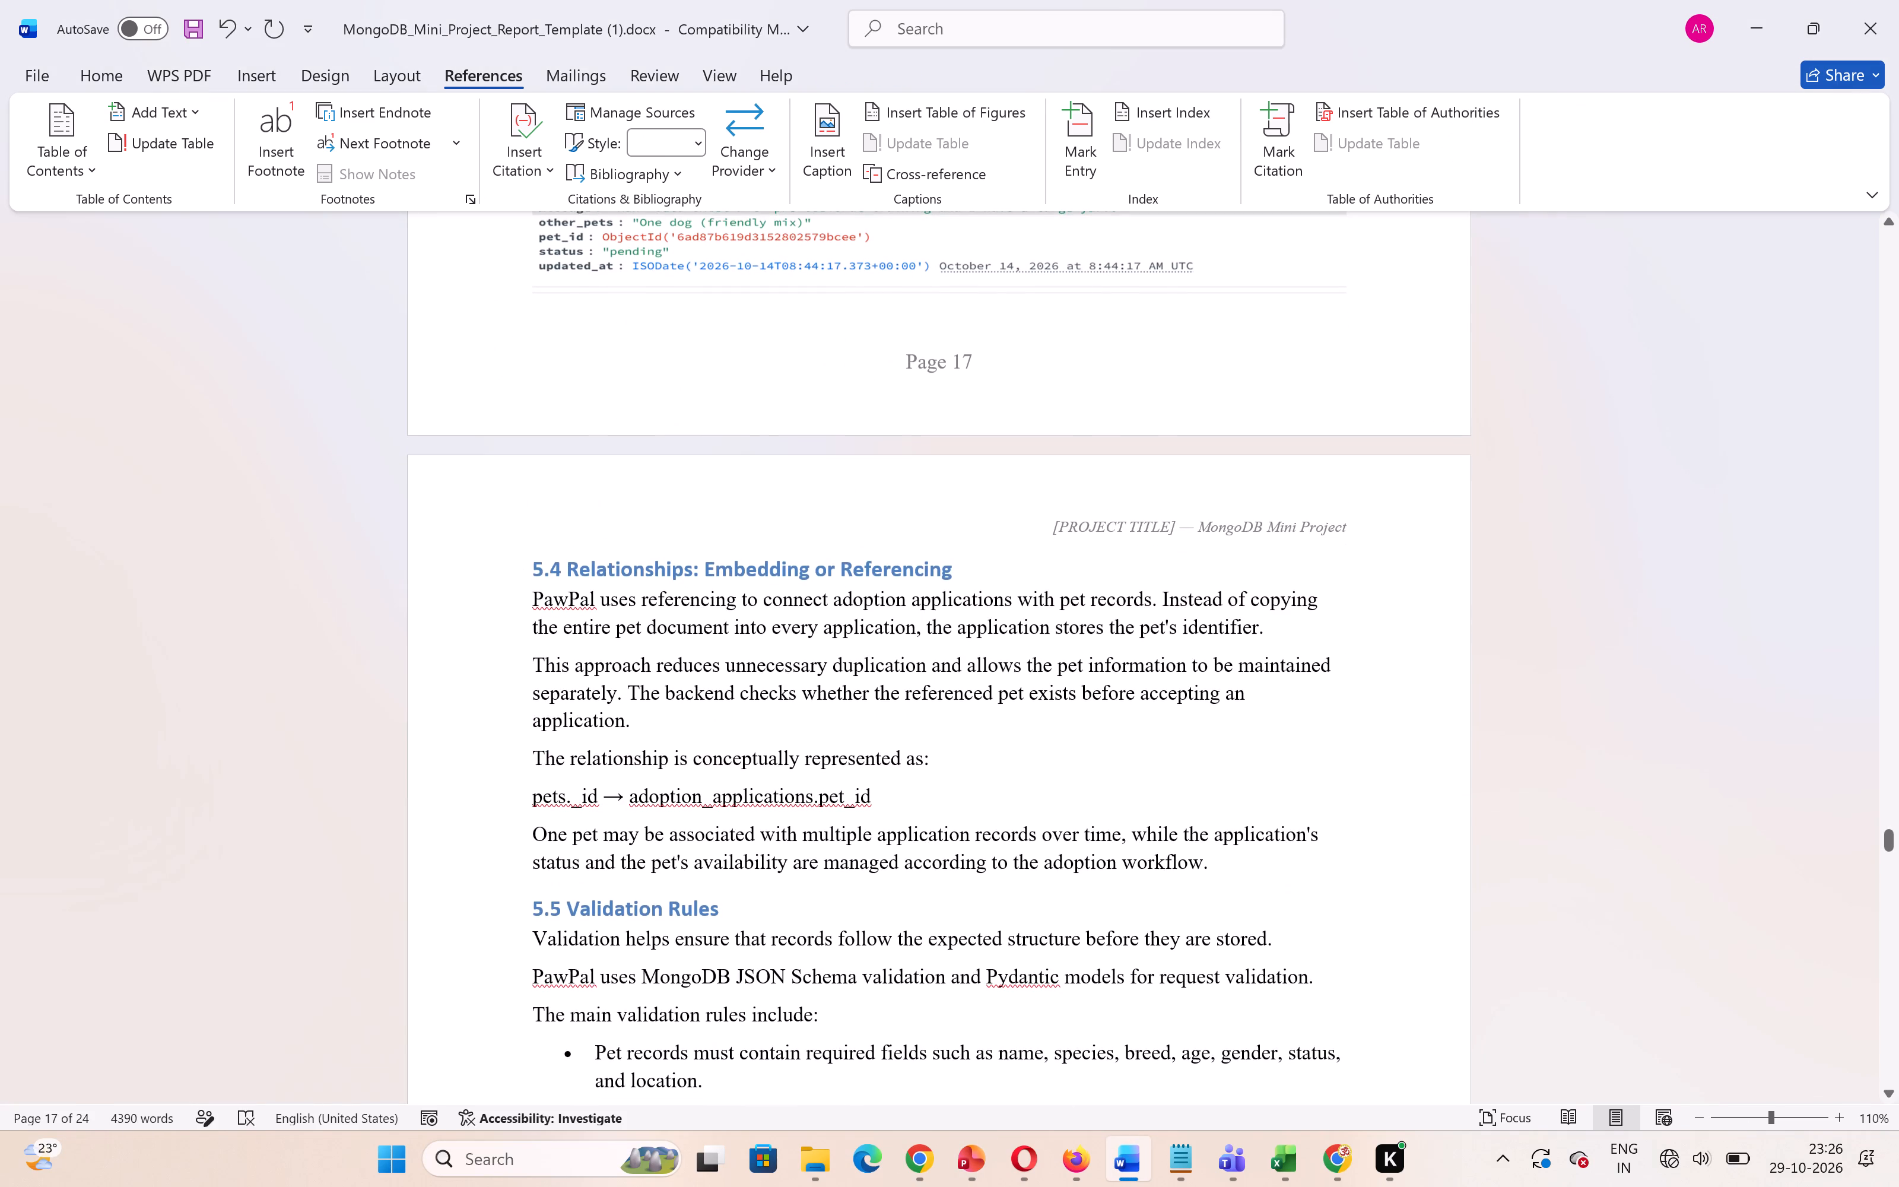
click(922, 785)
scroll(922, 785, down, 2)
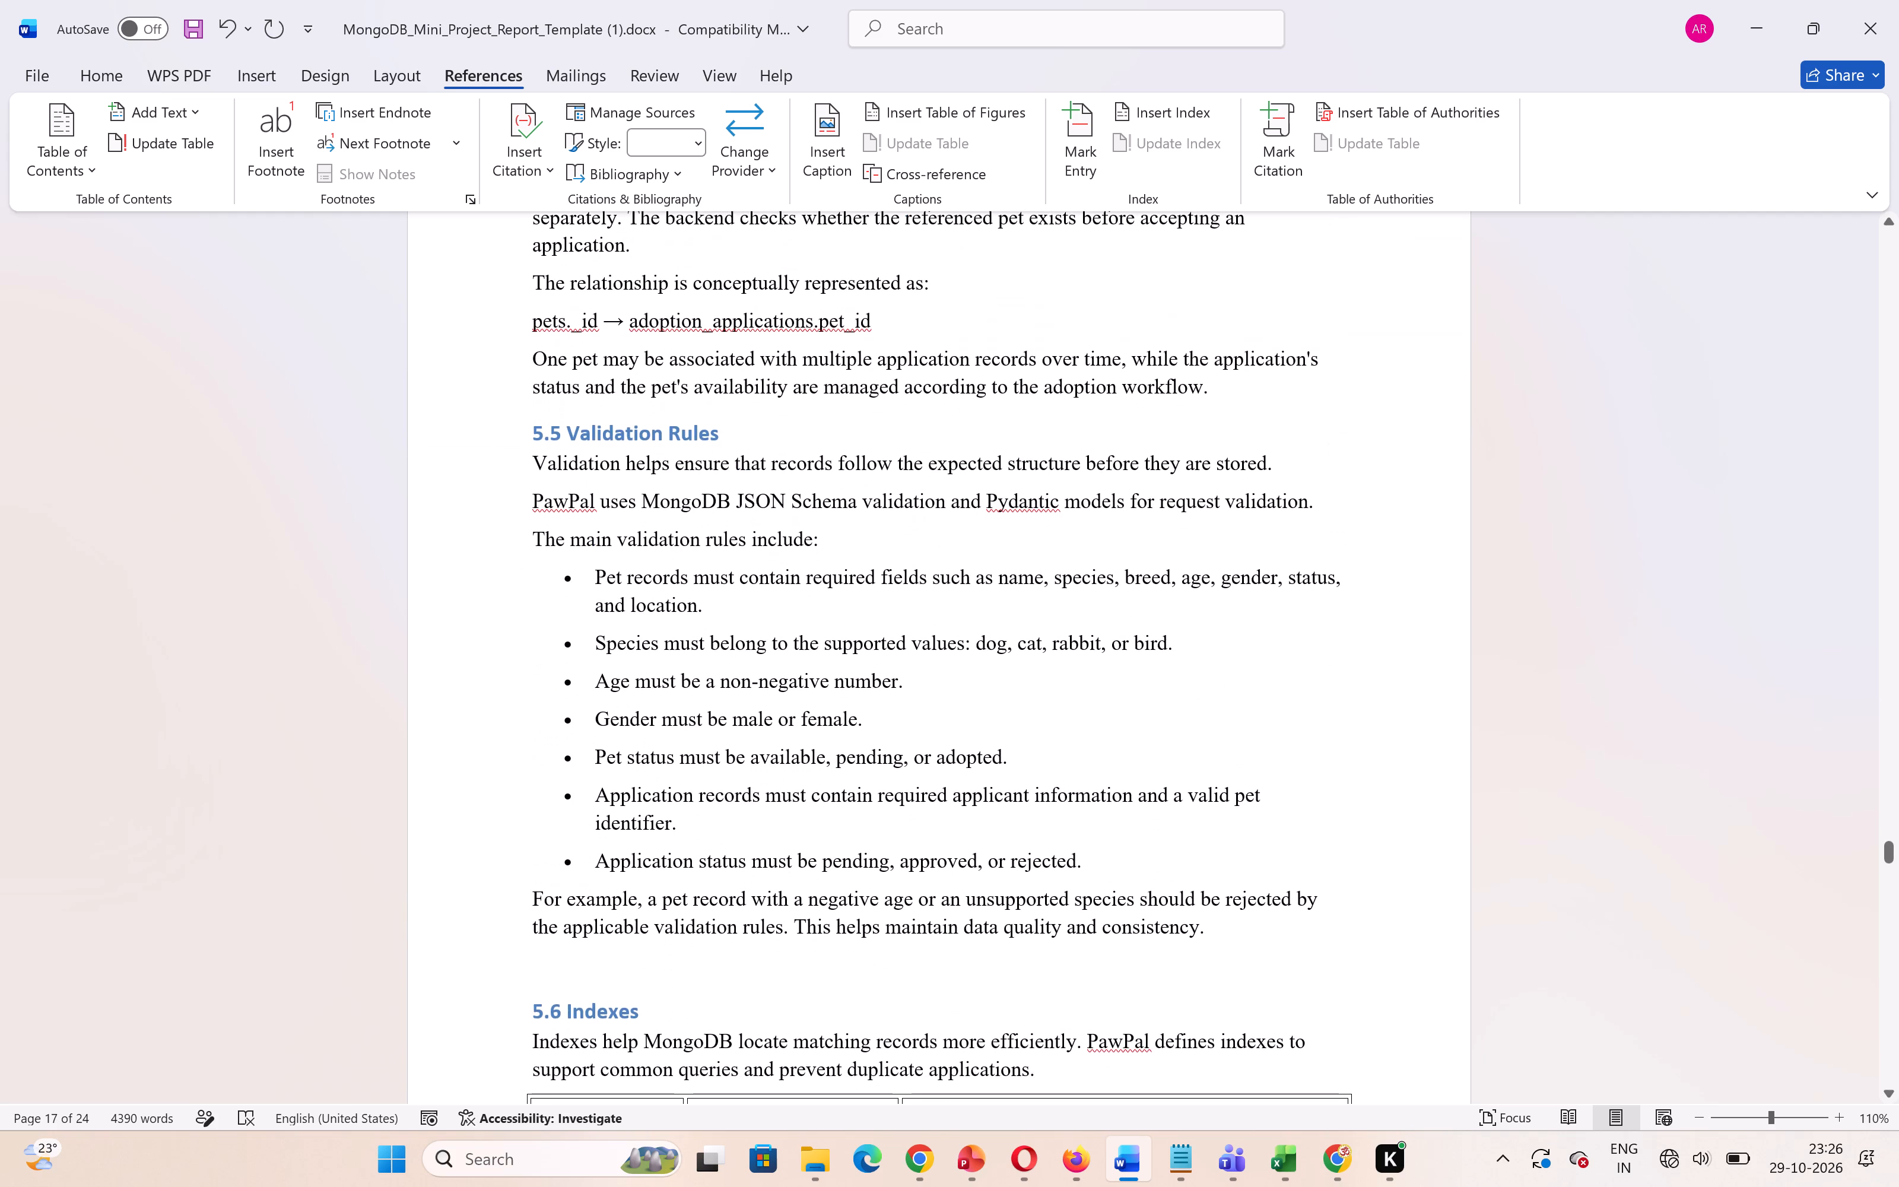
scroll(922, 785, down, 3)
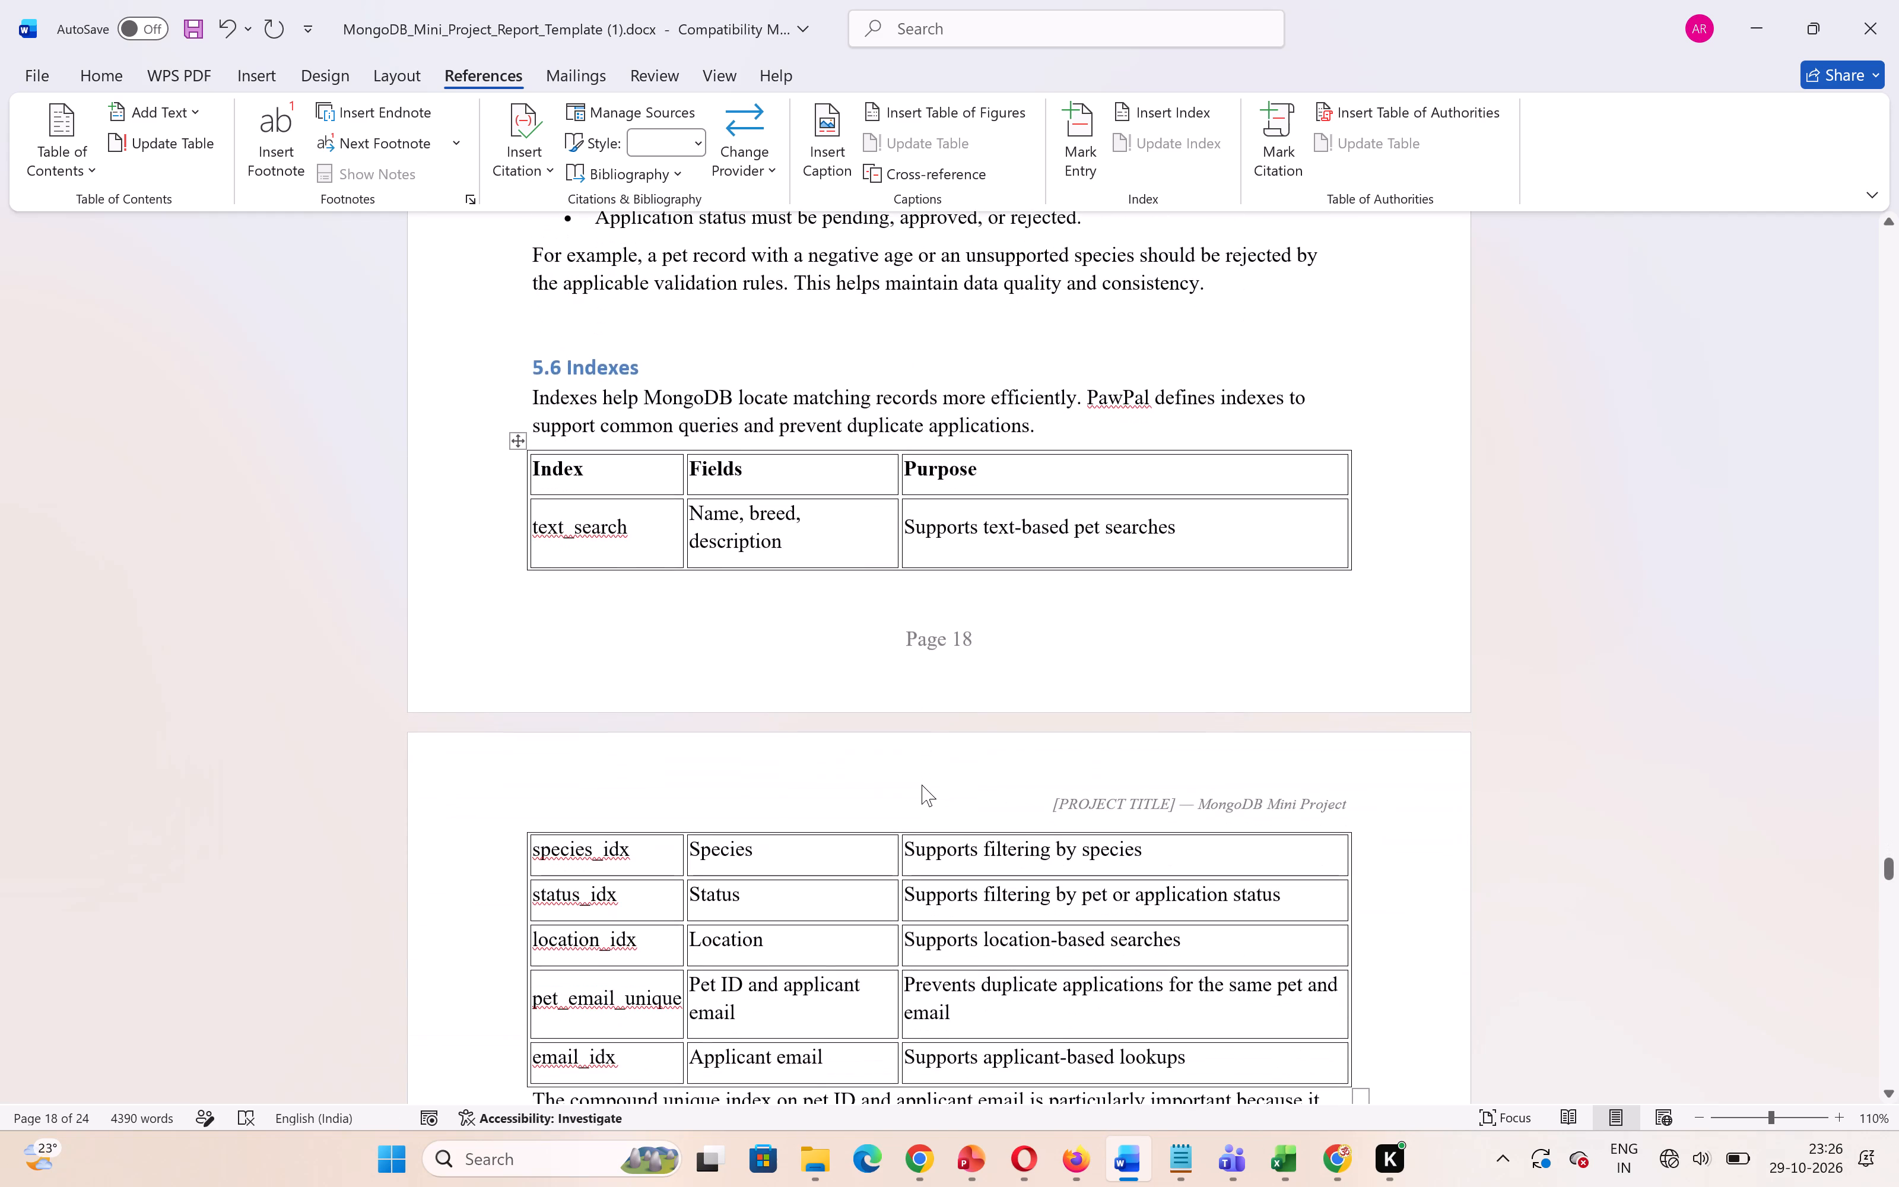
scroll(922, 785, up, 1)
click(615, 493)
key(BackSpace)
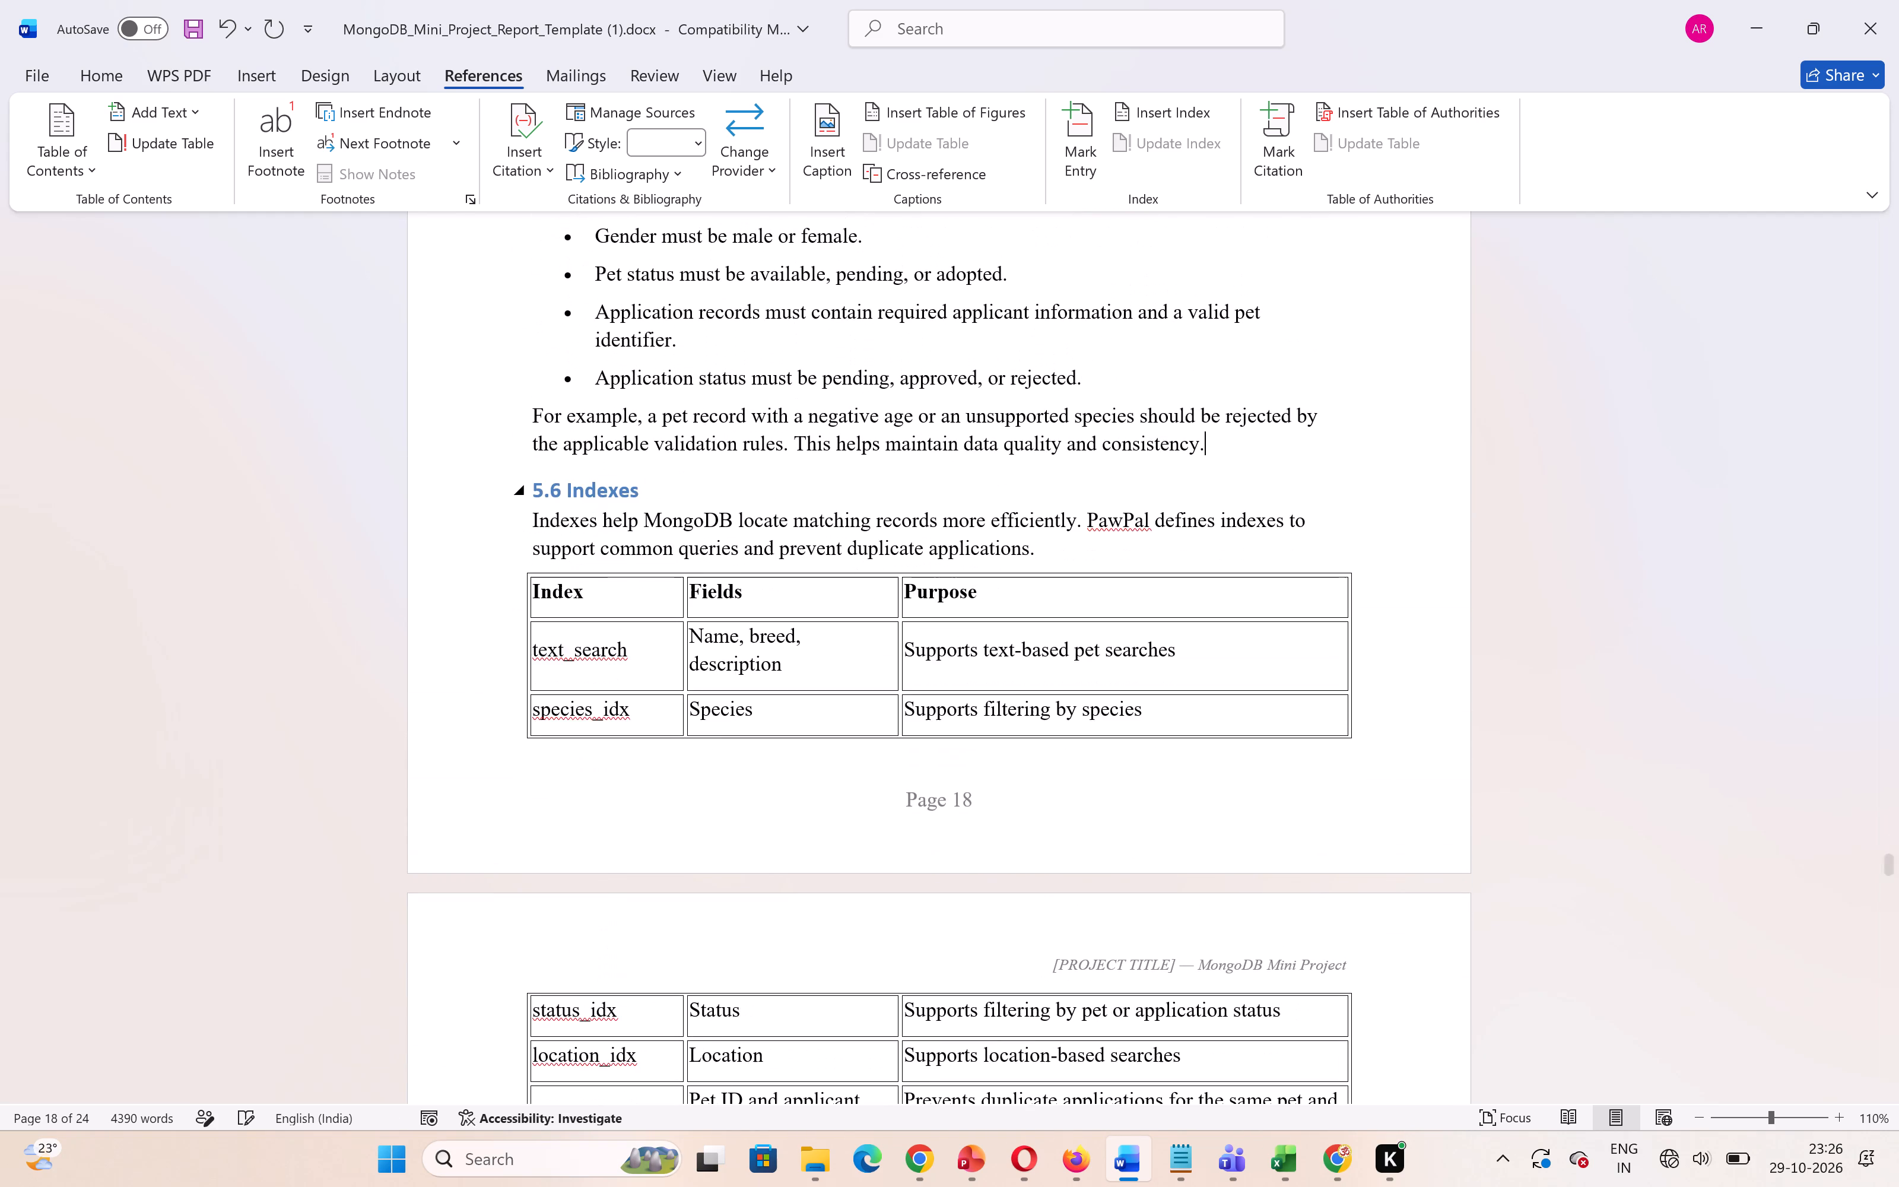
Look through Chapters 6 and 7 for remaining placeholders, including section 6.5 Application Screenshots and the test cases.
scroll(615, 493, down, 2)
scroll(614, 681, down, 1)
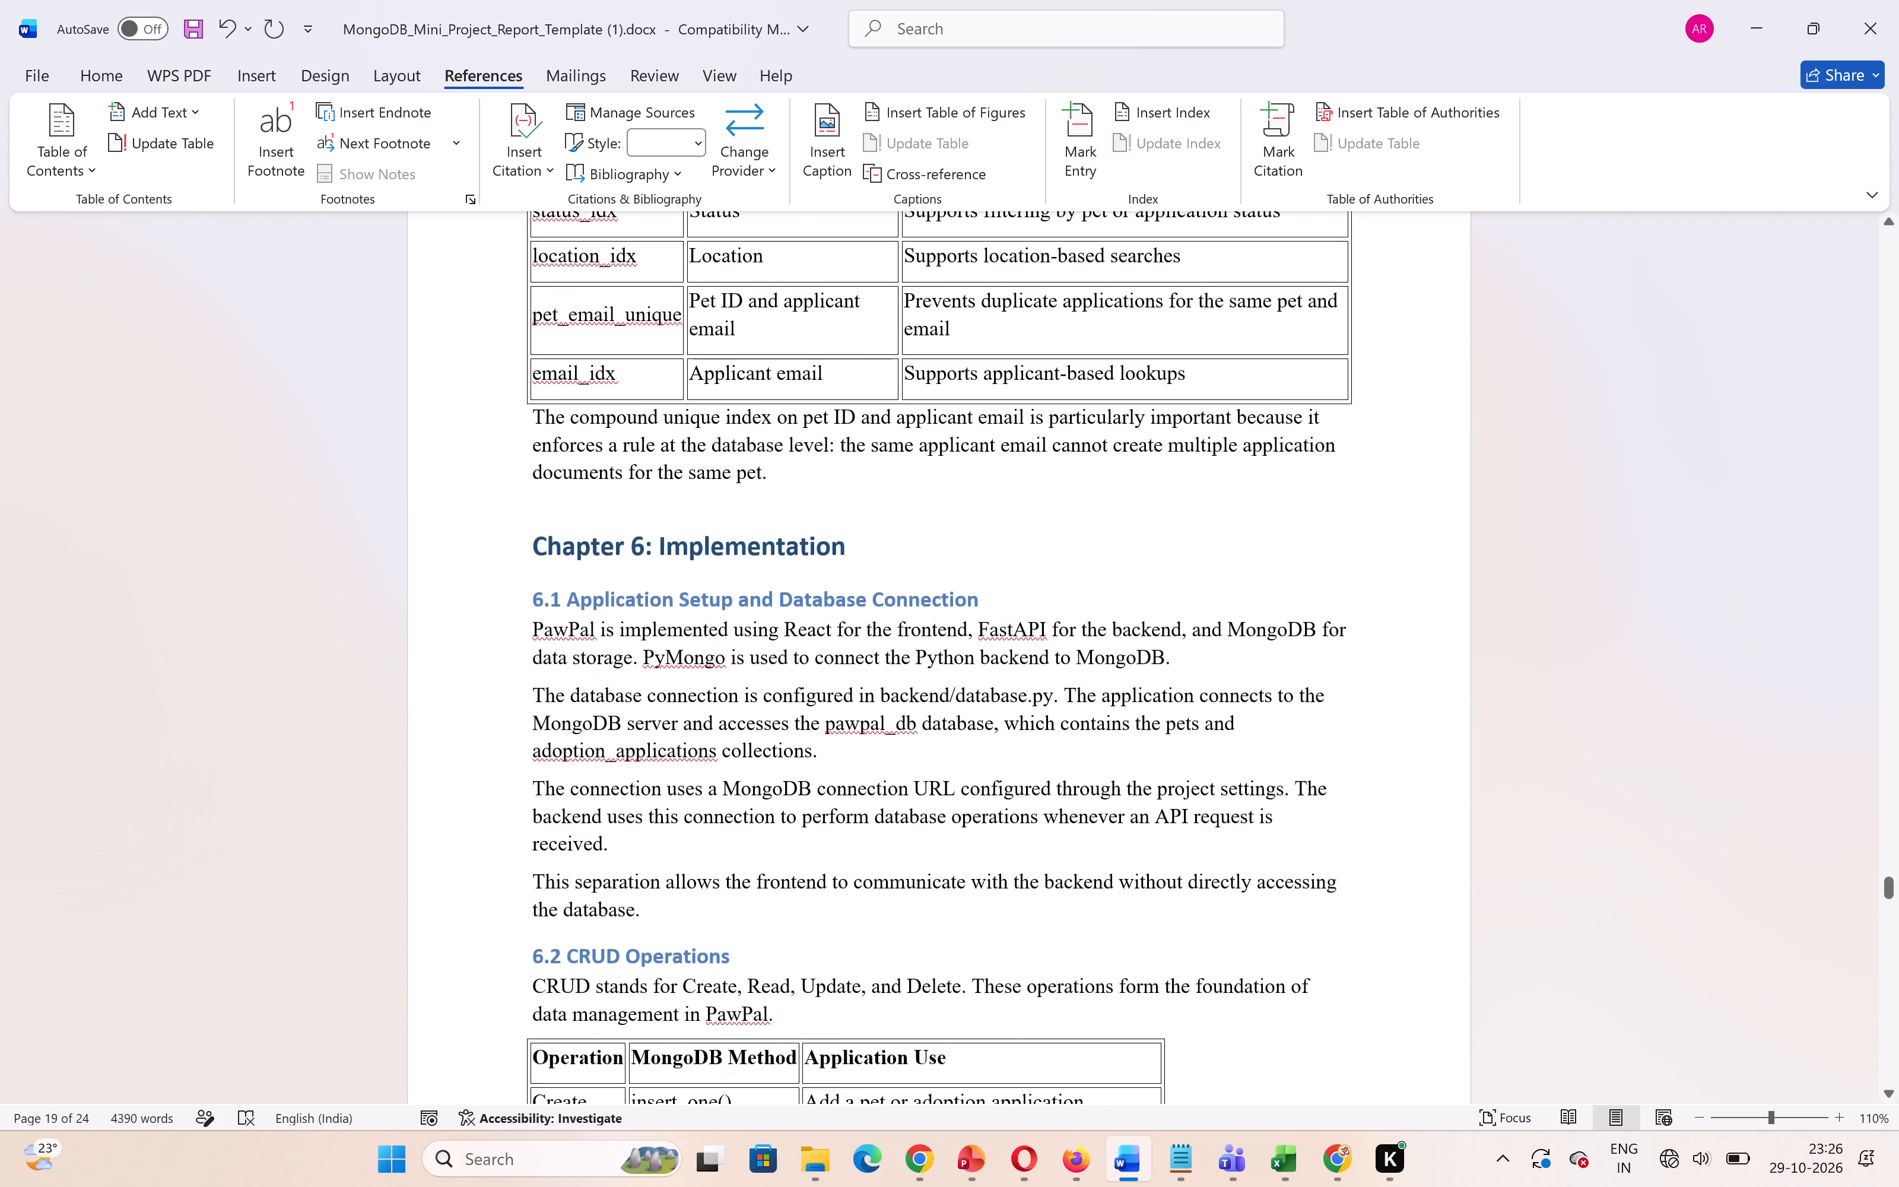
scroll(614, 681, down, 1)
scroll(708, 796, down, 3)
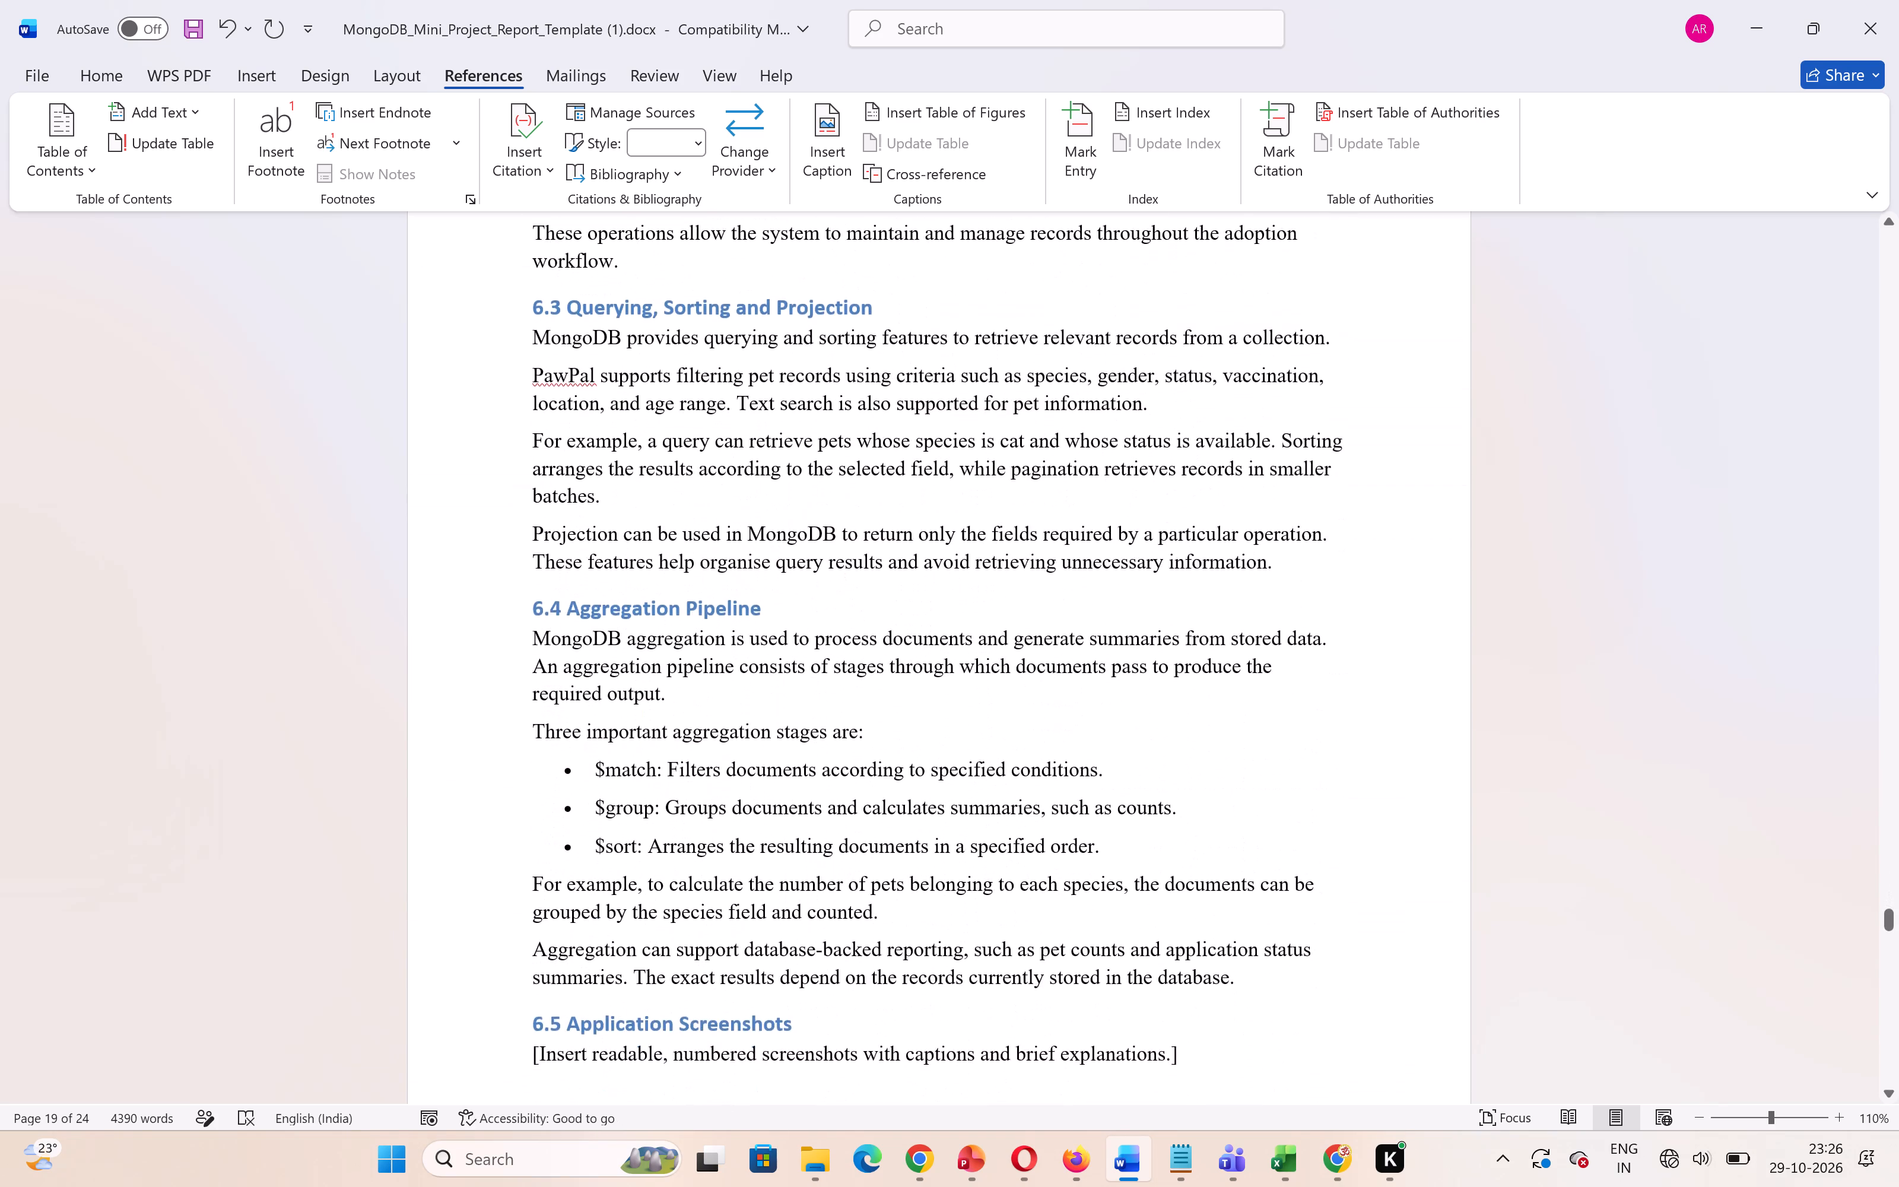
scroll(708, 796, down, 2)
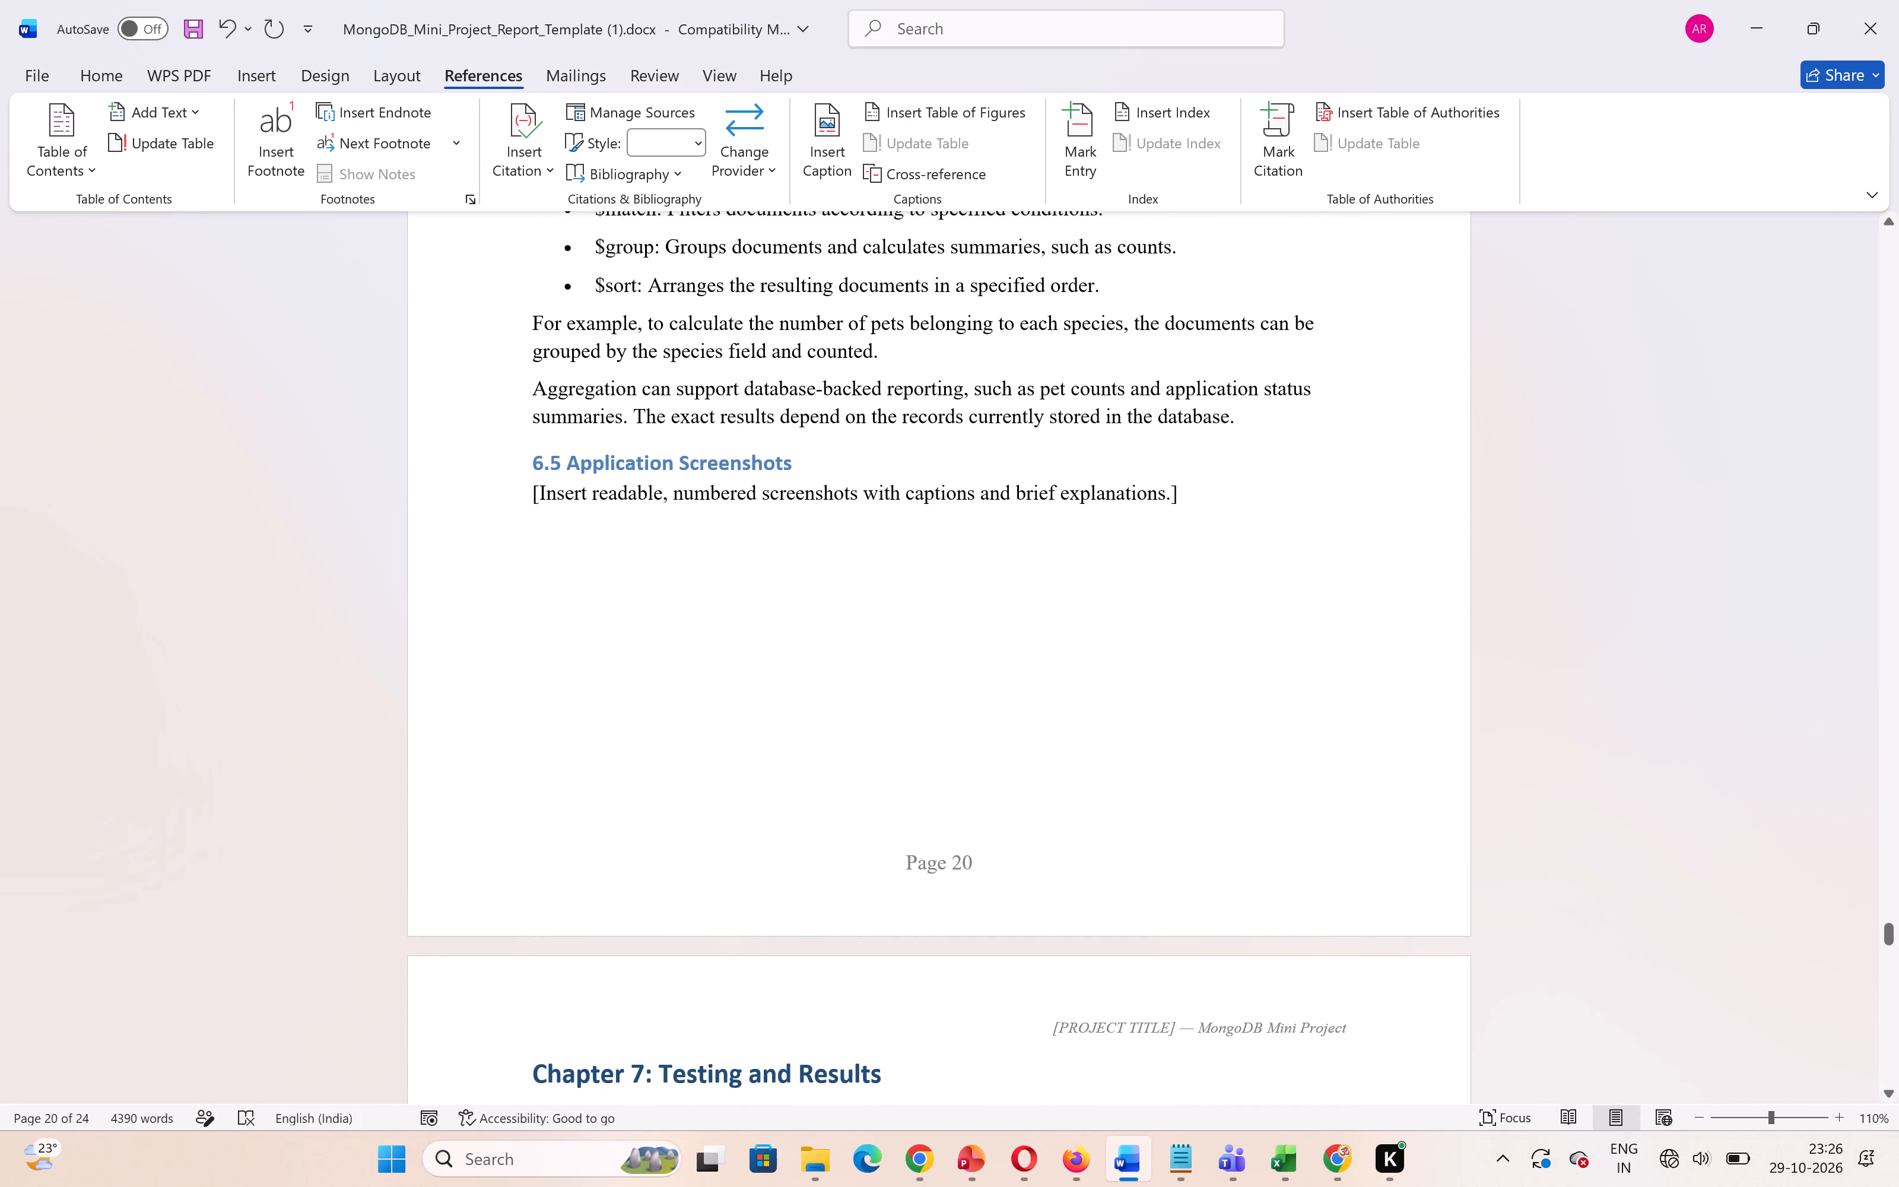
scroll(947, 849, down, 3)
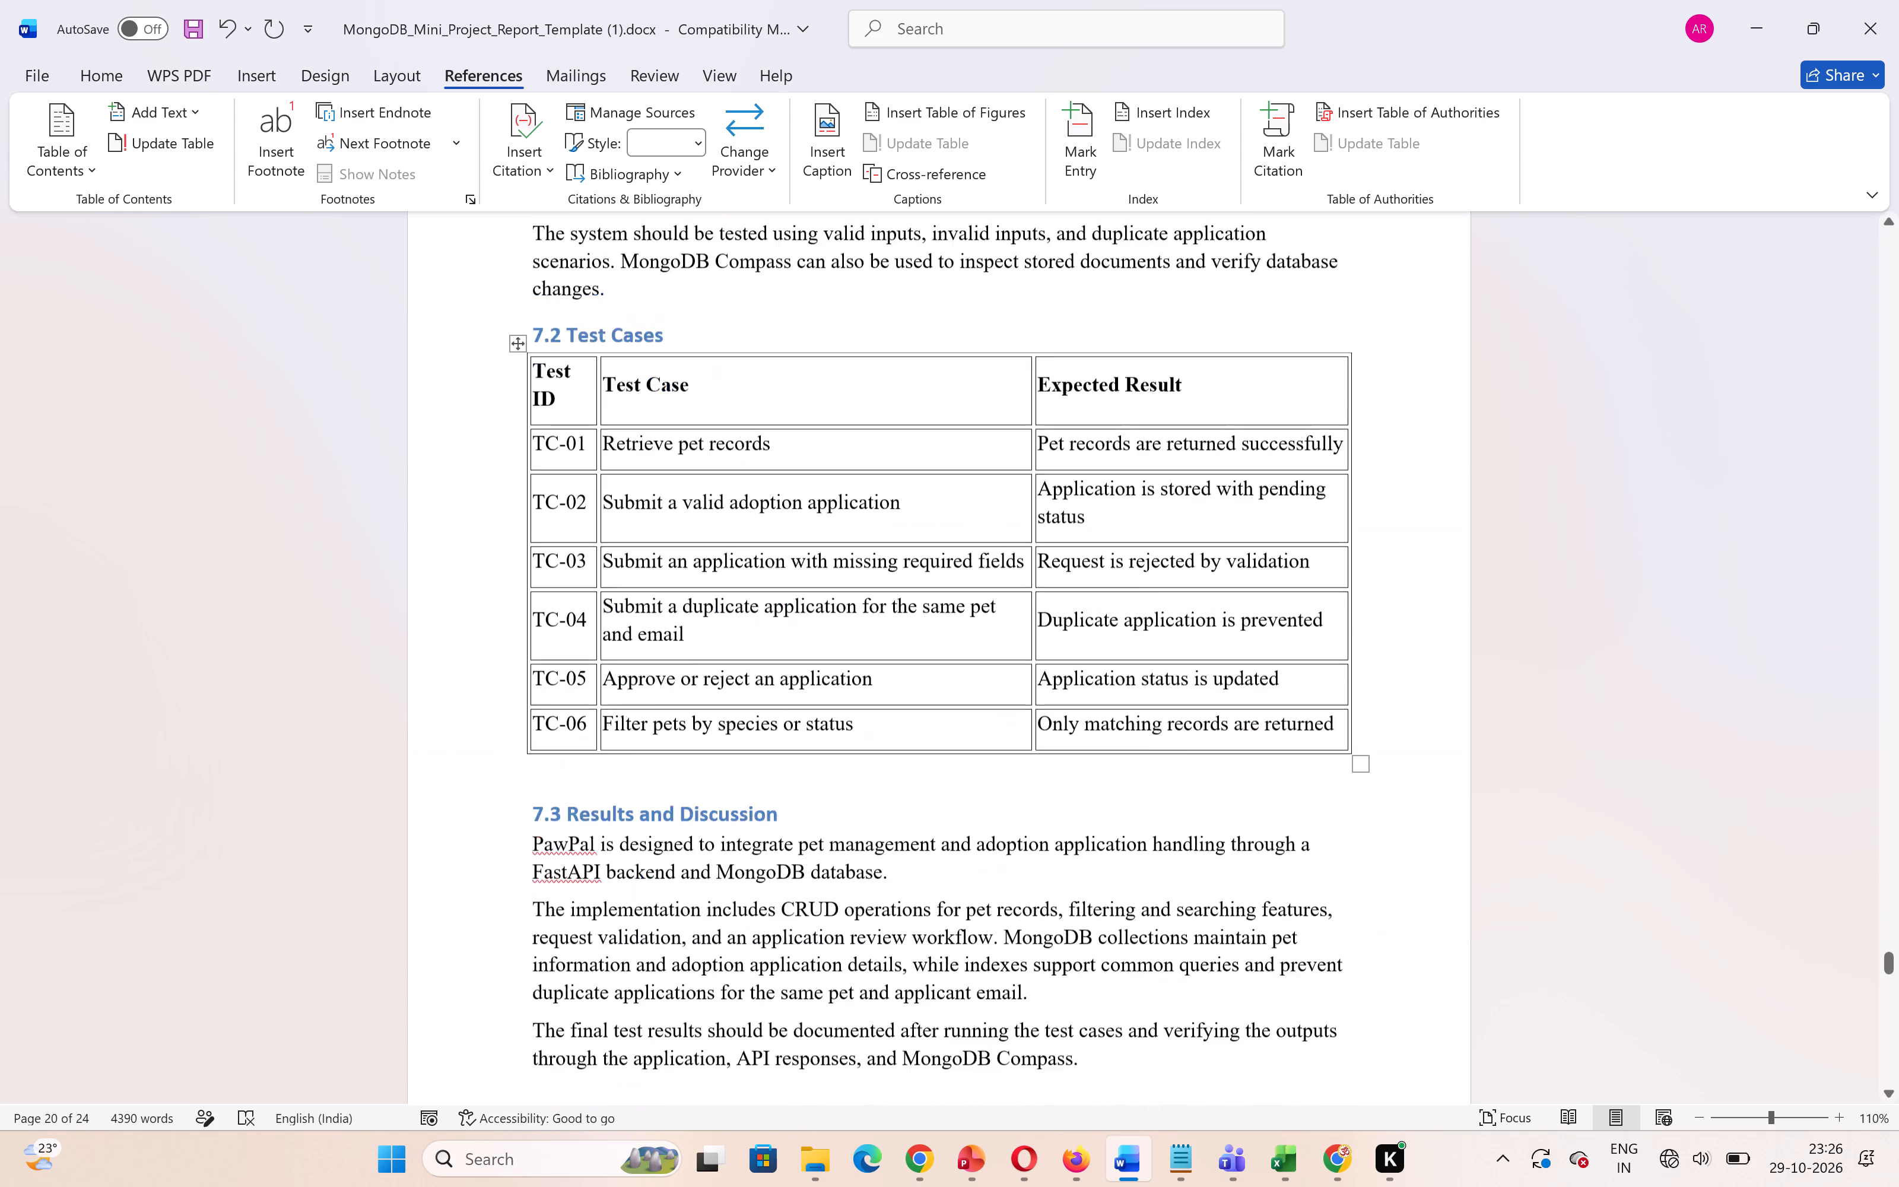
scroll(947, 849, up, 2)
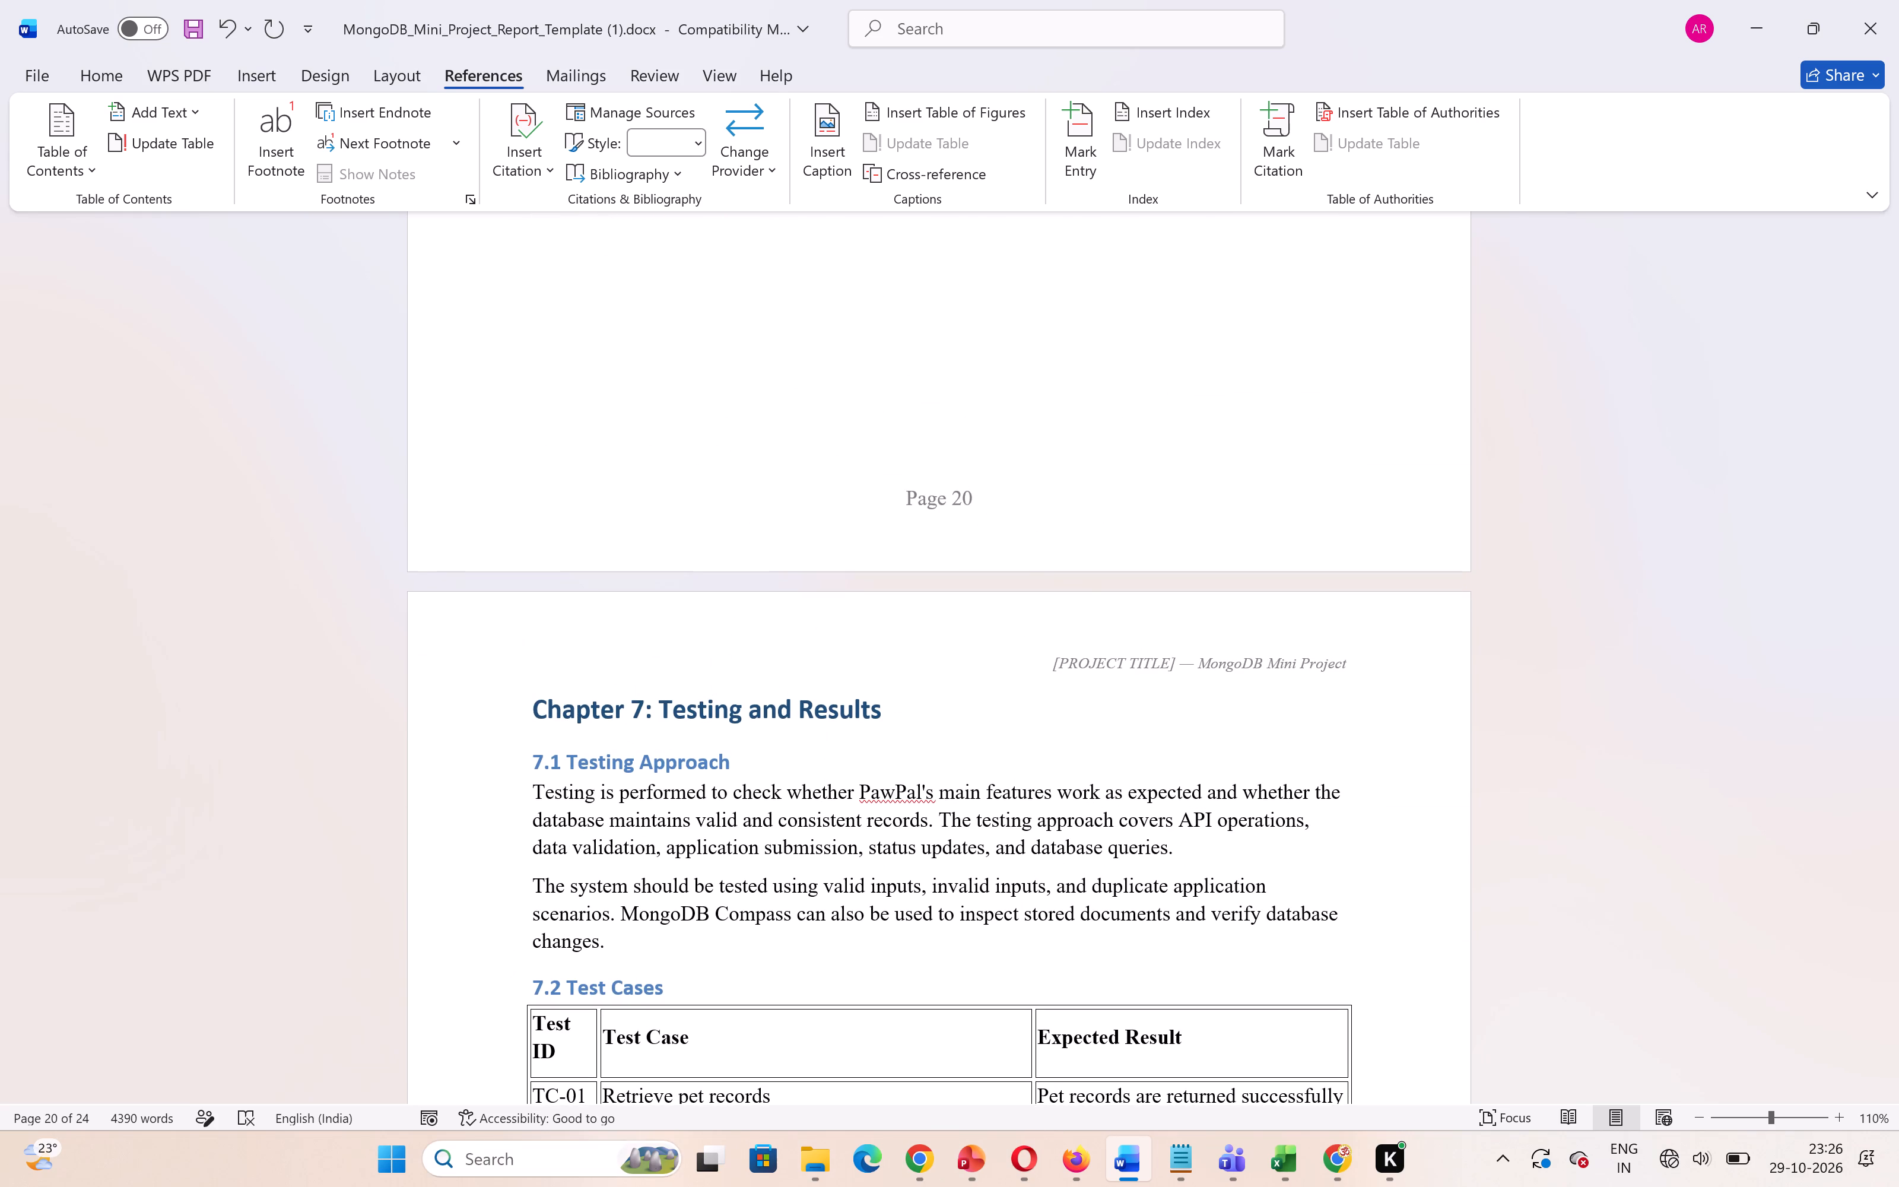
Open the recent Mongodb-CA project folder in Visual Studio Code.
click(595, 1156)
text(vs)
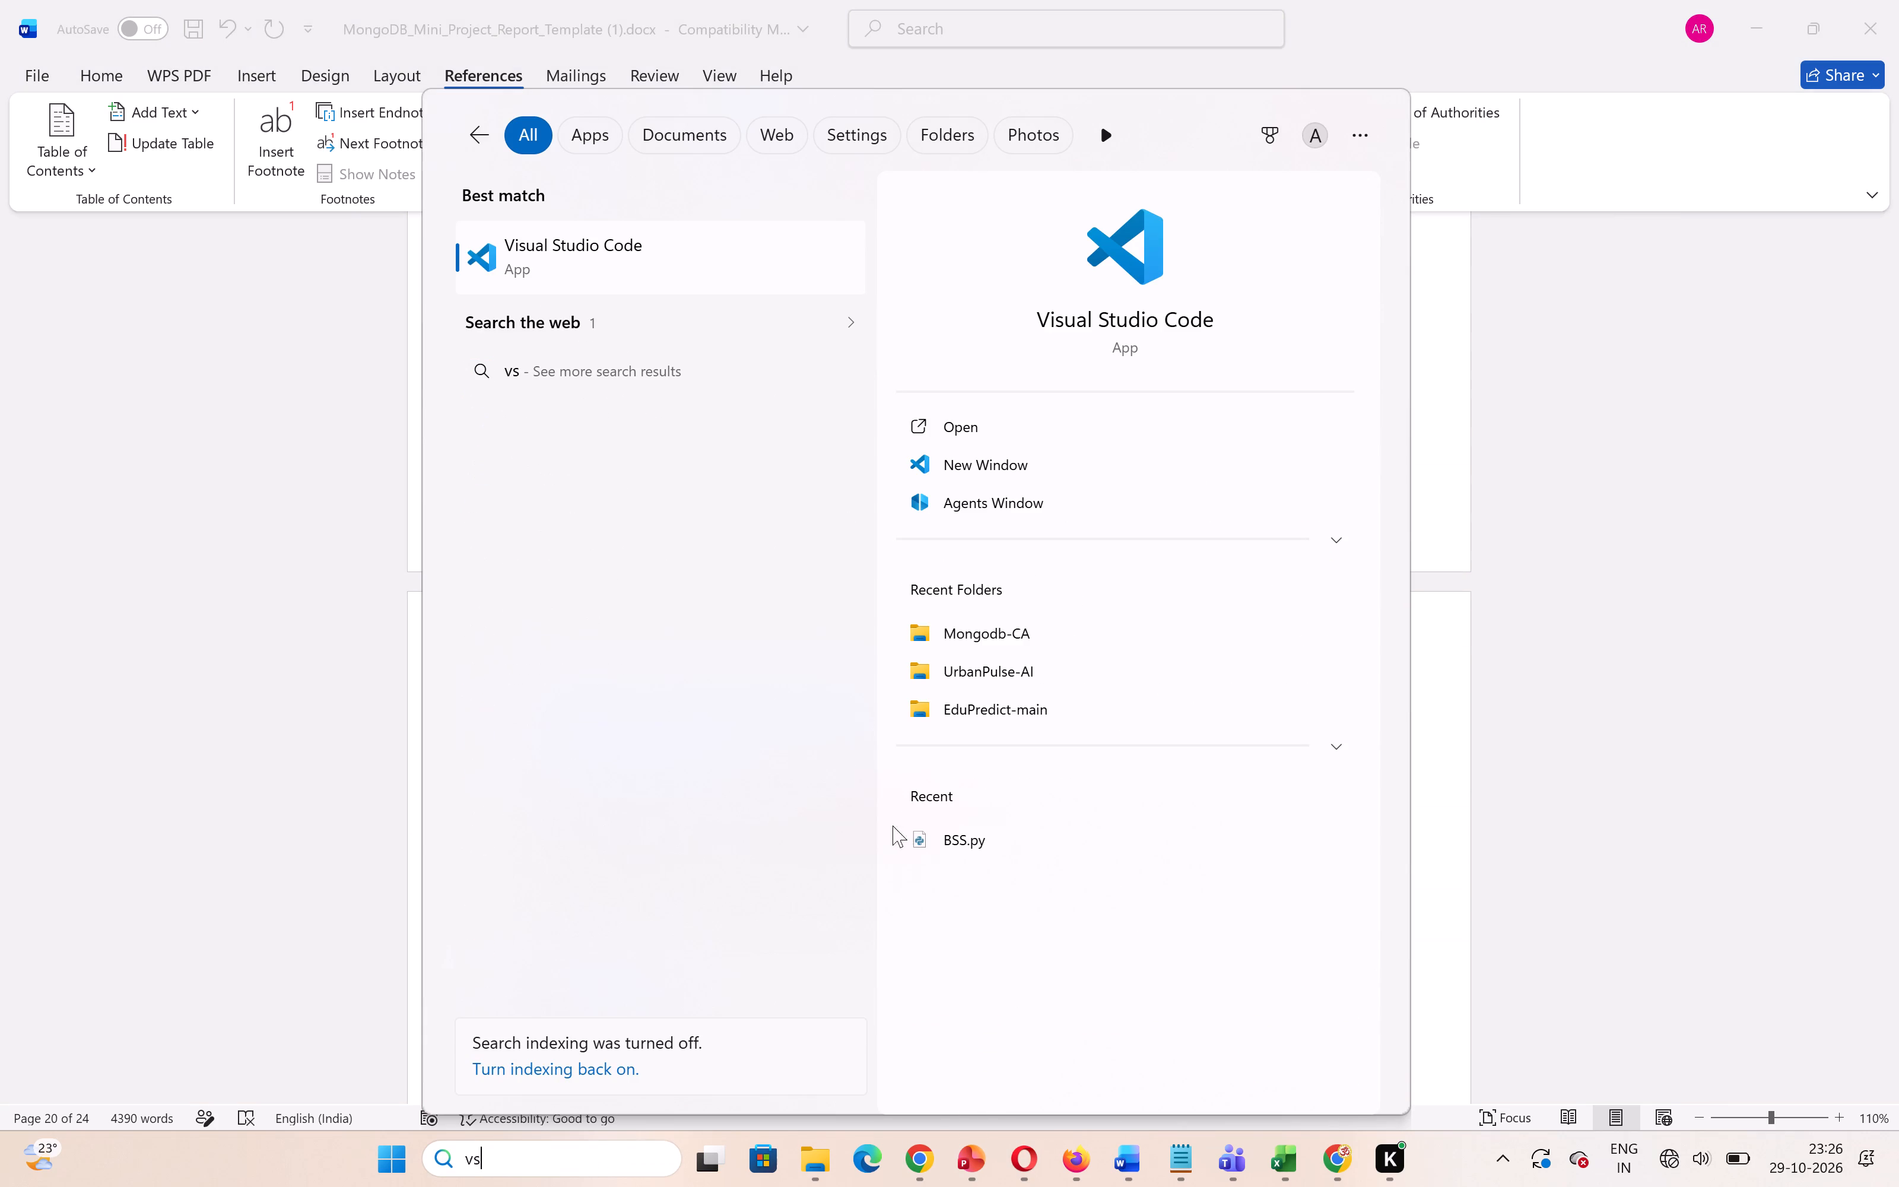
click(1036, 636)
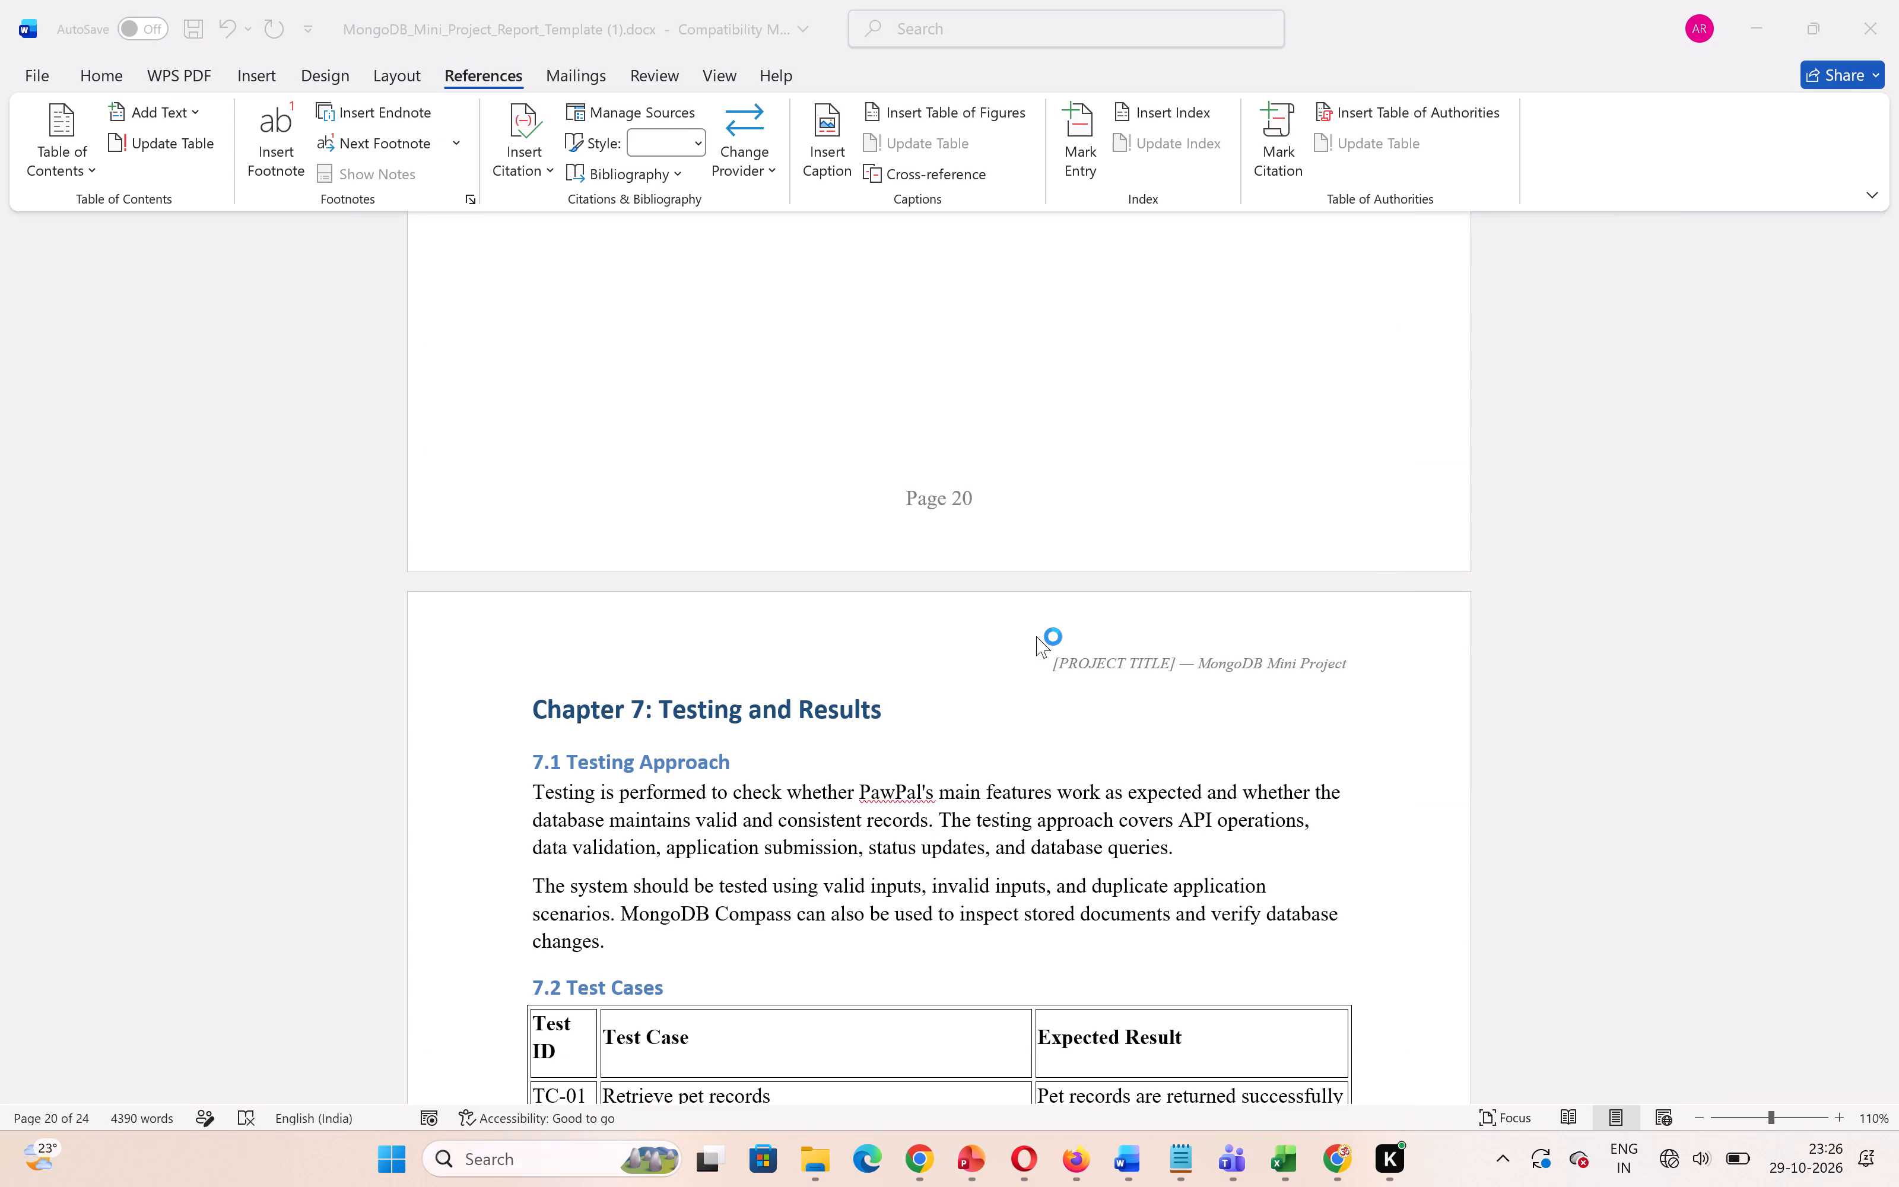
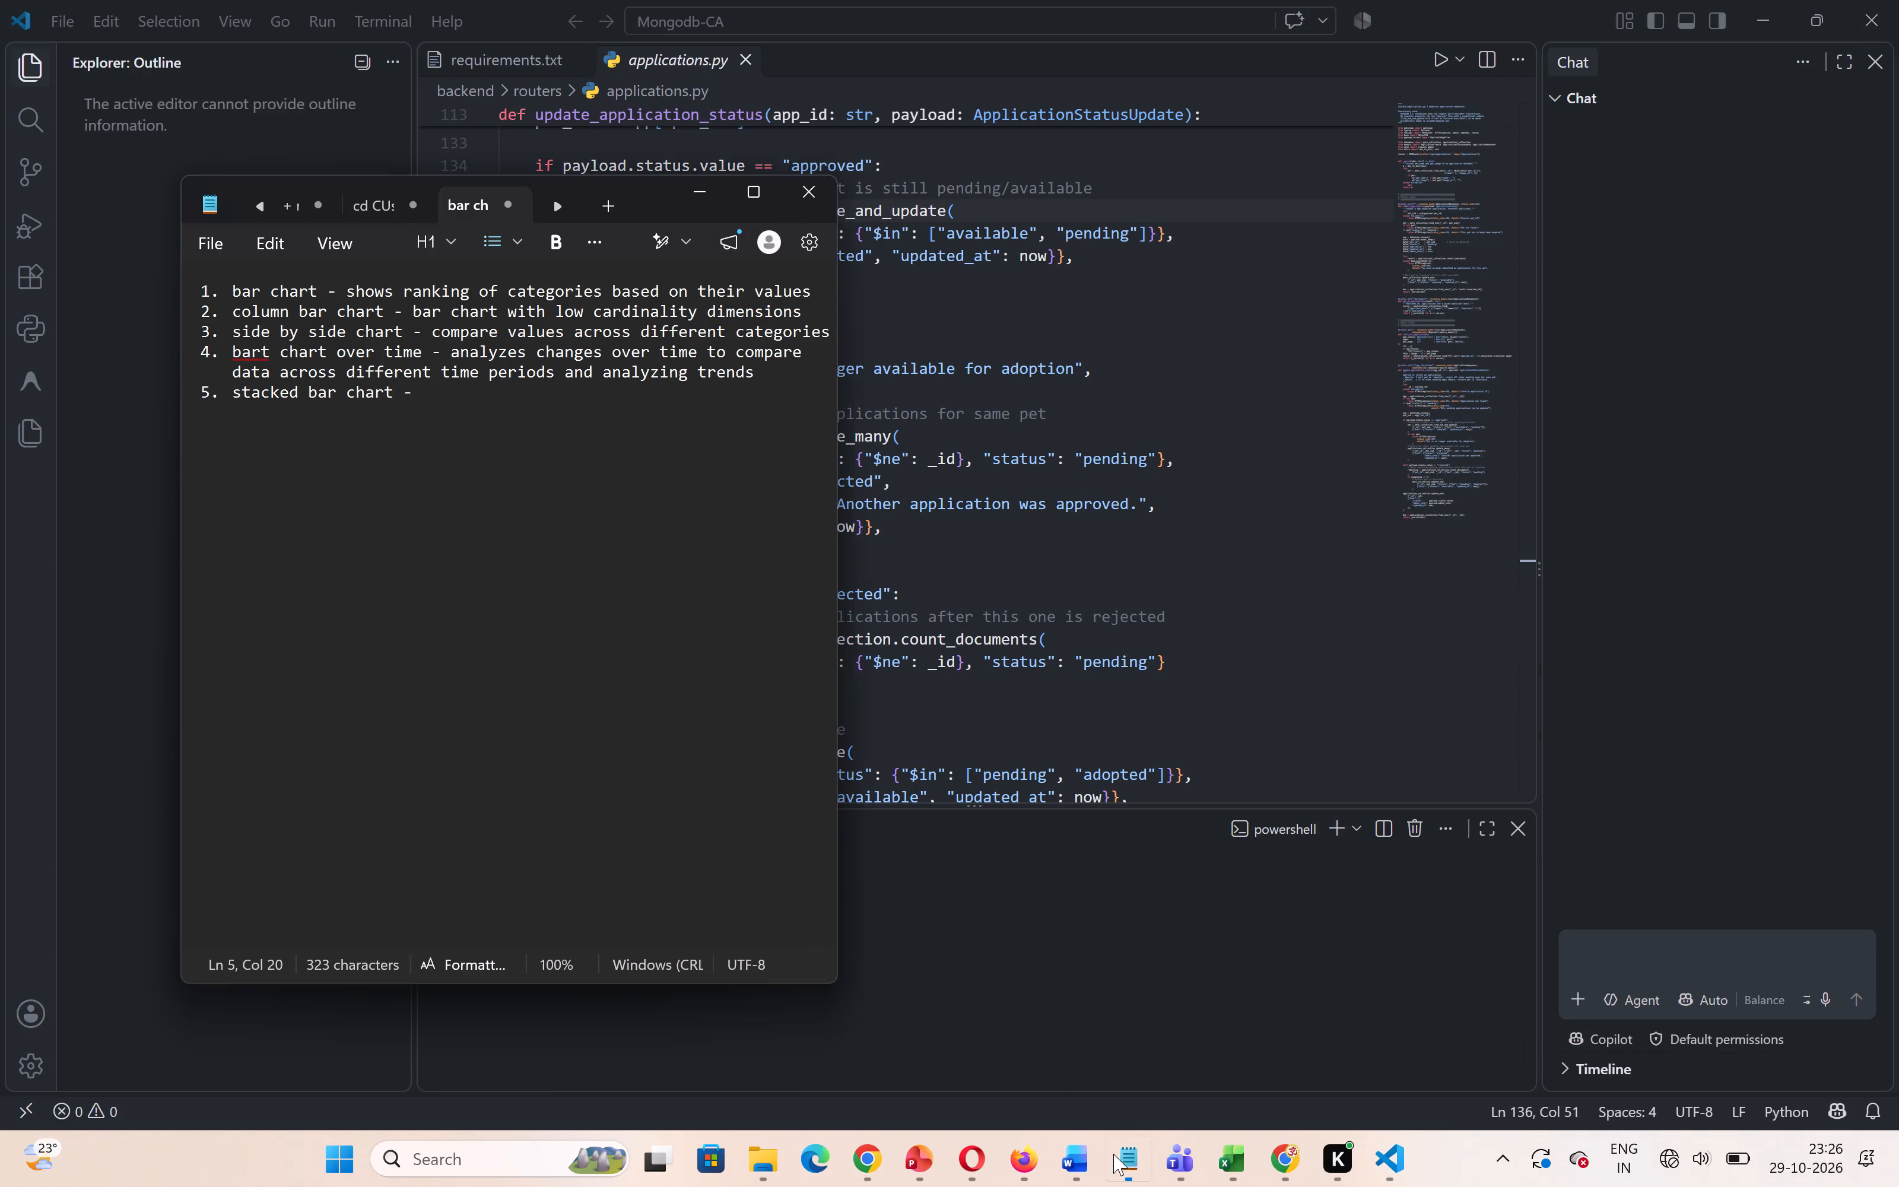
Copy the cd command for the Mongodb-CA\backend folder from the Notepad run notes and run it in the VS Code terminal.
click(365, 199)
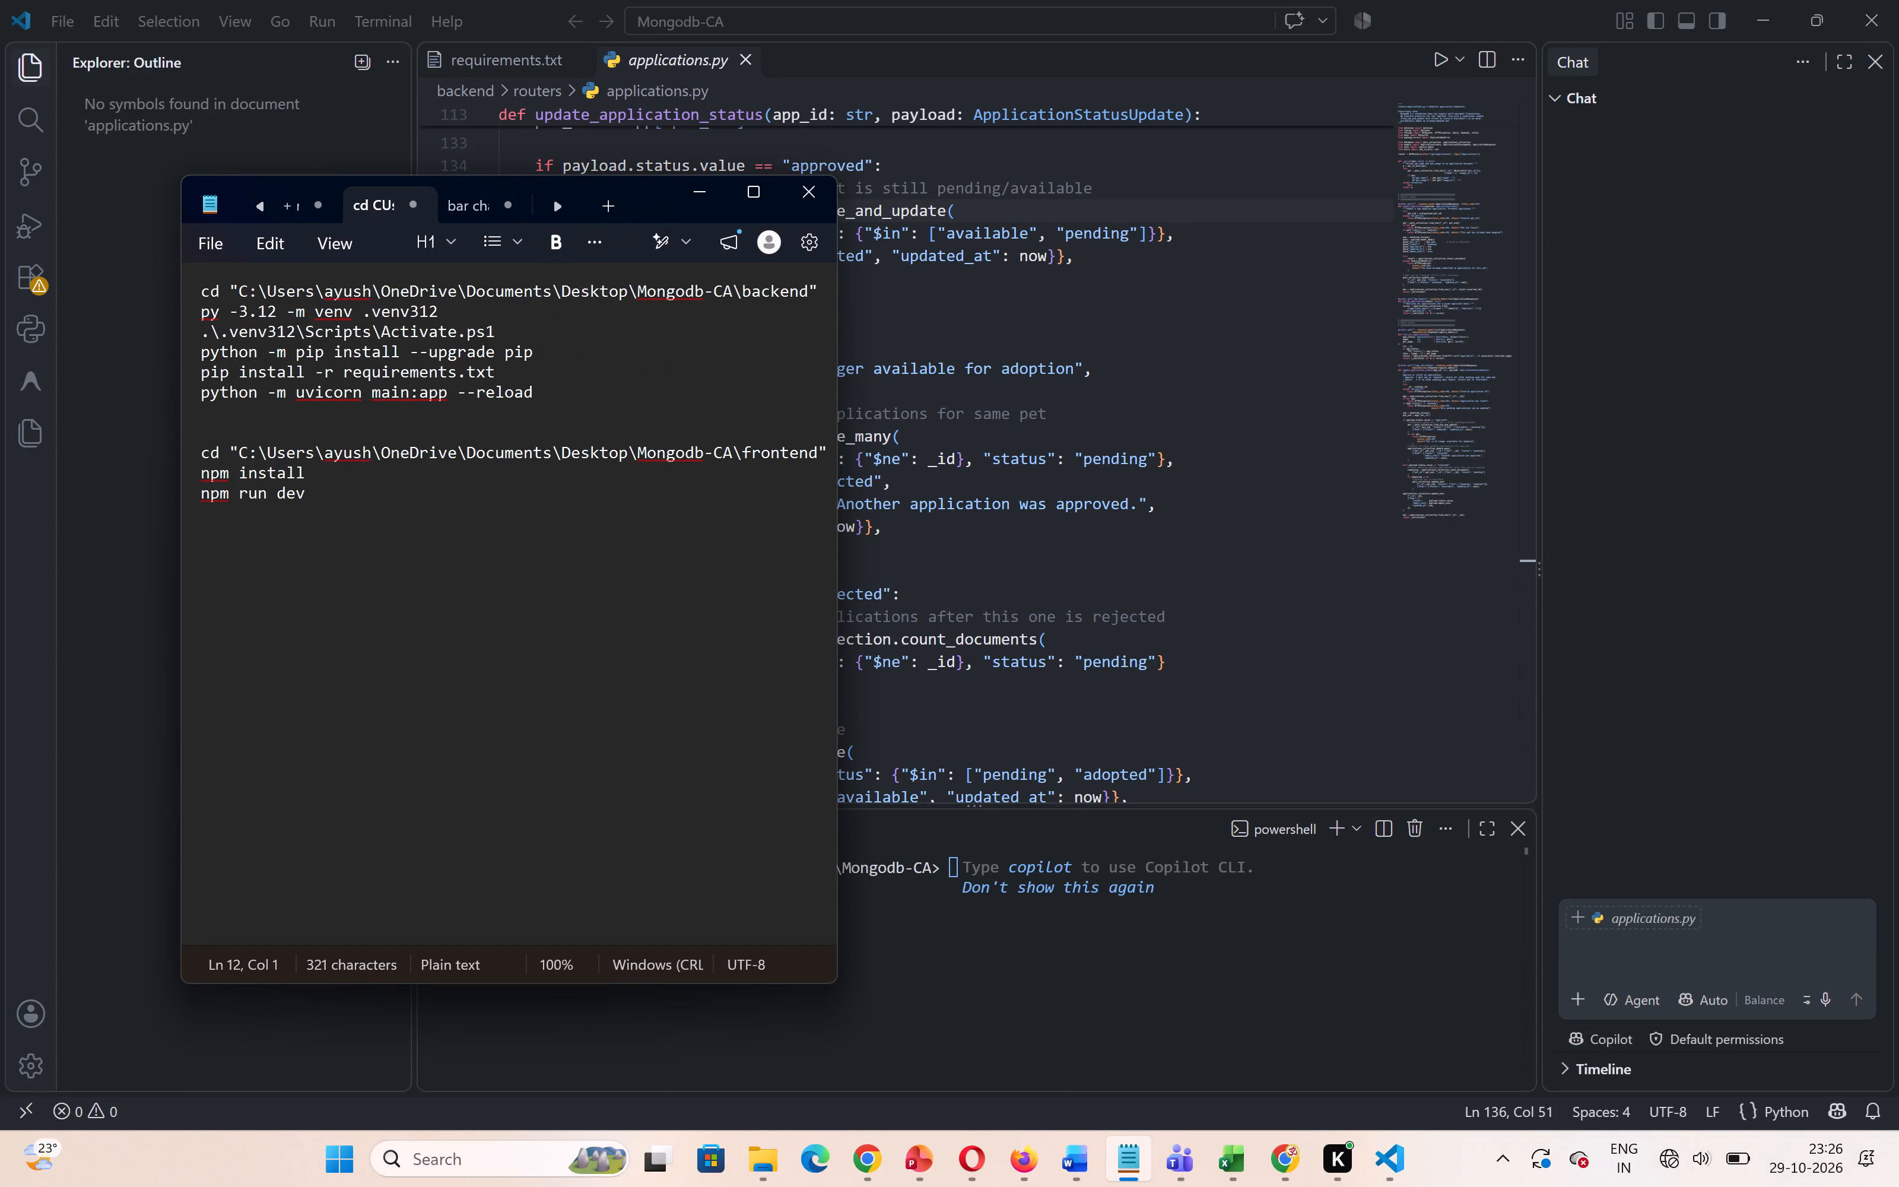
drag(202, 287, 827, 294)
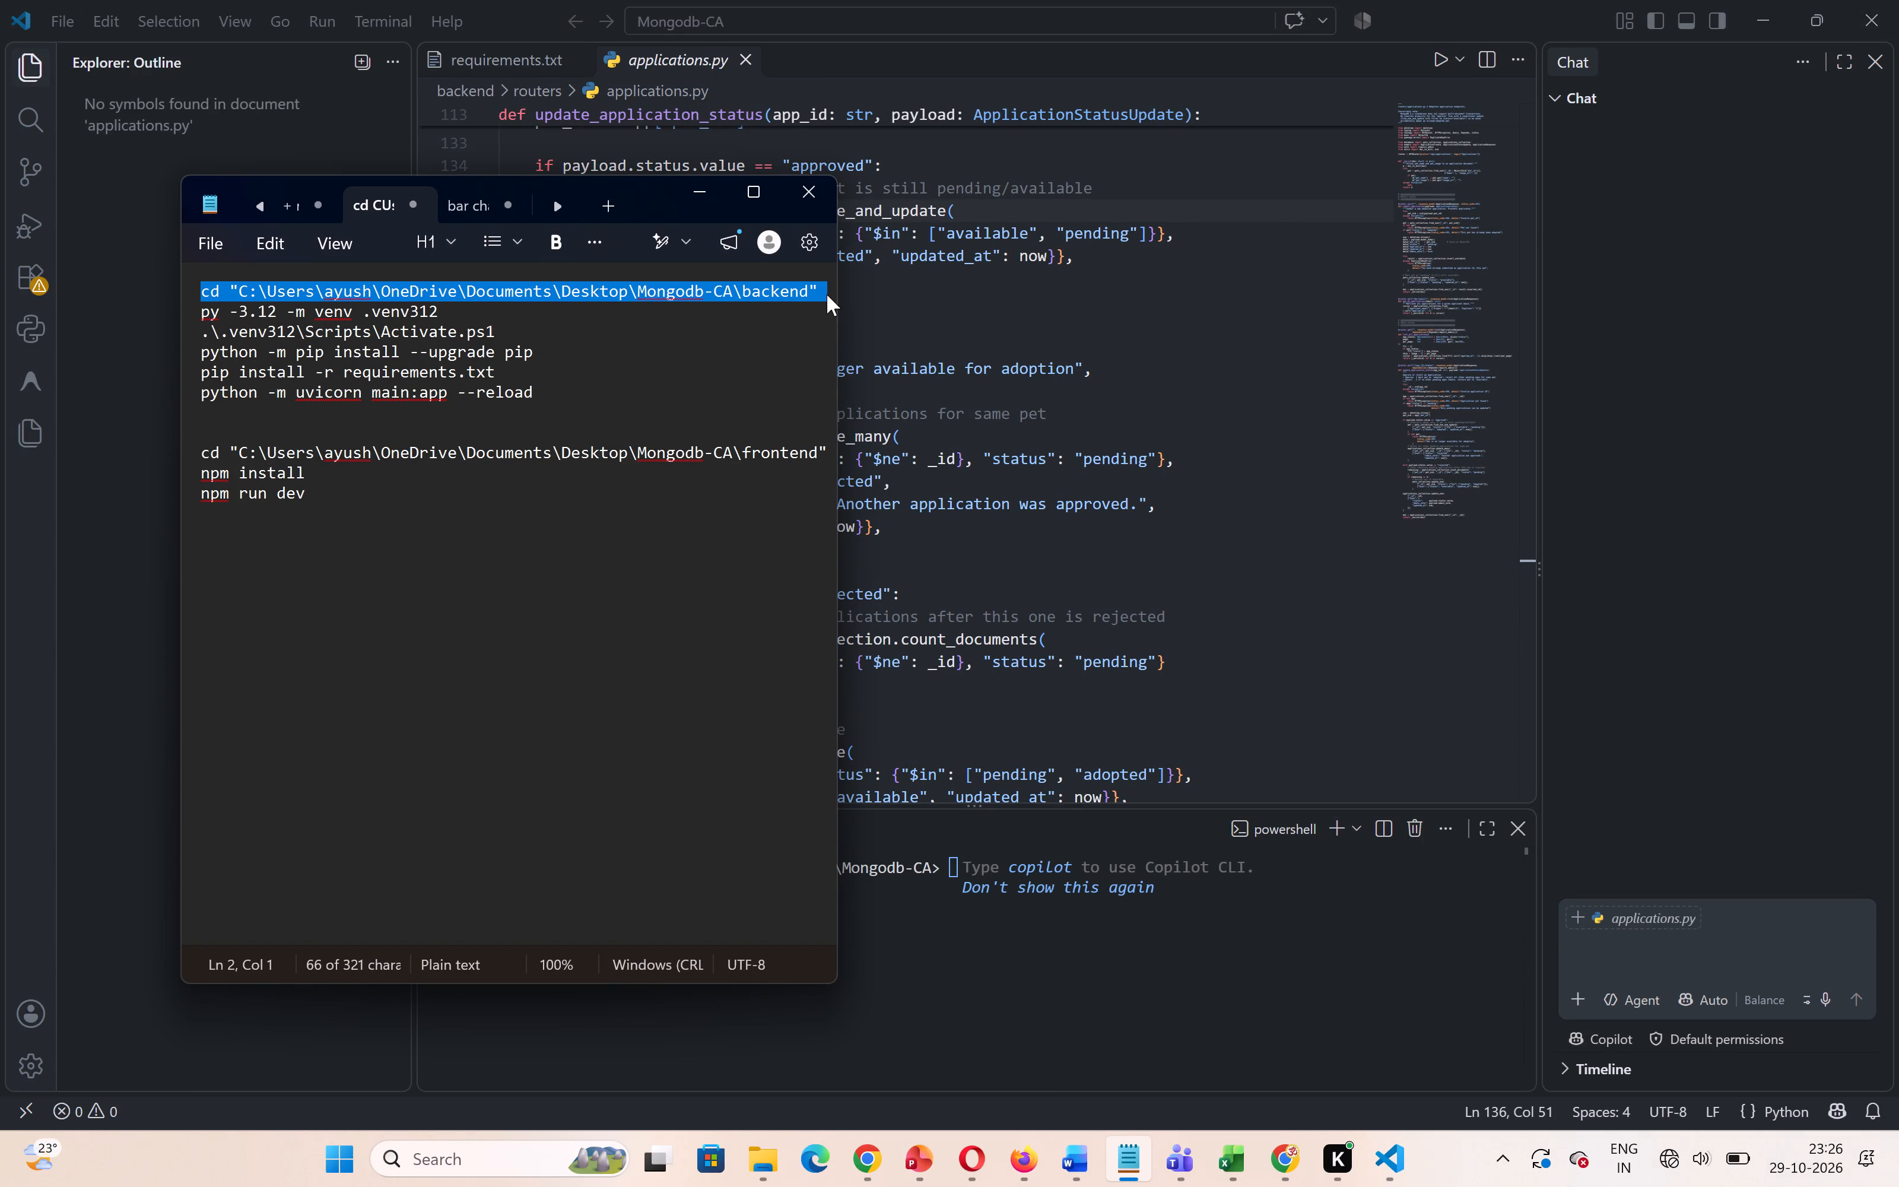
key(ctrl+c)
click(952, 863)
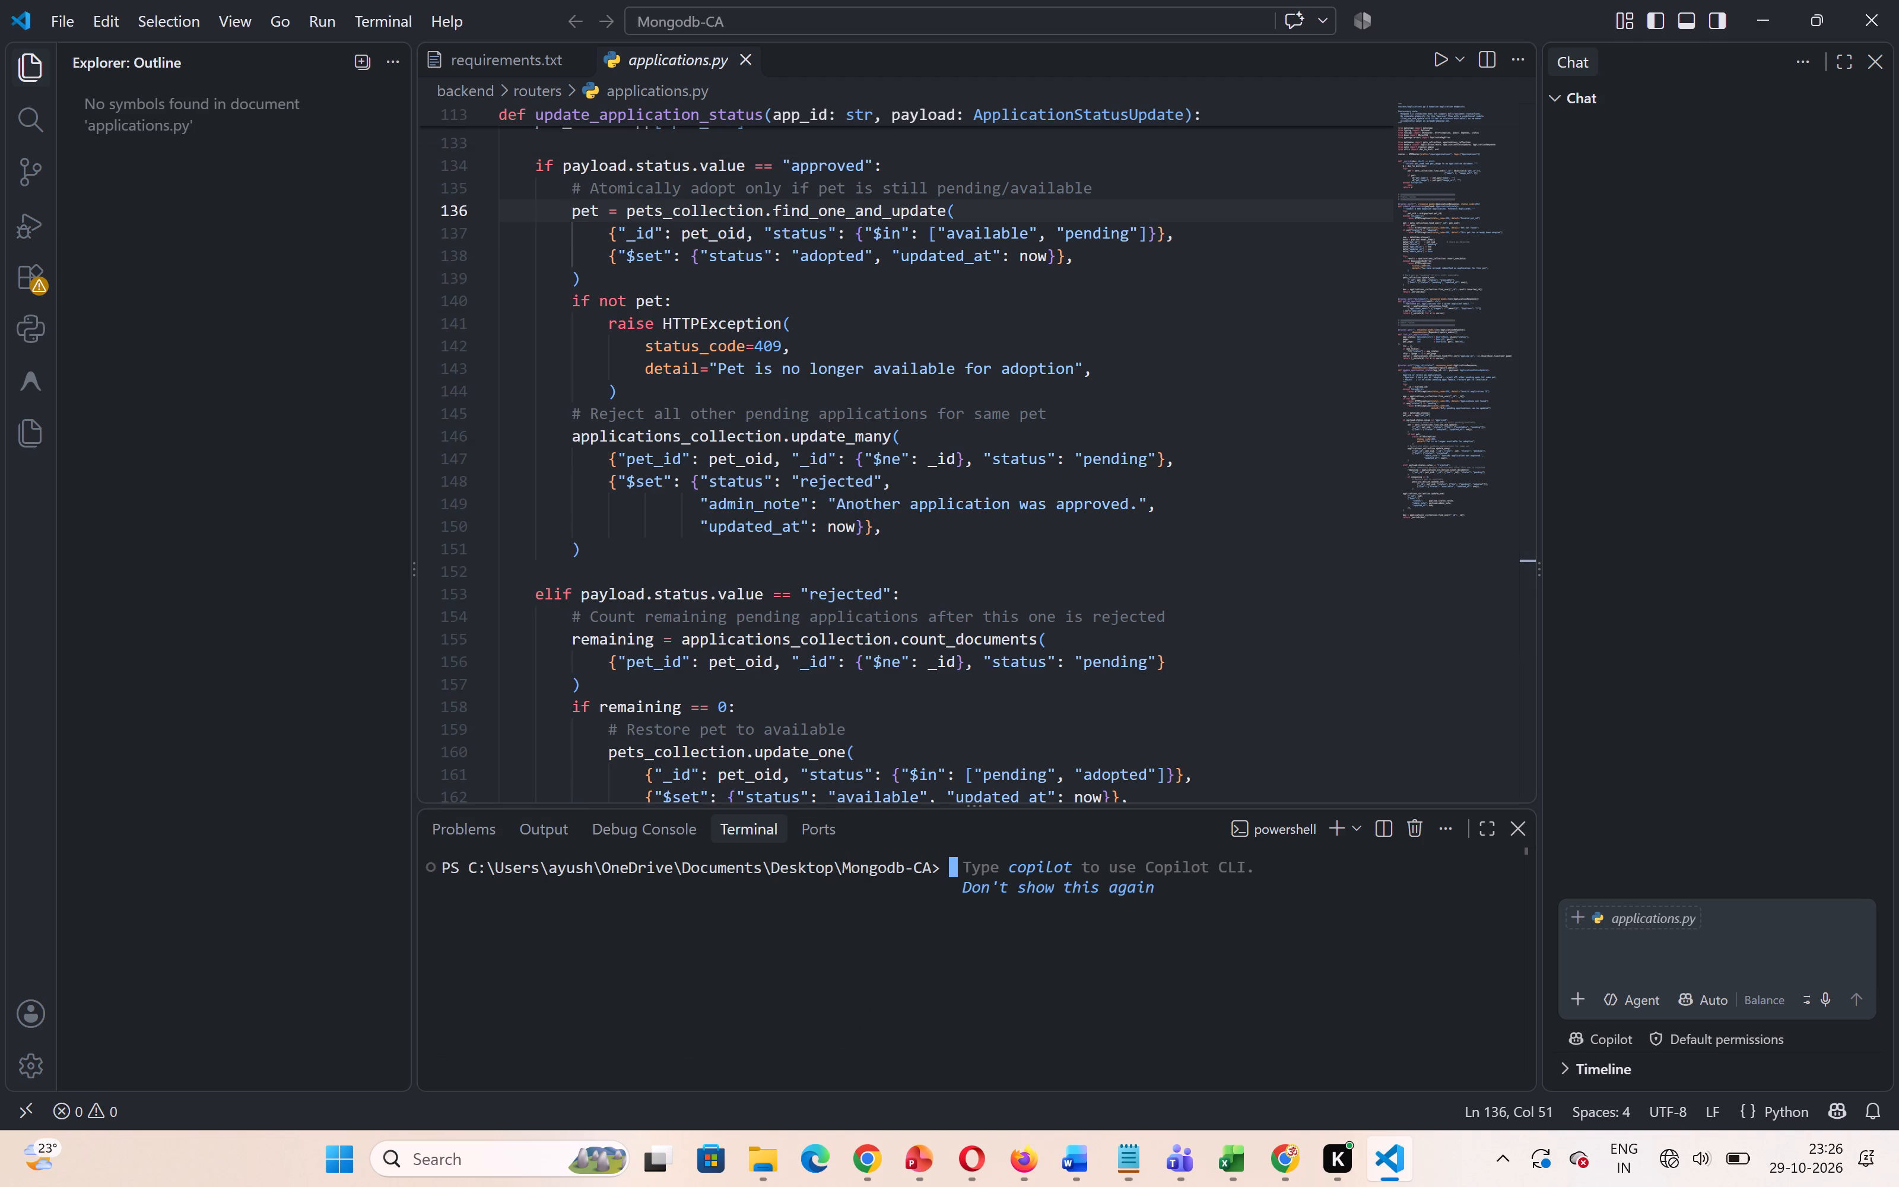
key(ctrl+v)
key(Return)
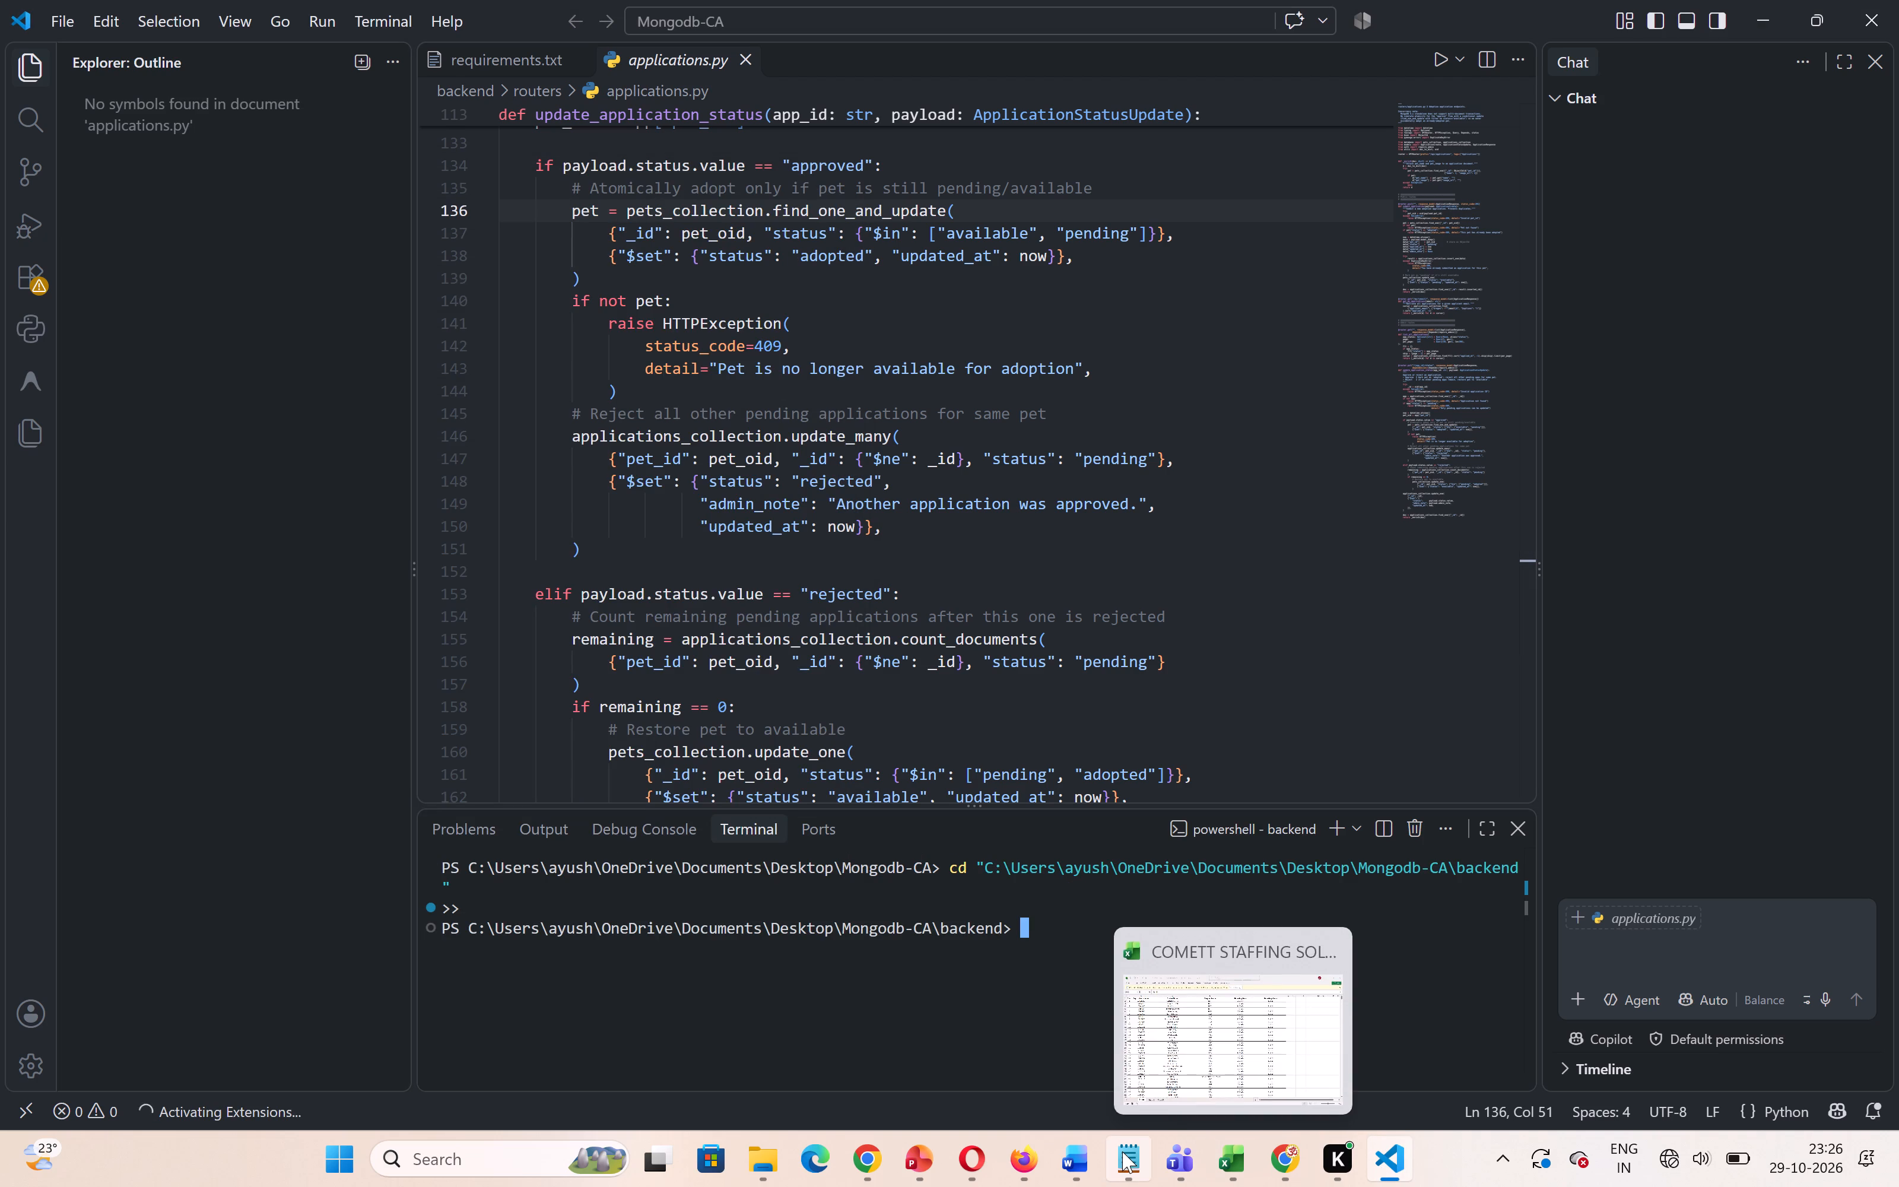
Copy py -3.12 -m venv .venv312 from the Notepad notes and run it in the backend terminal.
drag(1120, 1149, 1407, 1146)
click(1401, 1151)
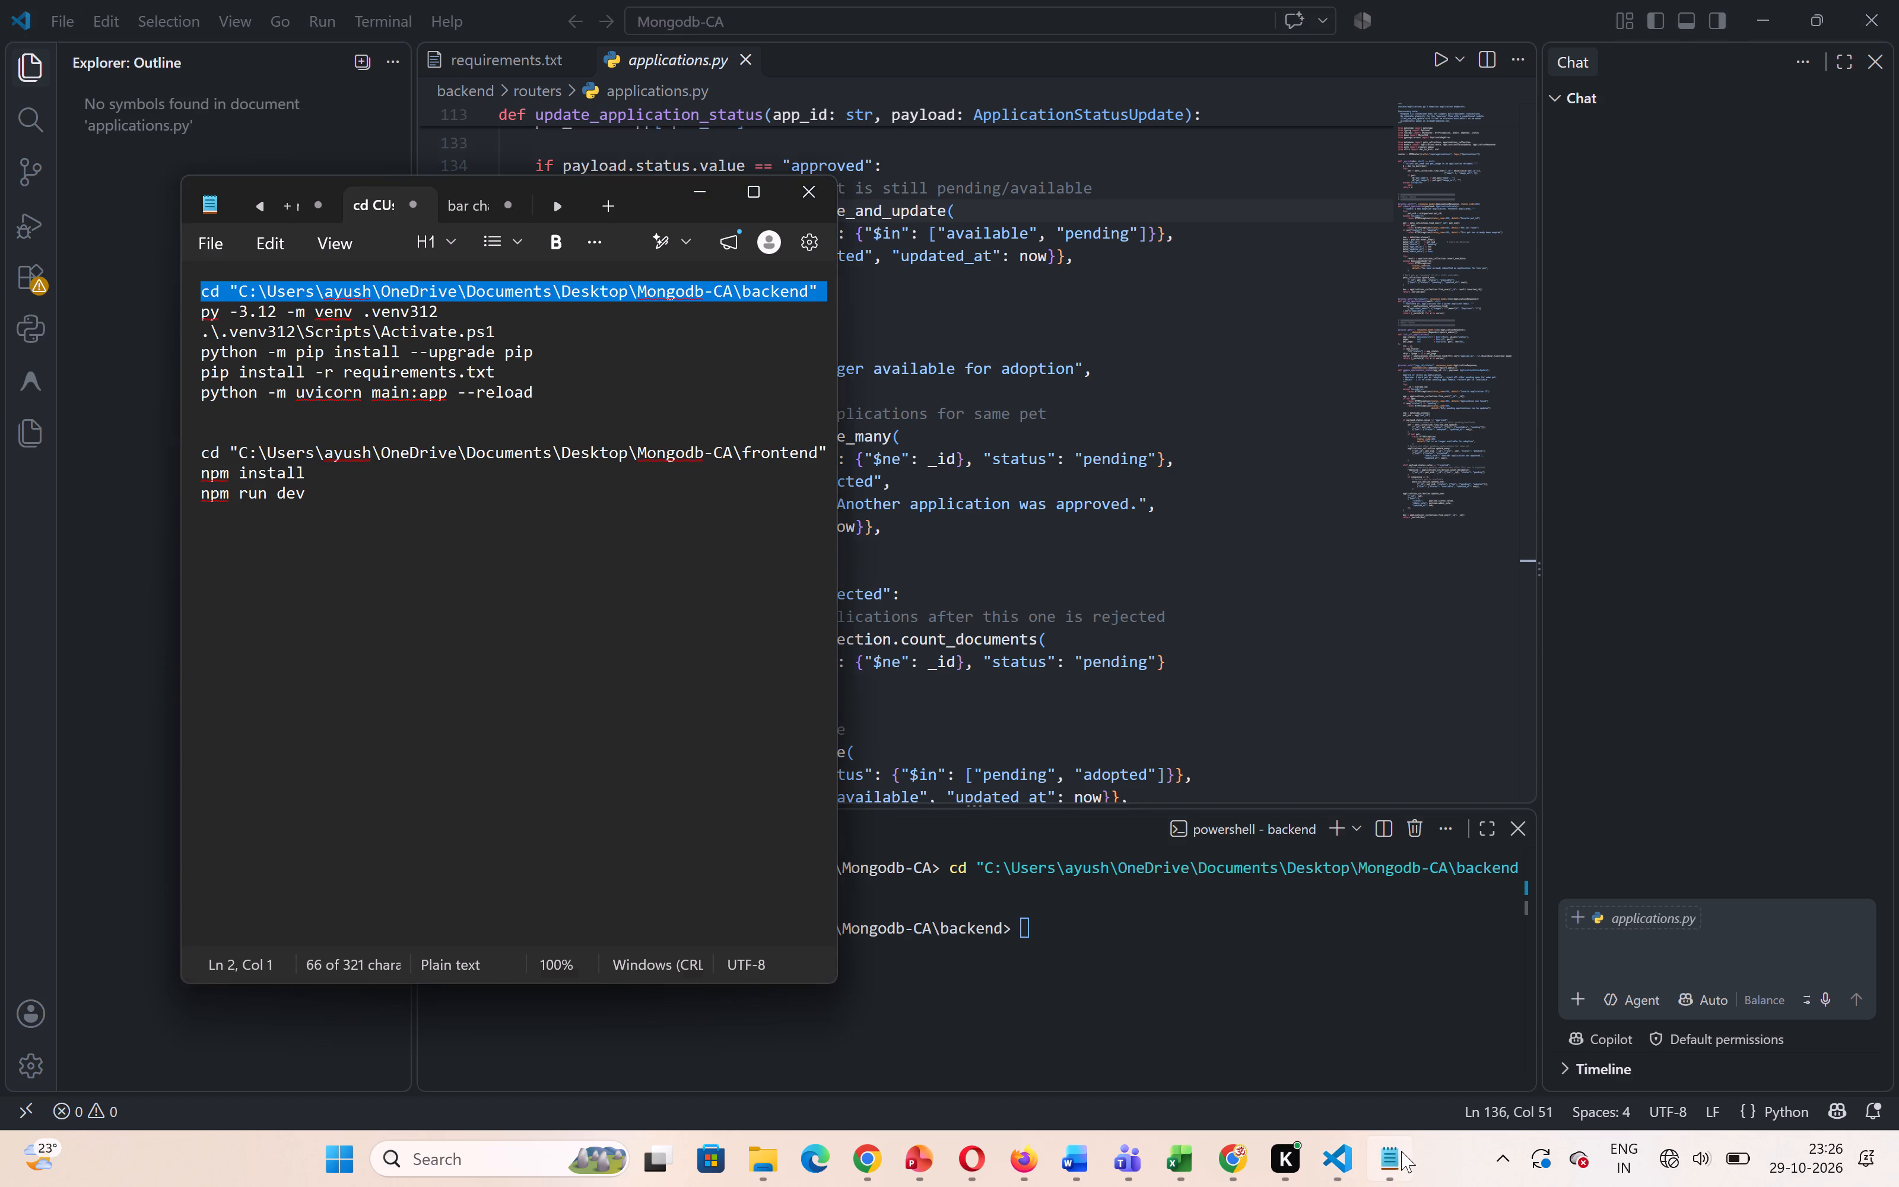
click(450, 294)
drag(447, 307, 181, 310)
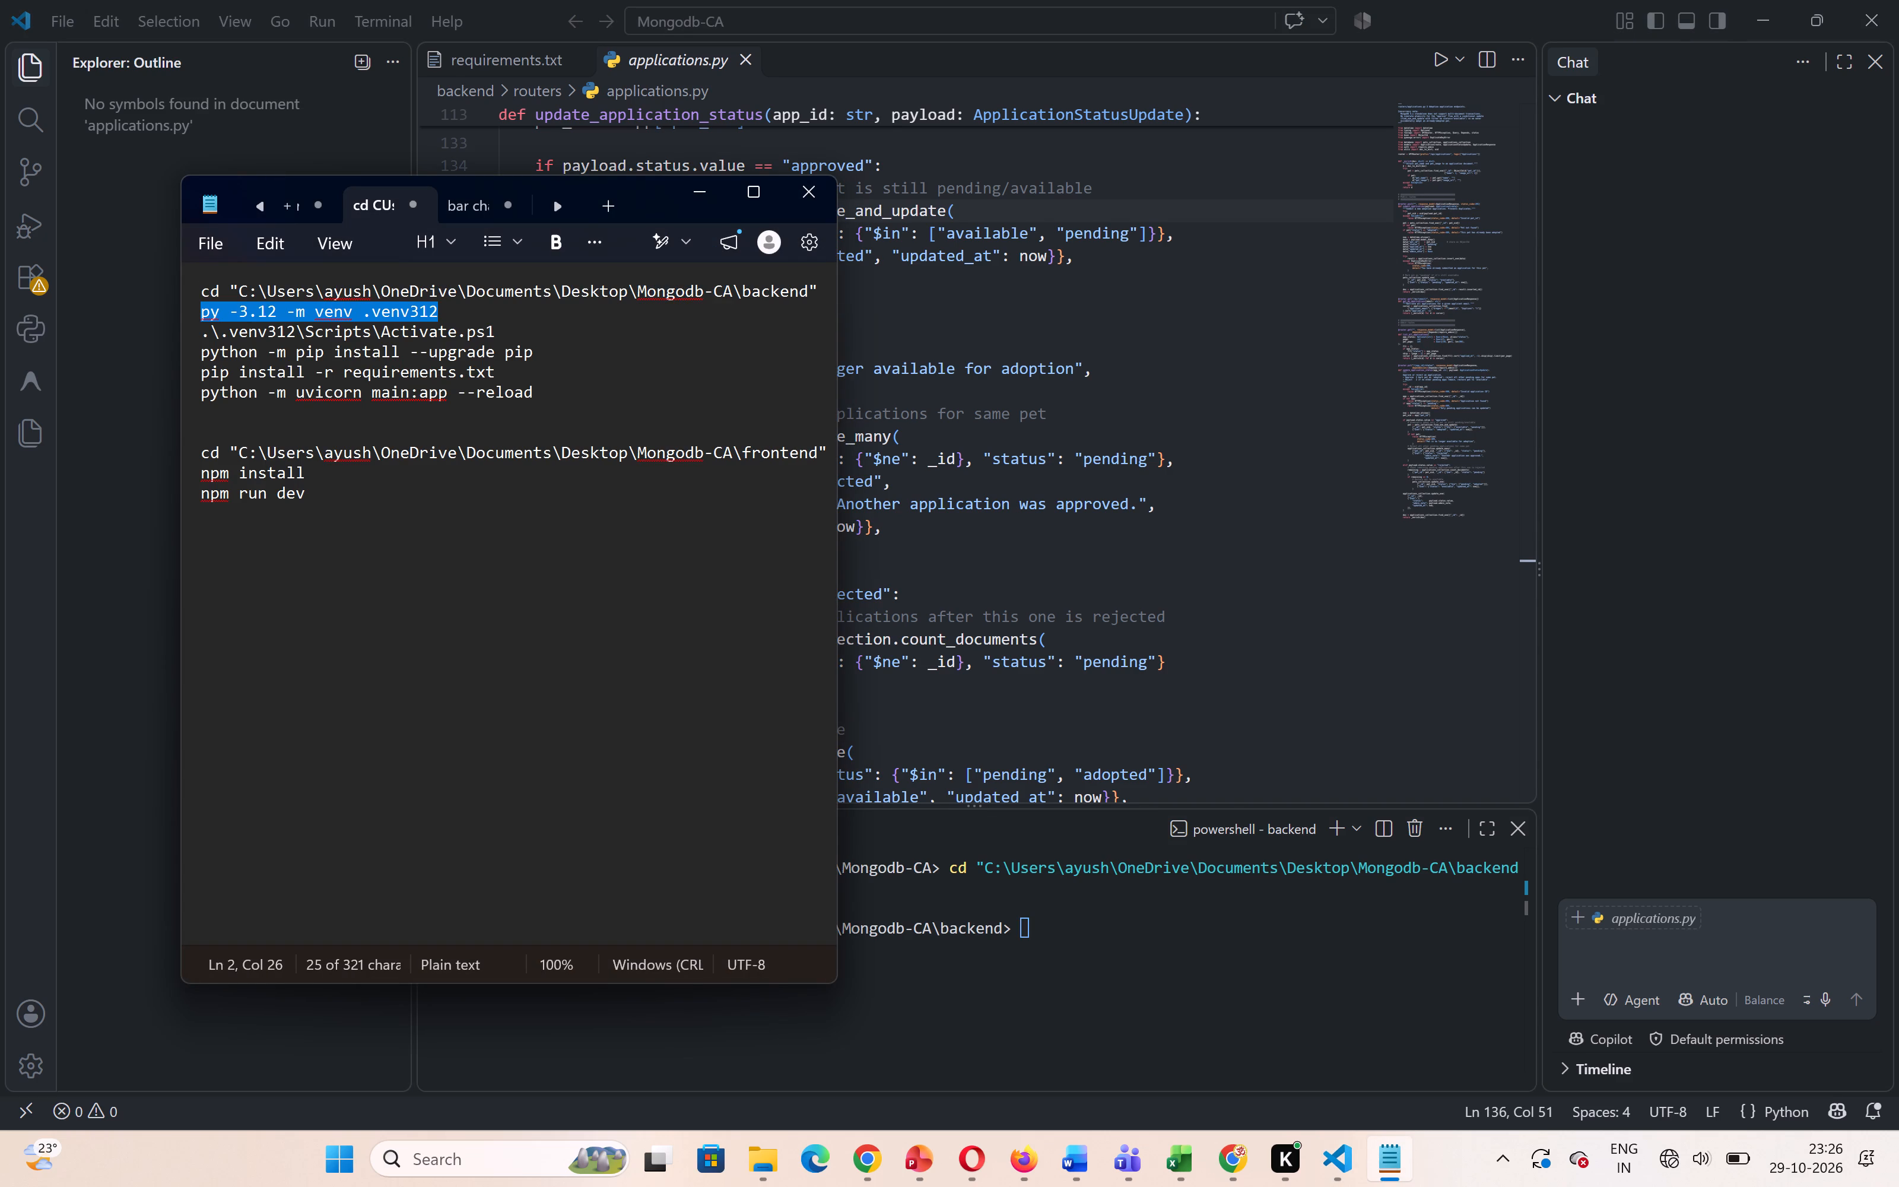
drag(181, 310, 180, 308)
key(ctrl+c)
click(1060, 916)
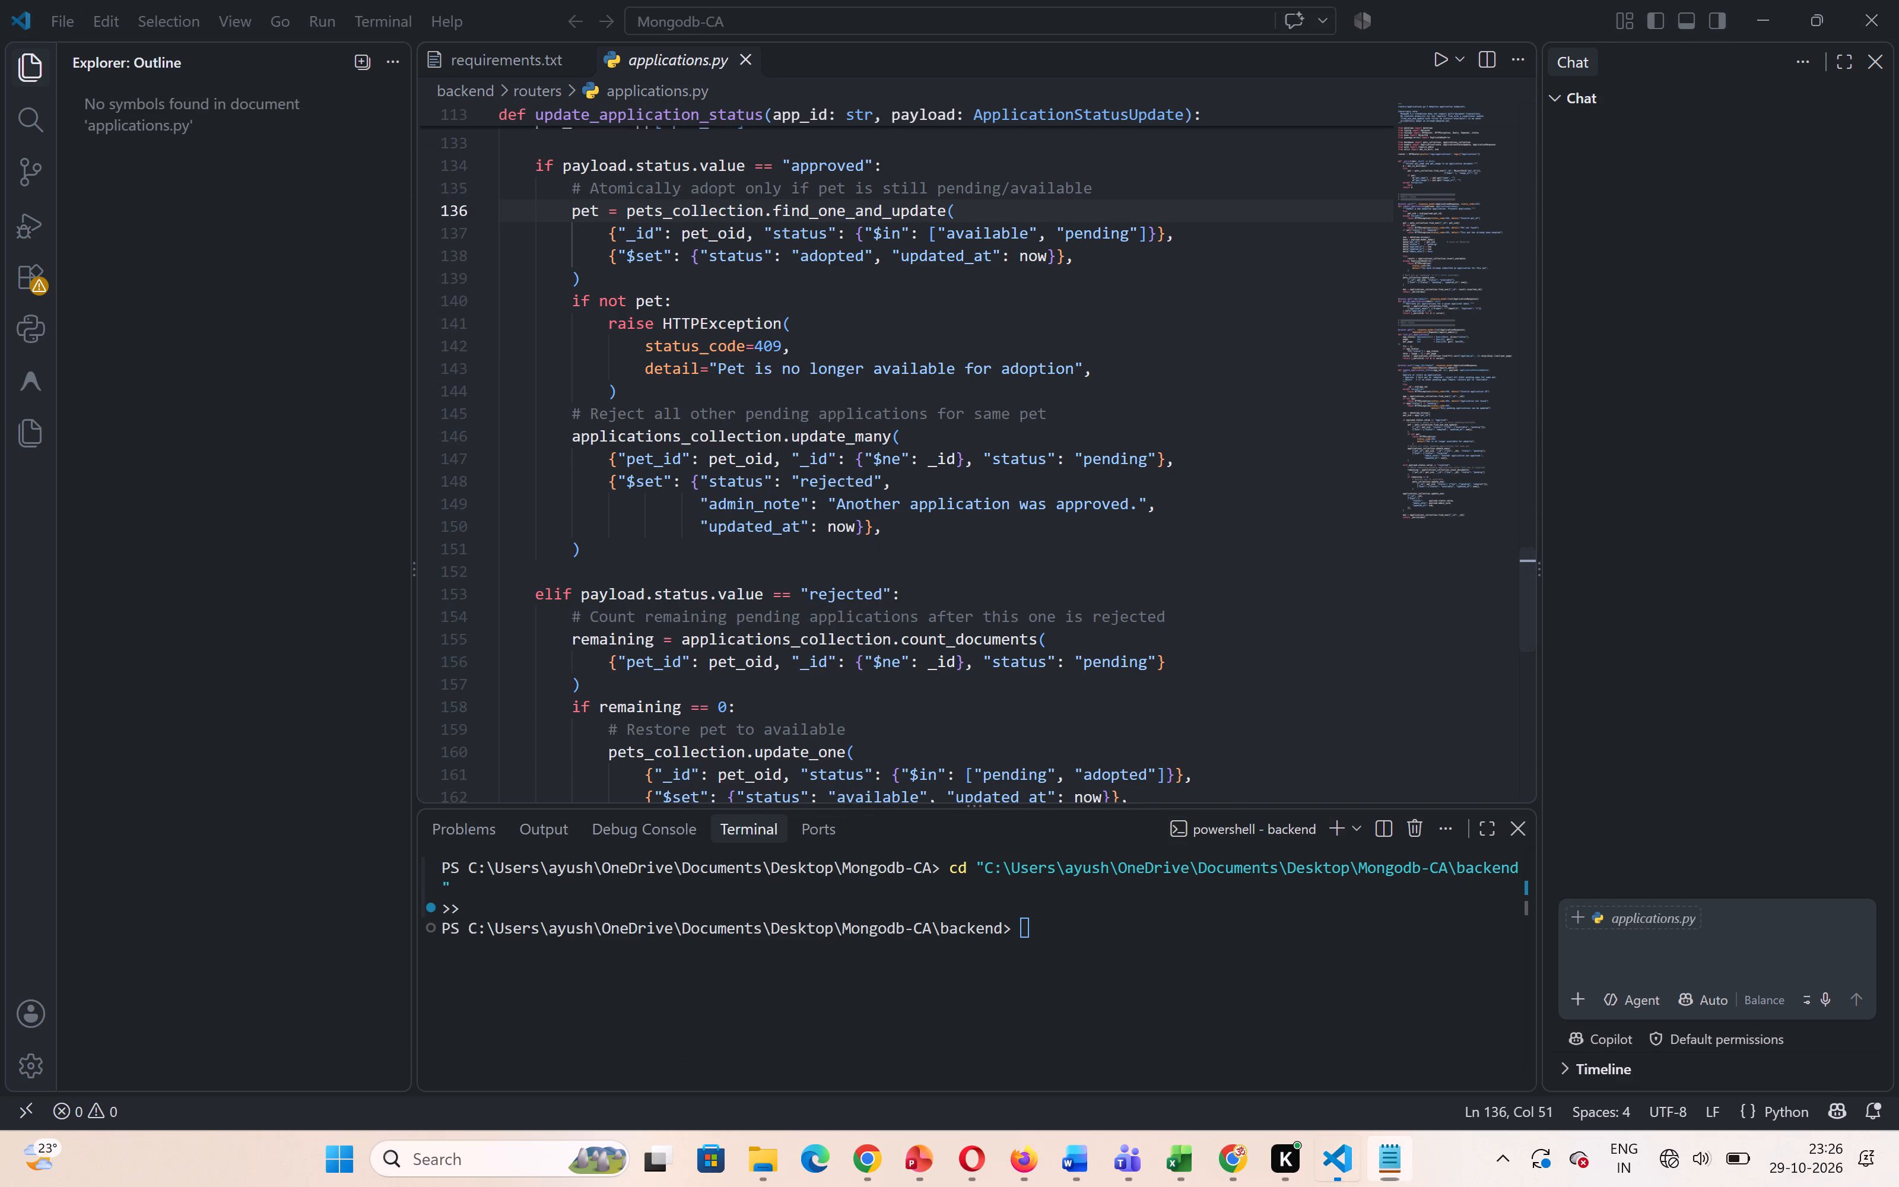
key(ctrl+v)
key(Return)
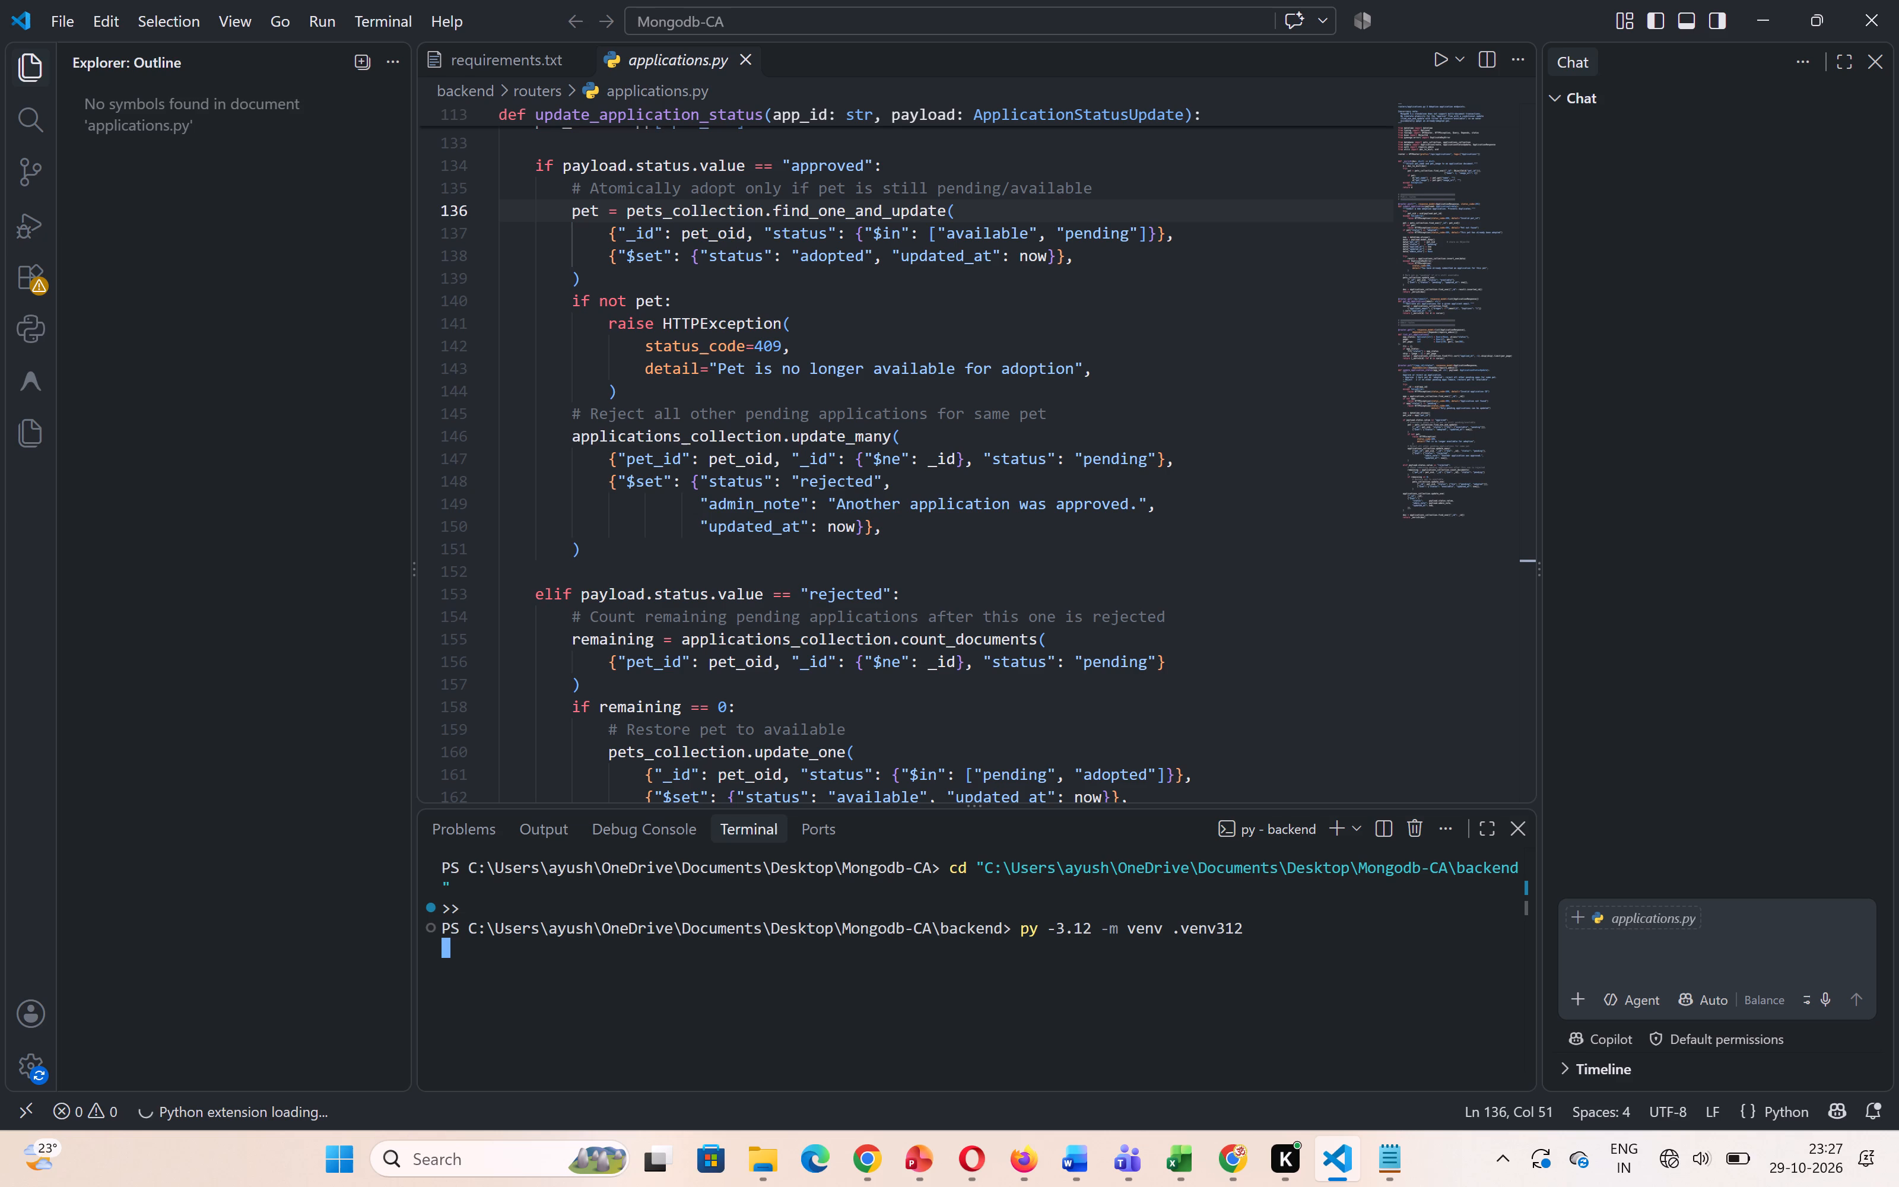
Activate the virtual environment in the backend terminal with .\.venv312\Scripts\Activate.ps1, copied from the Notepad notes.
click(1391, 1160)
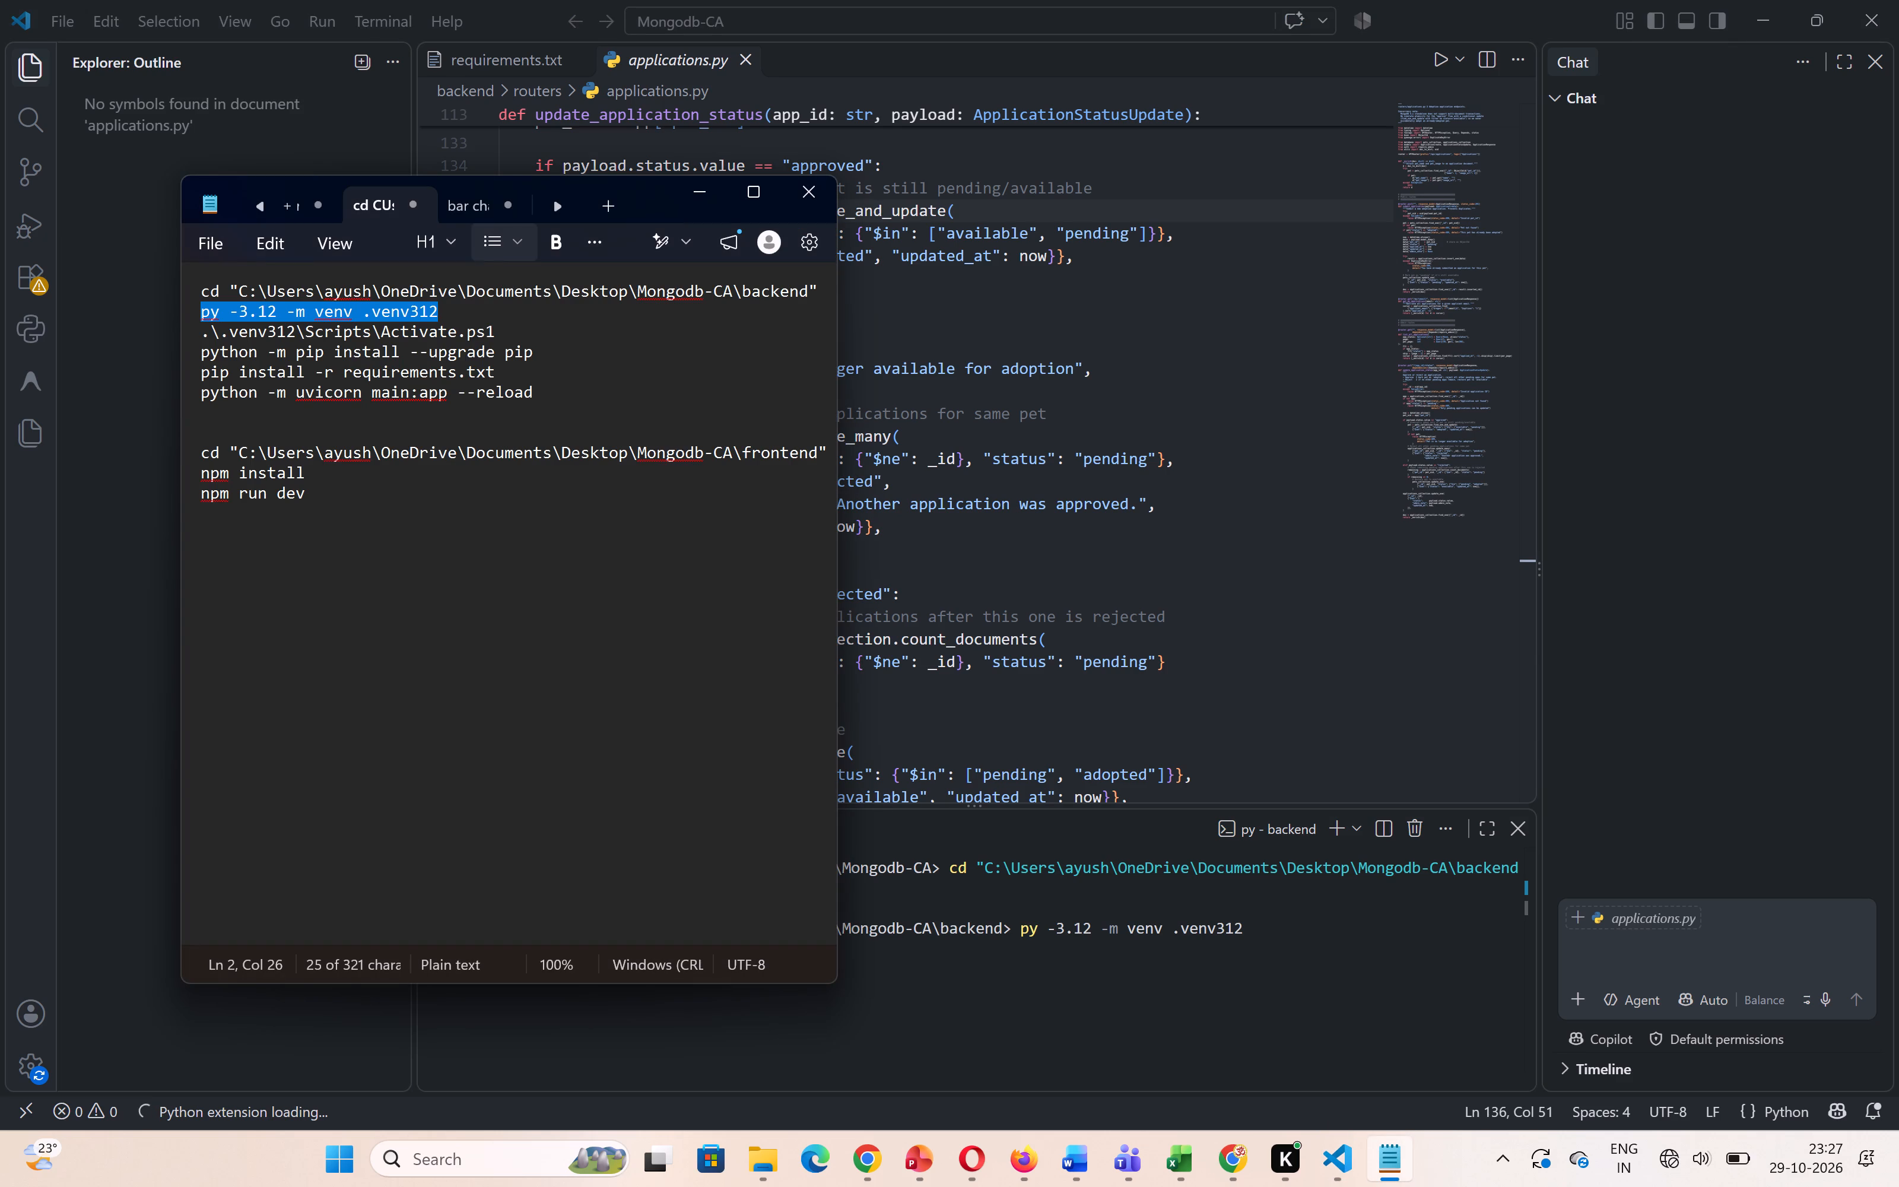
drag(510, 339, 192, 335)
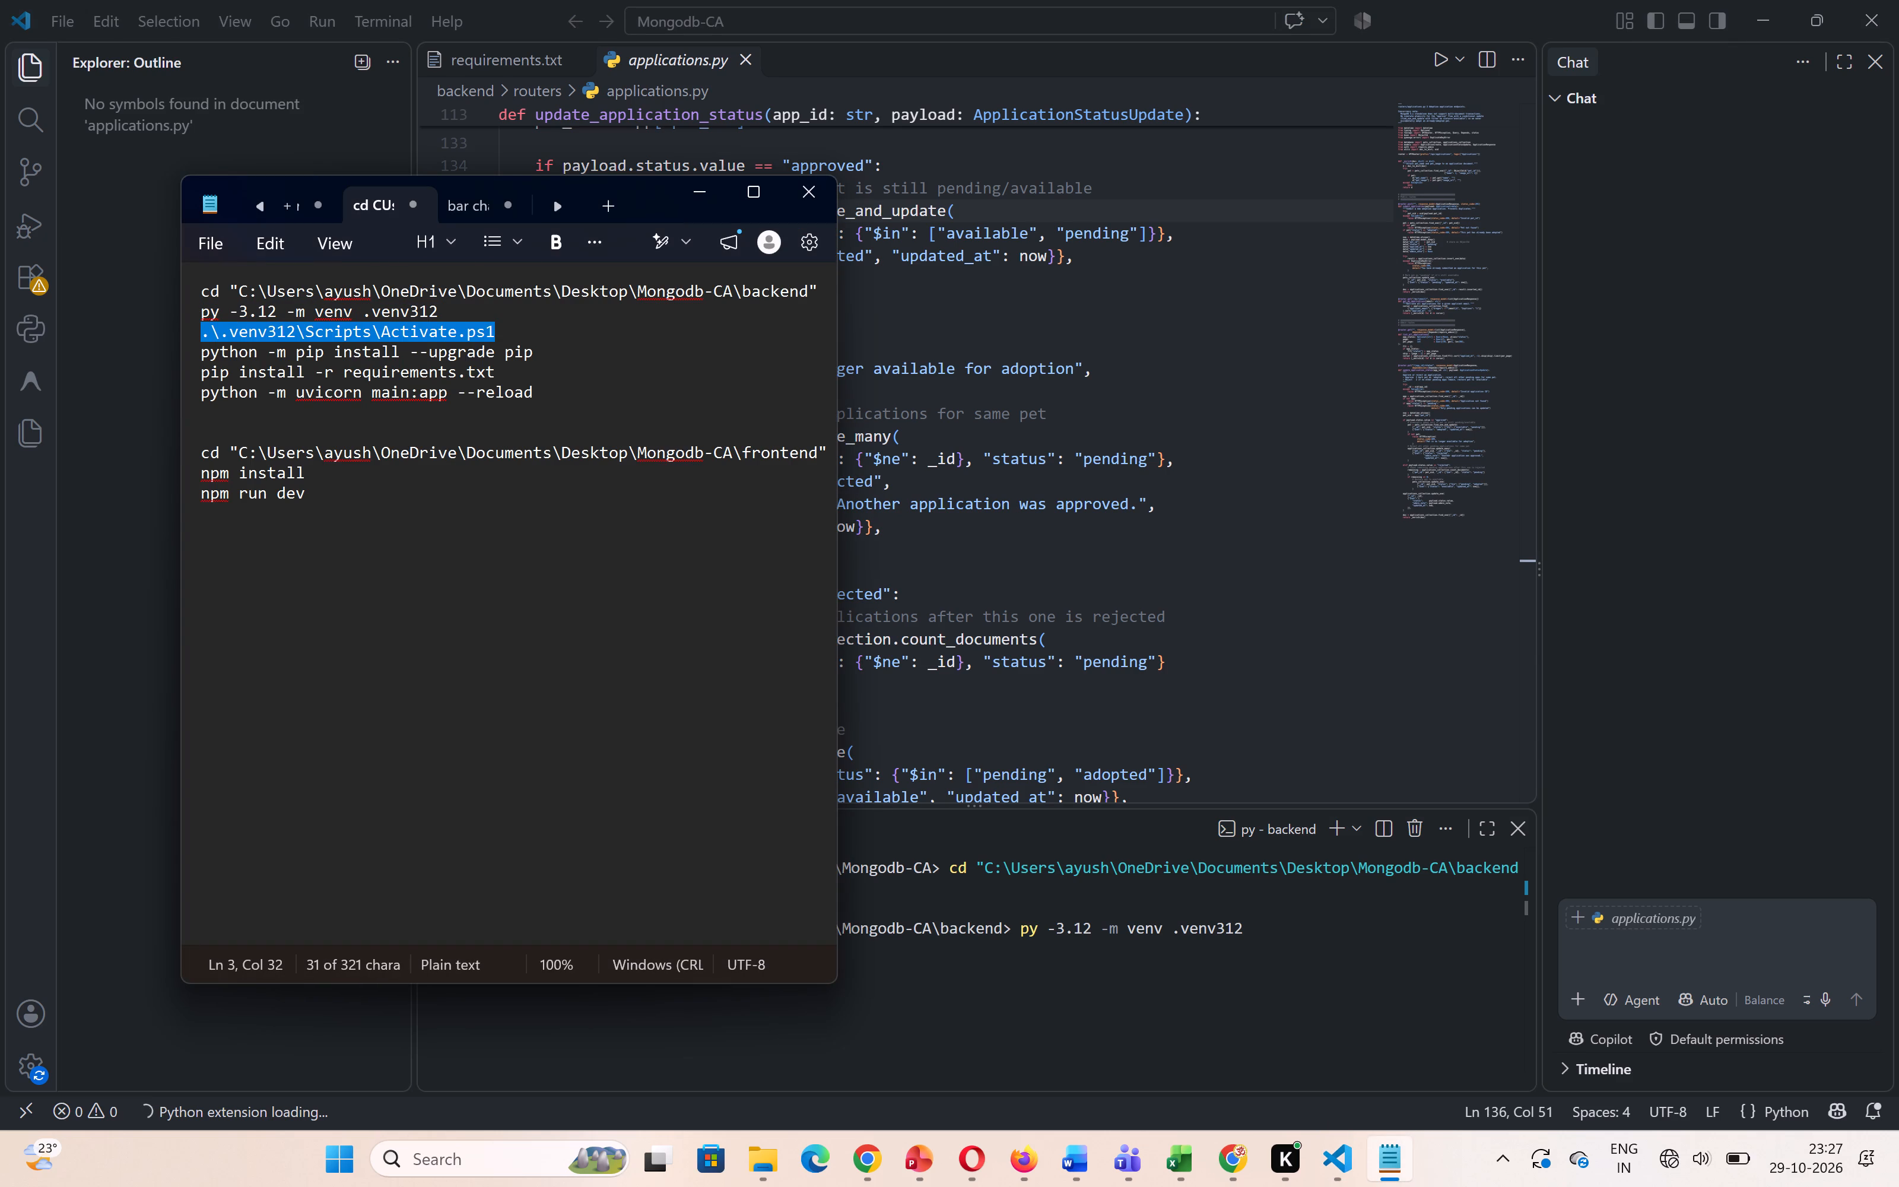
key(ctrl+c)
click(966, 997)
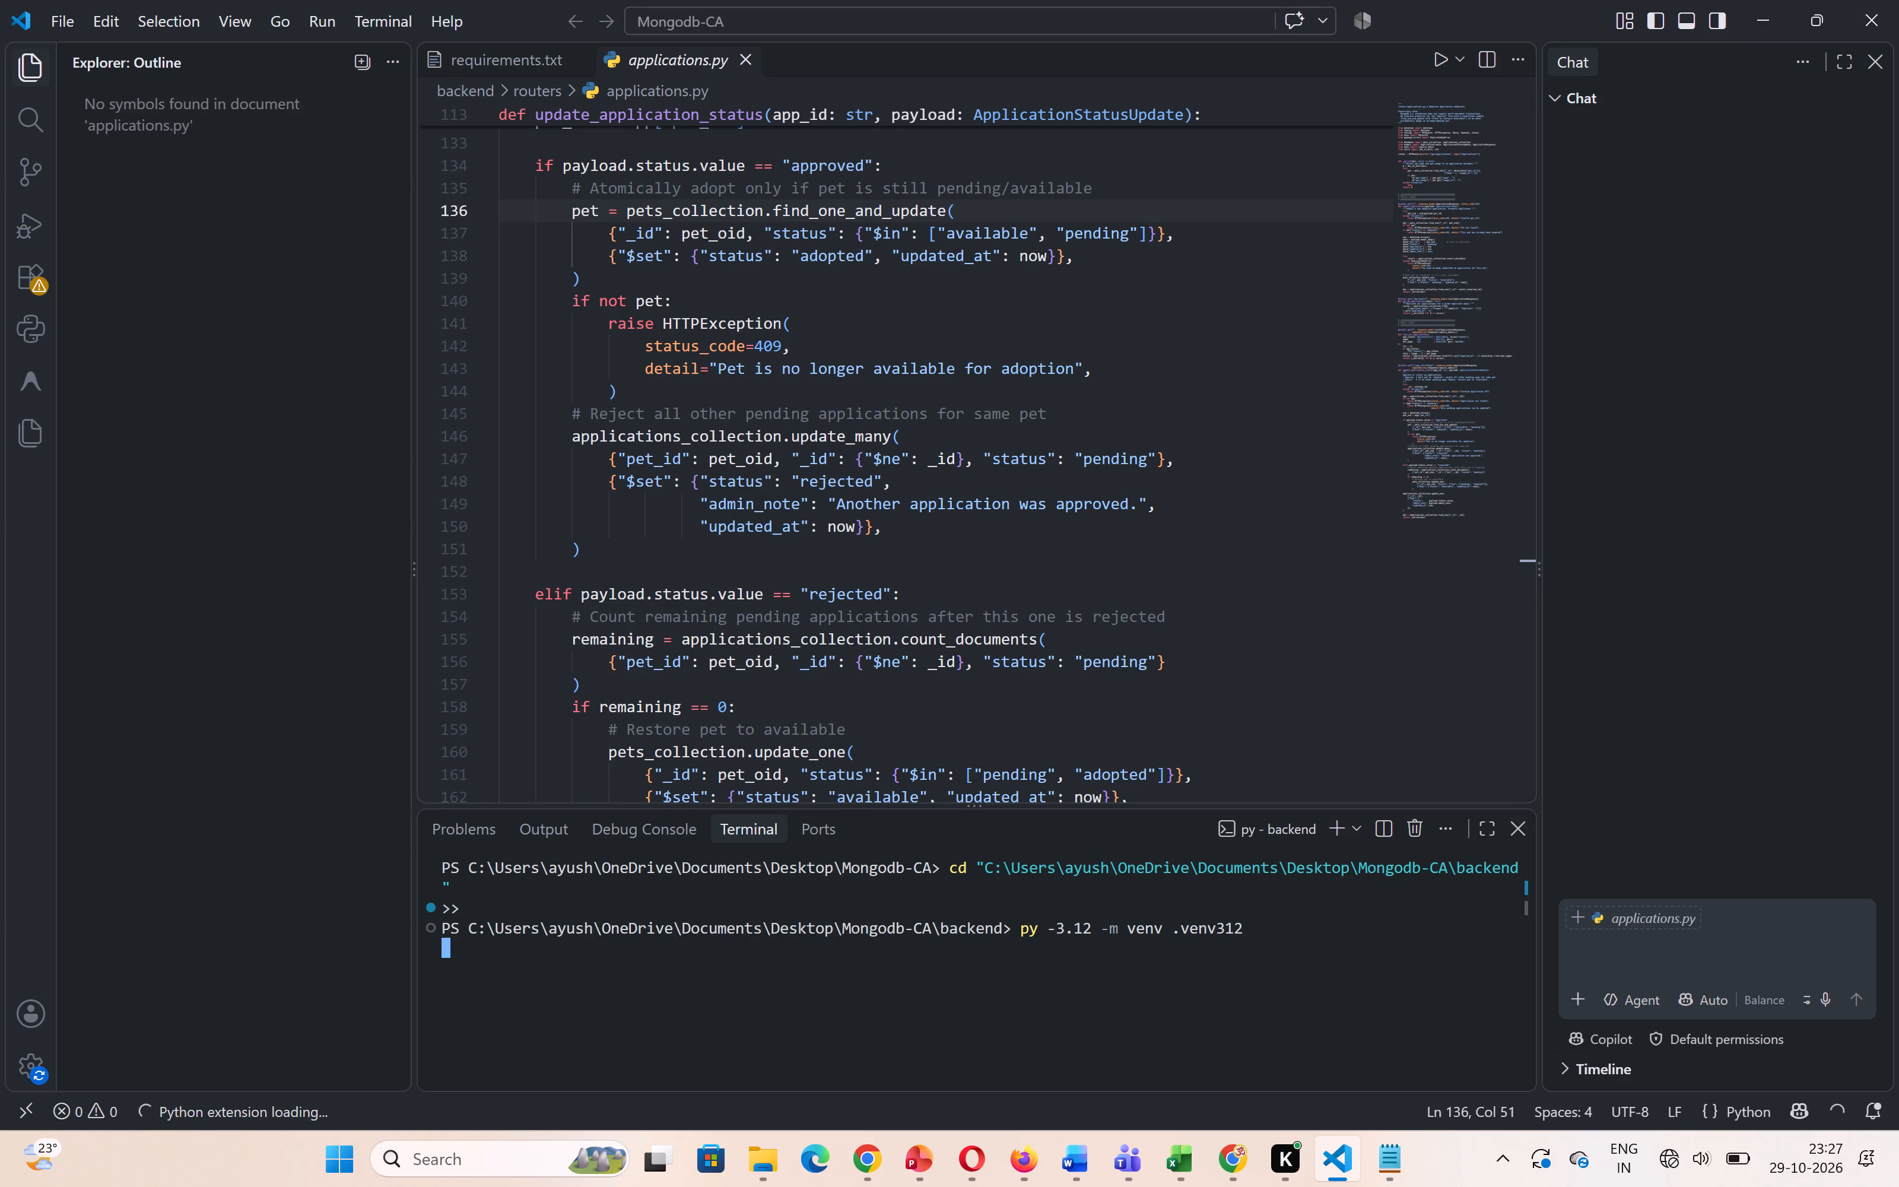
key(ctrl+v)
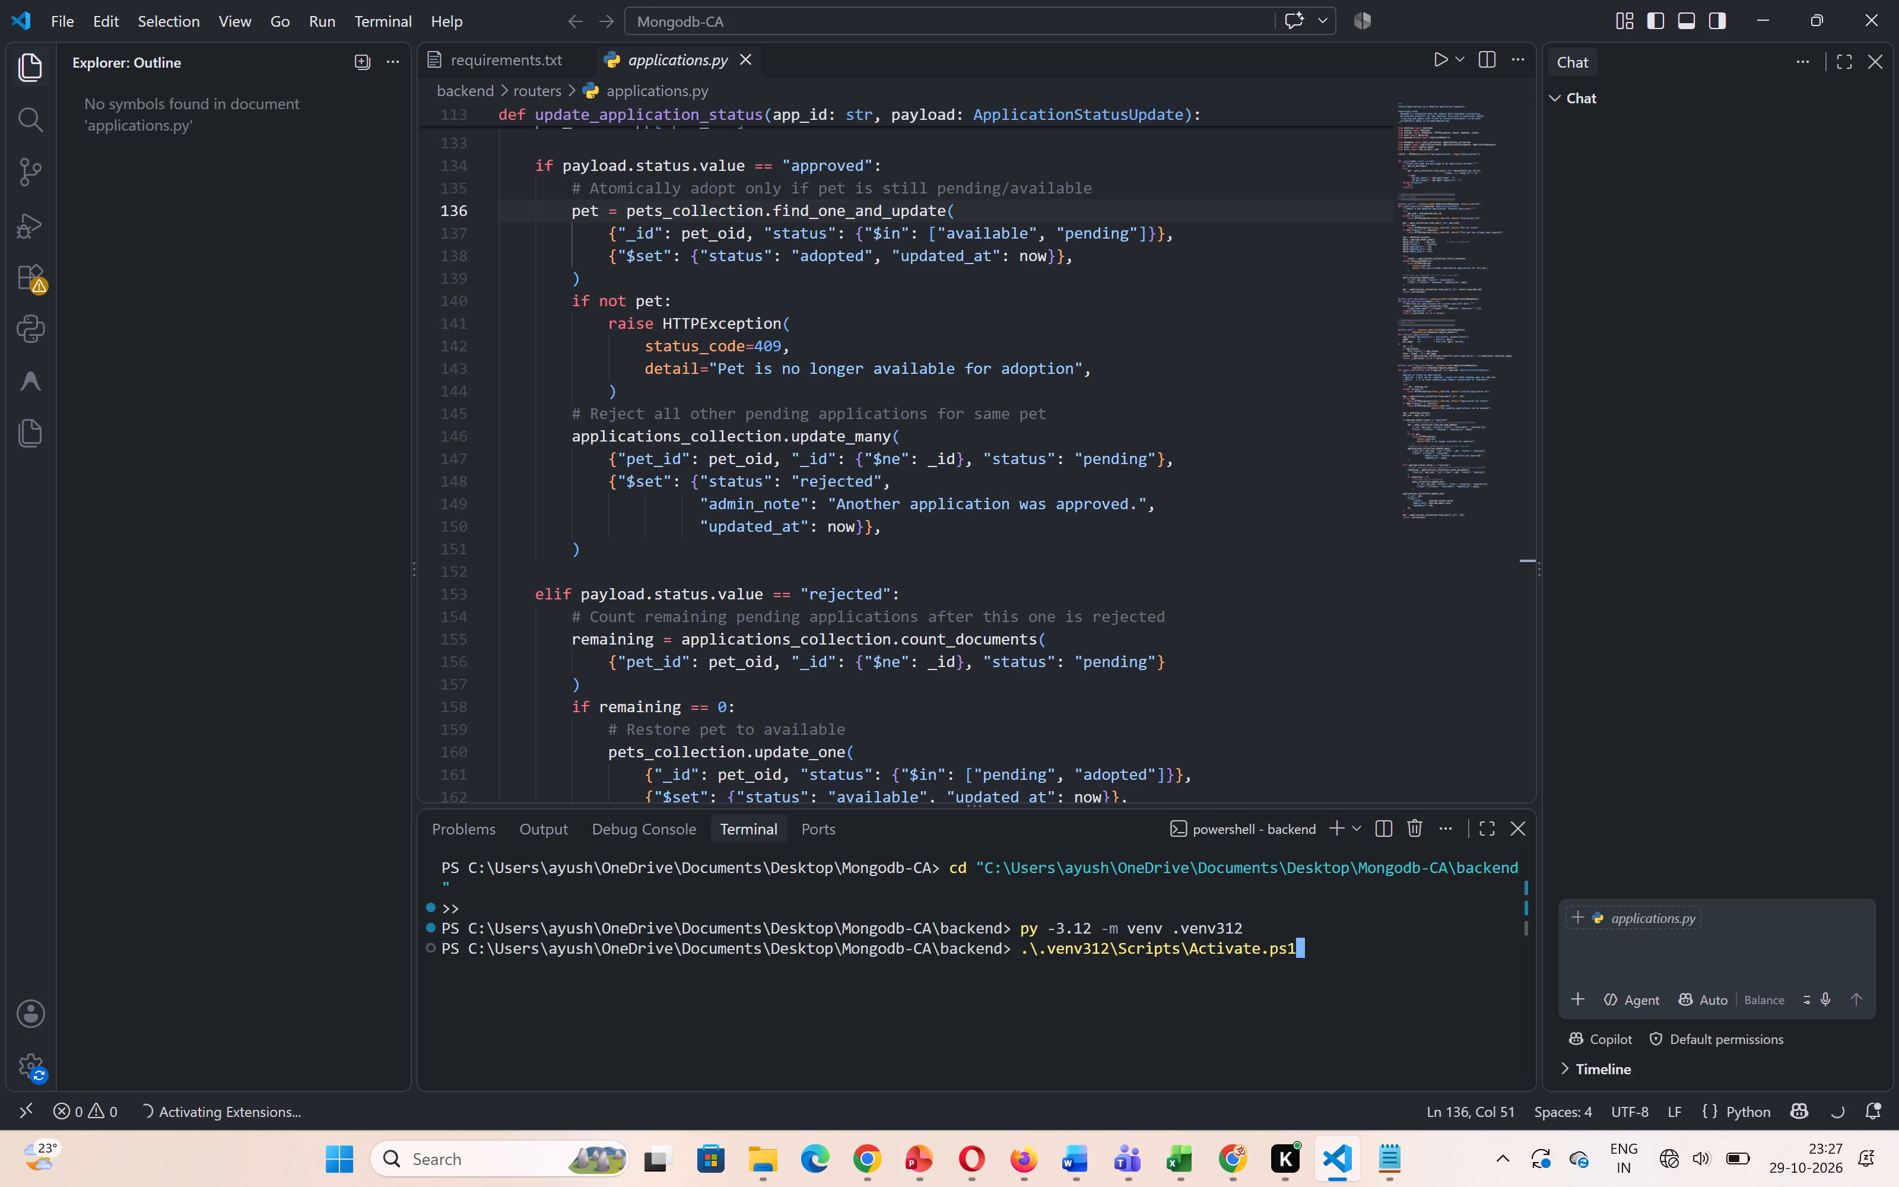
key(Return)
Upgrade pip in the backend terminal with python -m pip install --upgrade pip, copied from the Notepad notes.
click(1386, 1170)
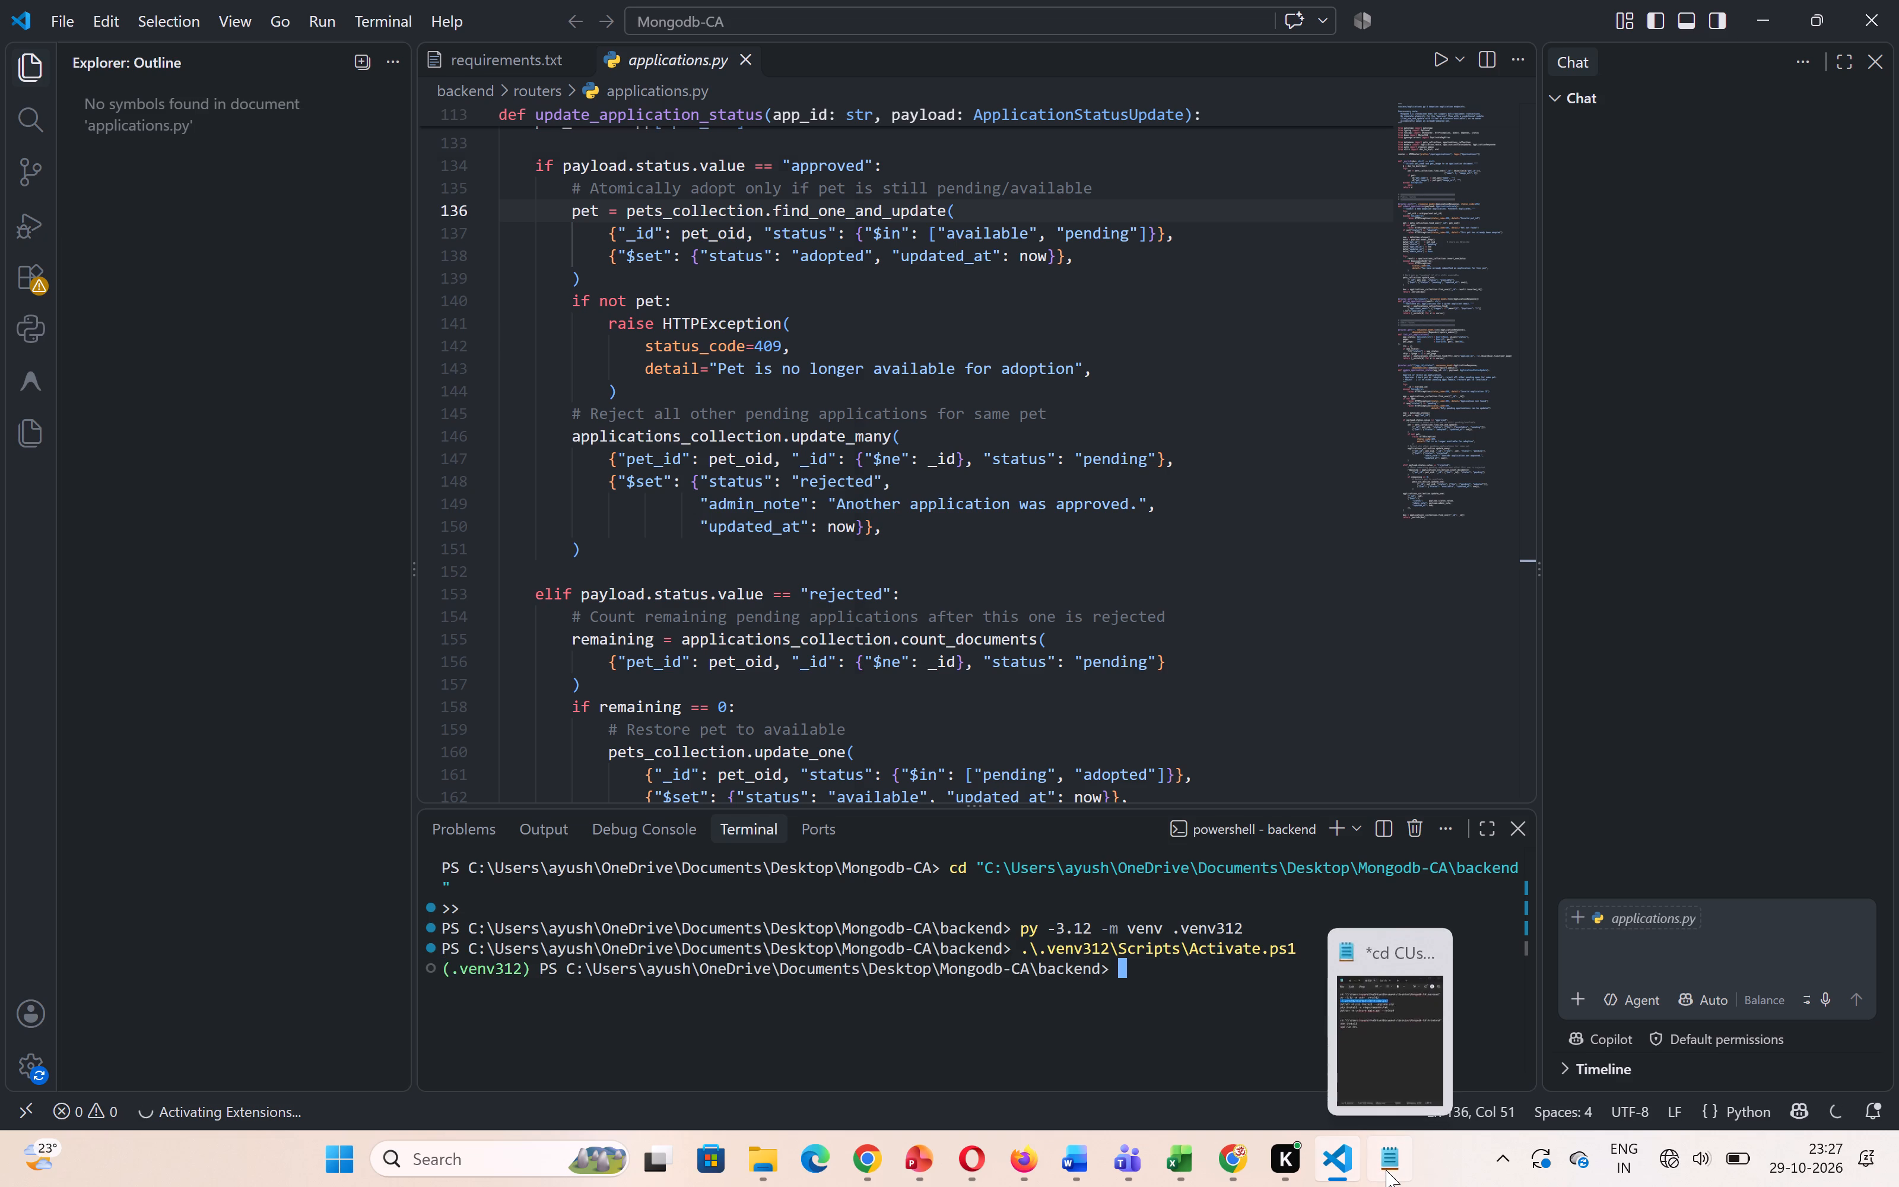
click(550, 342)
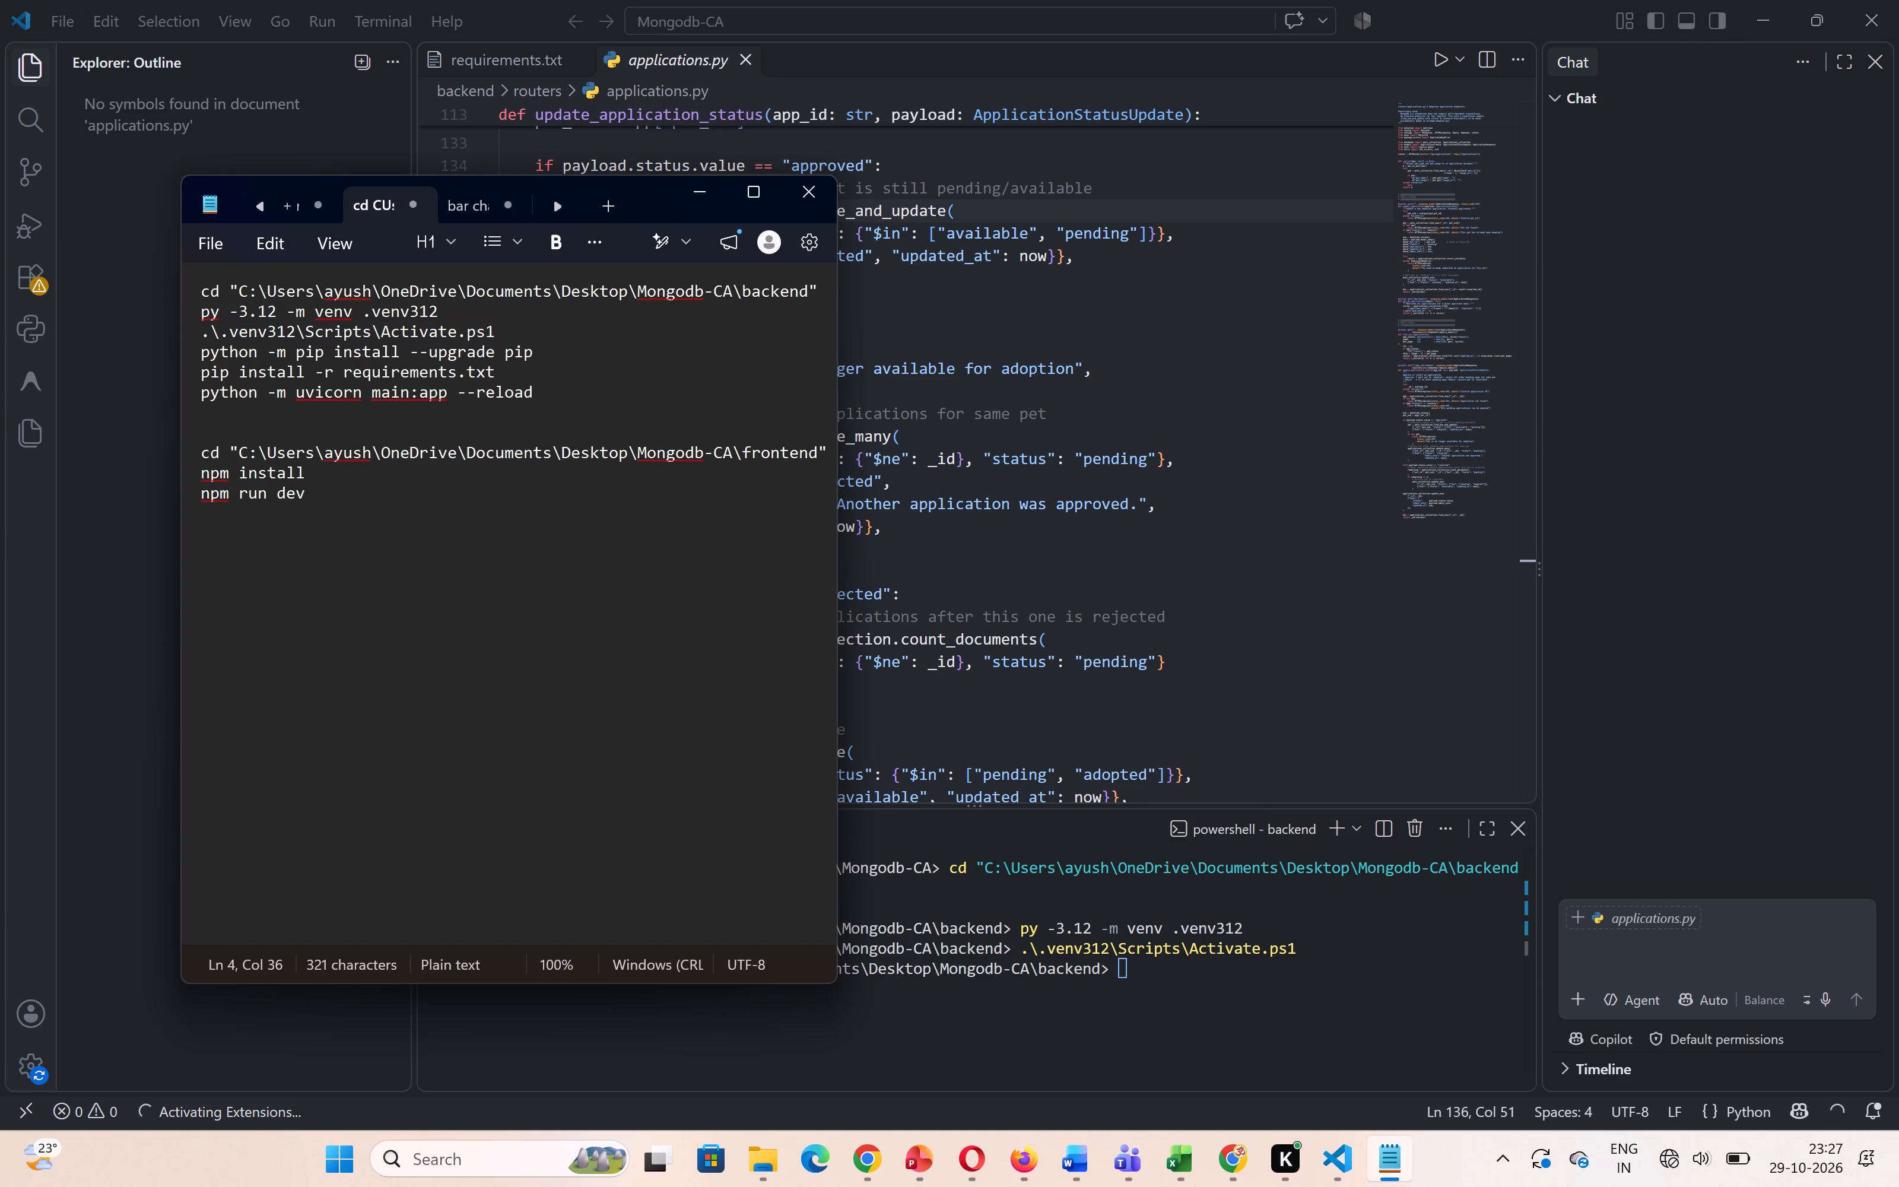
drag(201, 354, 552, 348)
key(ctrl+c)
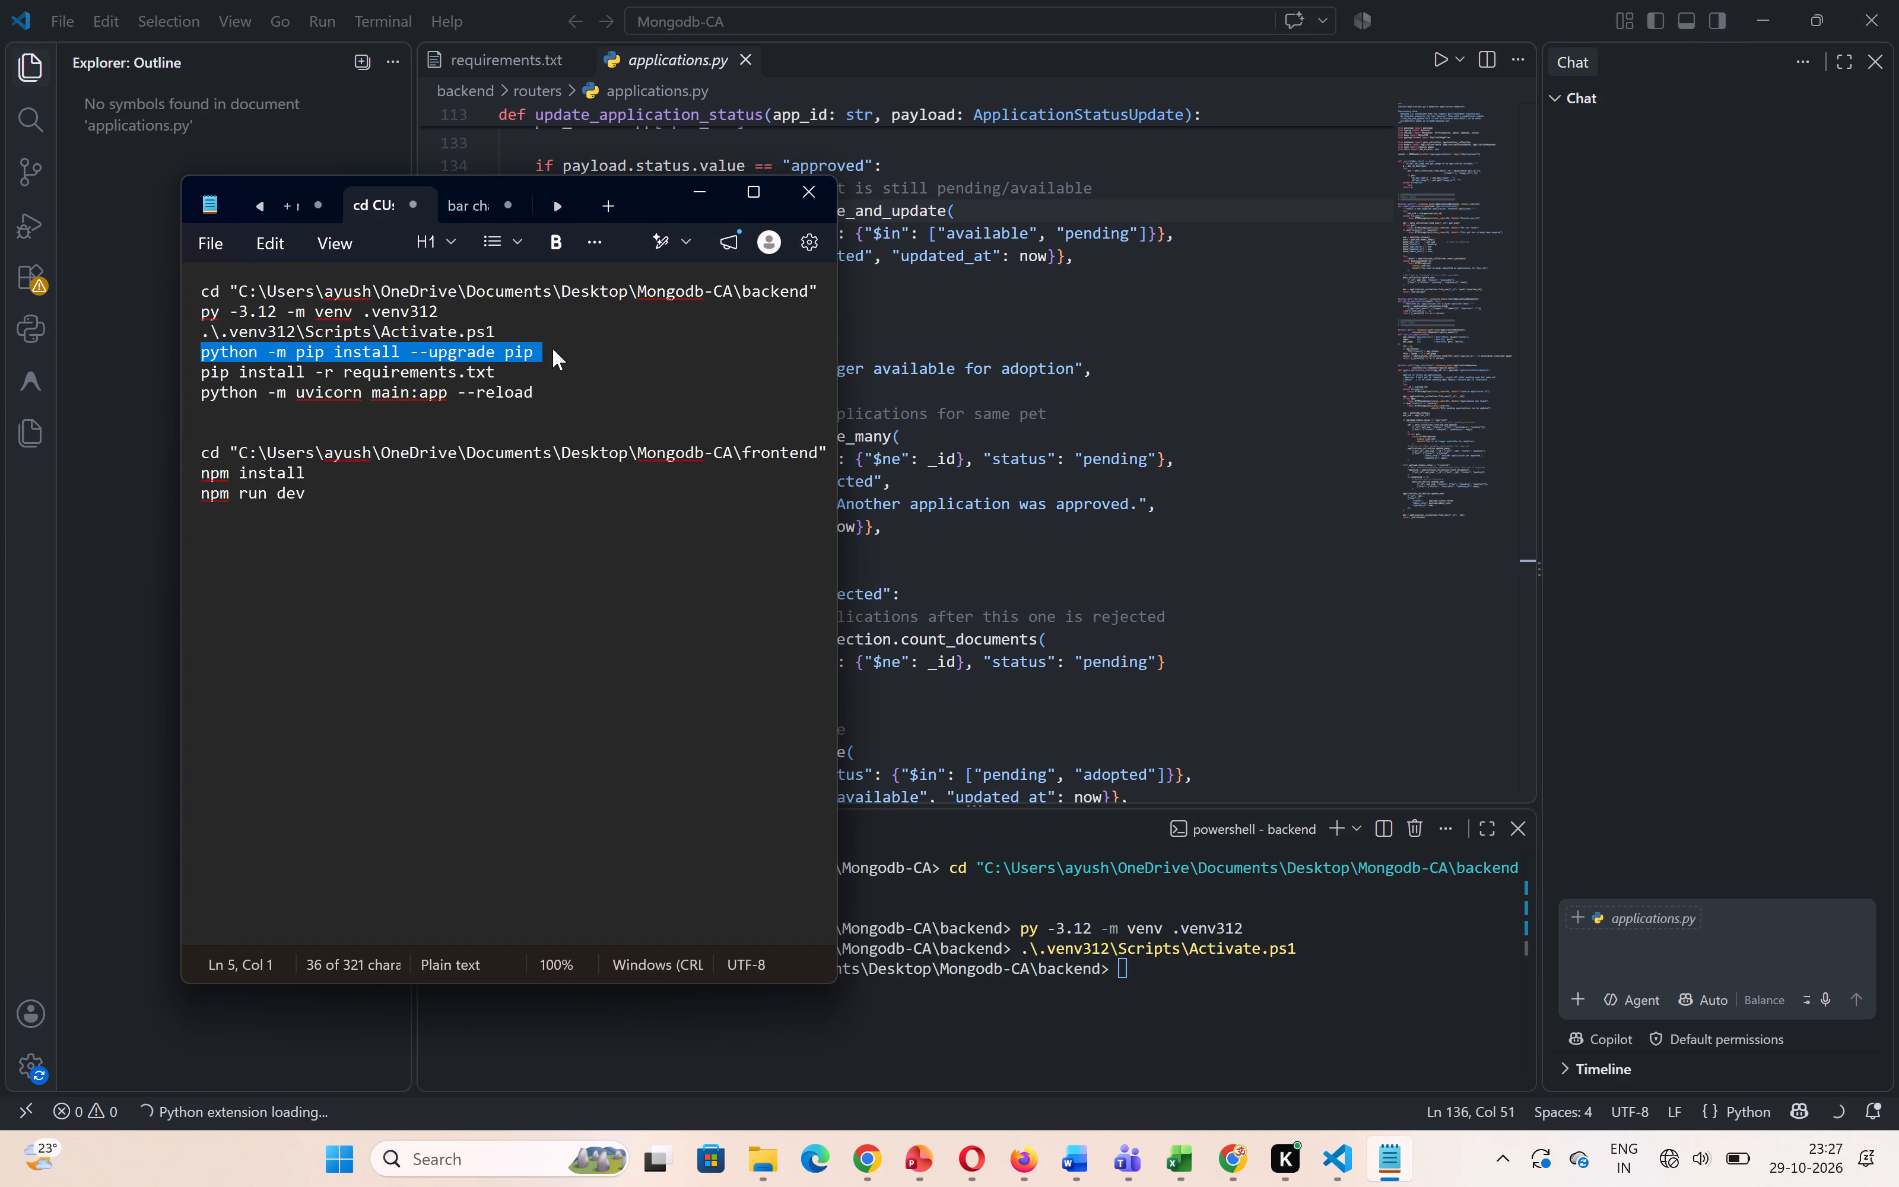
click(1146, 967)
key(ctrl+v)
key(Return)
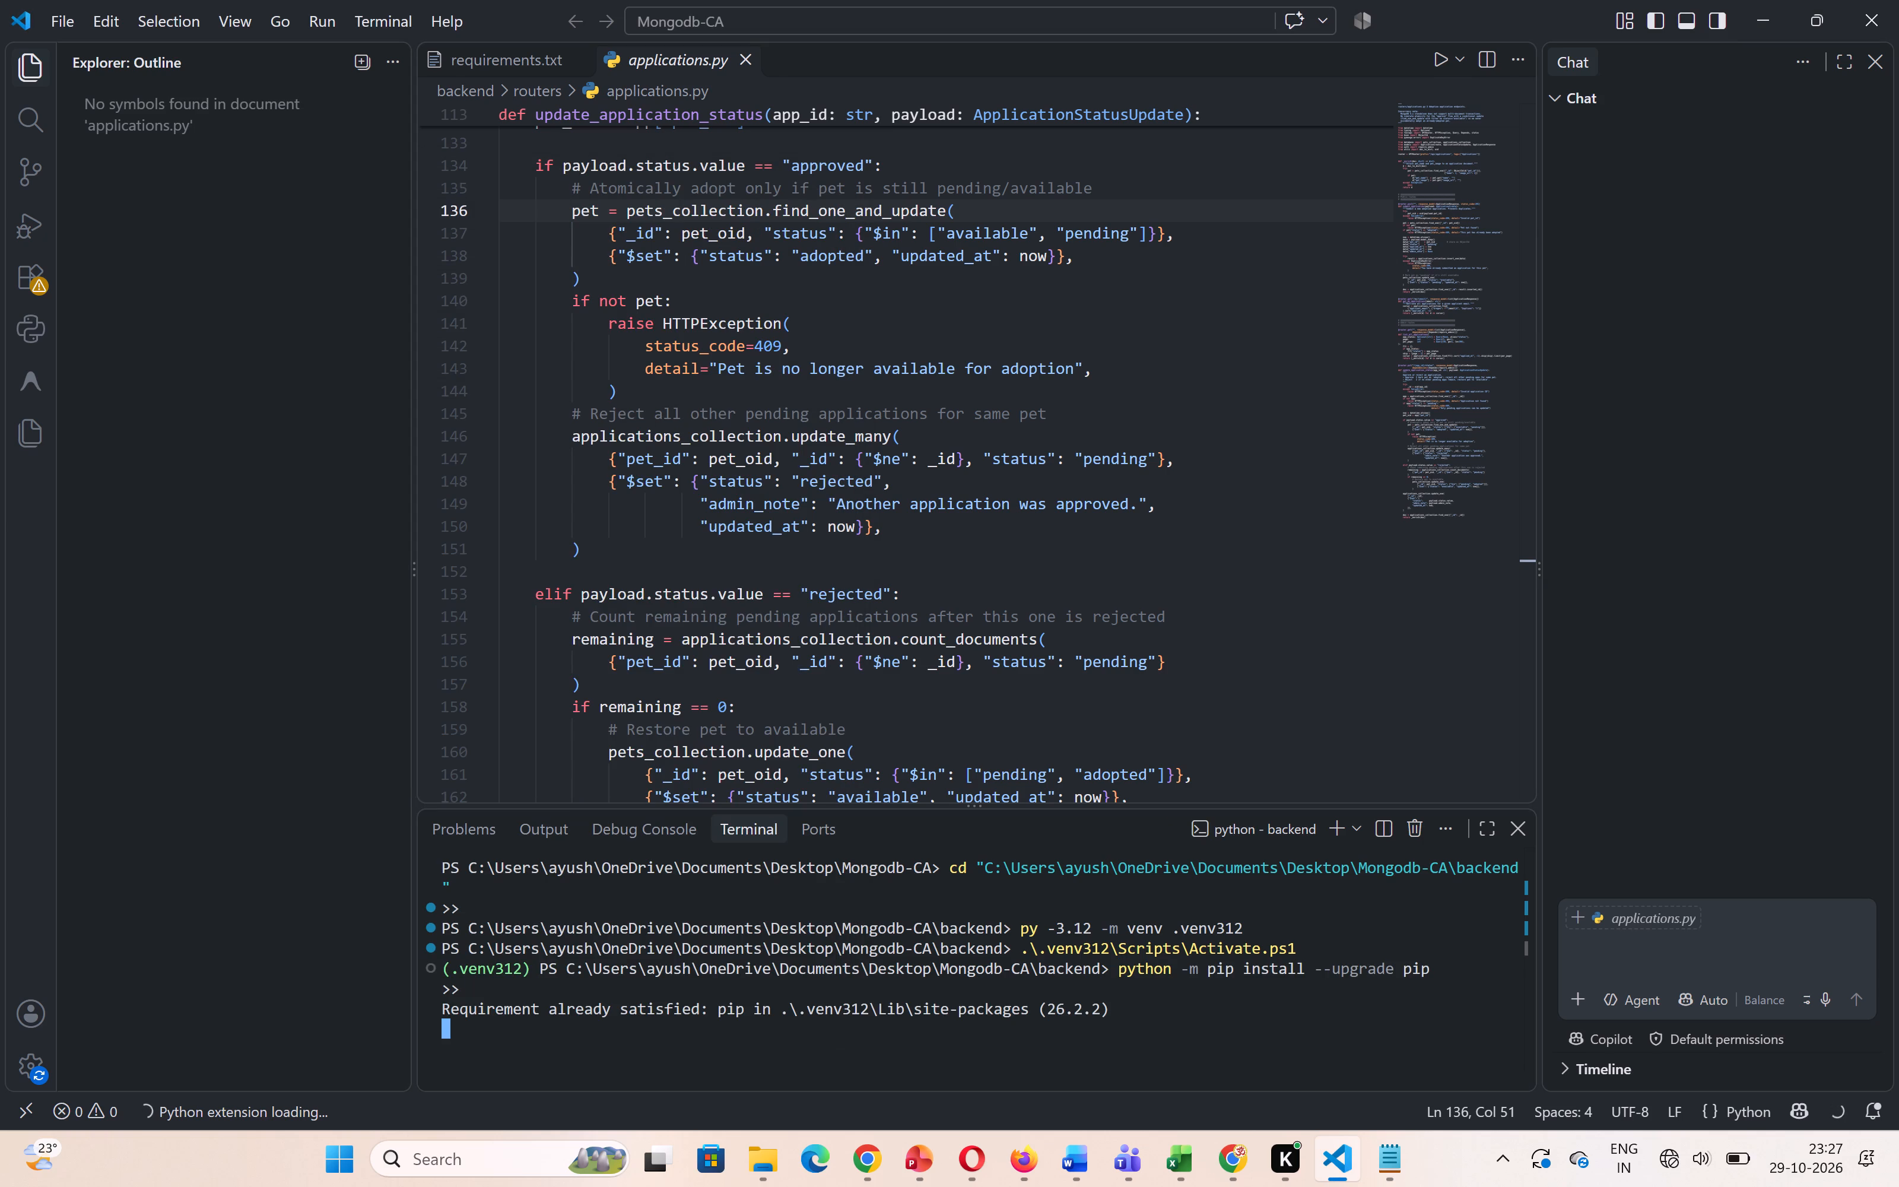
Install the backend dependencies with pip install -r requirements.txt from the Notepad notes, dismissing the VS Code notifications.
click(1381, 1160)
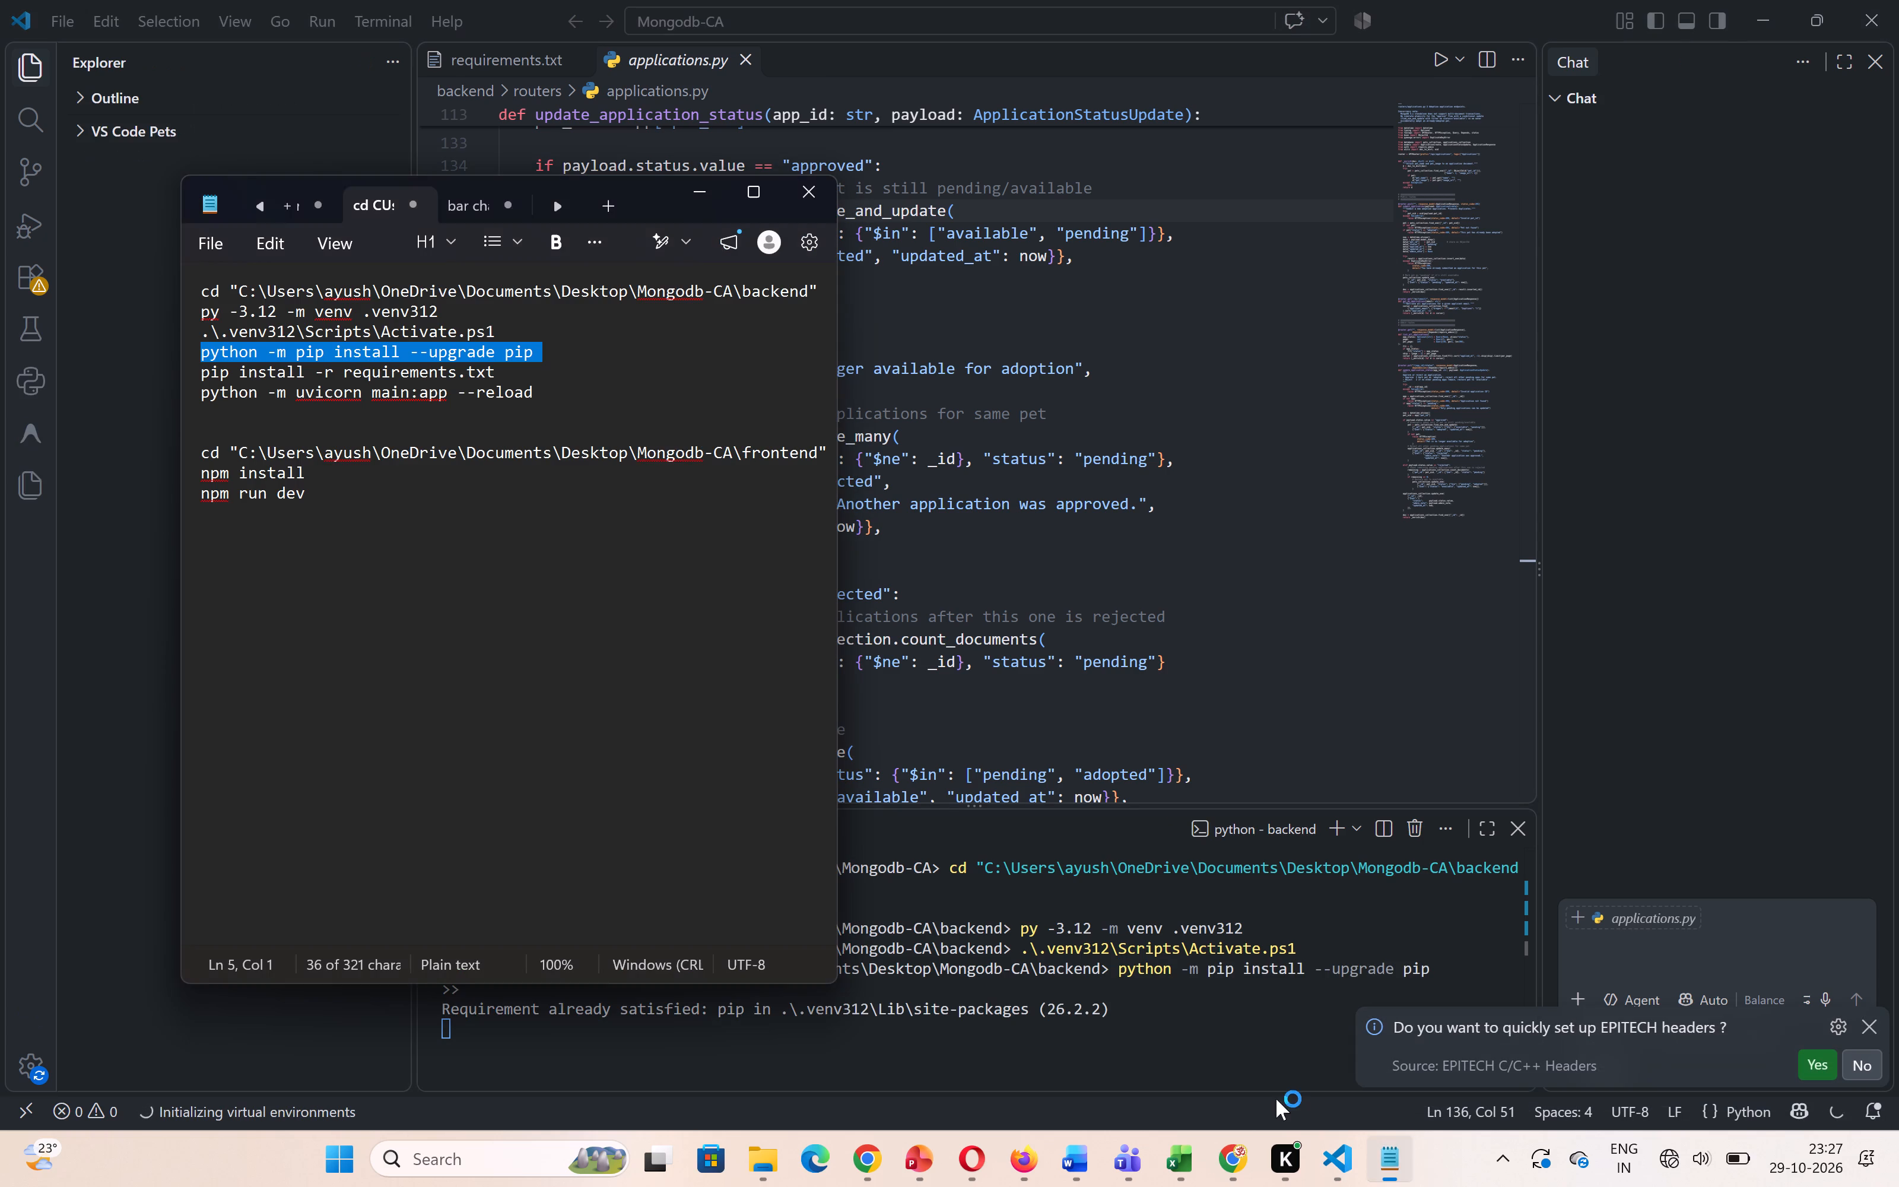
drag(509, 374, 205, 378)
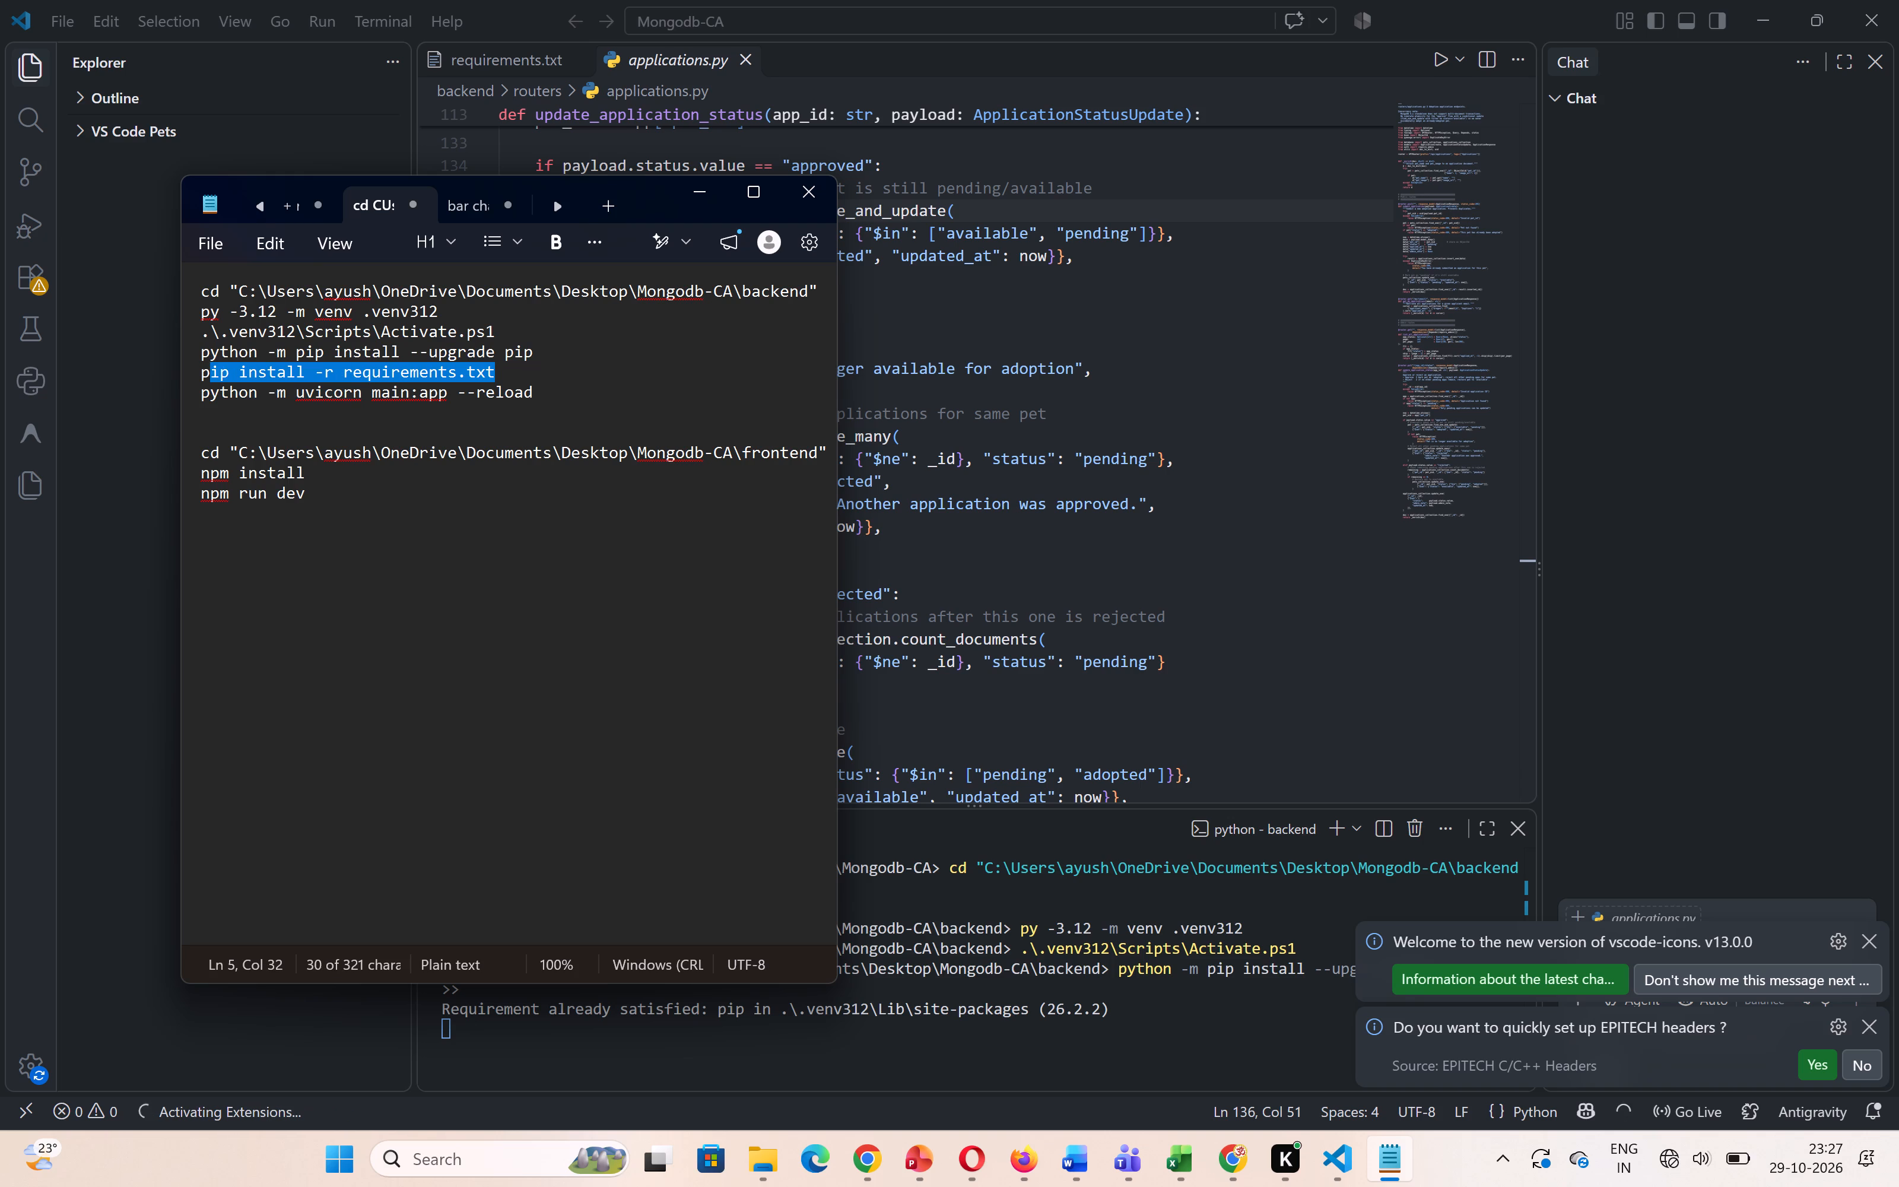
drag(205, 378, 201, 377)
key(ctrl+c)
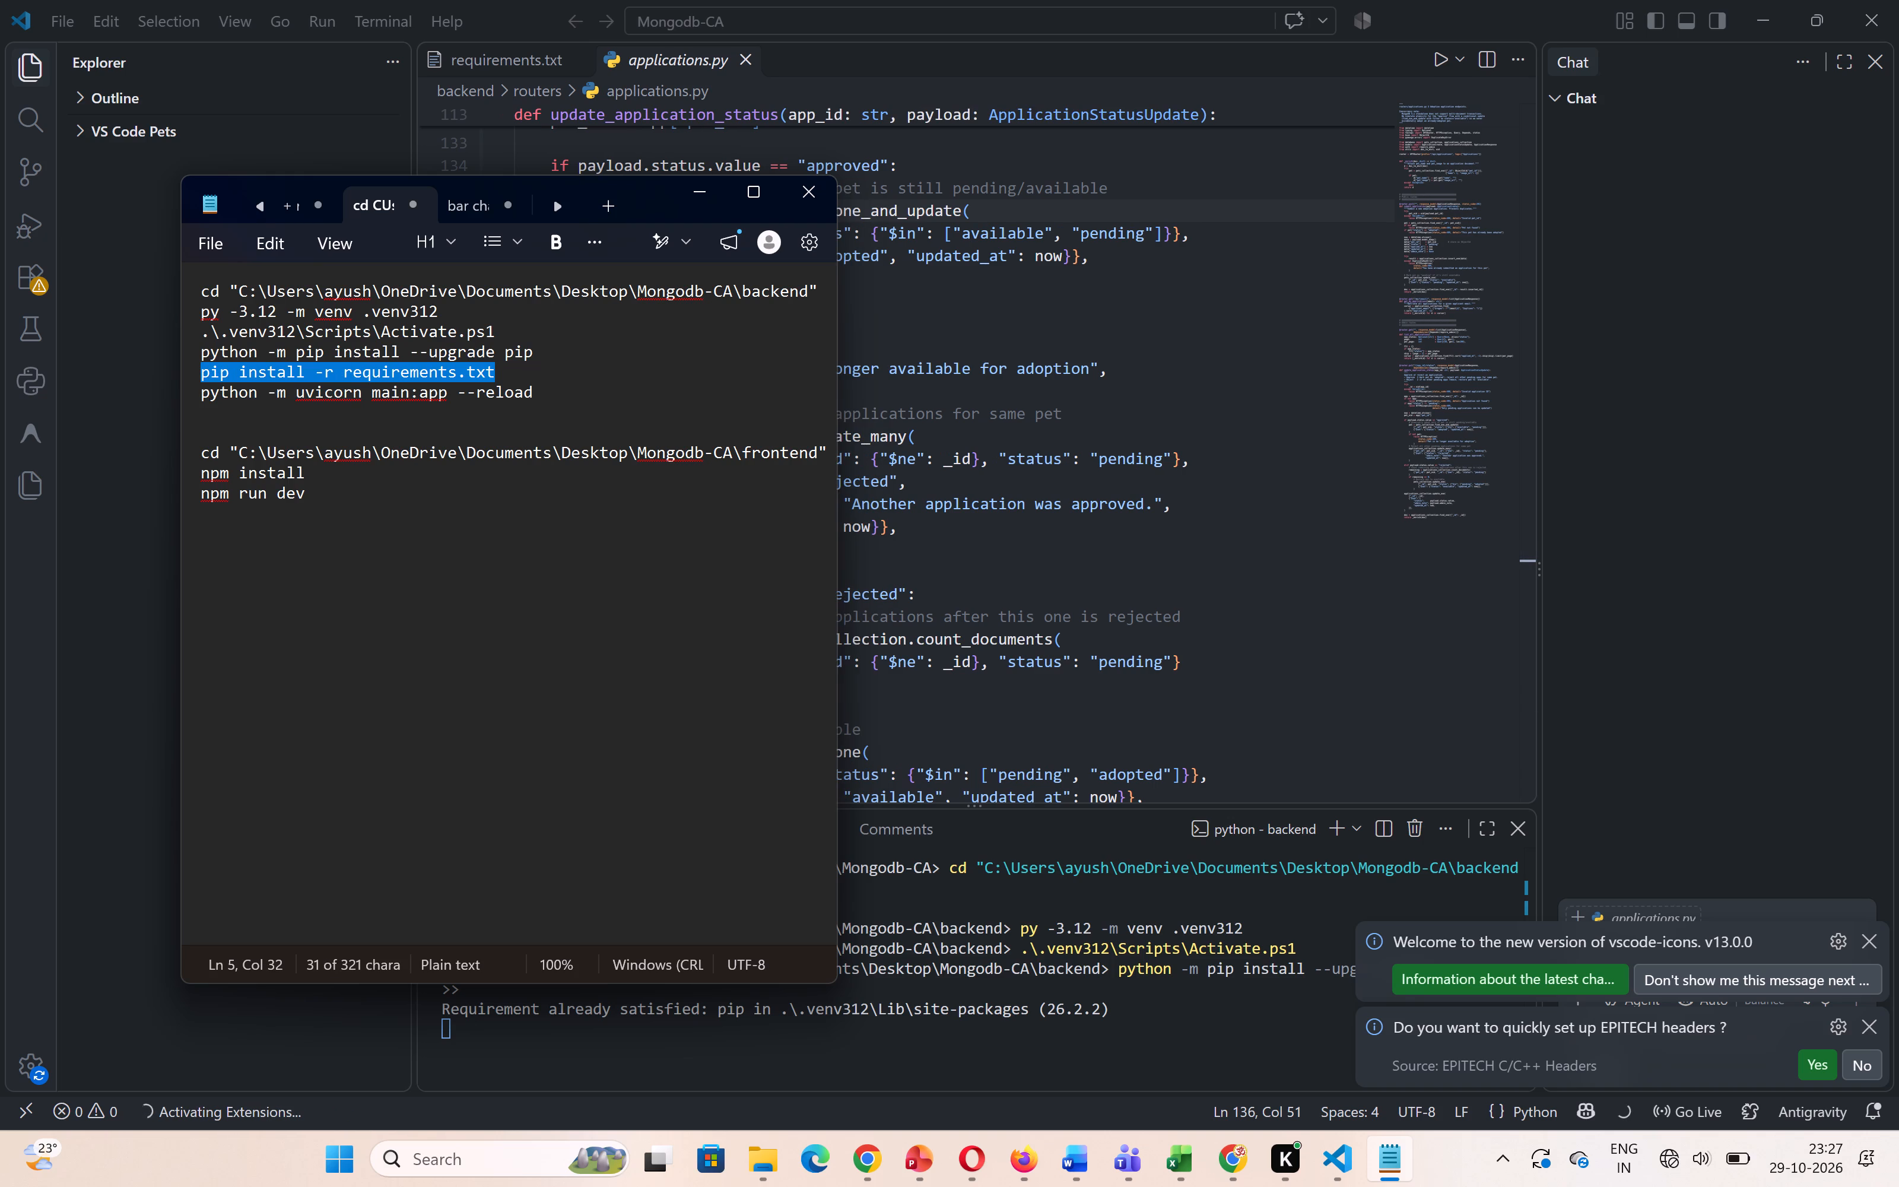
click(1120, 1011)
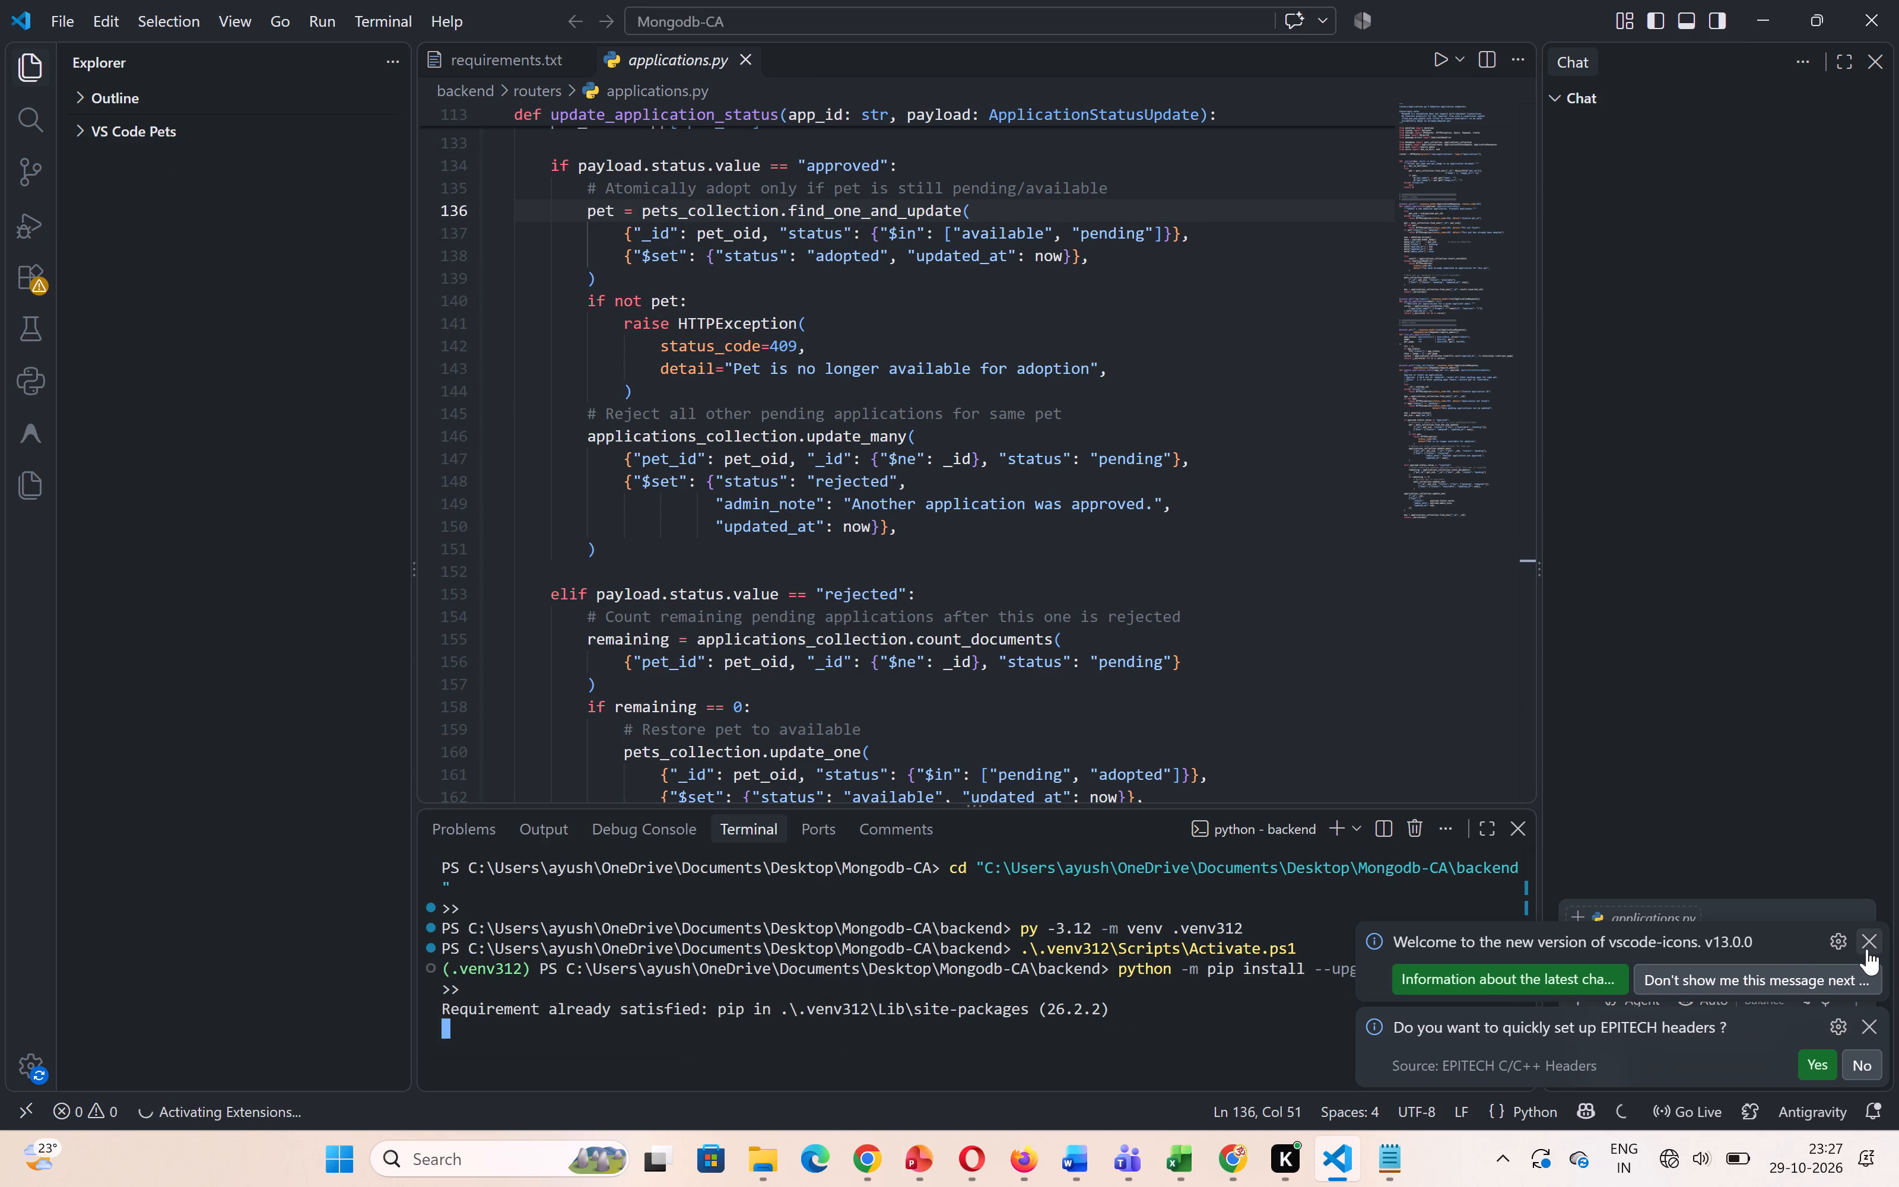
click(1867, 949)
click(1873, 1008)
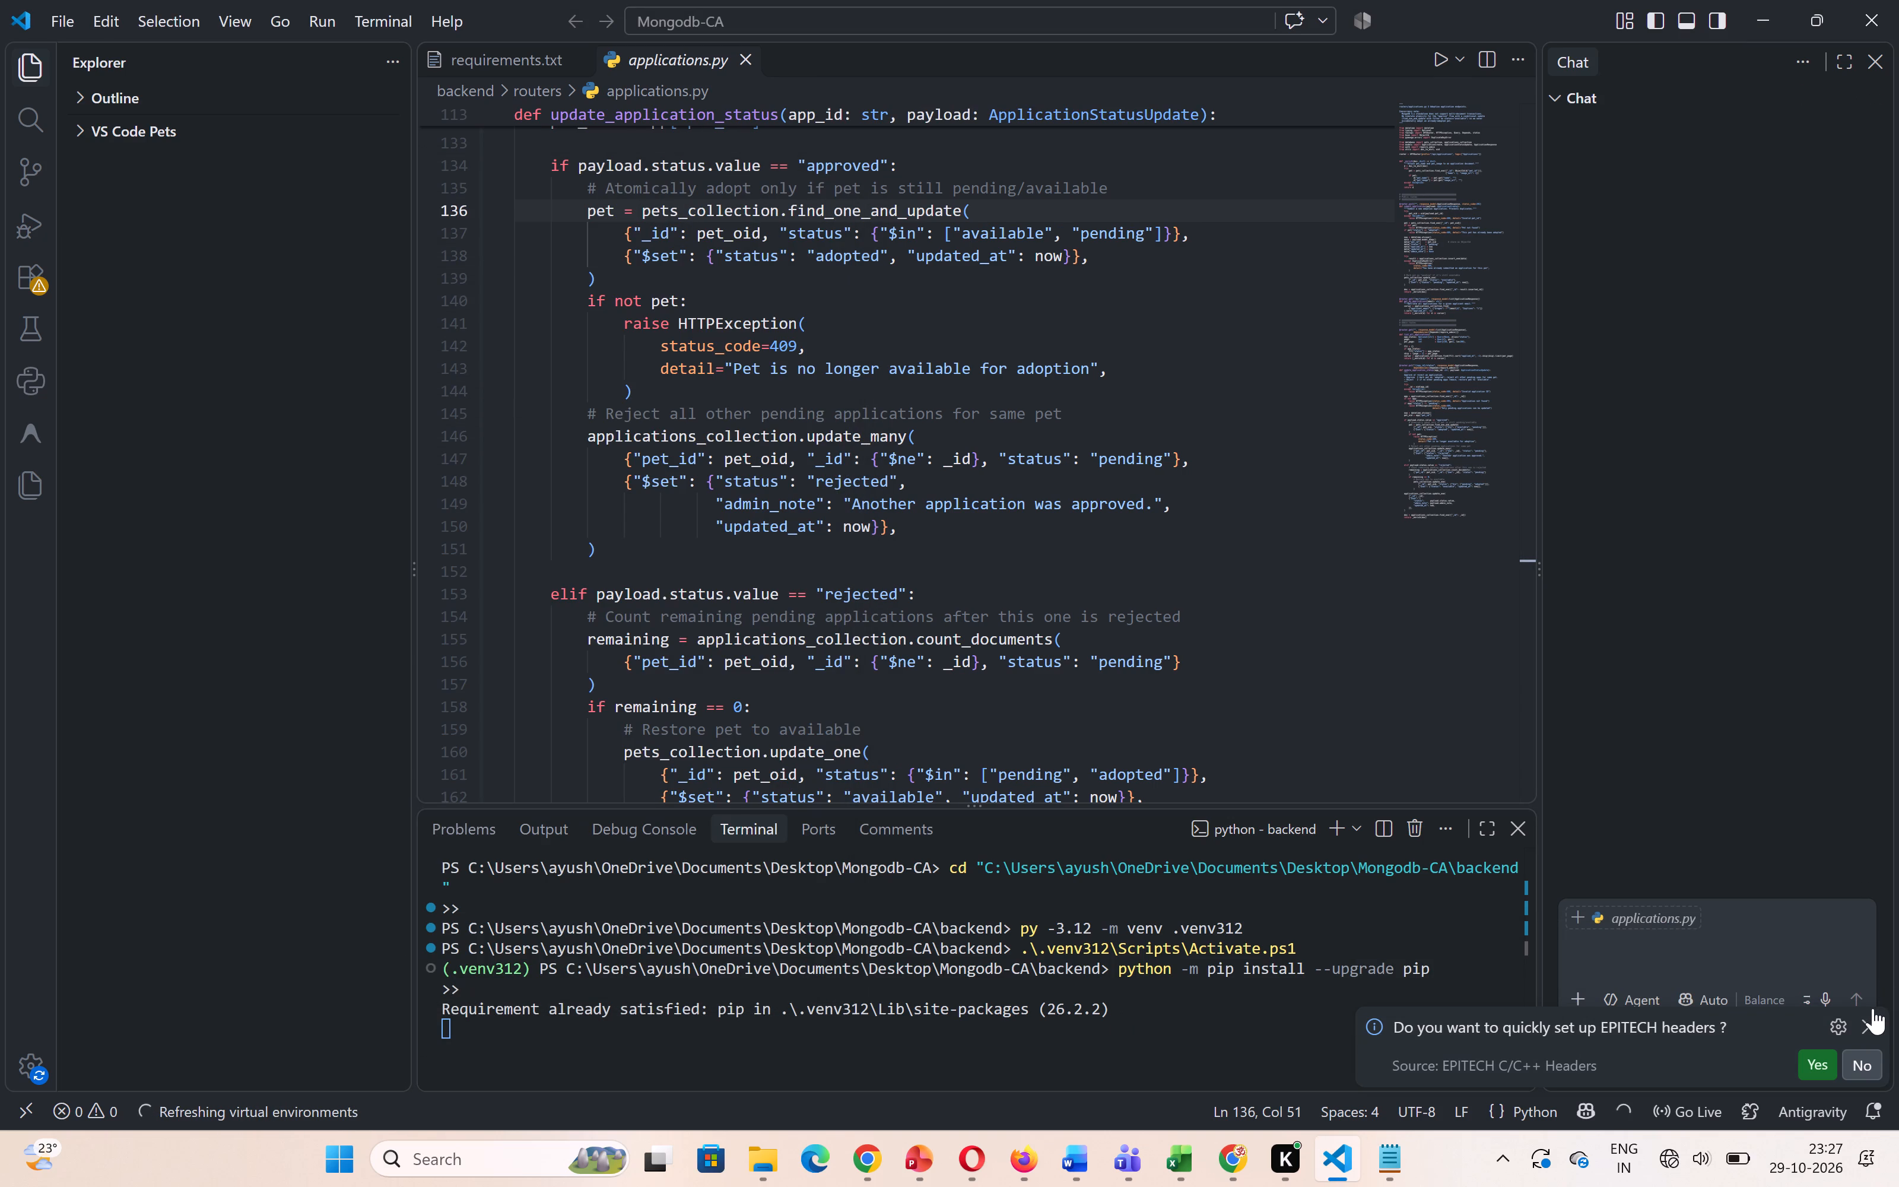
click(1871, 1017)
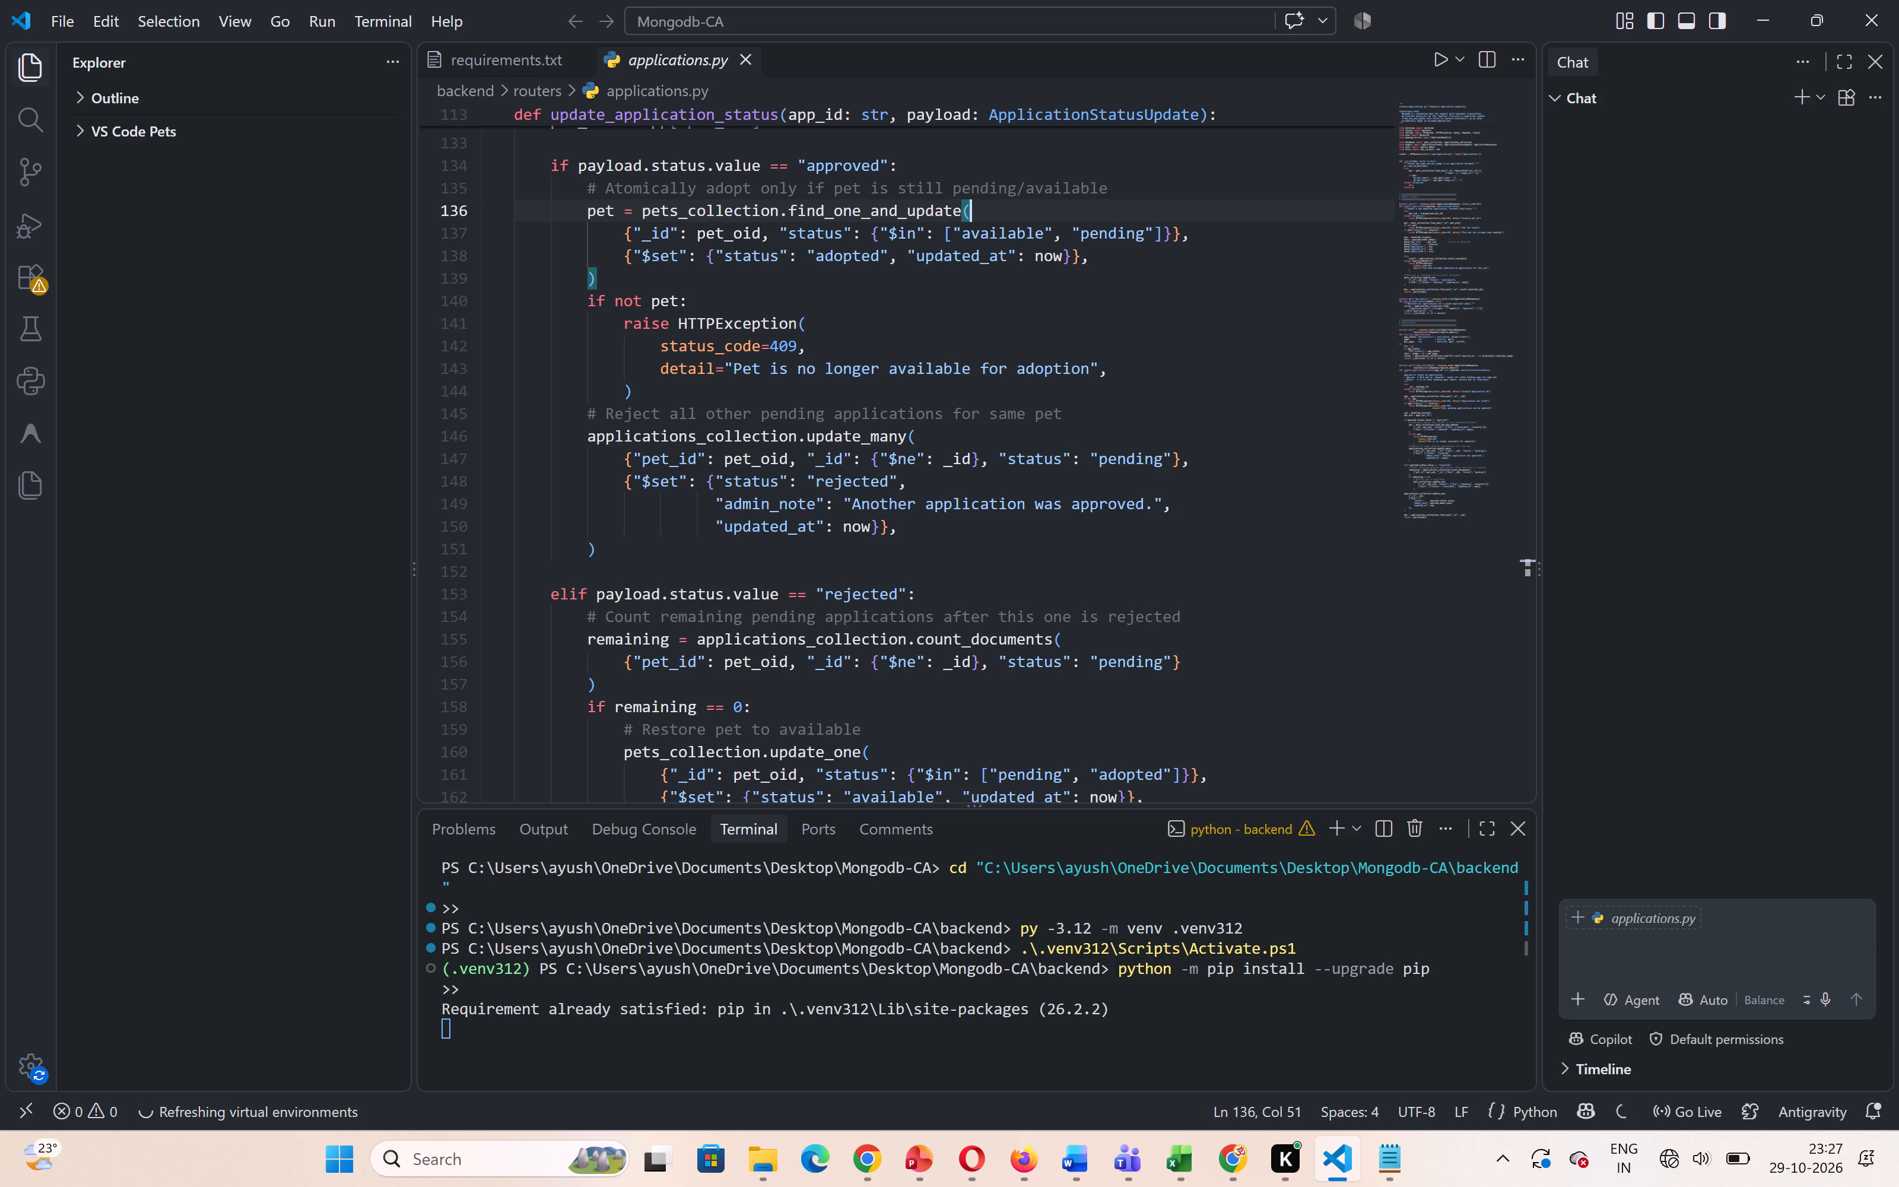
click(1276, 1034)
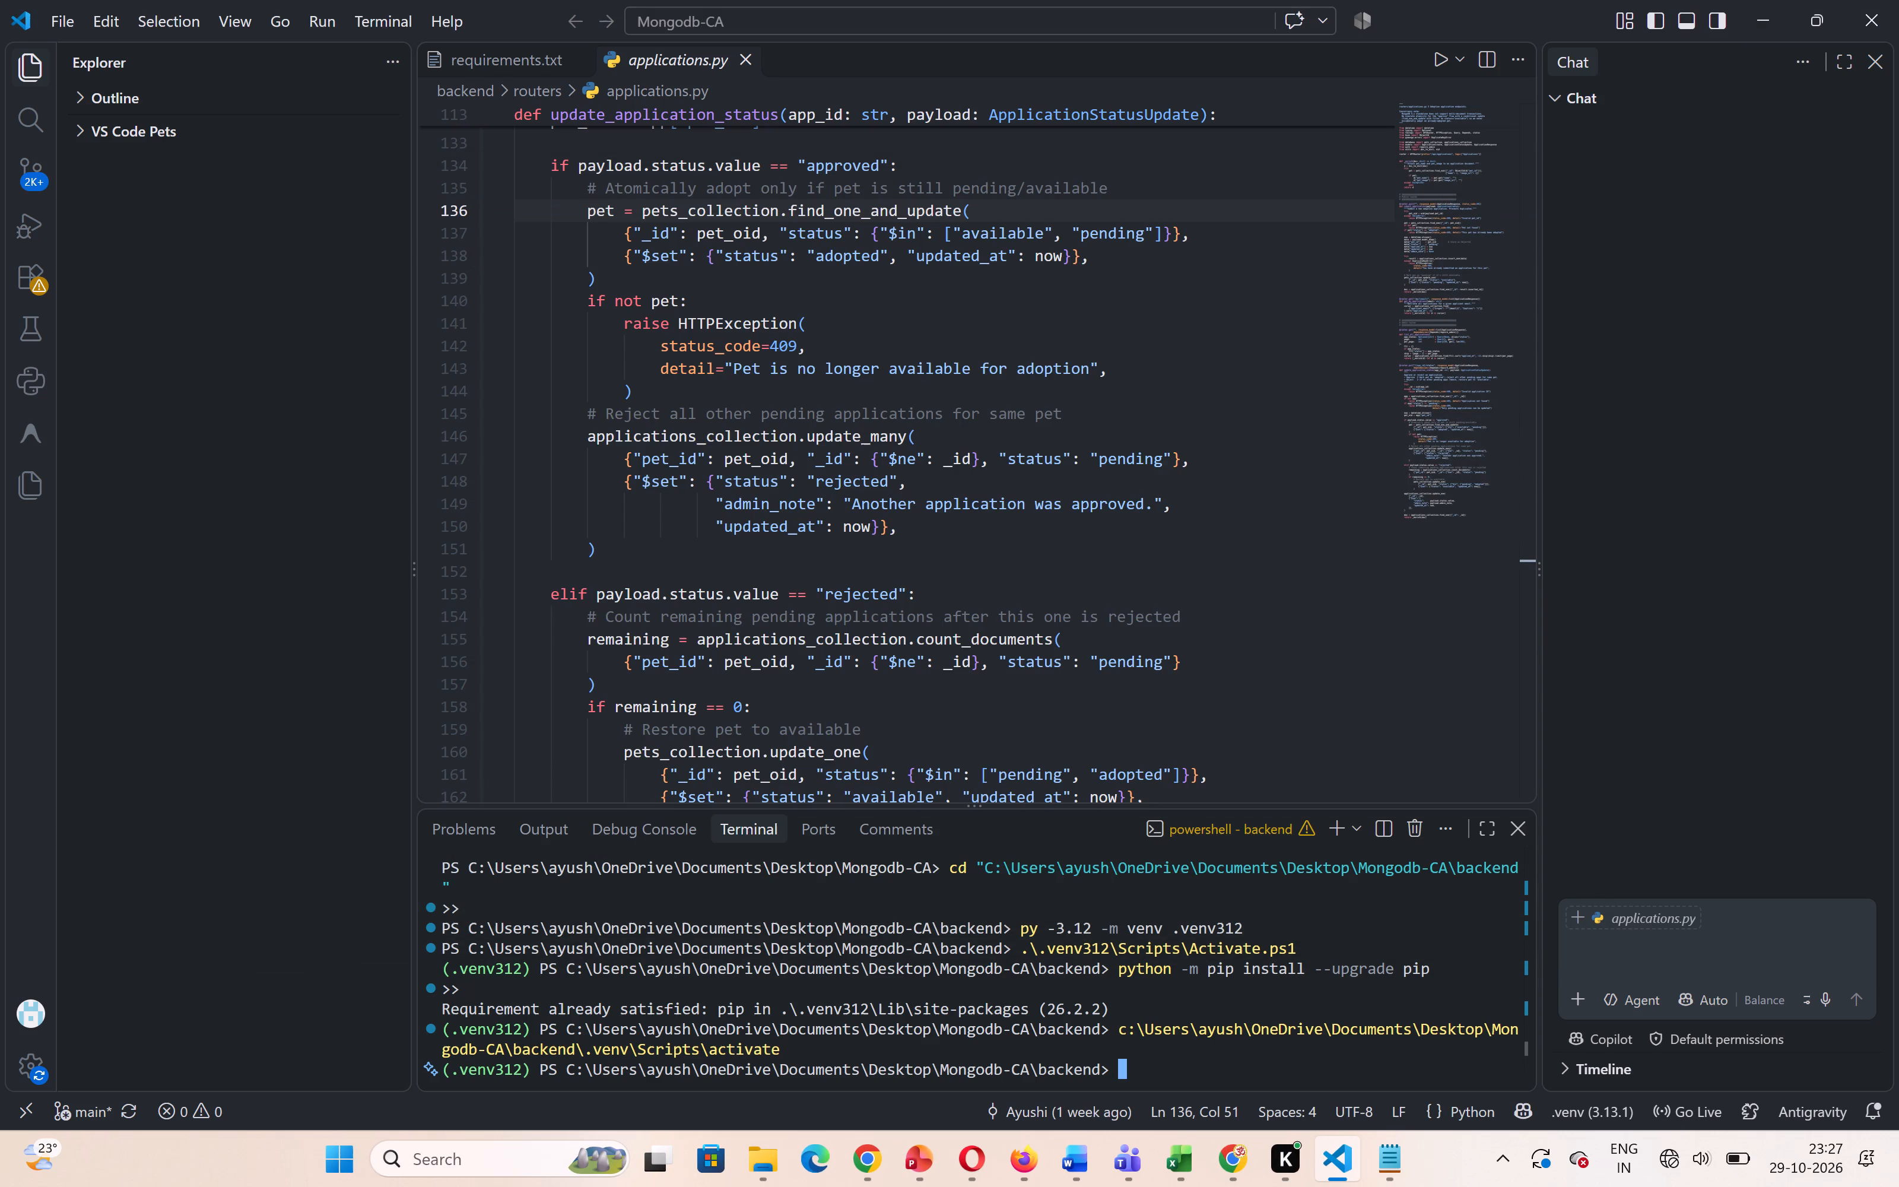
key(ctrl+v)
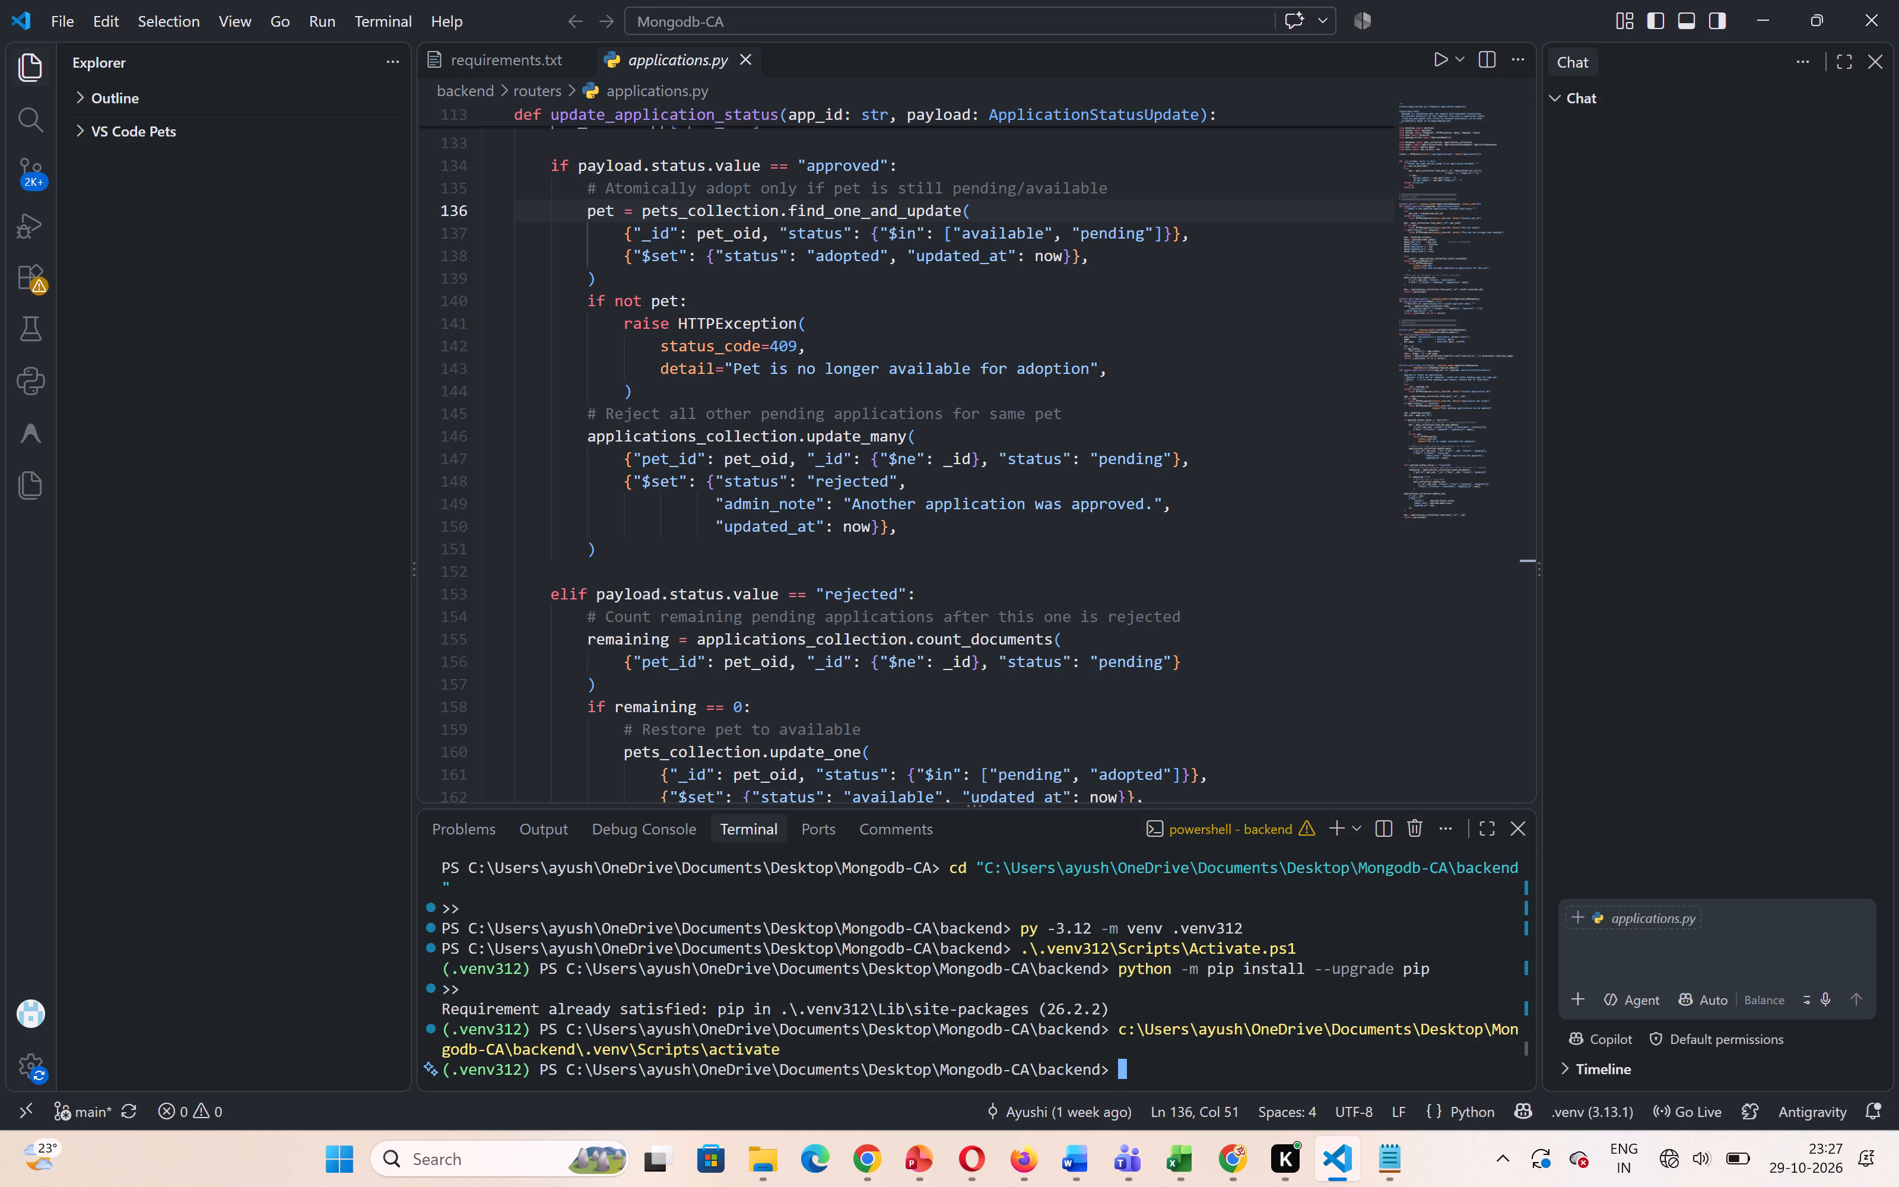
key(Return)
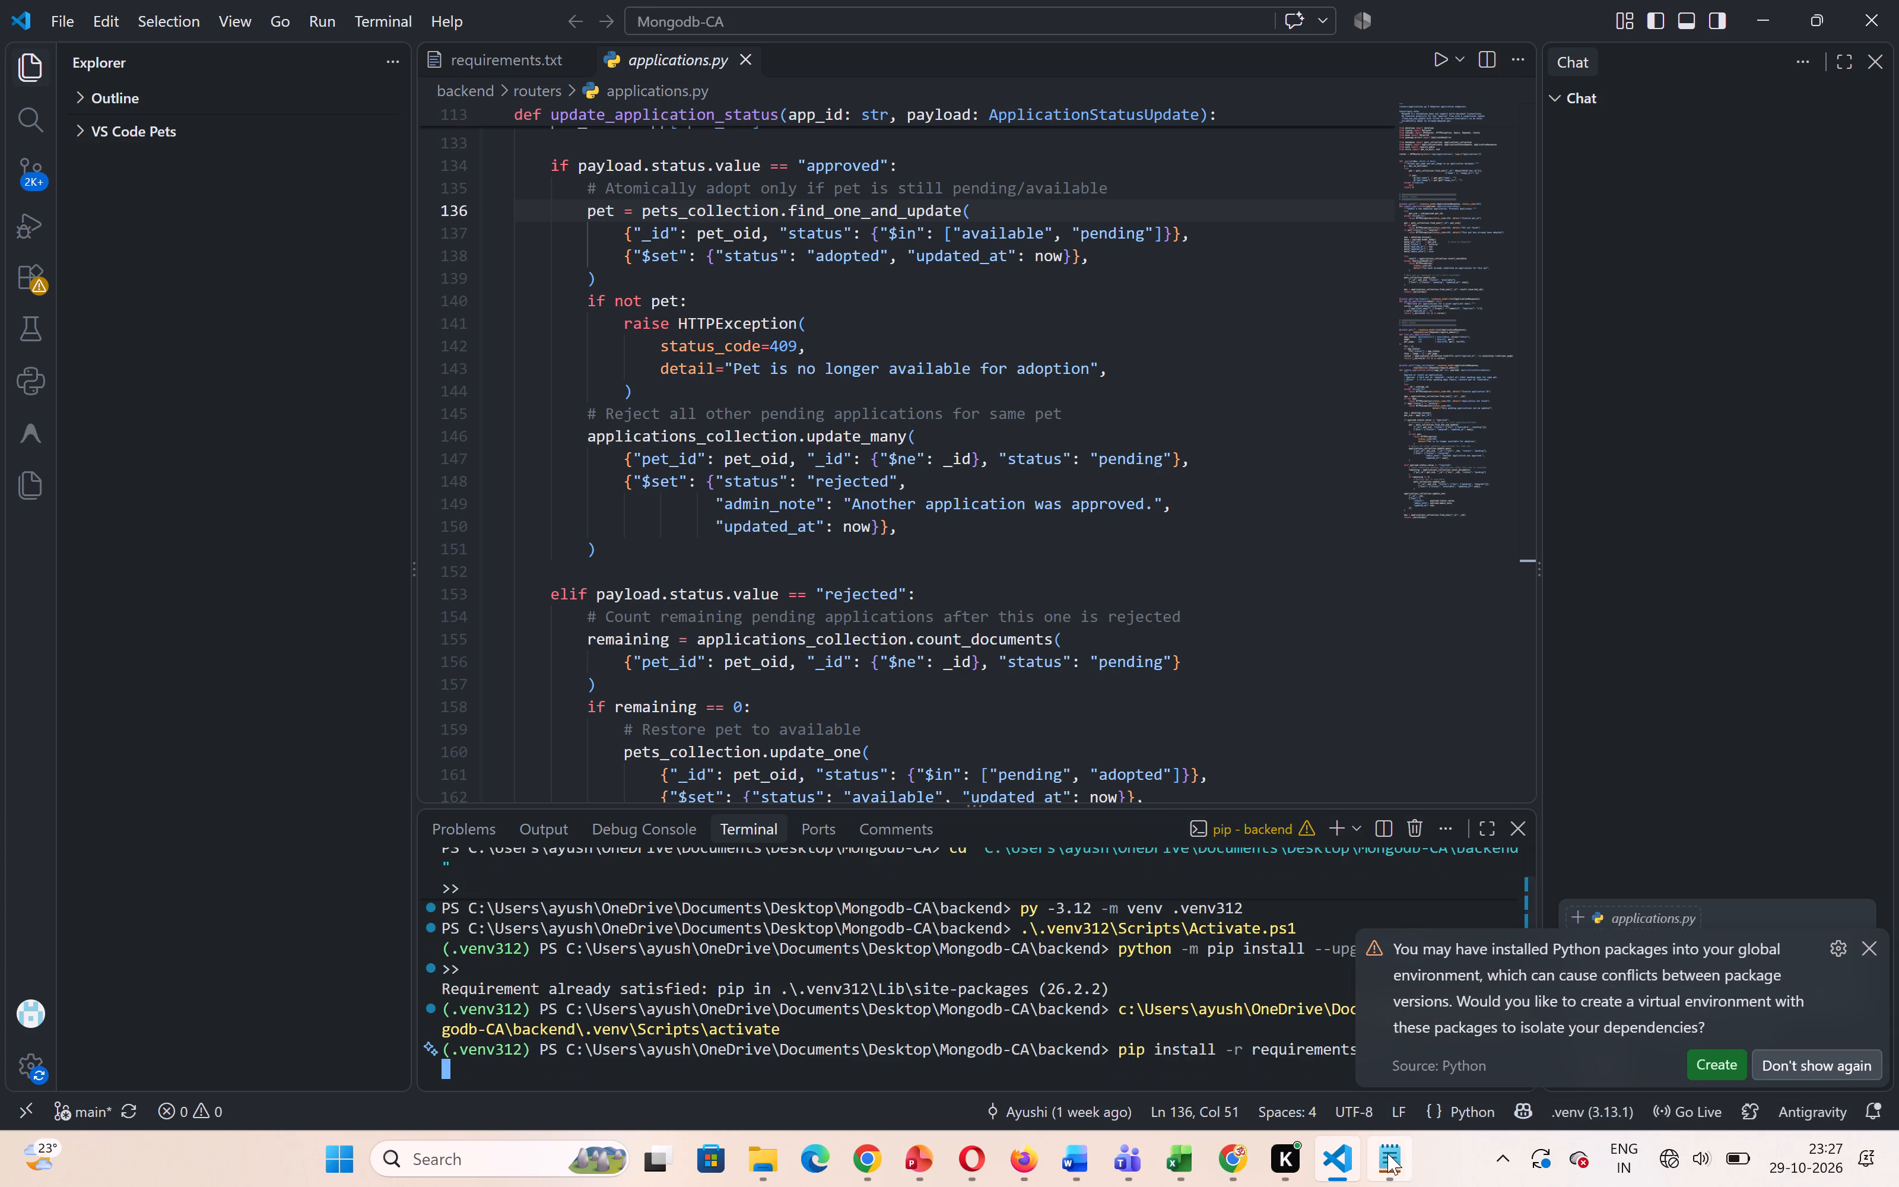
Copy python -m uvicorn main:app --reload from the Notepad notes and return to the backend terminal.
click(1387, 1153)
drag(541, 395, 338, 391)
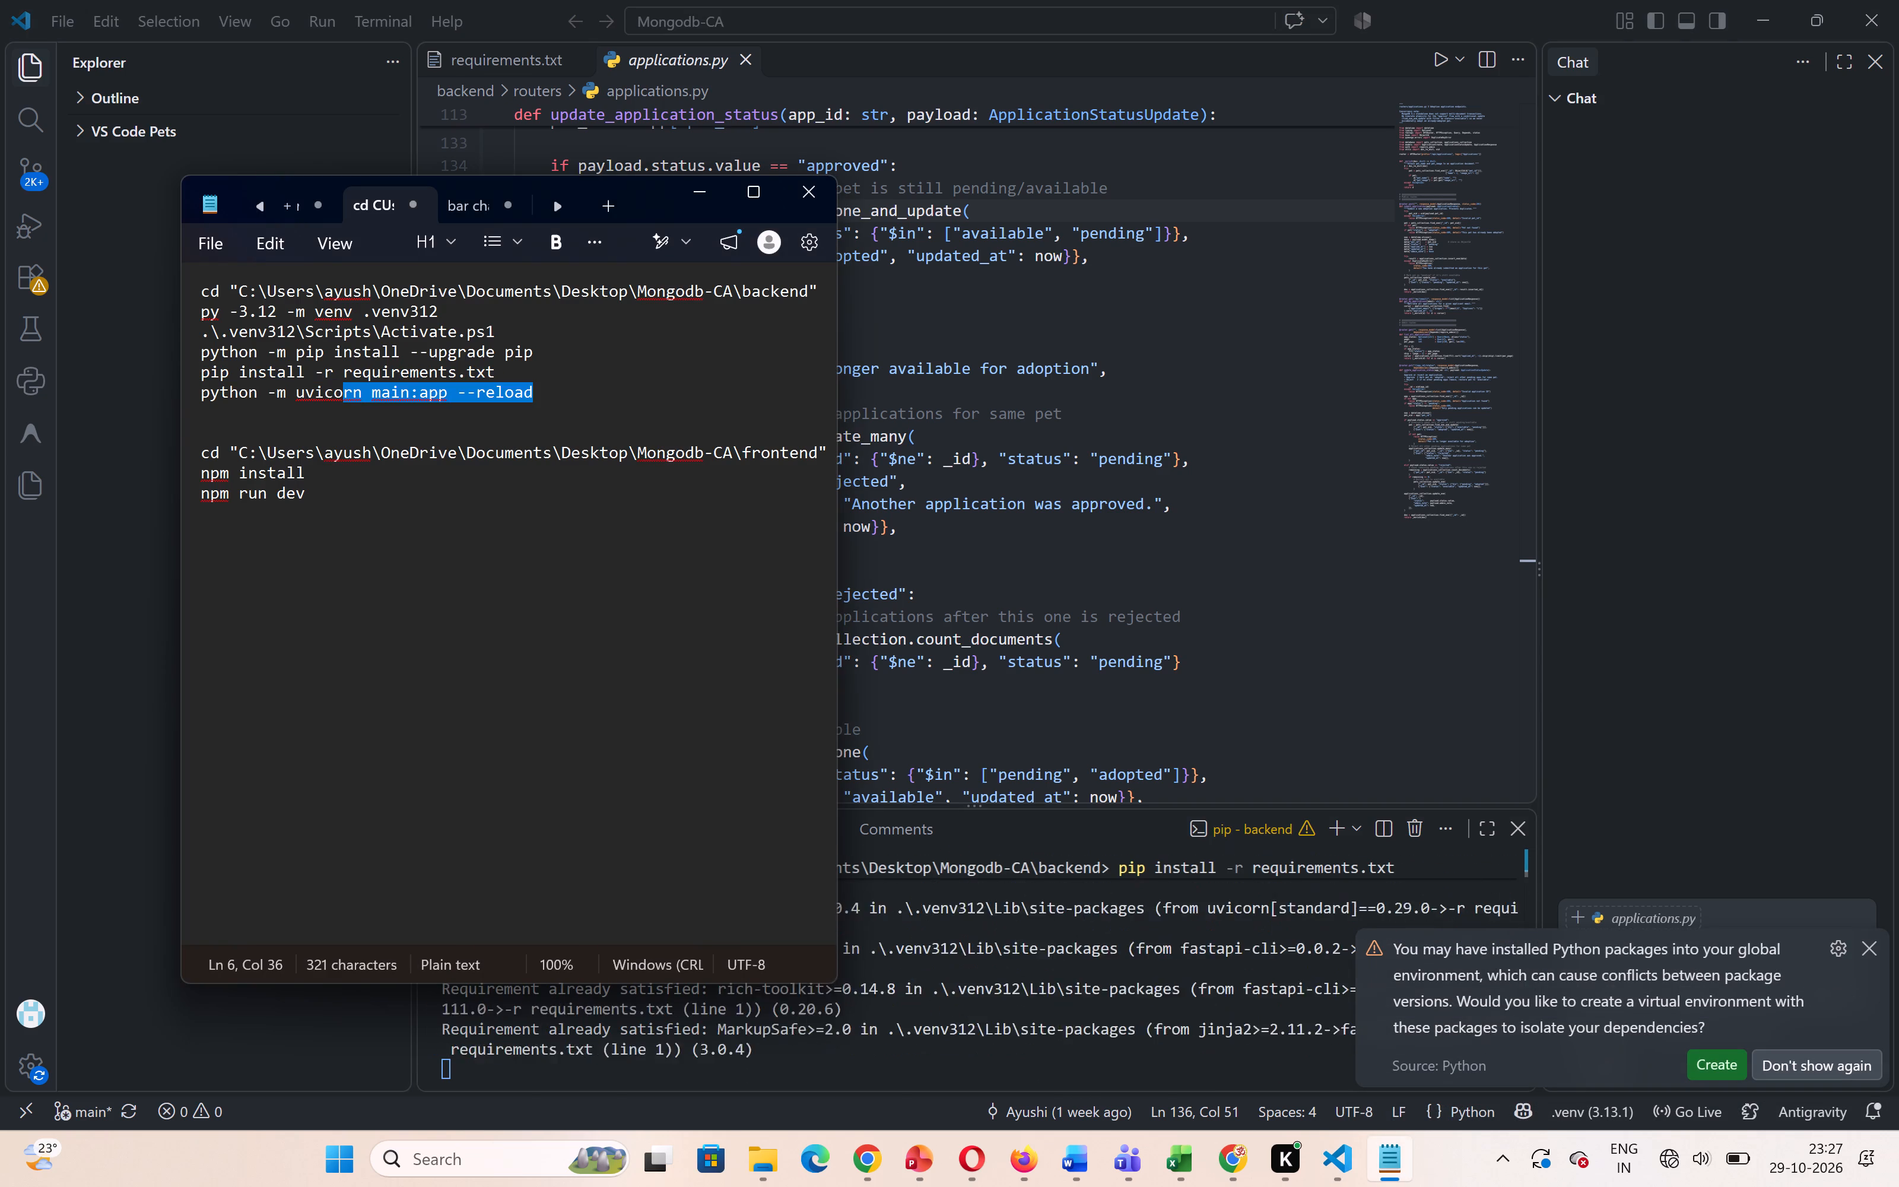
drag(338, 391, 189, 405)
click(566, 400)
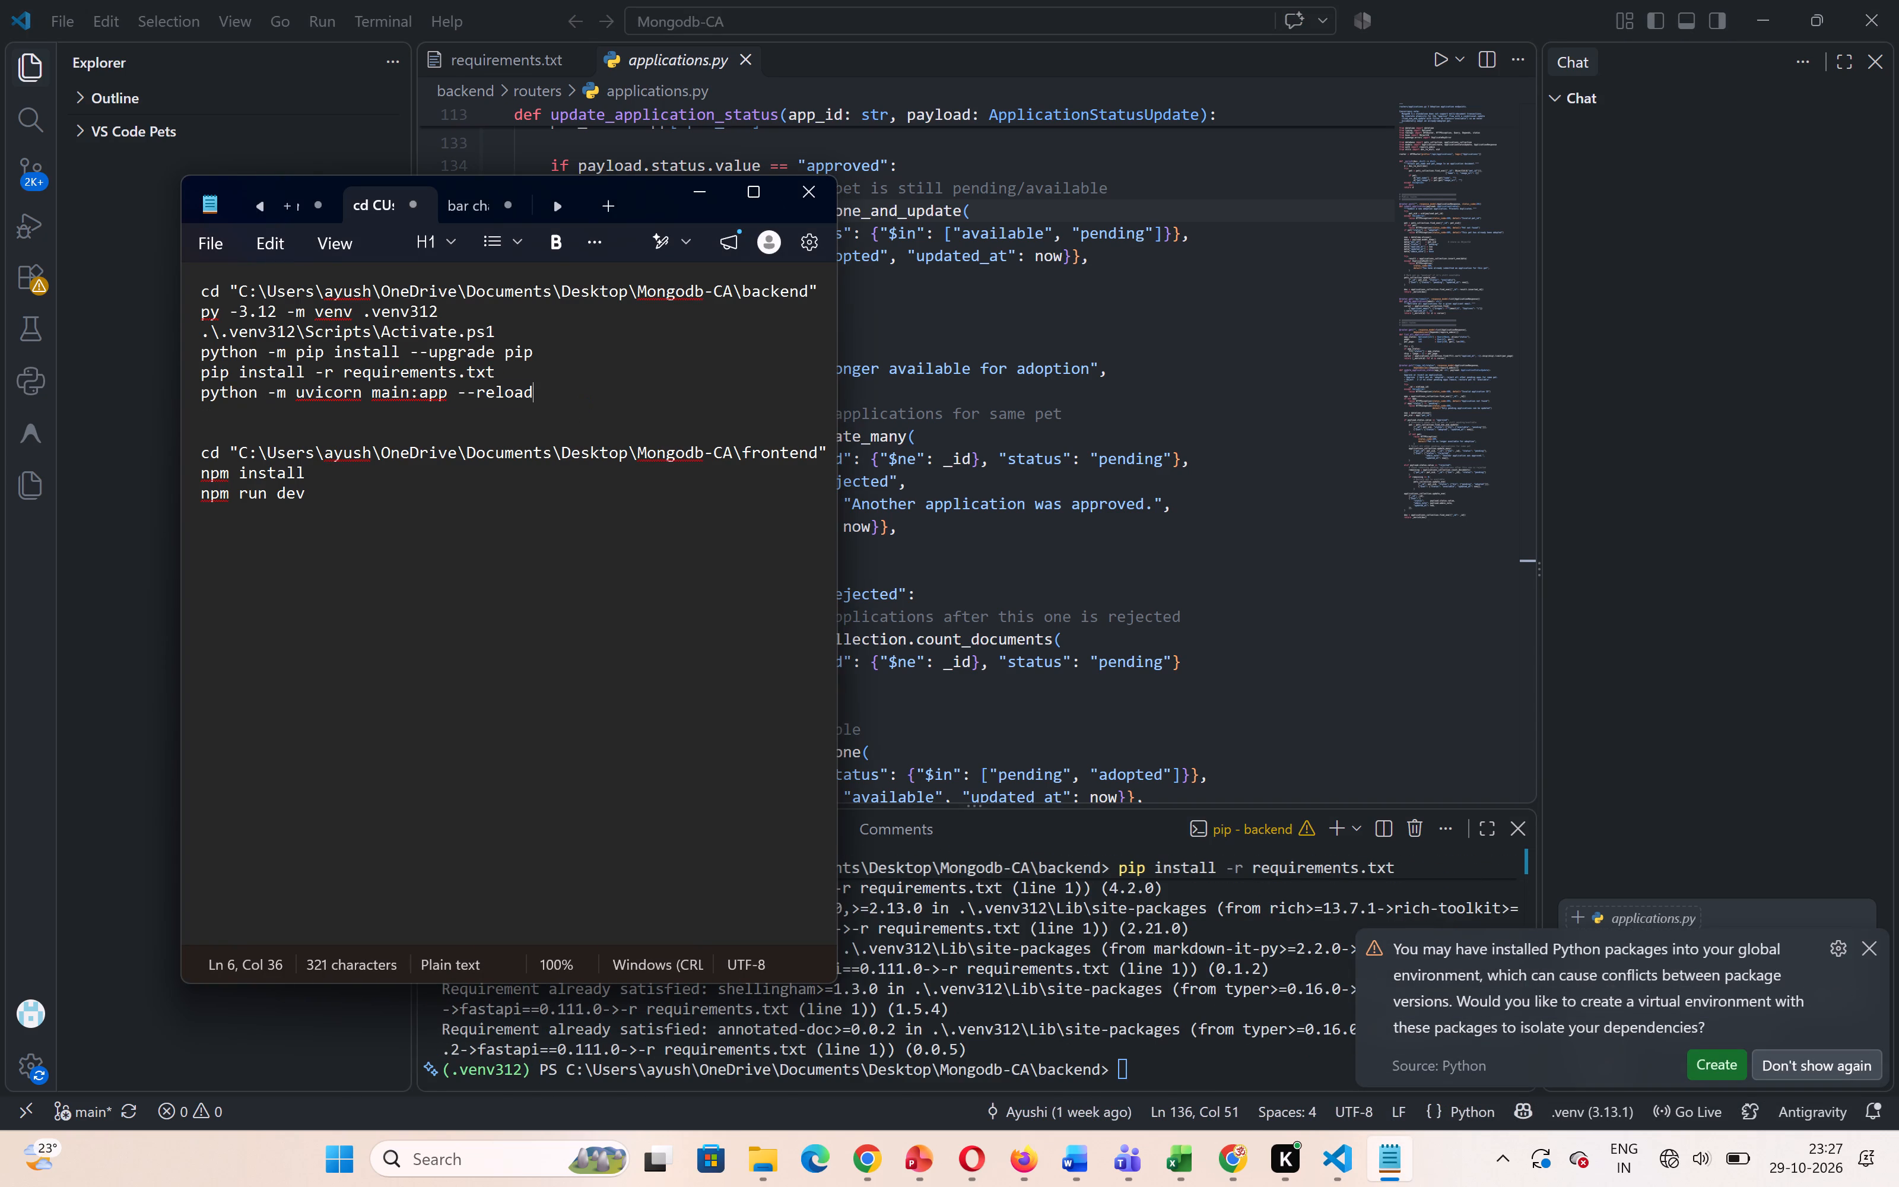
drag(539, 392, 192, 392)
key(ctrl+c)
click(1141, 1067)
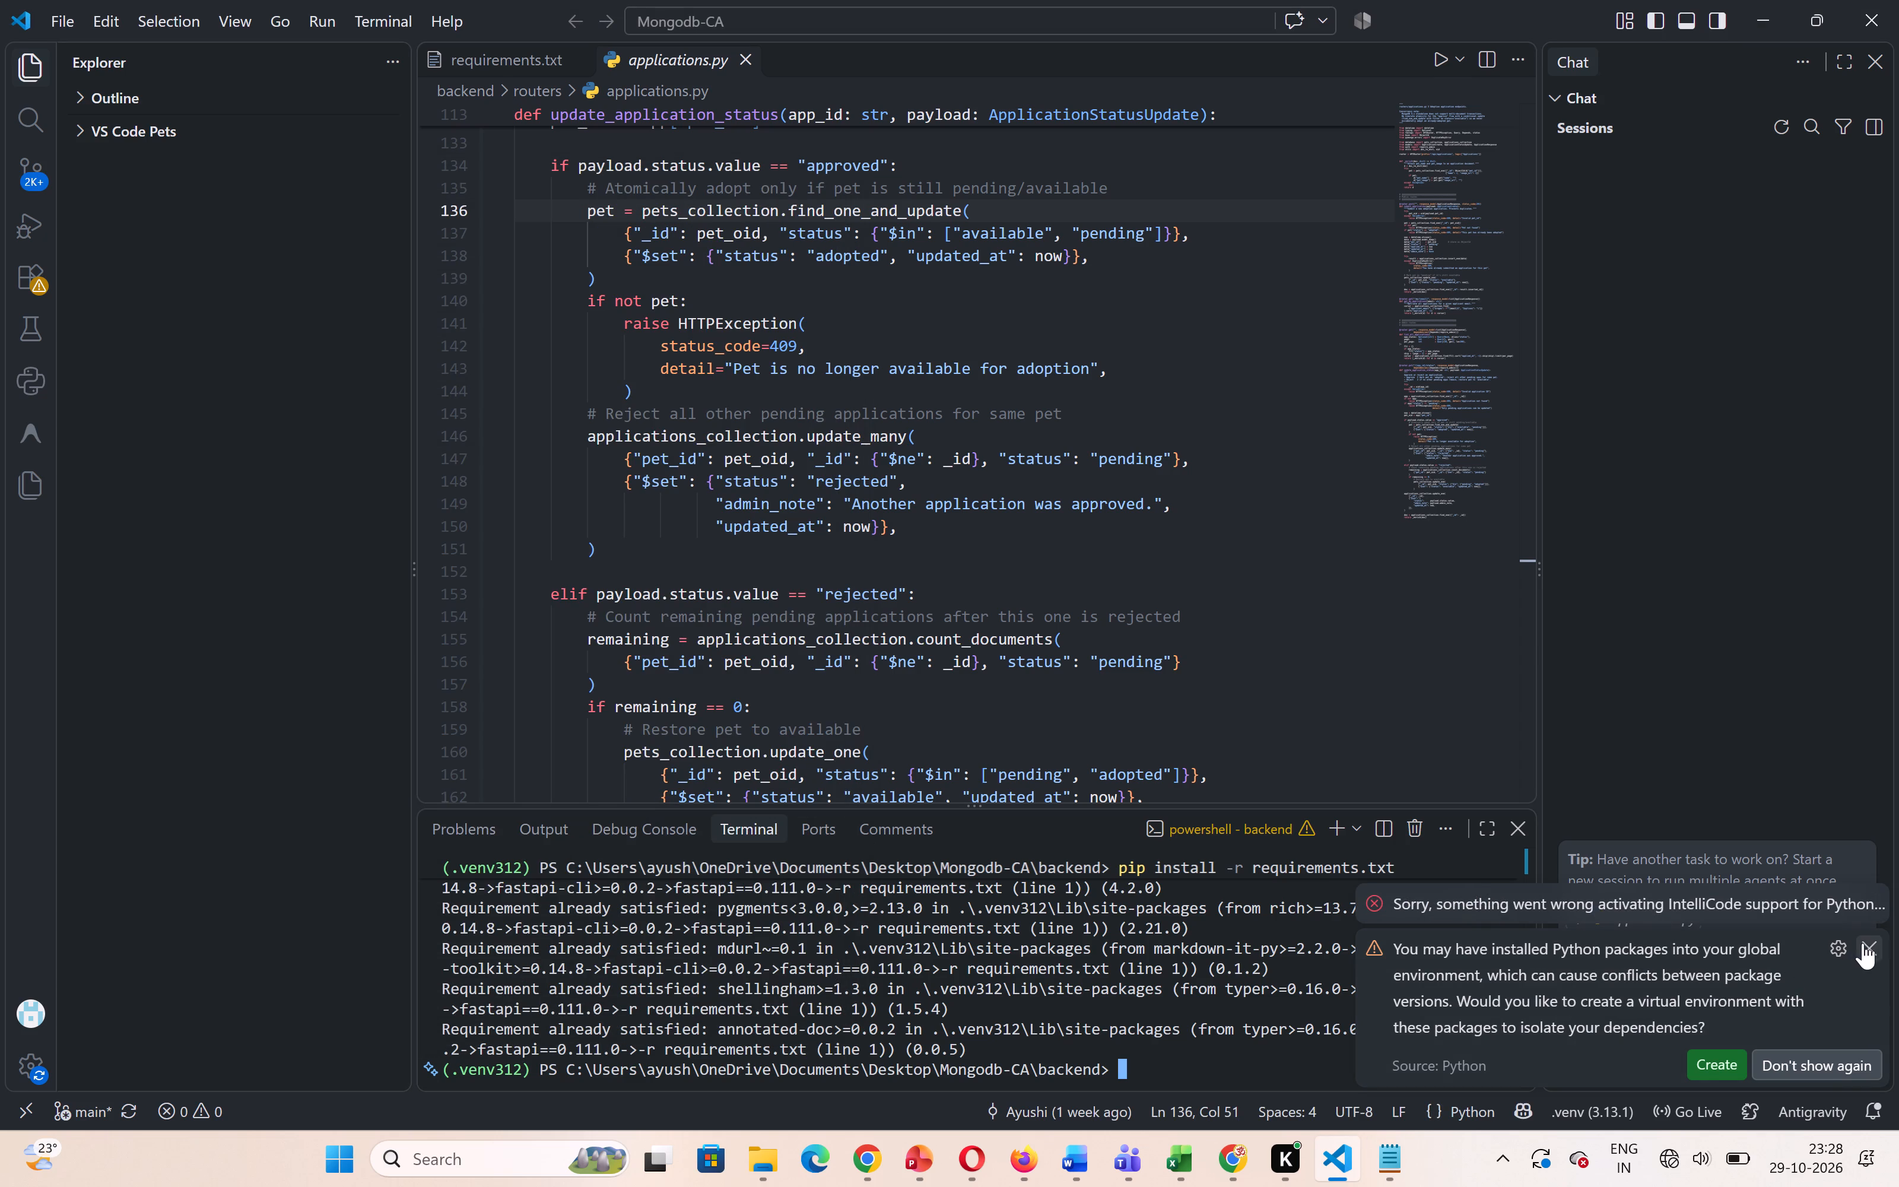
Dismiss the Python packages notification and enlarge the terminal area upward over the code editor.
click(1865, 943)
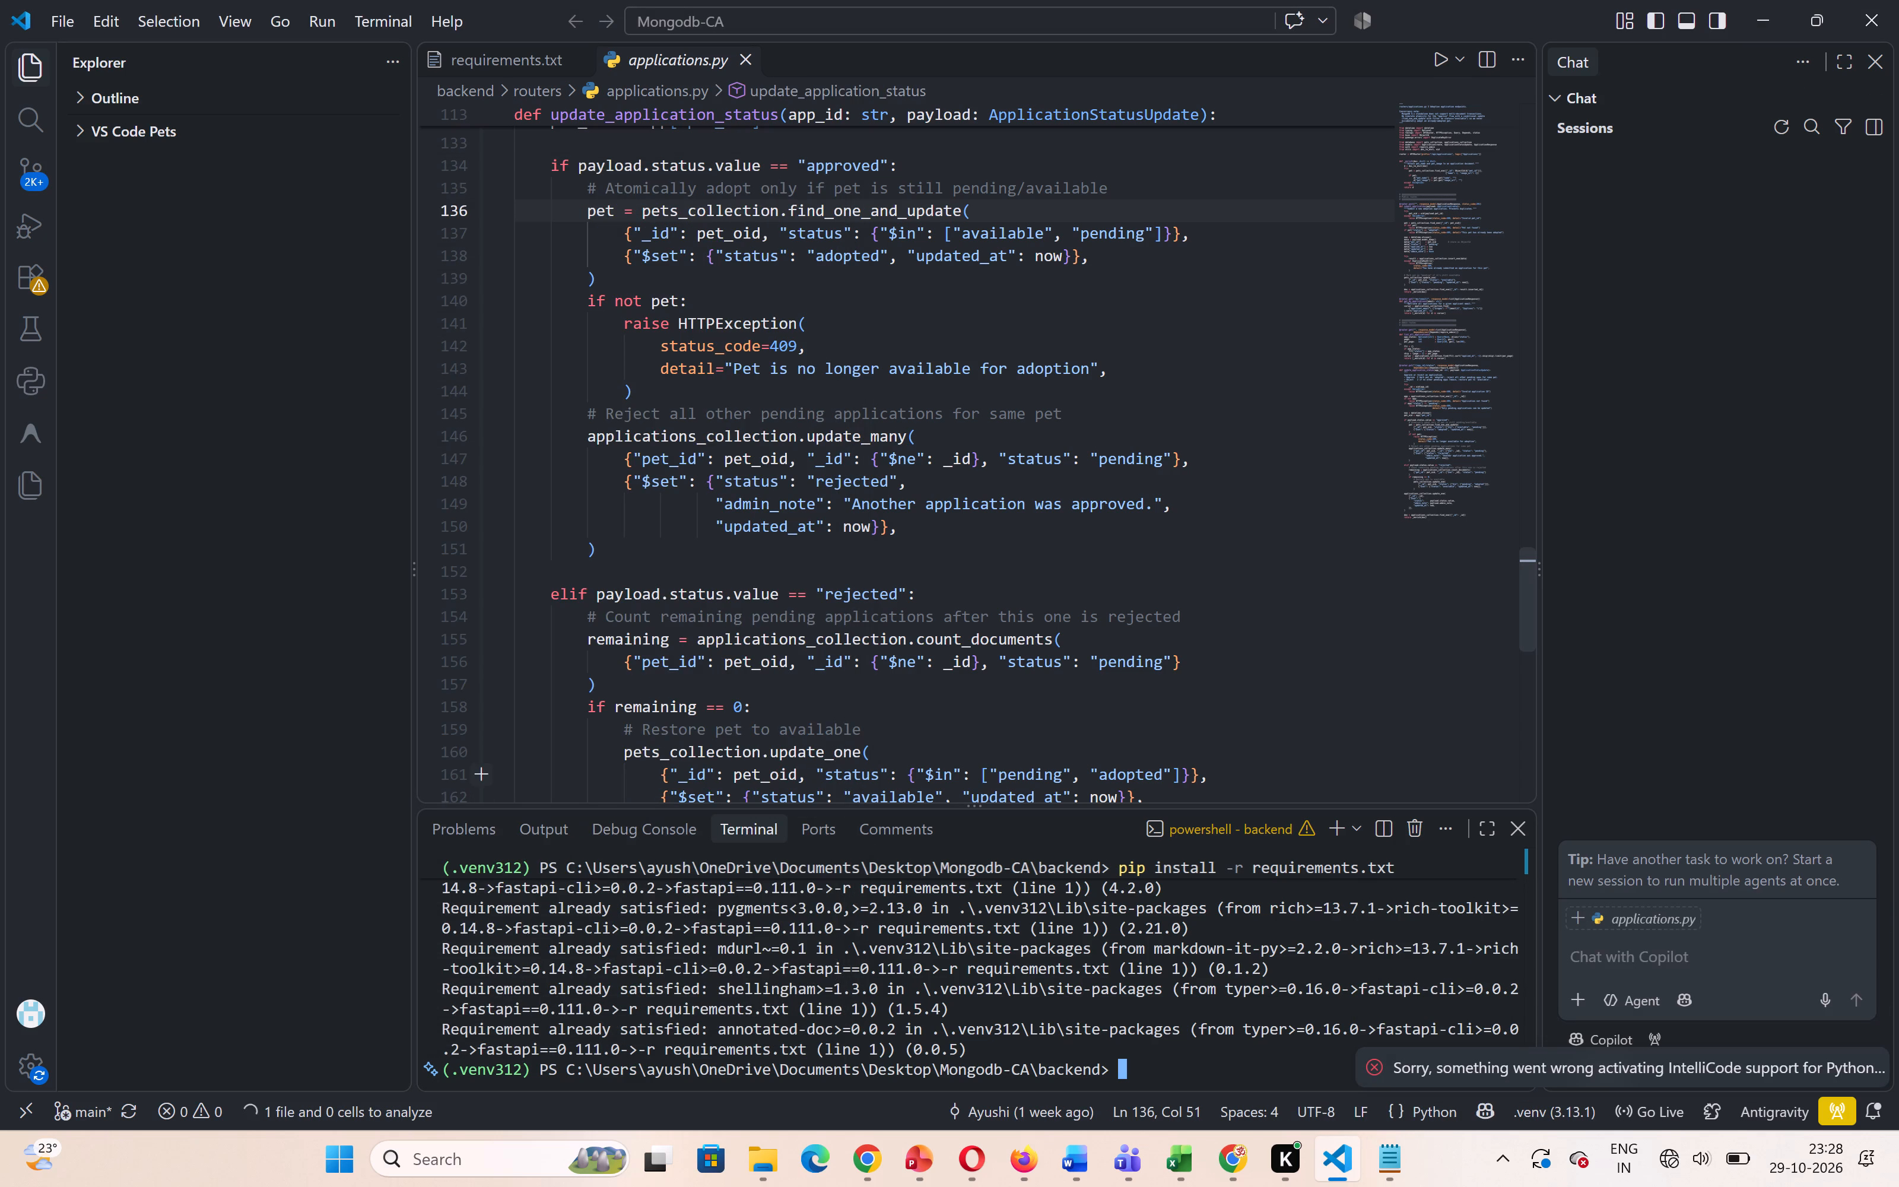
drag(981, 805, 1015, 579)
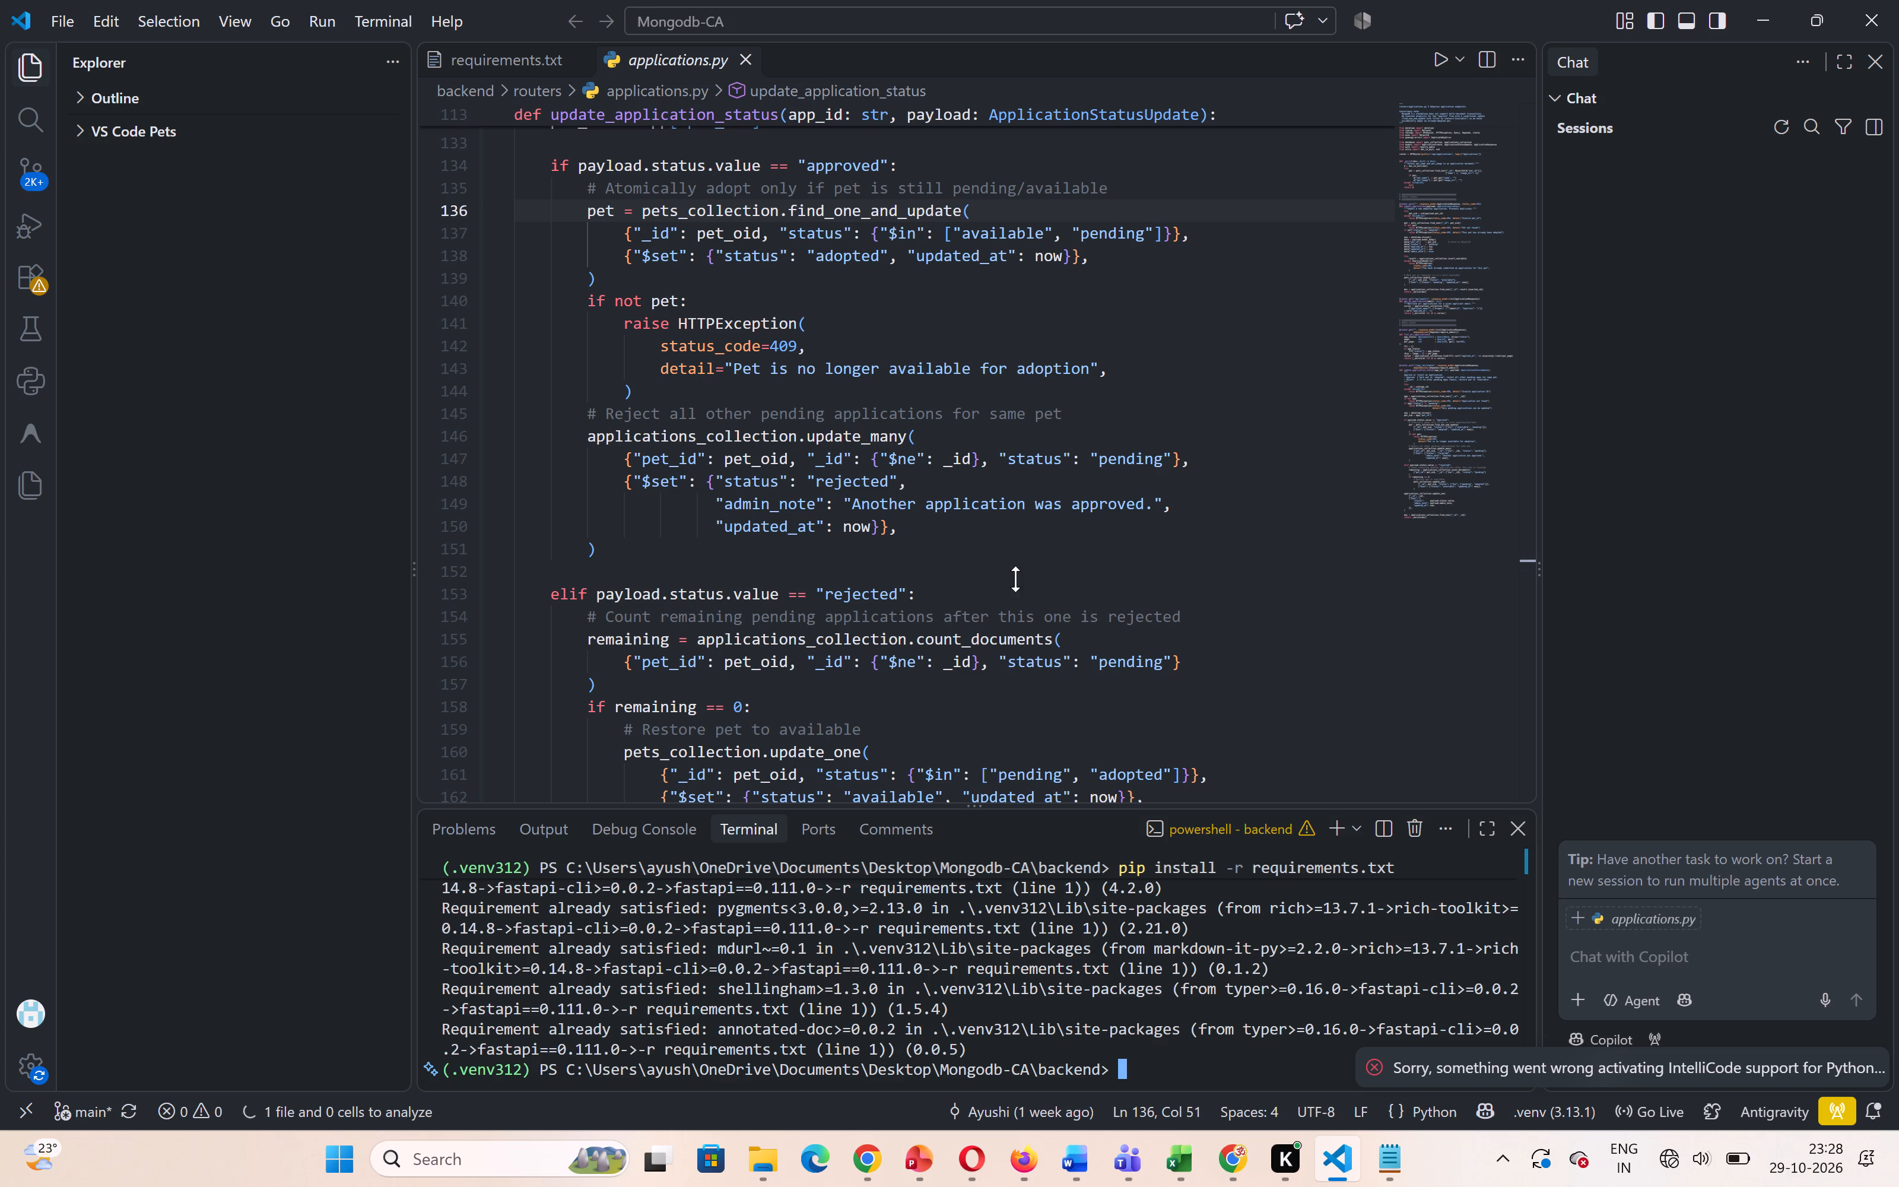
drag(1015, 579, 1031, 623)
drag(1018, 802, 1018, 667)
click(911, 929)
scroll(897, 856, up, 1)
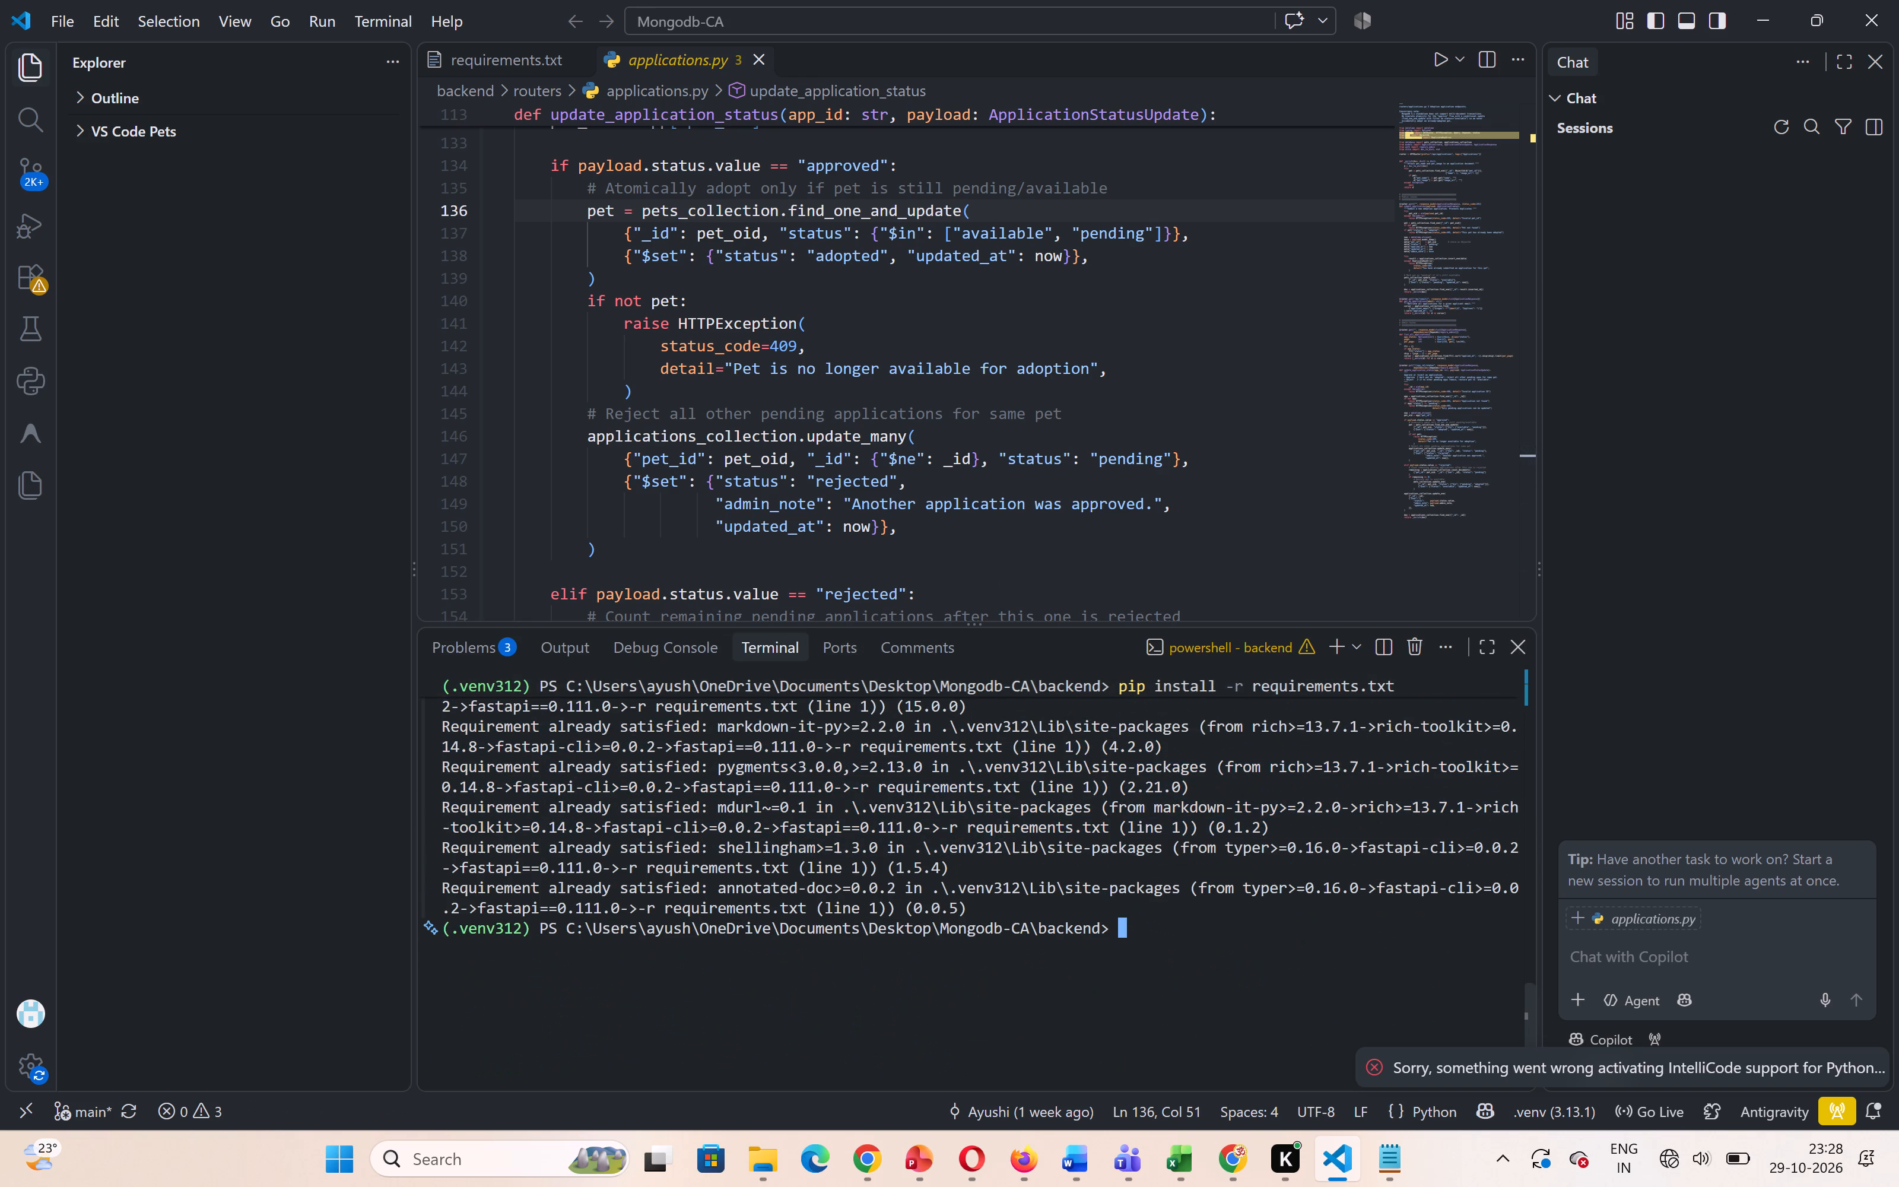
Start the backend server by running the copied python -m uvicorn main:app --reload in the backend terminal.
scroll(897, 856, up, 2)
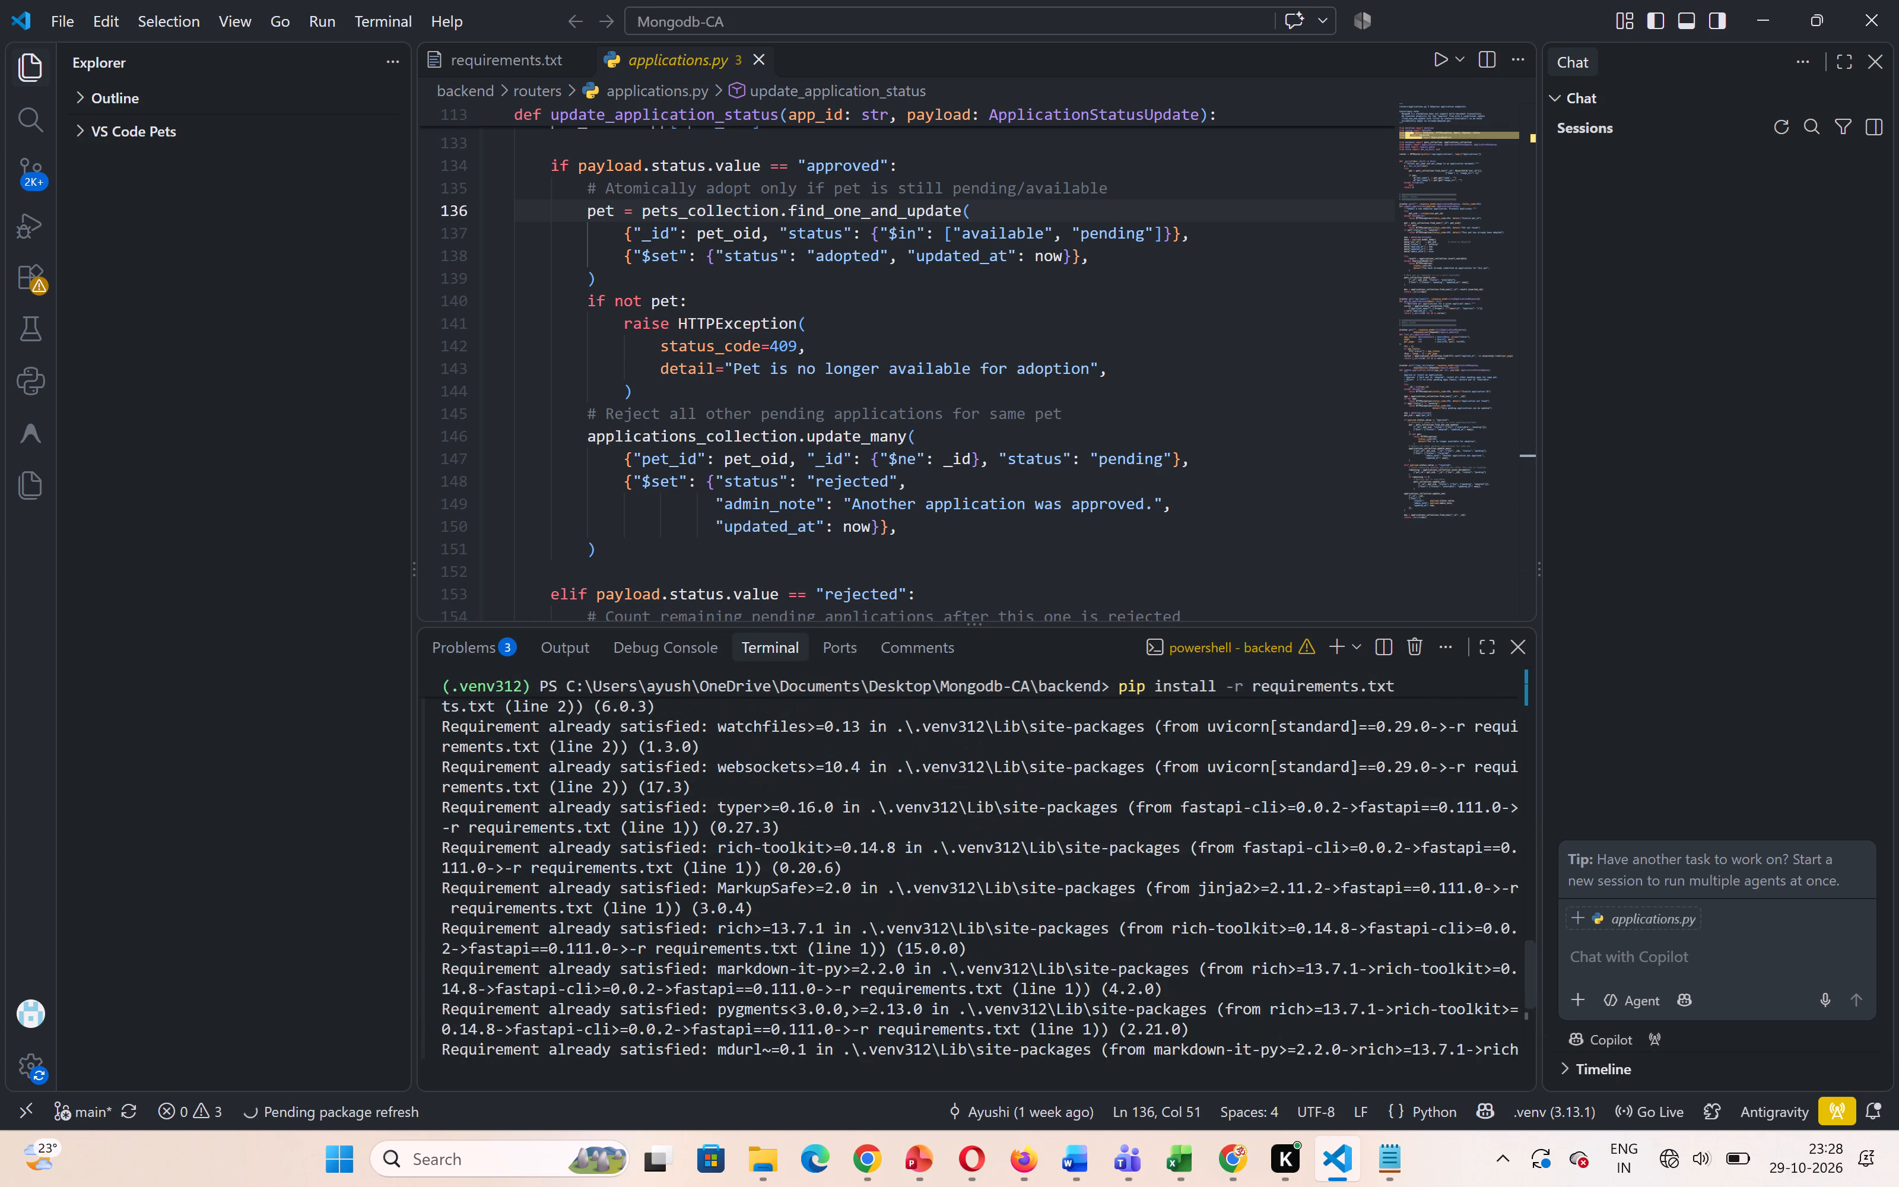
scroll(897, 856, up, 2)
scroll(897, 856, down, 6)
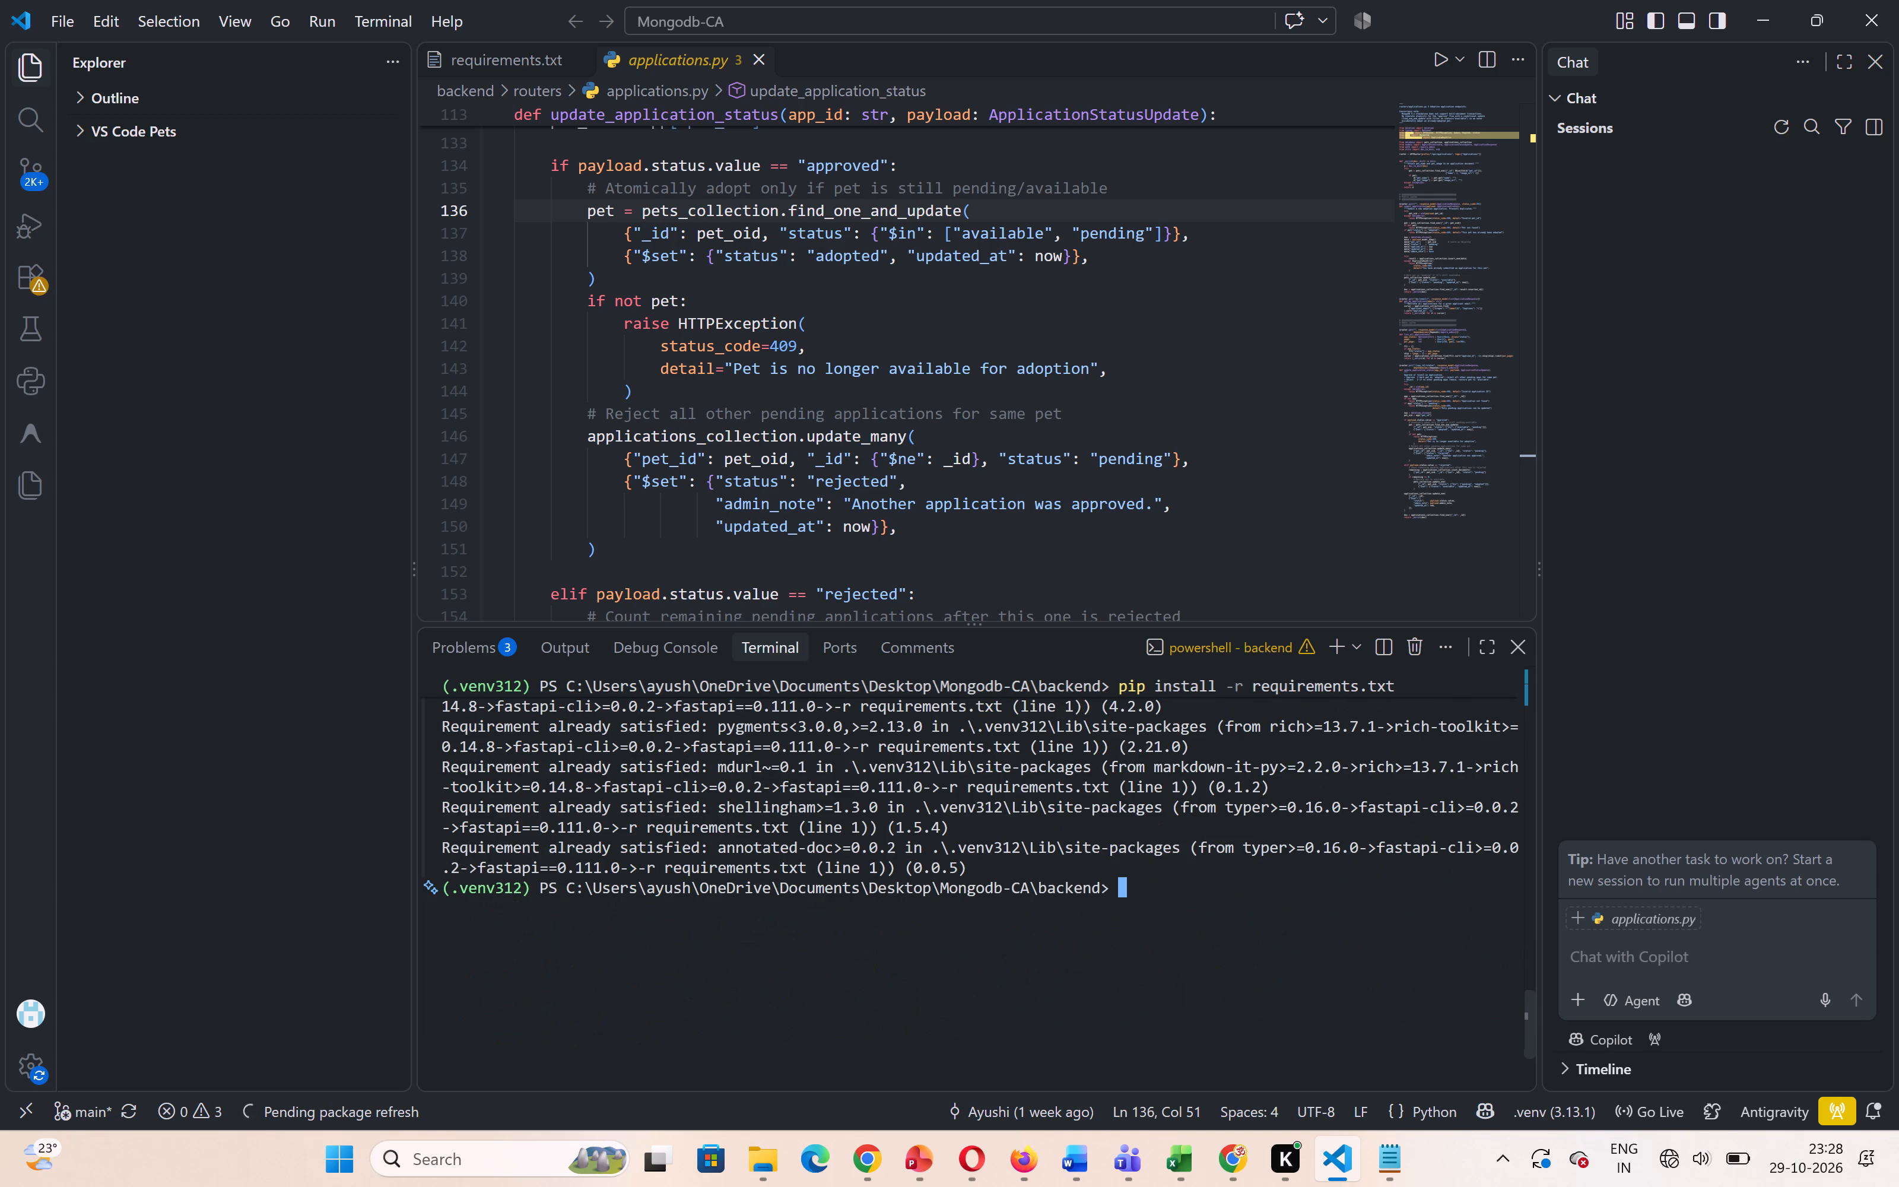
click(1158, 892)
key(ctrl+v)
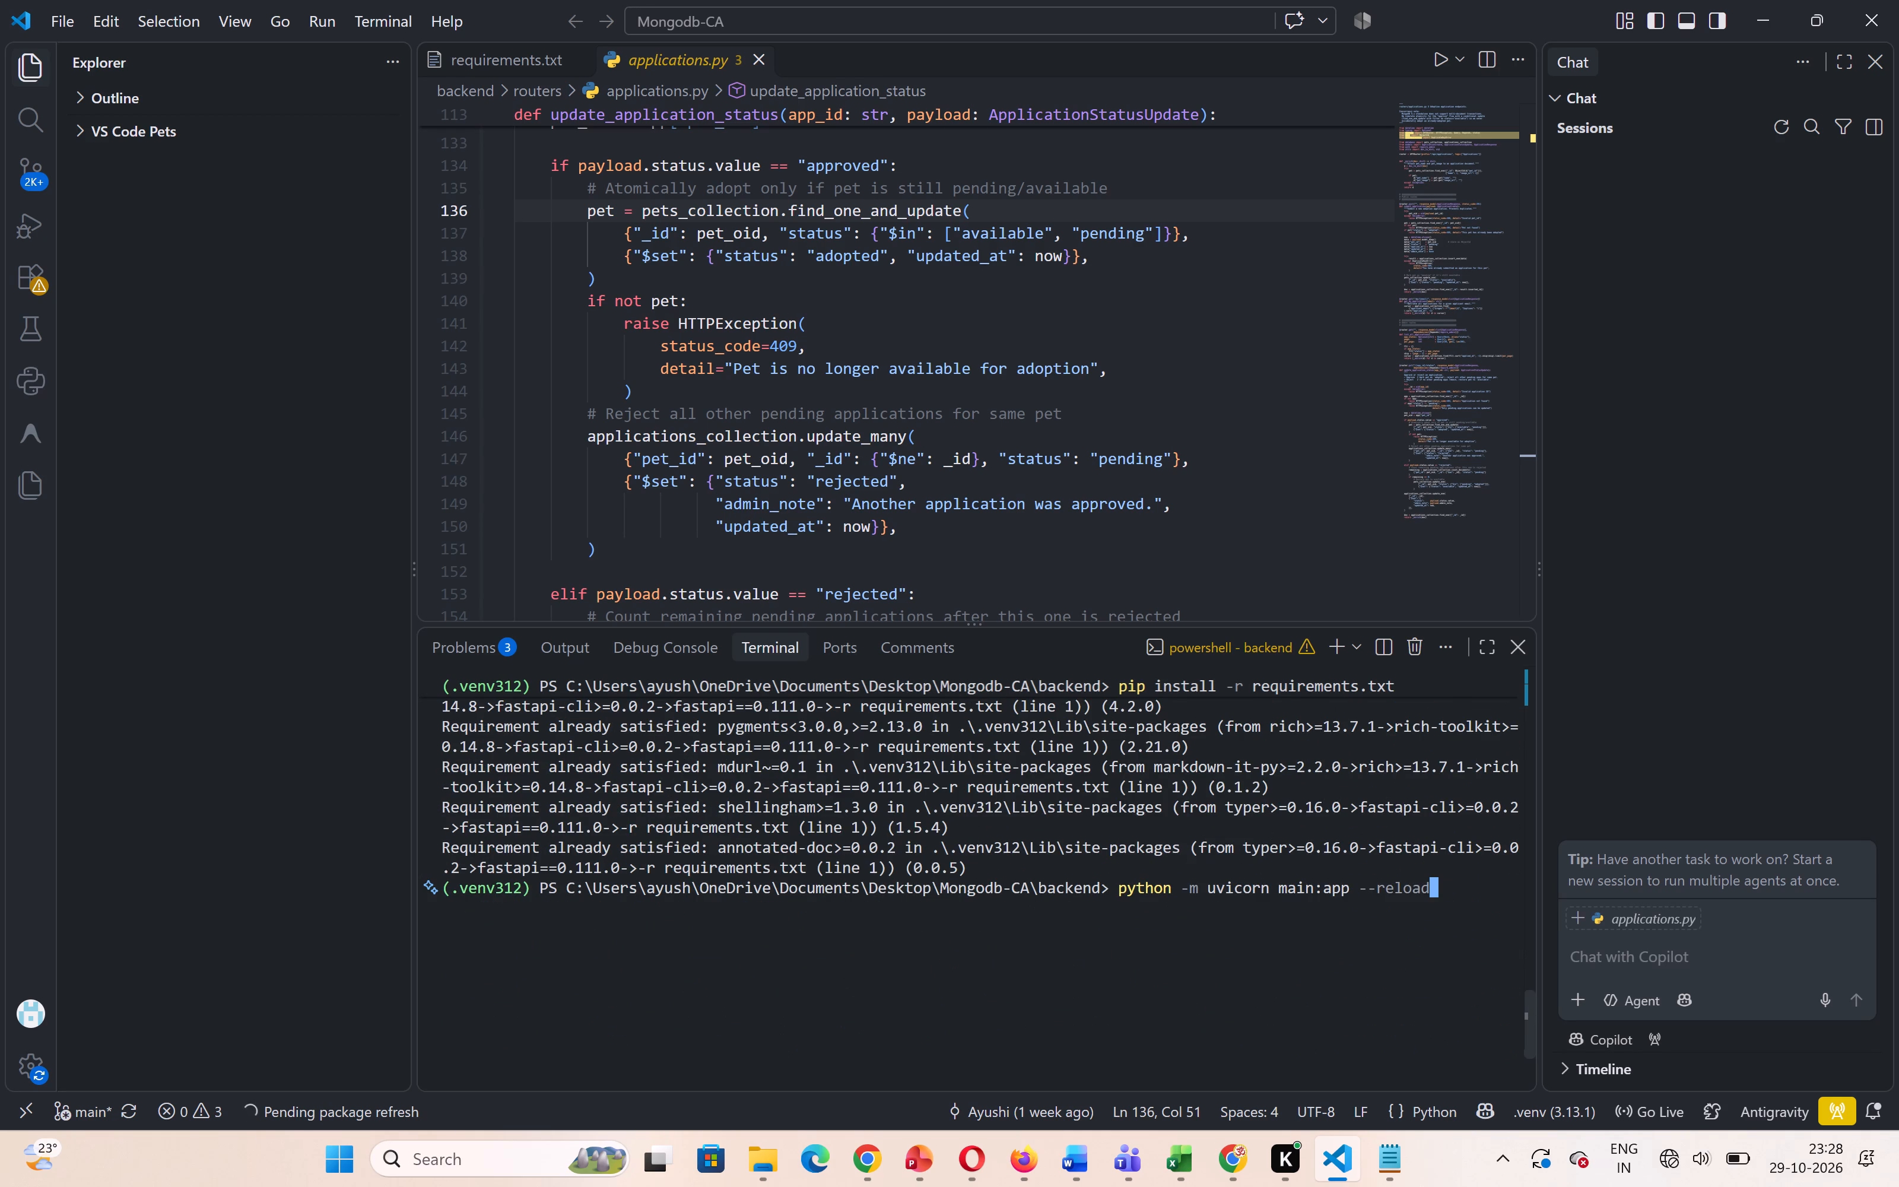
key(Return)
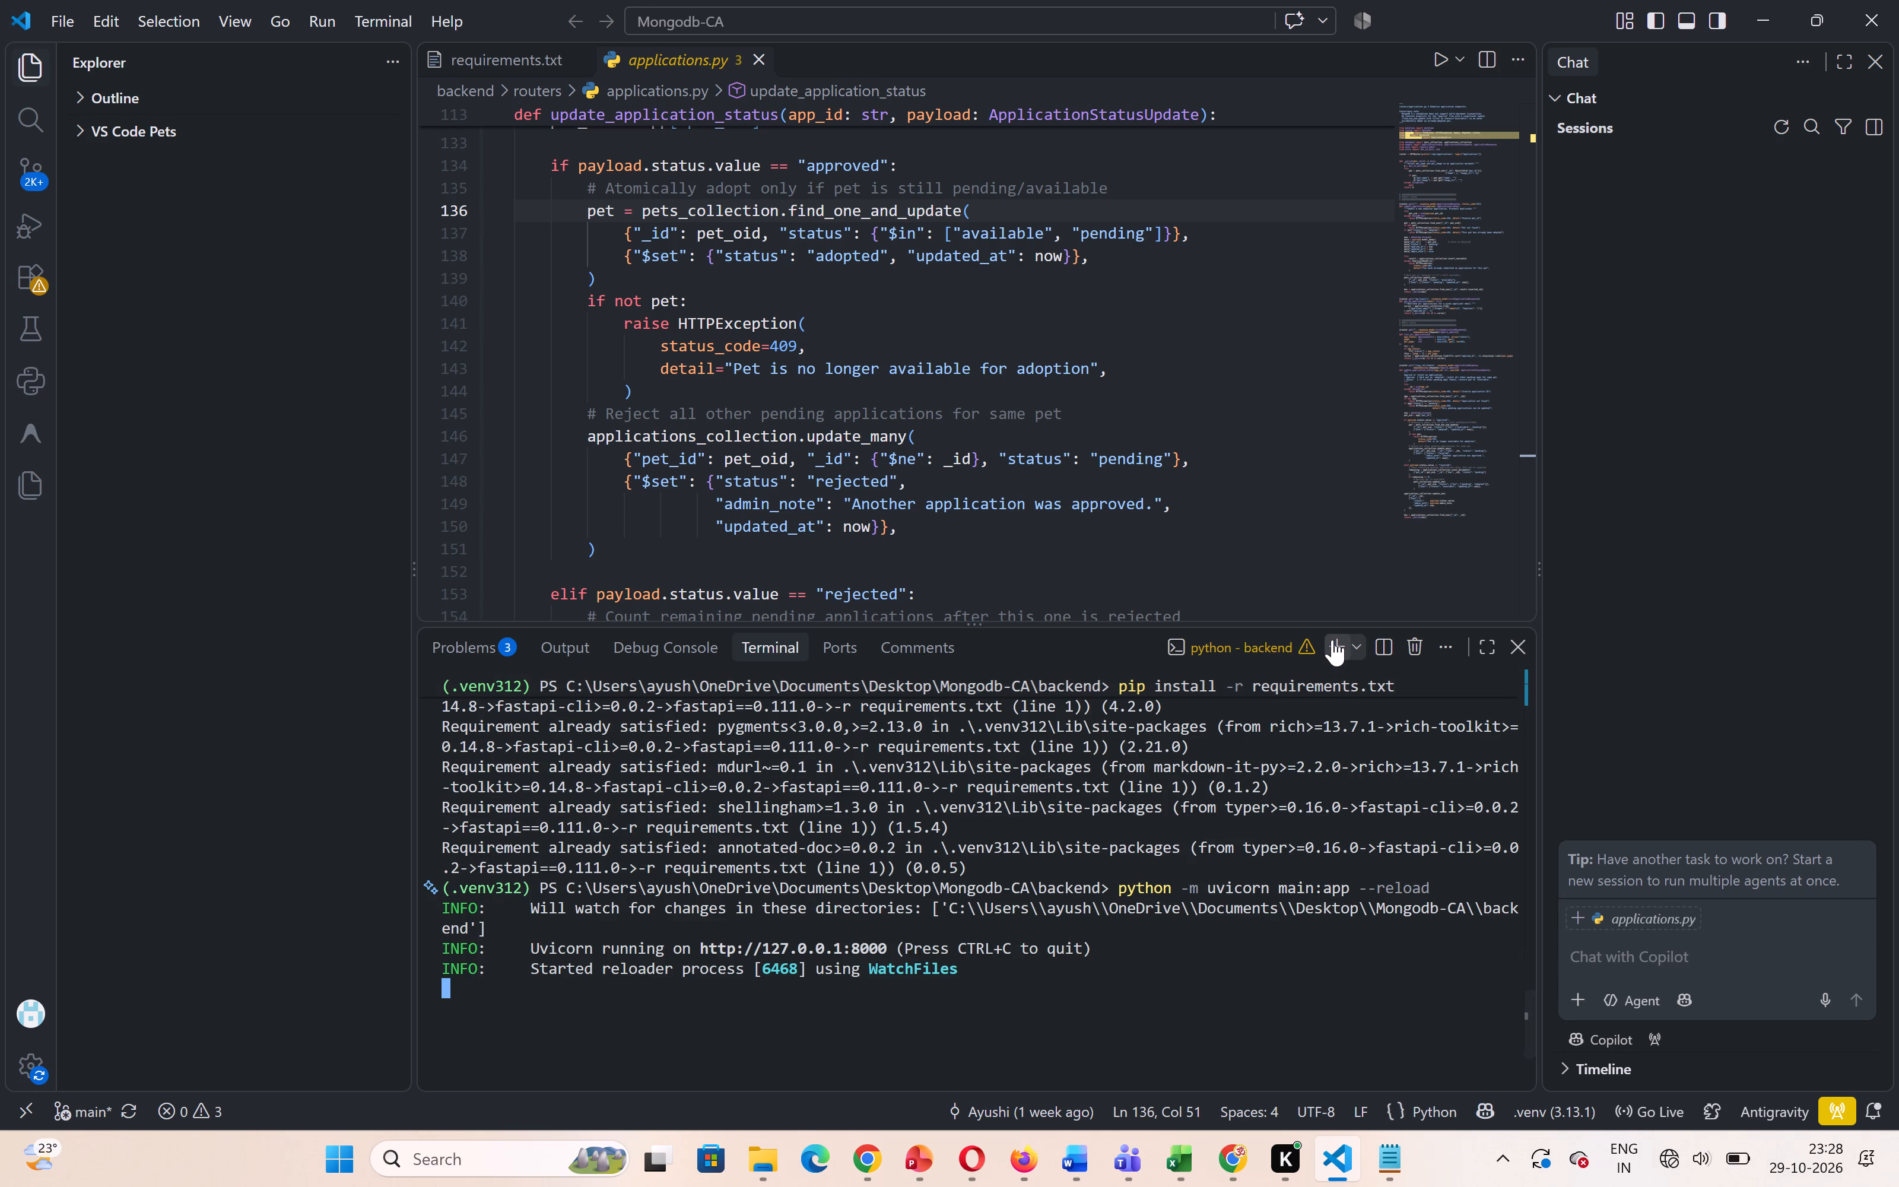
Open a second terminal and change to the Mongodb-CA\frontend folder with the cd command copied from the Notepad notes.
click(1335, 643)
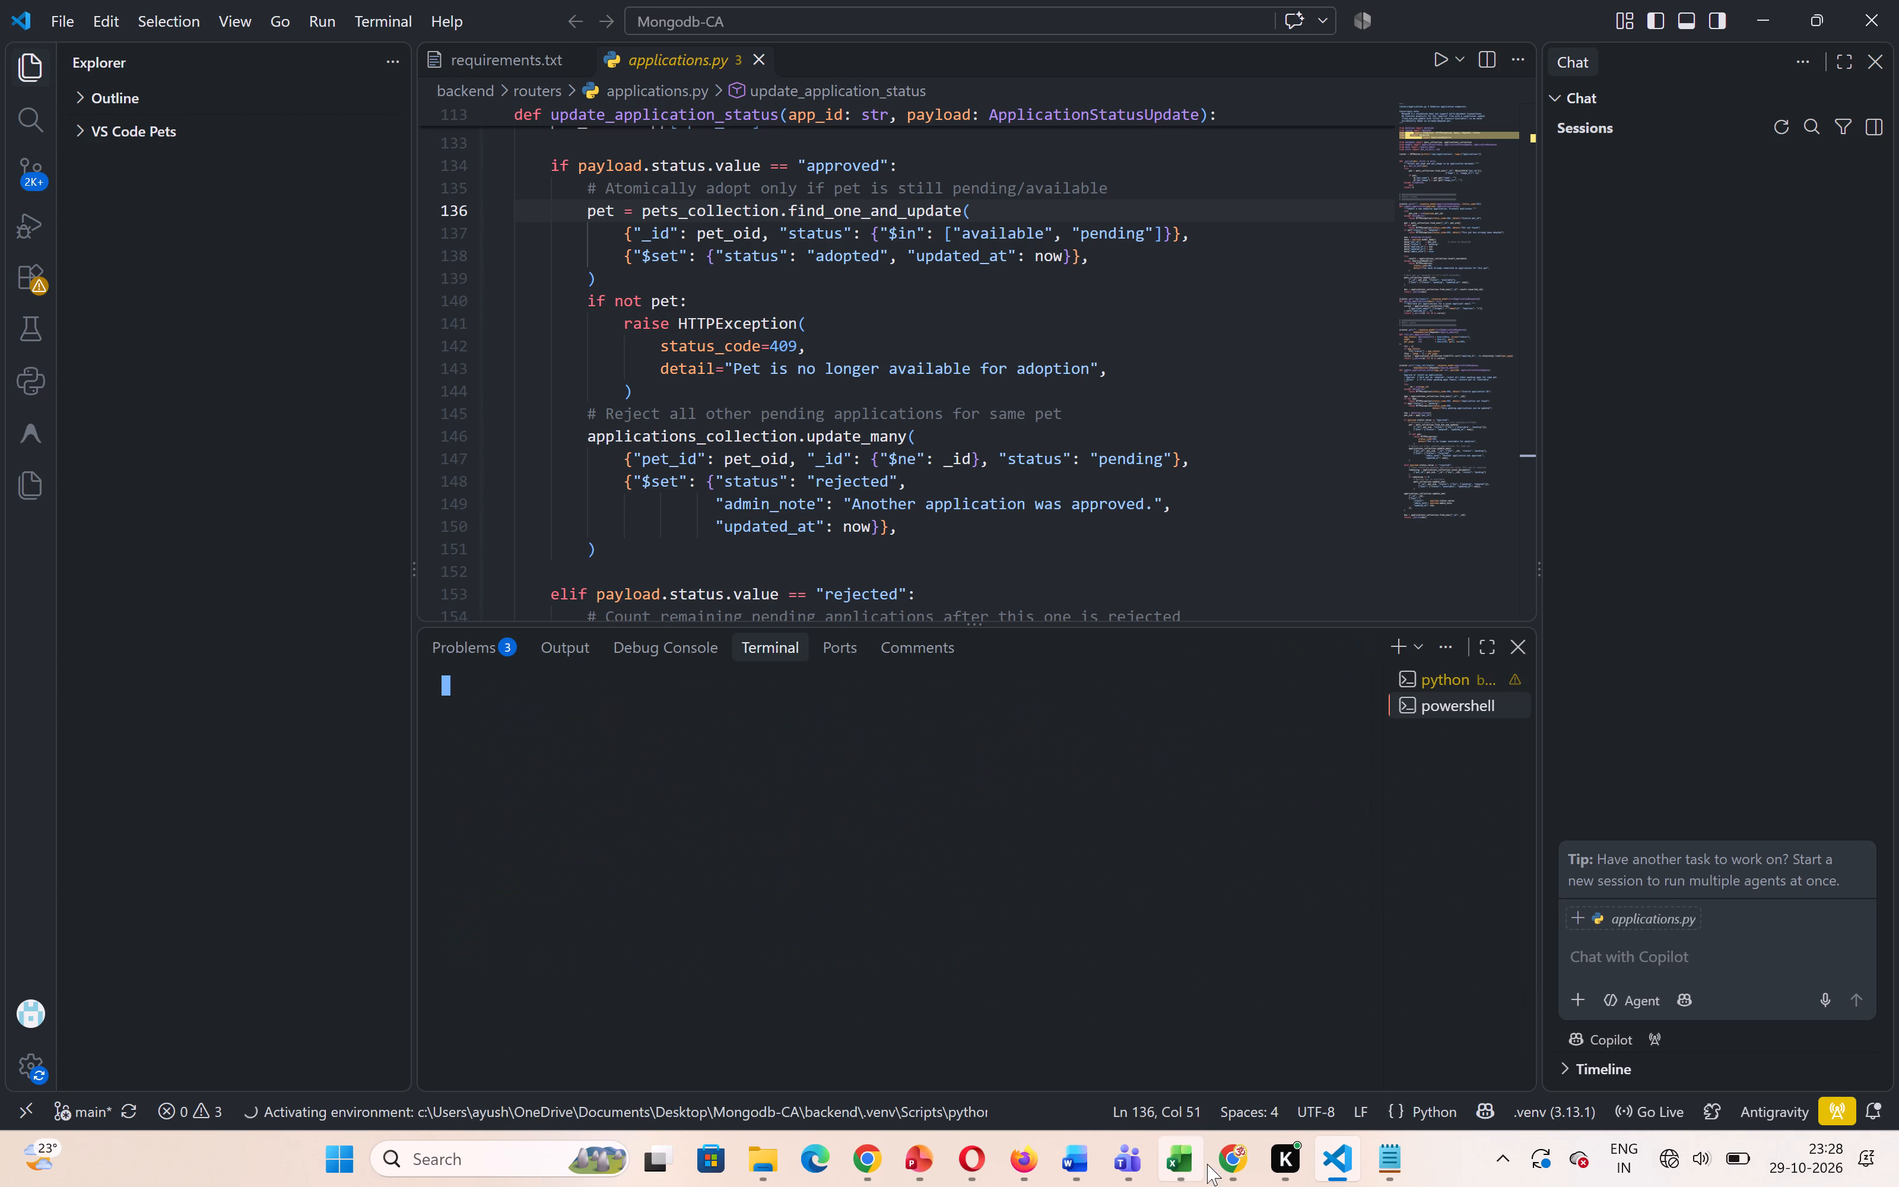
click(1367, 1164)
click(473, 483)
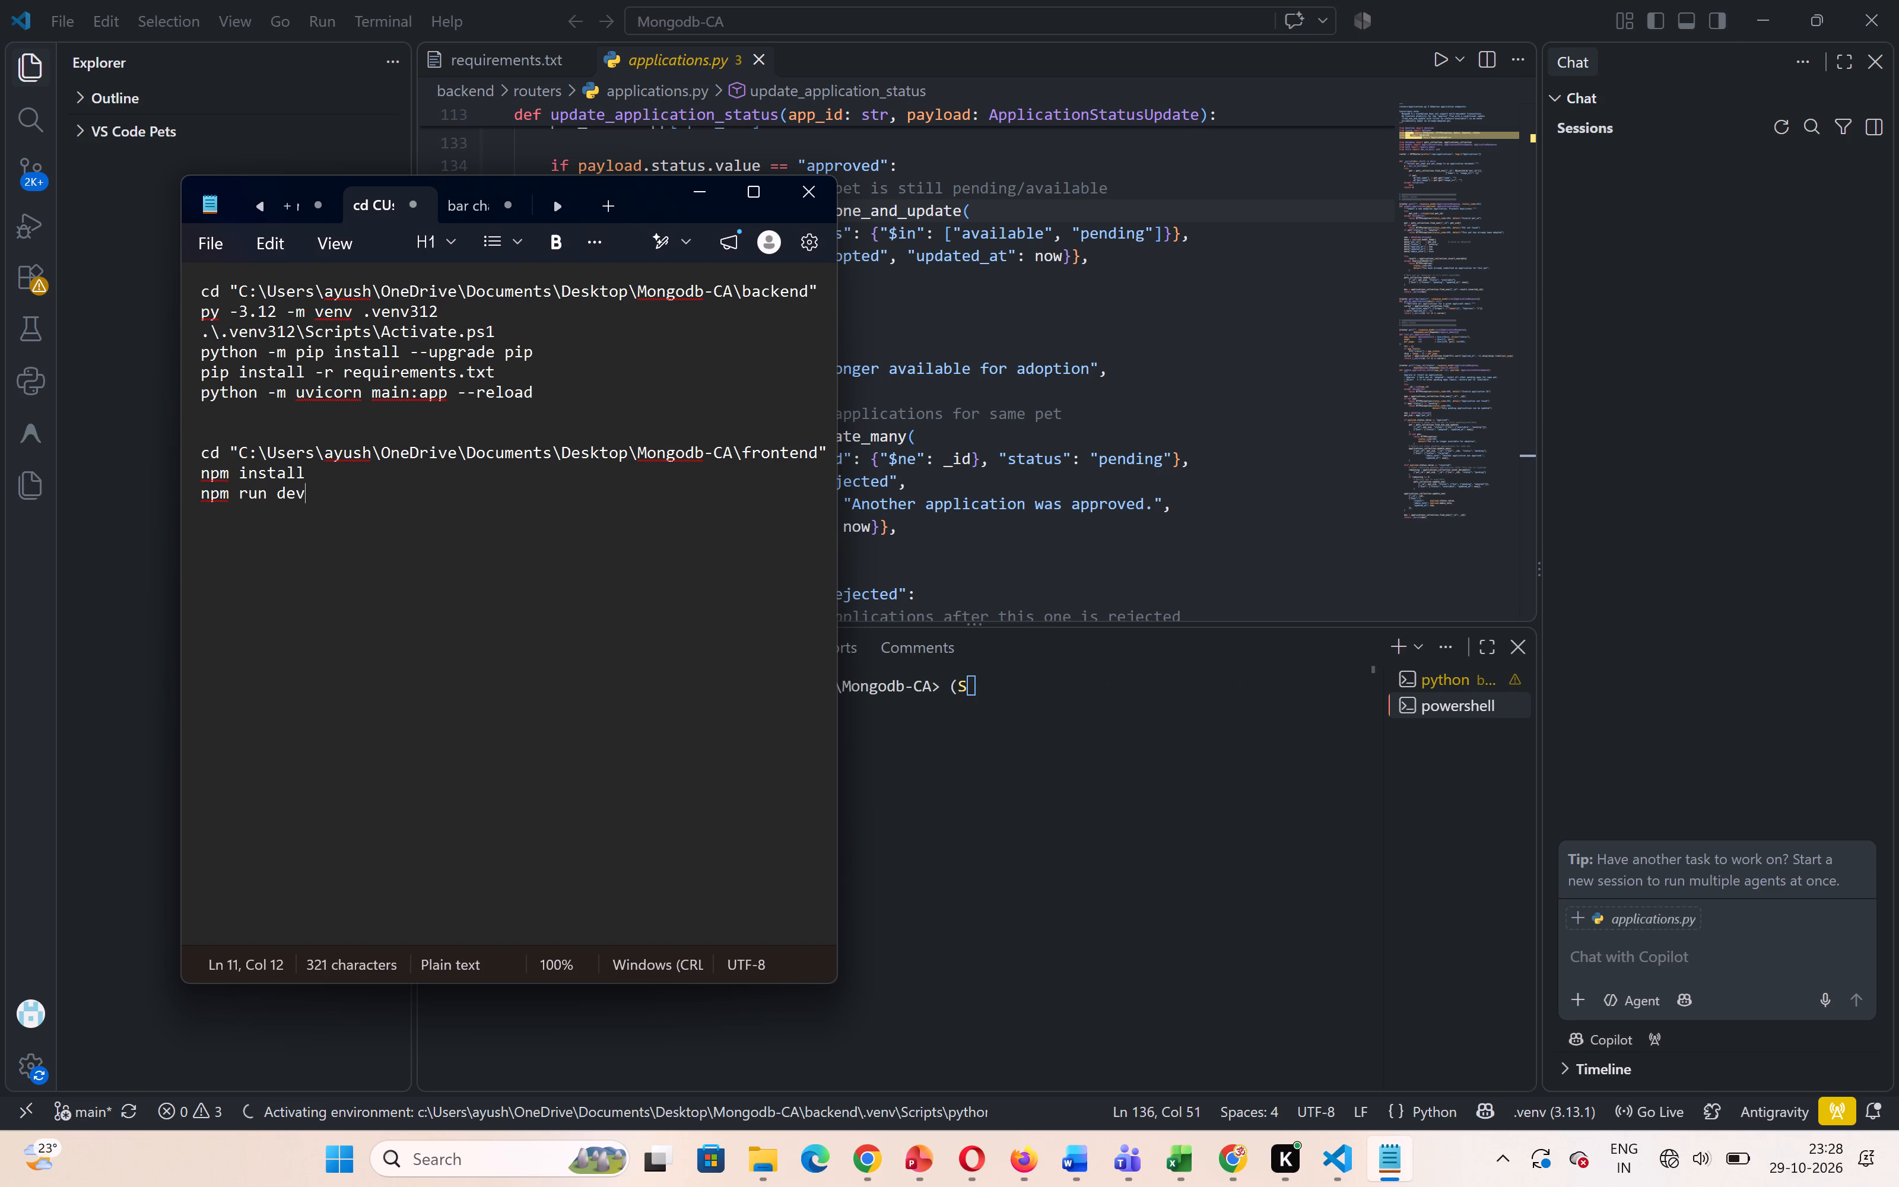
drag(204, 458, 763, 462)
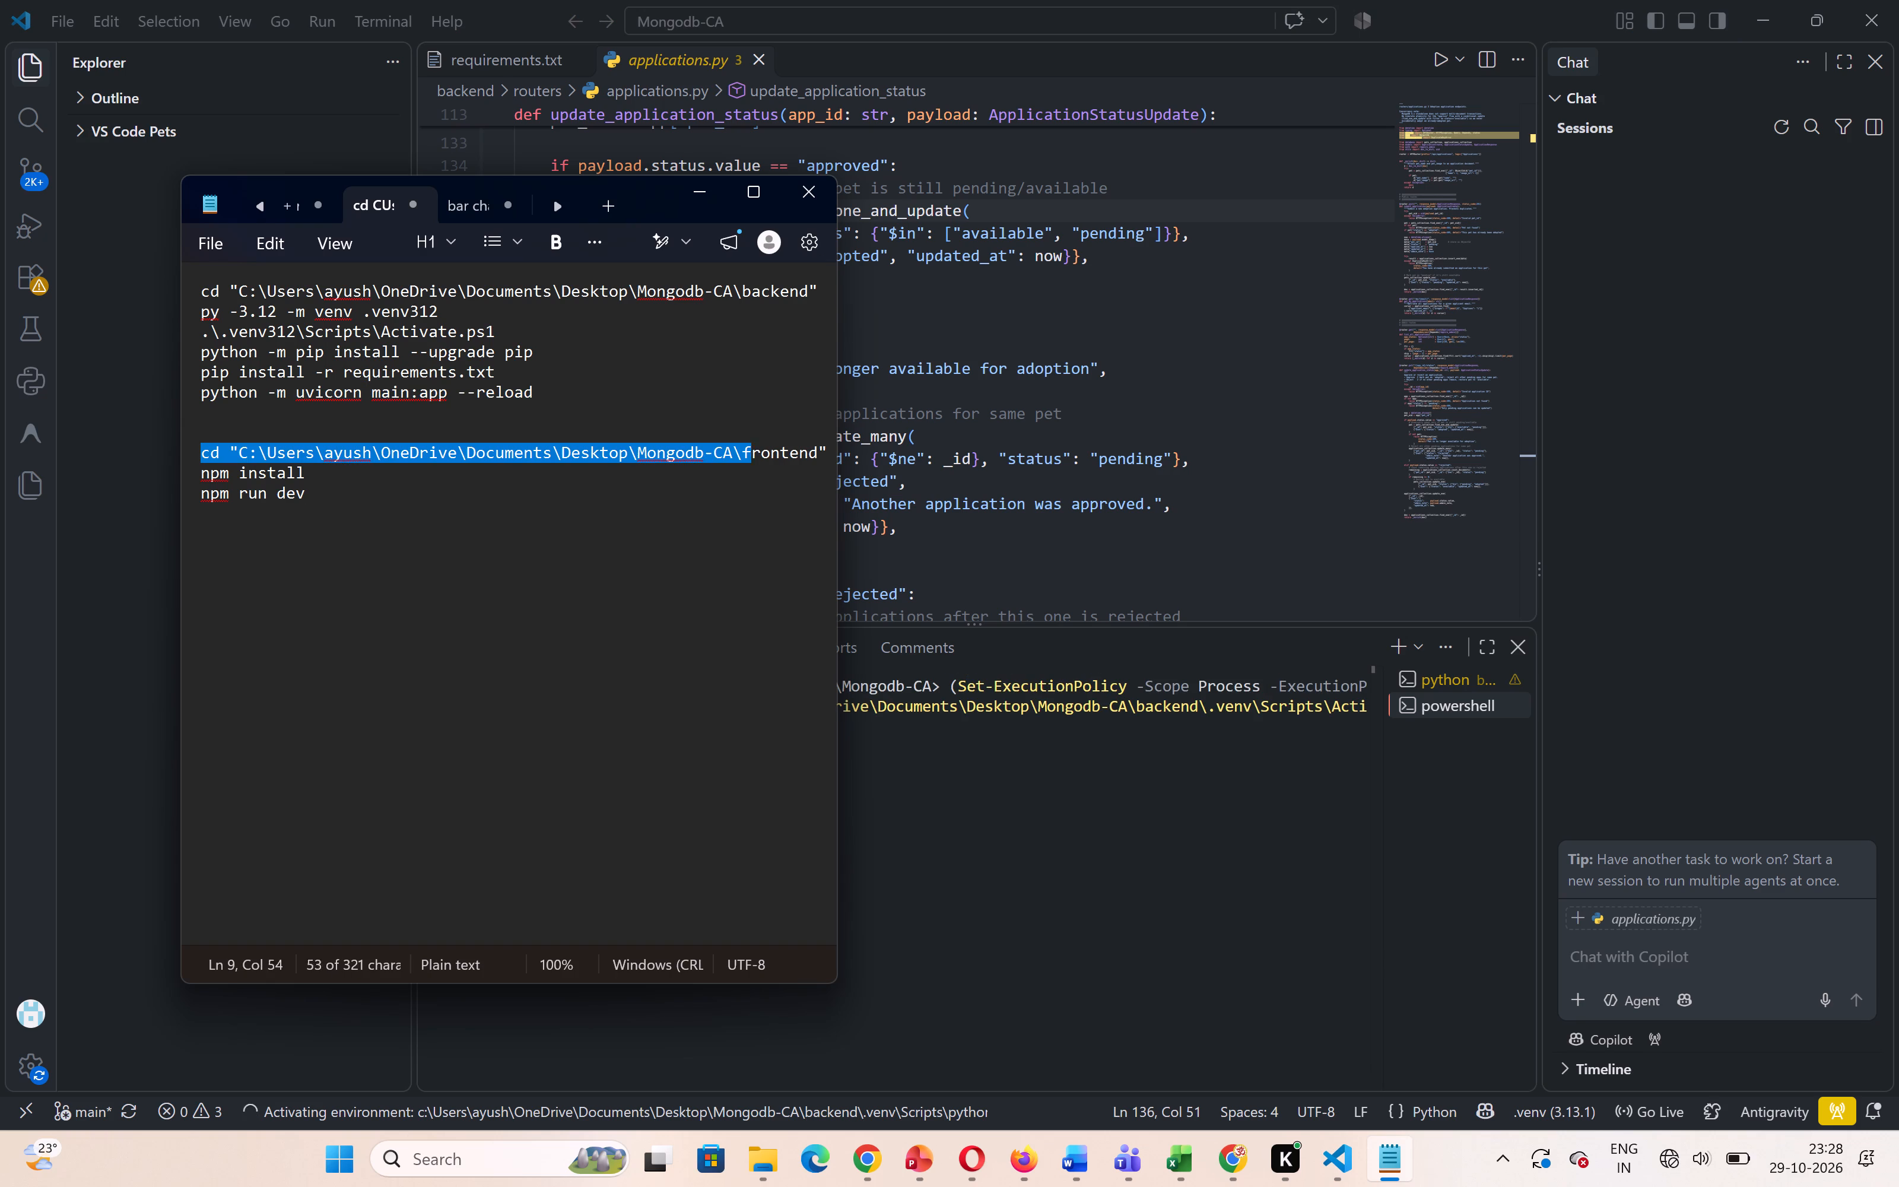
drag(763, 462, 828, 442)
key(ctrl+v)
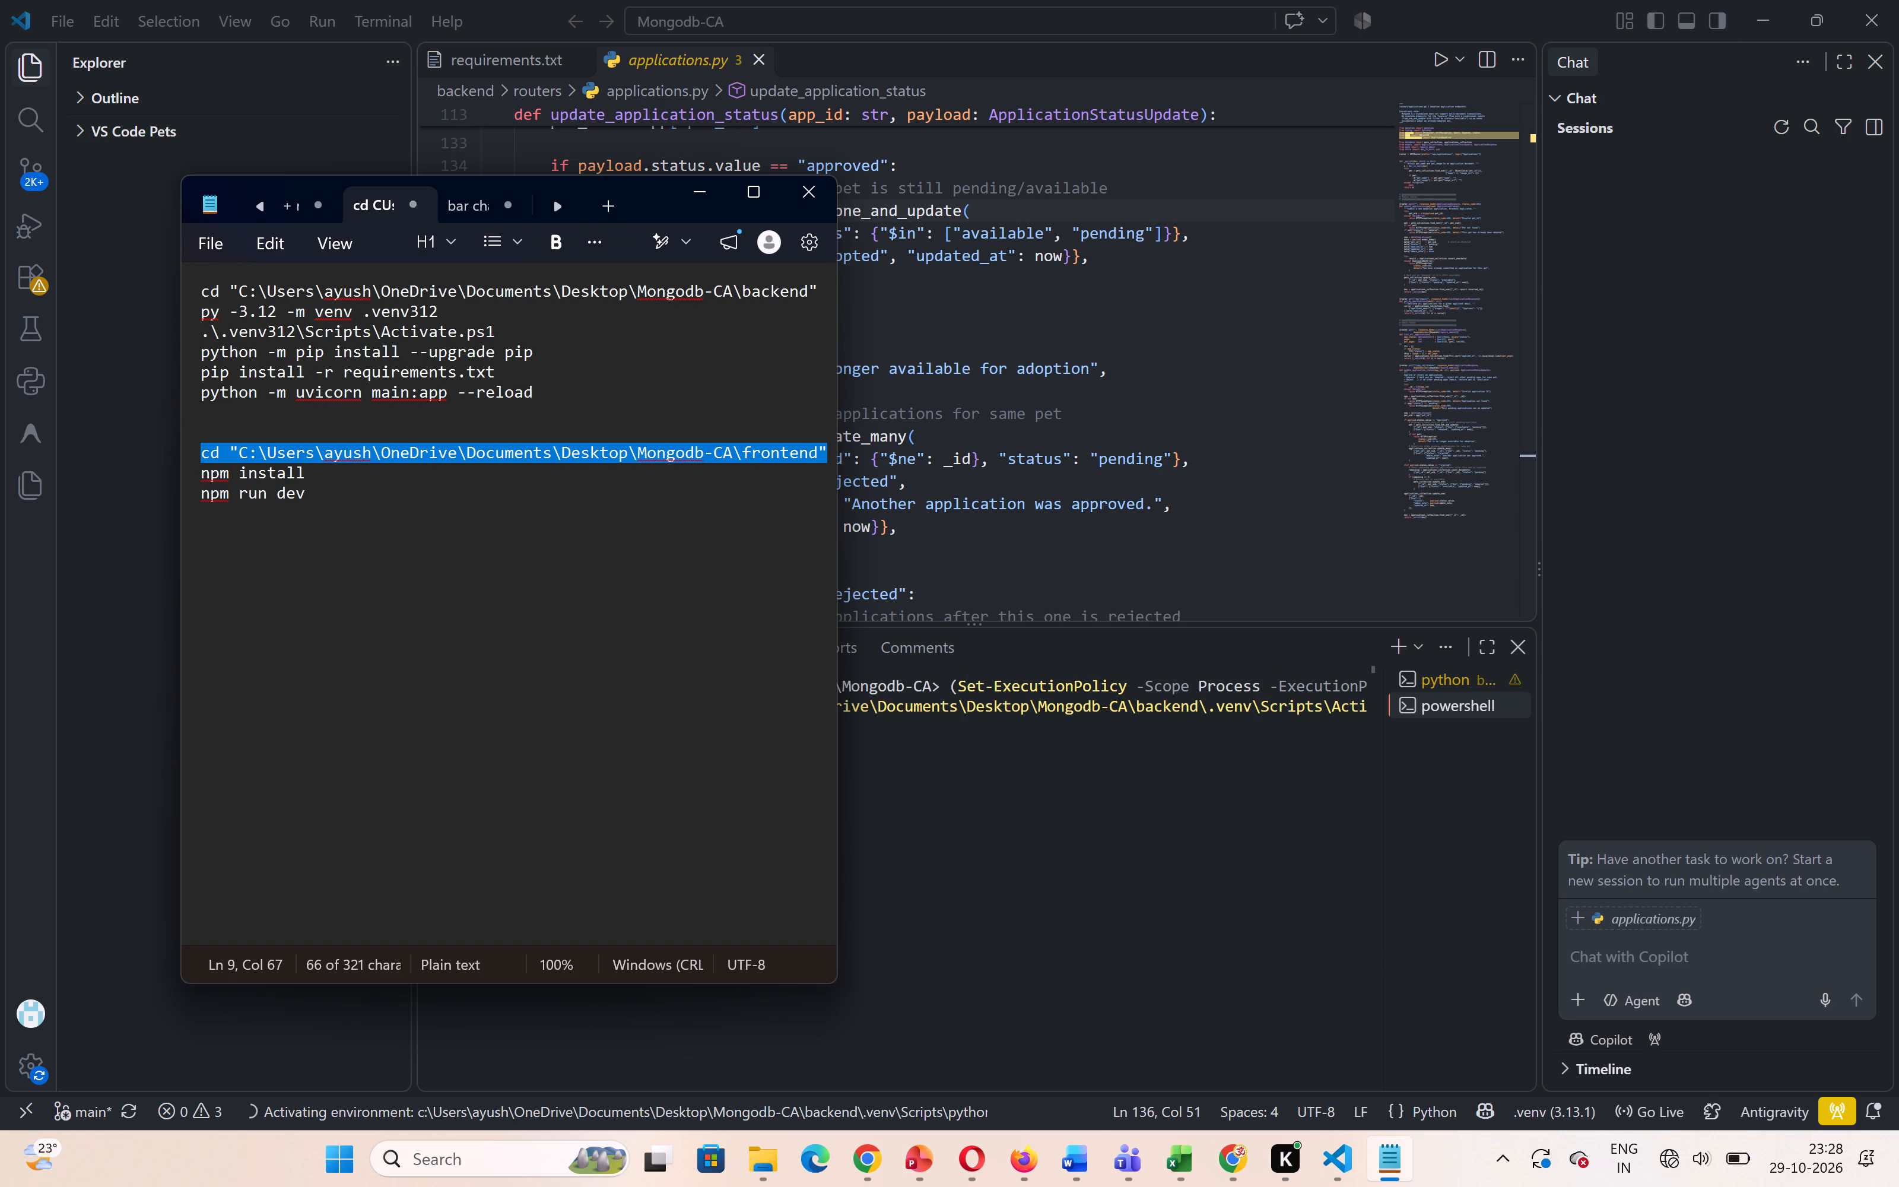
key(ctrl+z)
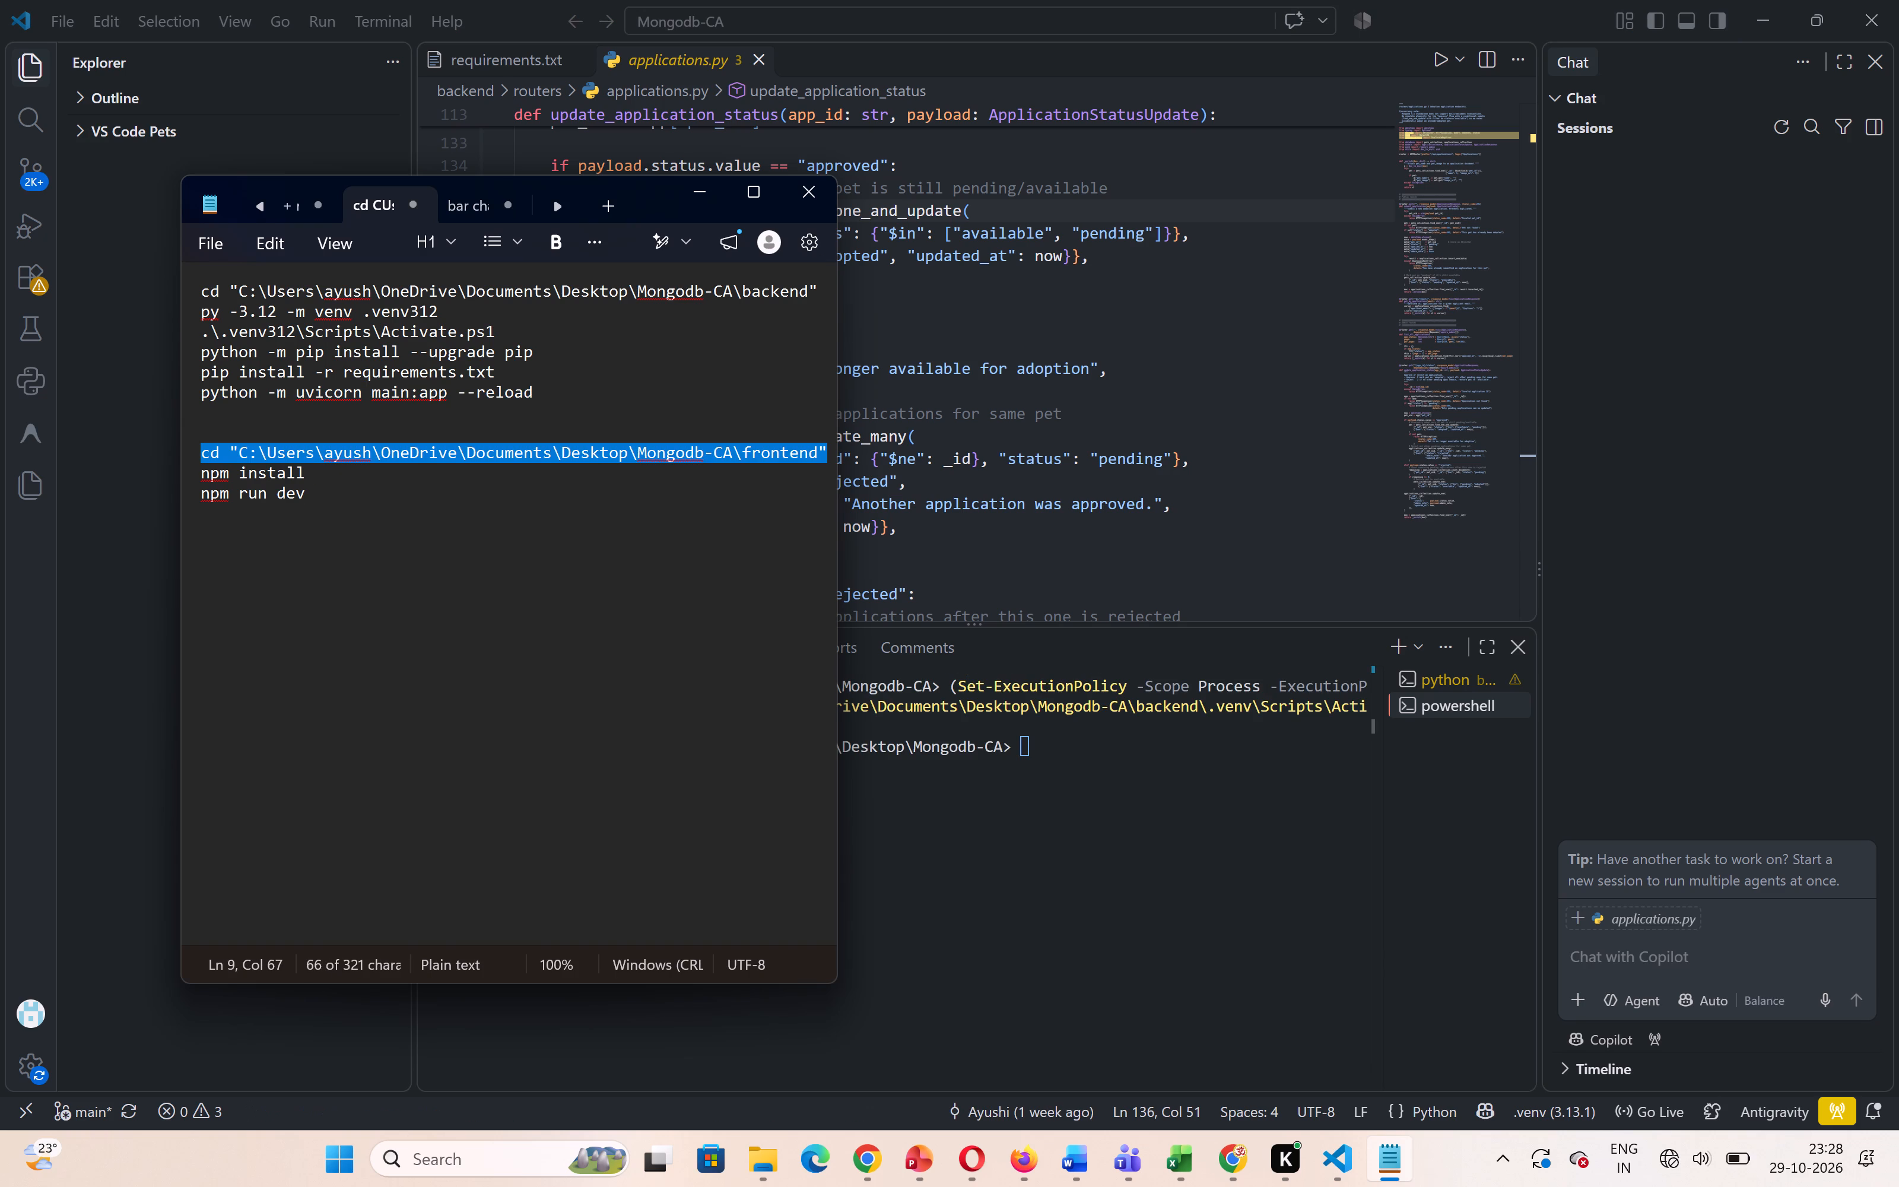
key(ctrl+c)
click(1043, 744)
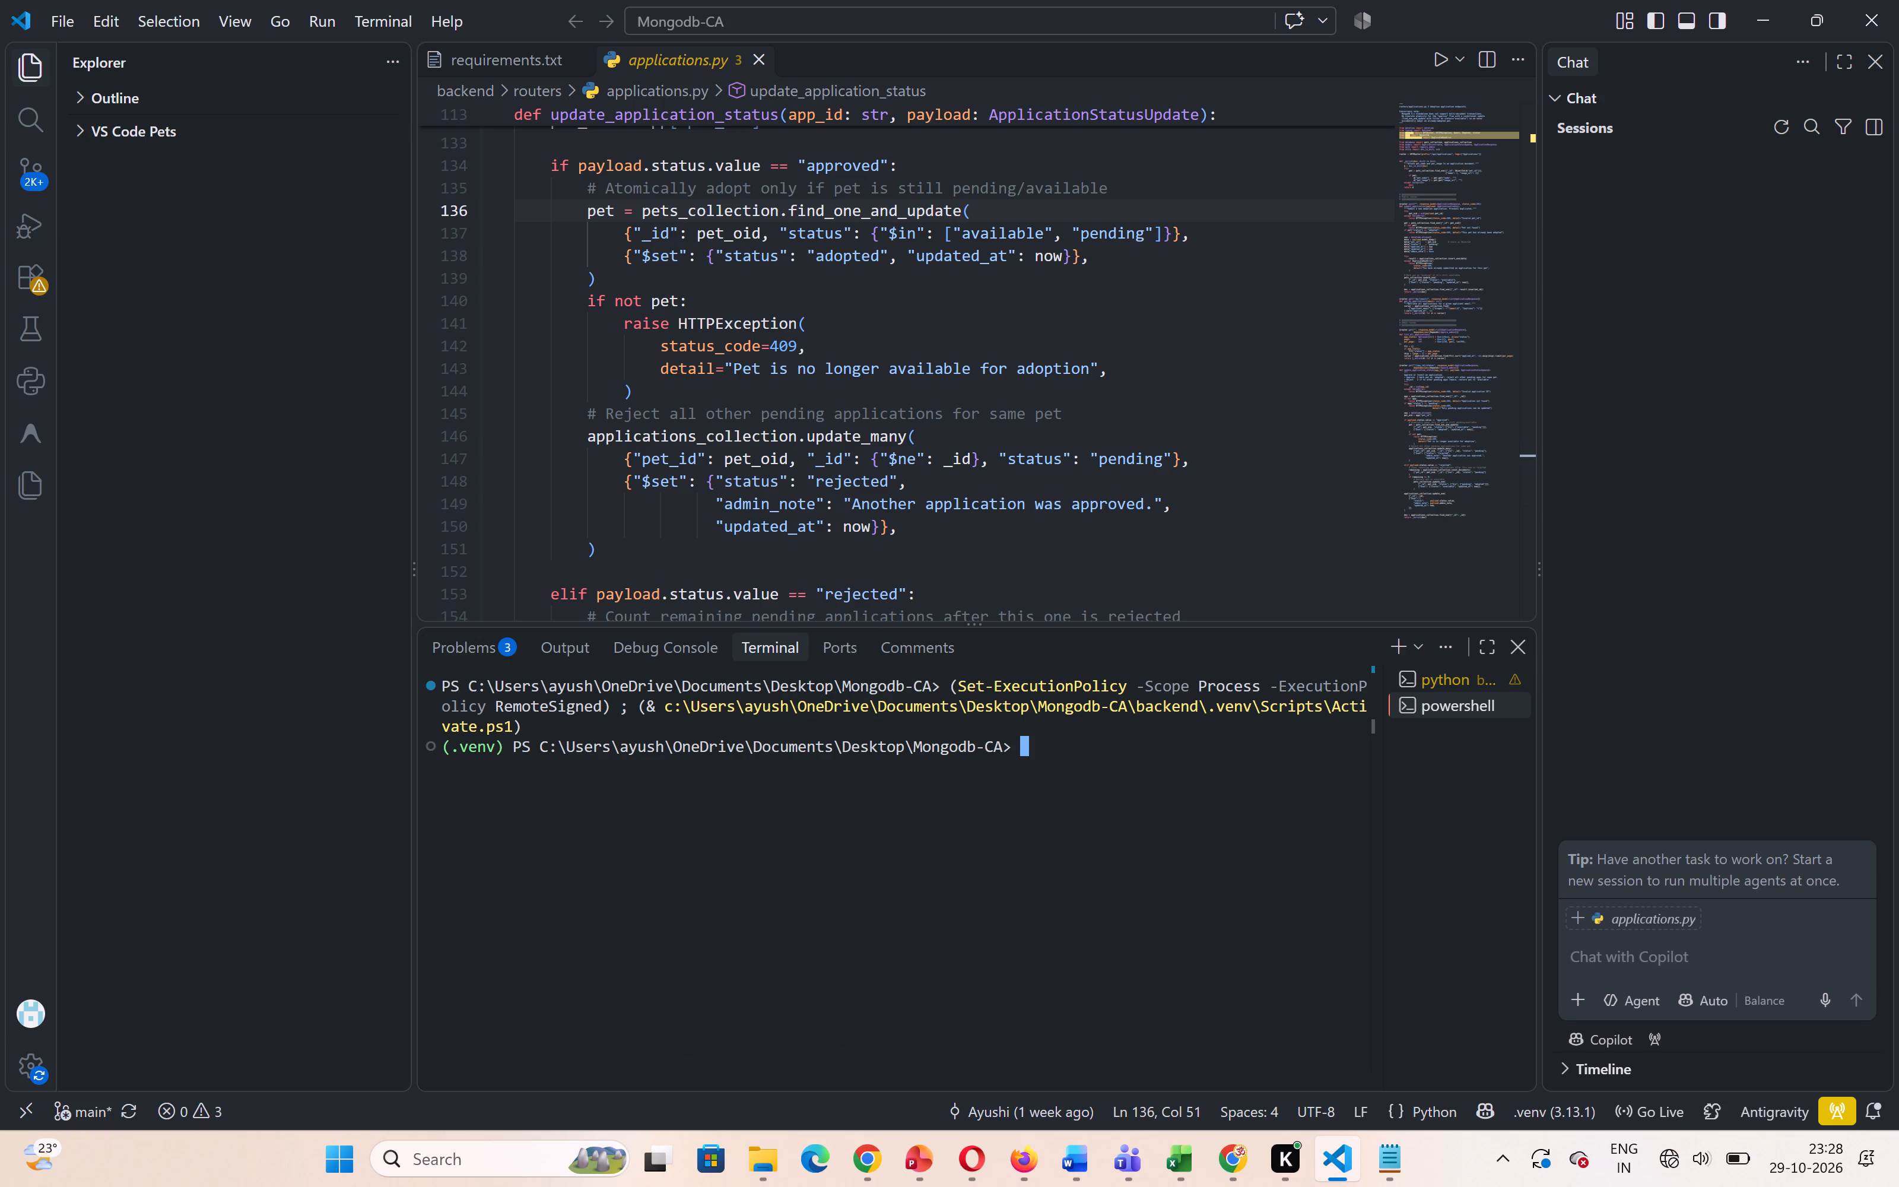
key(ctrl+v)
key(Return)
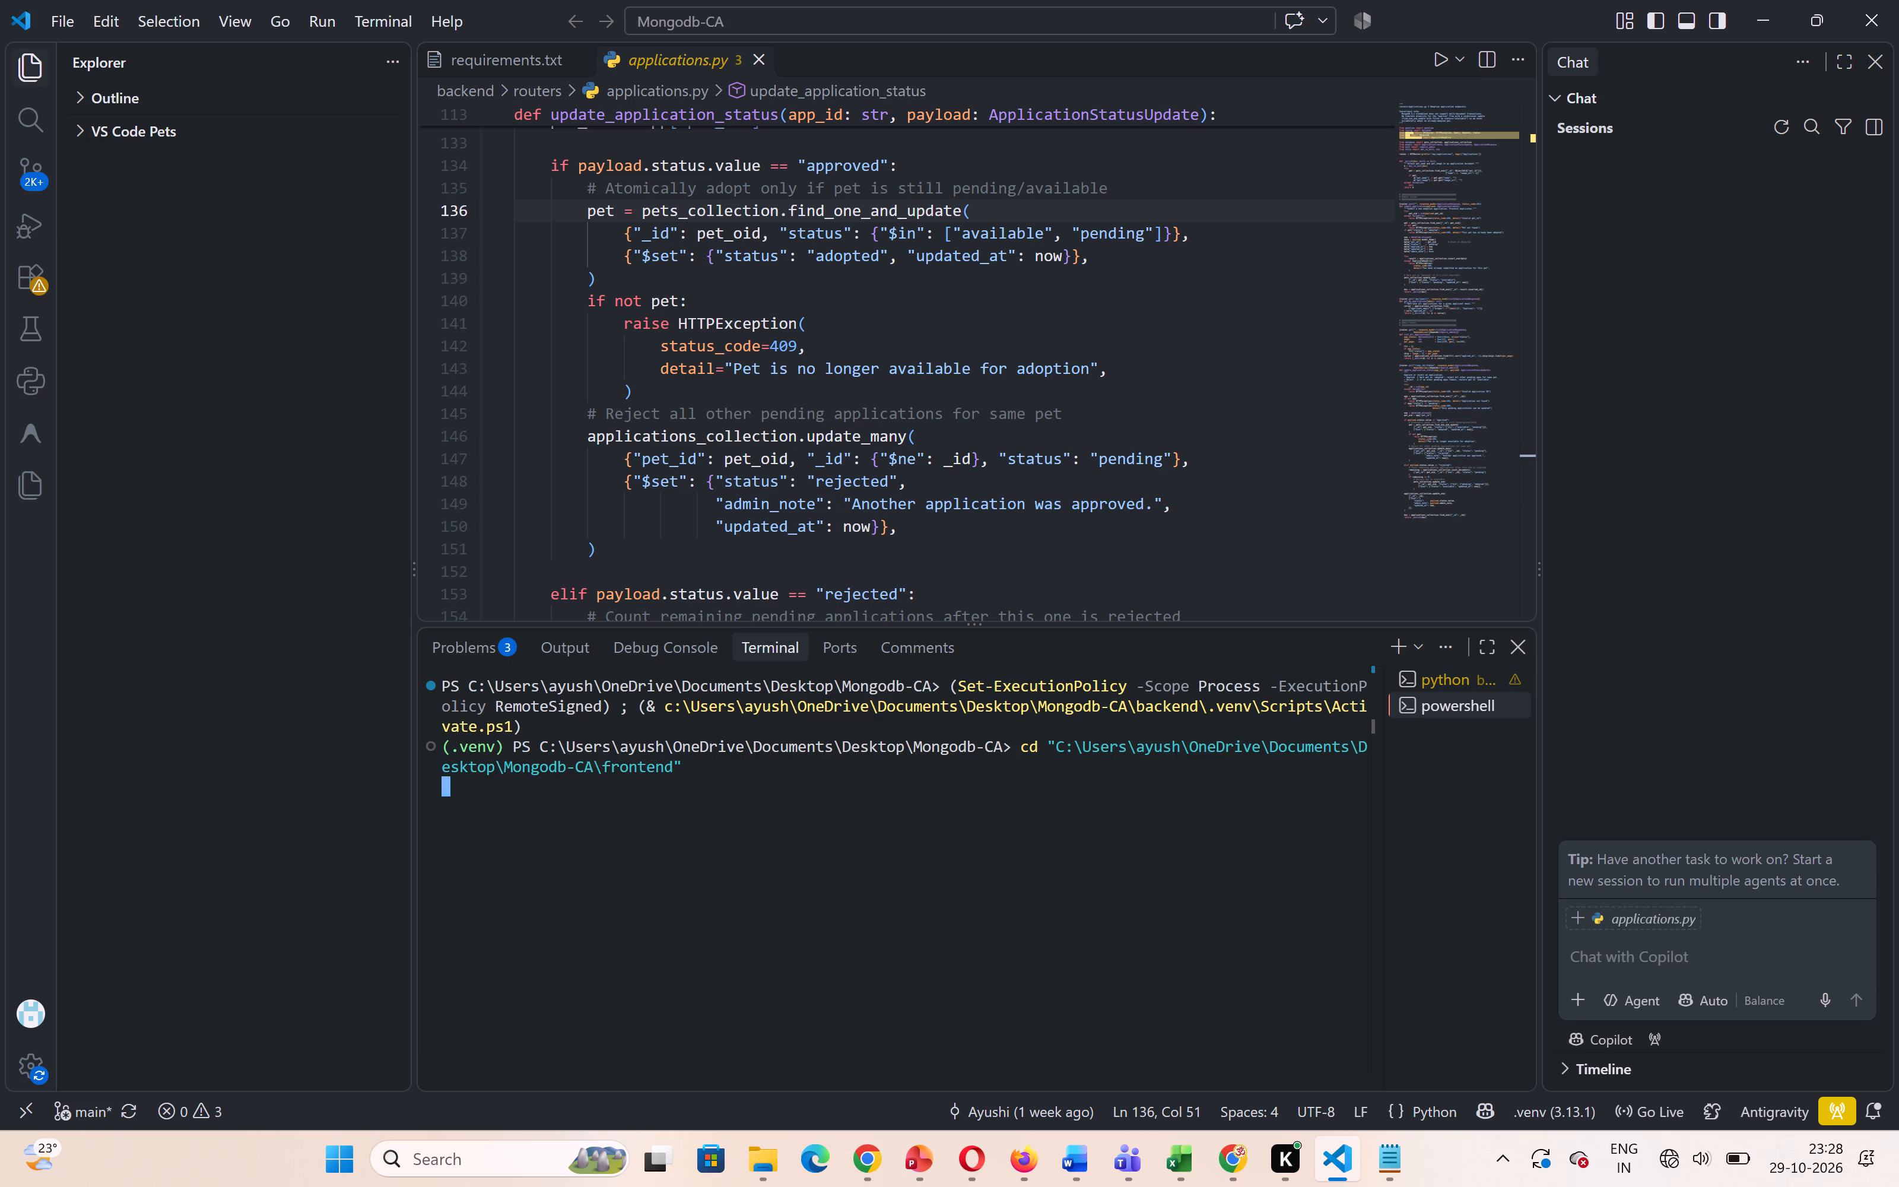
Switch to the Notepad notes to get the next frontend command.
click(1364, 1156)
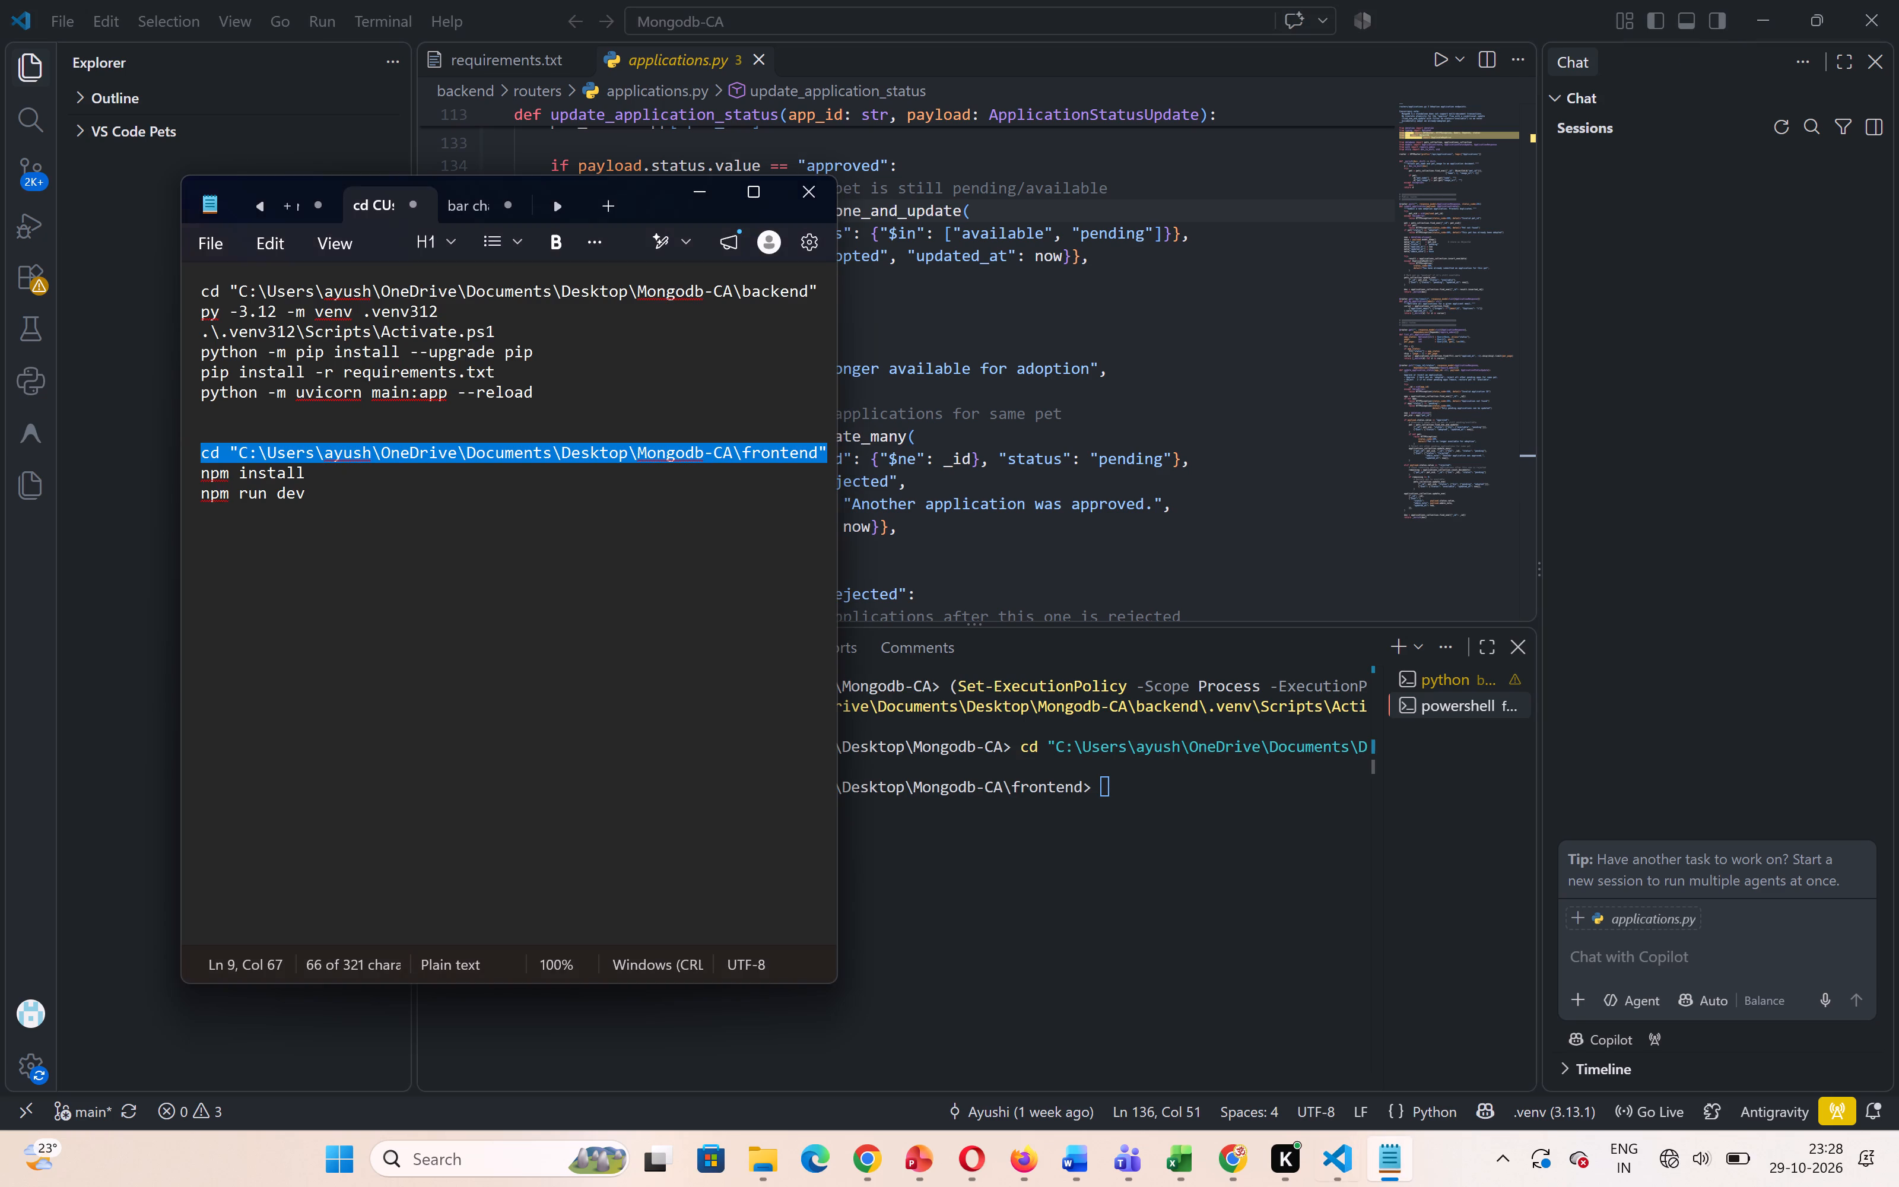
Copy npm install from the Notepad notes and run it in the frontend terminal.
drag(316, 465, 178, 481)
key(ctrl+c)
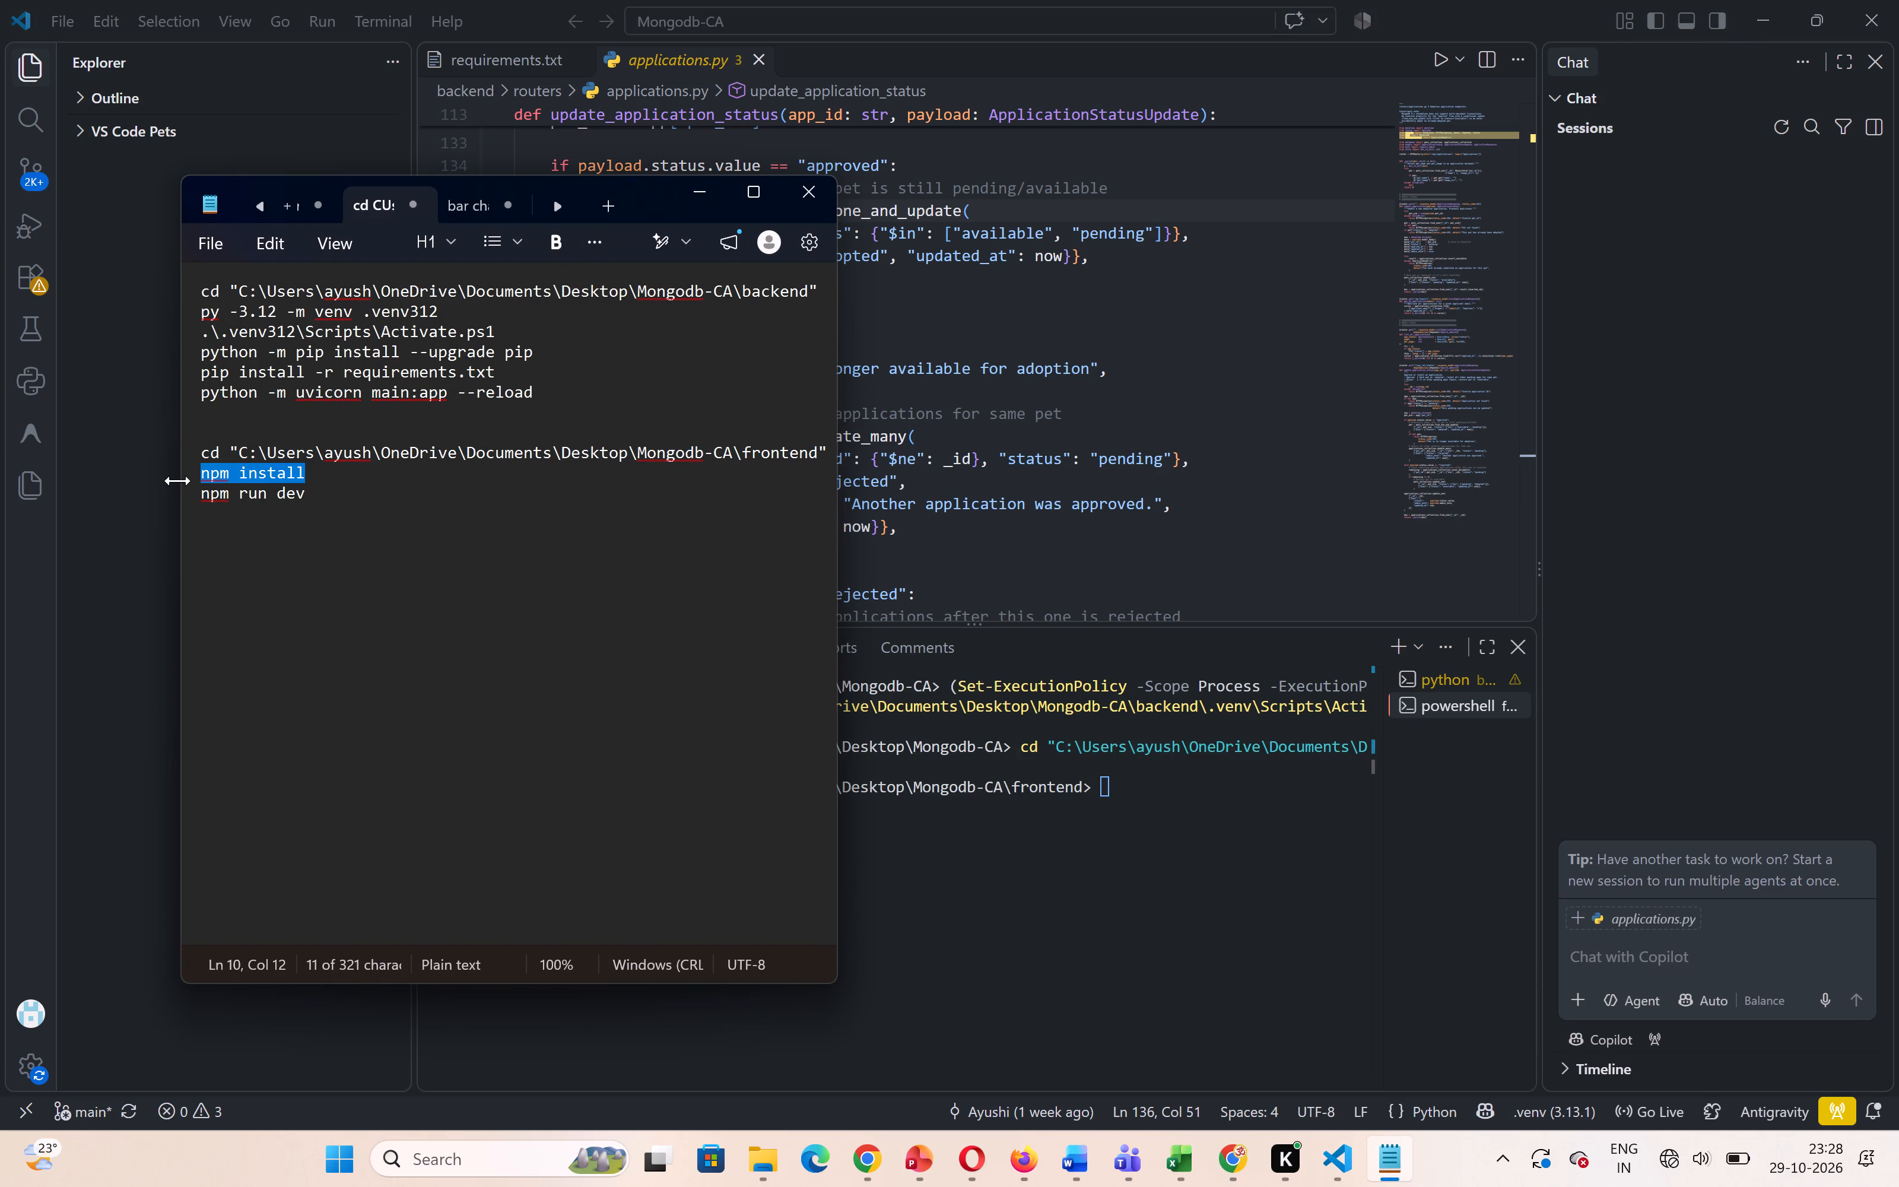
click(1158, 794)
key(ctrl+v)
key(Return)
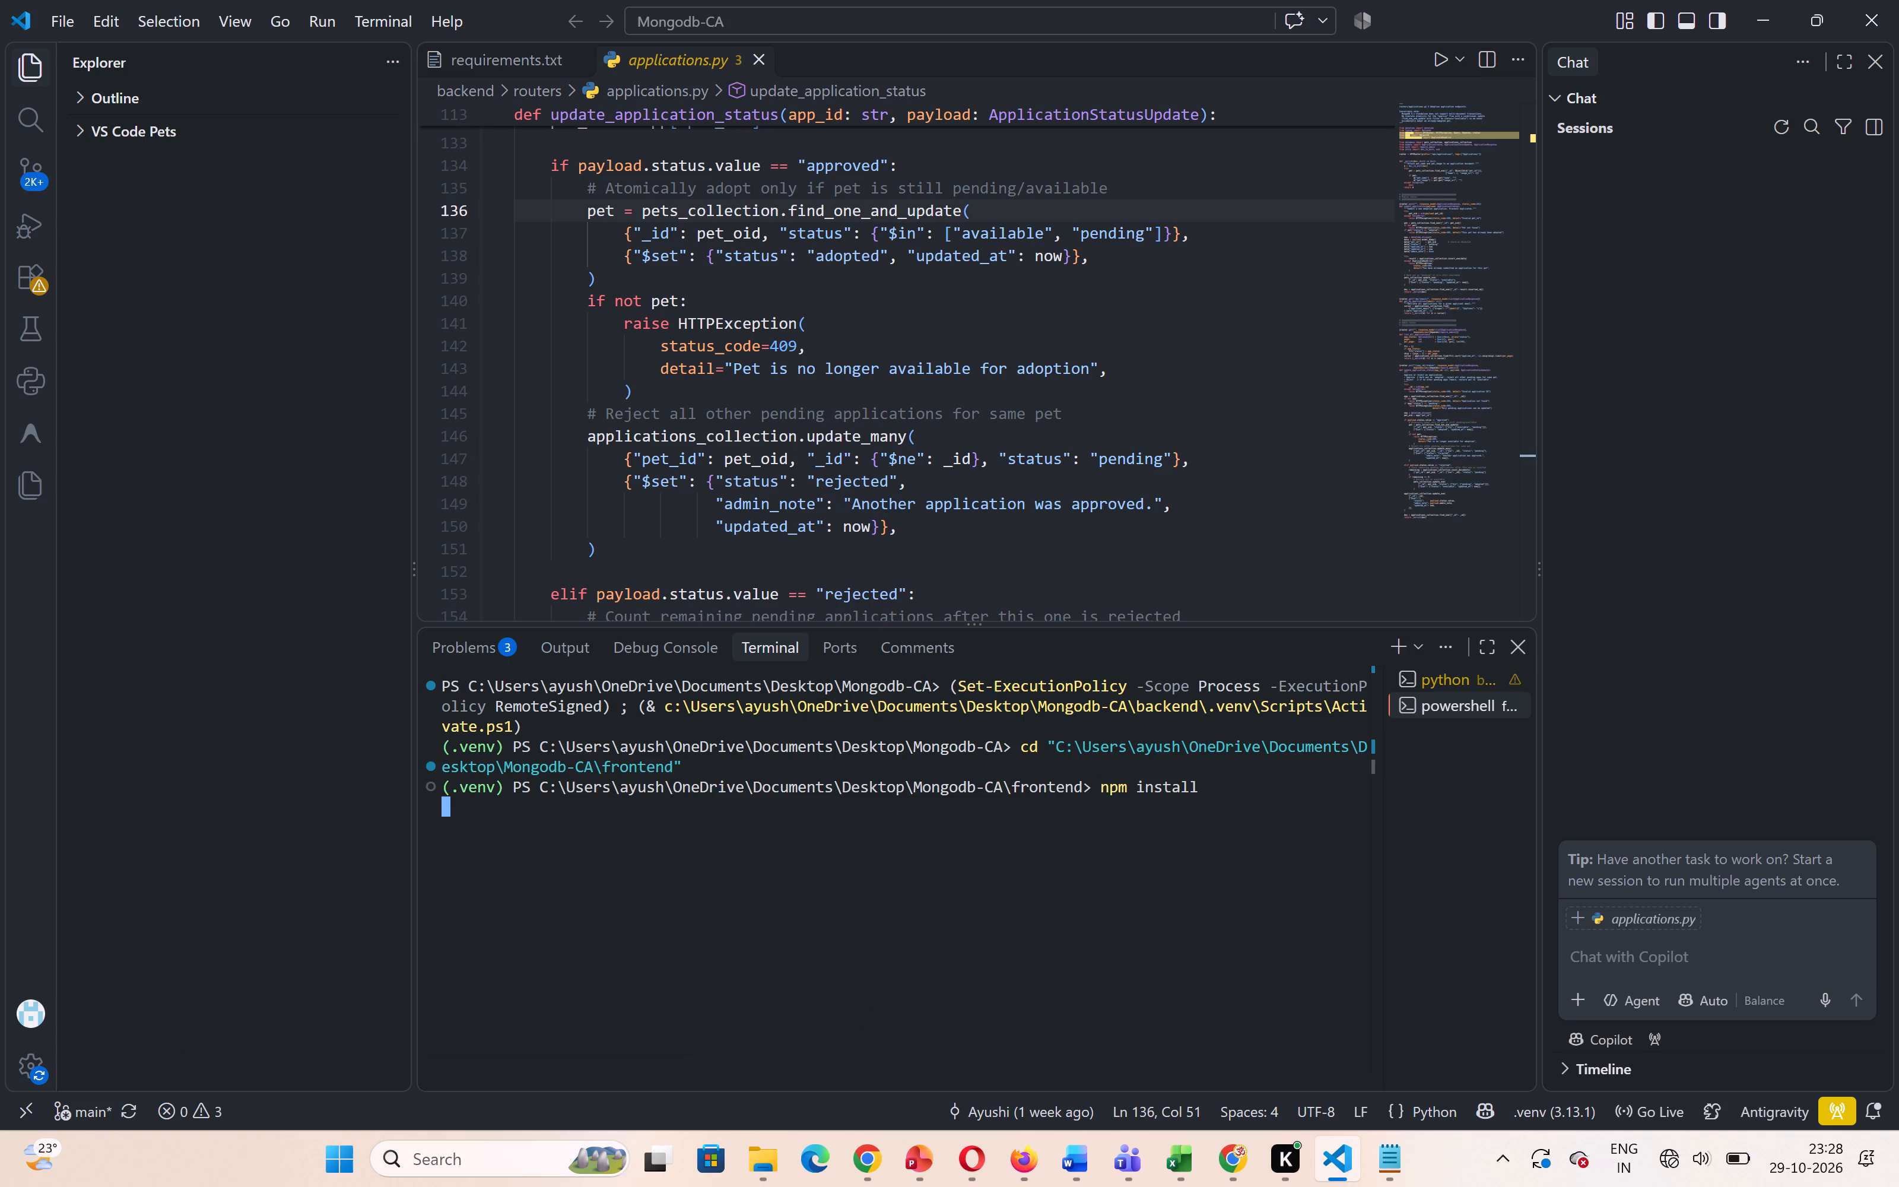
Copy npm run dev from the Notepad notes and return to the frontend terminal.
click(1396, 1153)
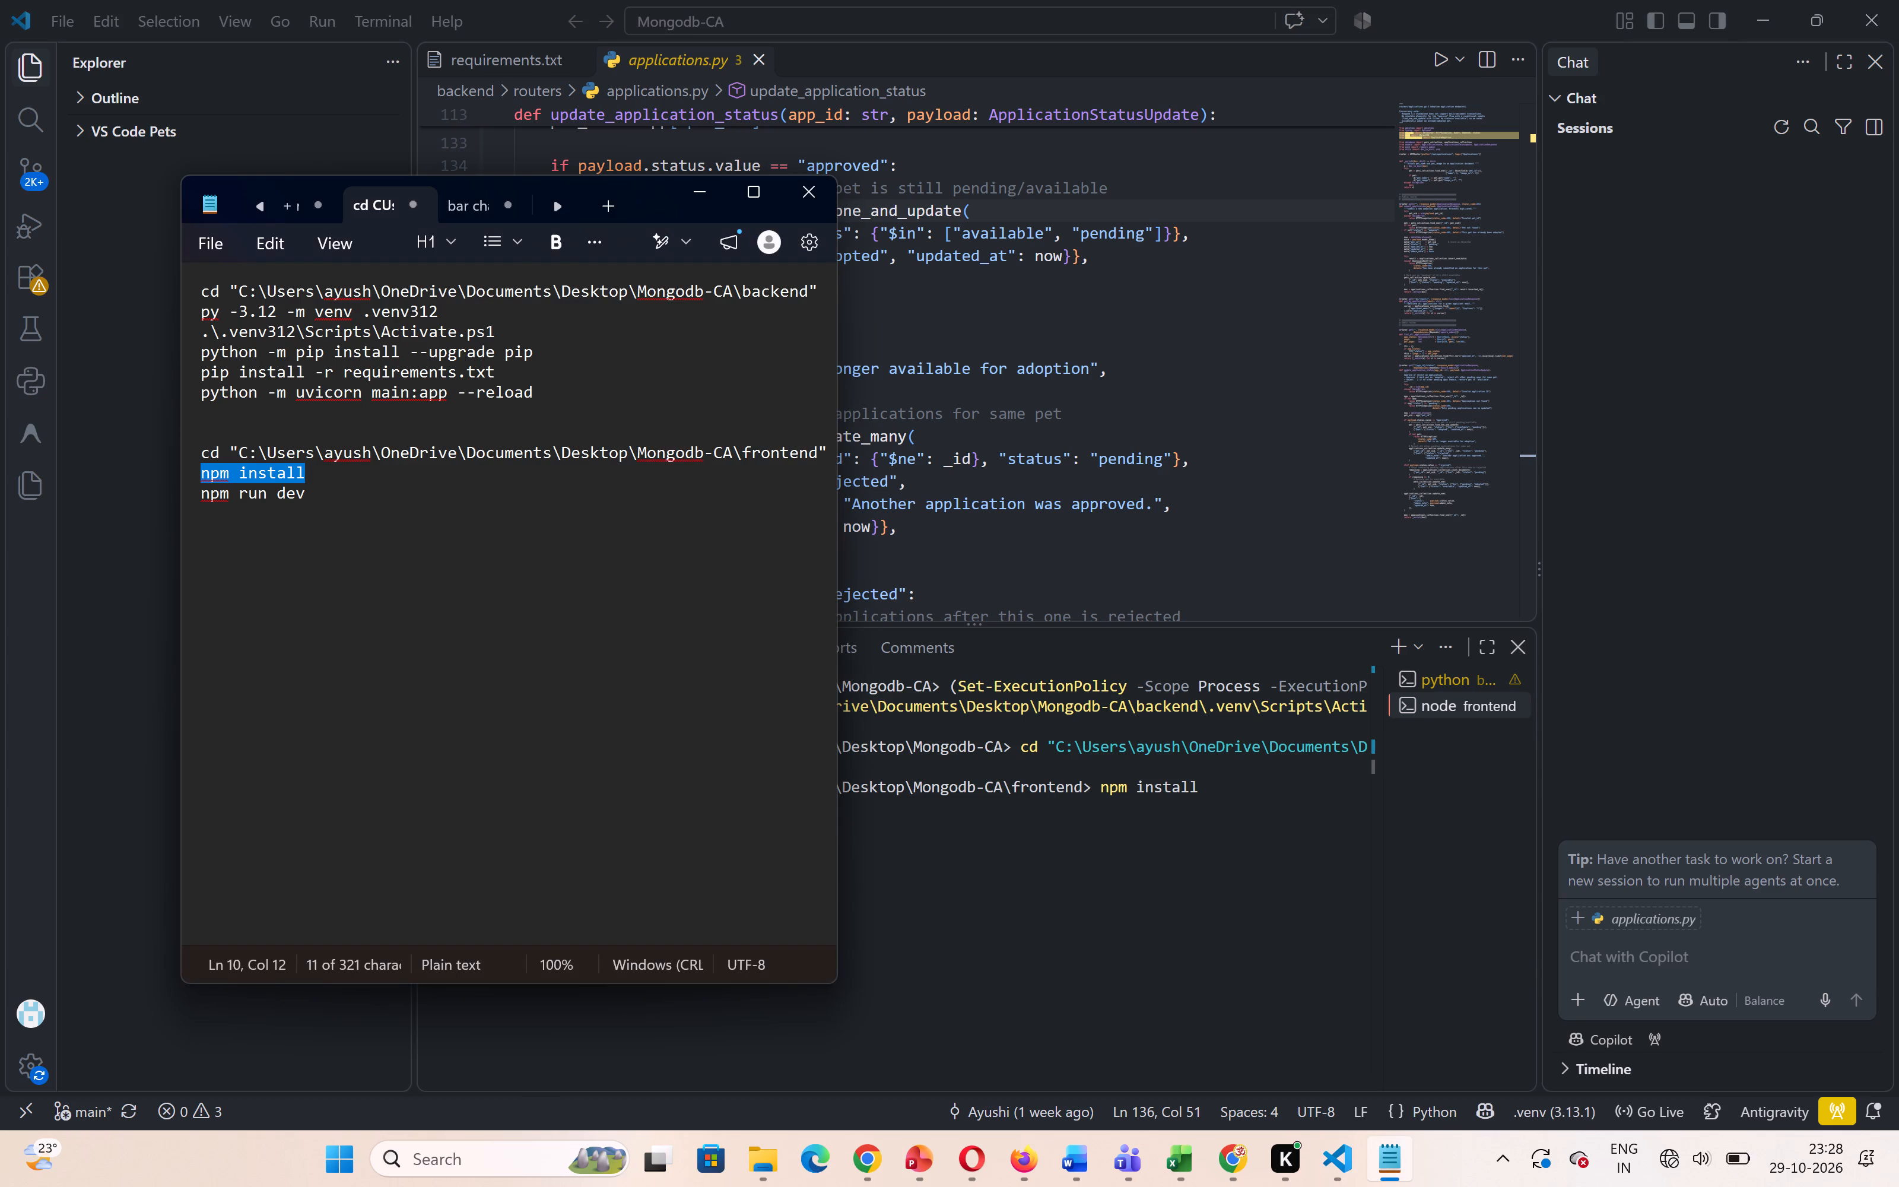
drag(342, 496, 201, 502)
key(ctrl+c)
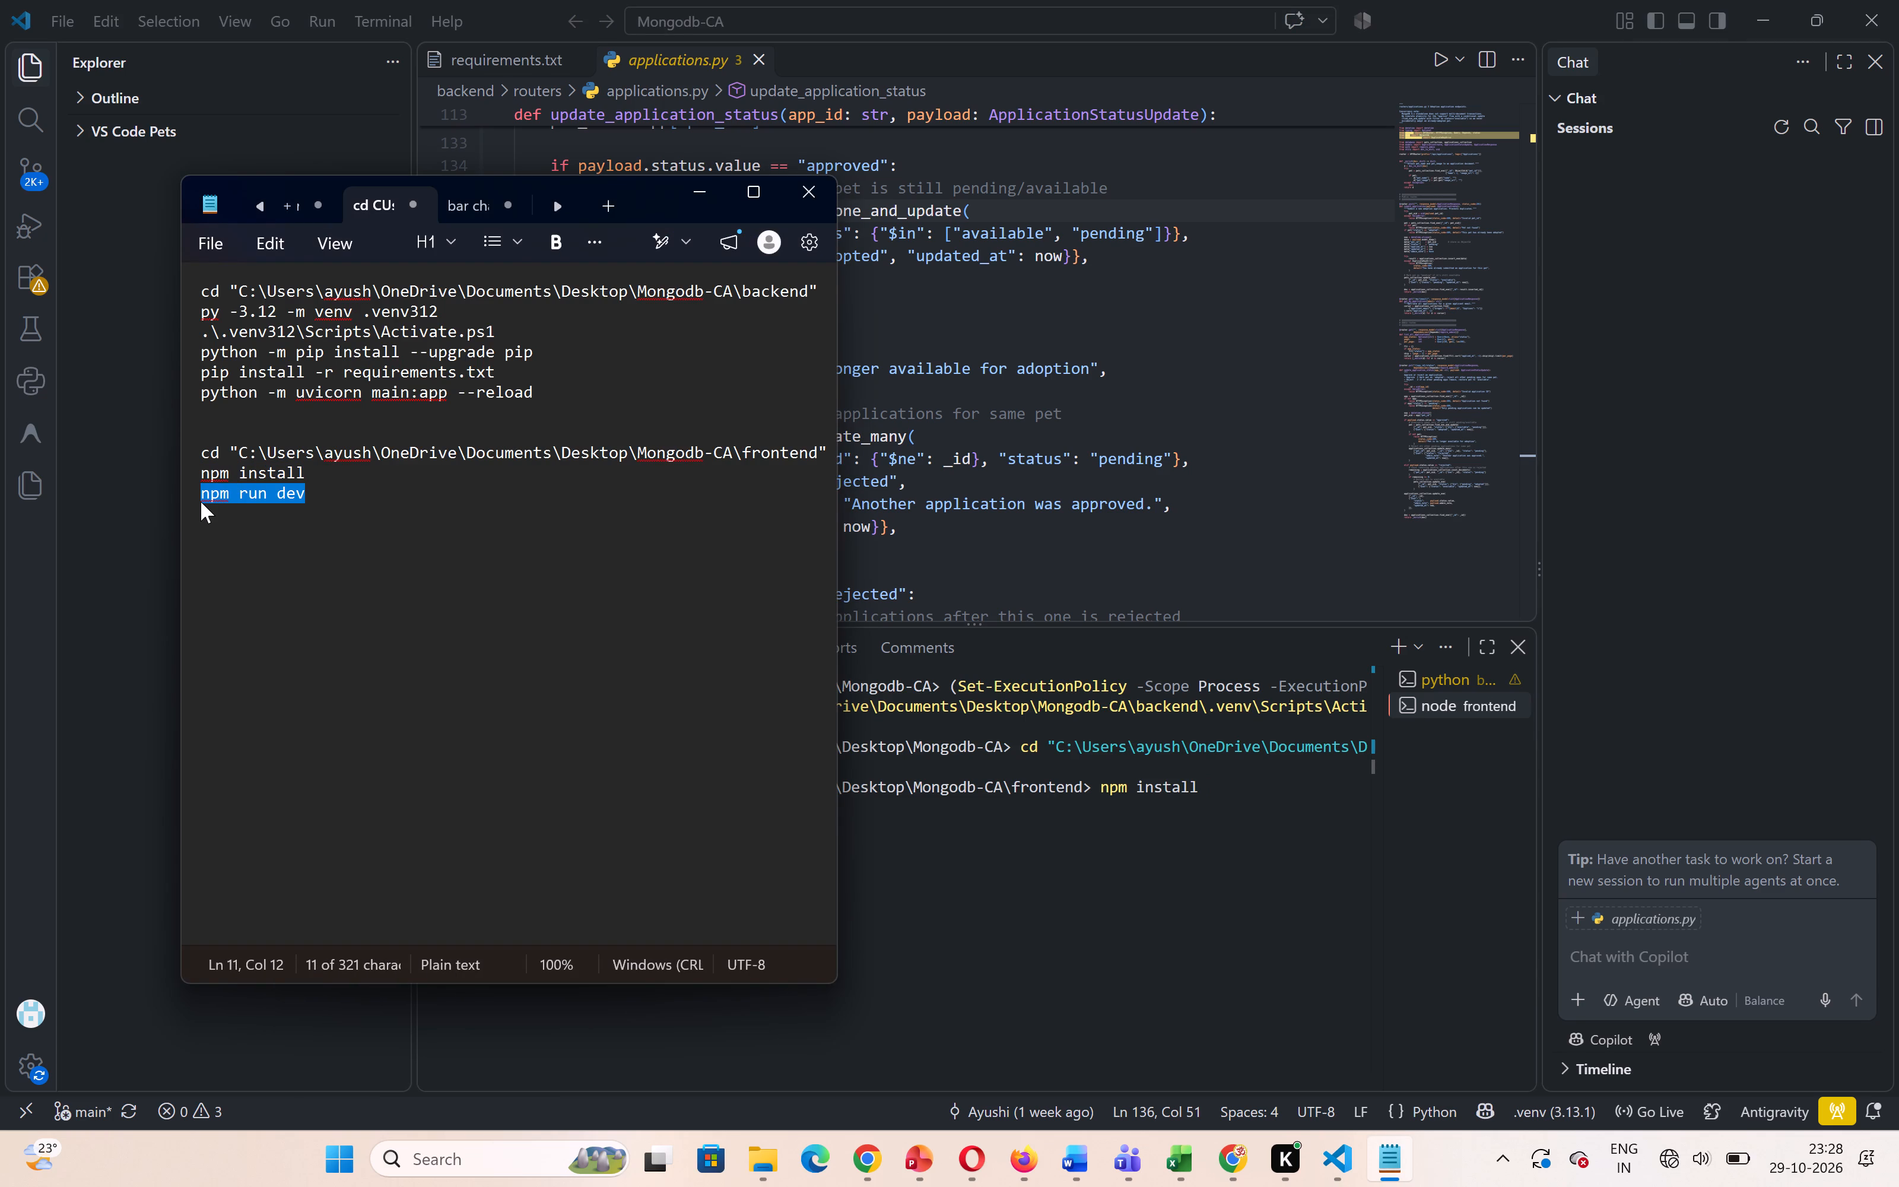
click(1110, 875)
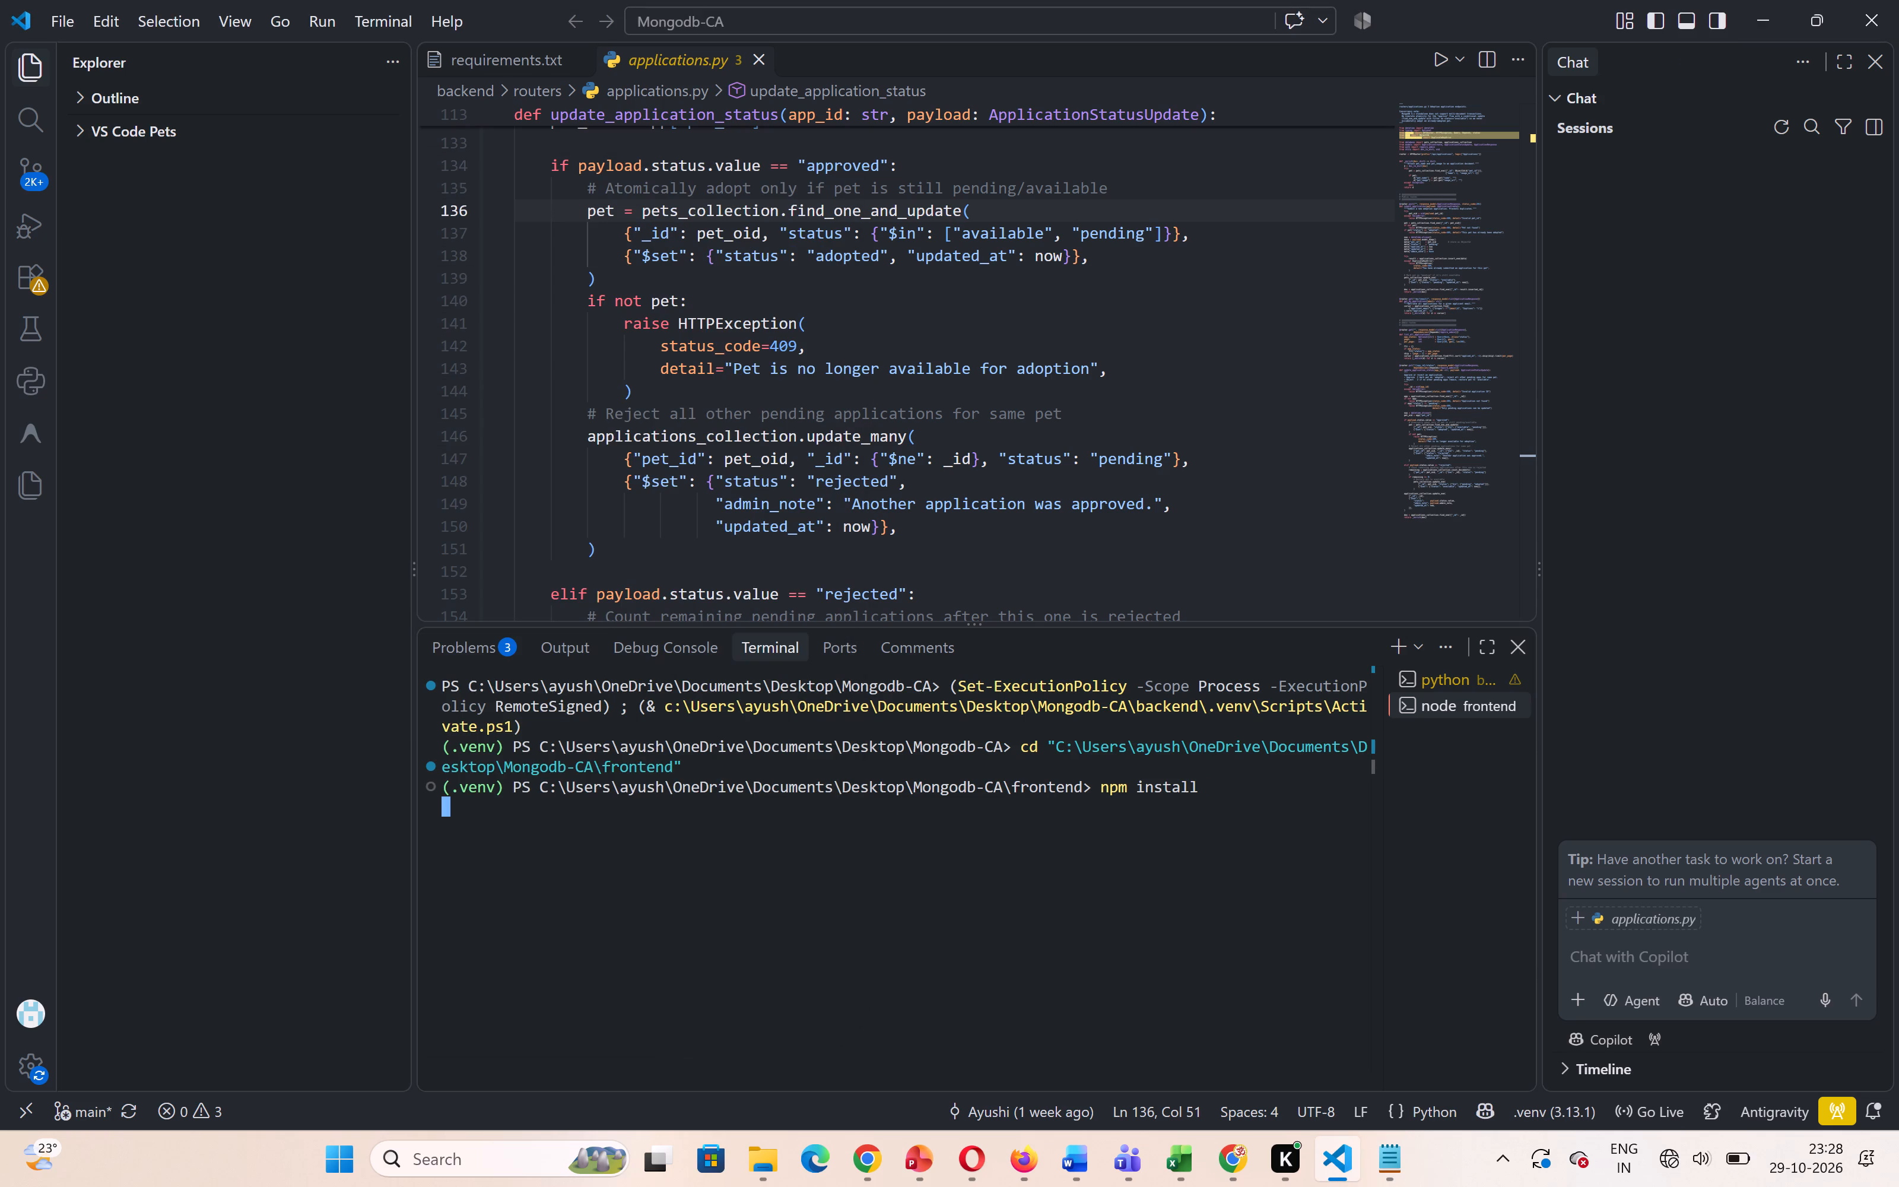
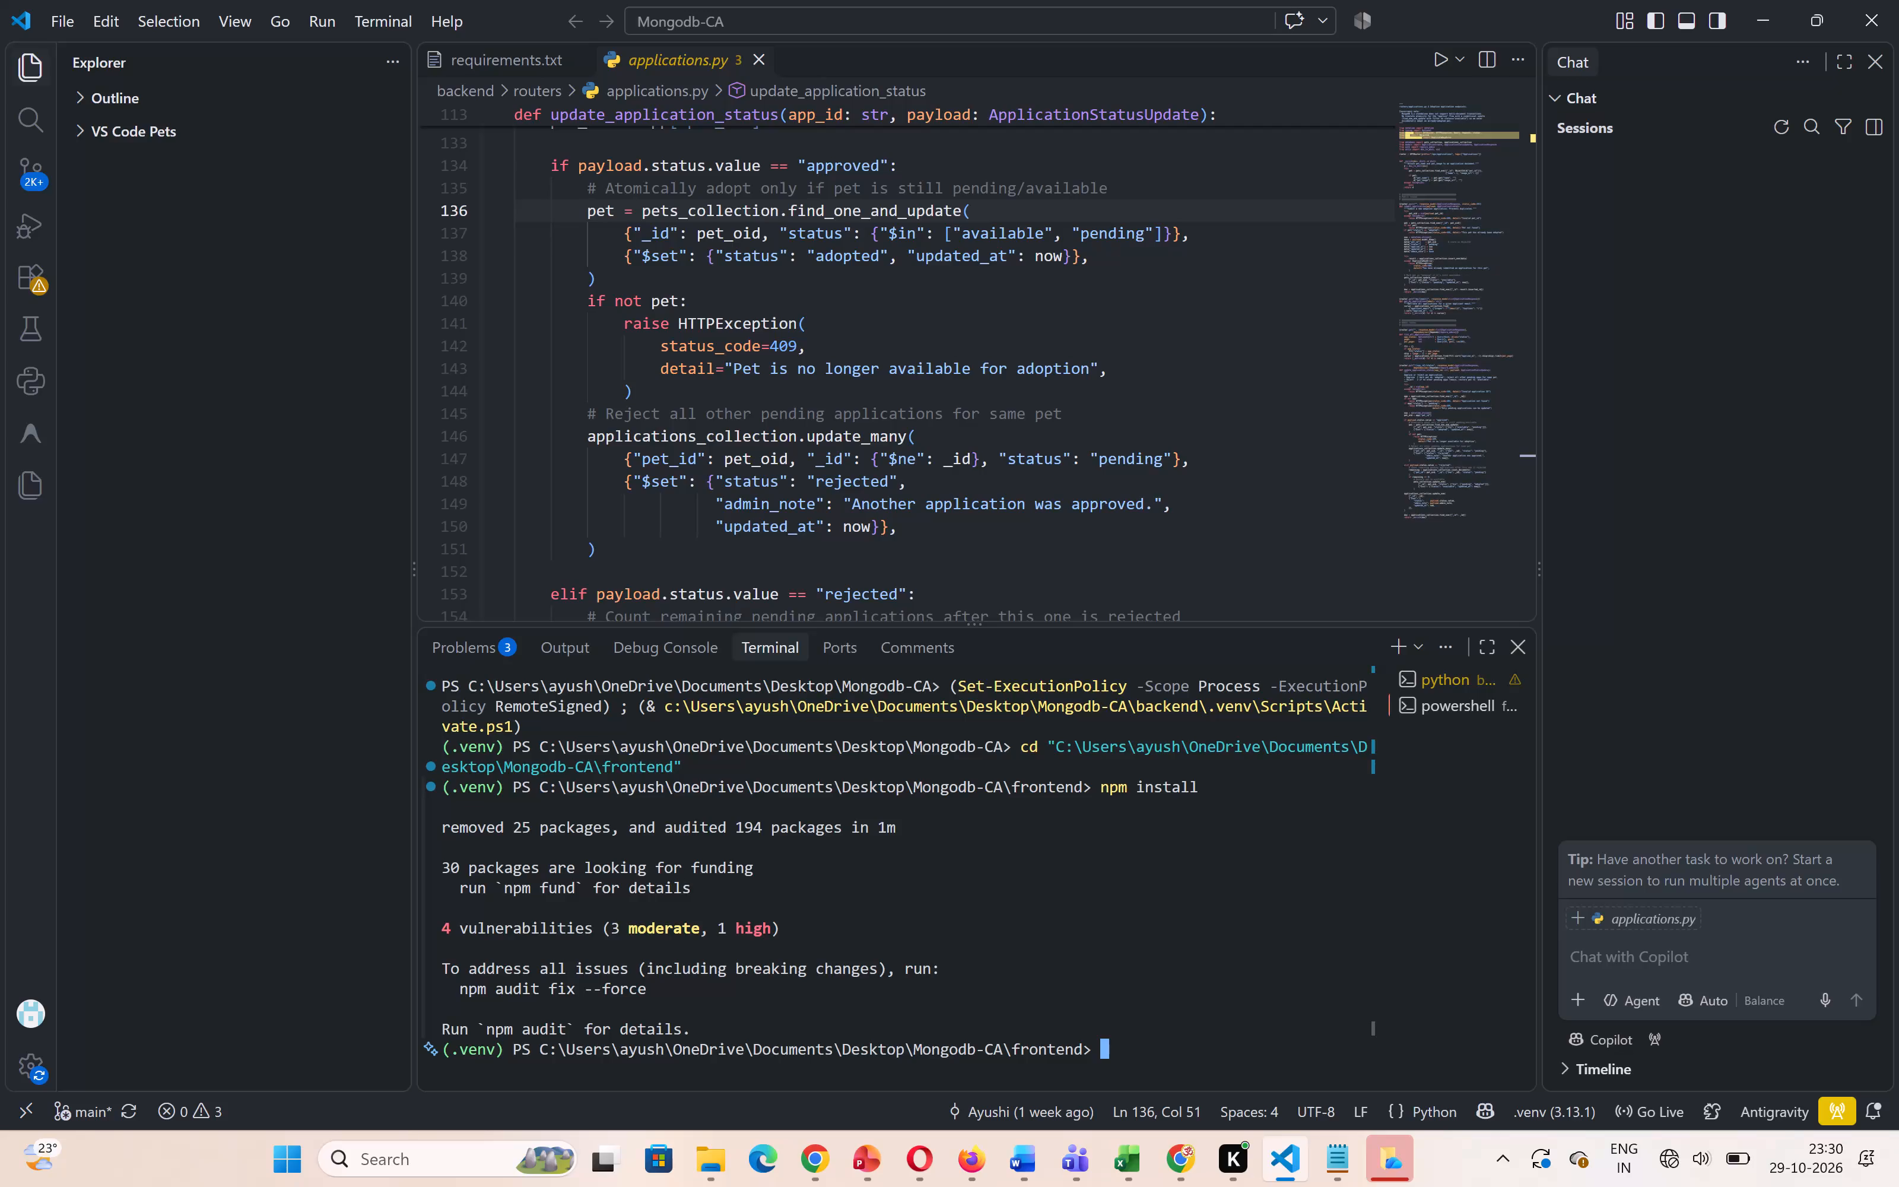
key(Print)
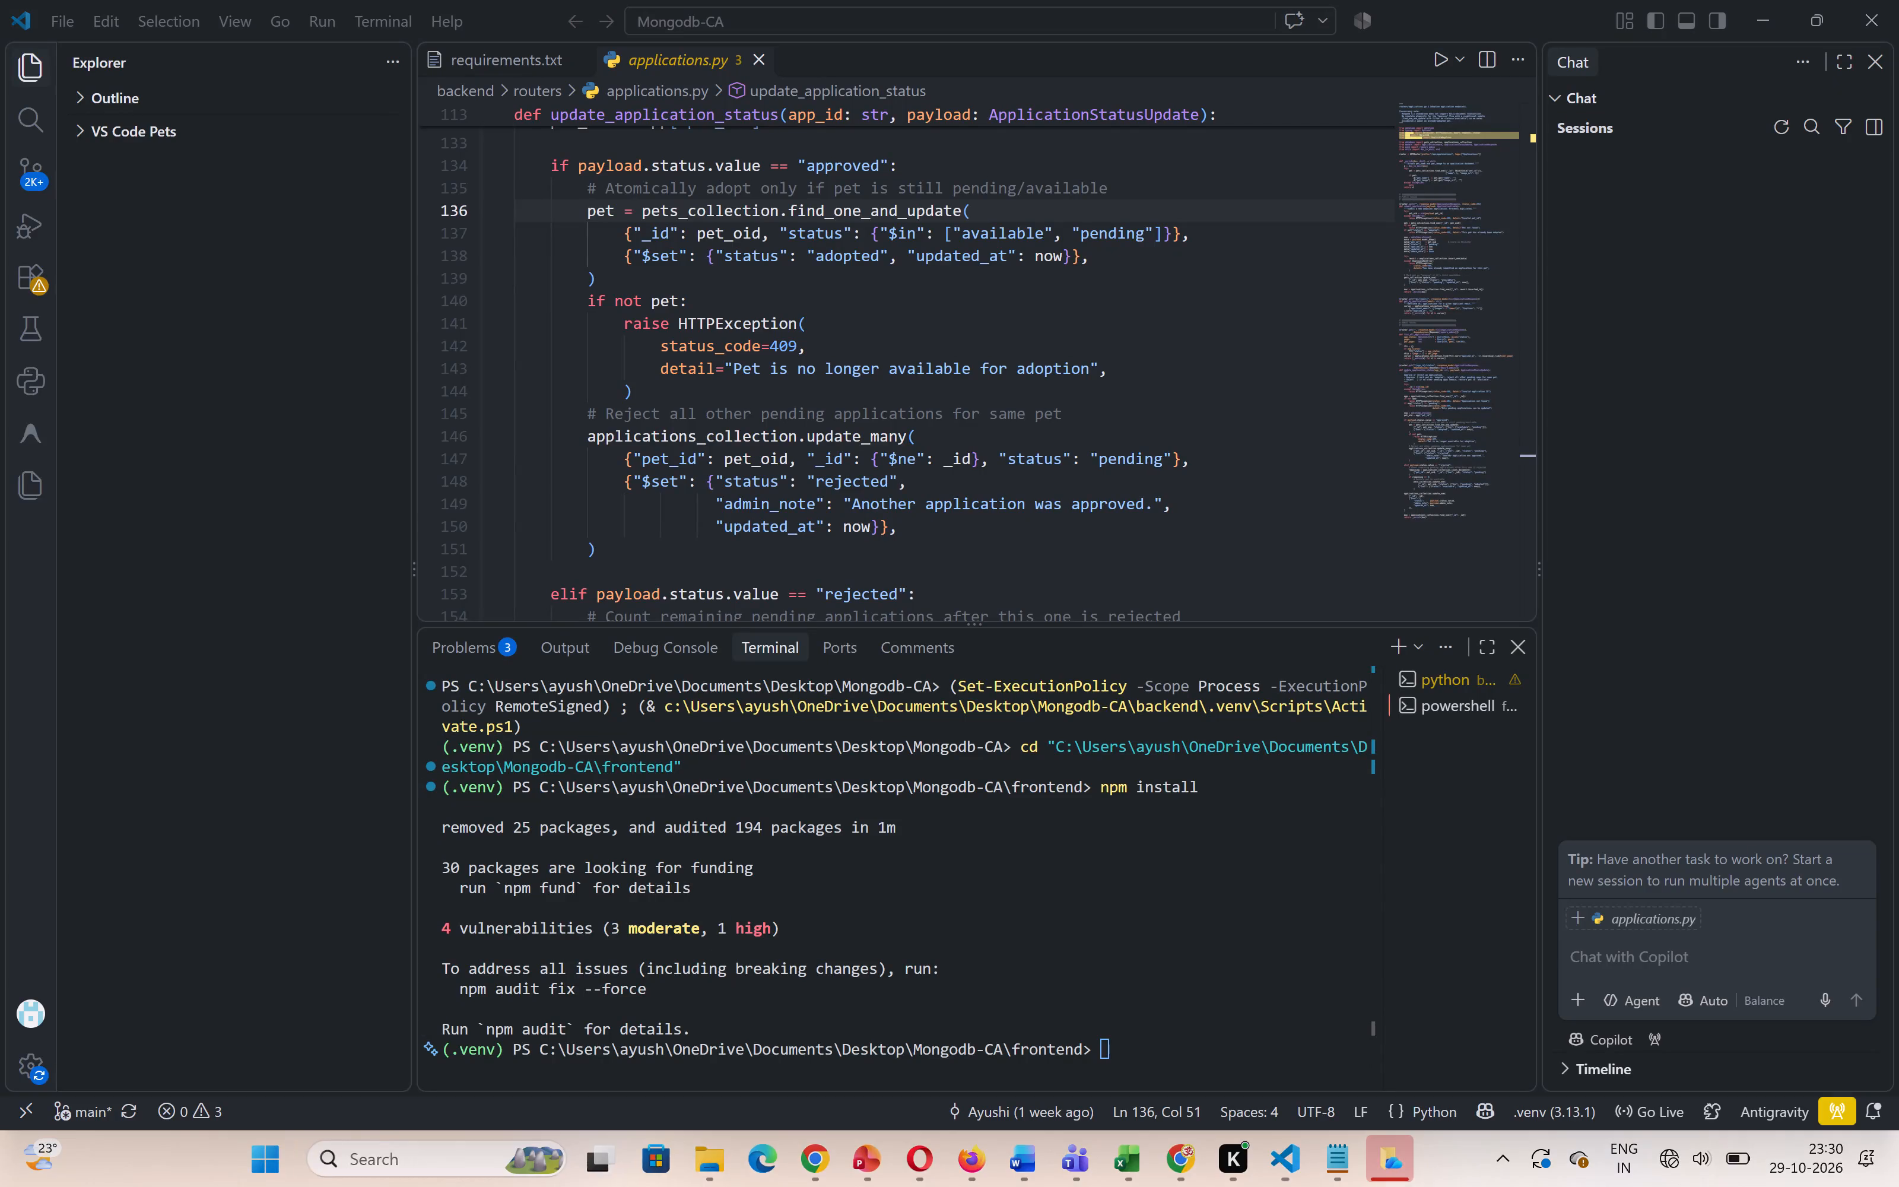
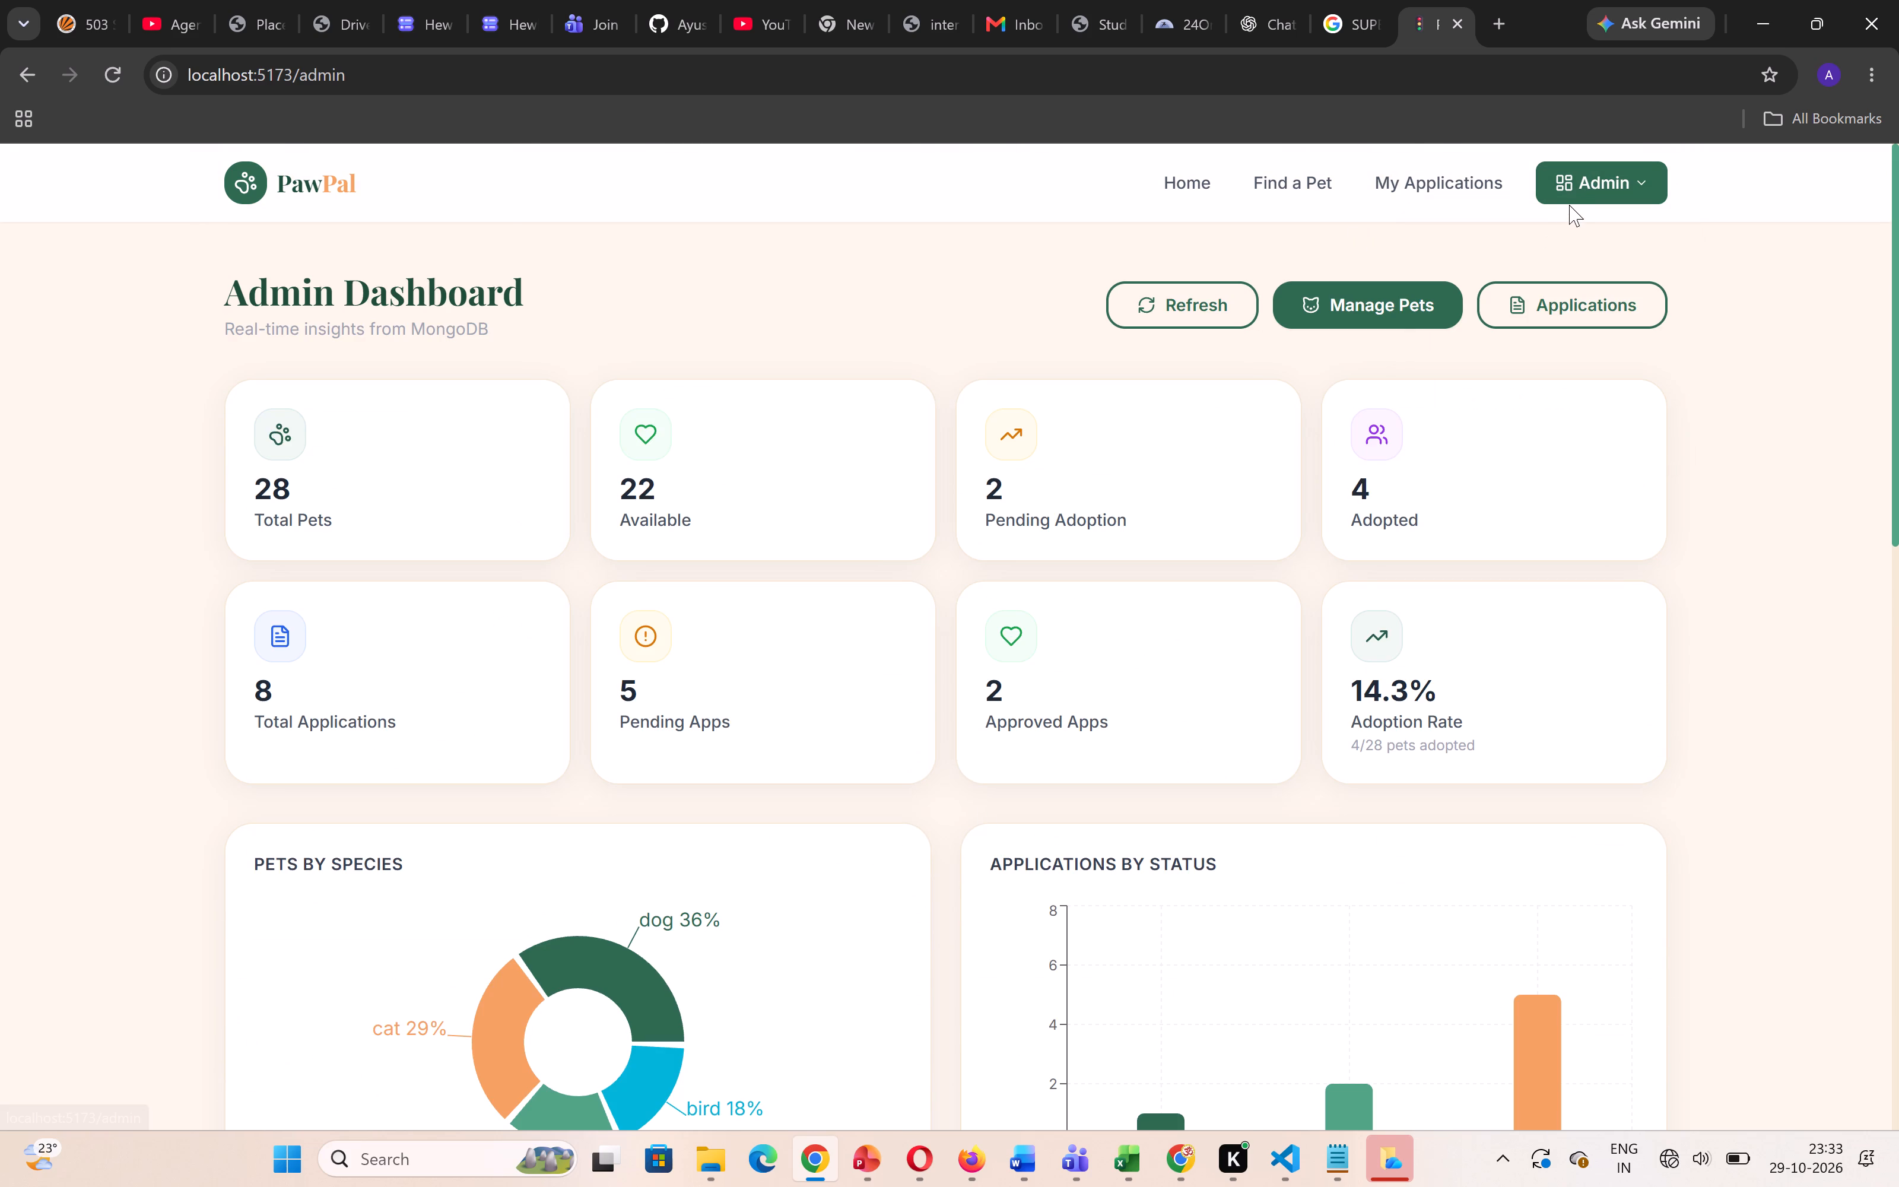
click(1565, 188)
click(1536, 305)
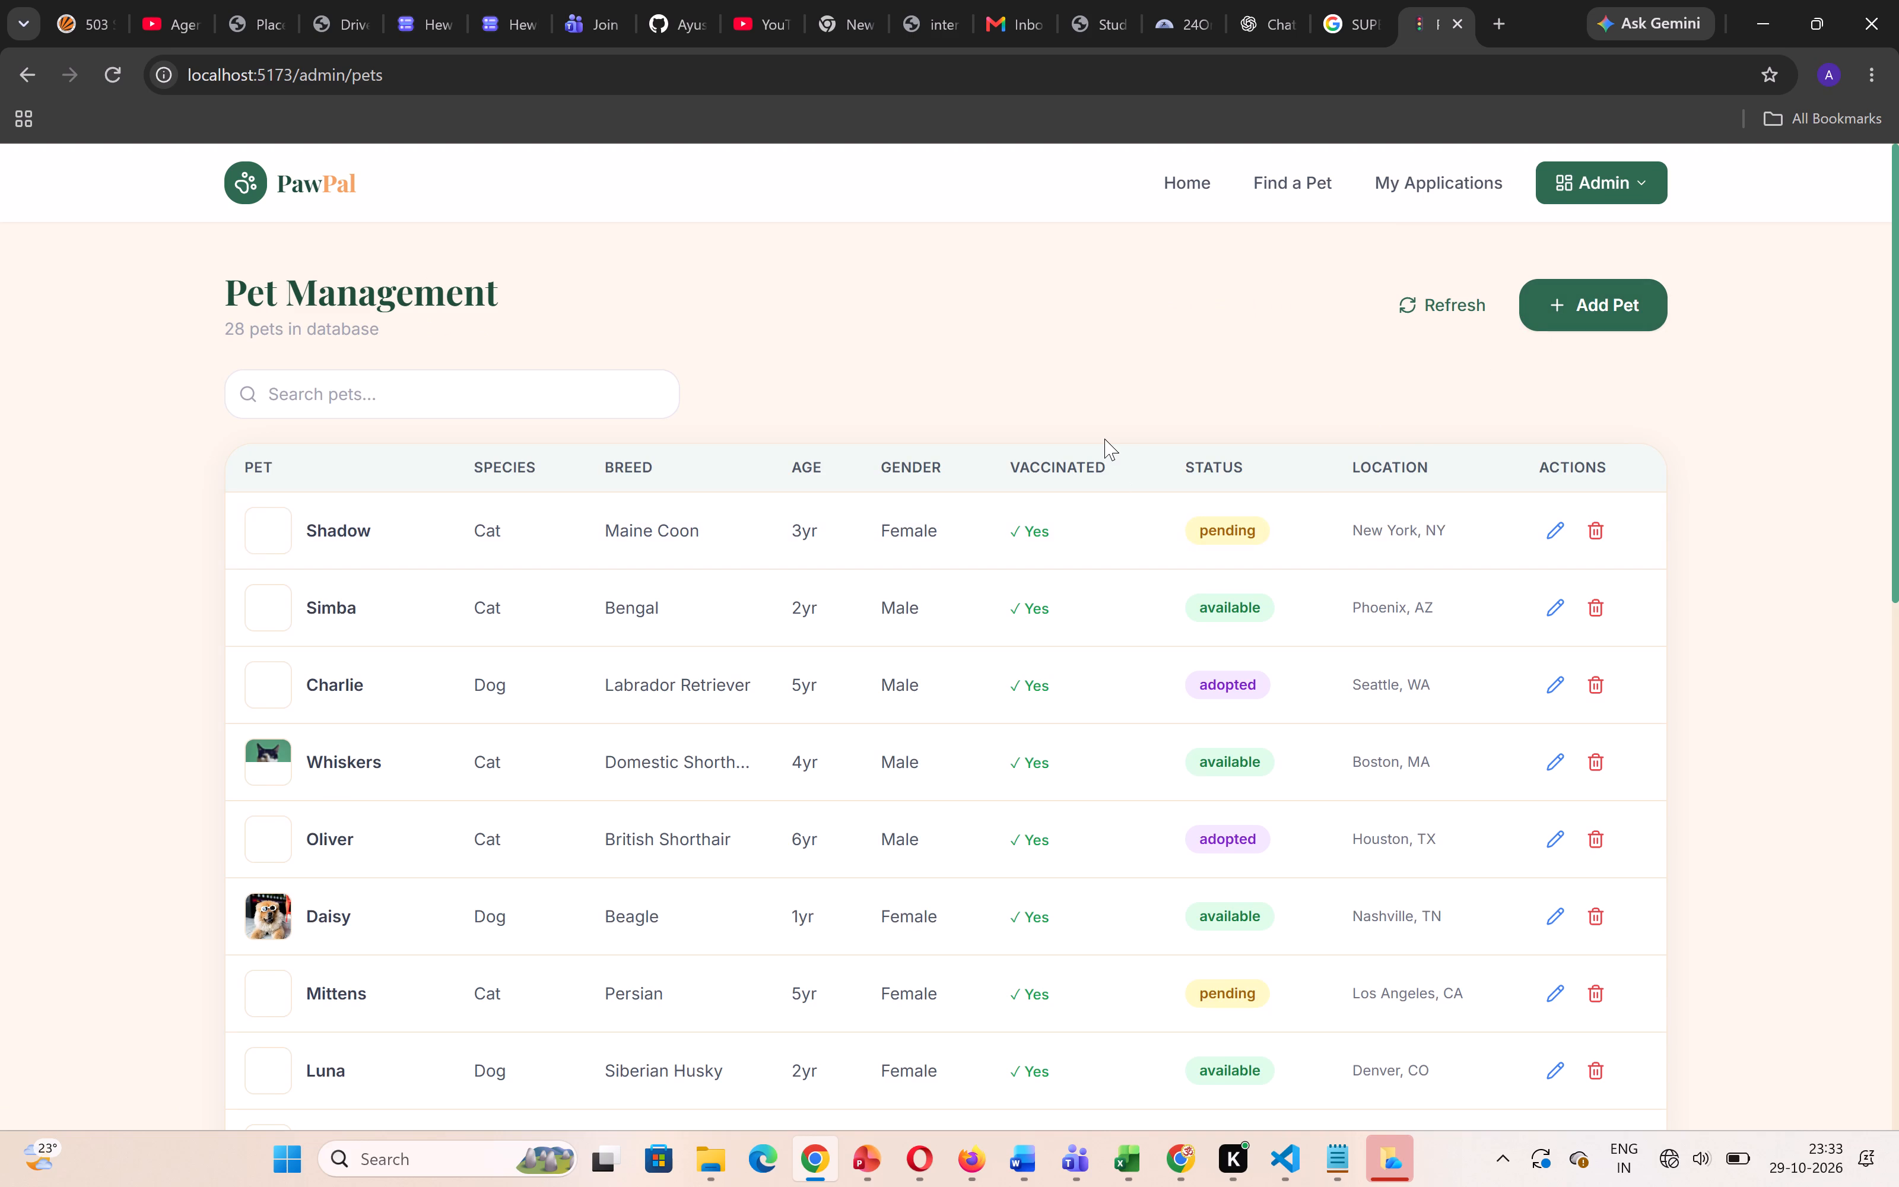
click(1588, 182)
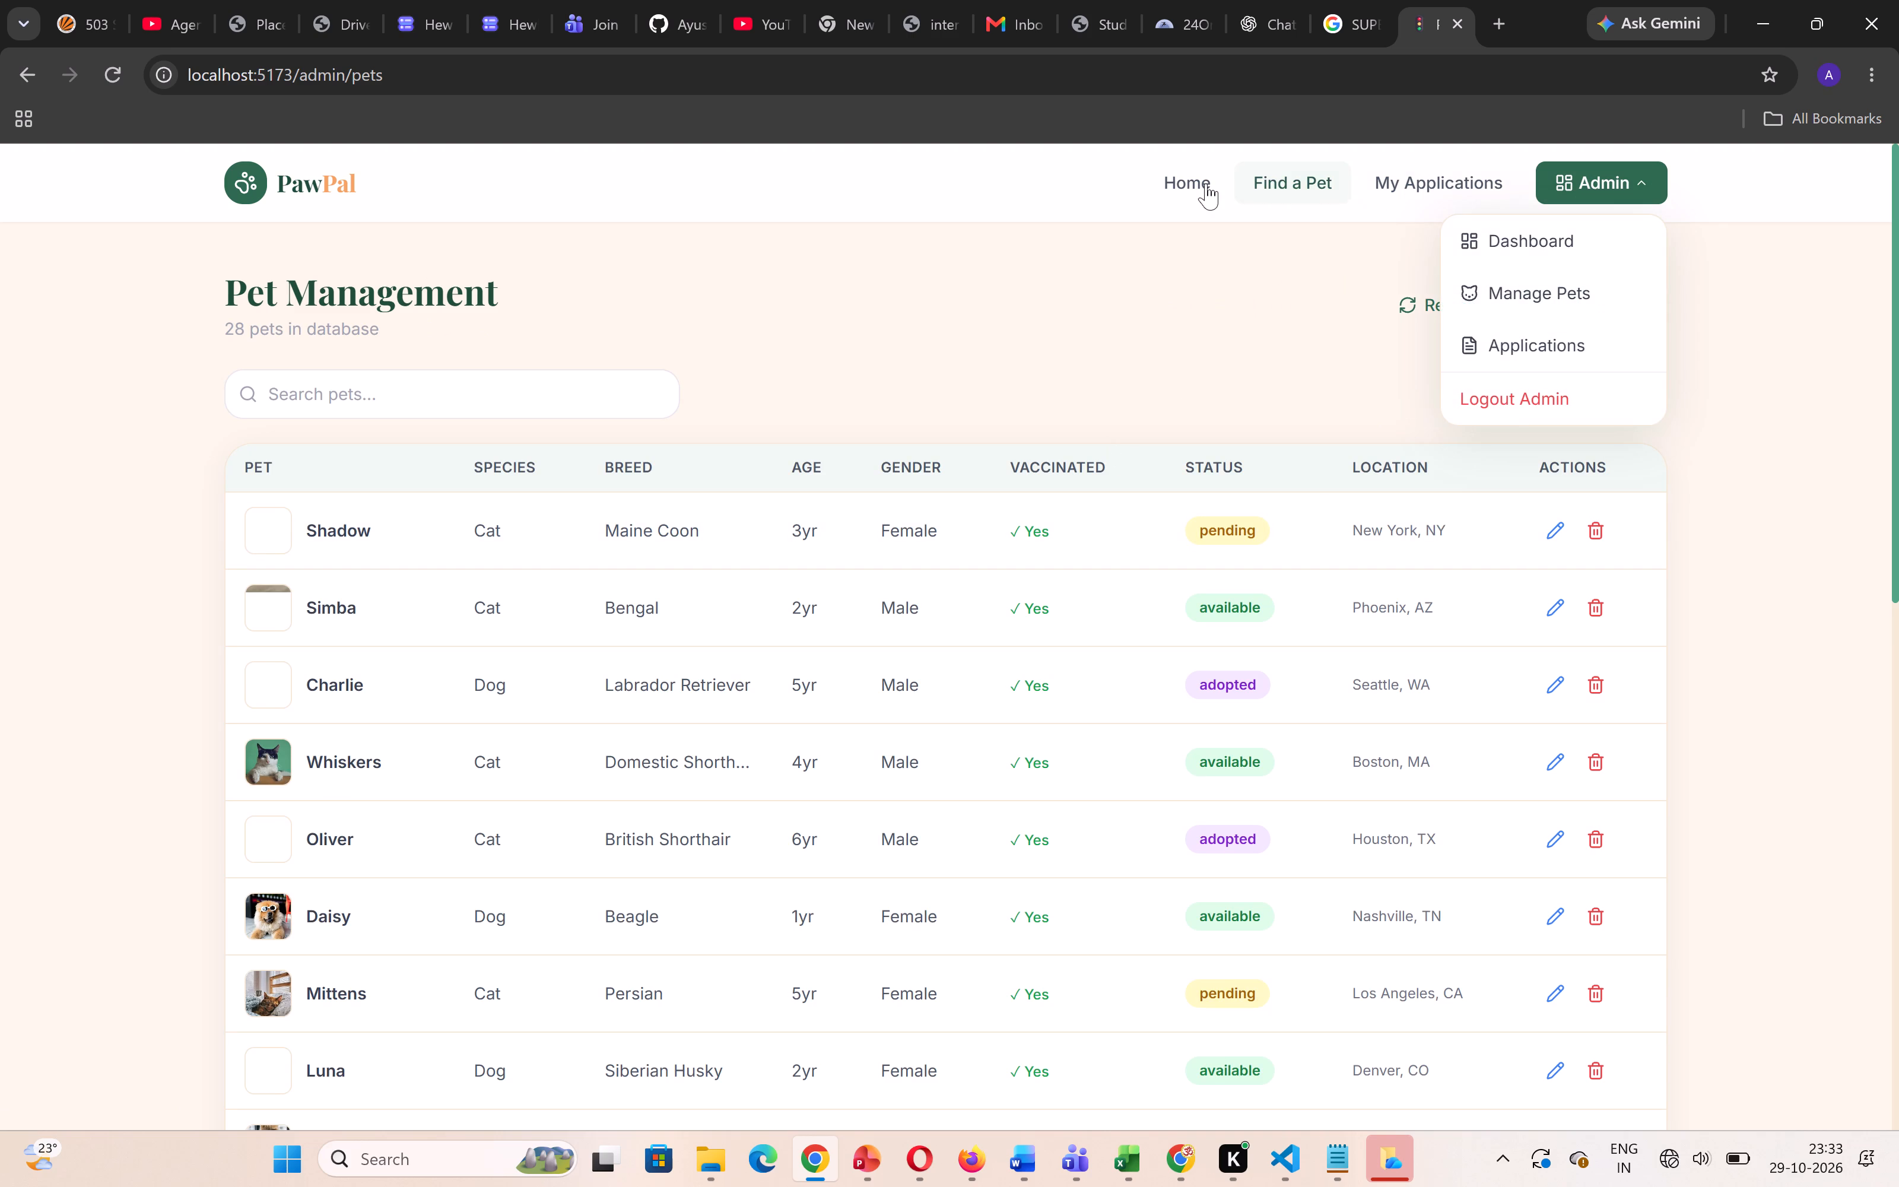
Look through the PawPal home page, the full pet listing and Max's adoption application form at a reduced 80% page zoom.
click(1206, 183)
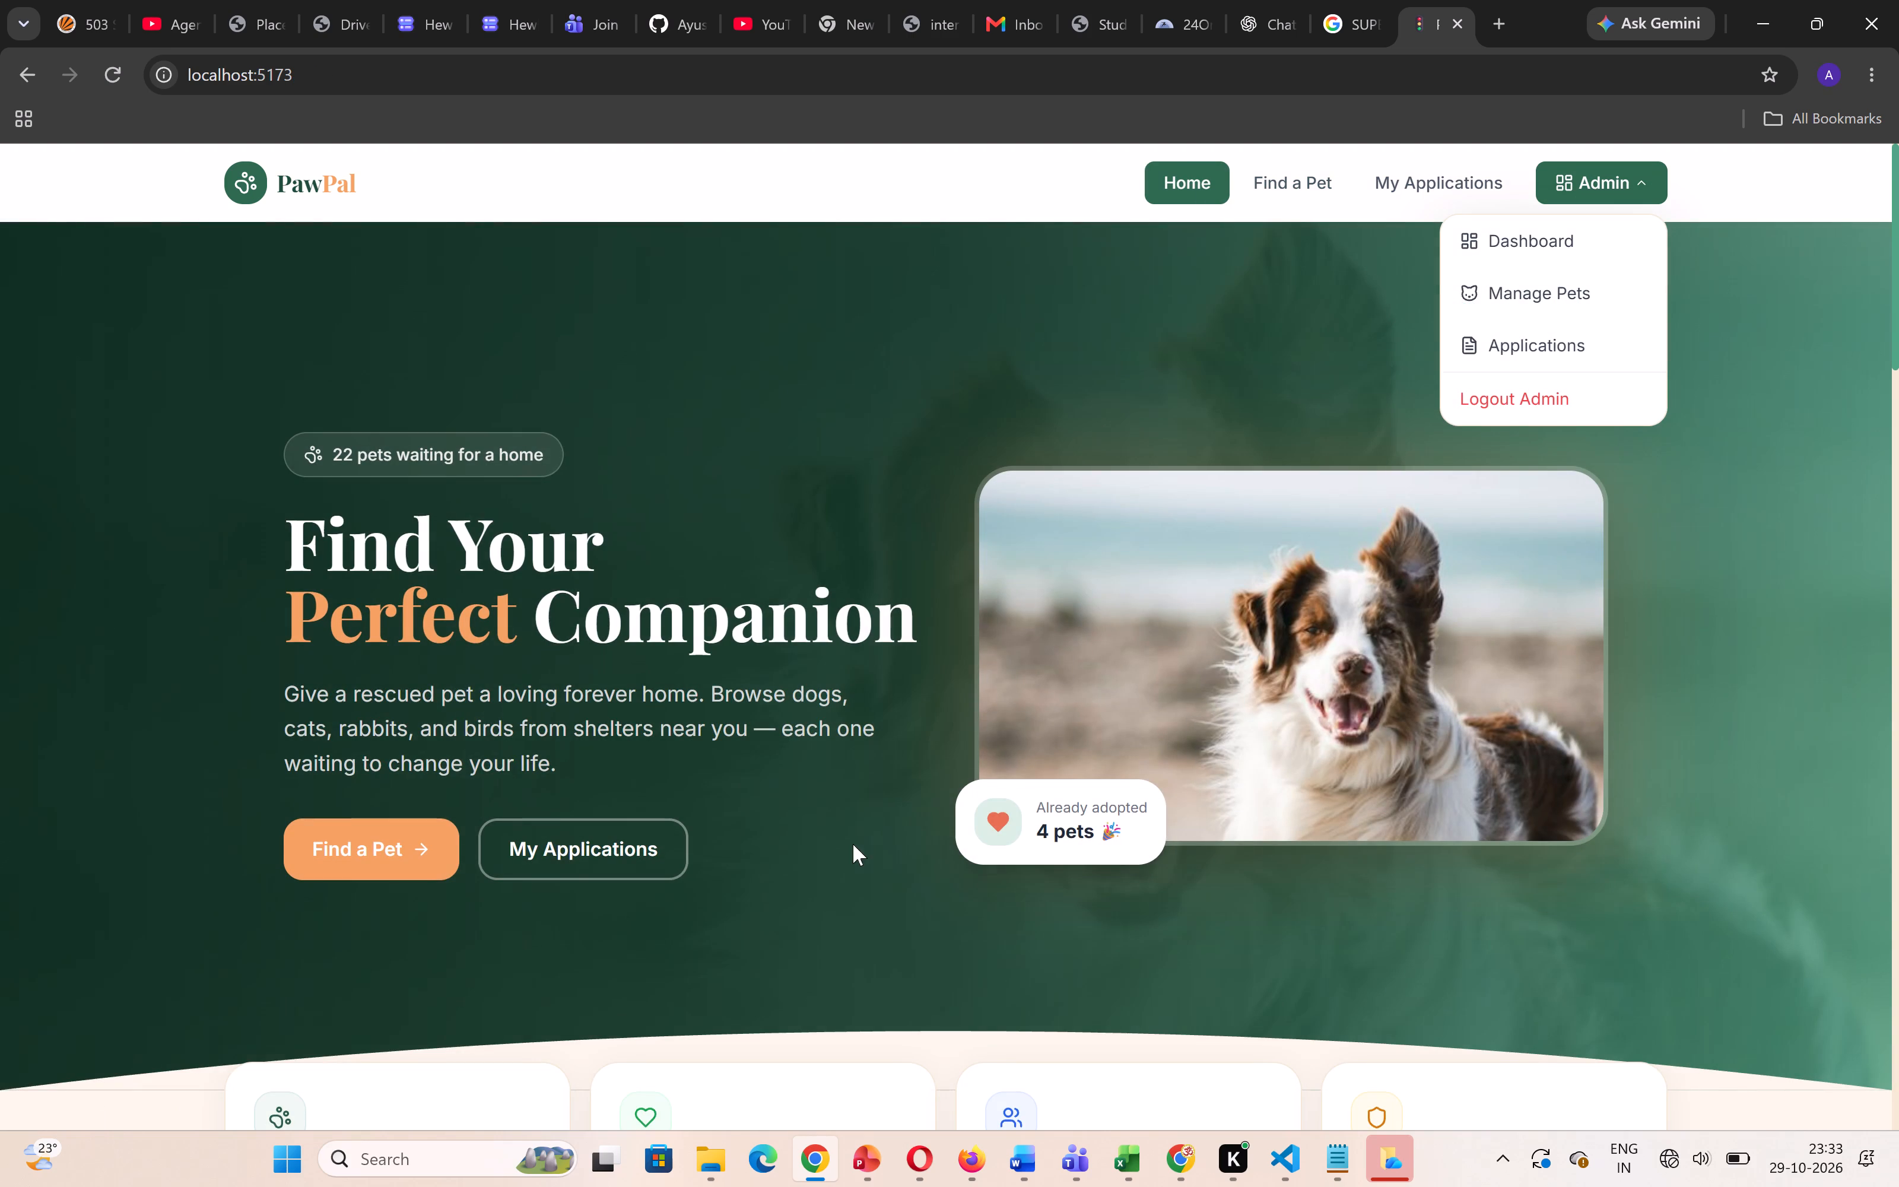
scroll(852, 848, down, 6)
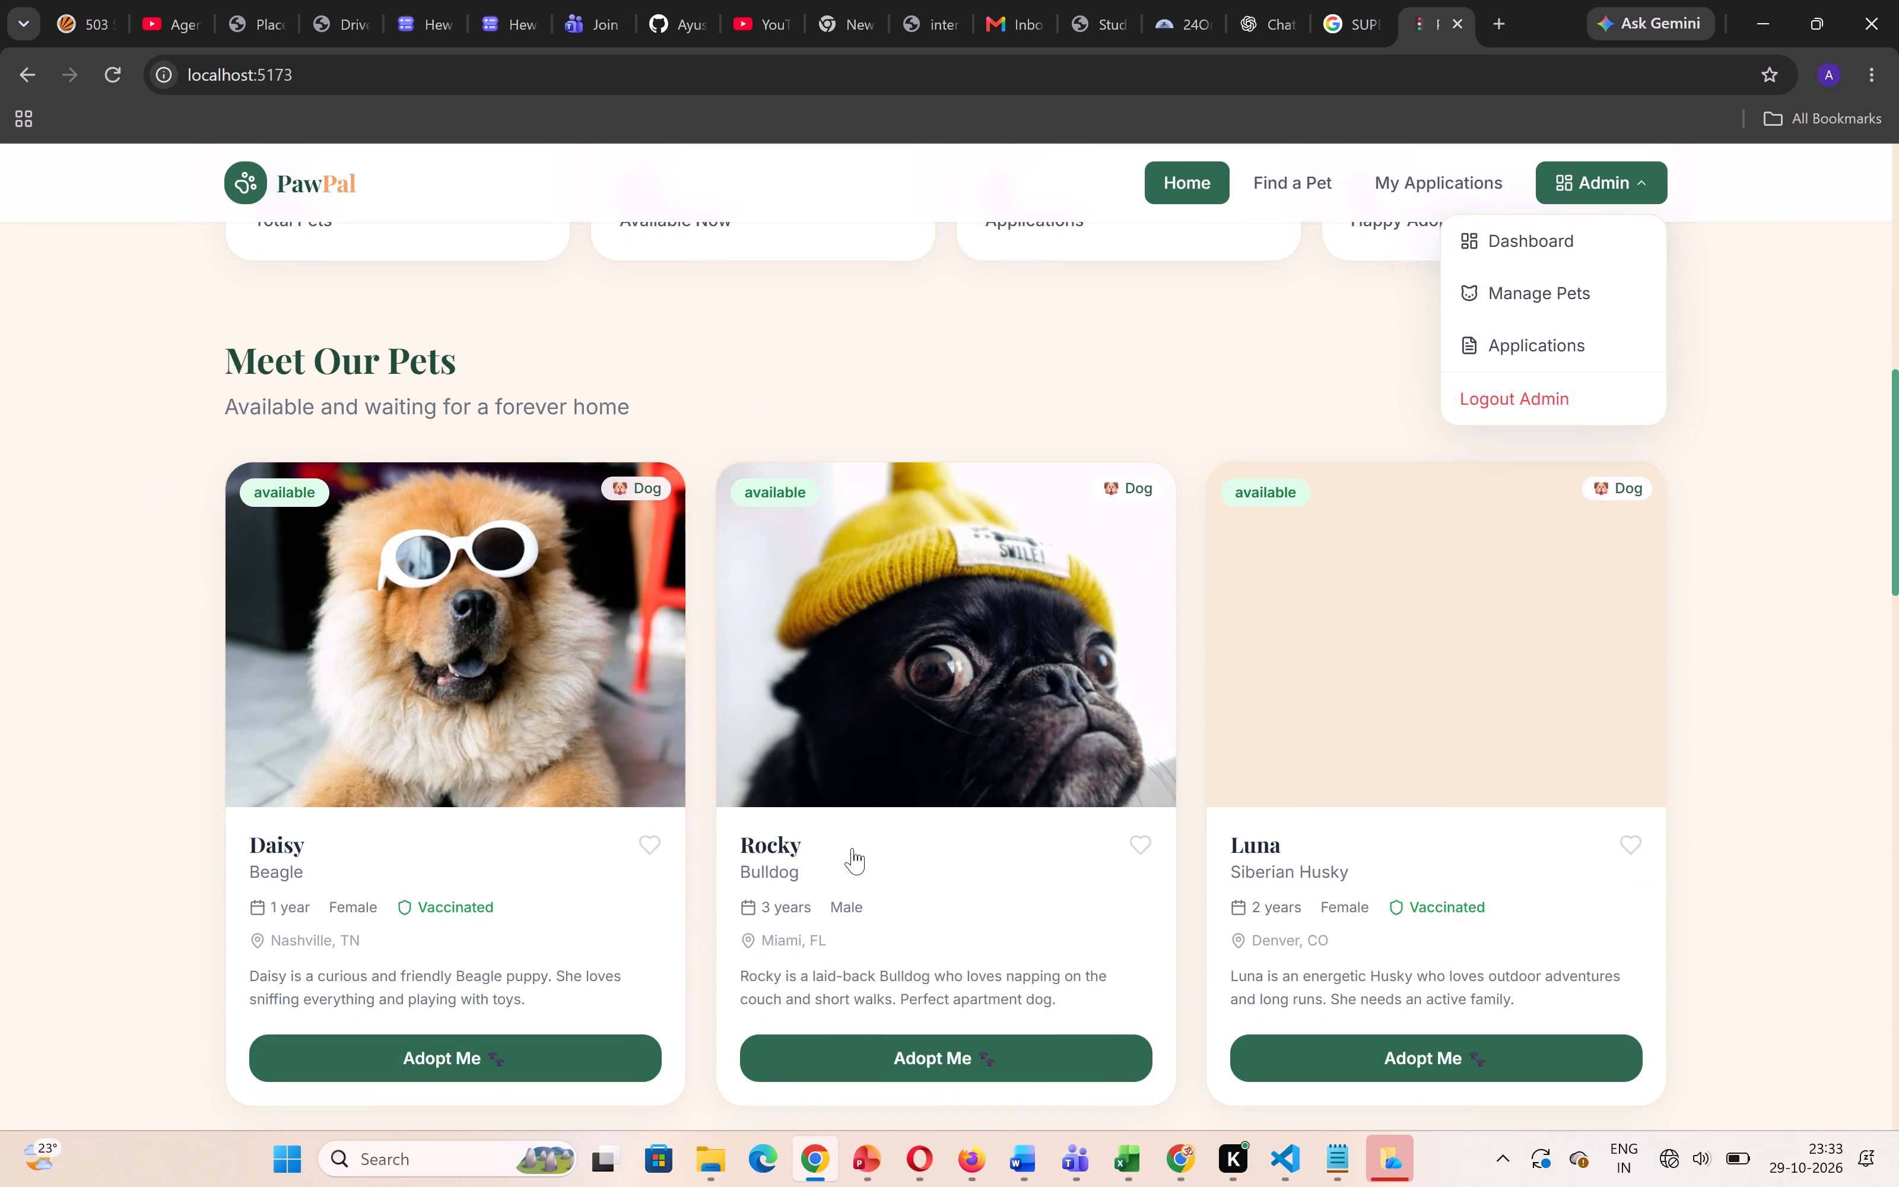
scroll(852, 848, down, 4)
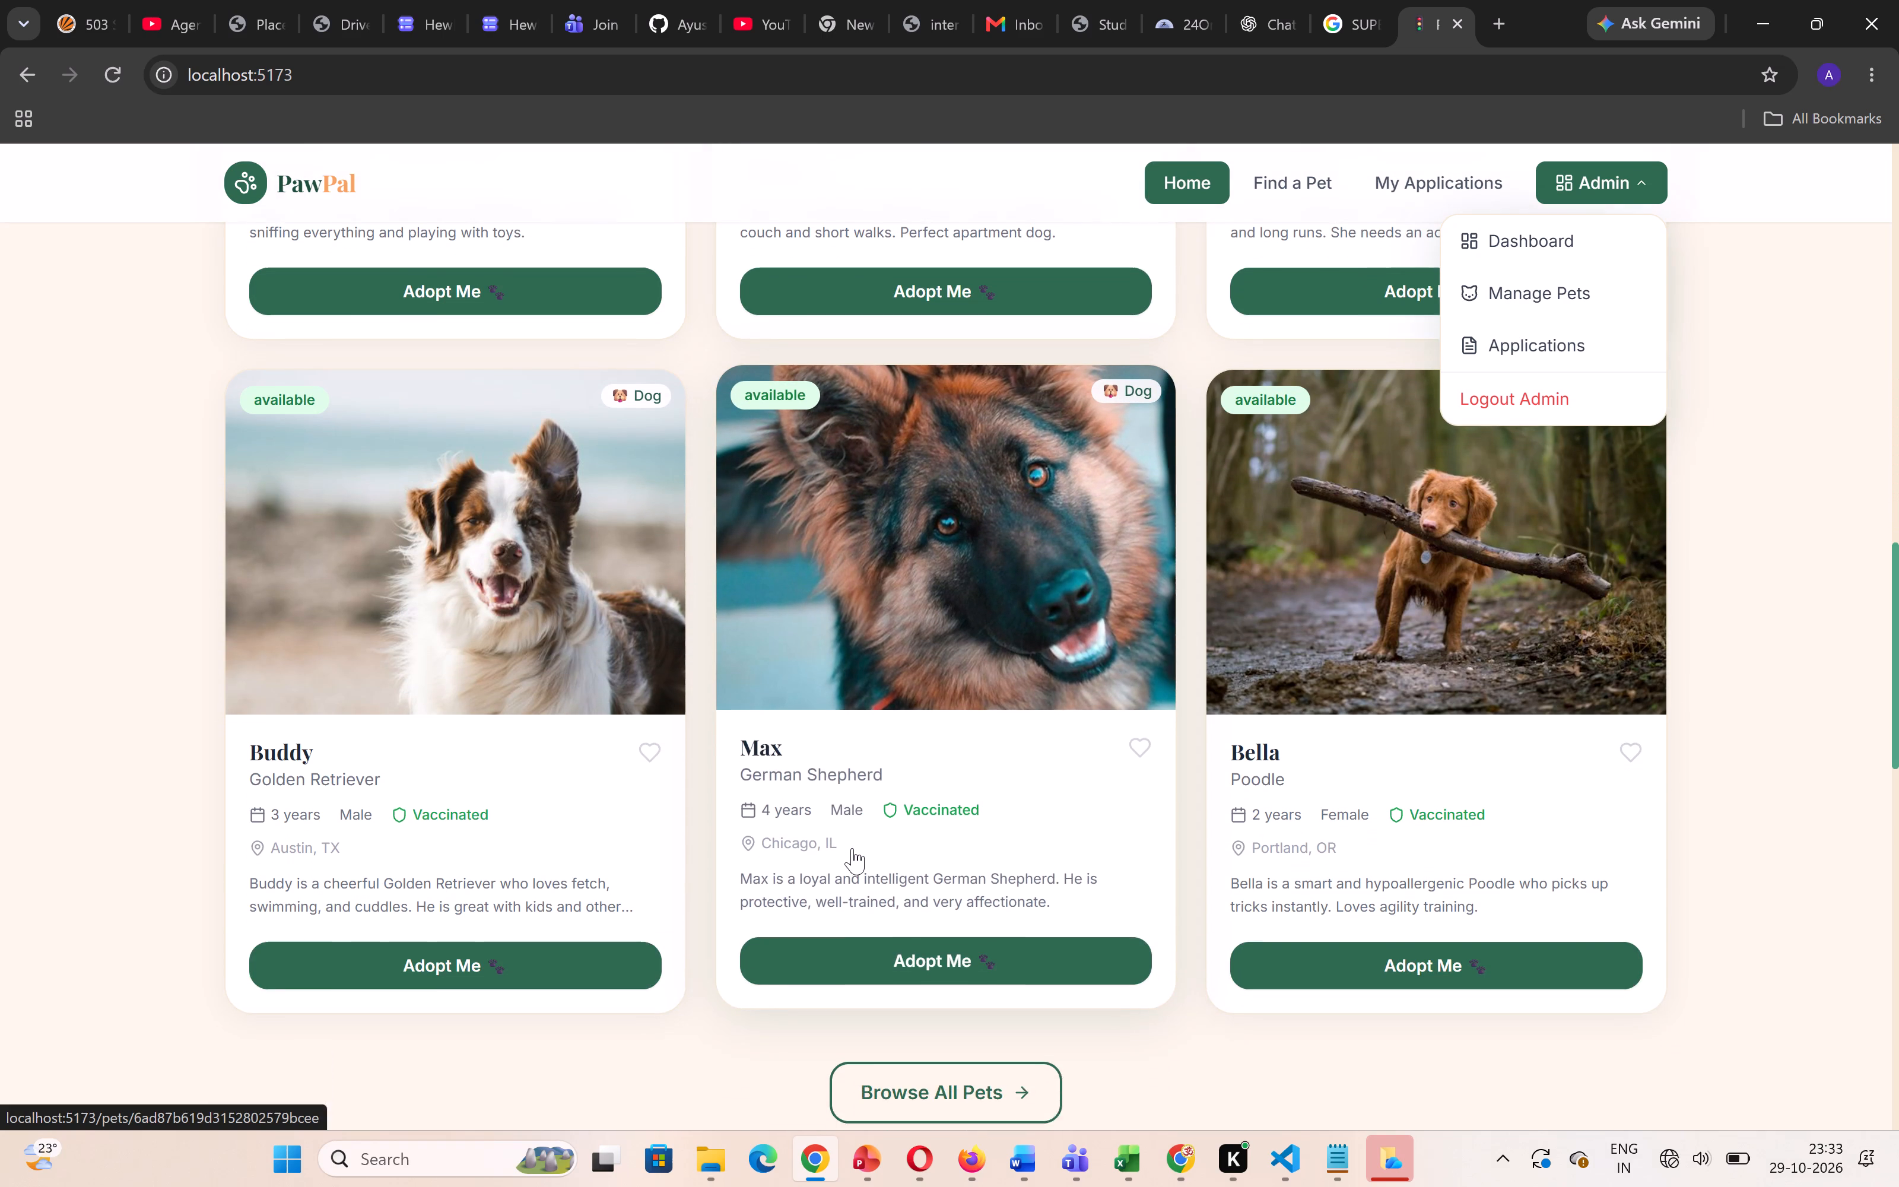
scroll(852, 848, down, 1)
key(ctrl+minus)
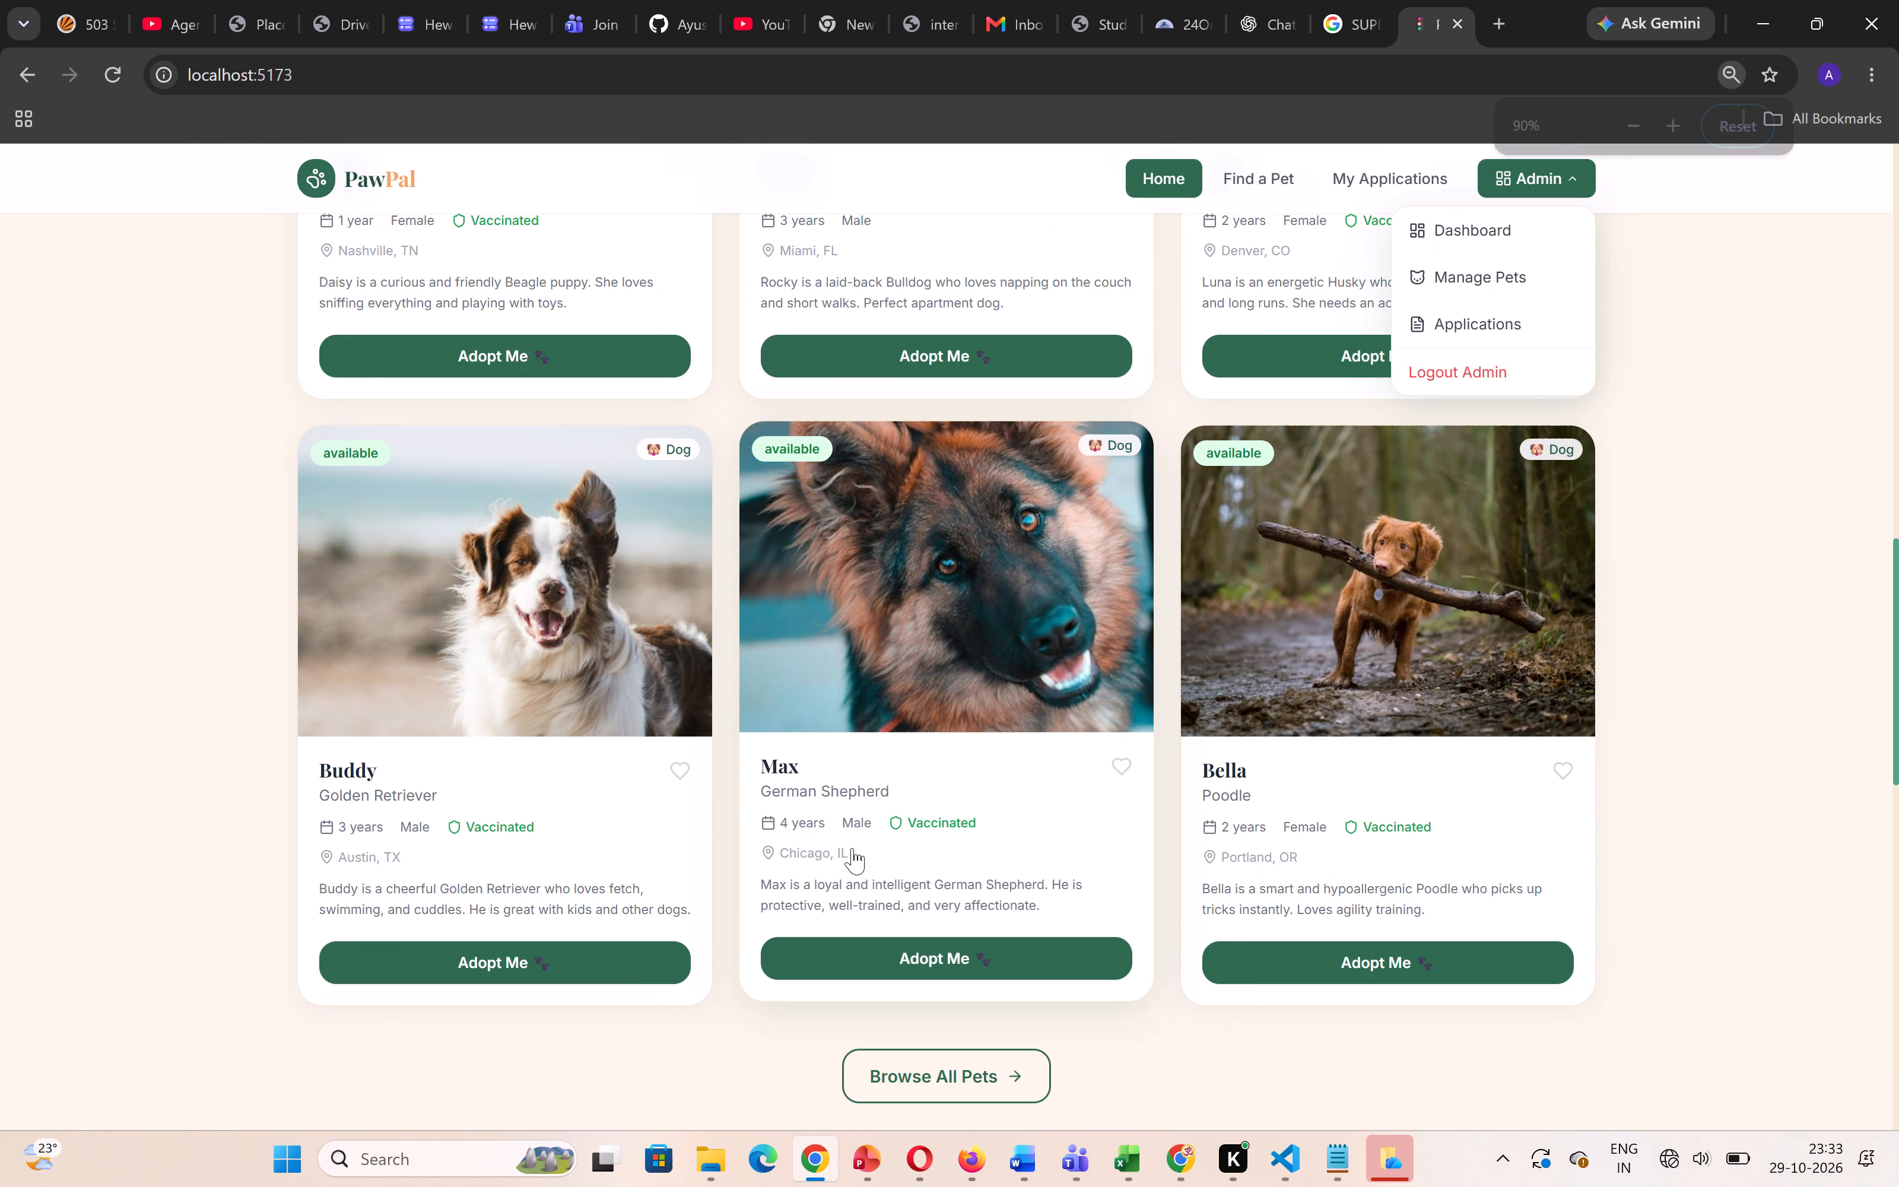
key(ctrl+minus)
scroll(895, 878, down, 1)
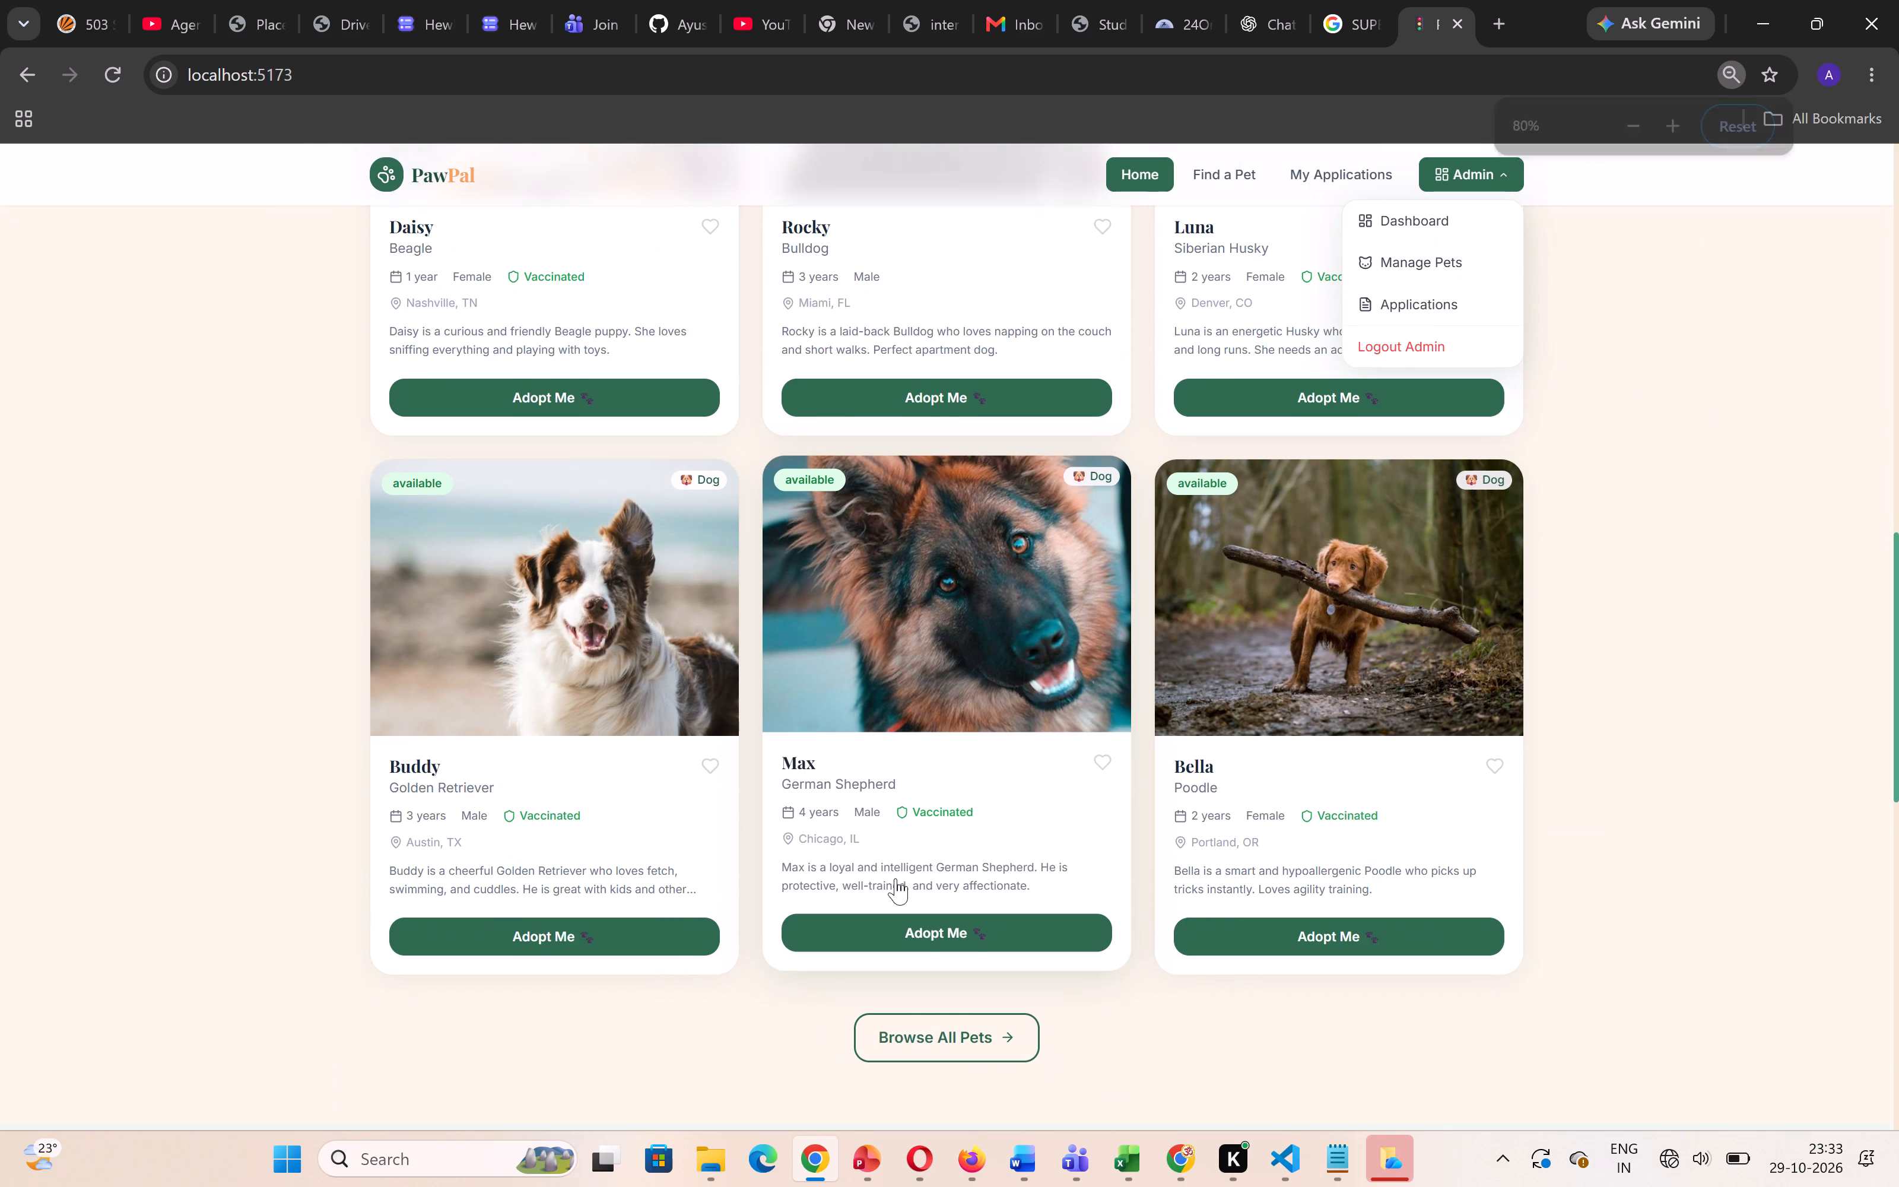
click(949, 1042)
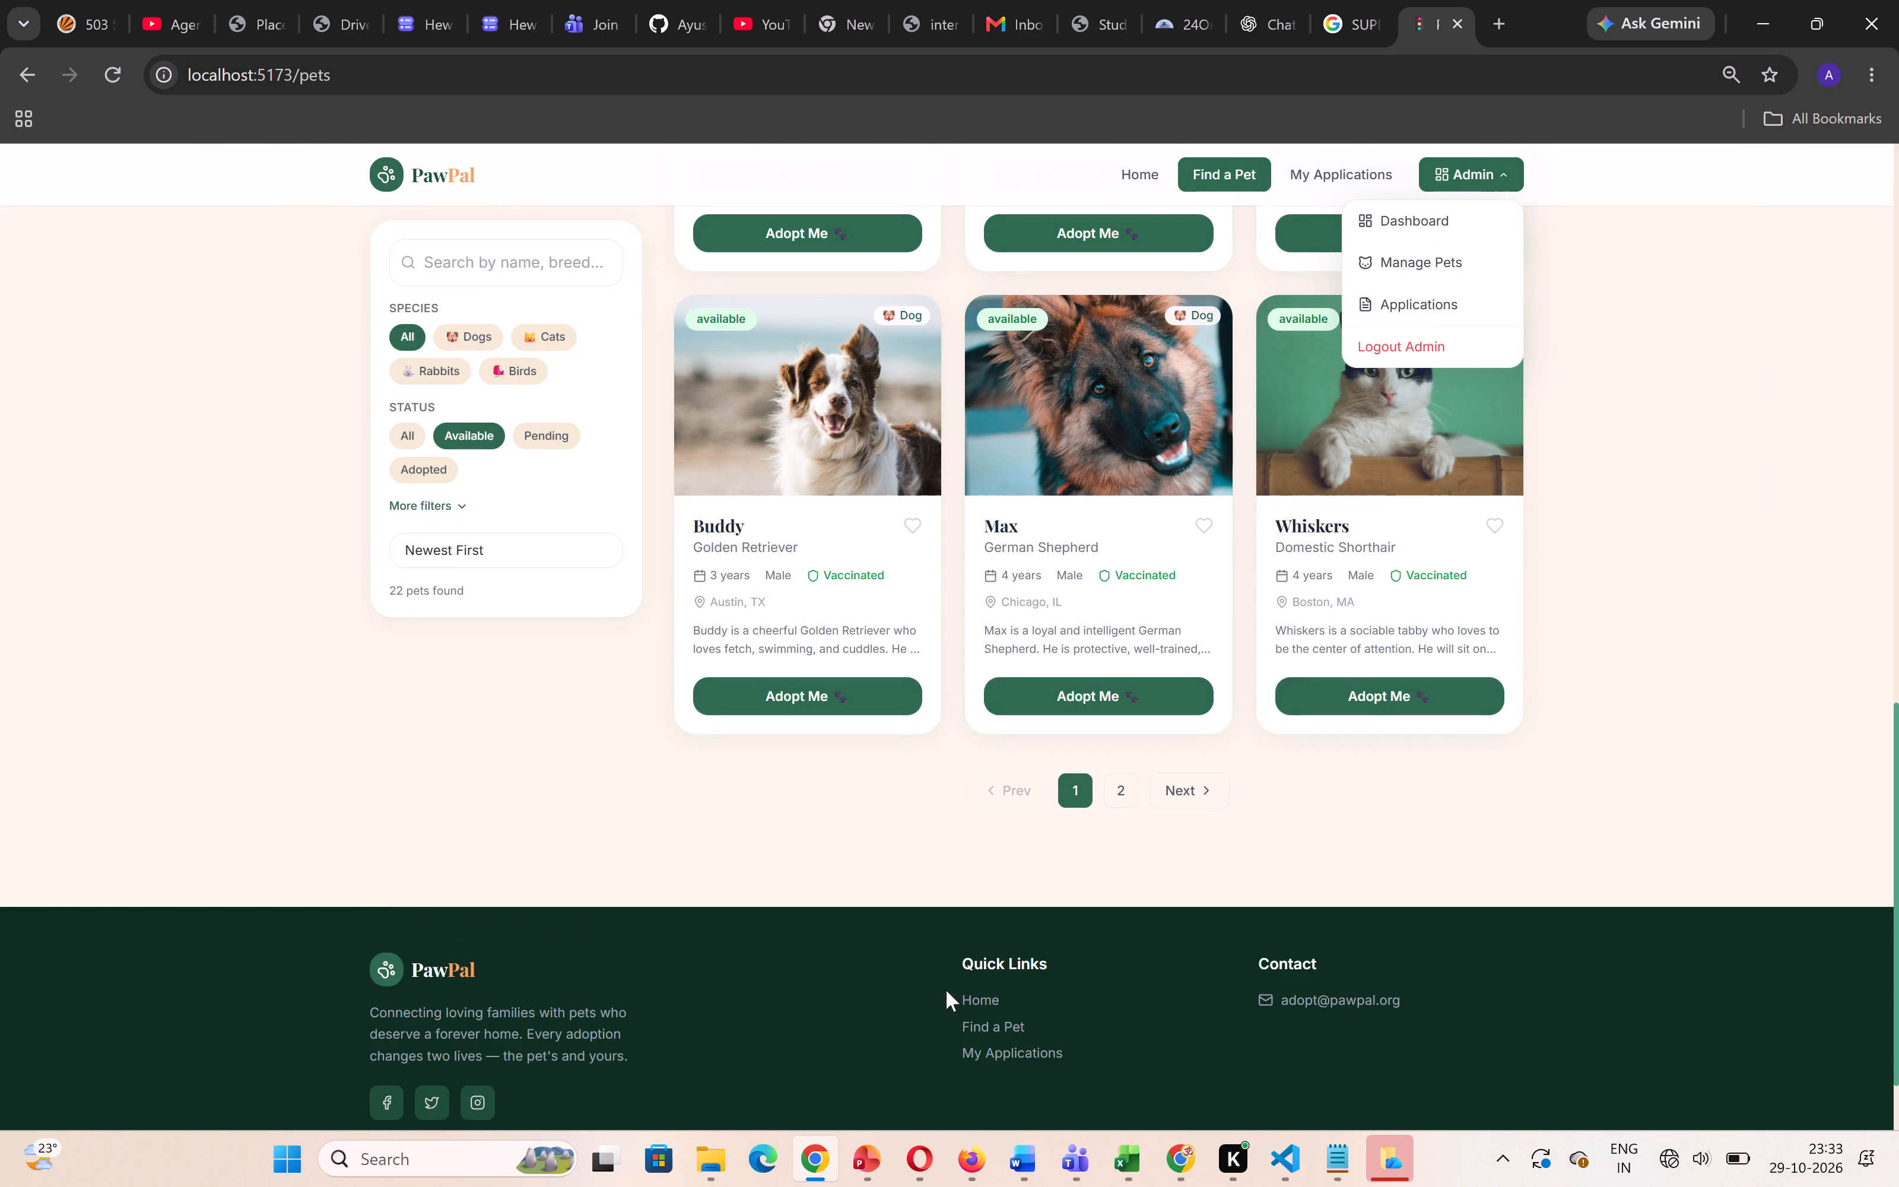
scroll(937, 821, up, 2)
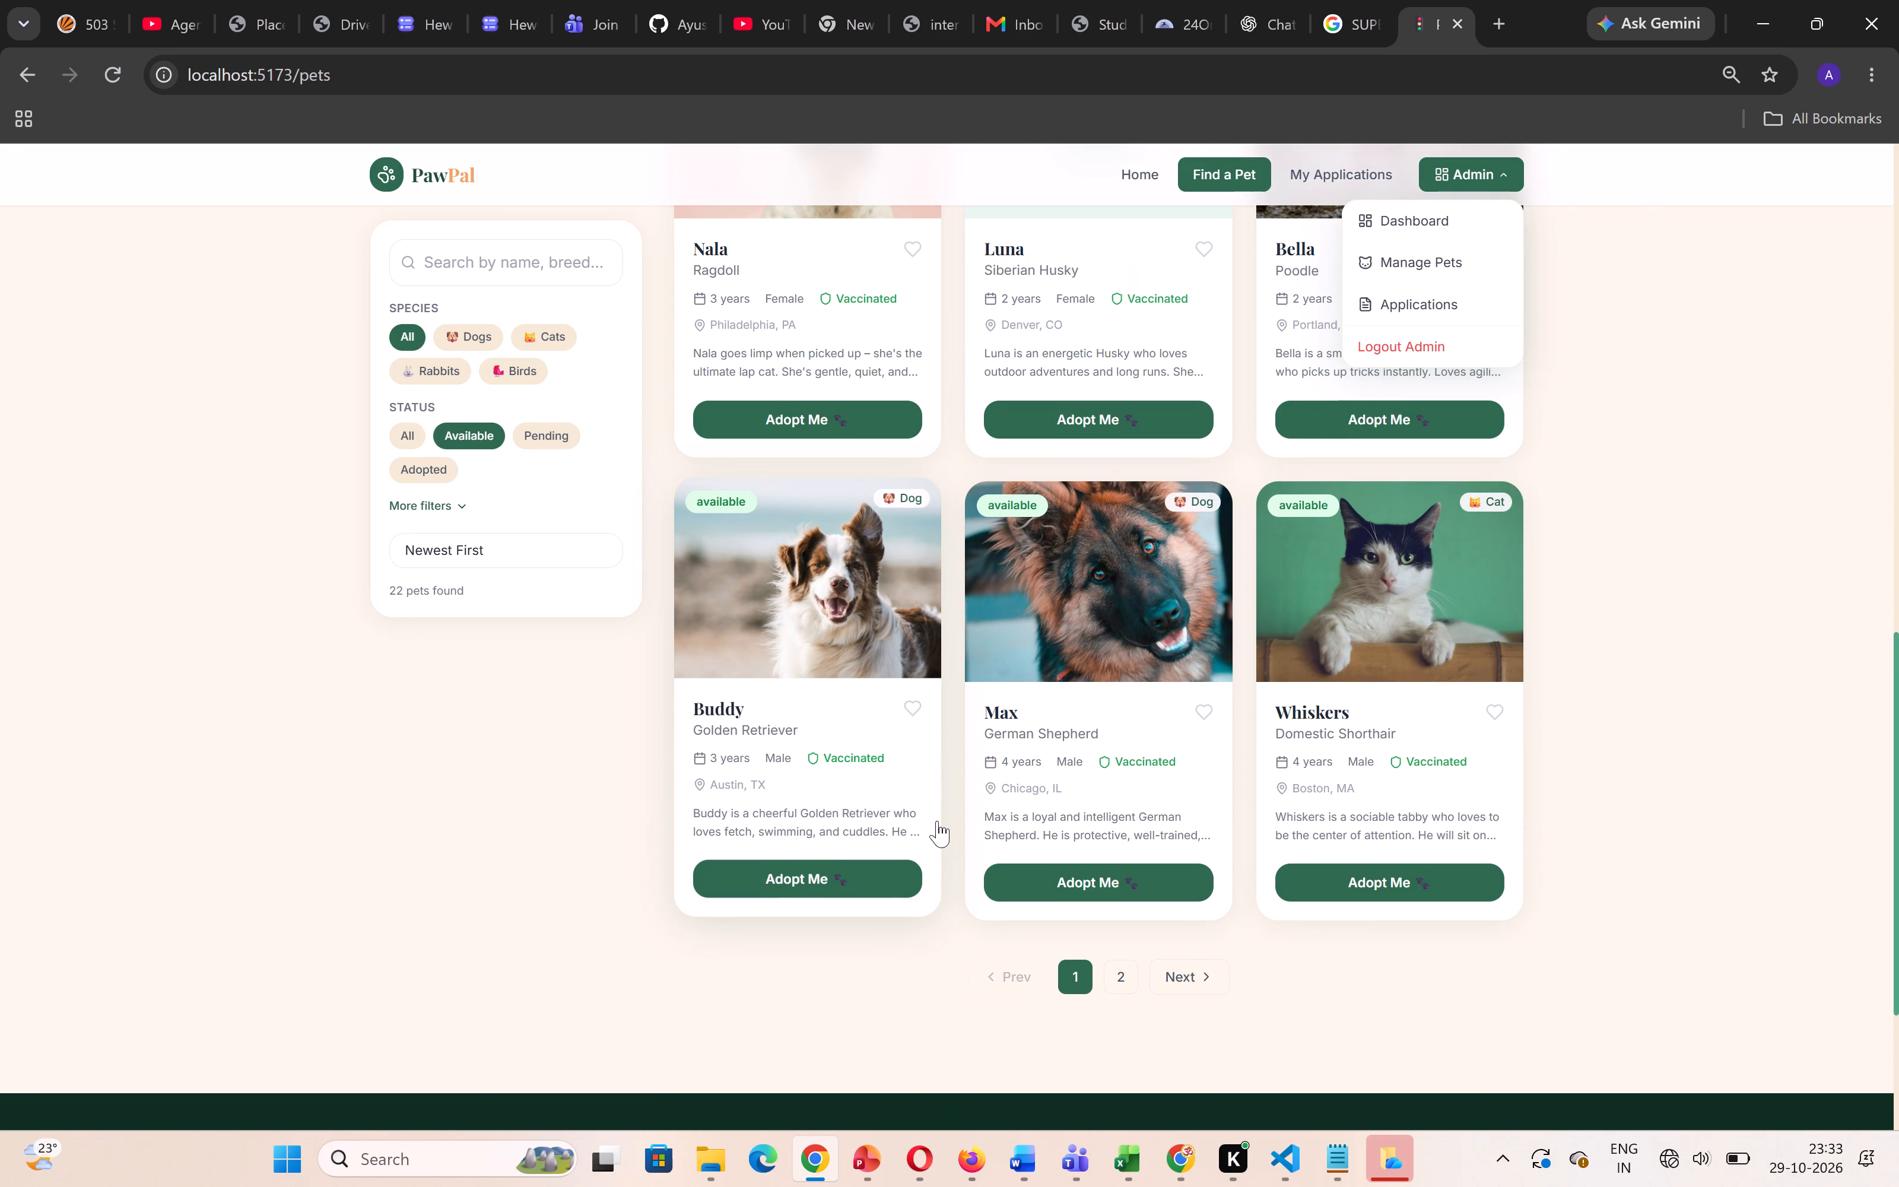
scroll(937, 821, up, 1)
click(1080, 870)
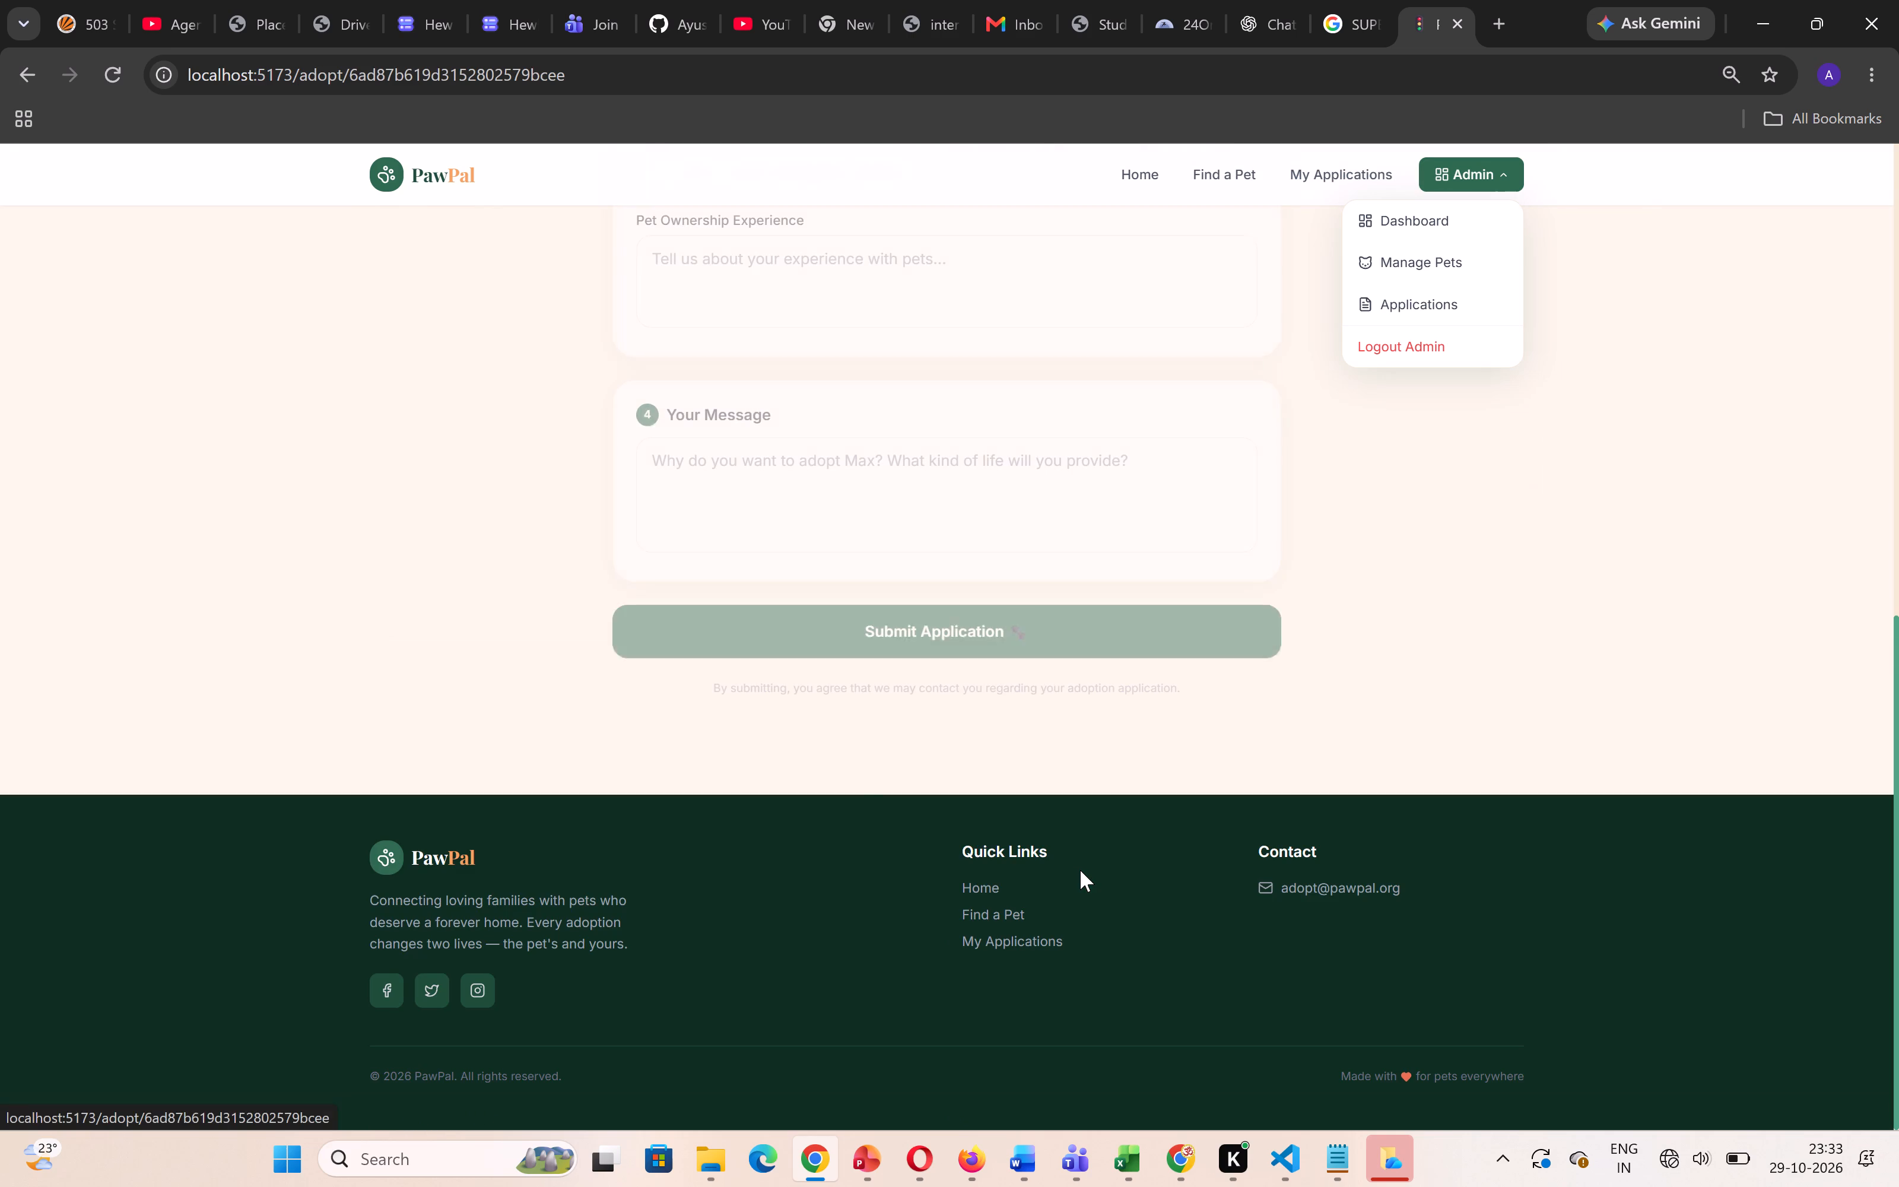
scroll(863, 773, up, 6)
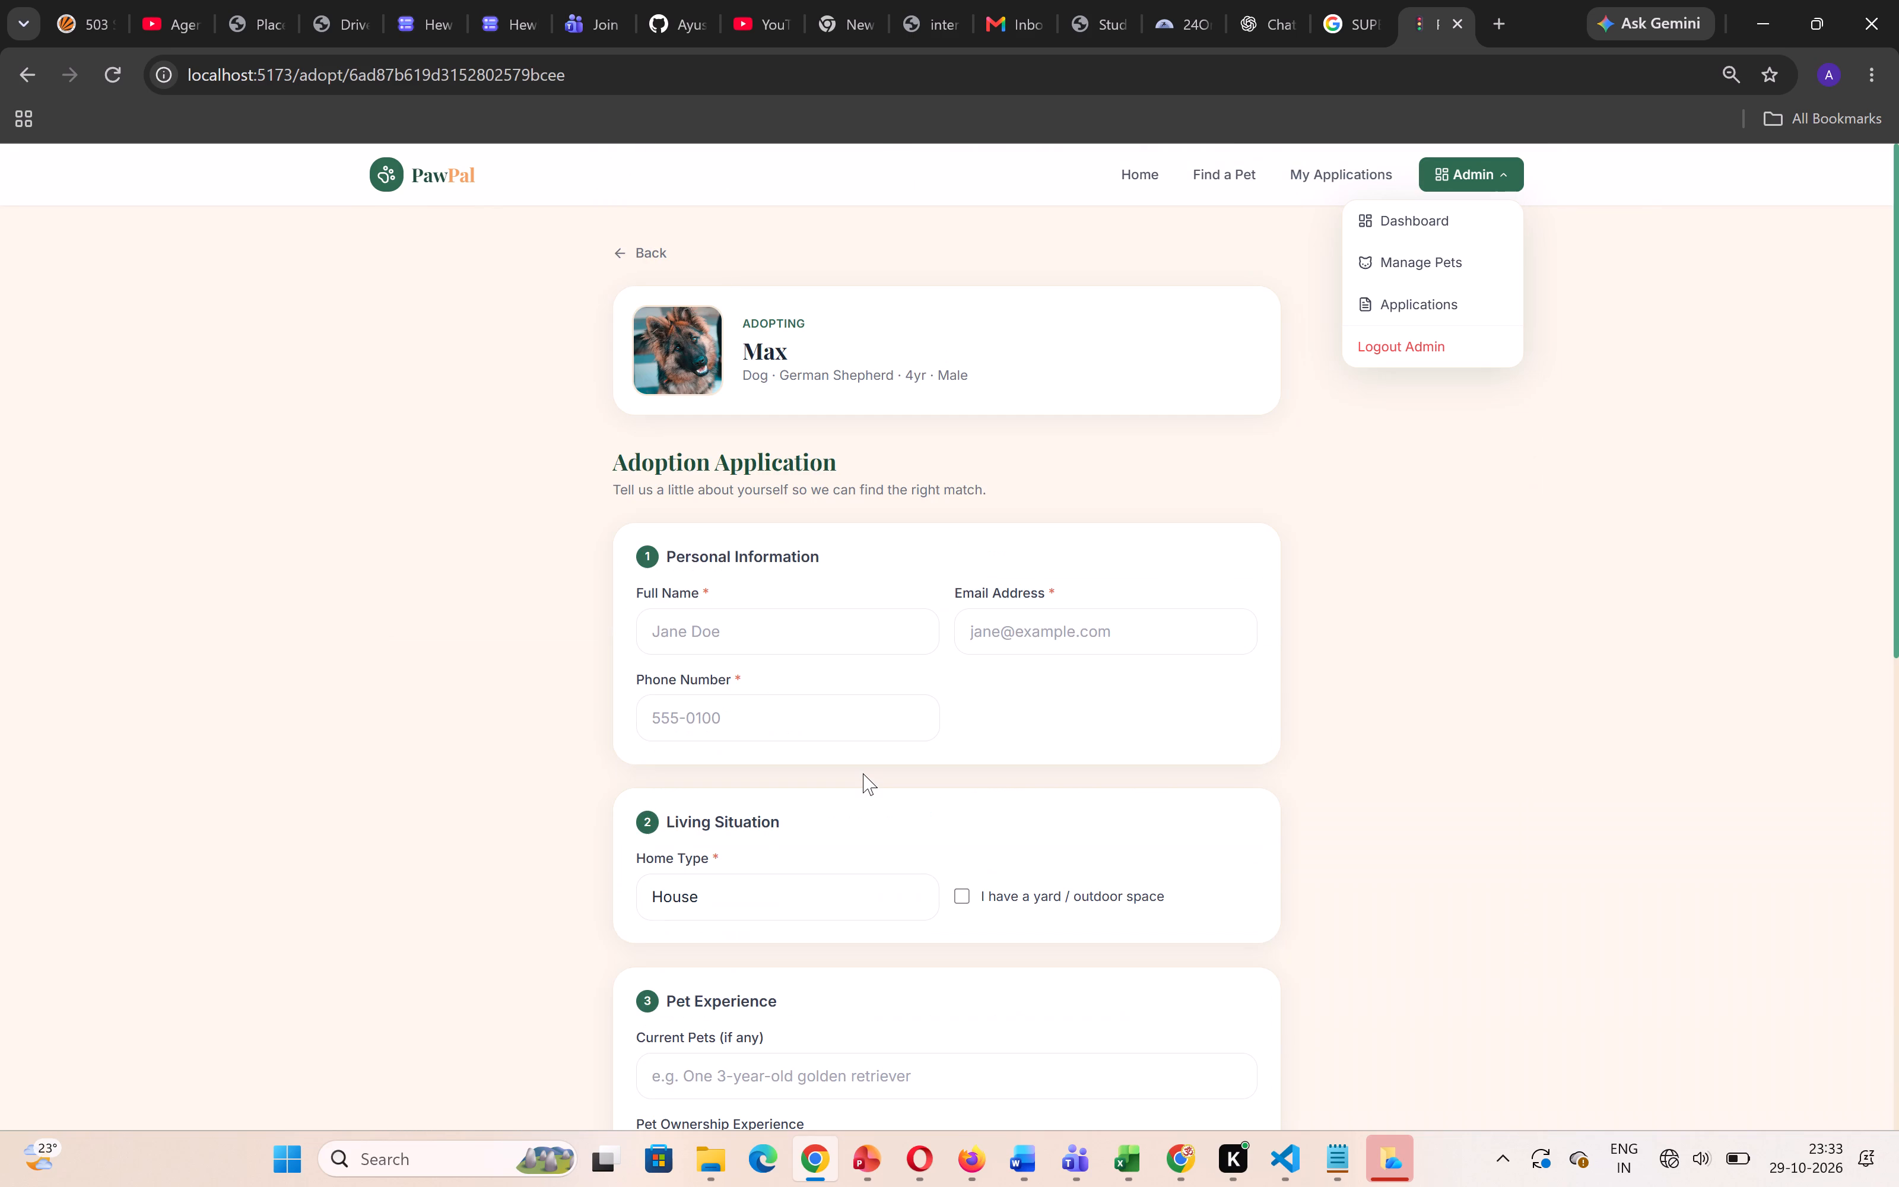
click(1304, 182)
Go to the Find a Pet page and collapse the Admin dropdown that covers part of the pet cards.
click(1205, 173)
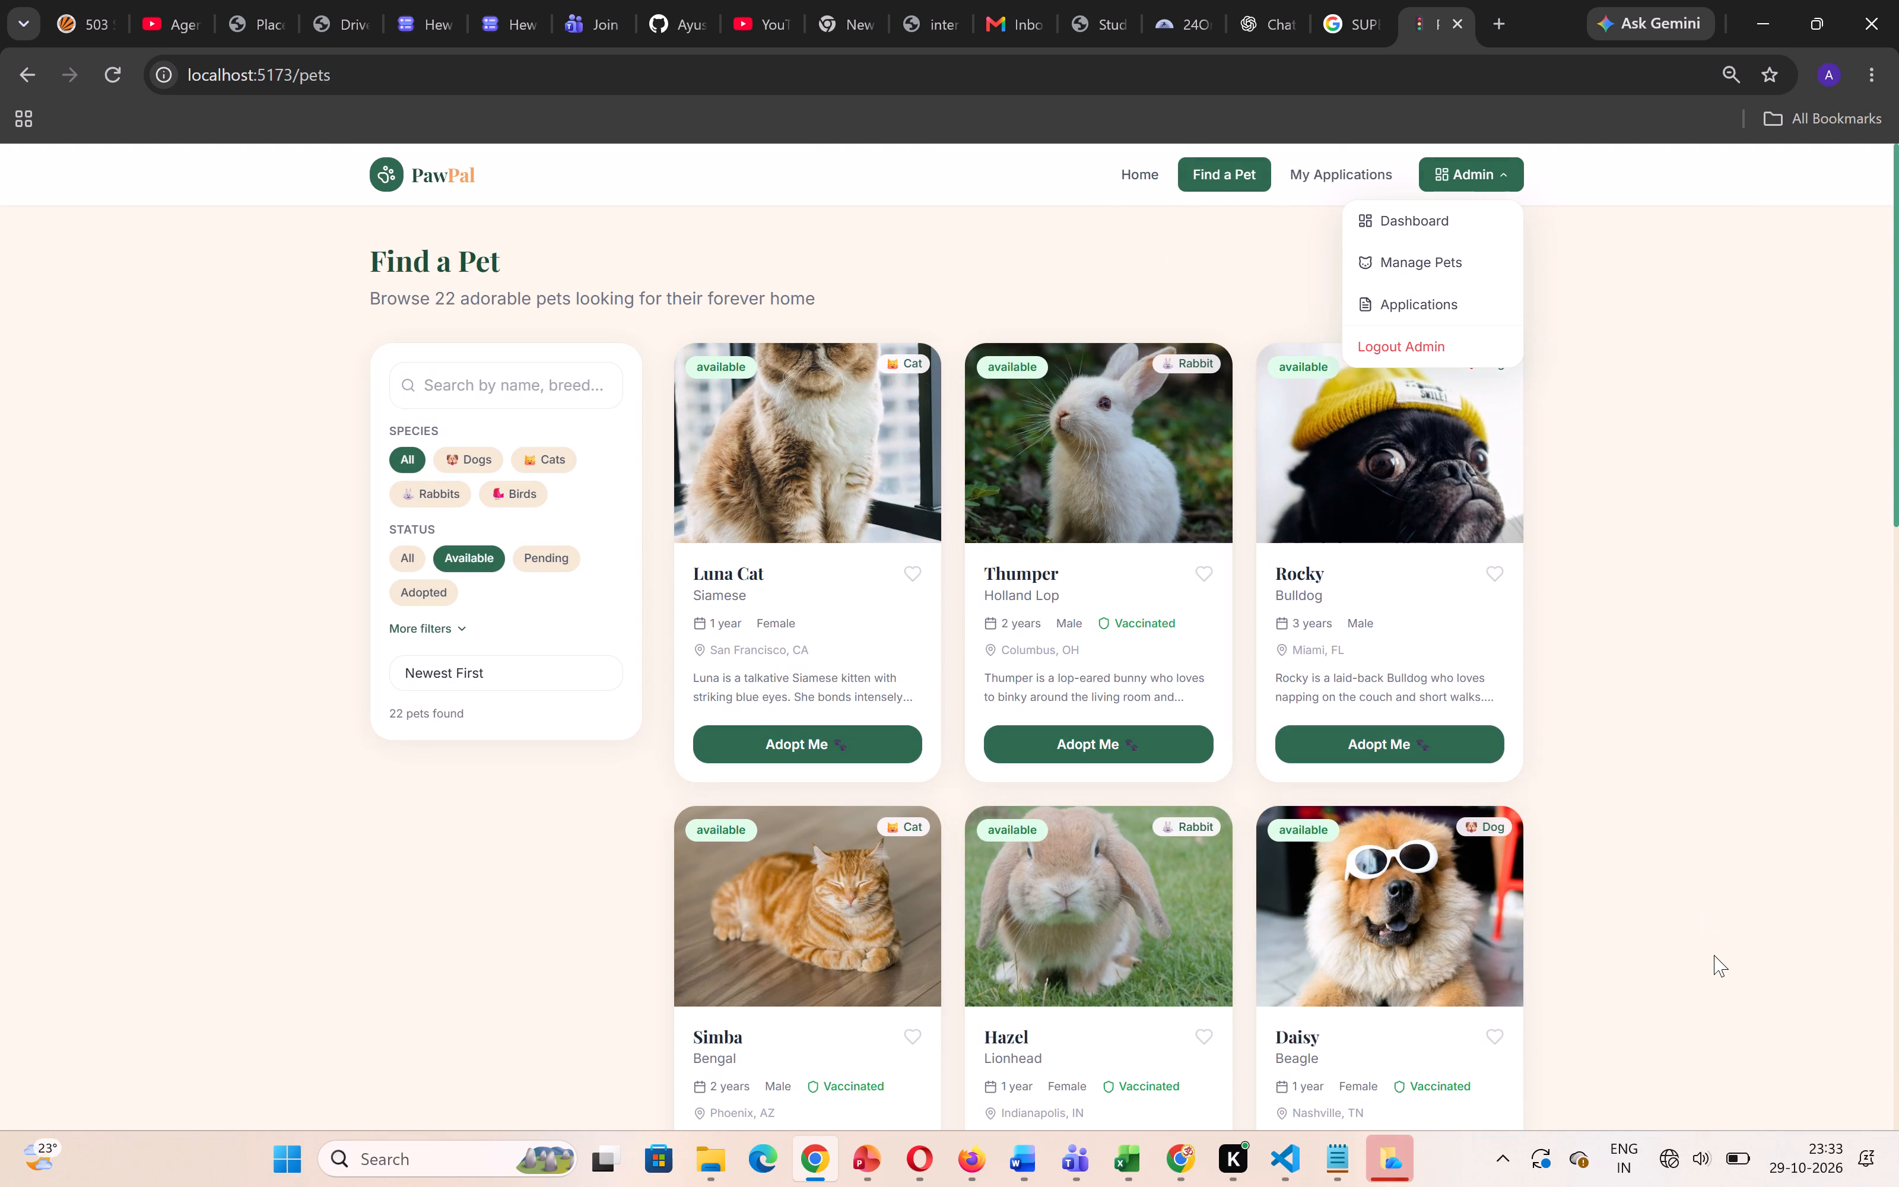
click(1714, 955)
click(1706, 712)
click(1282, 296)
double_click(1282, 296)
right_click(1282, 296)
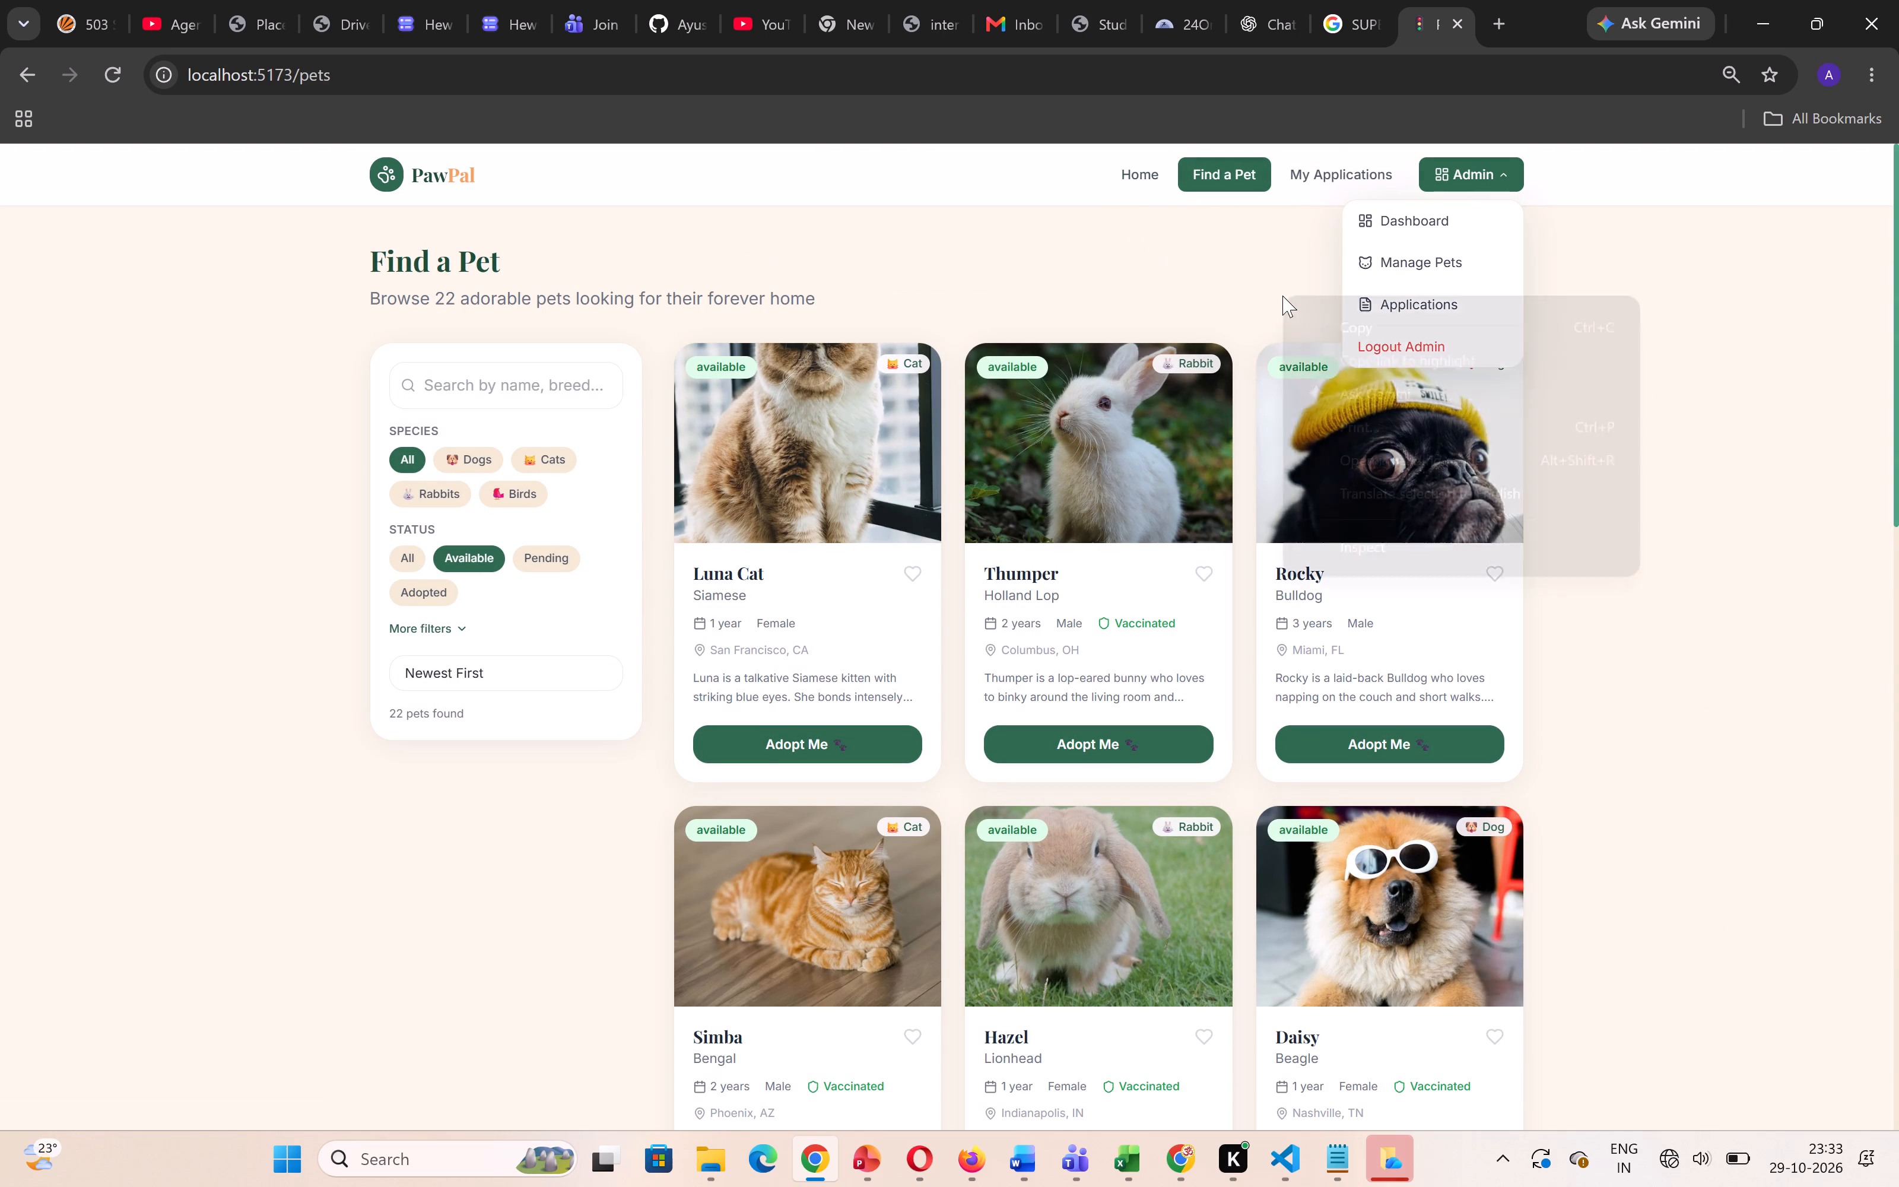
click(1777, 412)
click(1518, 177)
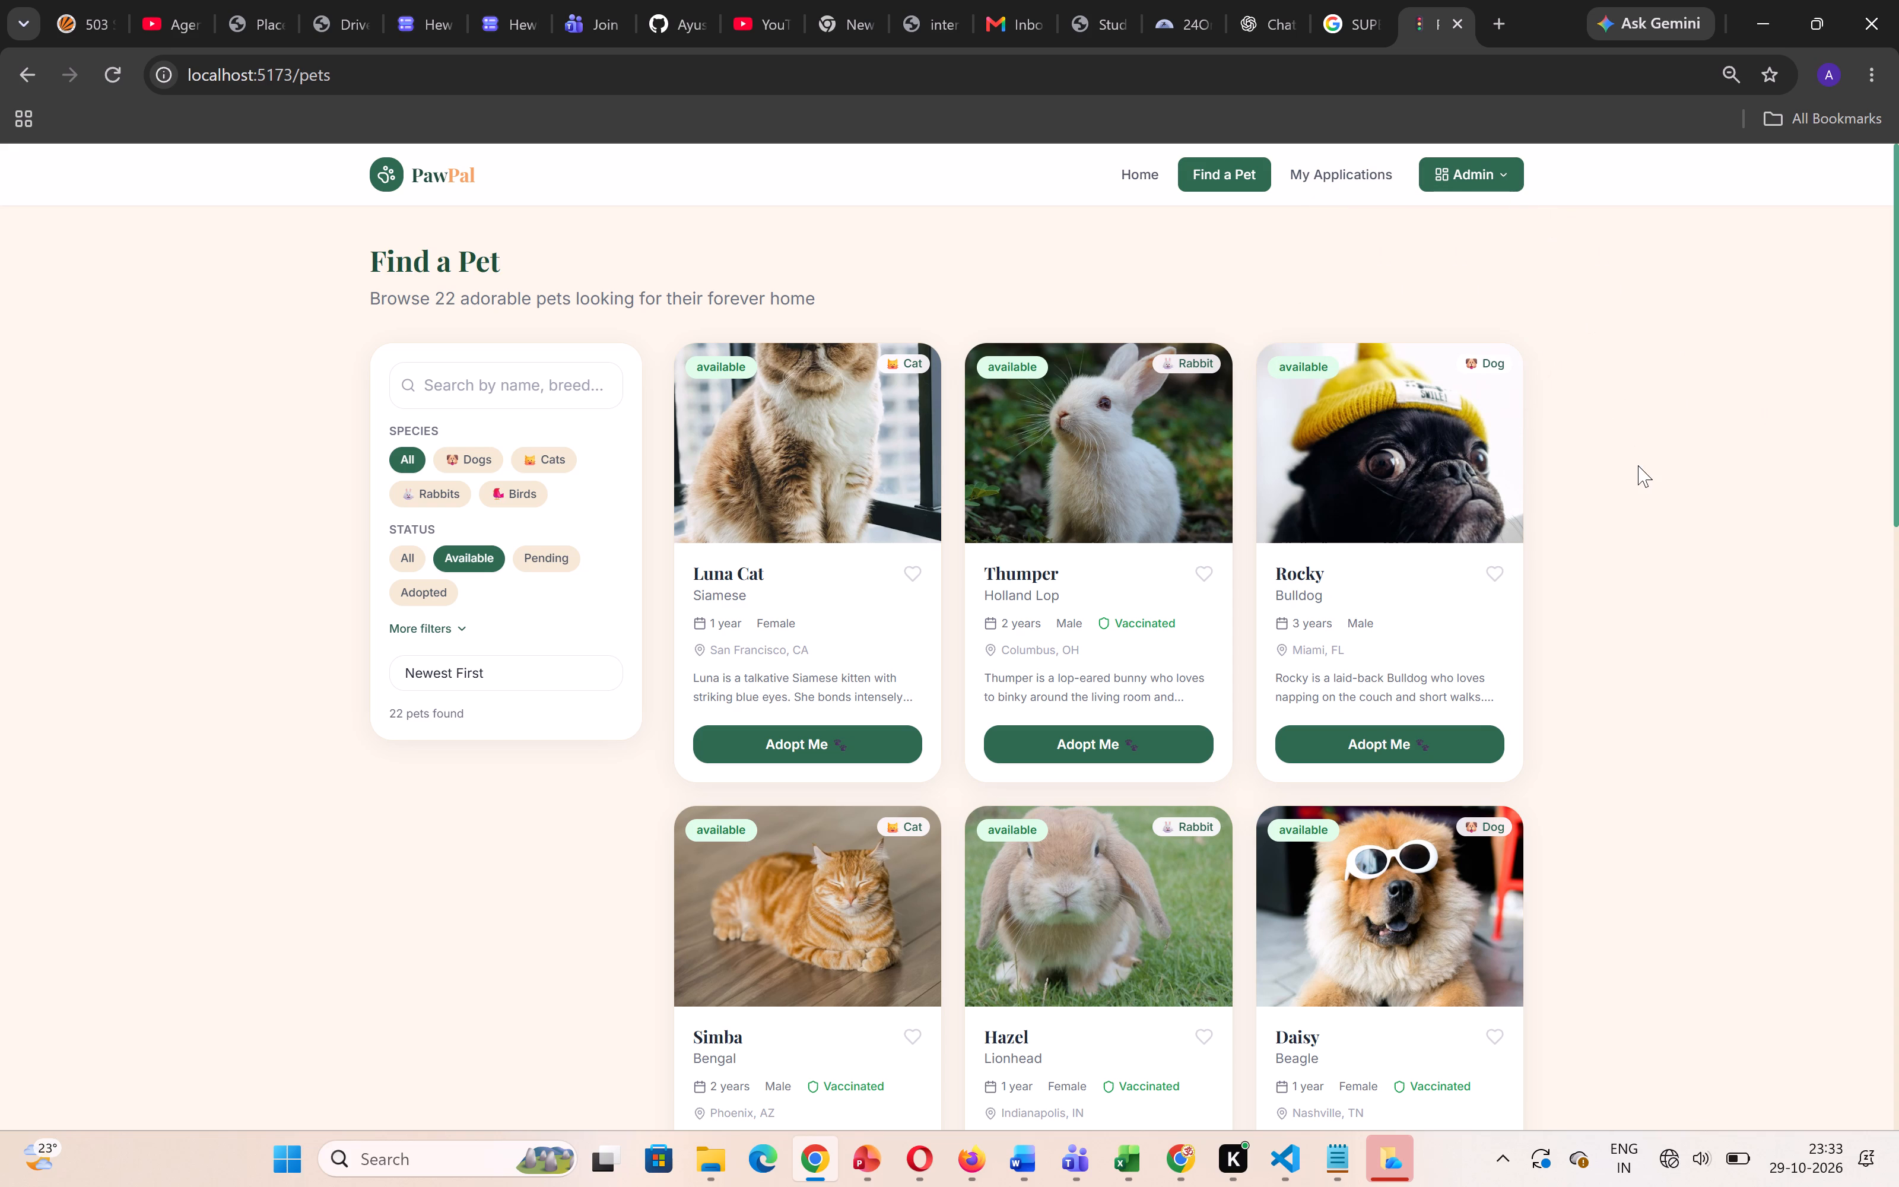
Capture a screen snip of the pet filters and the first two rows of pet cards on the Find a Pet page.
scroll(1638, 465, down, 2)
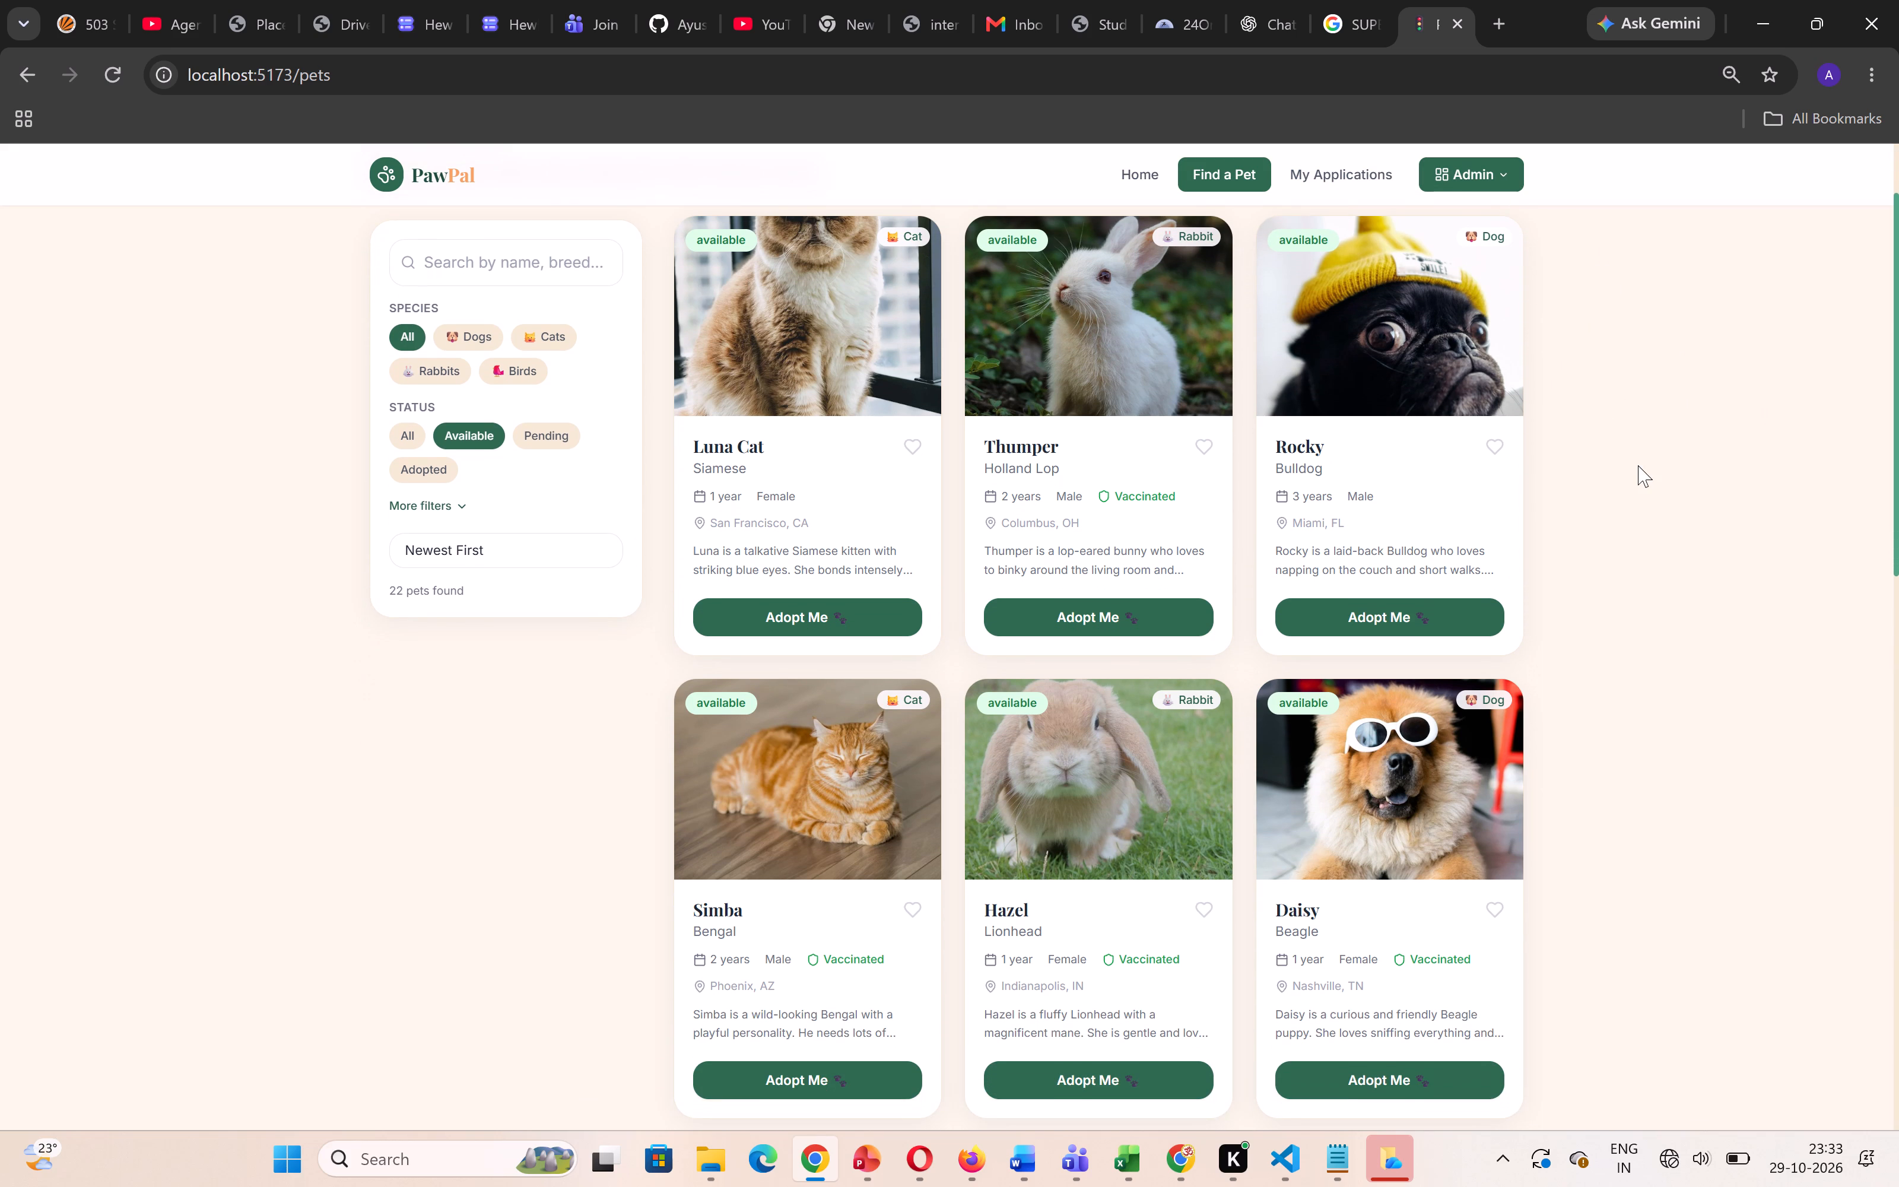
scroll(1638, 465, down, 1)
key(Print)
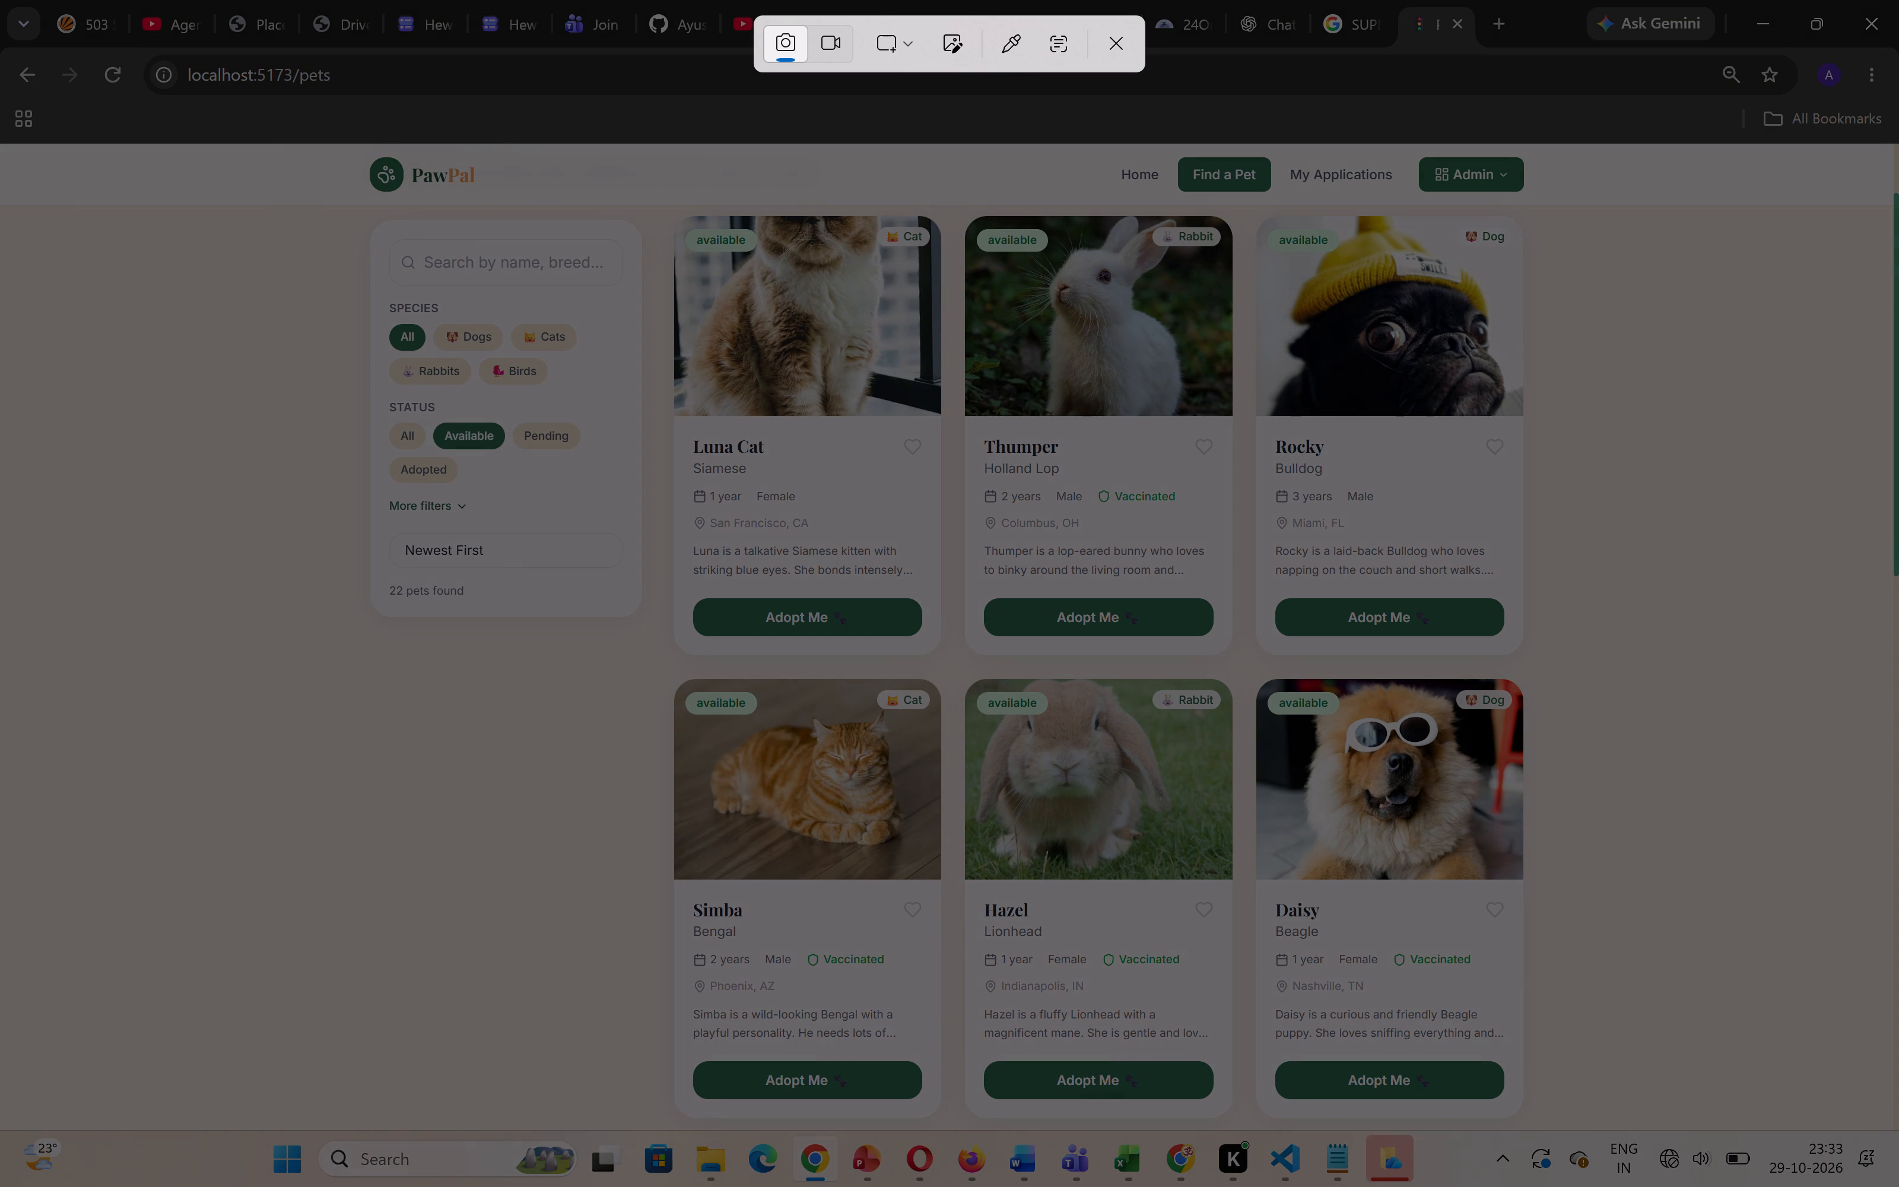
drag(339, 203, 1559, 1105)
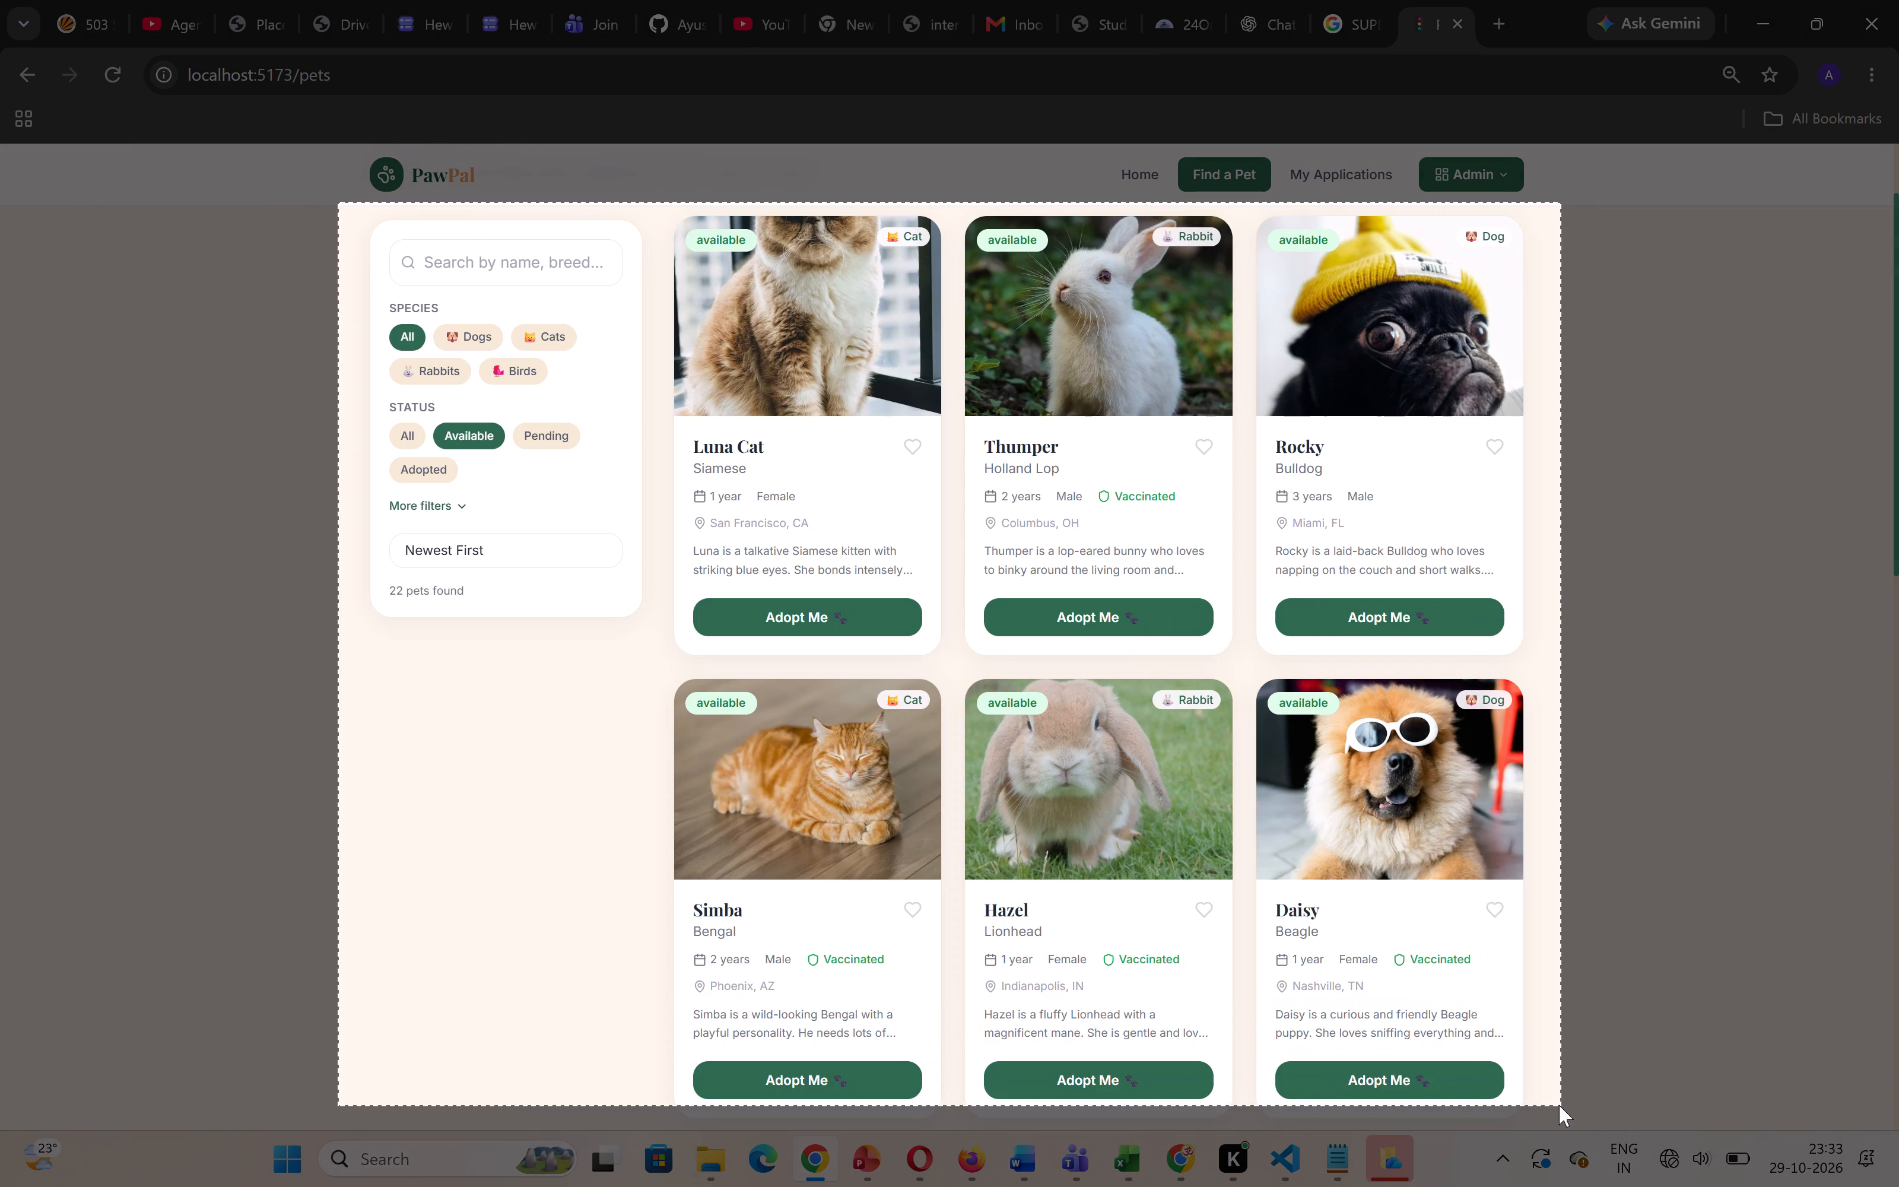
drag(1559, 1105, 1549, 1120)
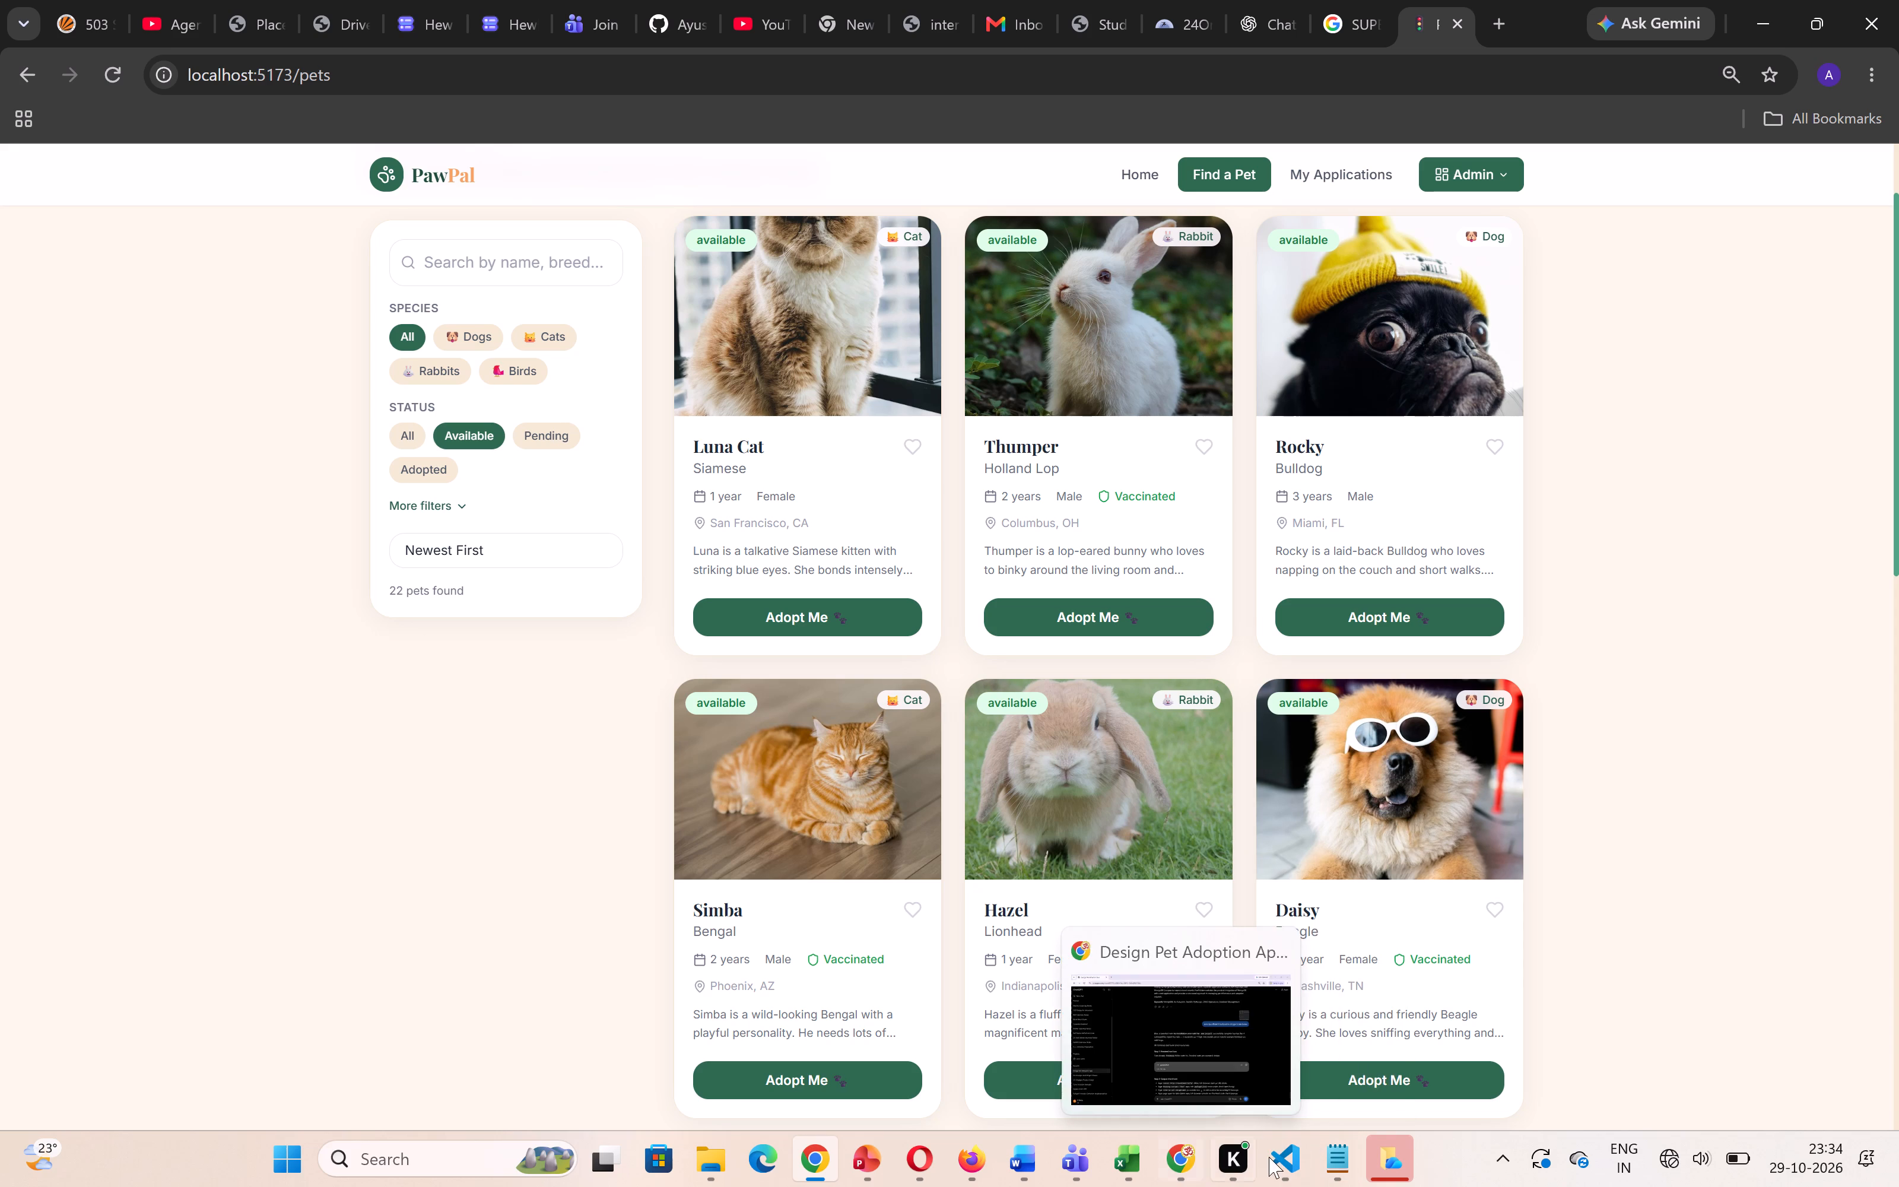
Switch to the Word report and replace the bracketed placeholder under 6.5 Application Screenshots with the captured Find a Pet snip.
click(1011, 1148)
scroll(890, 737, up, 1)
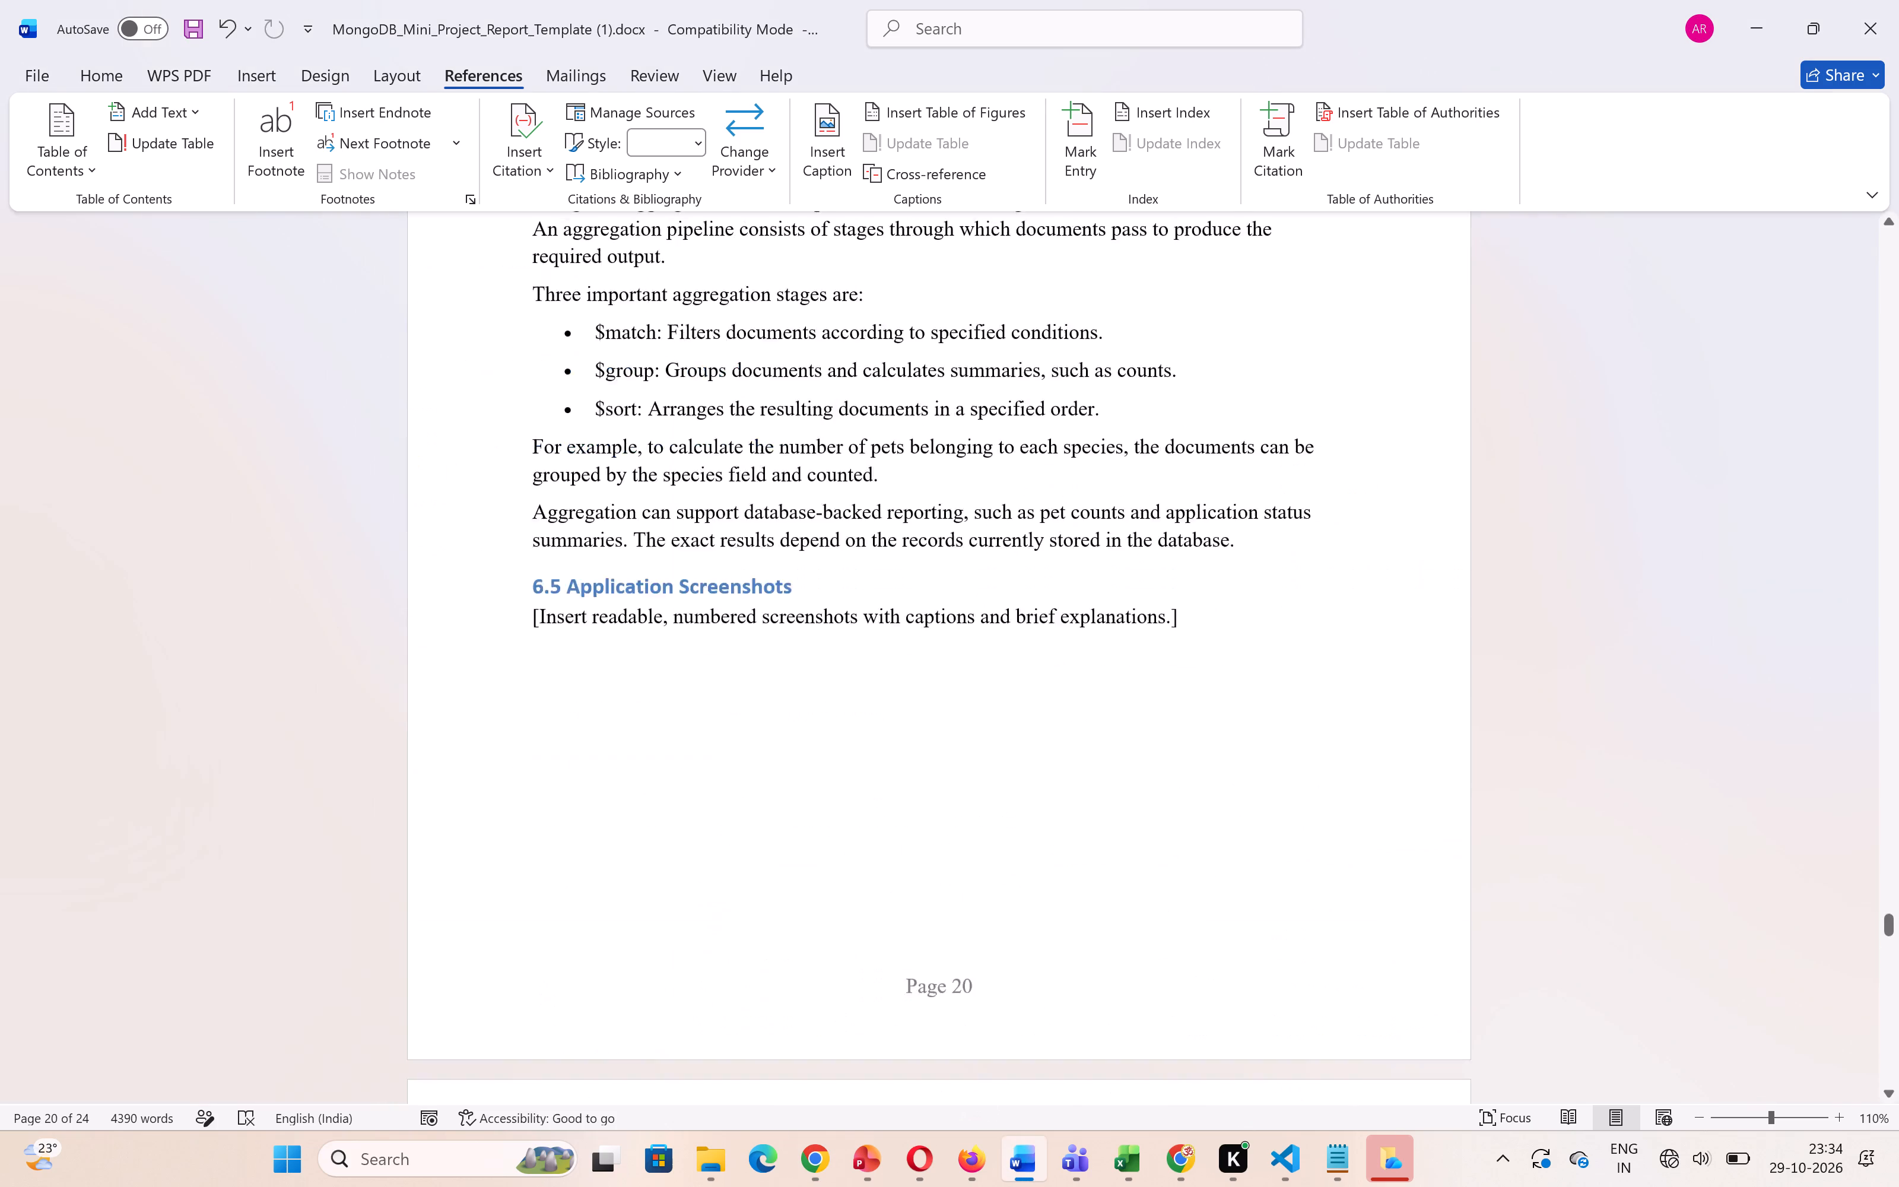
scroll(890, 737, up, 1)
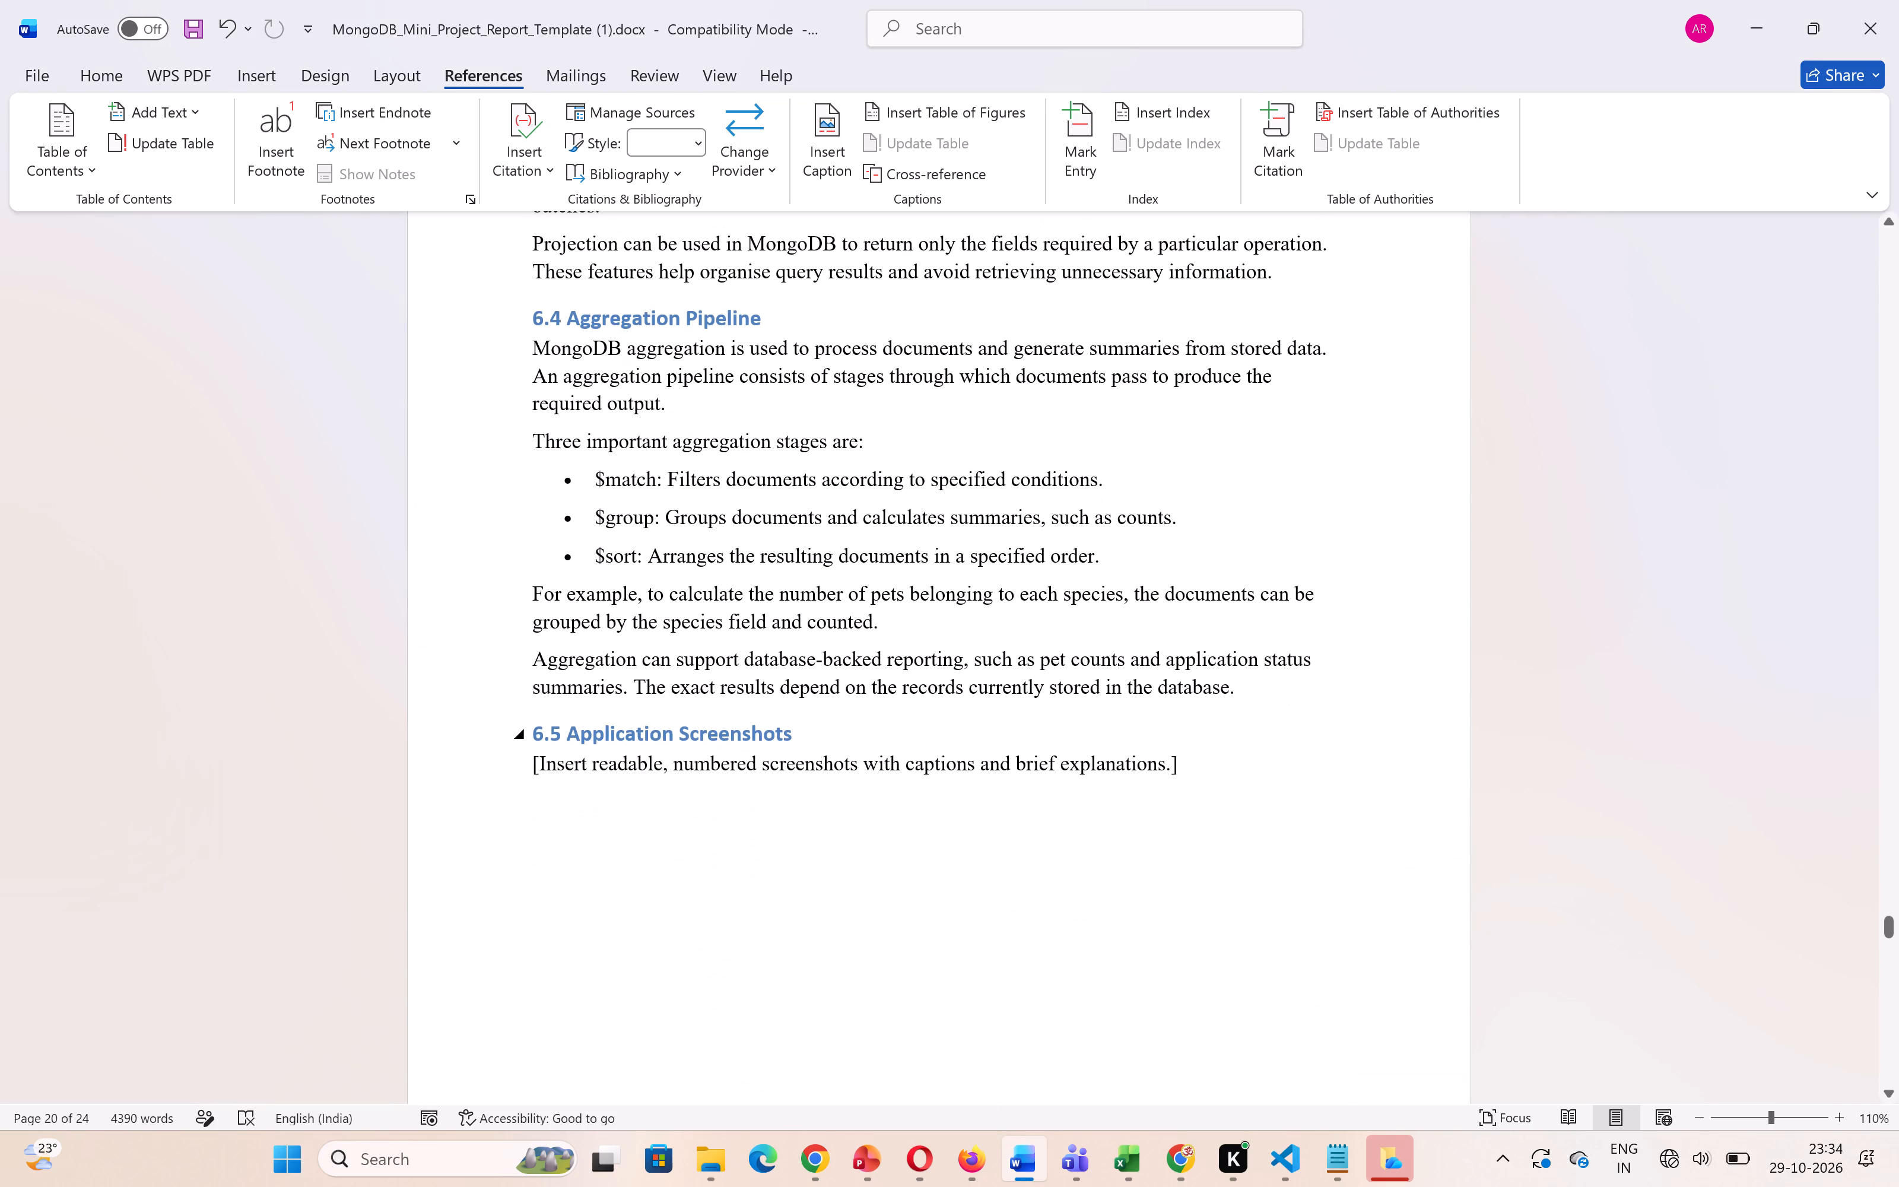
drag(1193, 761, 651, 746)
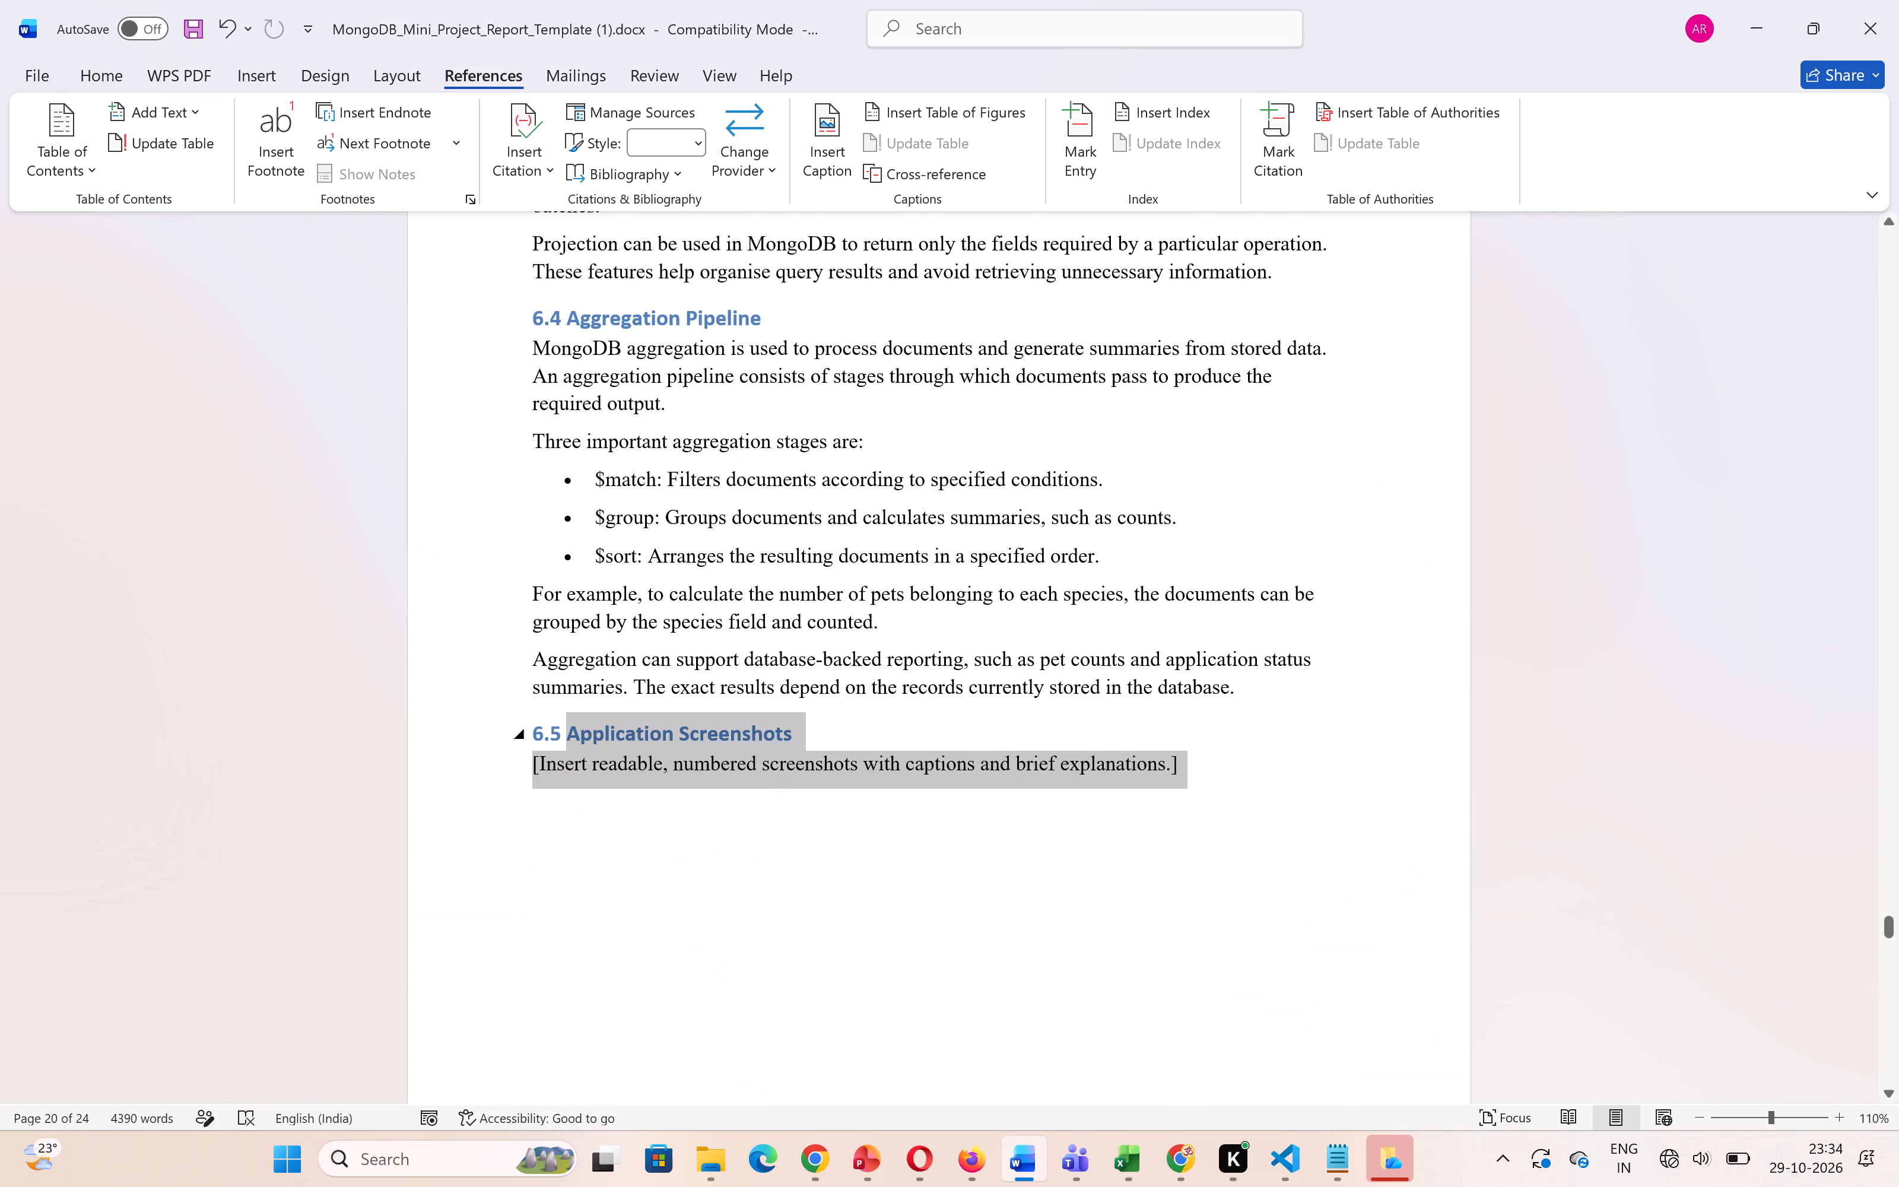
drag(651, 746, 535, 763)
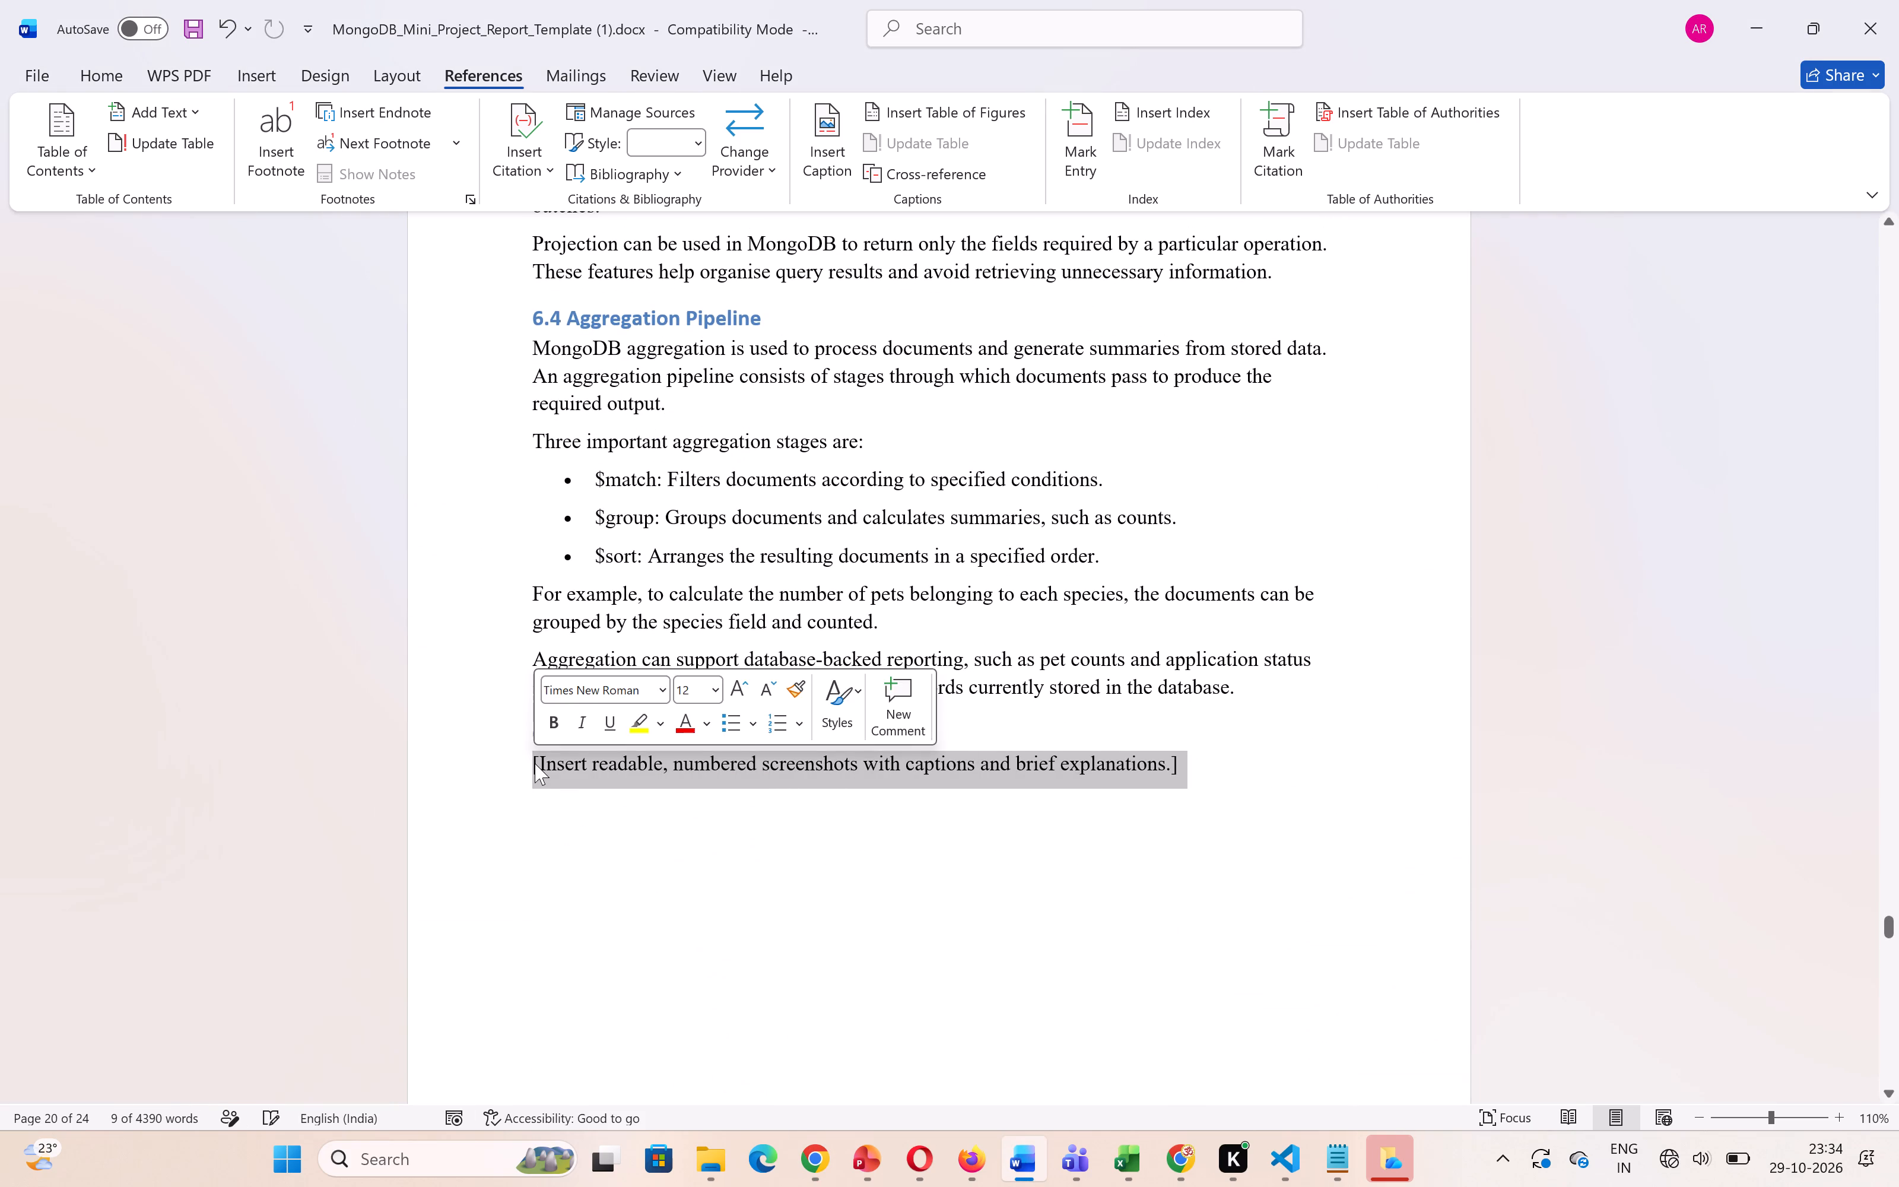
key(BackSpace)
key(ctrl+v)
scroll(751, 769, right, 1)
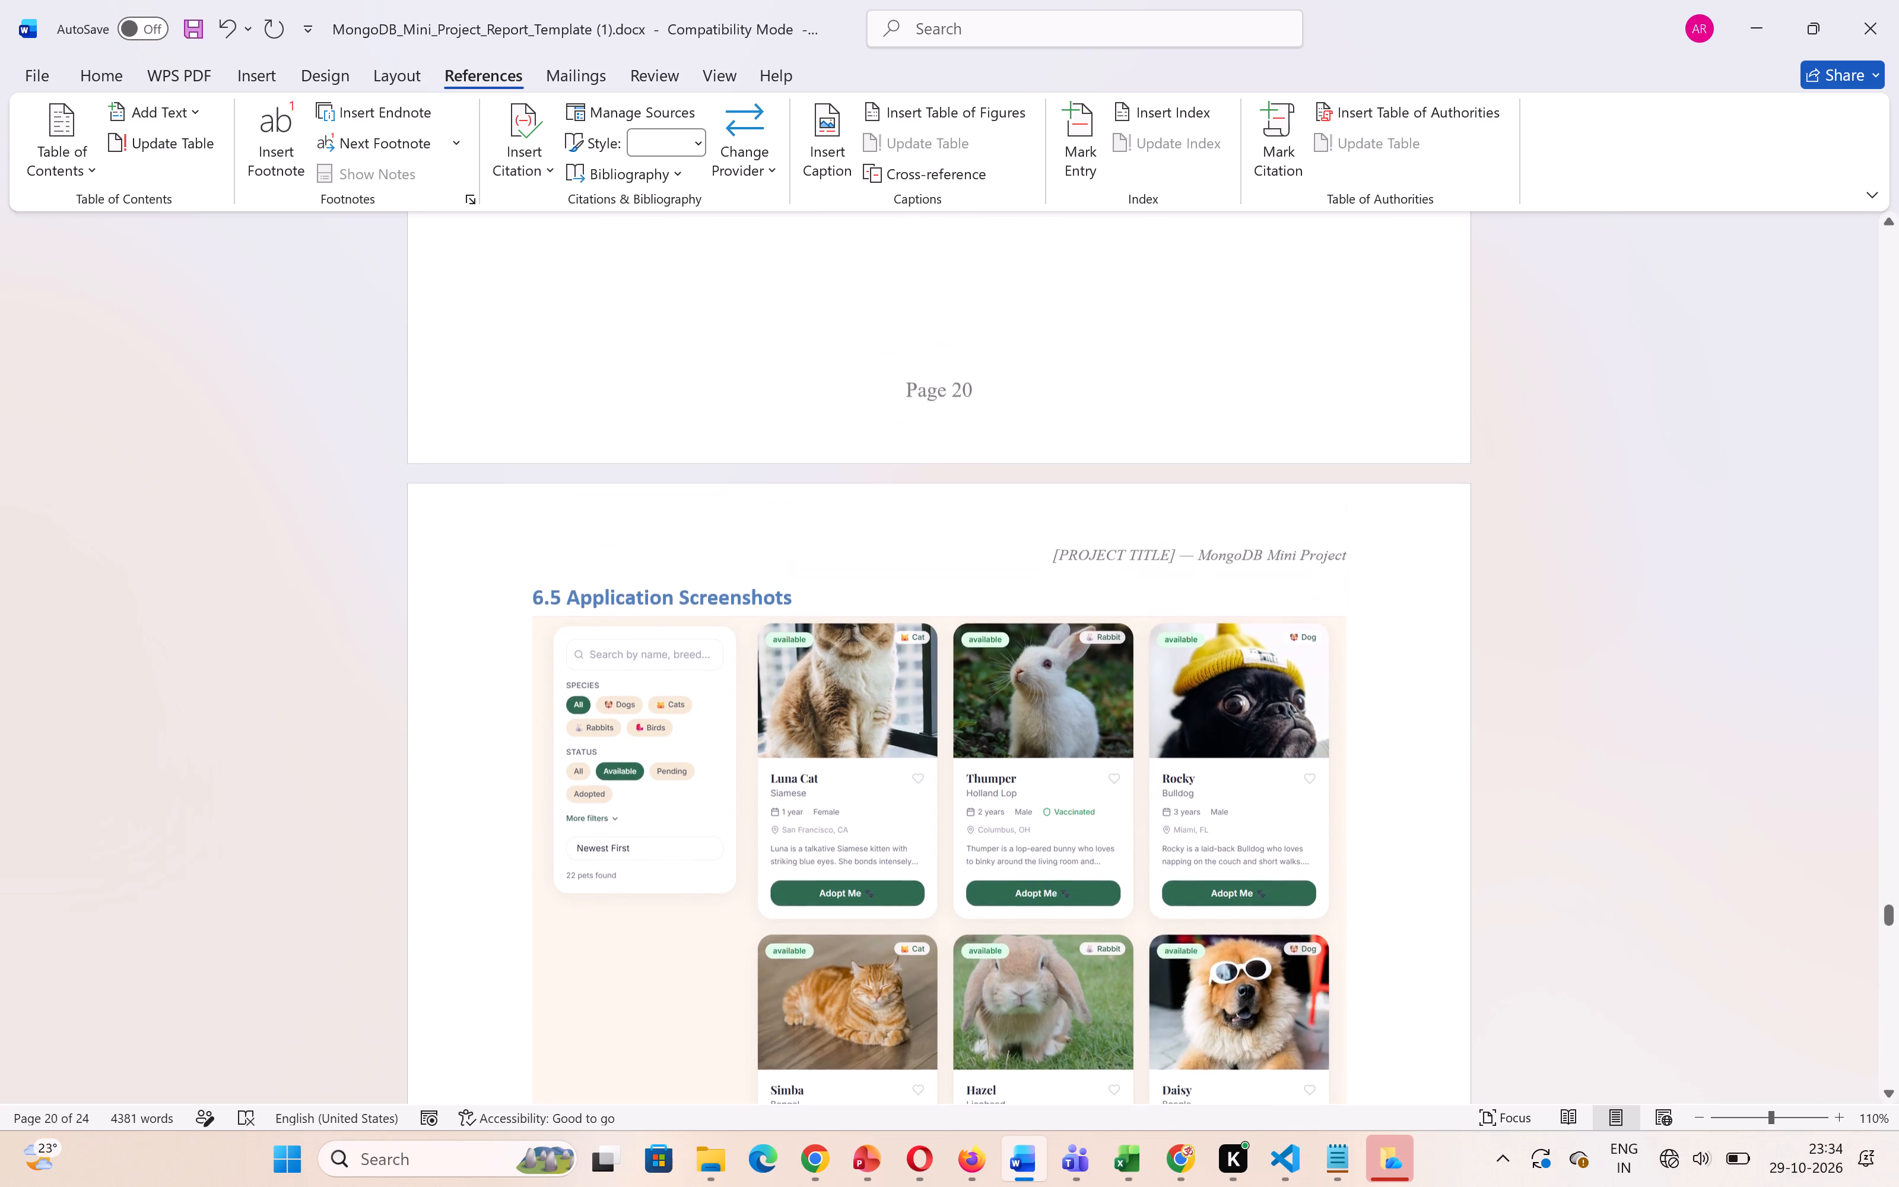
scroll(751, 769, right, 1)
Shrink the pasted Find a Pet screenshot to about two-thirds of its height and slightly reduce its width.
click(899, 762)
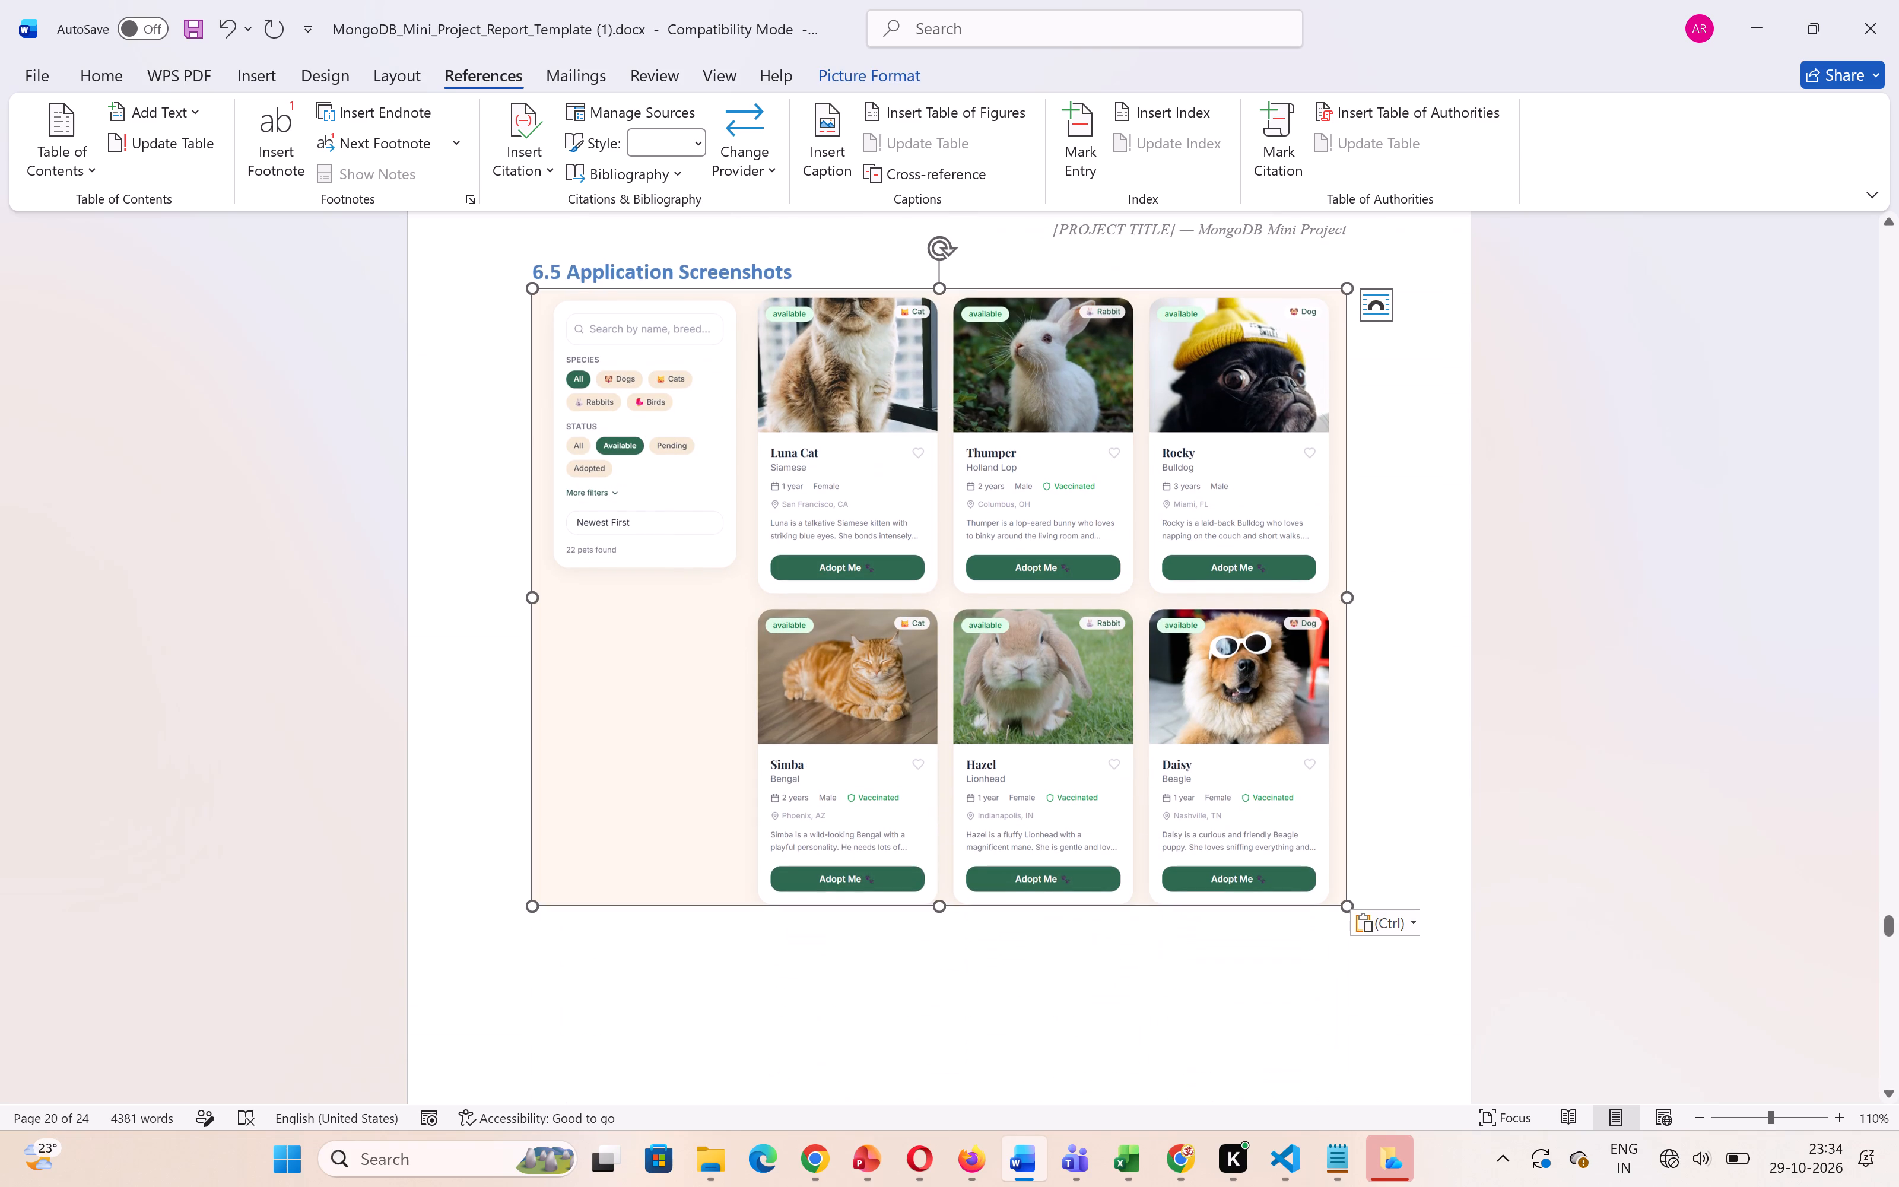
drag(941, 905, 919, 680)
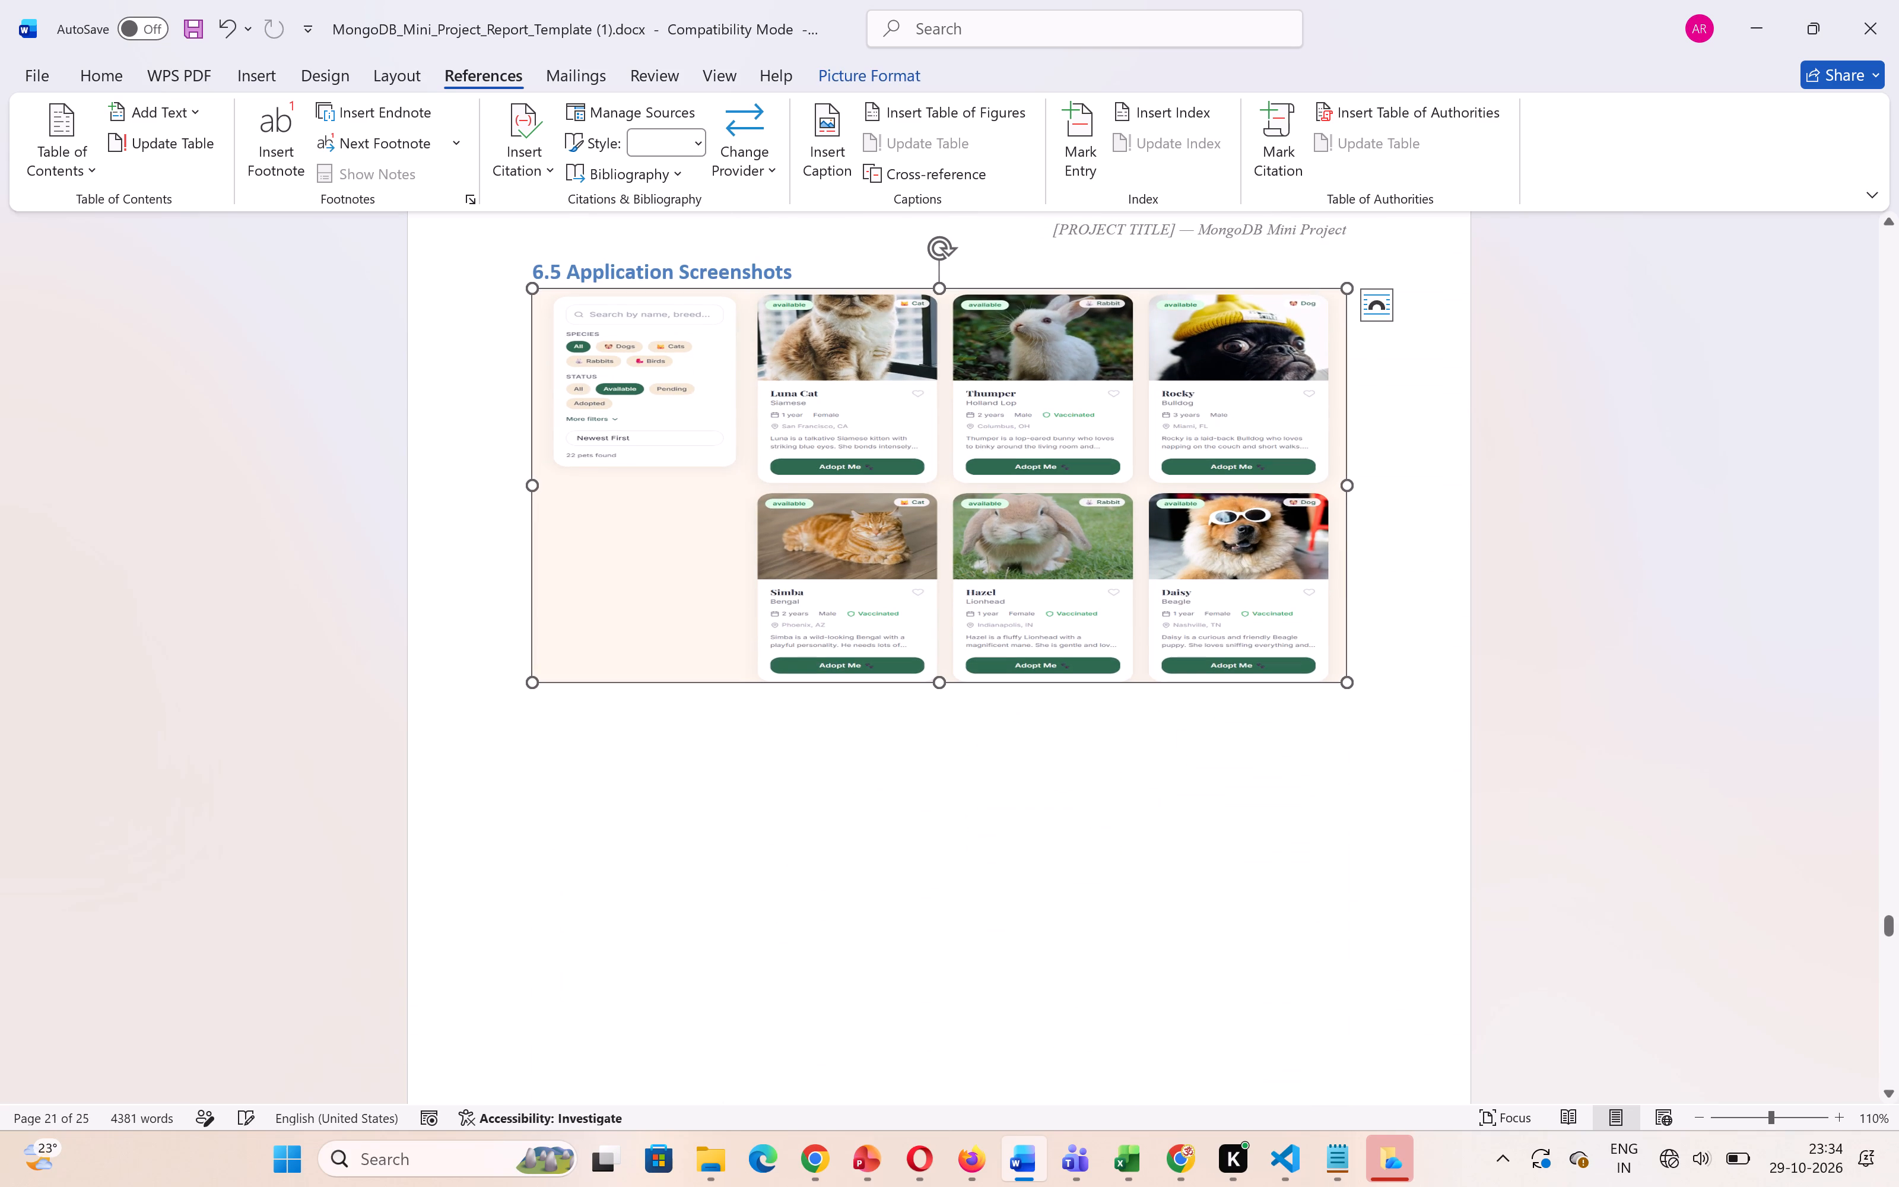
drag(530, 487, 642, 521)
drag(813, 538, 818, 544)
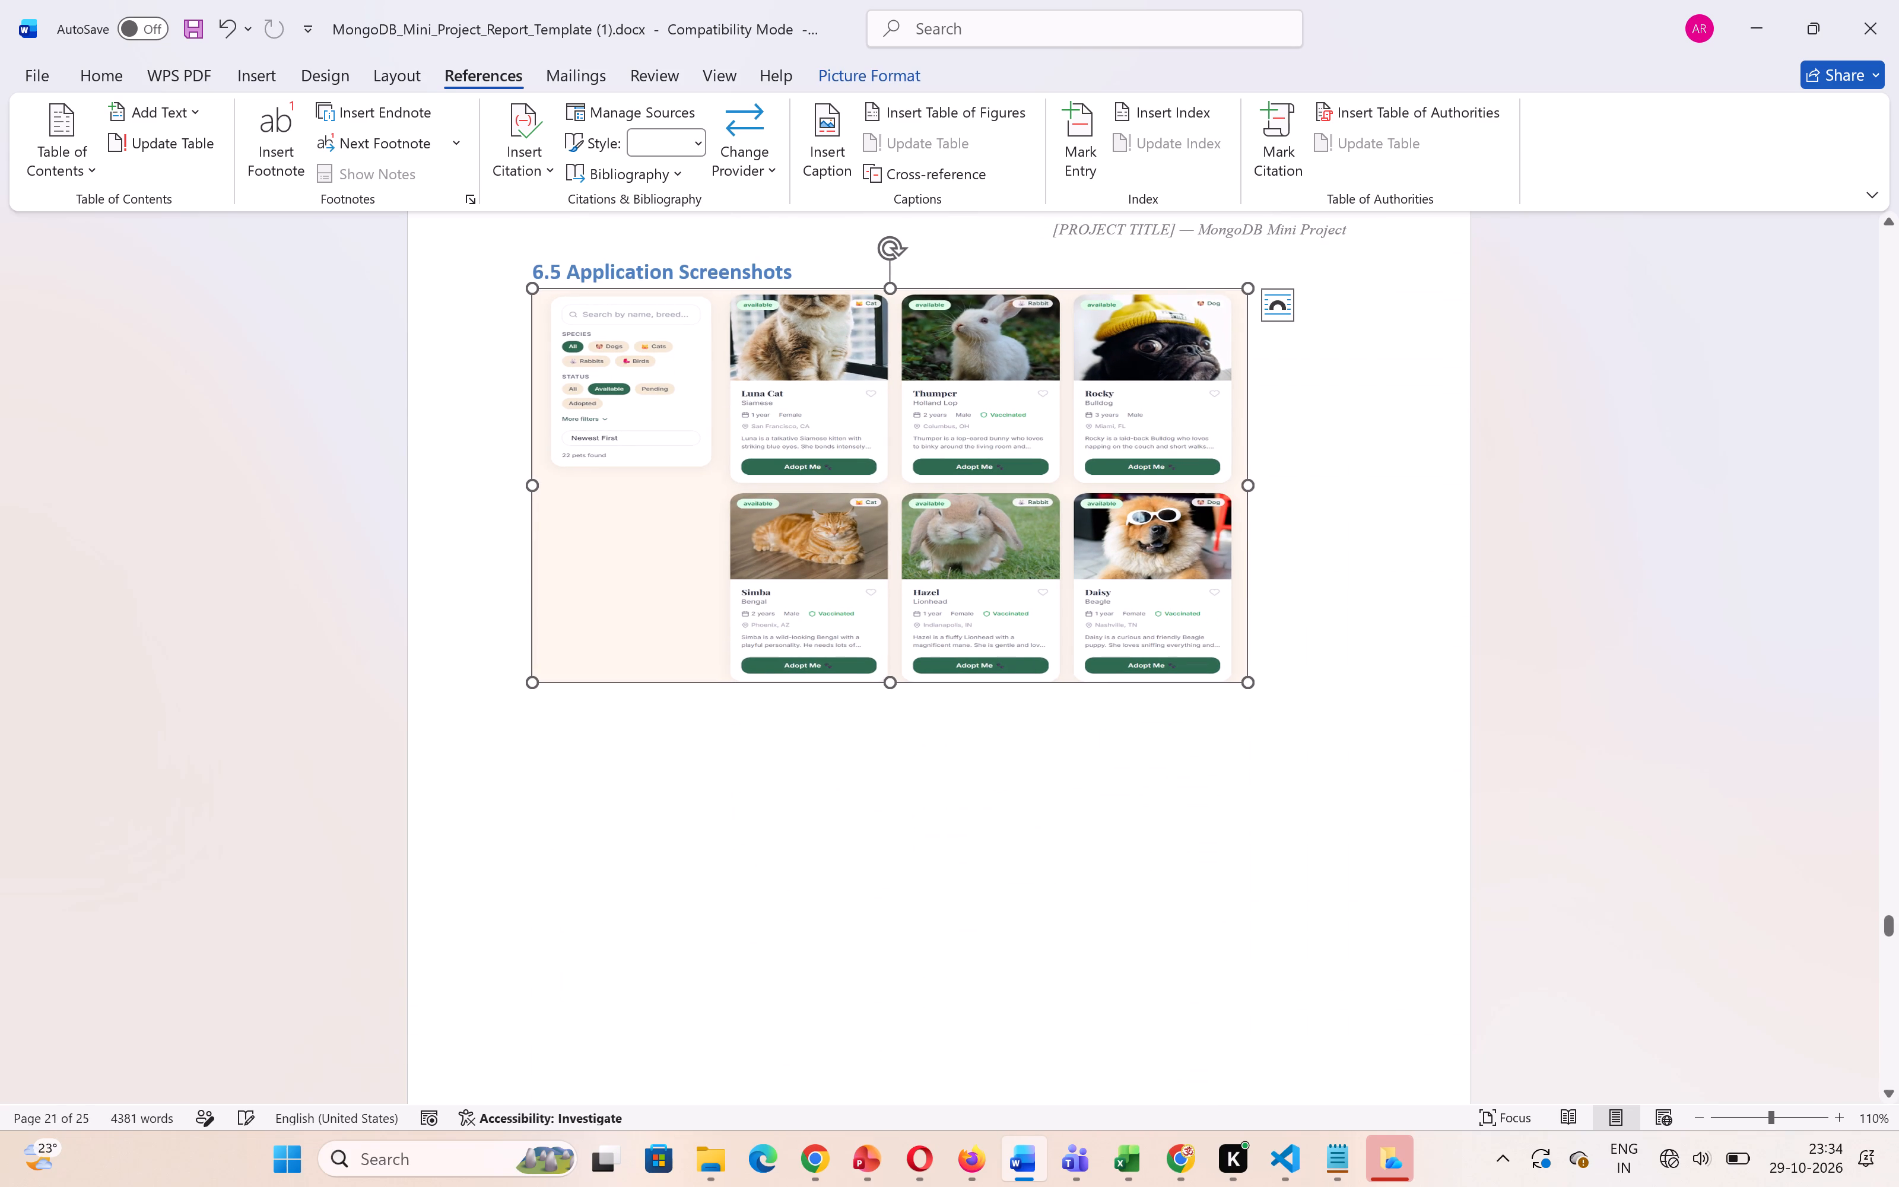
drag(818, 544, 824, 590)
Insert an empty line between the 6.5 Application Screenshots heading and the pasted screenshot.
click(801, 268)
key(Return)
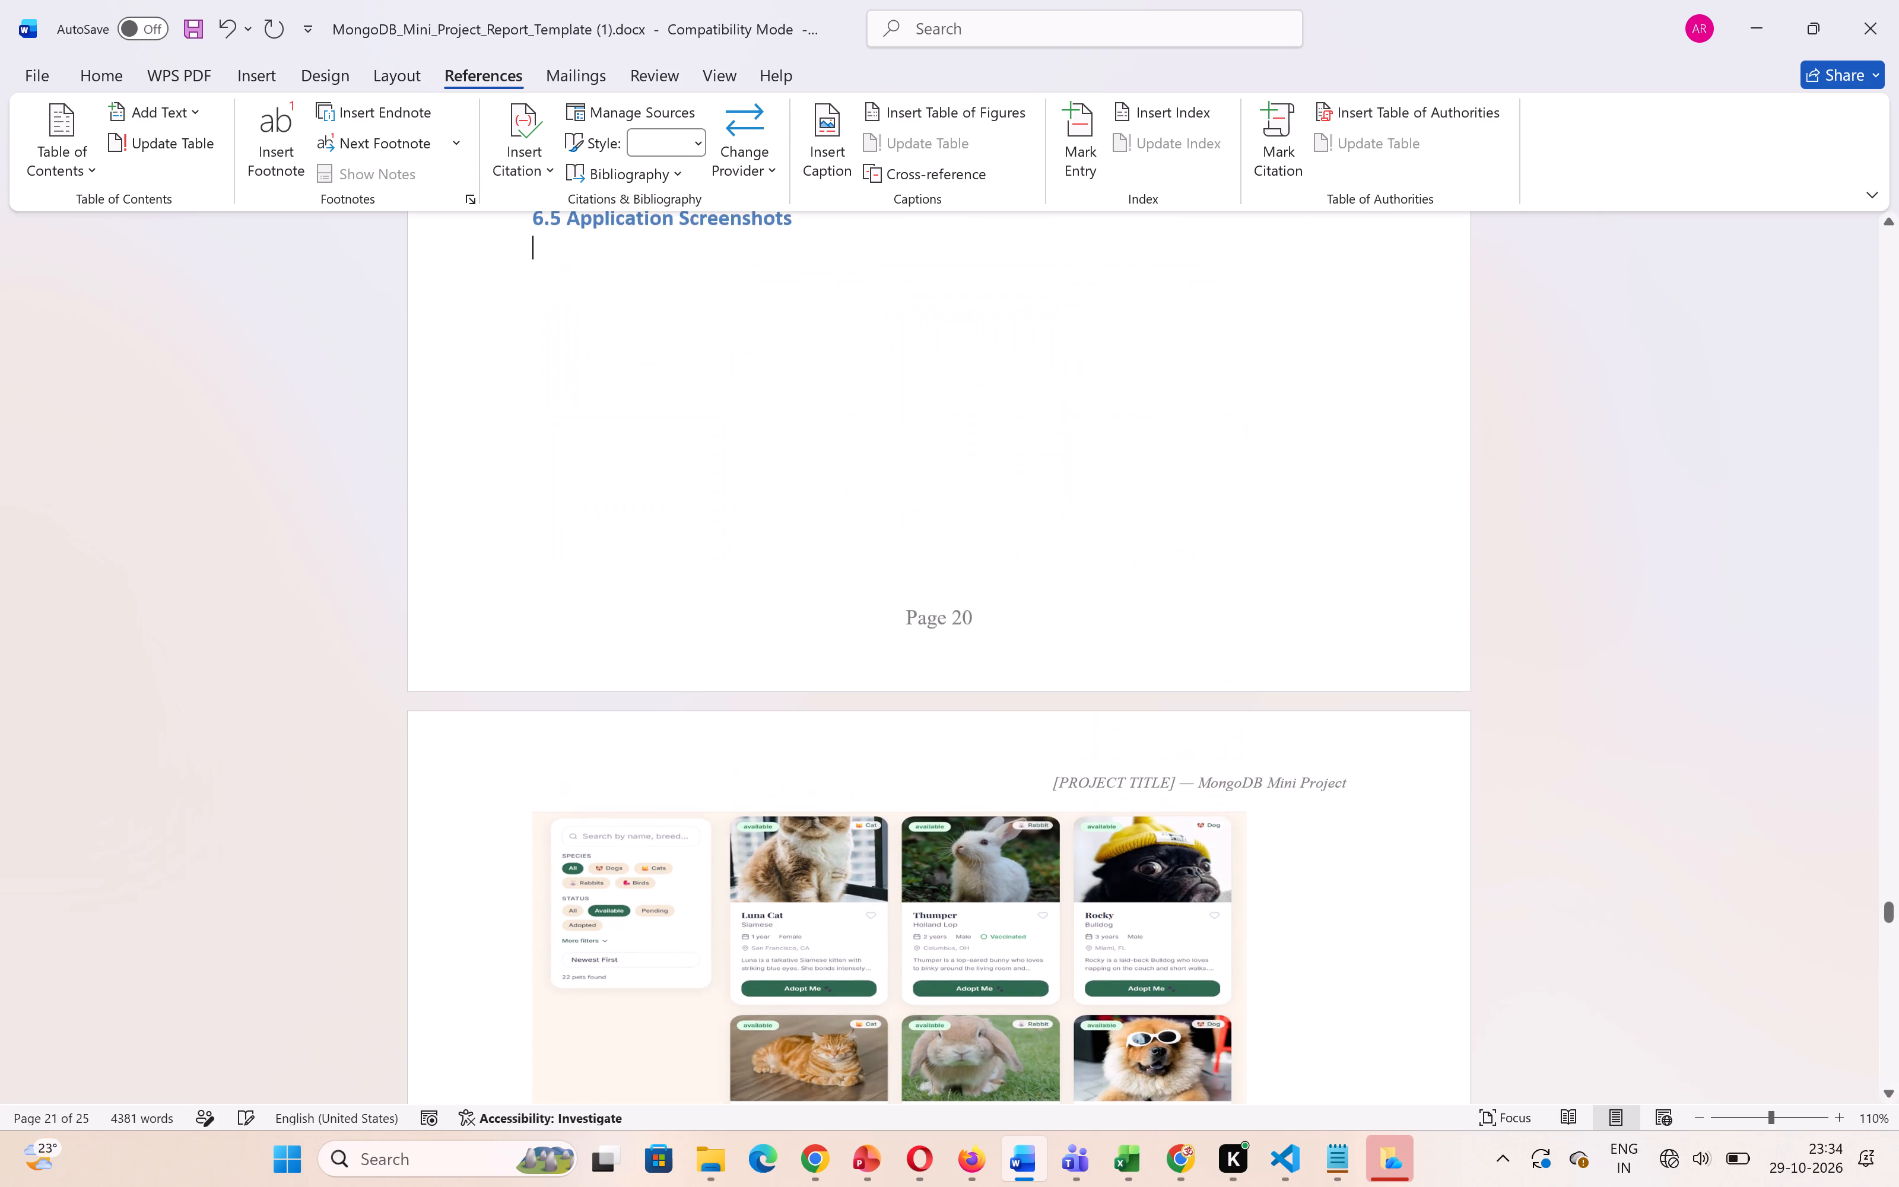
scroll(813, 483, up, 1)
scroll(813, 483, down, 1)
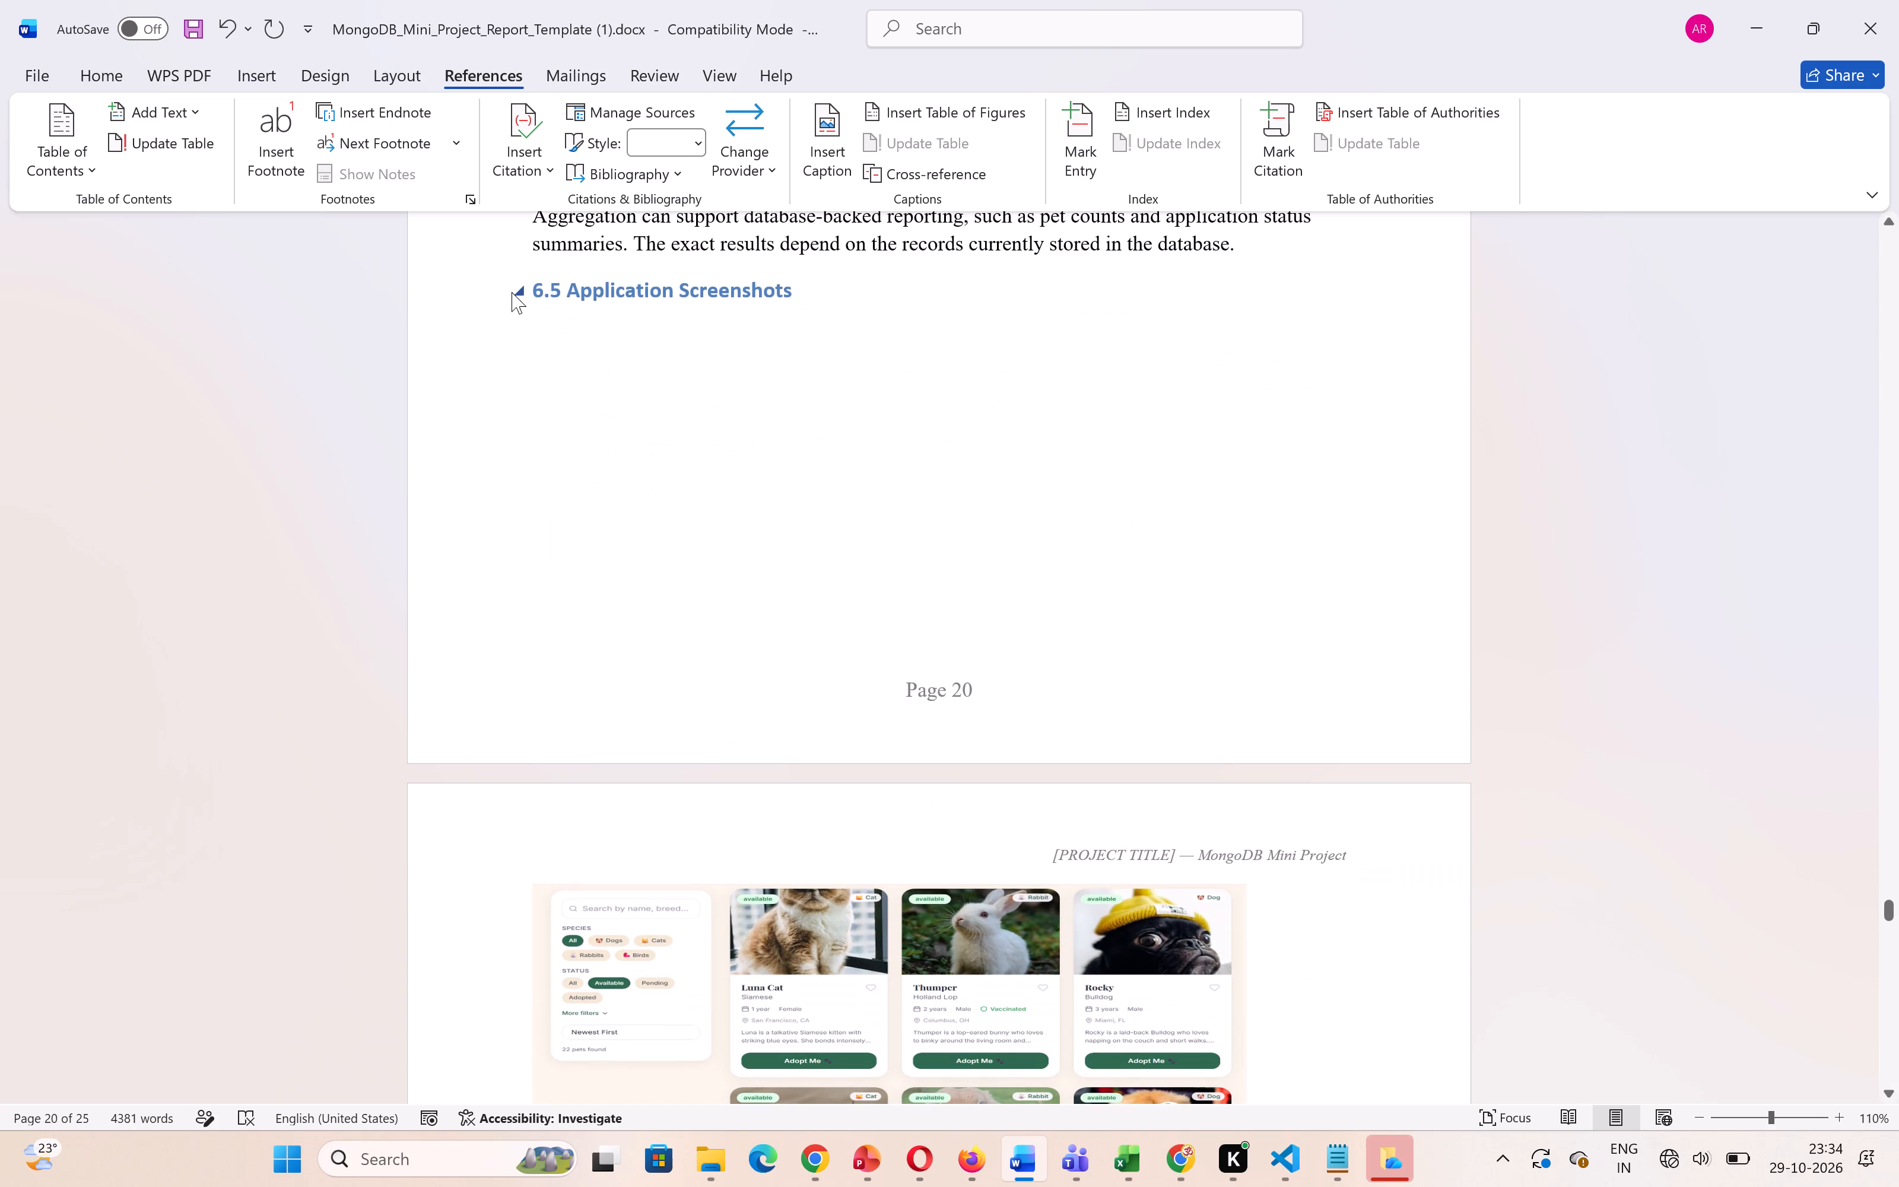
Insert empty lines above the 6.5 Application Screenshots heading so it starts at the top of the page holding its screenshot.
click(536, 291)
key(Return)
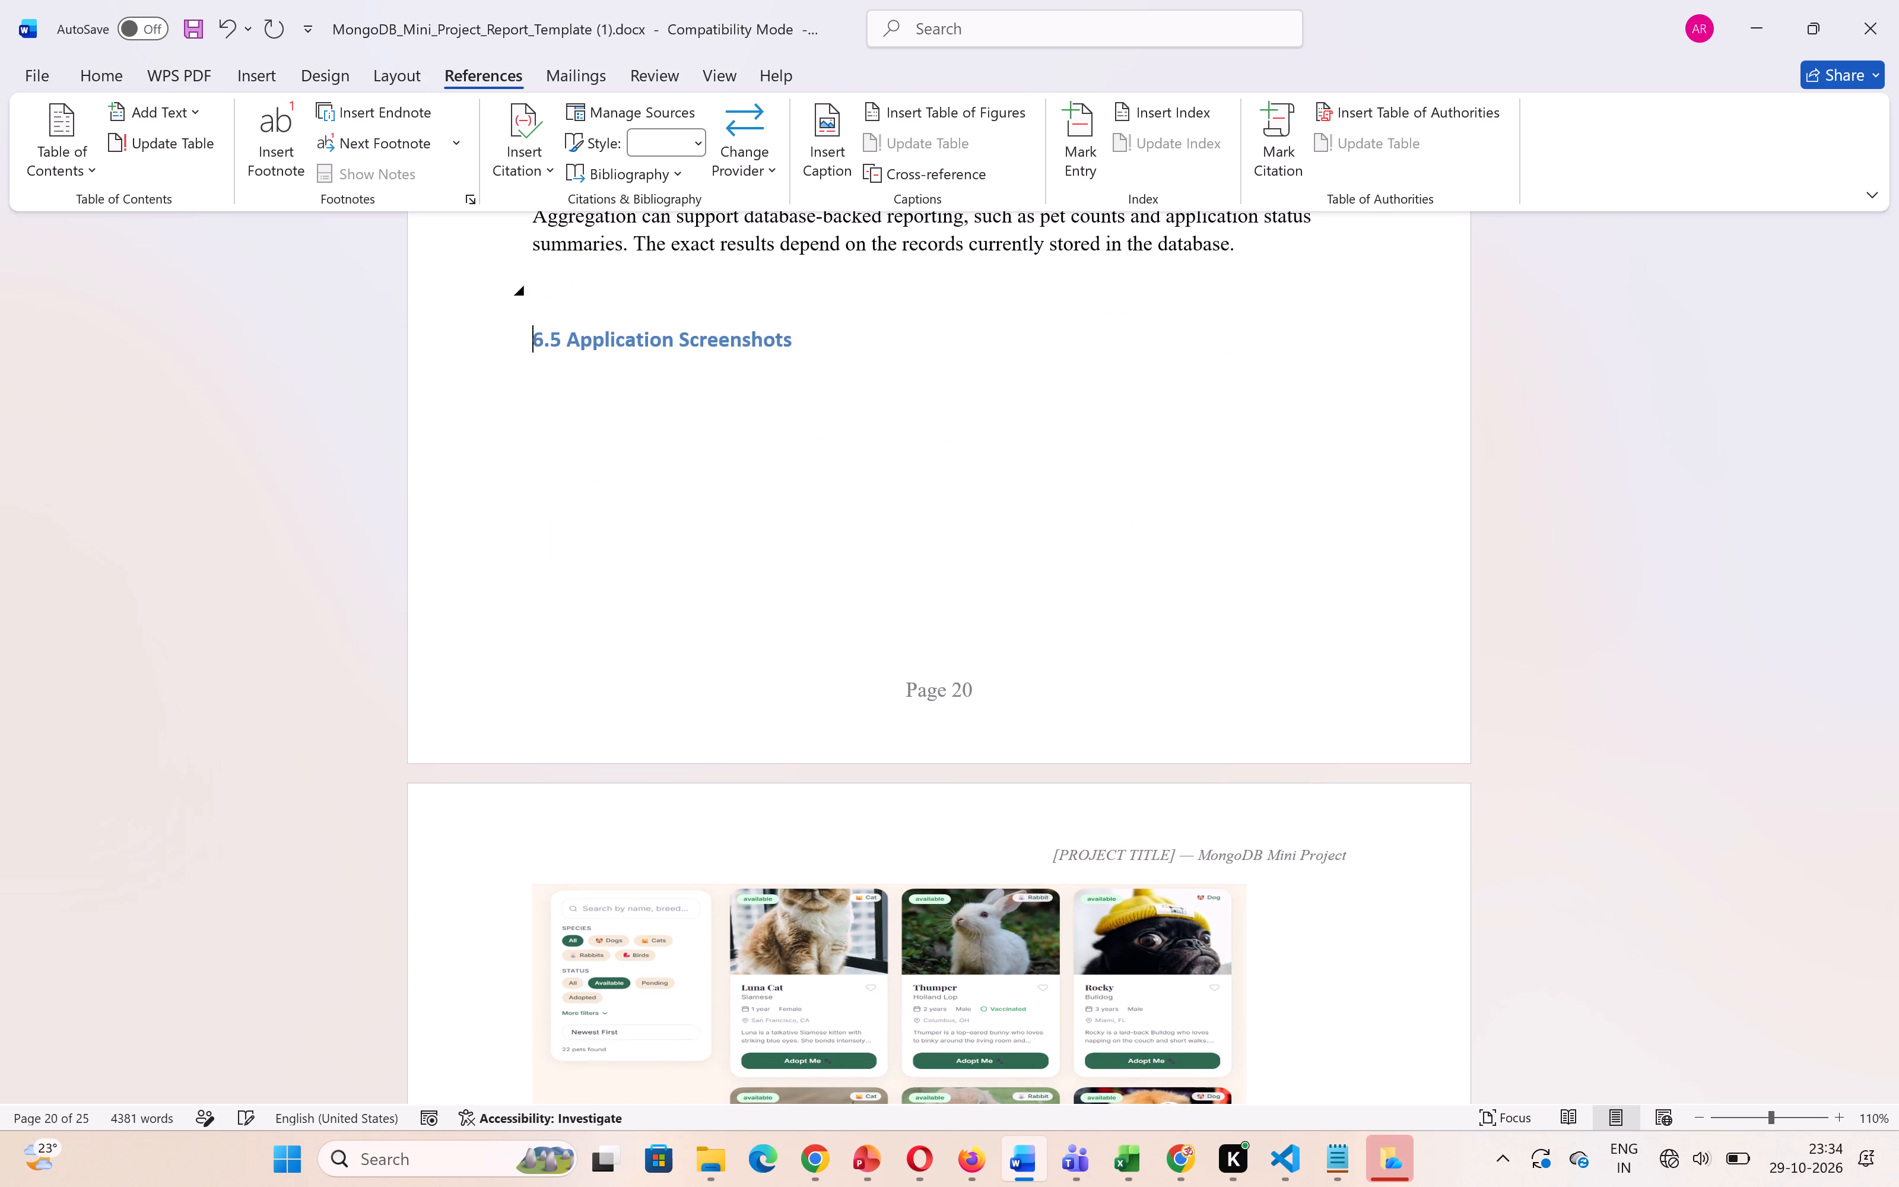
key(Return)
key(Return)
key(Return)
key(Return)
key(Return)
key(Return)
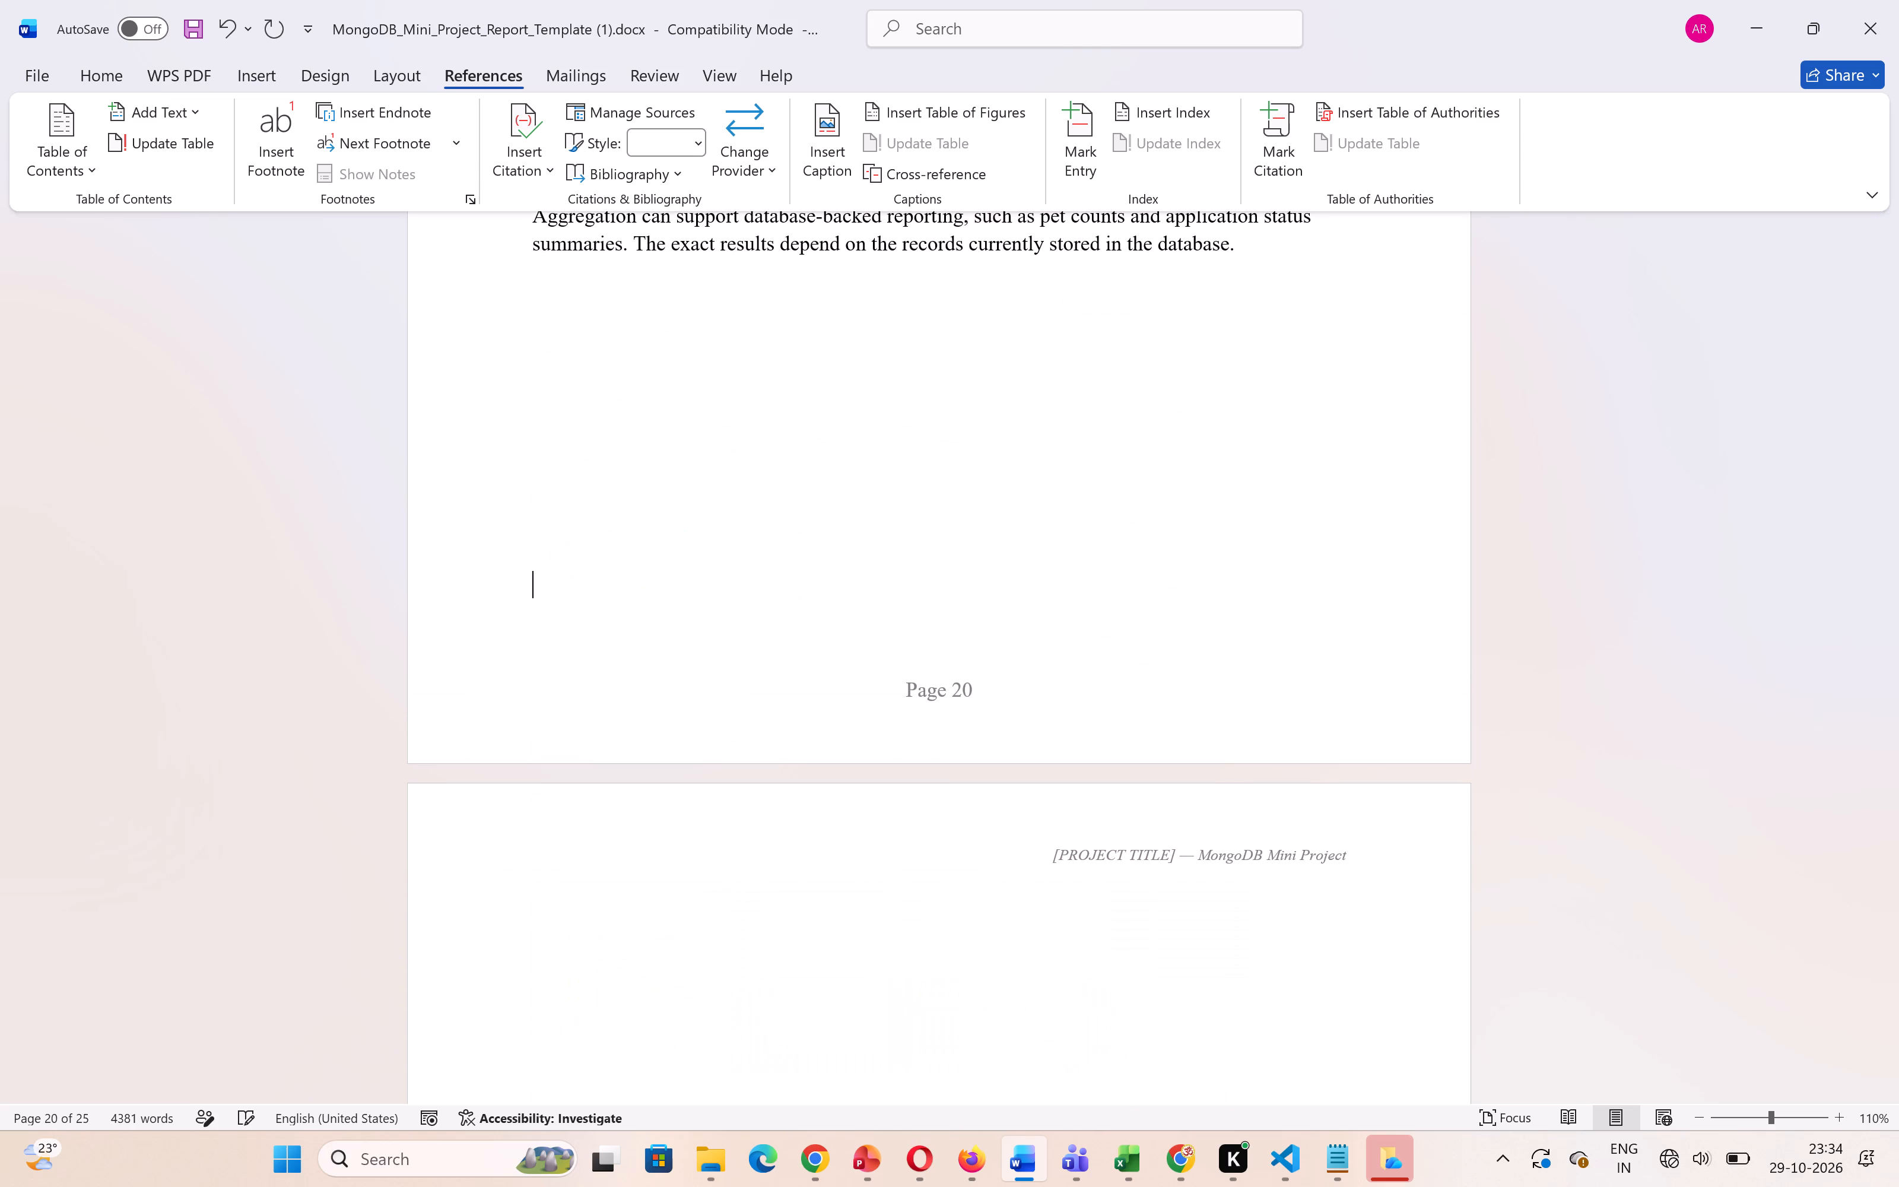
scroll(536, 291, down, 1)
key(Up)
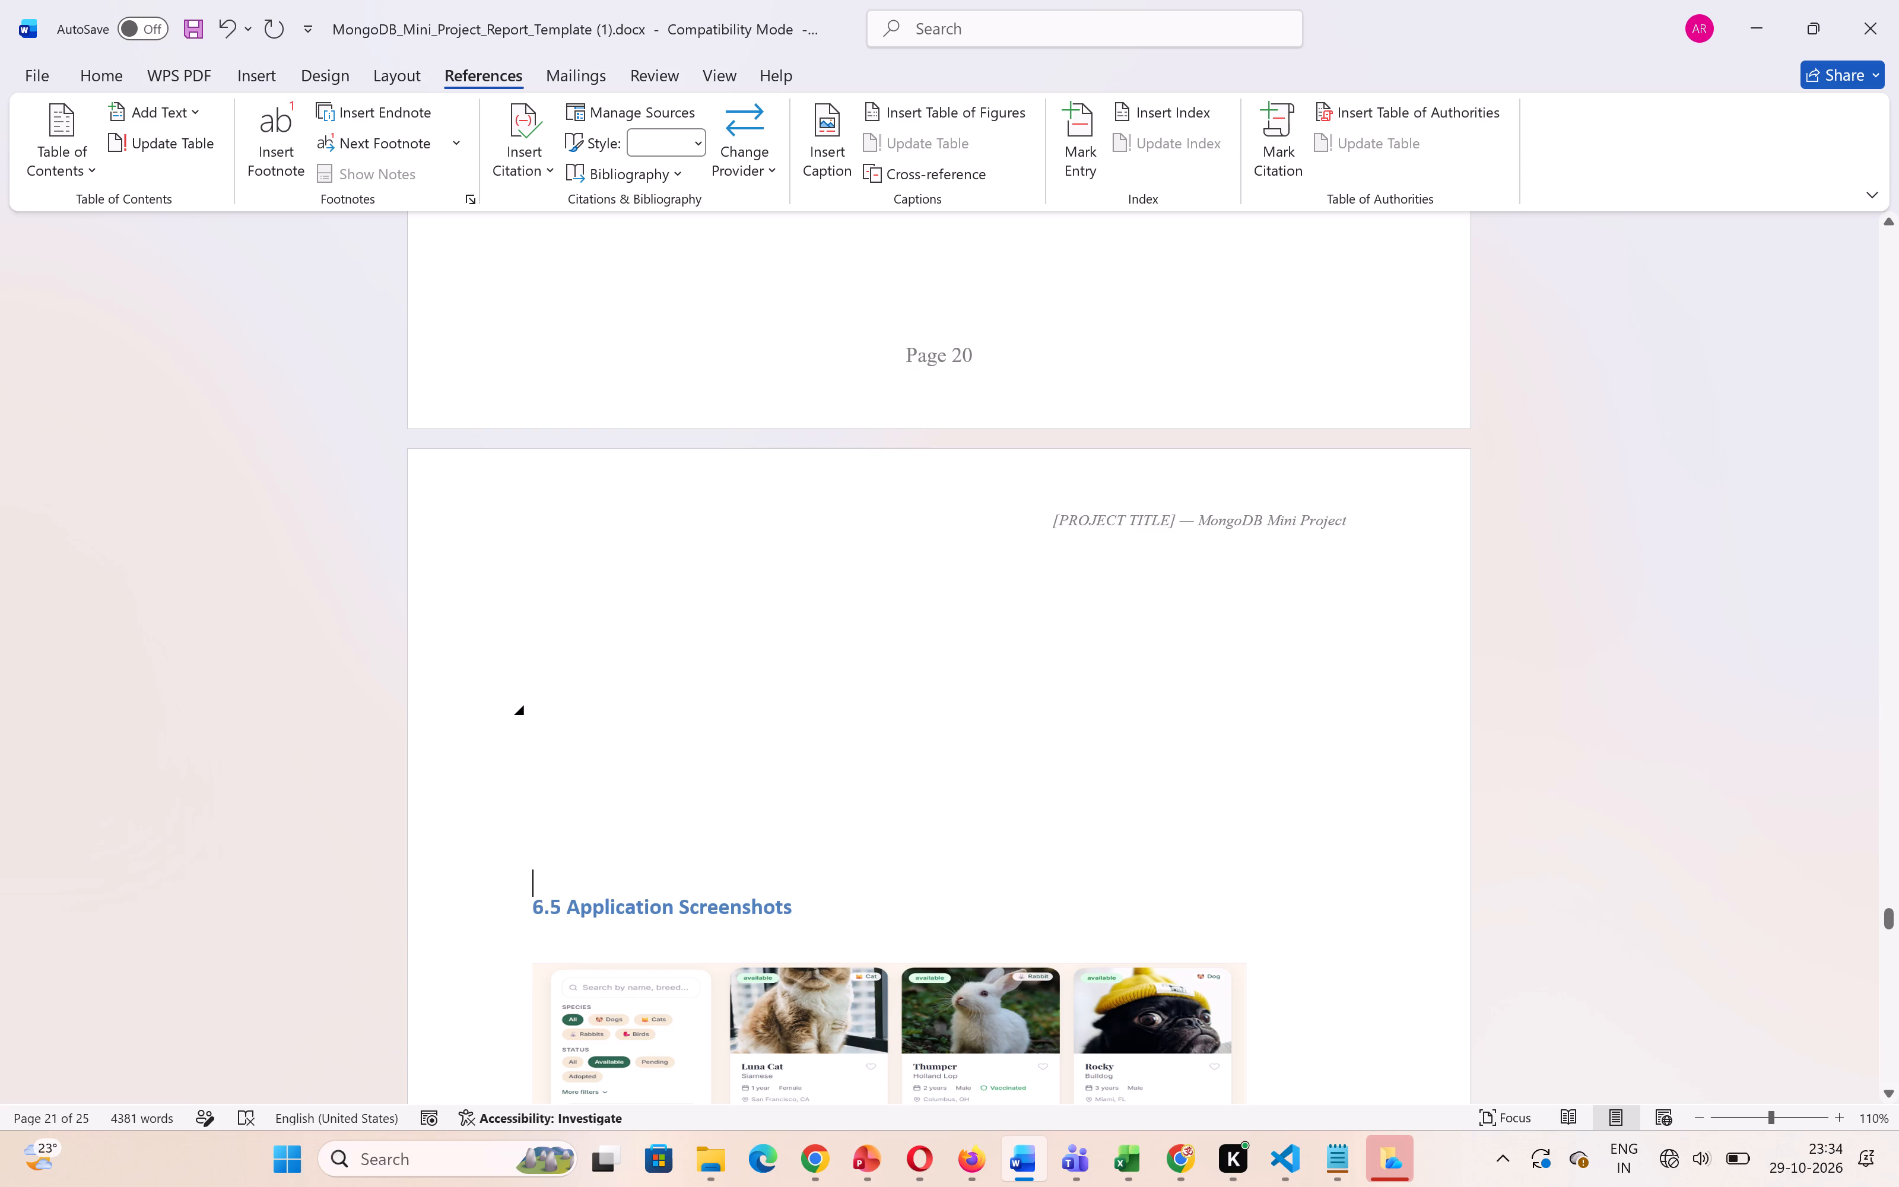
key(BackSpace)
key(Return)
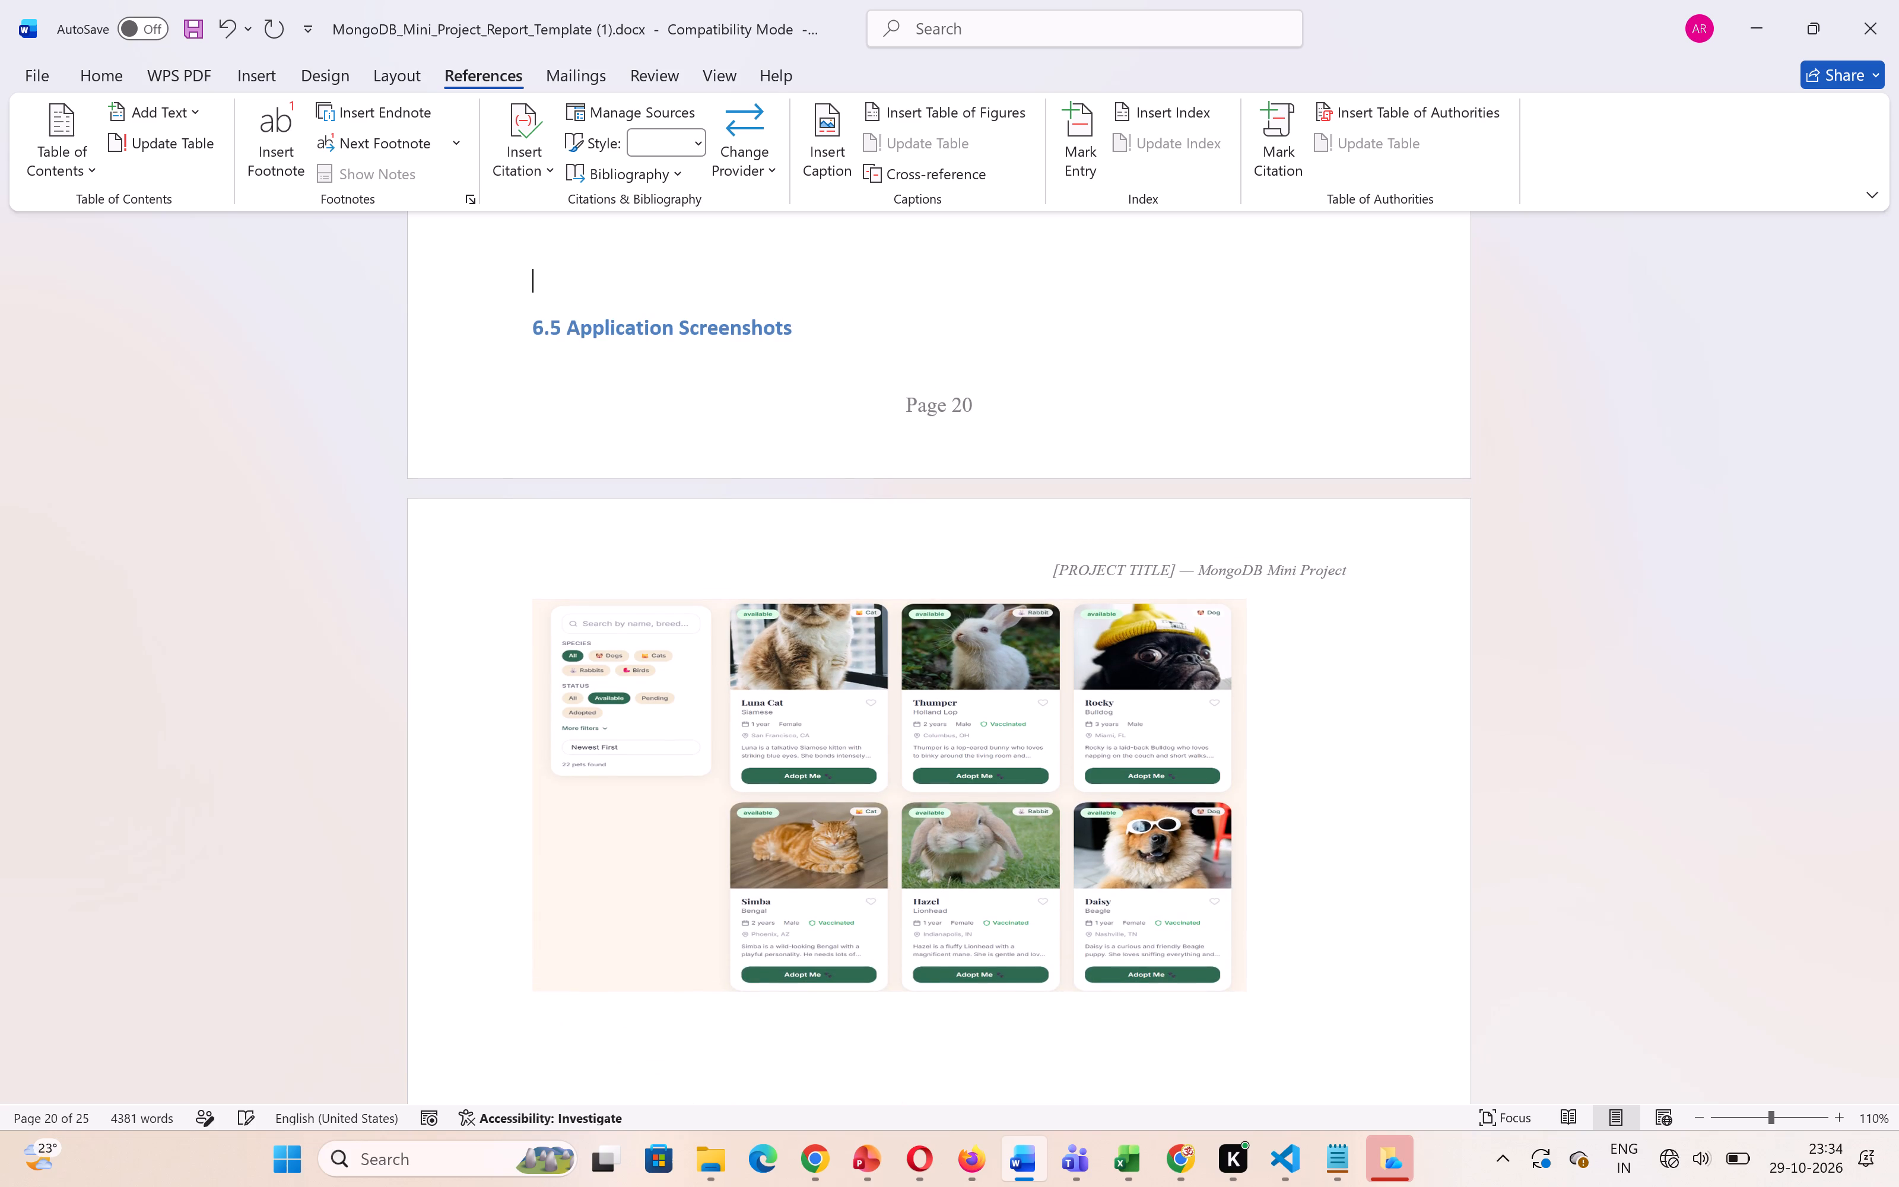
key(Return)
scroll(567, 703, right, 1)
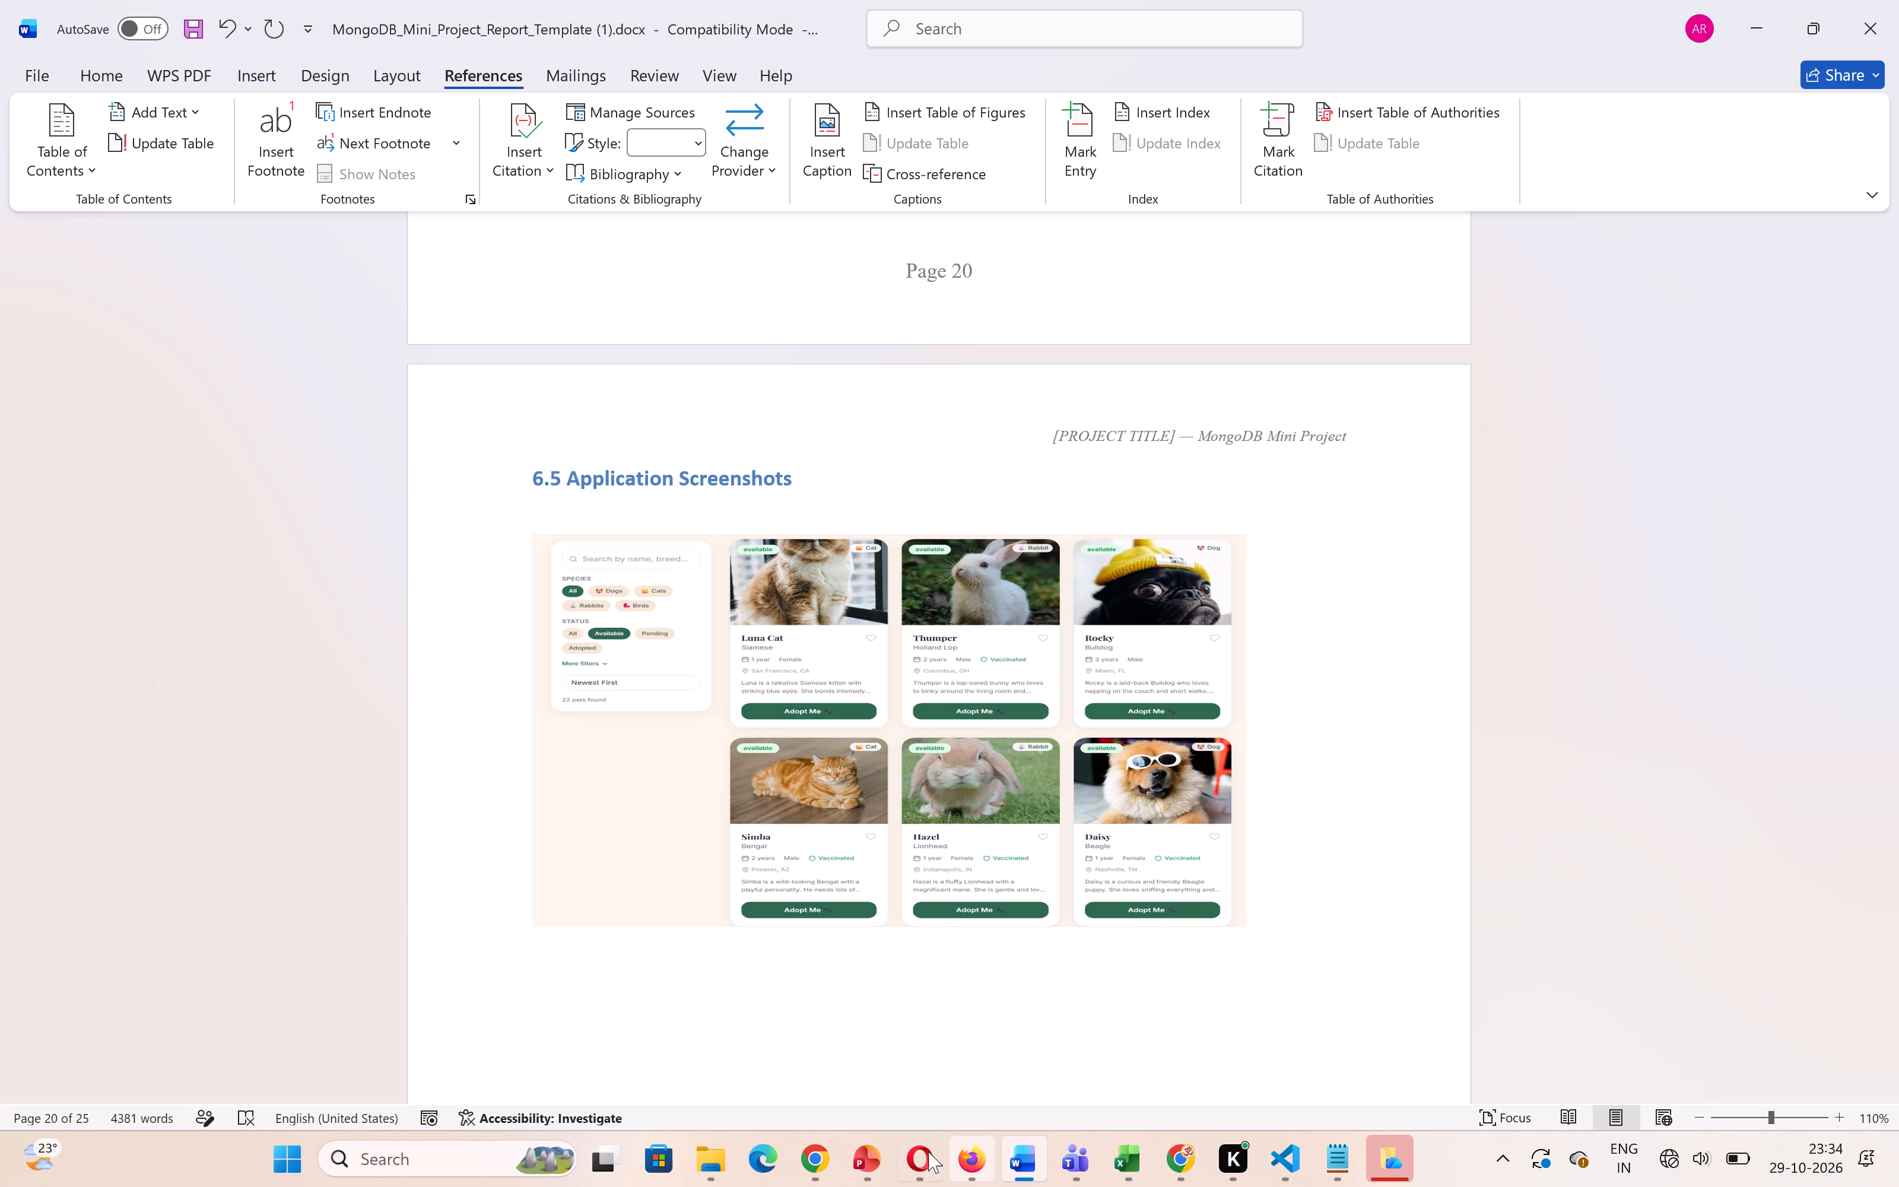
Switch to Chrome and open the adoption form for Simba from the Find a Pet page.
click(807, 1157)
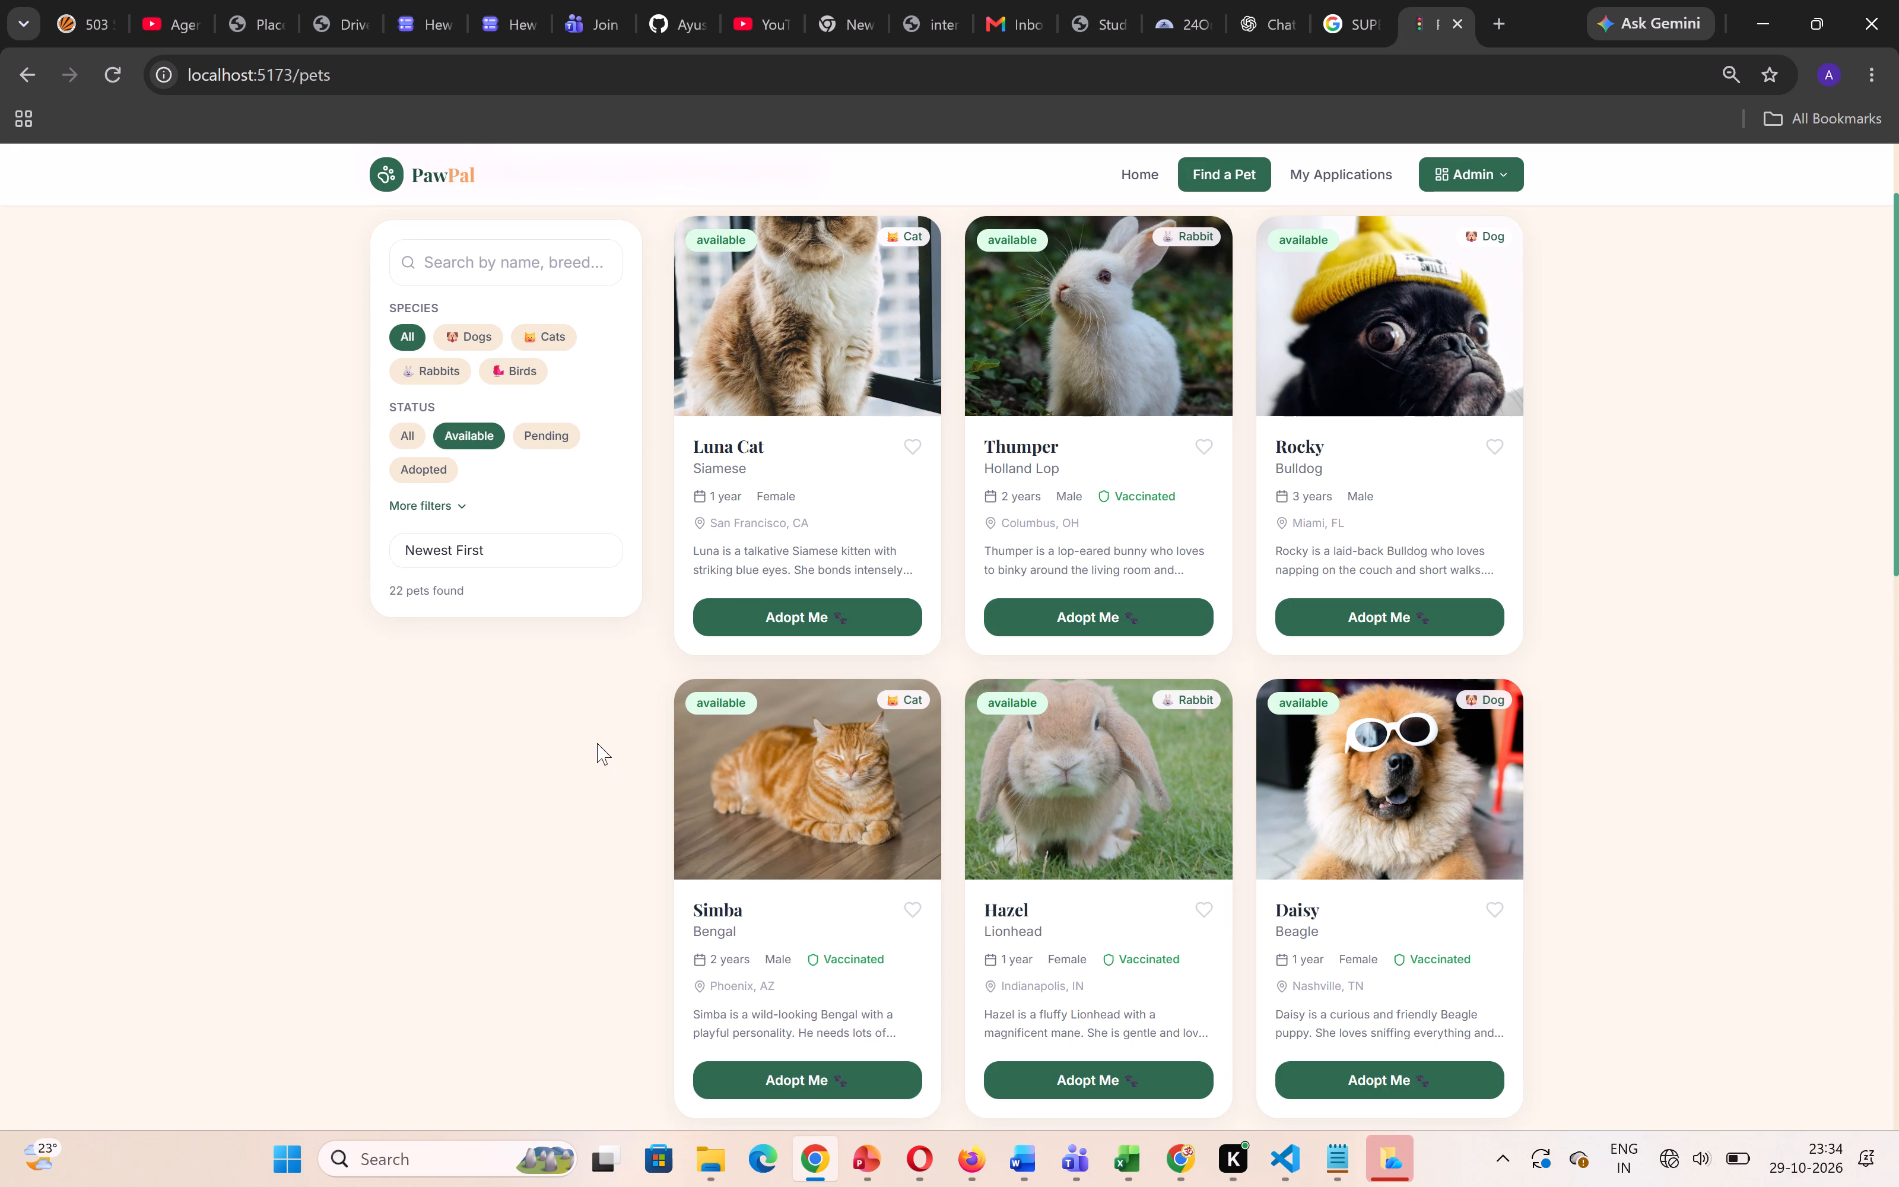
scroll(484, 735, up, 5)
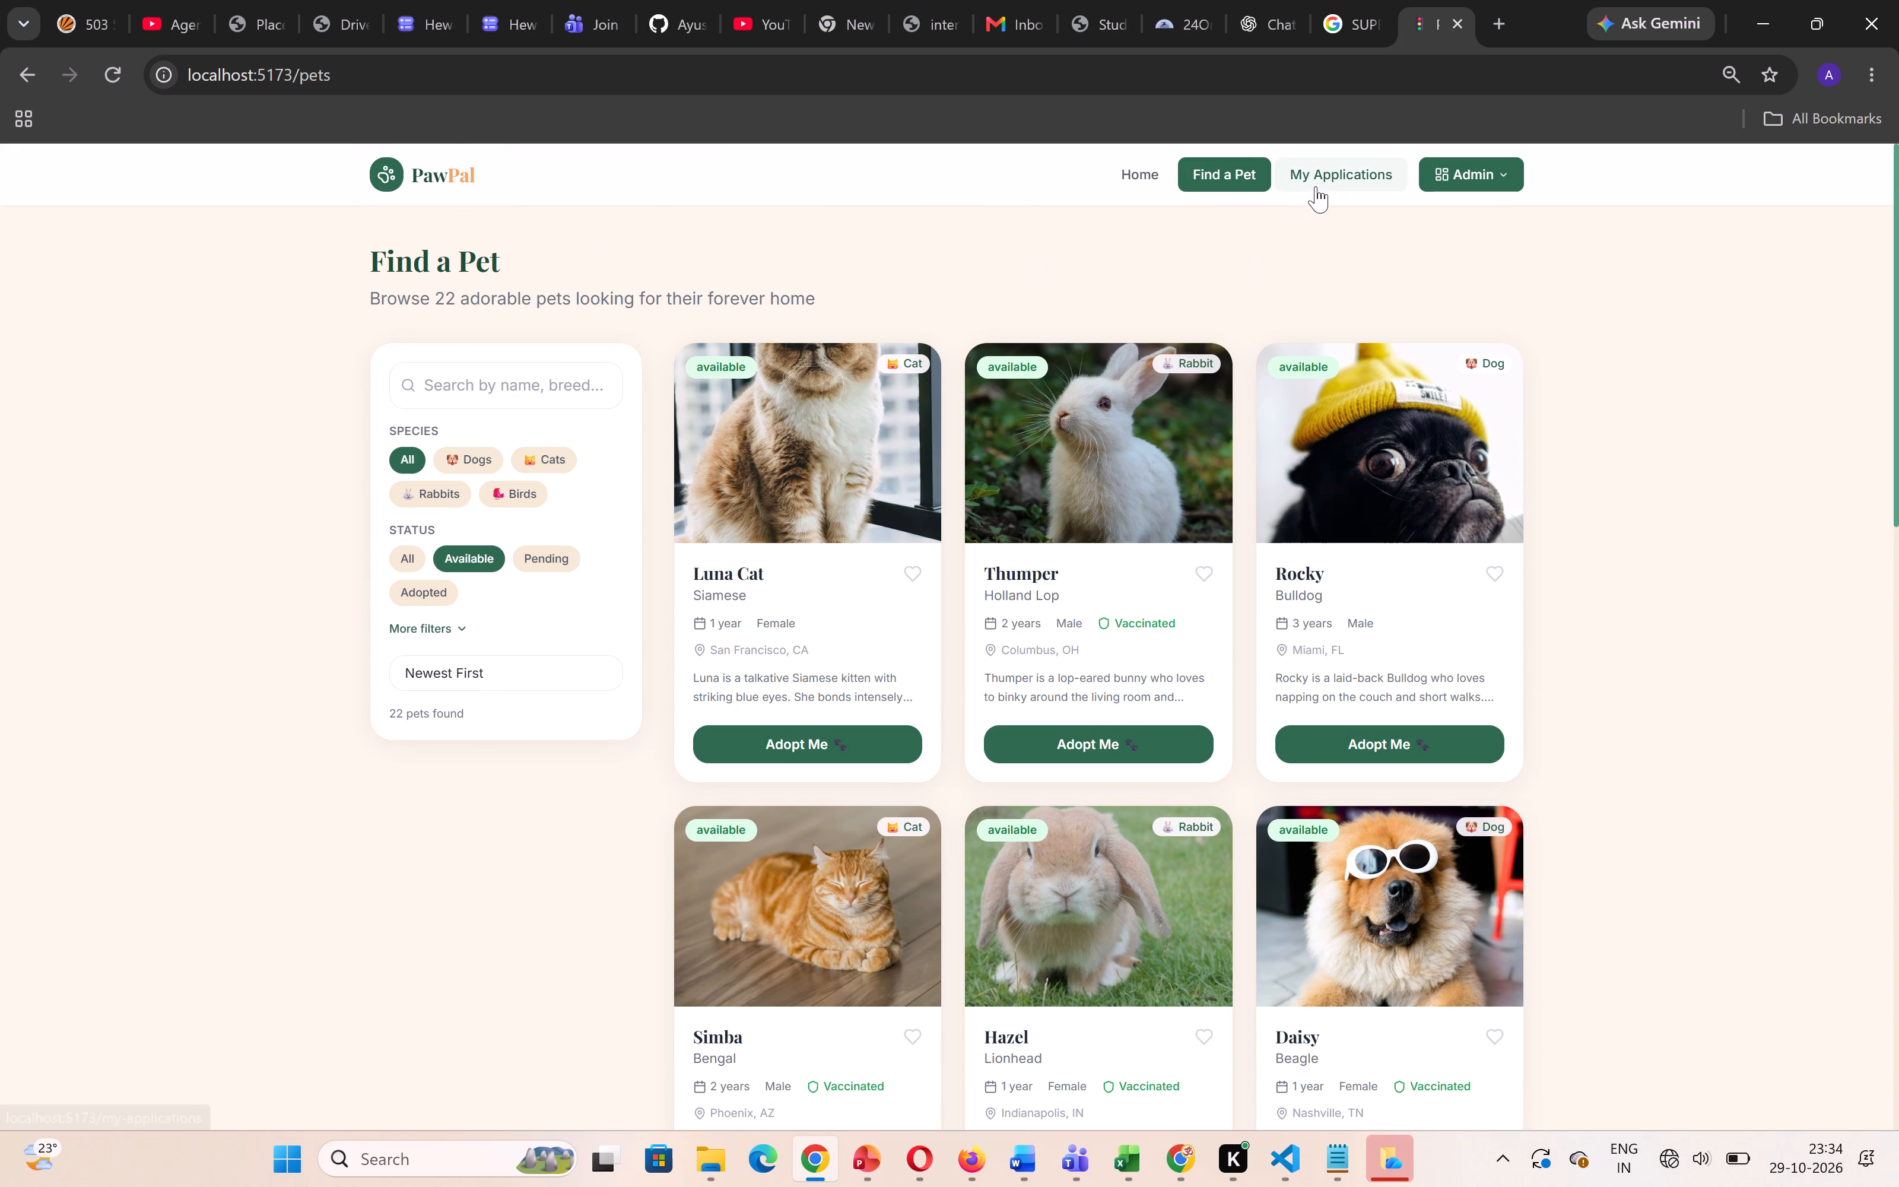
scroll(1050, 759, down, 2)
click(821, 953)
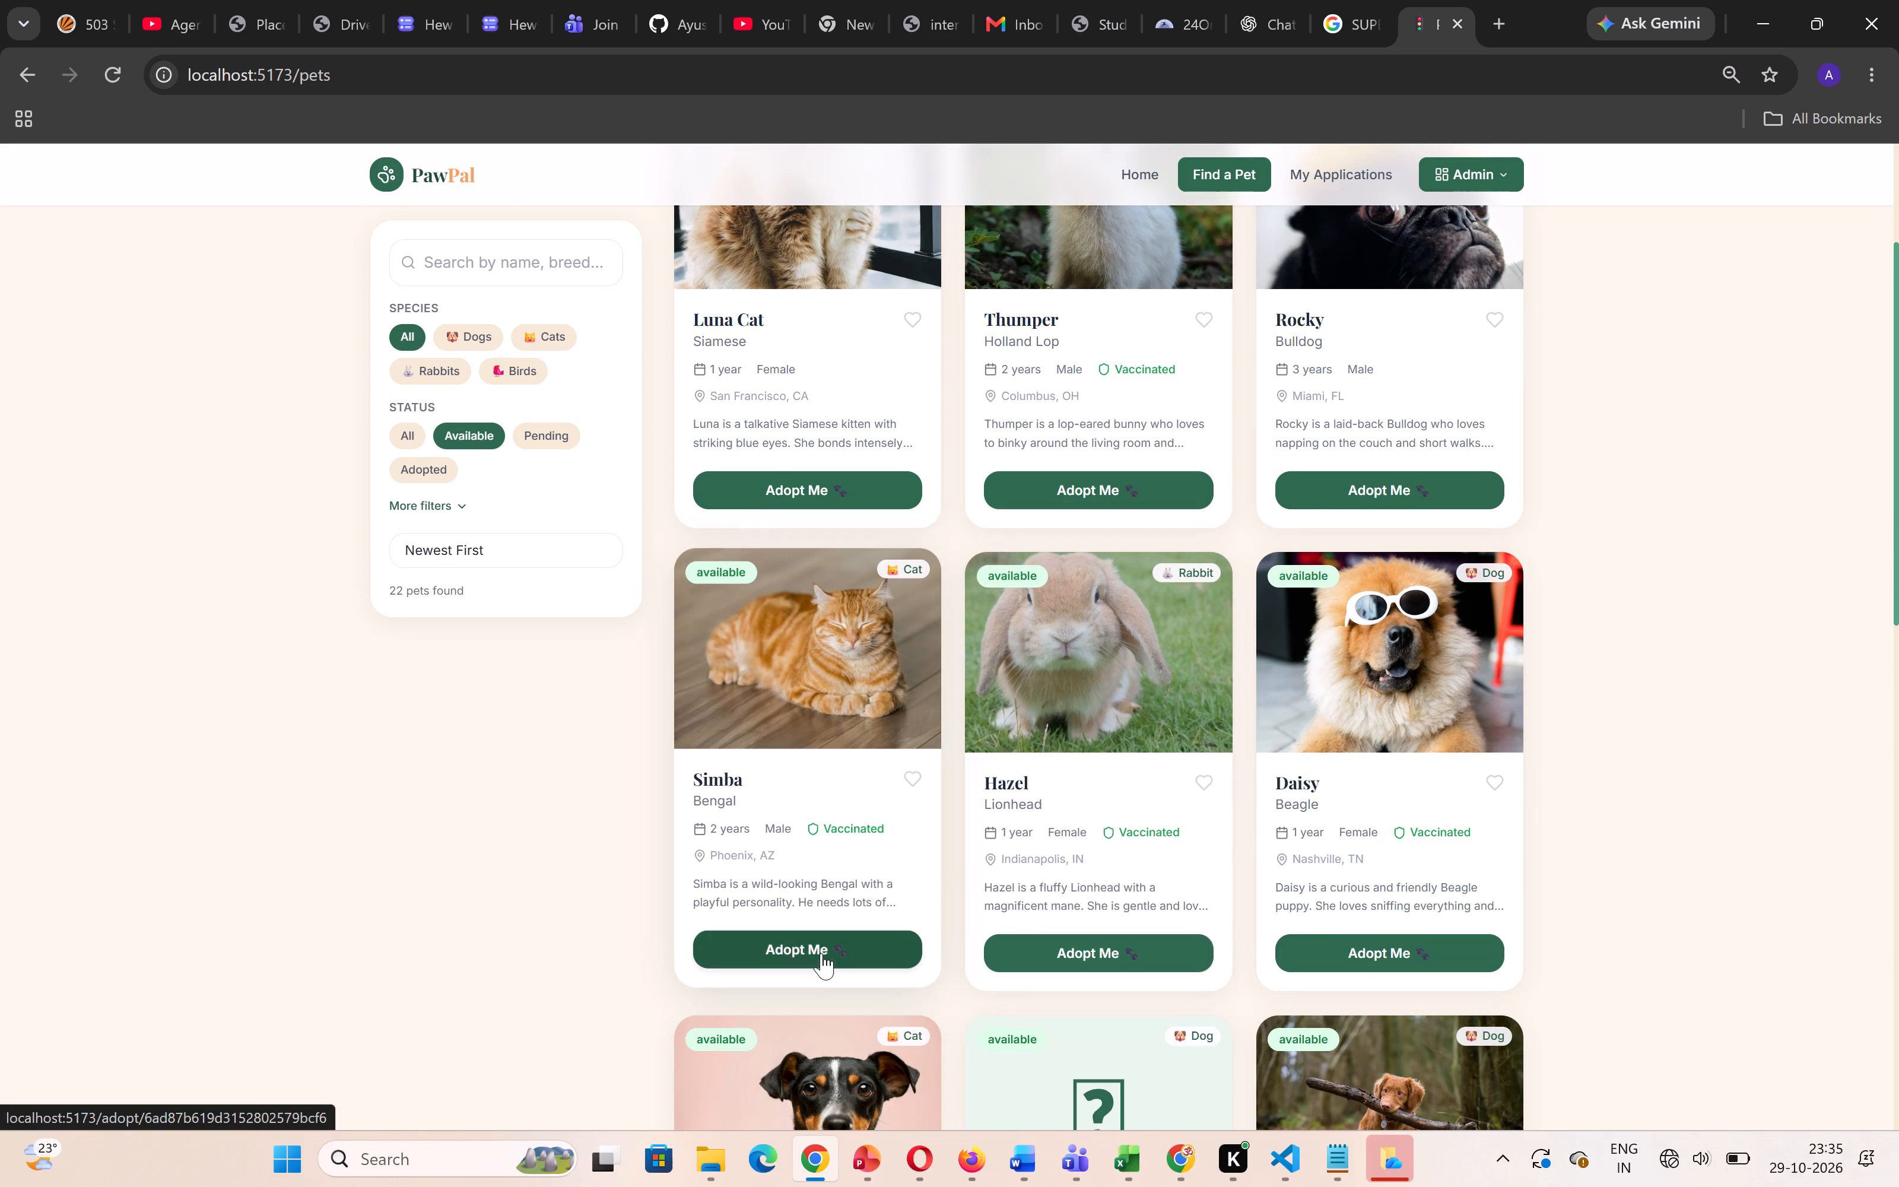
Capture a screen snip of the Adoption Application form from its title through the Pet Experience section.
scroll(821, 953, up, 1)
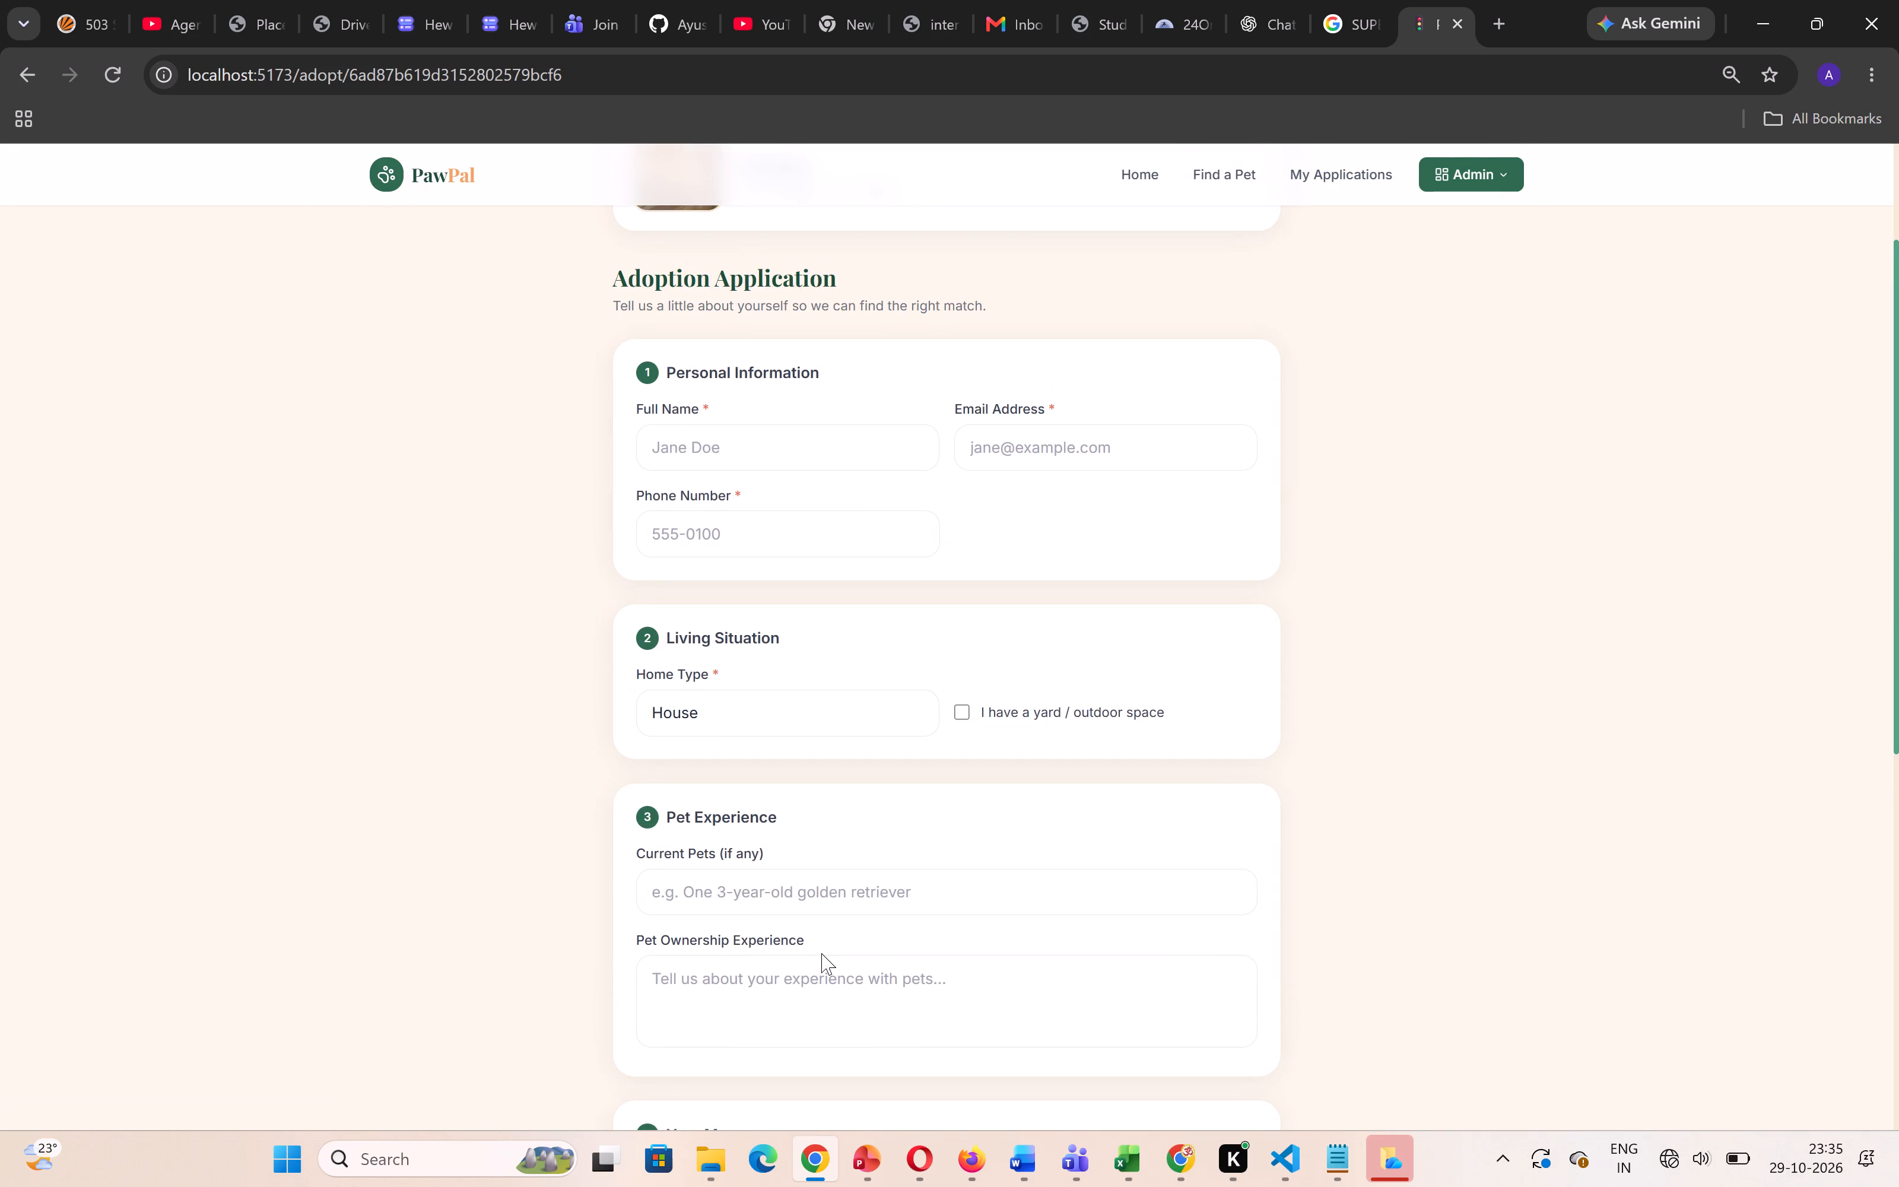
scroll(821, 953, up, 3)
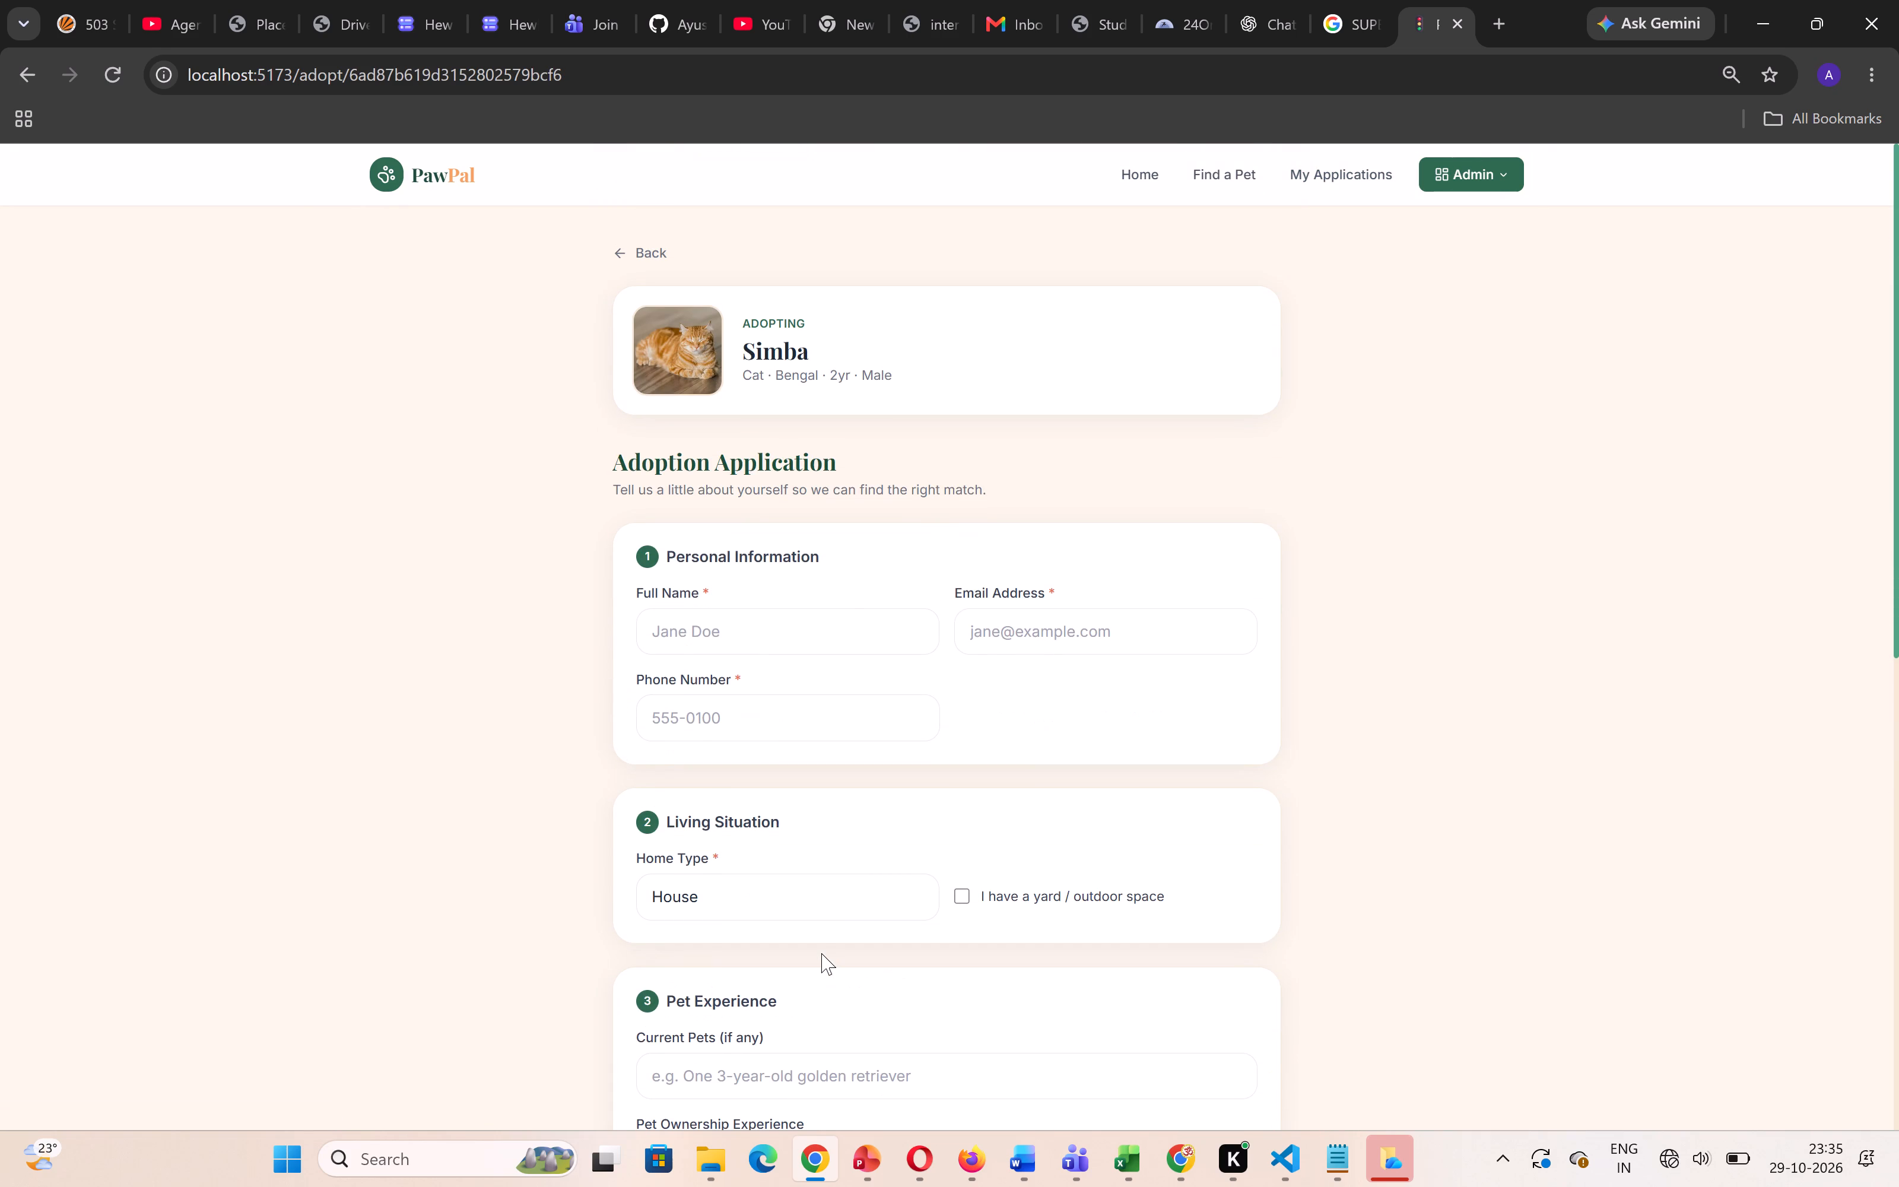
scroll(821, 953, up, 1)
scroll(821, 953, down, 3)
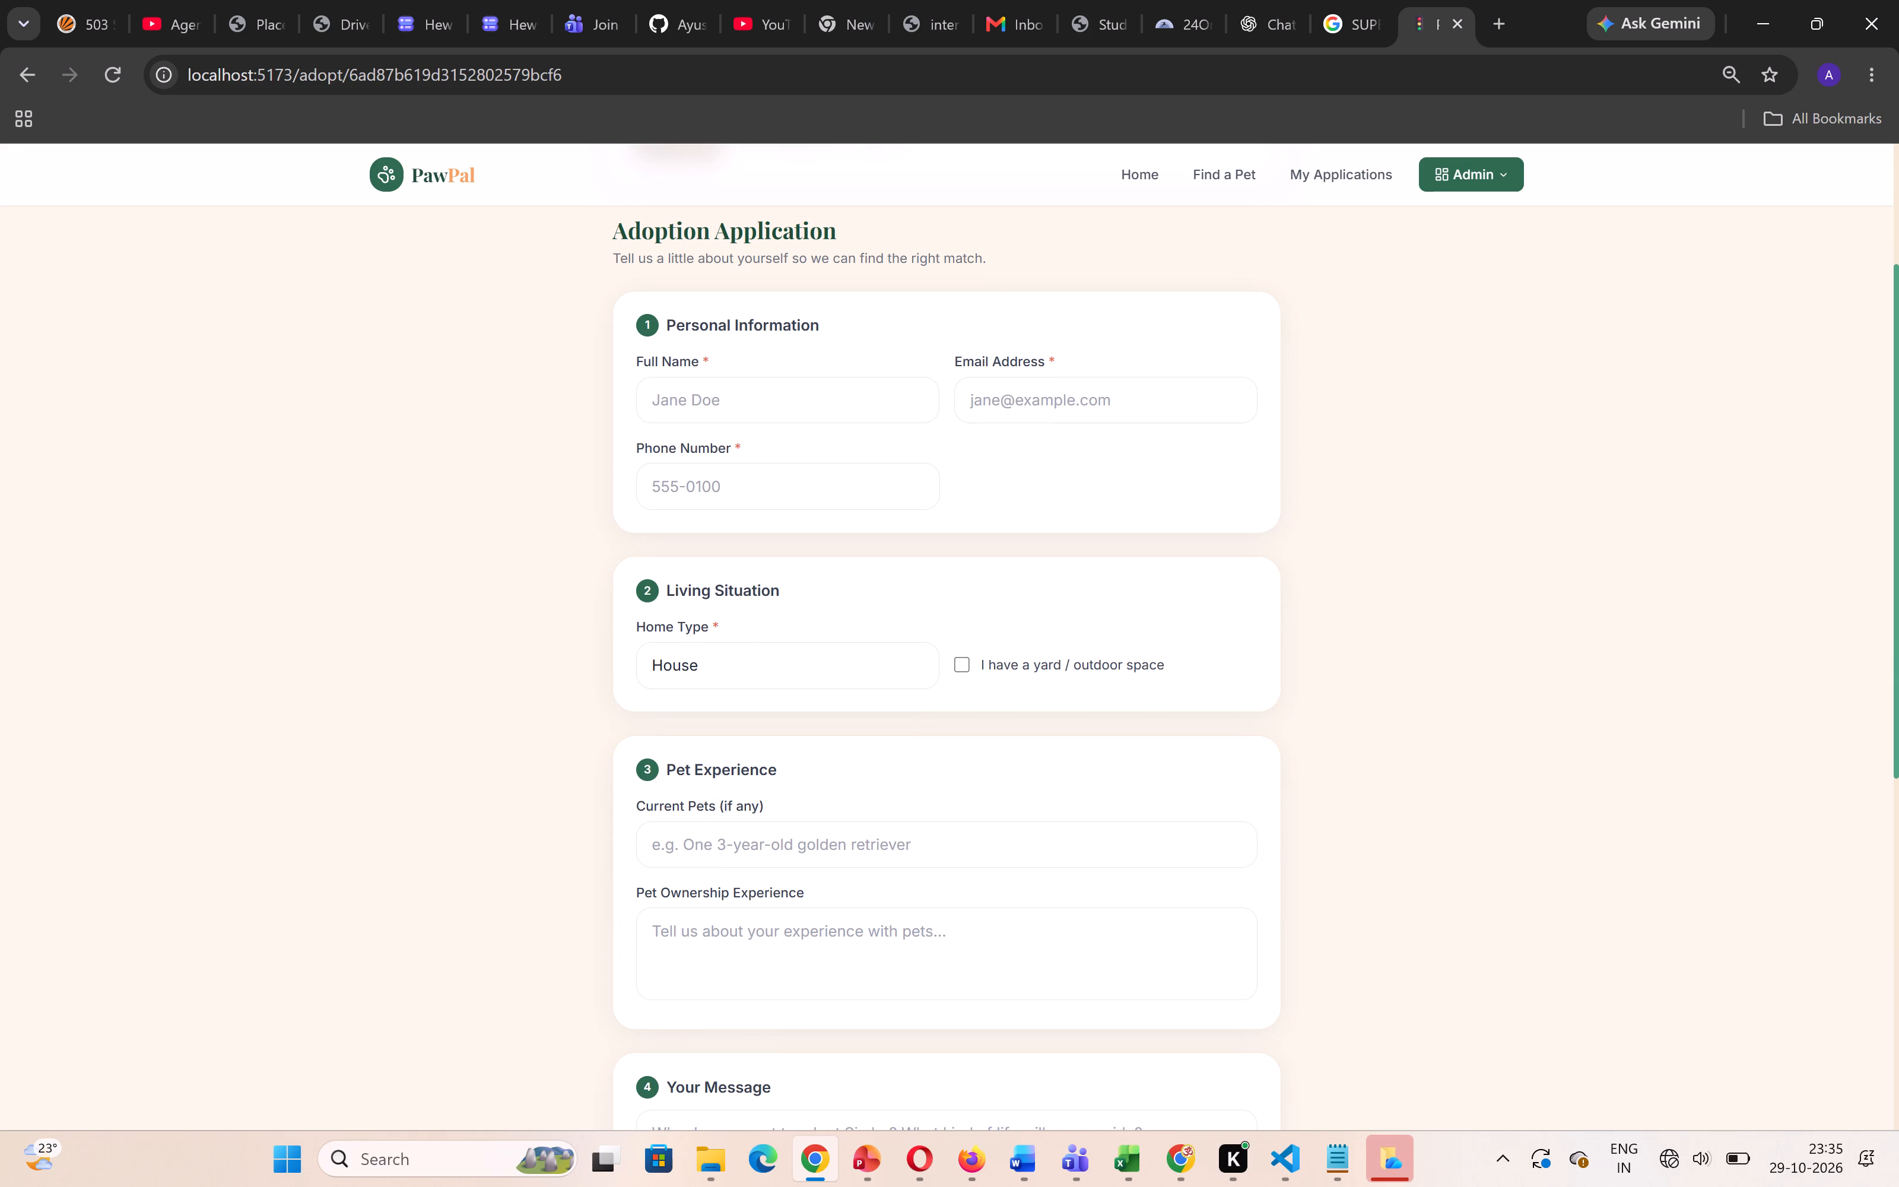
key(Print)
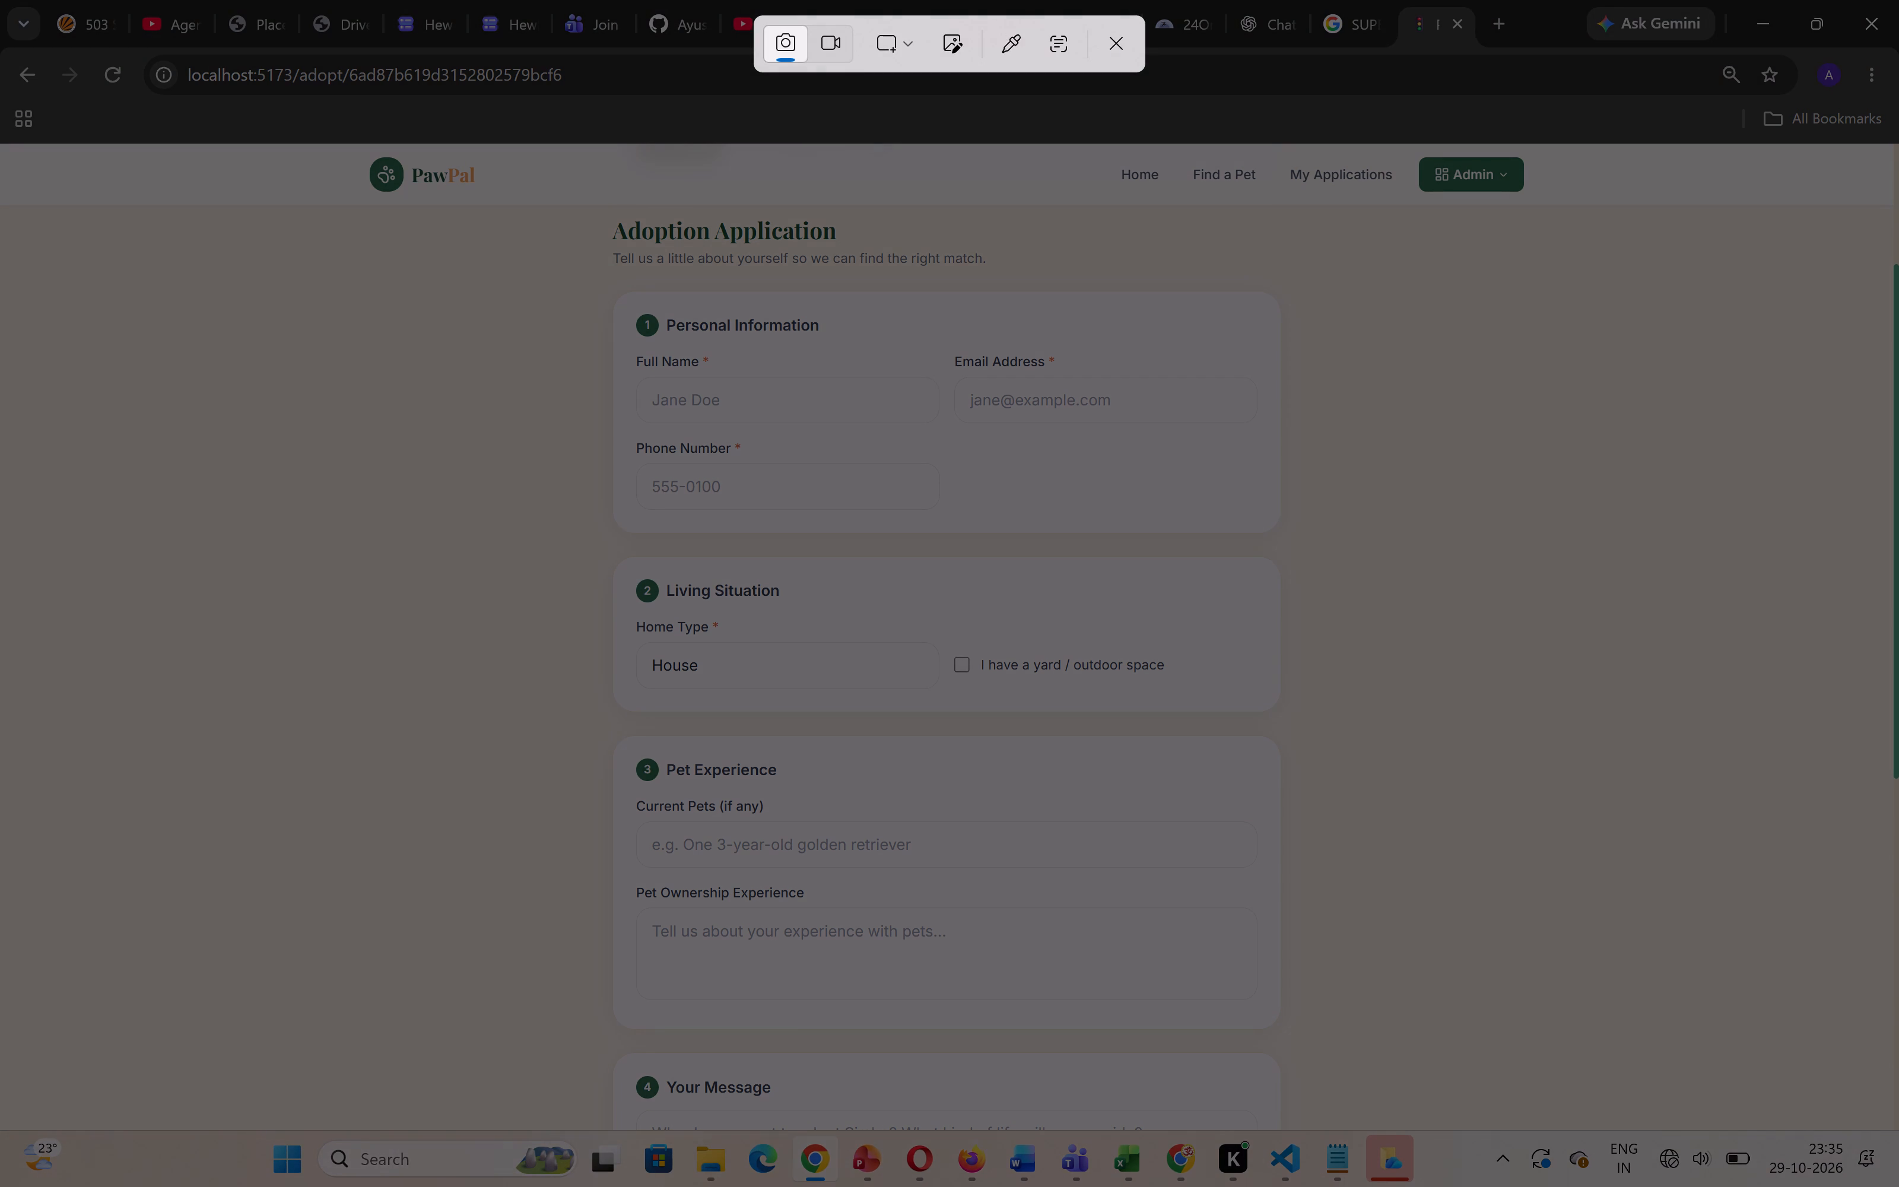
drag(588, 201, 1284, 1032)
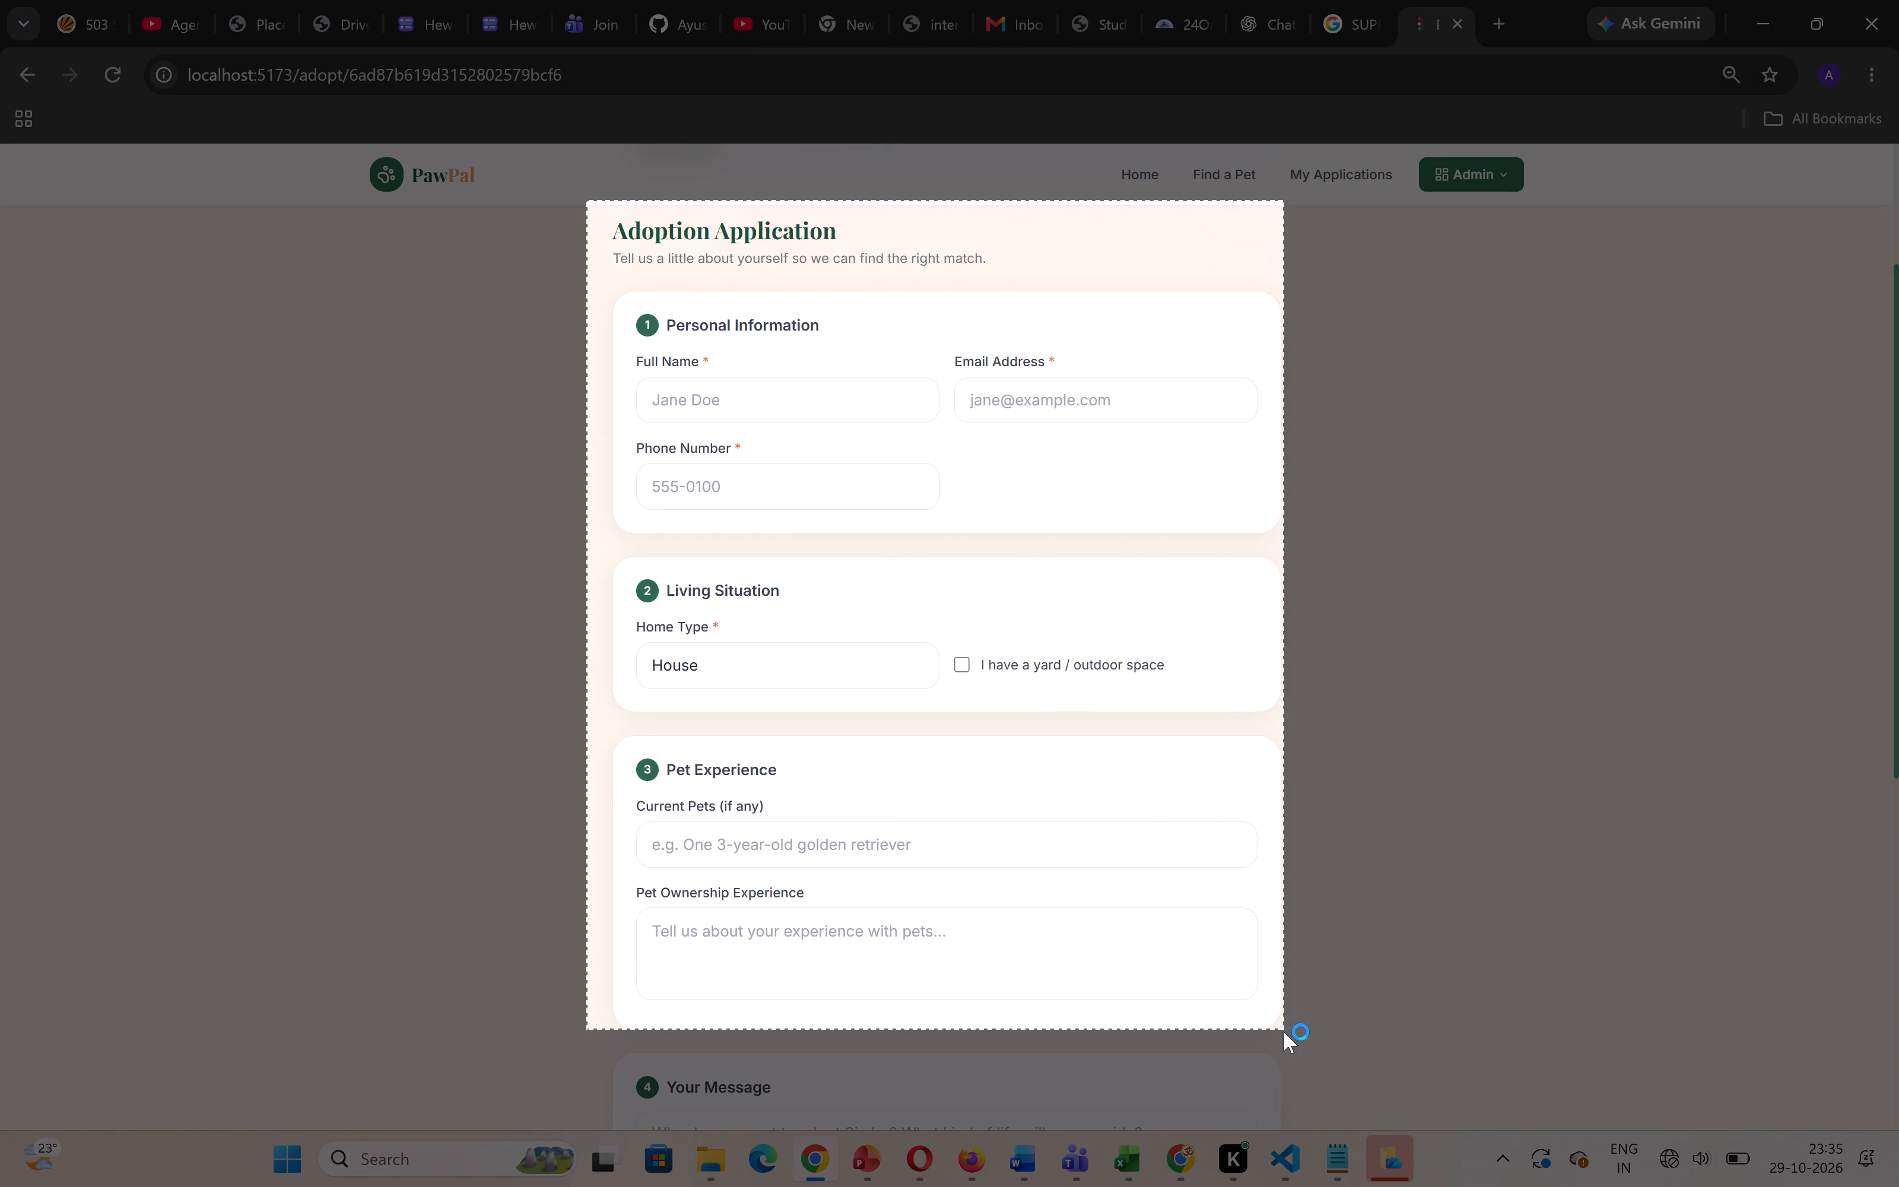
drag(1284, 1032, 1301, 1050)
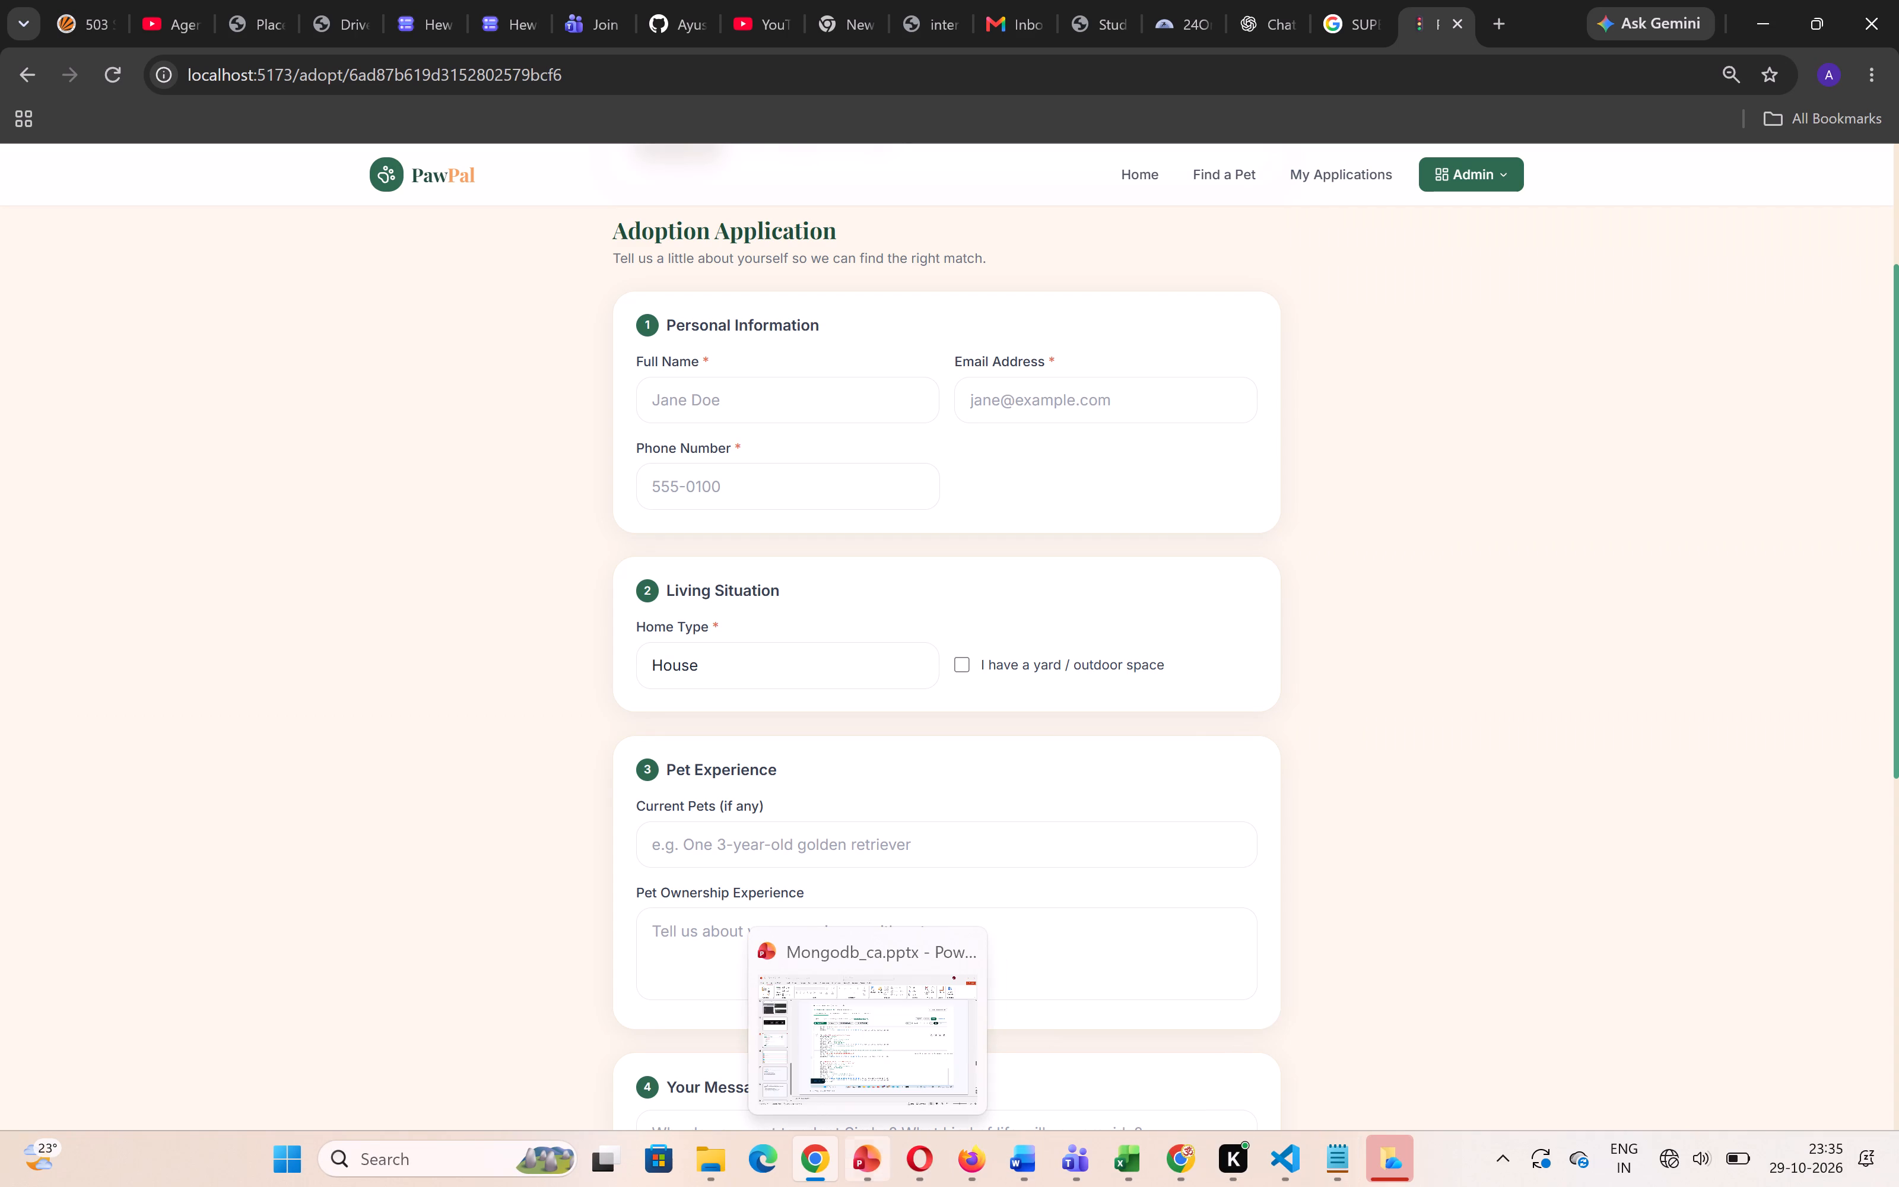
Switch to the Word report and paste the Adoption Application snip after the Find a Pet screenshot.
click(1037, 1154)
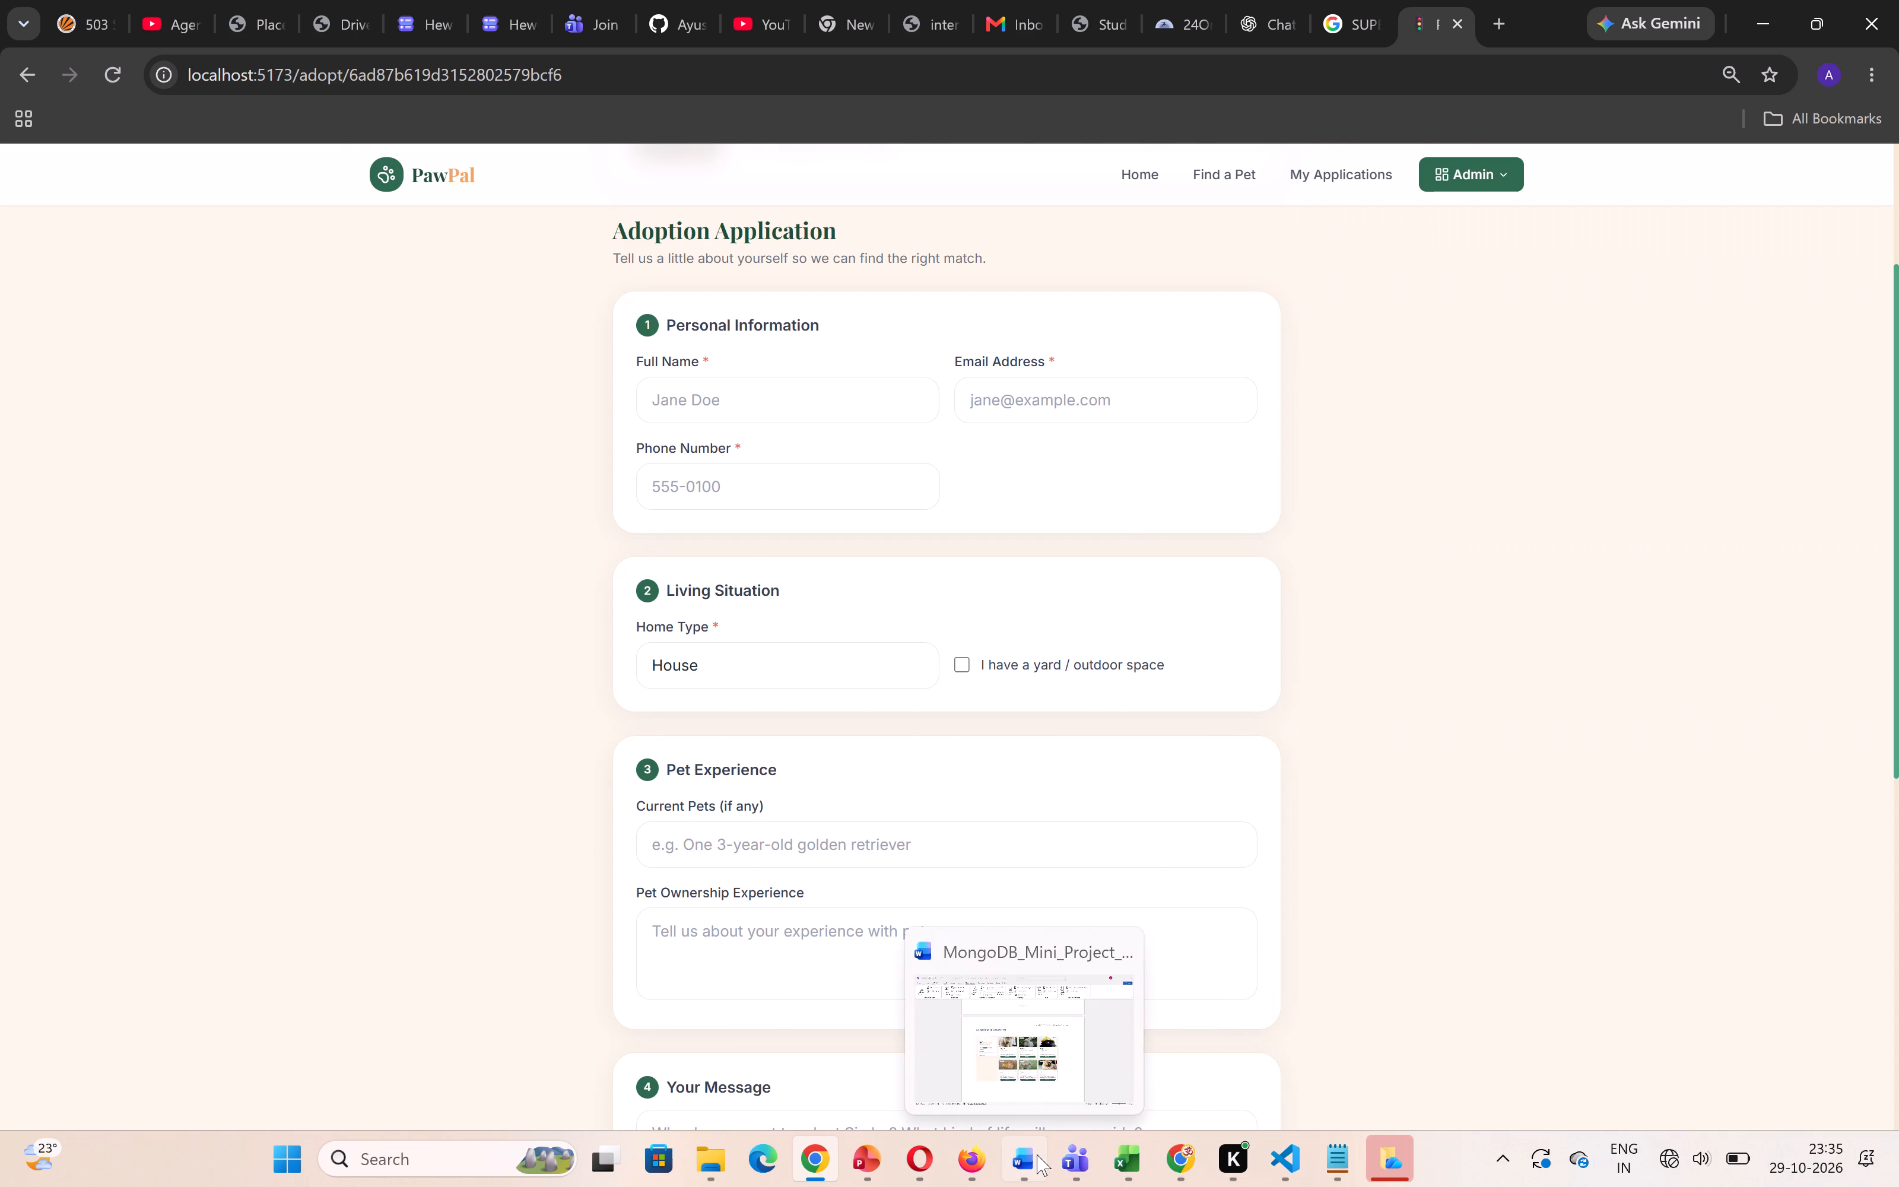
click(948, 1005)
scroll(948, 1005, down, 2)
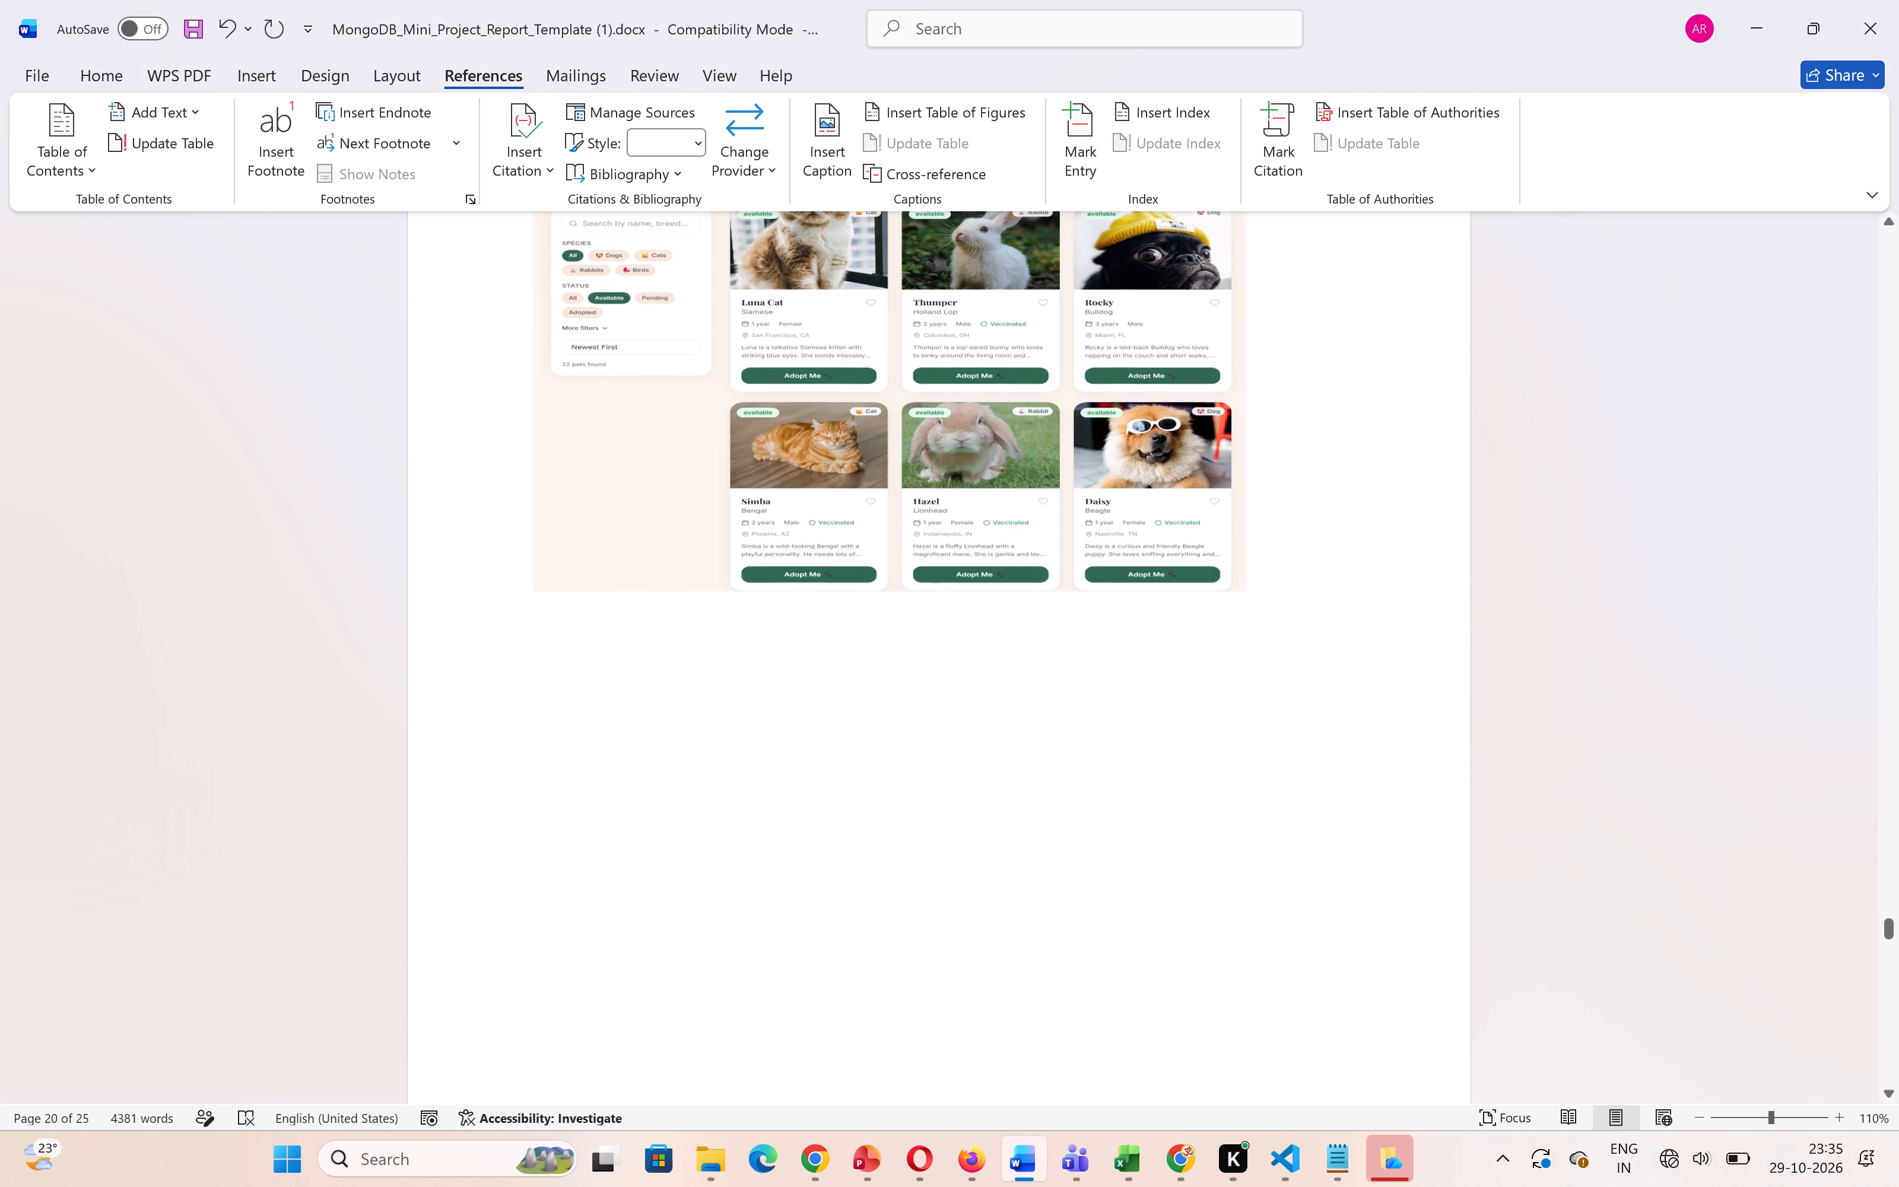
key(ctrl+v)
scroll(948, 1005, up, 3)
scroll(948, 1005, down, 1)
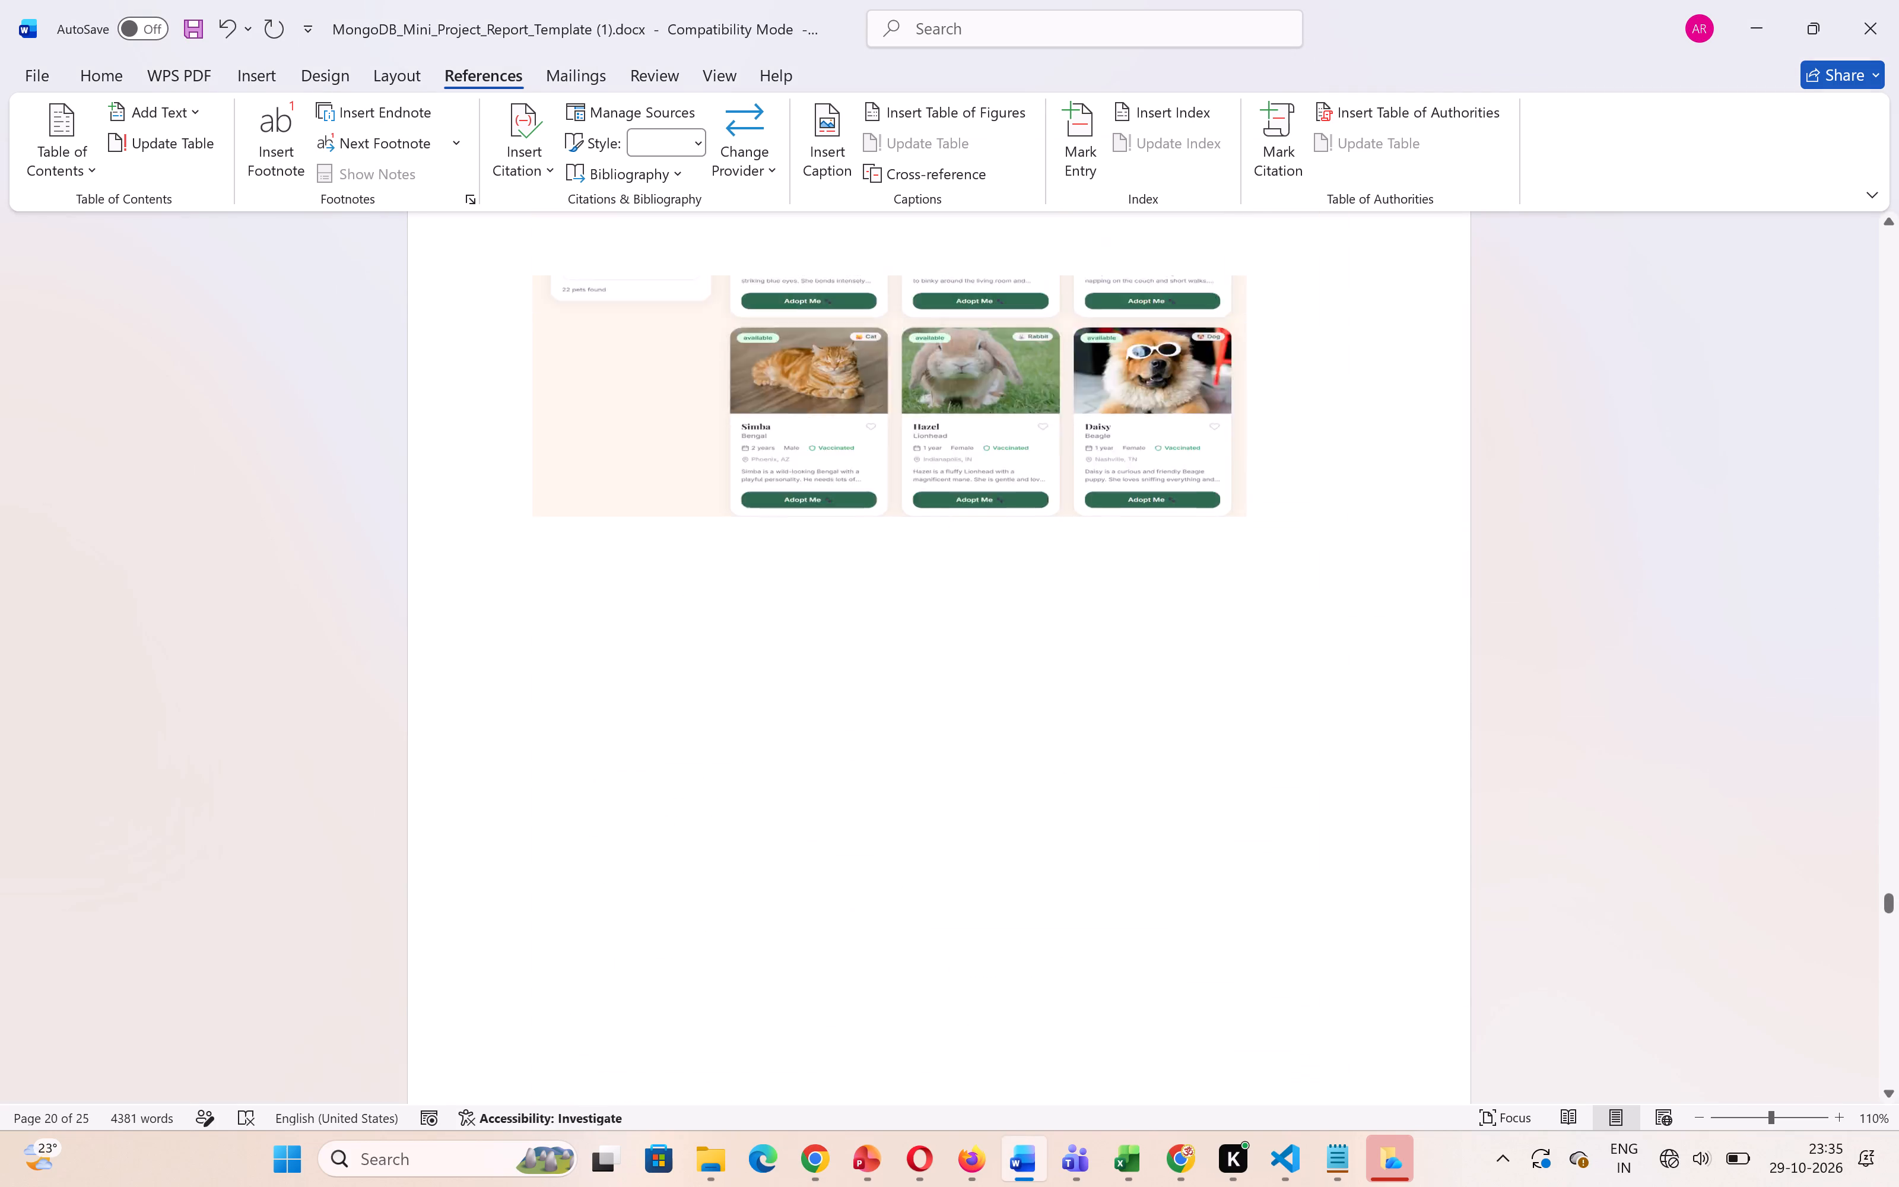
scroll(948, 1005, down, 3)
Shrink the Adoption Application screenshot to just under two-thirds of its height so it fits below the Find a Pet screenshot.
click(923, 803)
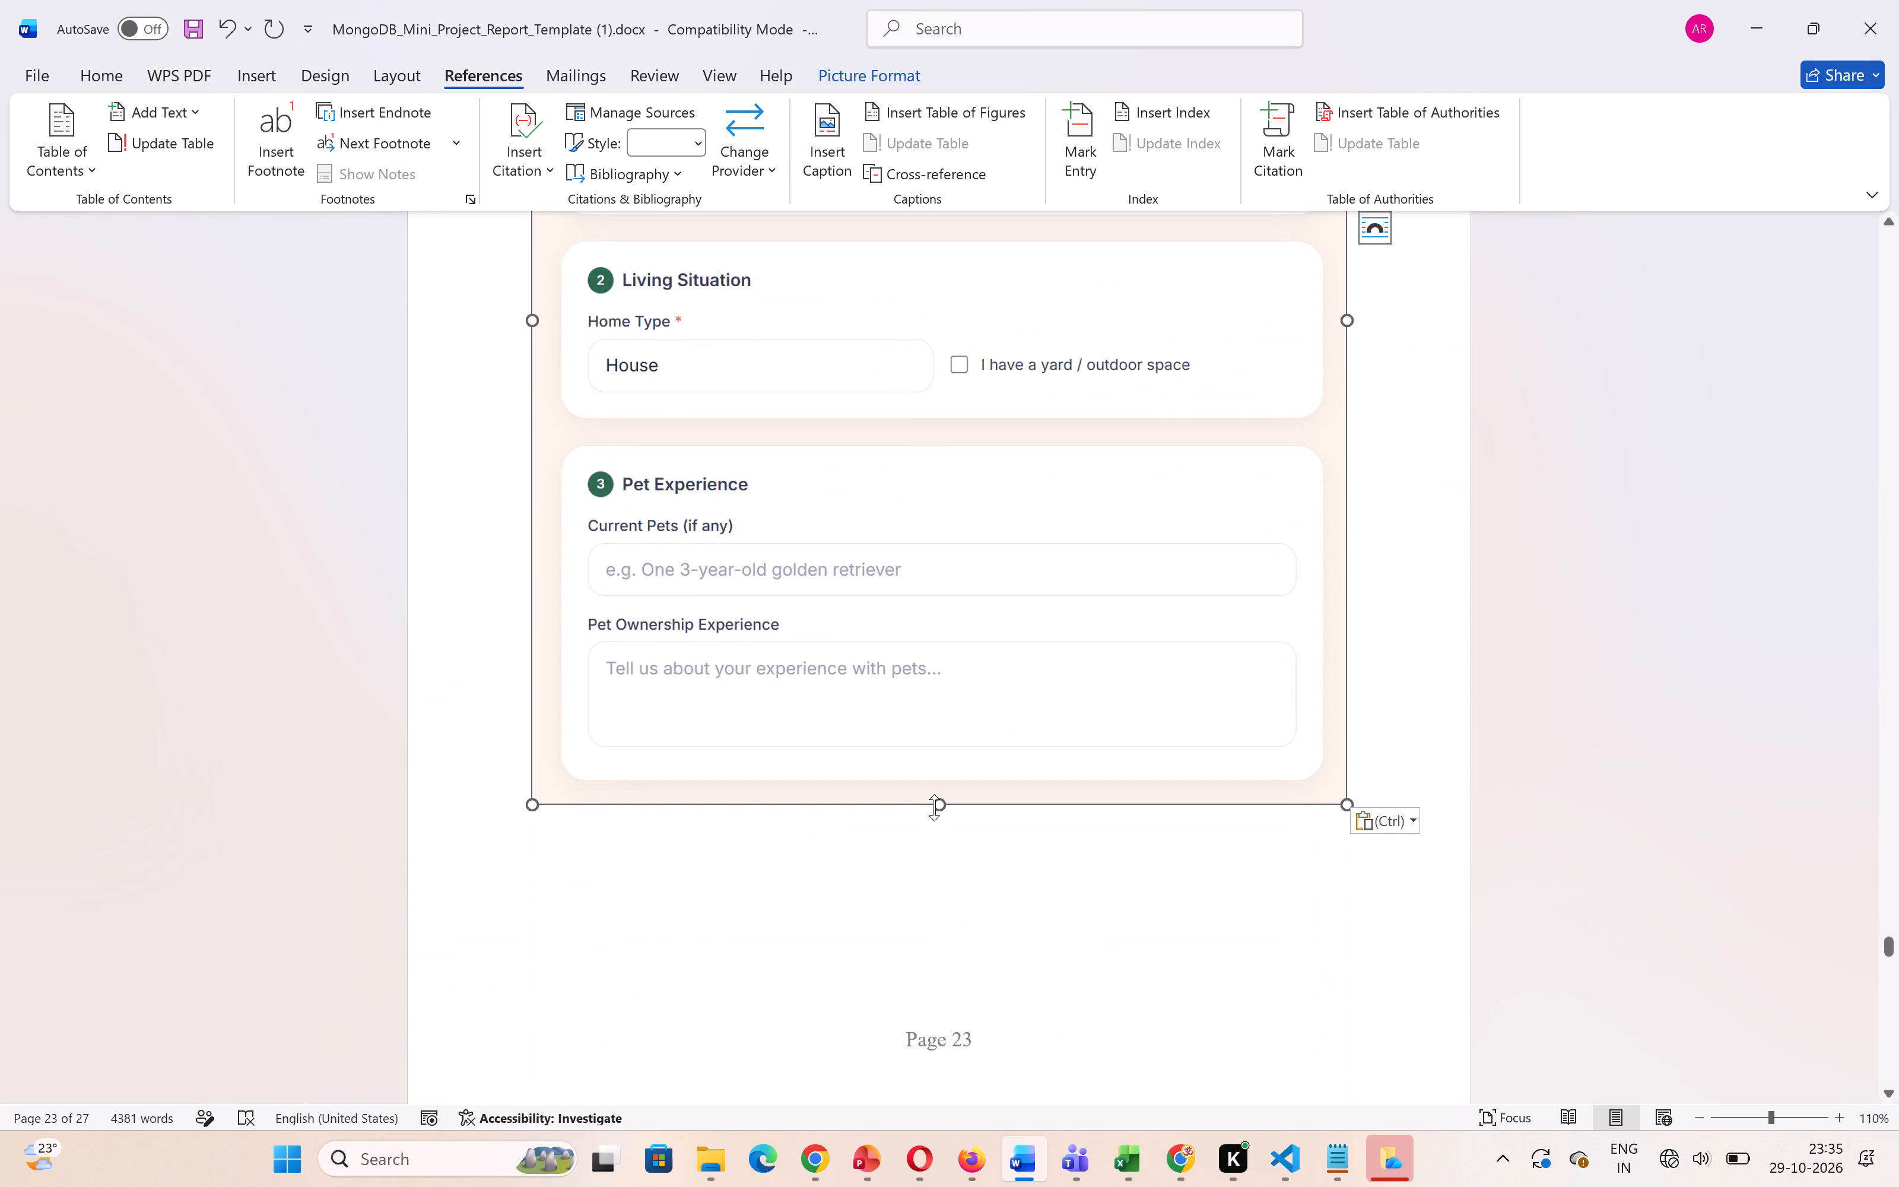
drag(942, 806, 916, 483)
scroll(916, 483, up, 1)
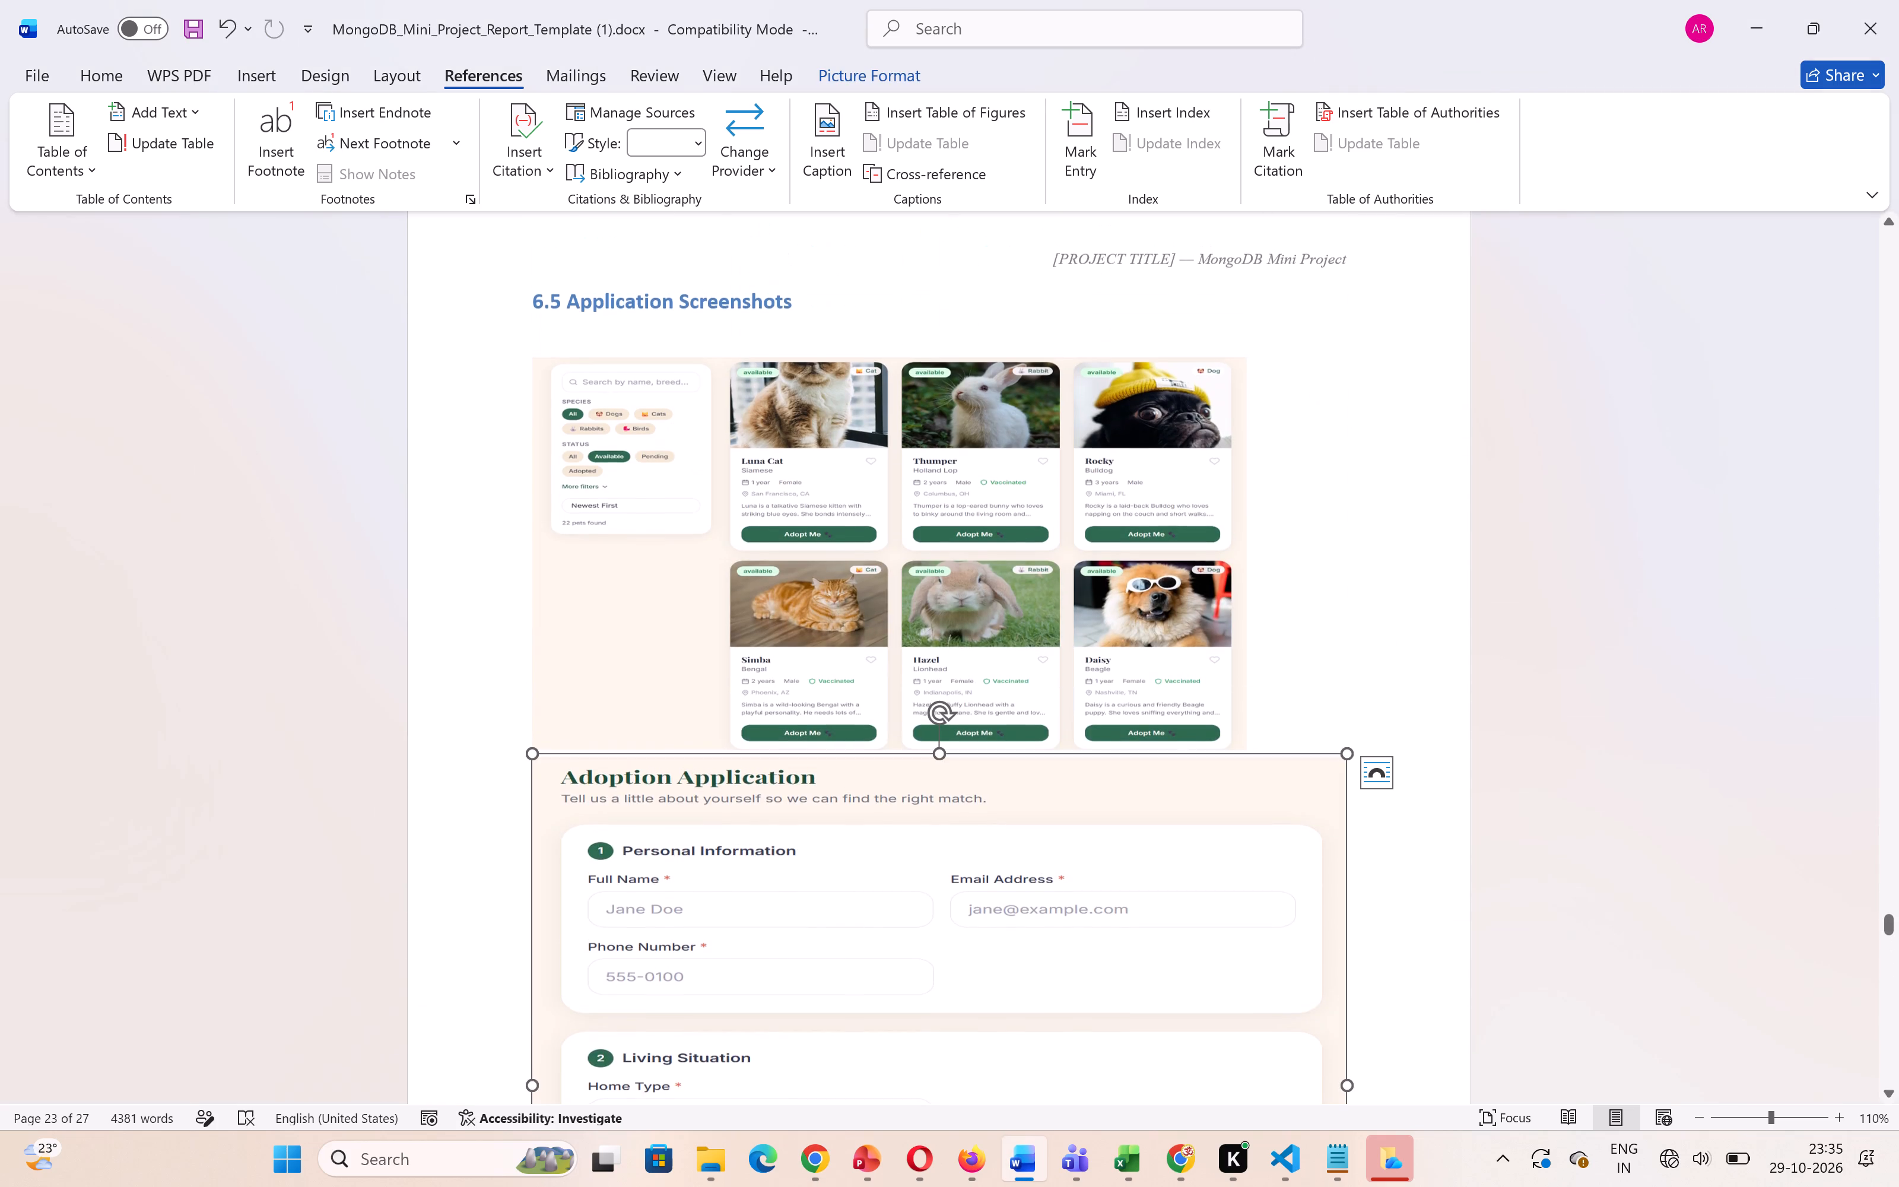
scroll(916, 483, up, 1)
scroll(866, 770, down, 1)
drag(939, 501, 931, 556)
drag(895, 663, 895, 675)
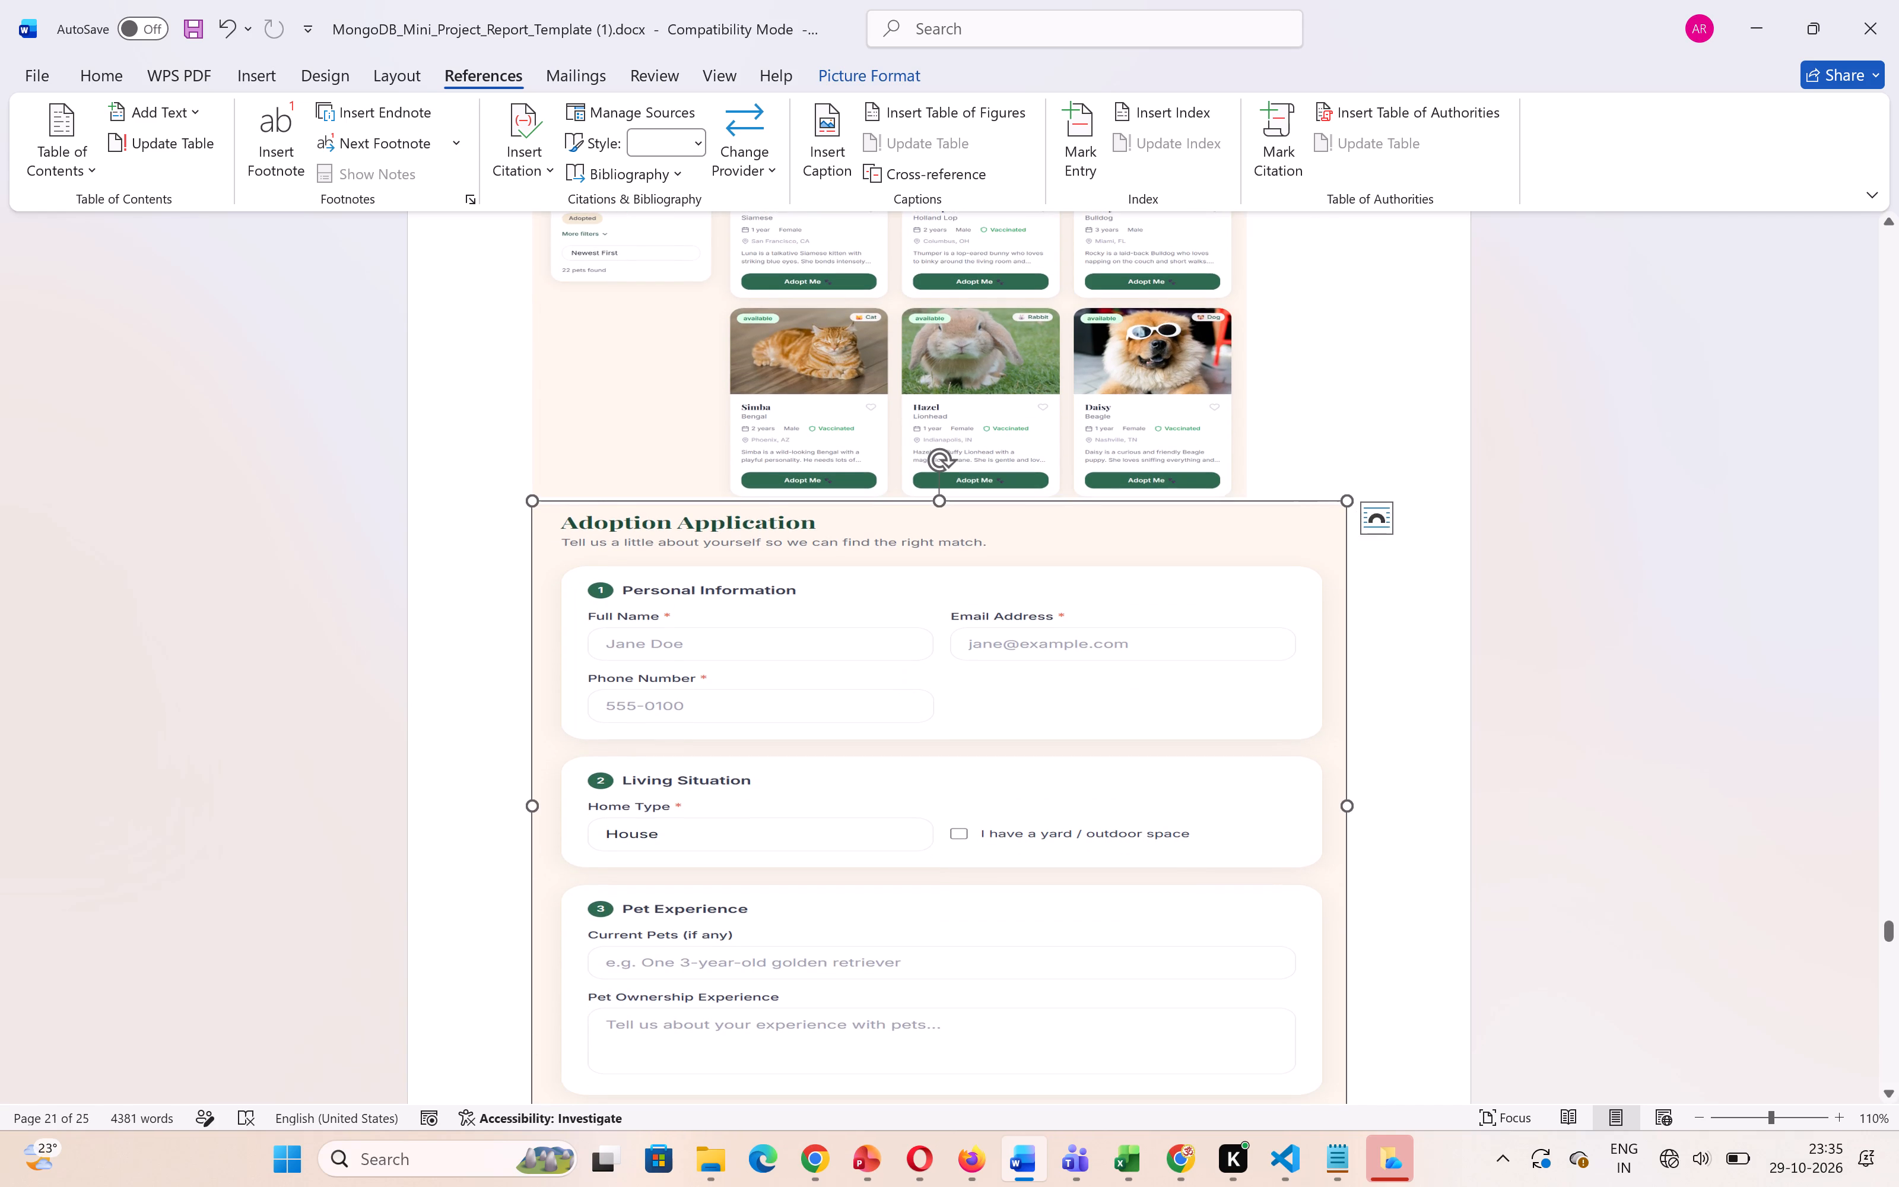
scroll(983, 638, up, 1)
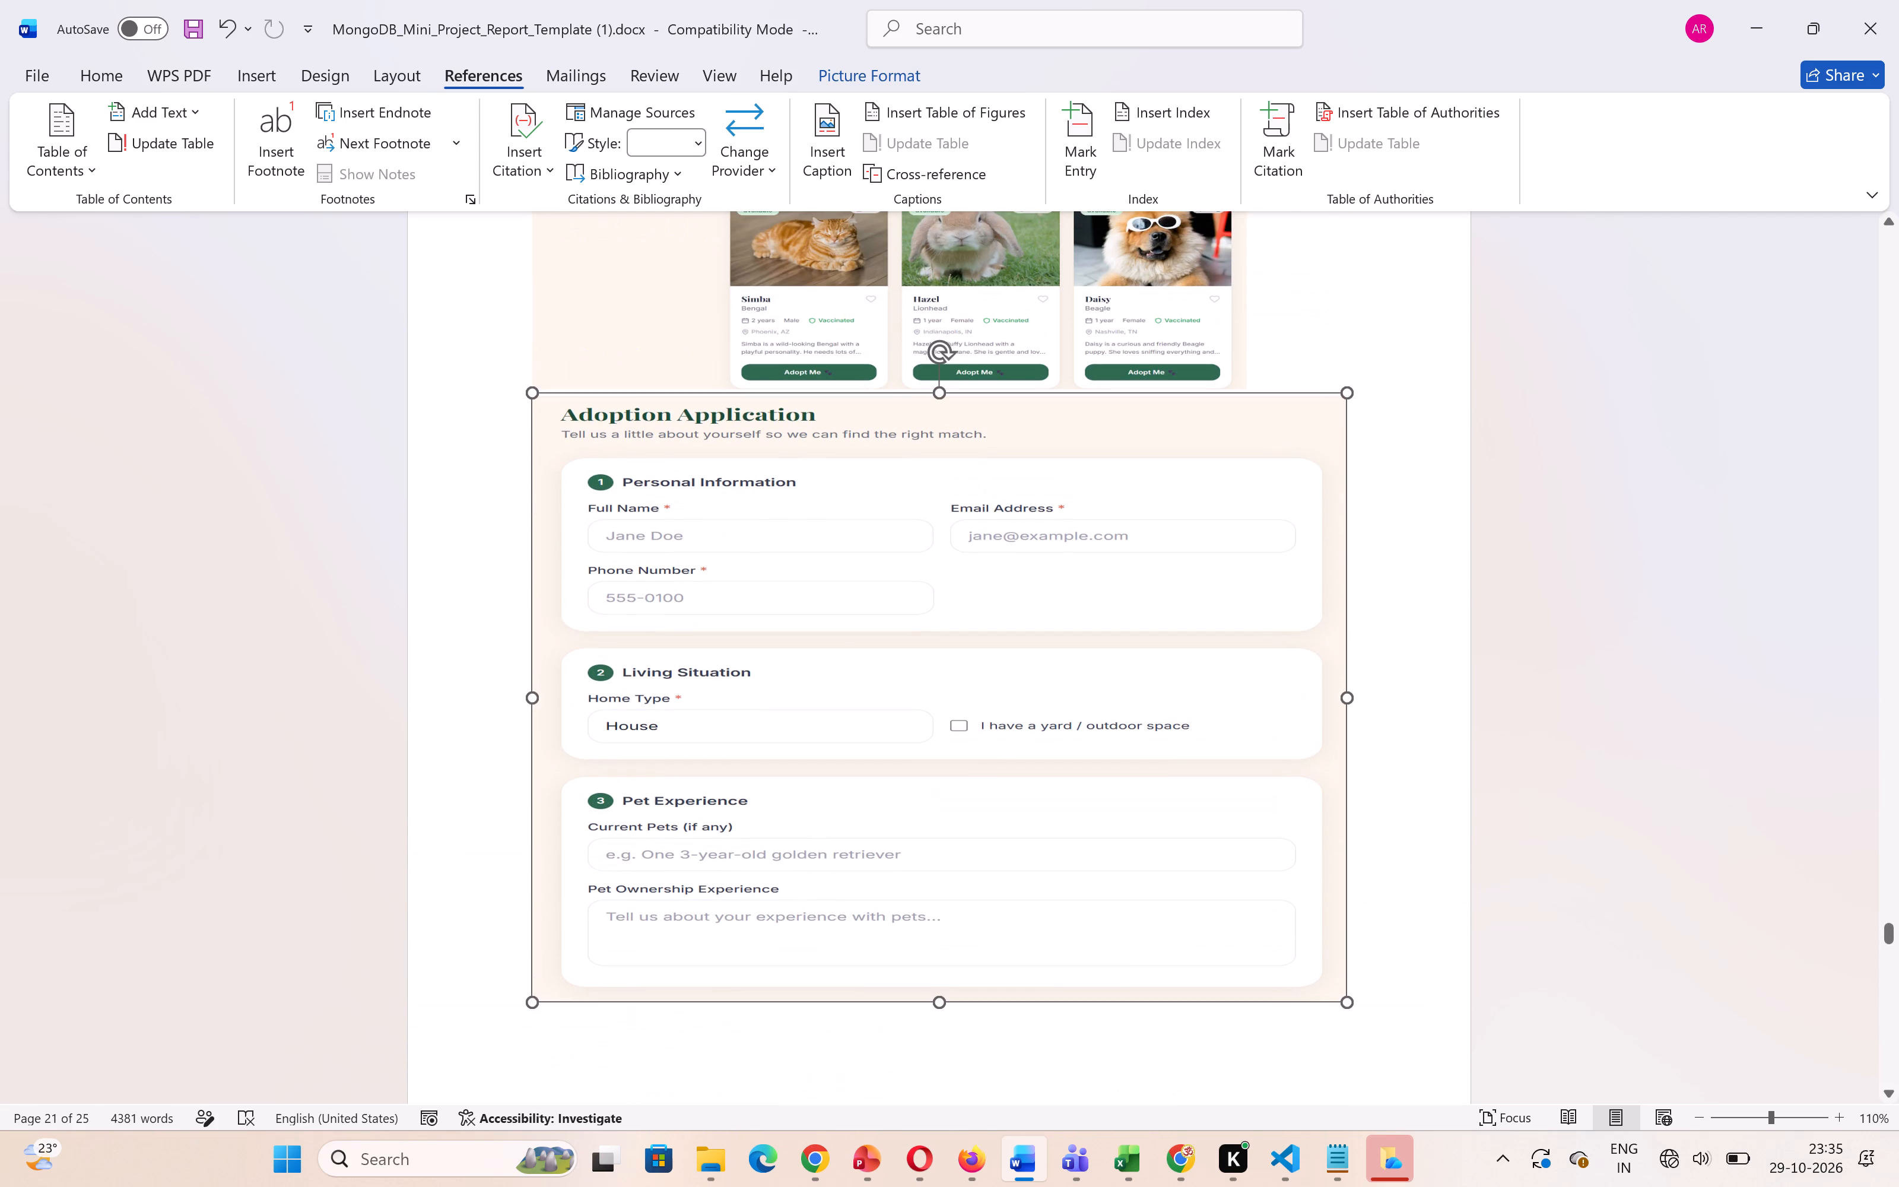
Insert two line breaks between the Find a Pet screenshot and the Adoption Application screenshot.
click(1245, 342)
click(1276, 350)
key(Return)
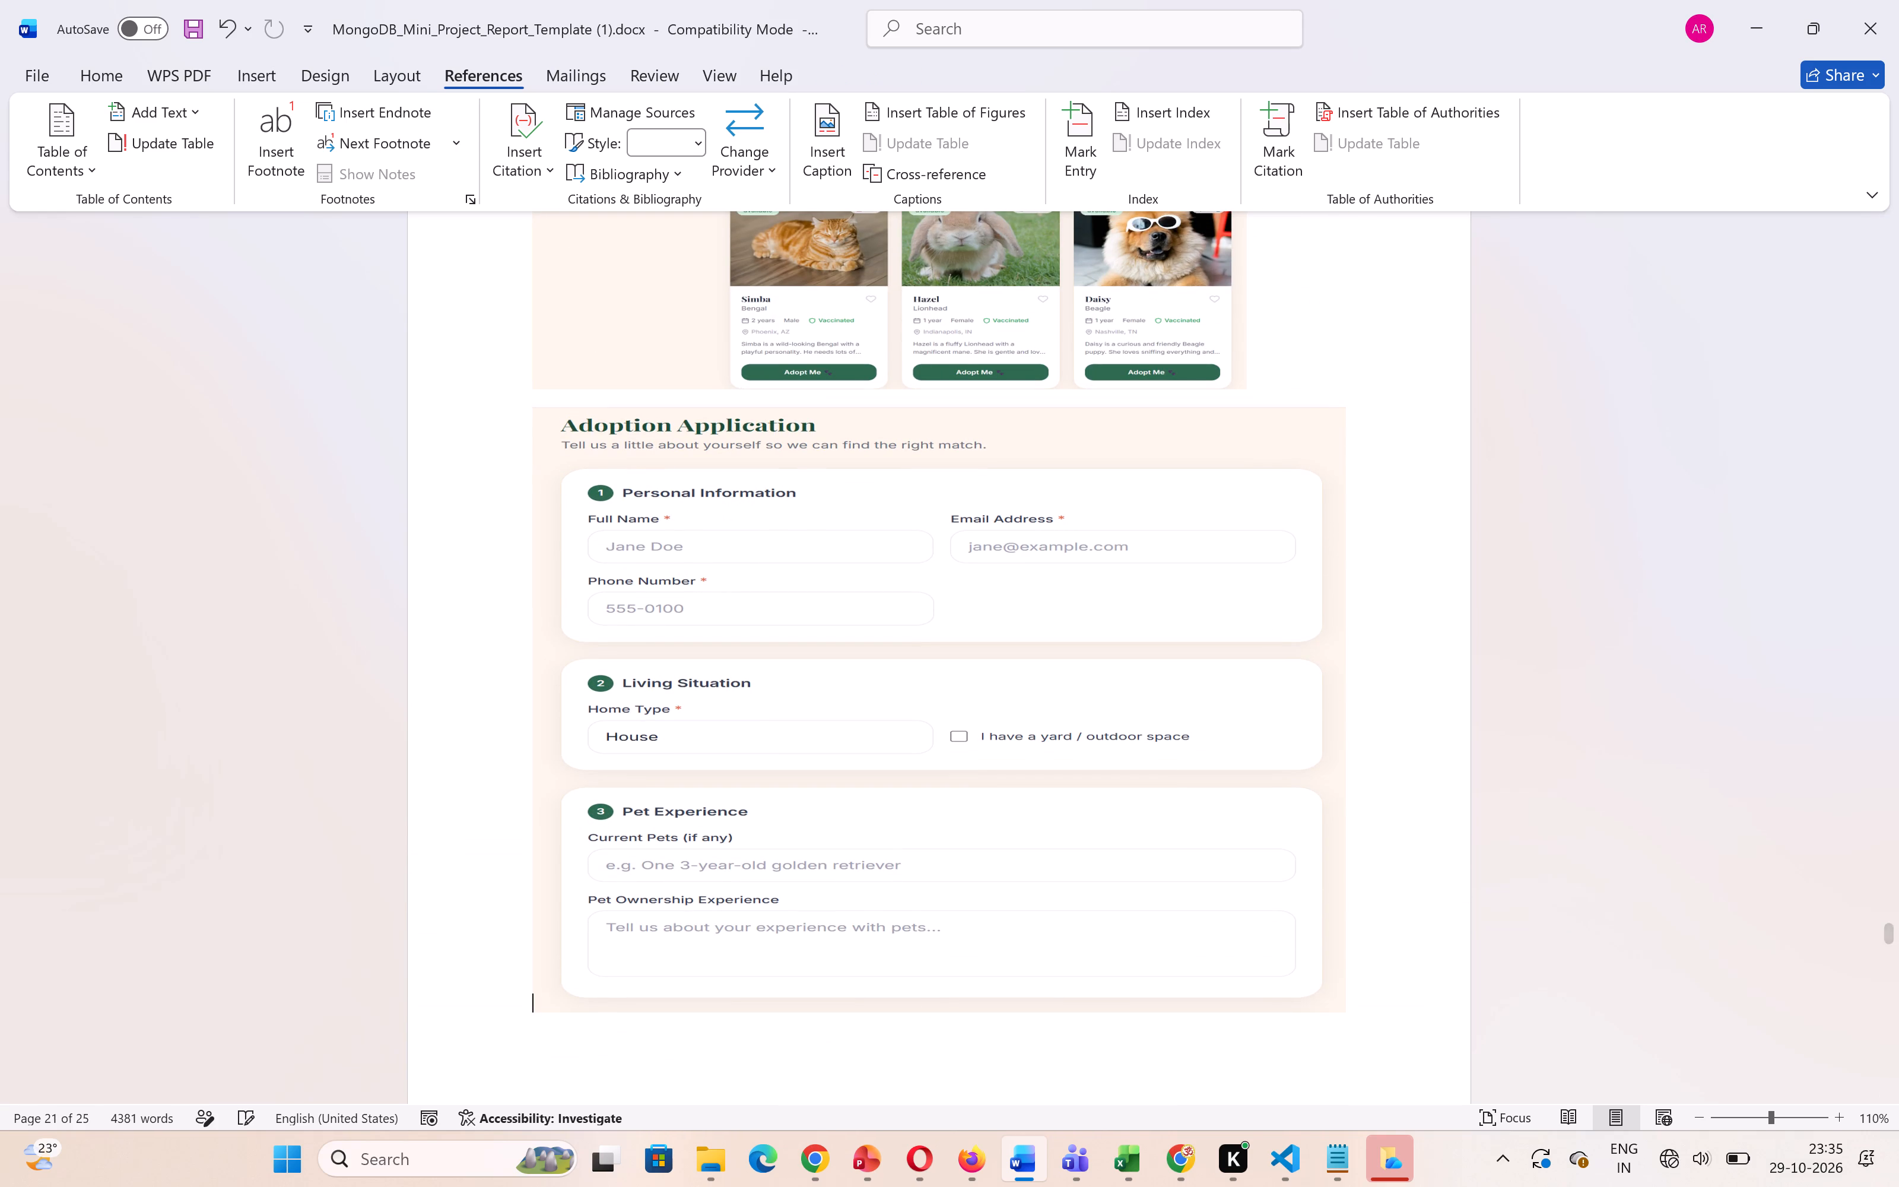
key(Return)
Widen the Find a Pet screenshot to about the full width of the text area, keeping its height.
click(1263, 625)
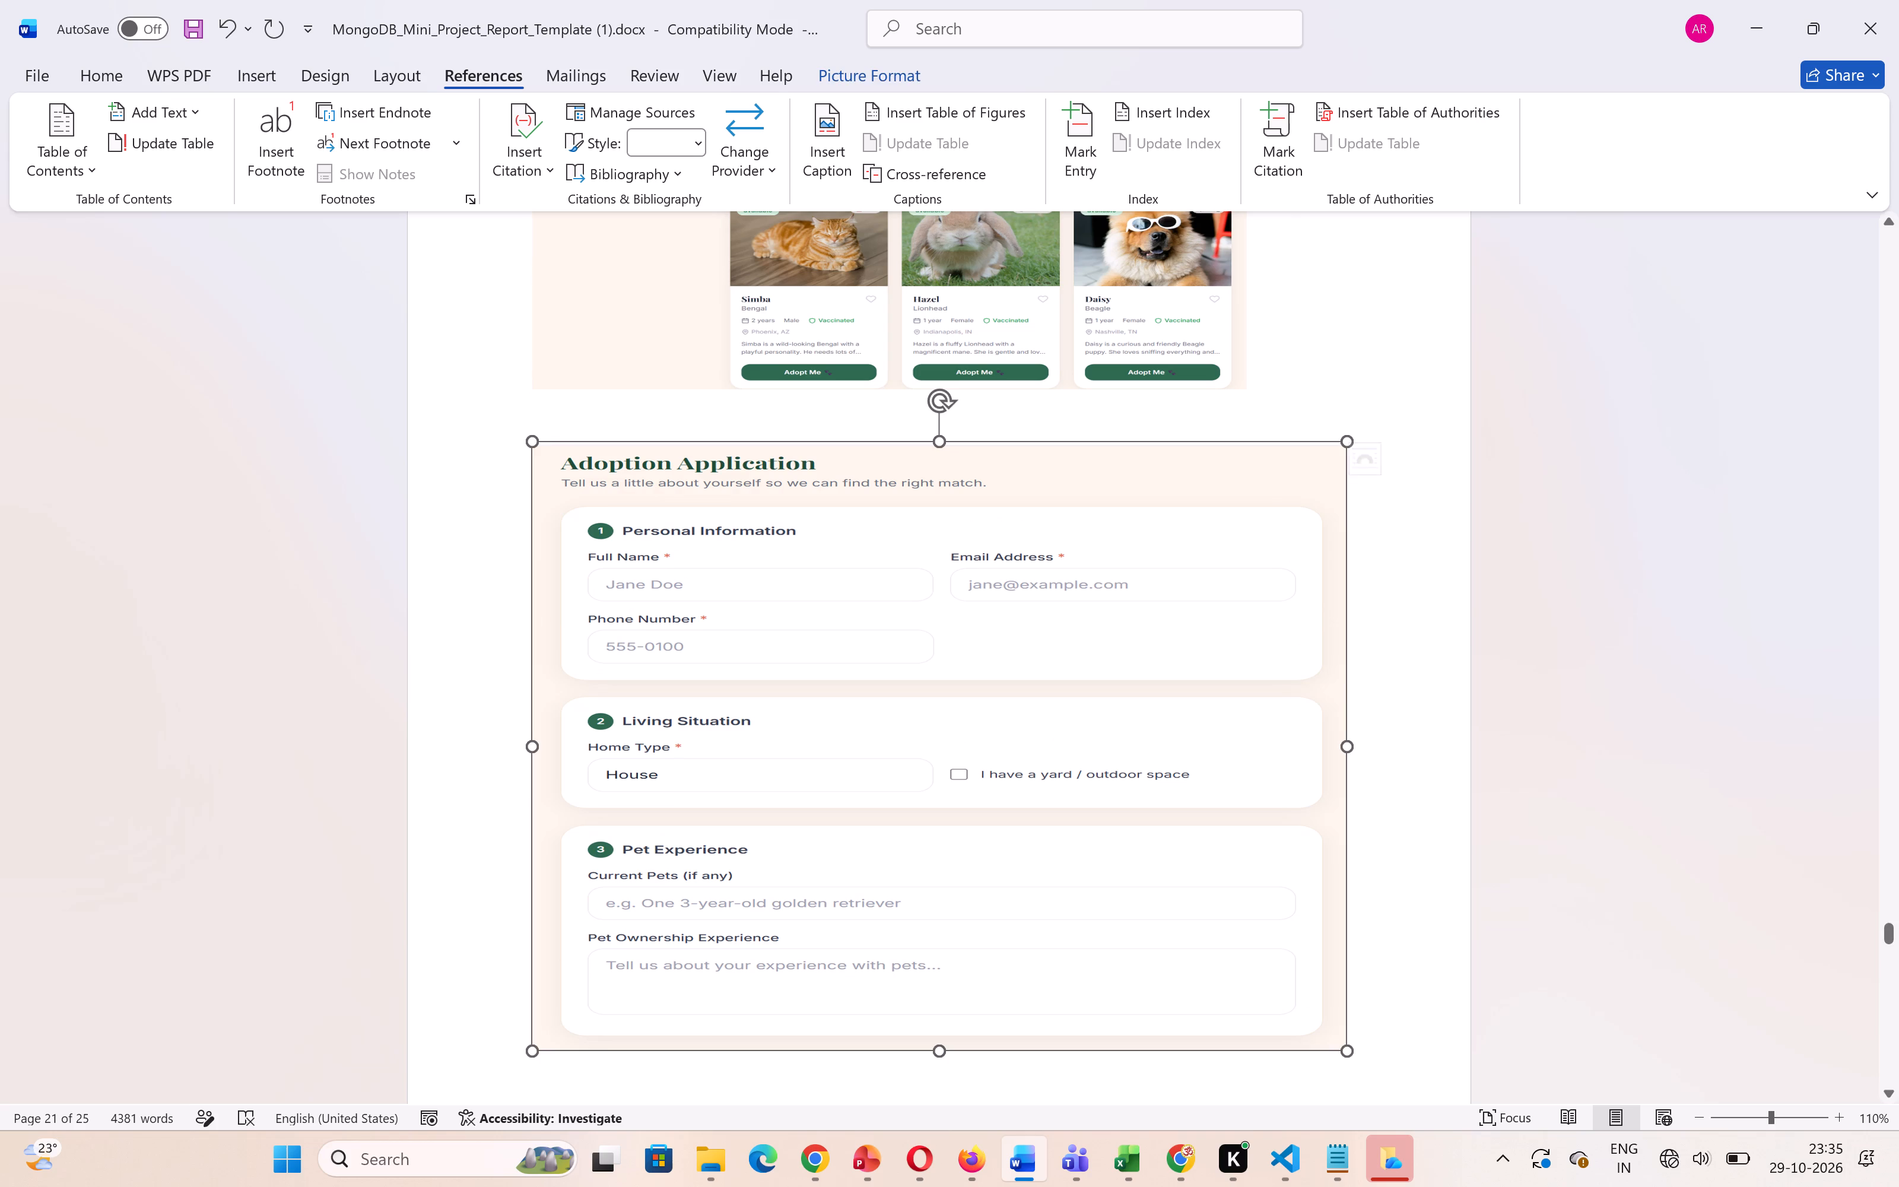
scroll(1263, 625, up, 2)
click(1149, 631)
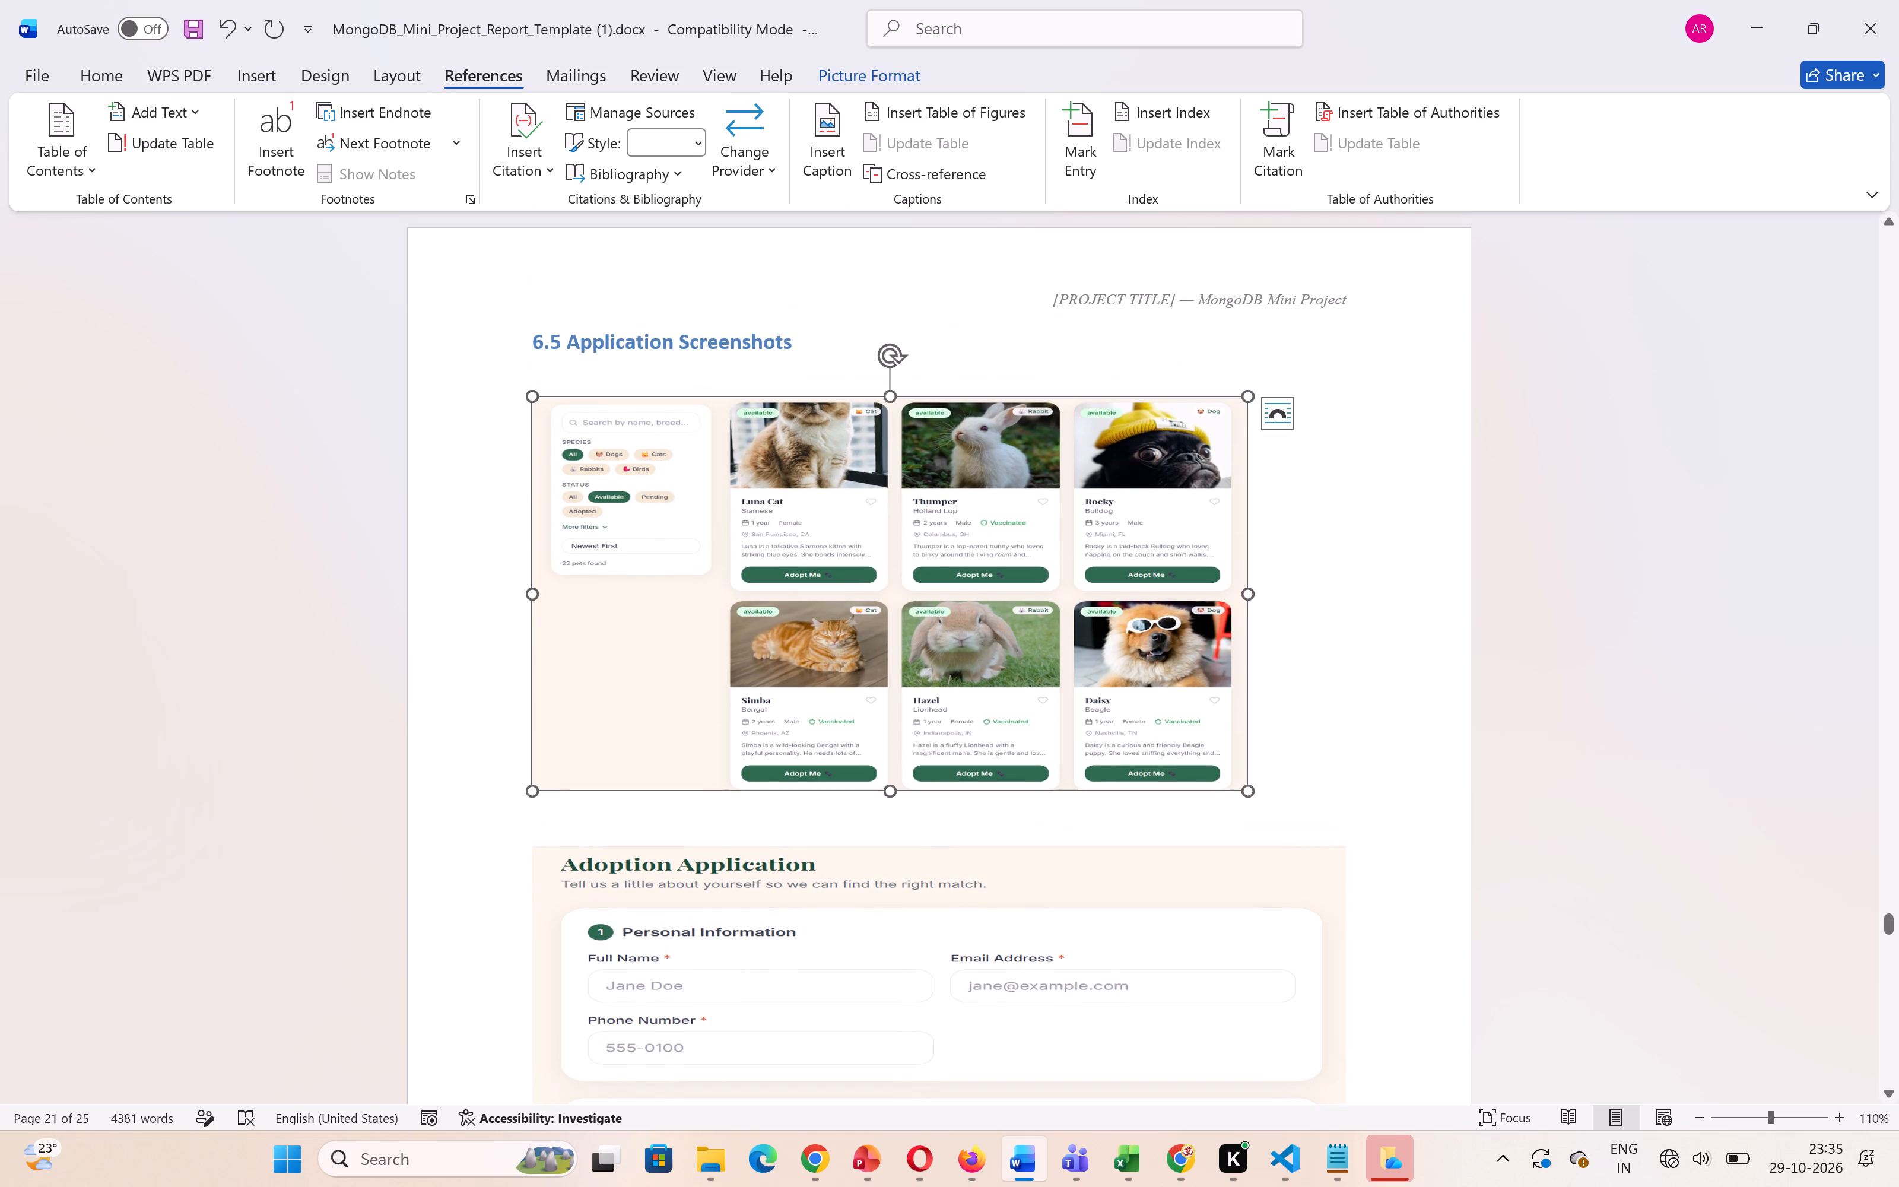
drag(1249, 593, 1356, 580)
scroll(1137, 757, down, 1)
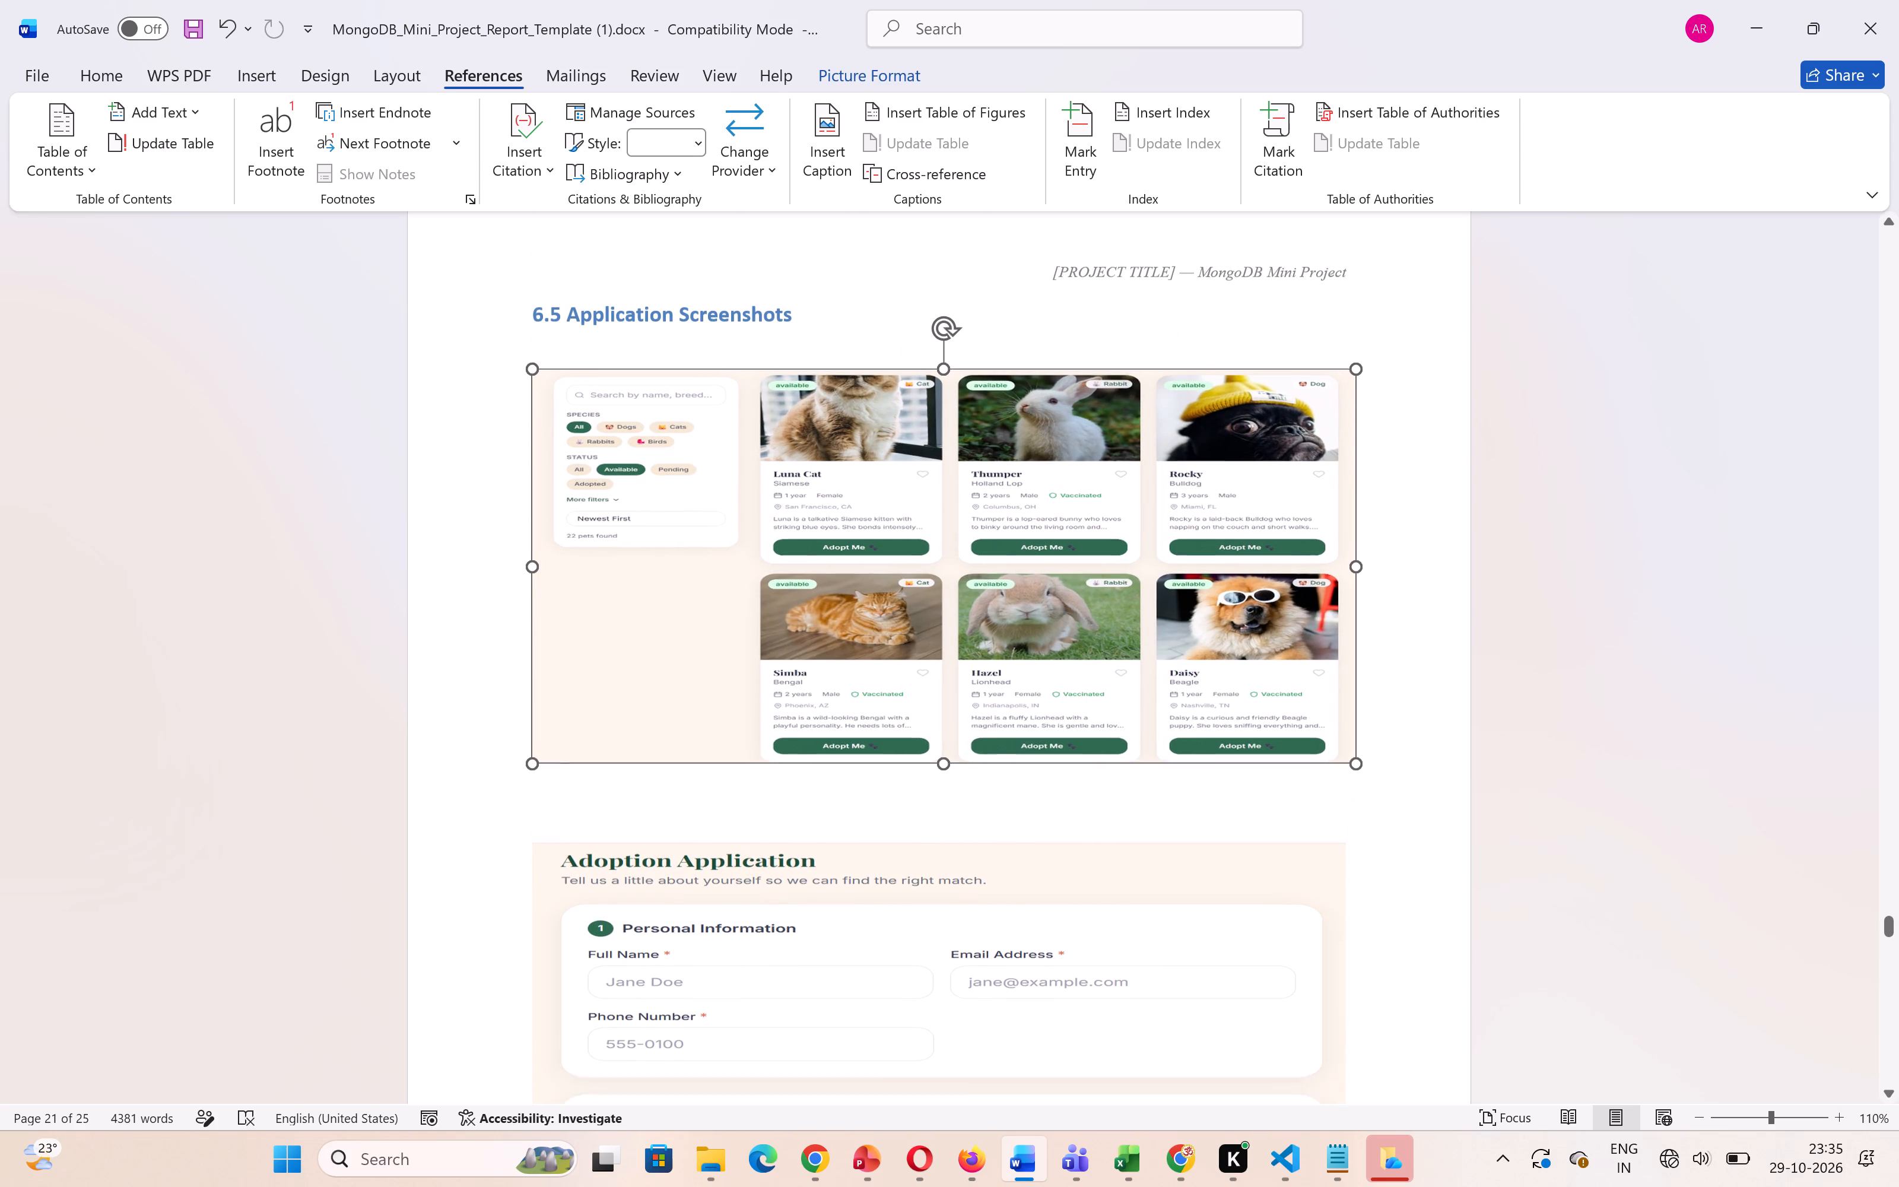
Widen the Adoption Application screenshot slightly so its edge sits just past that of the Find a Pet screenshot.
scroll(1137, 757, down, 2)
click(1137, 757)
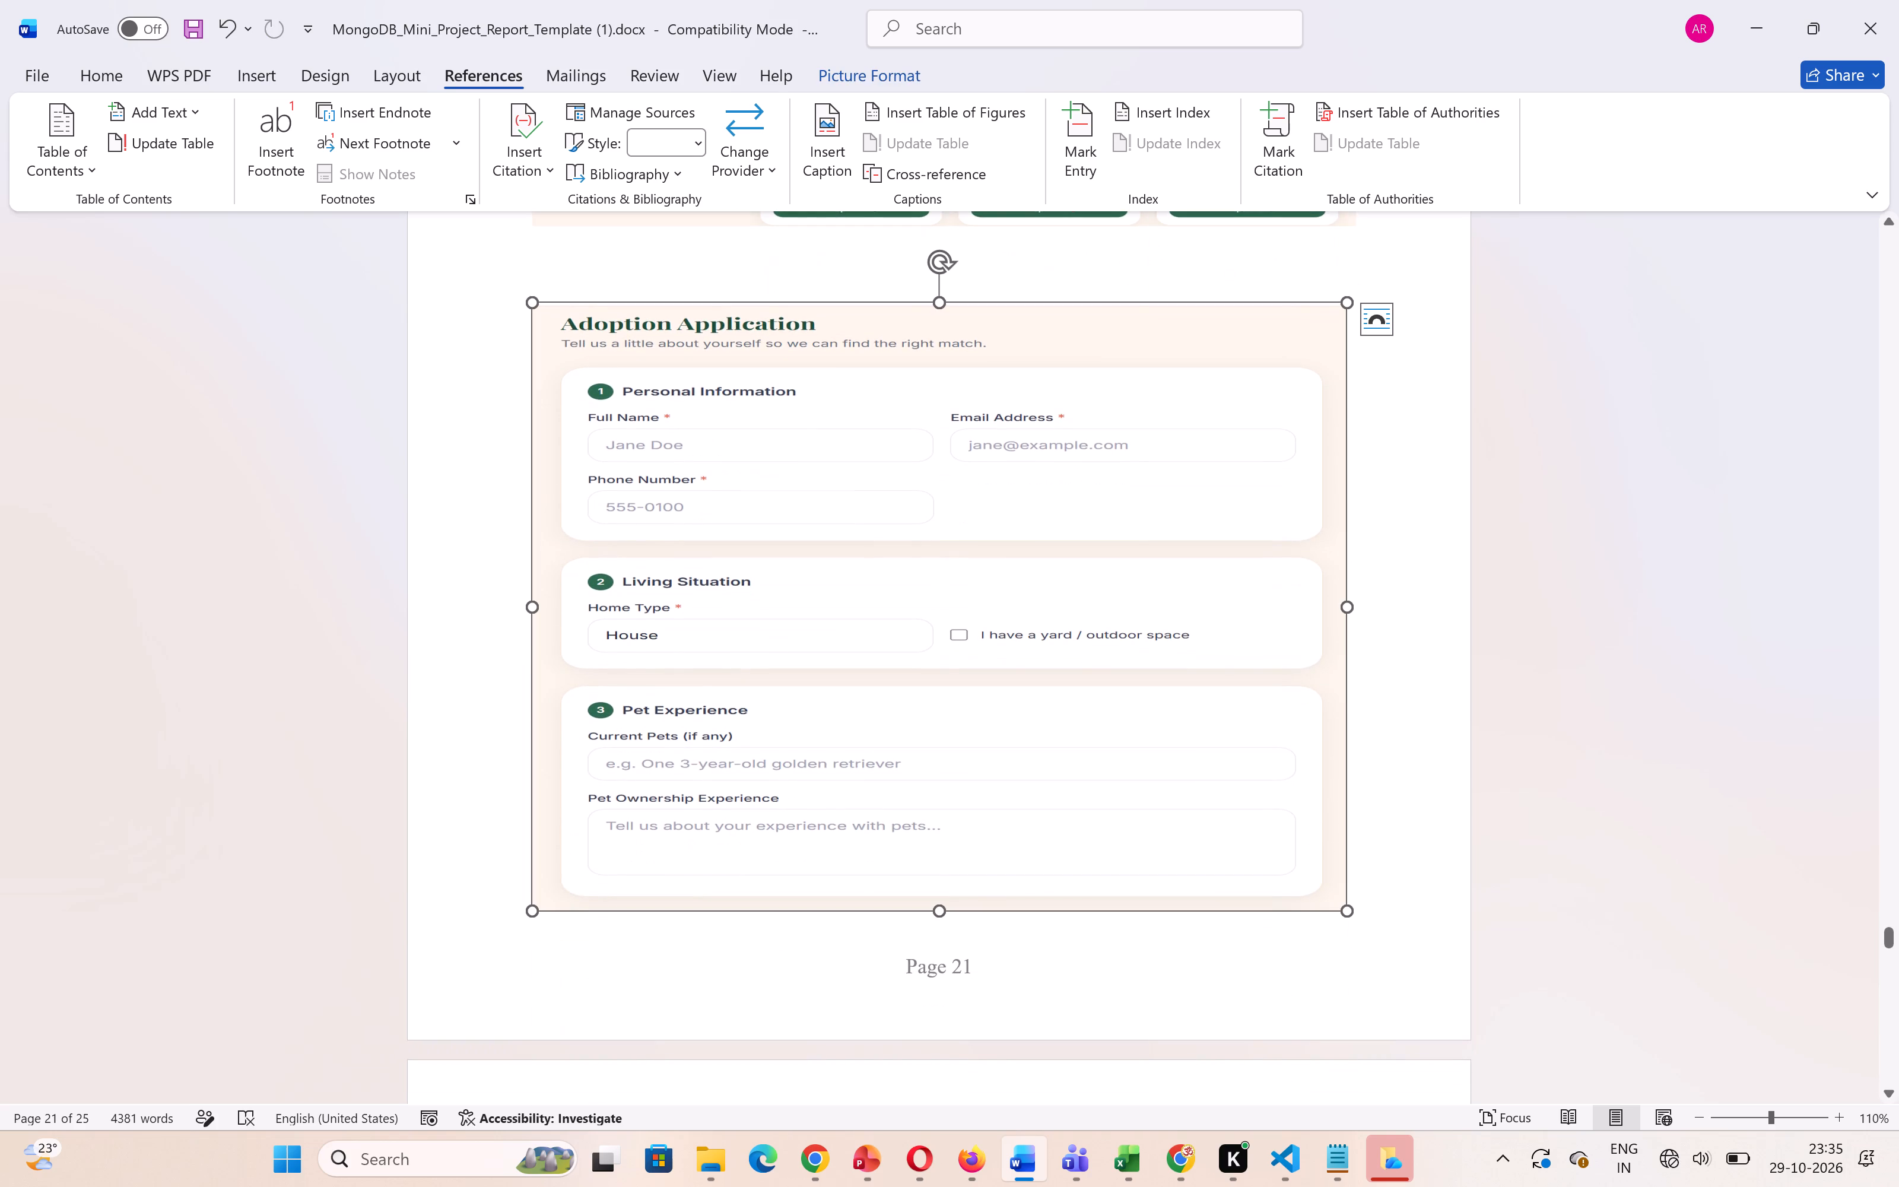
drag(1347, 609, 1397, 605)
scroll(1397, 605, up, 1)
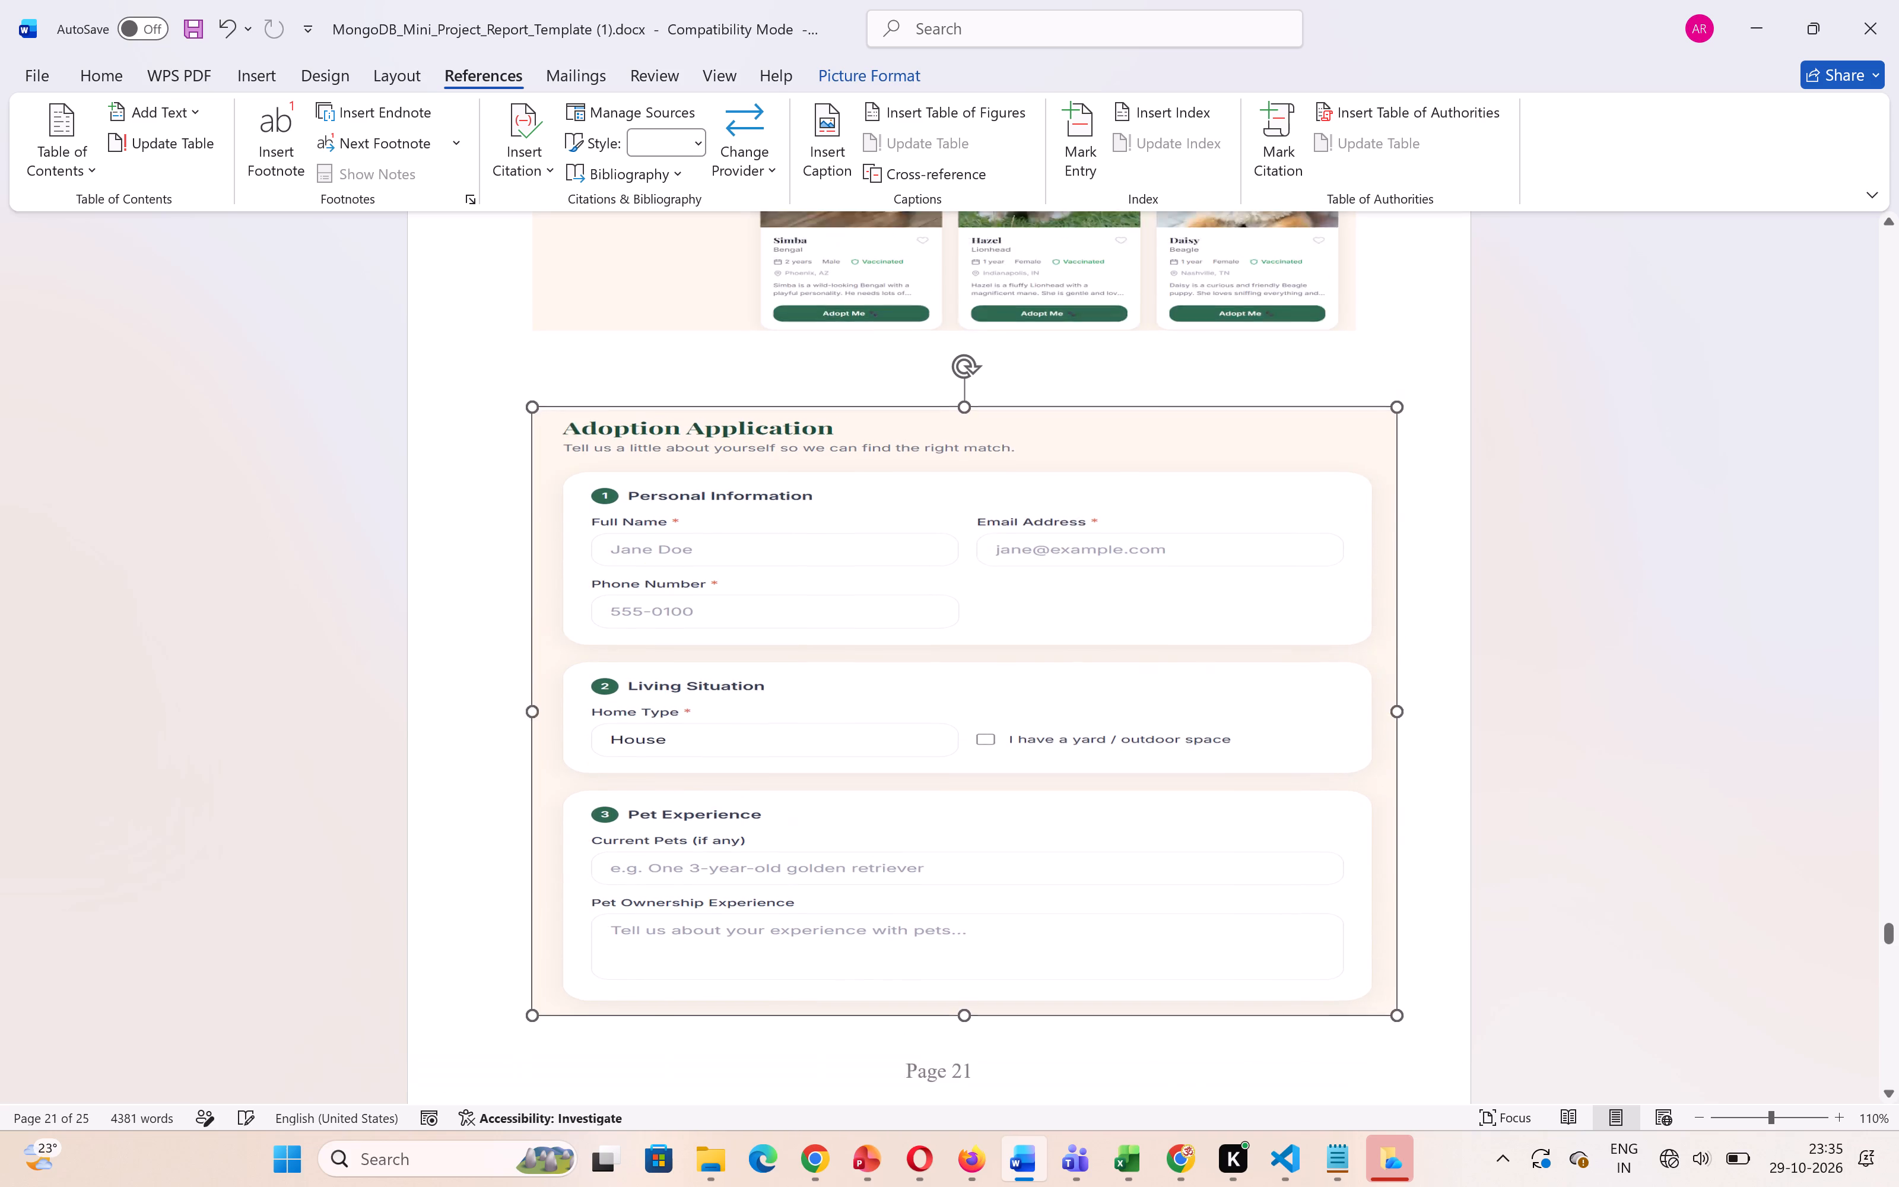
scroll(1397, 605, up, 1)
click(1604, 831)
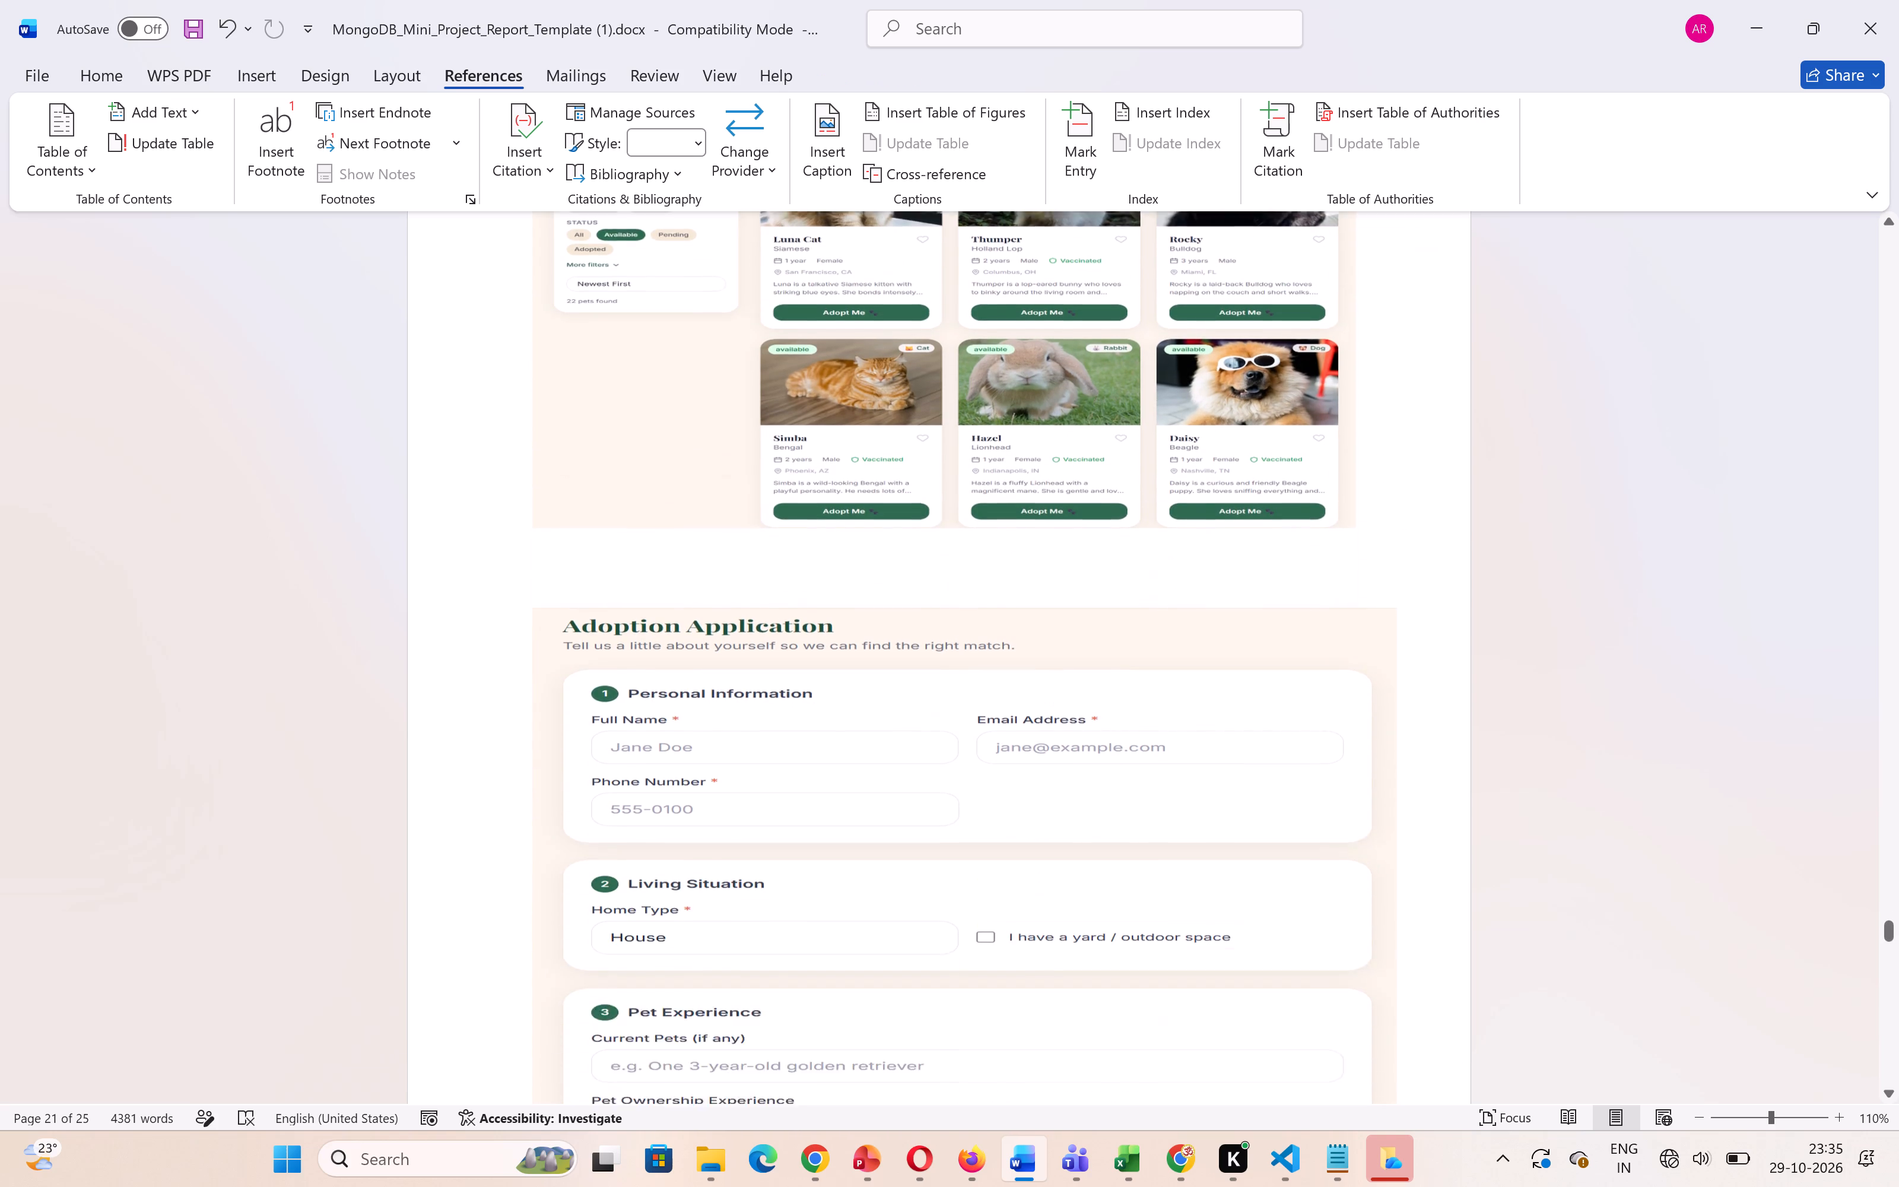
click(1338, 763)
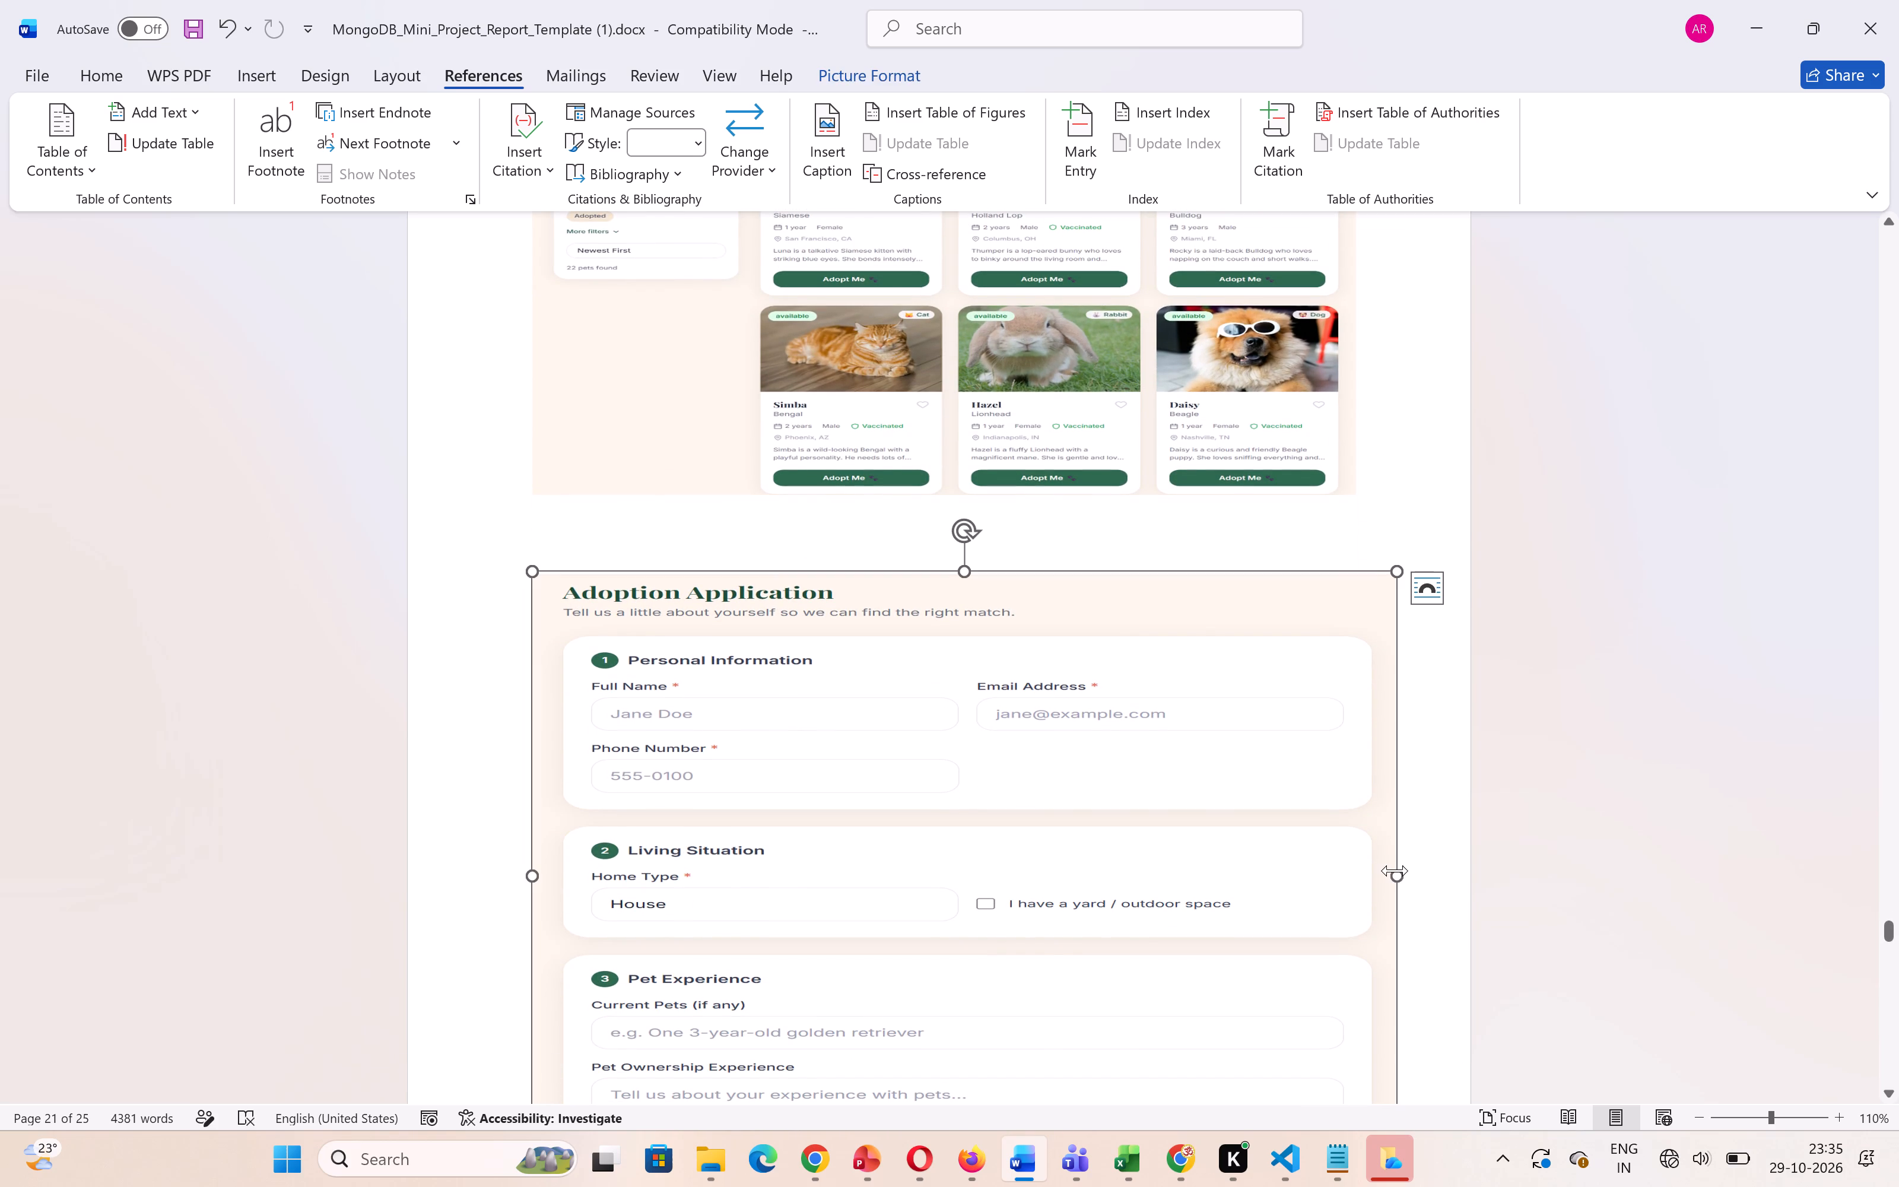
drag(1396, 882, 1369, 880)
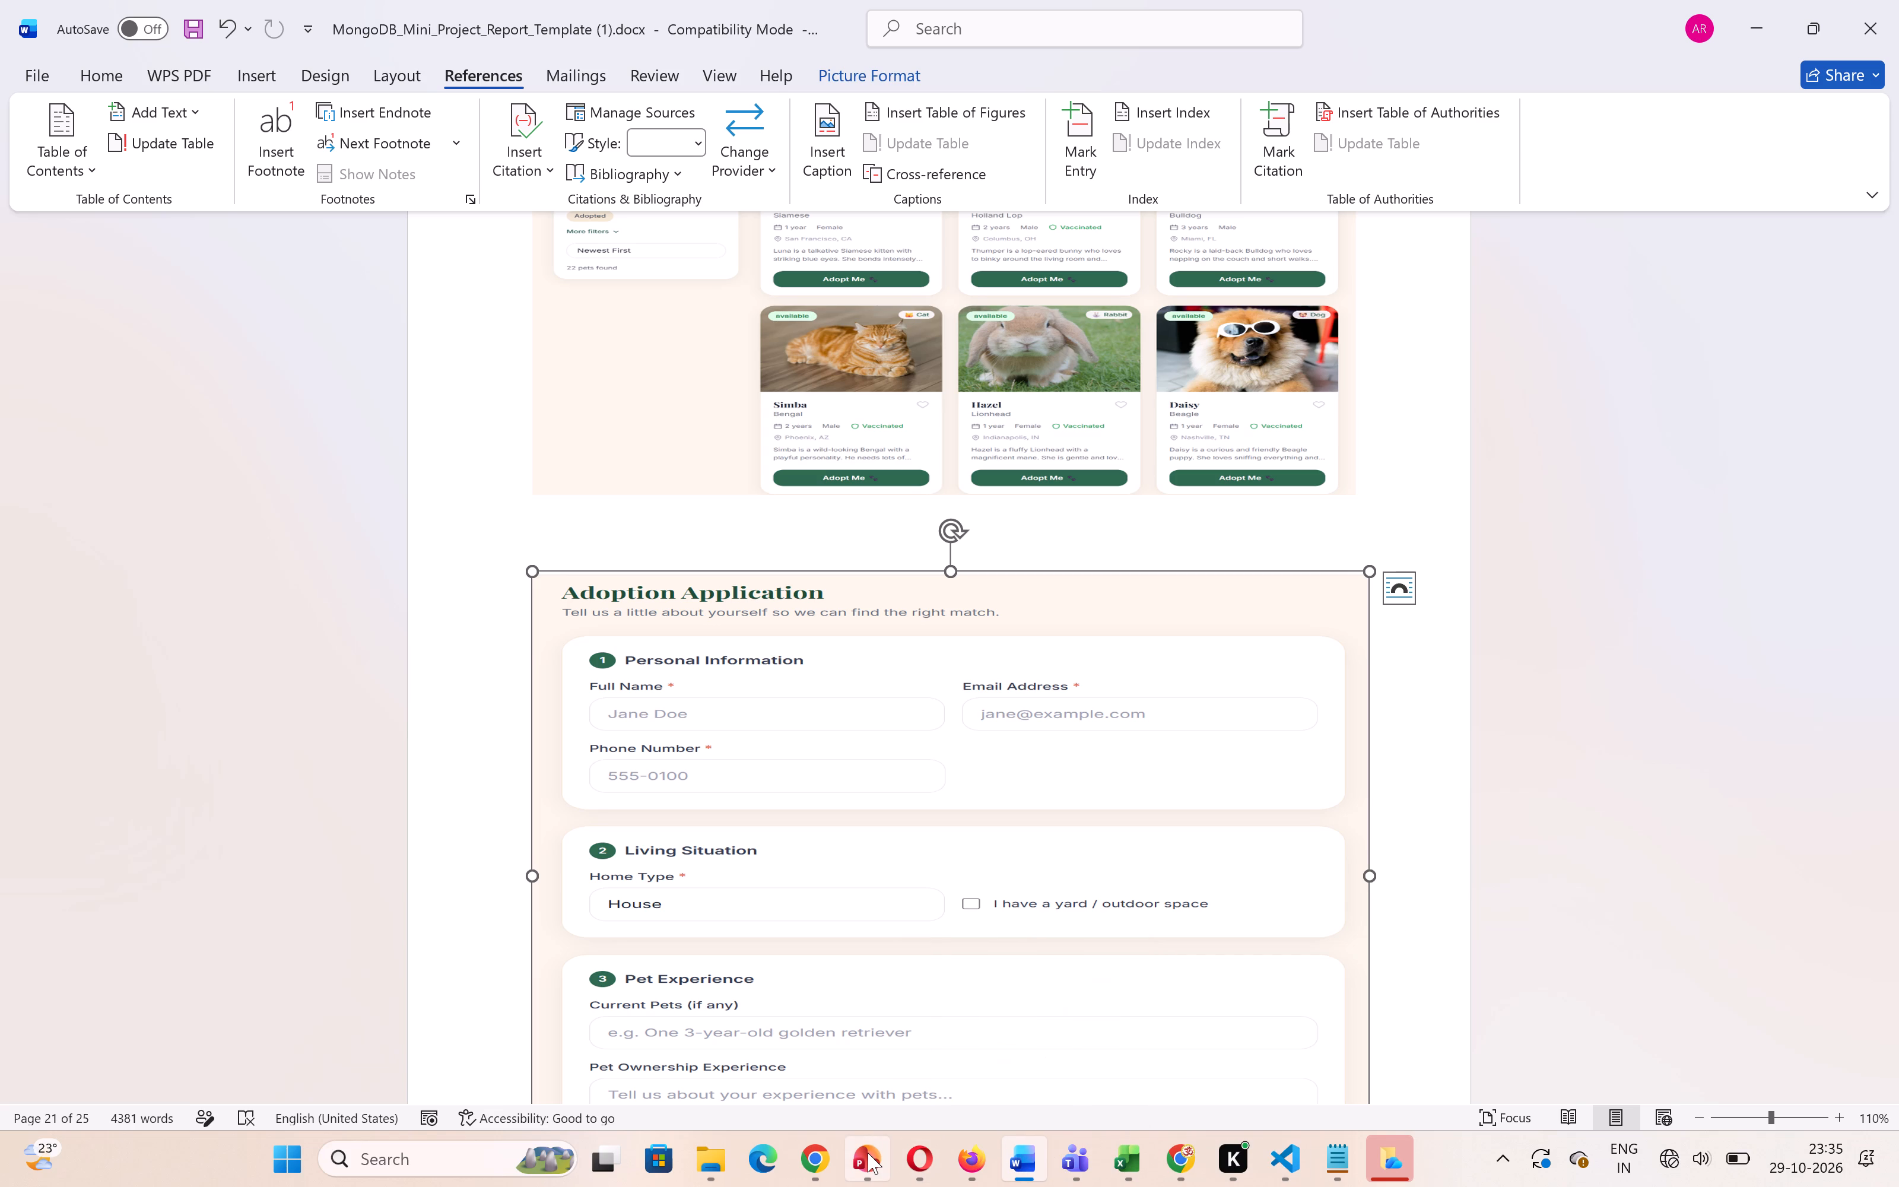
Switch to Chrome and open the admin Manage Pets page of the PawPal site.
click(831, 1153)
scroll(1356, 914, down, 3)
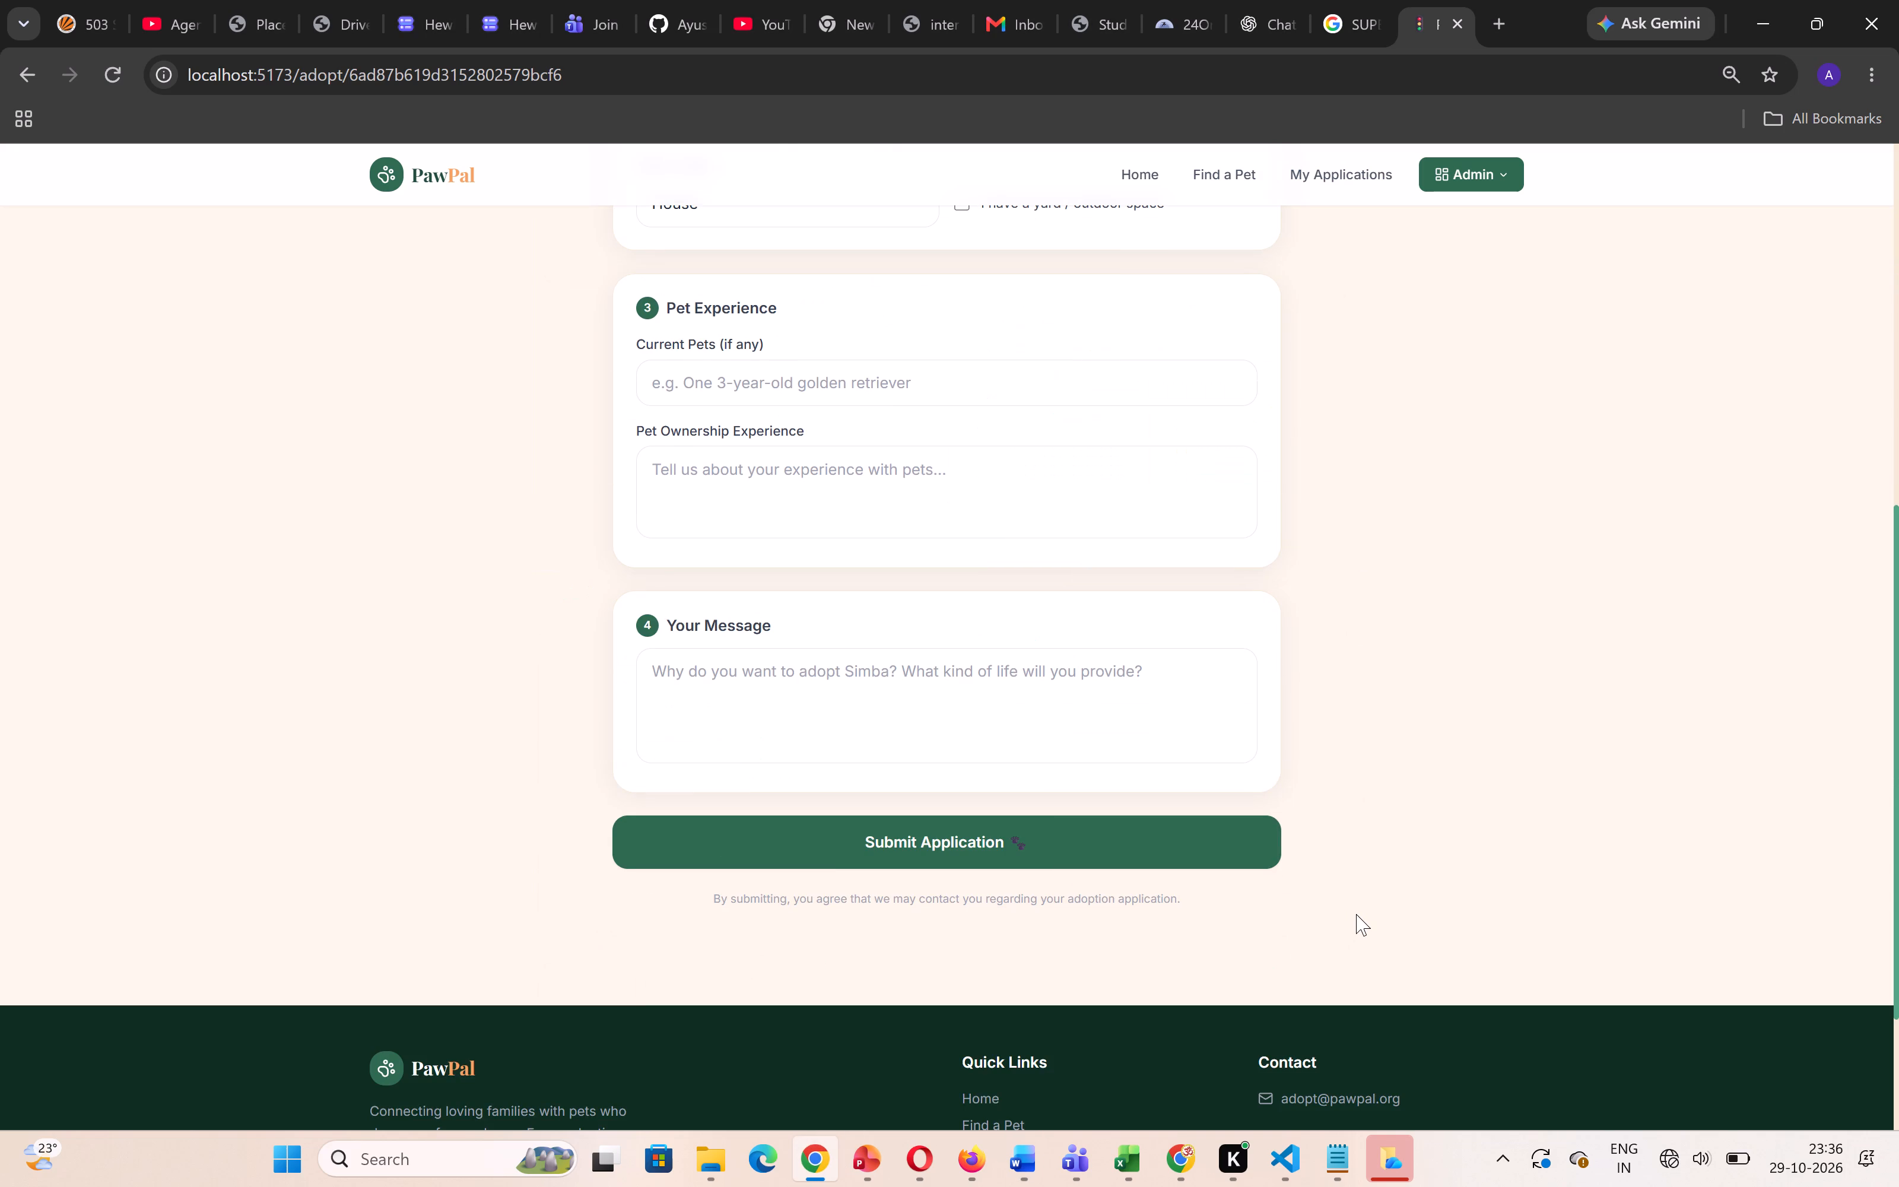
scroll(1356, 914, up, 6)
click(1320, 180)
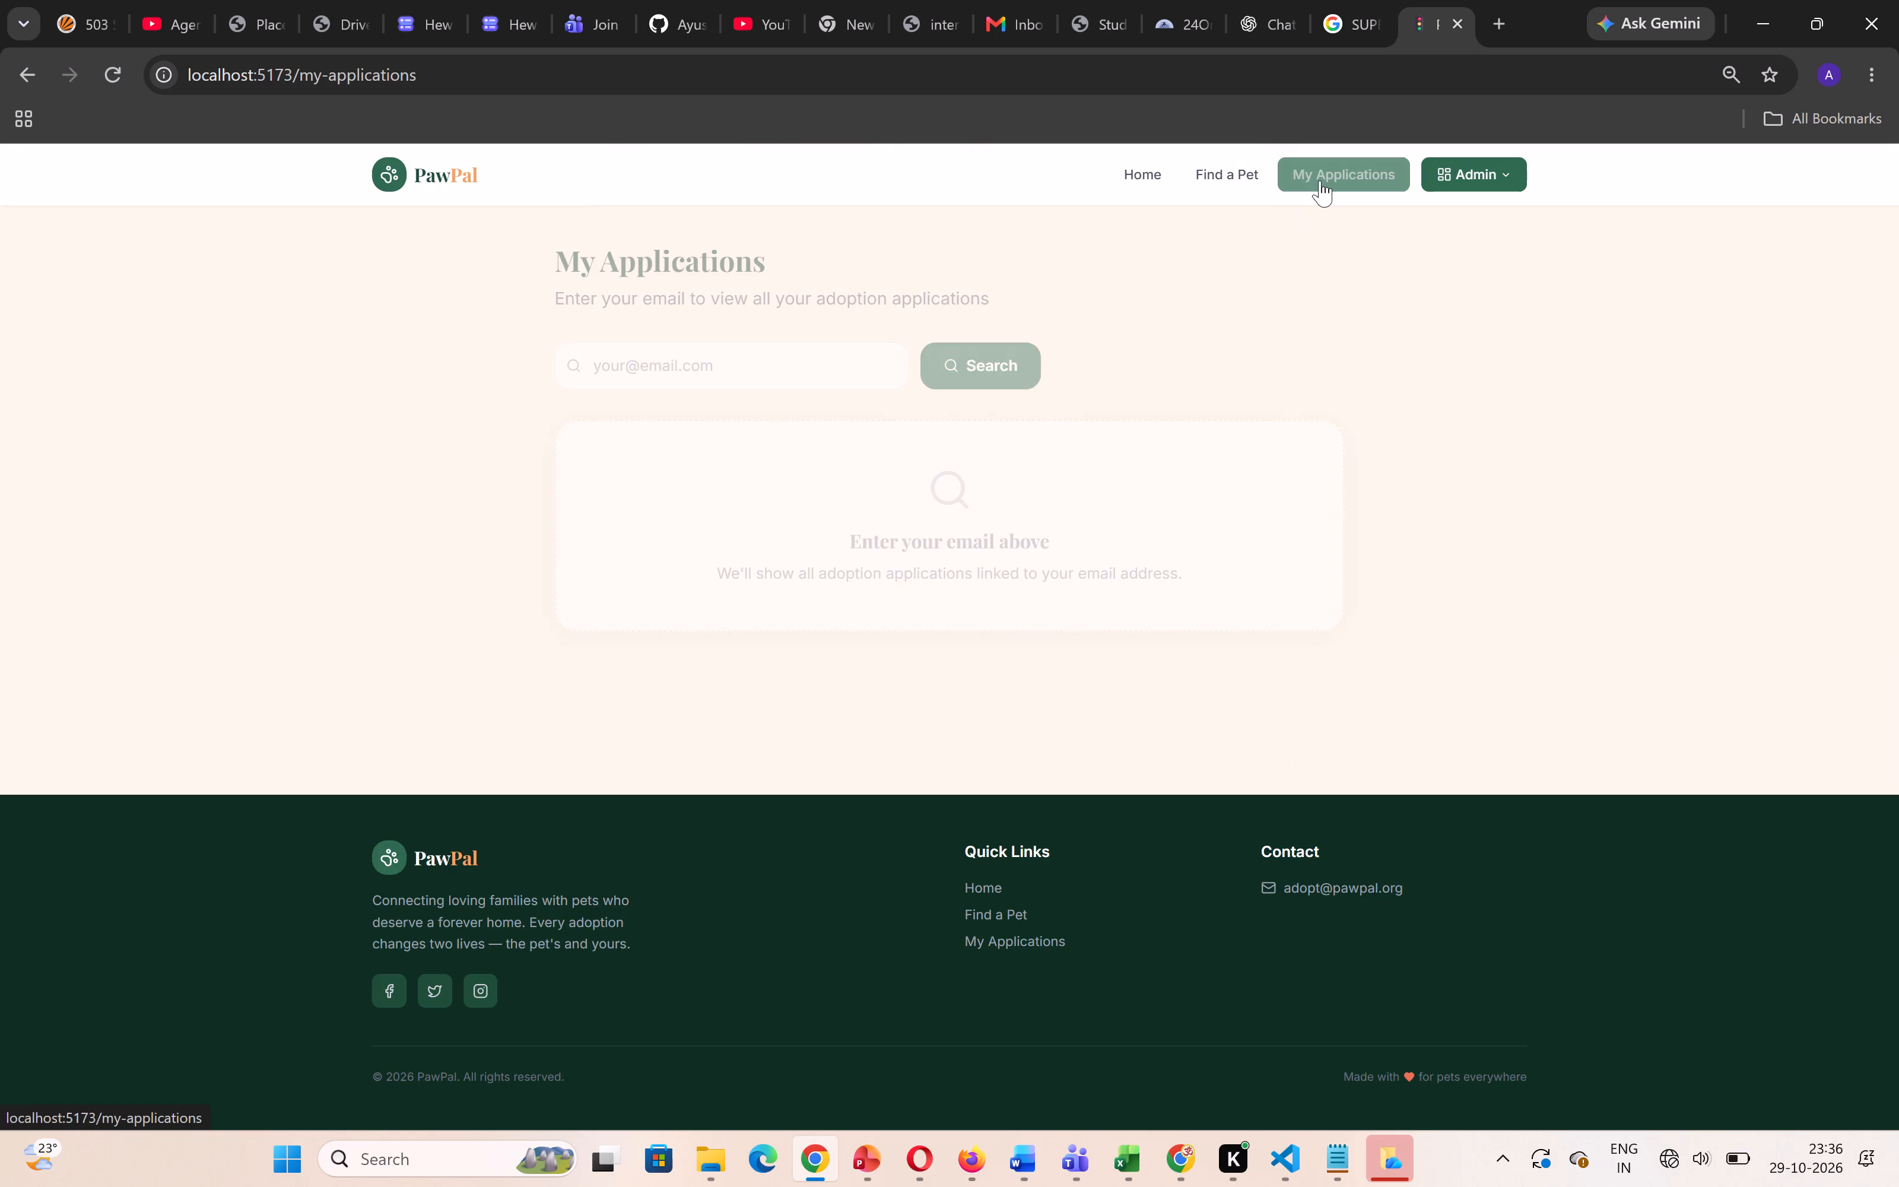
click(1450, 176)
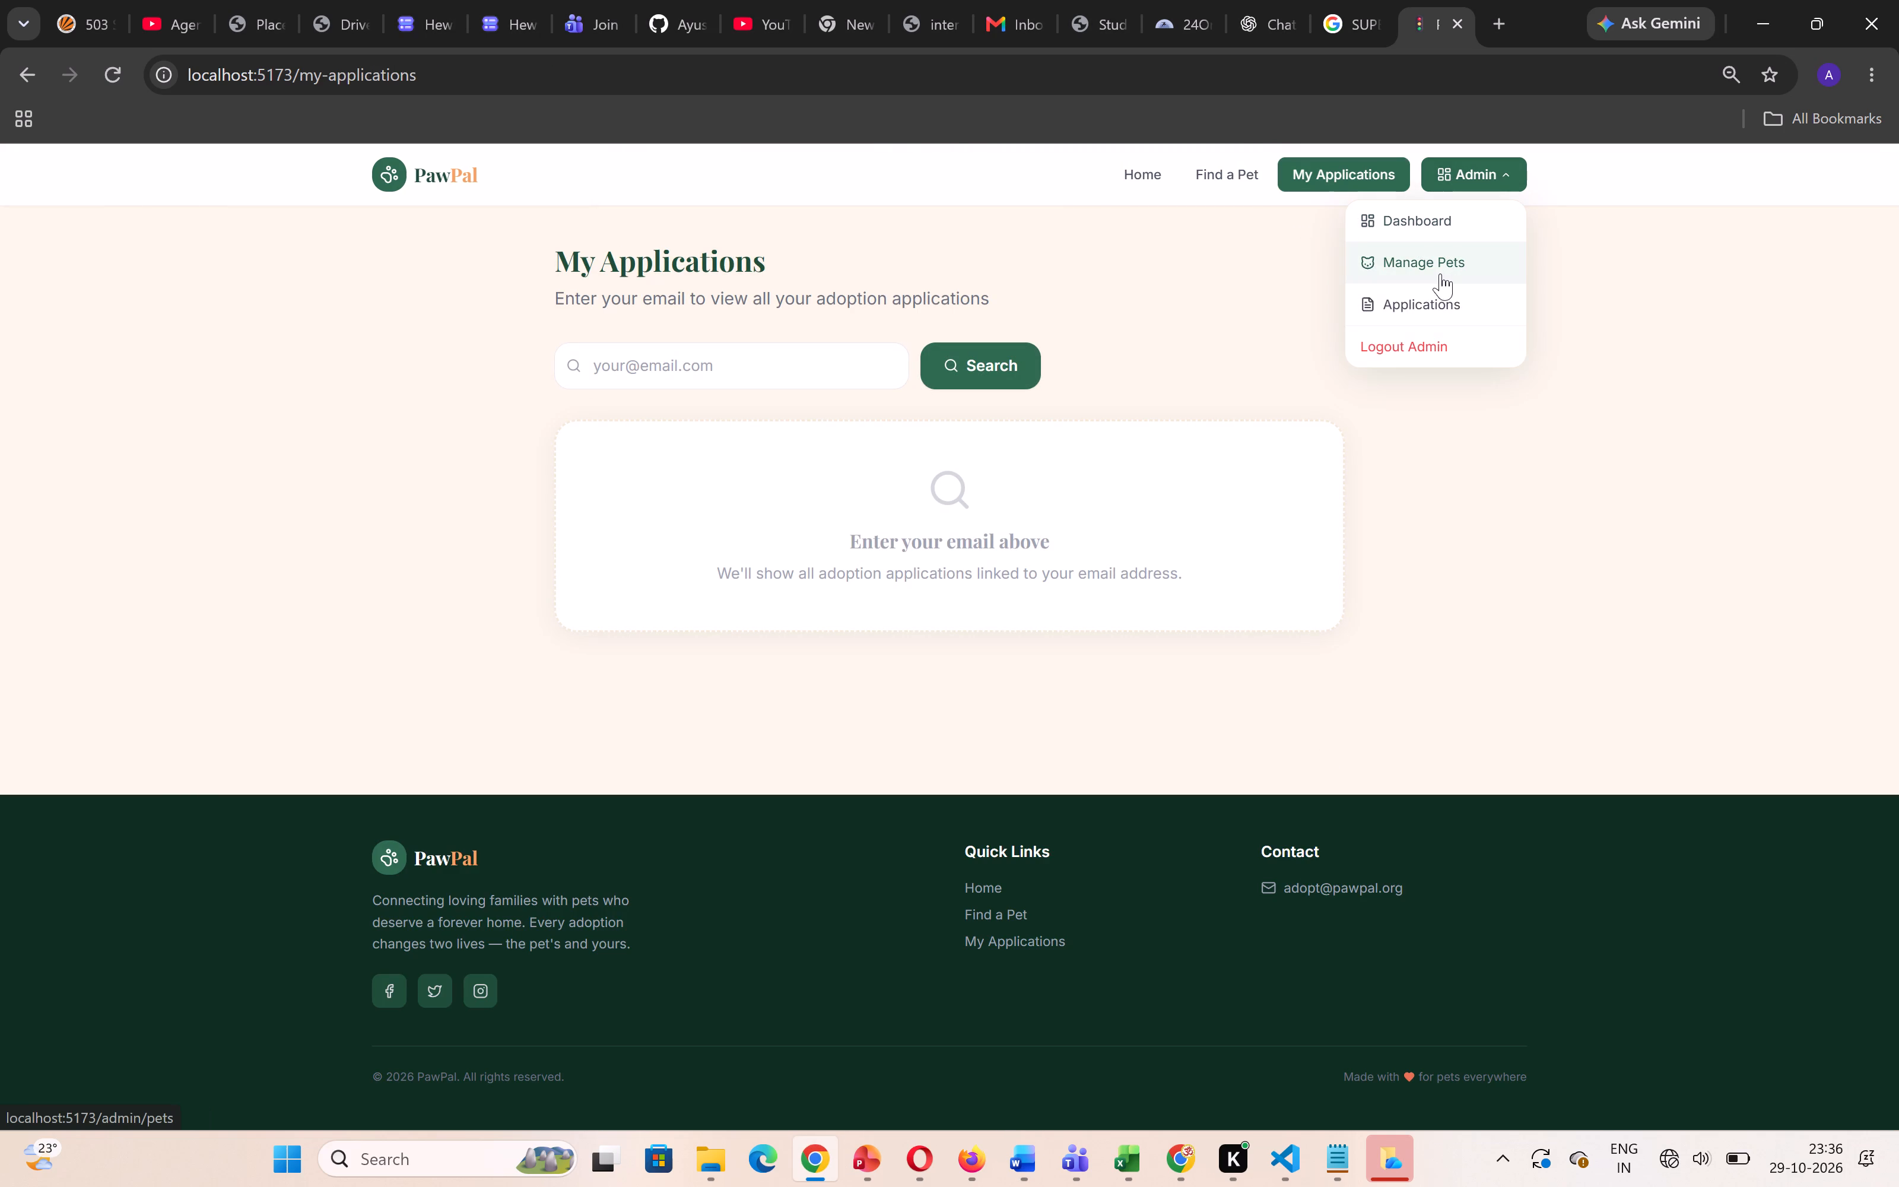
click(1440, 274)
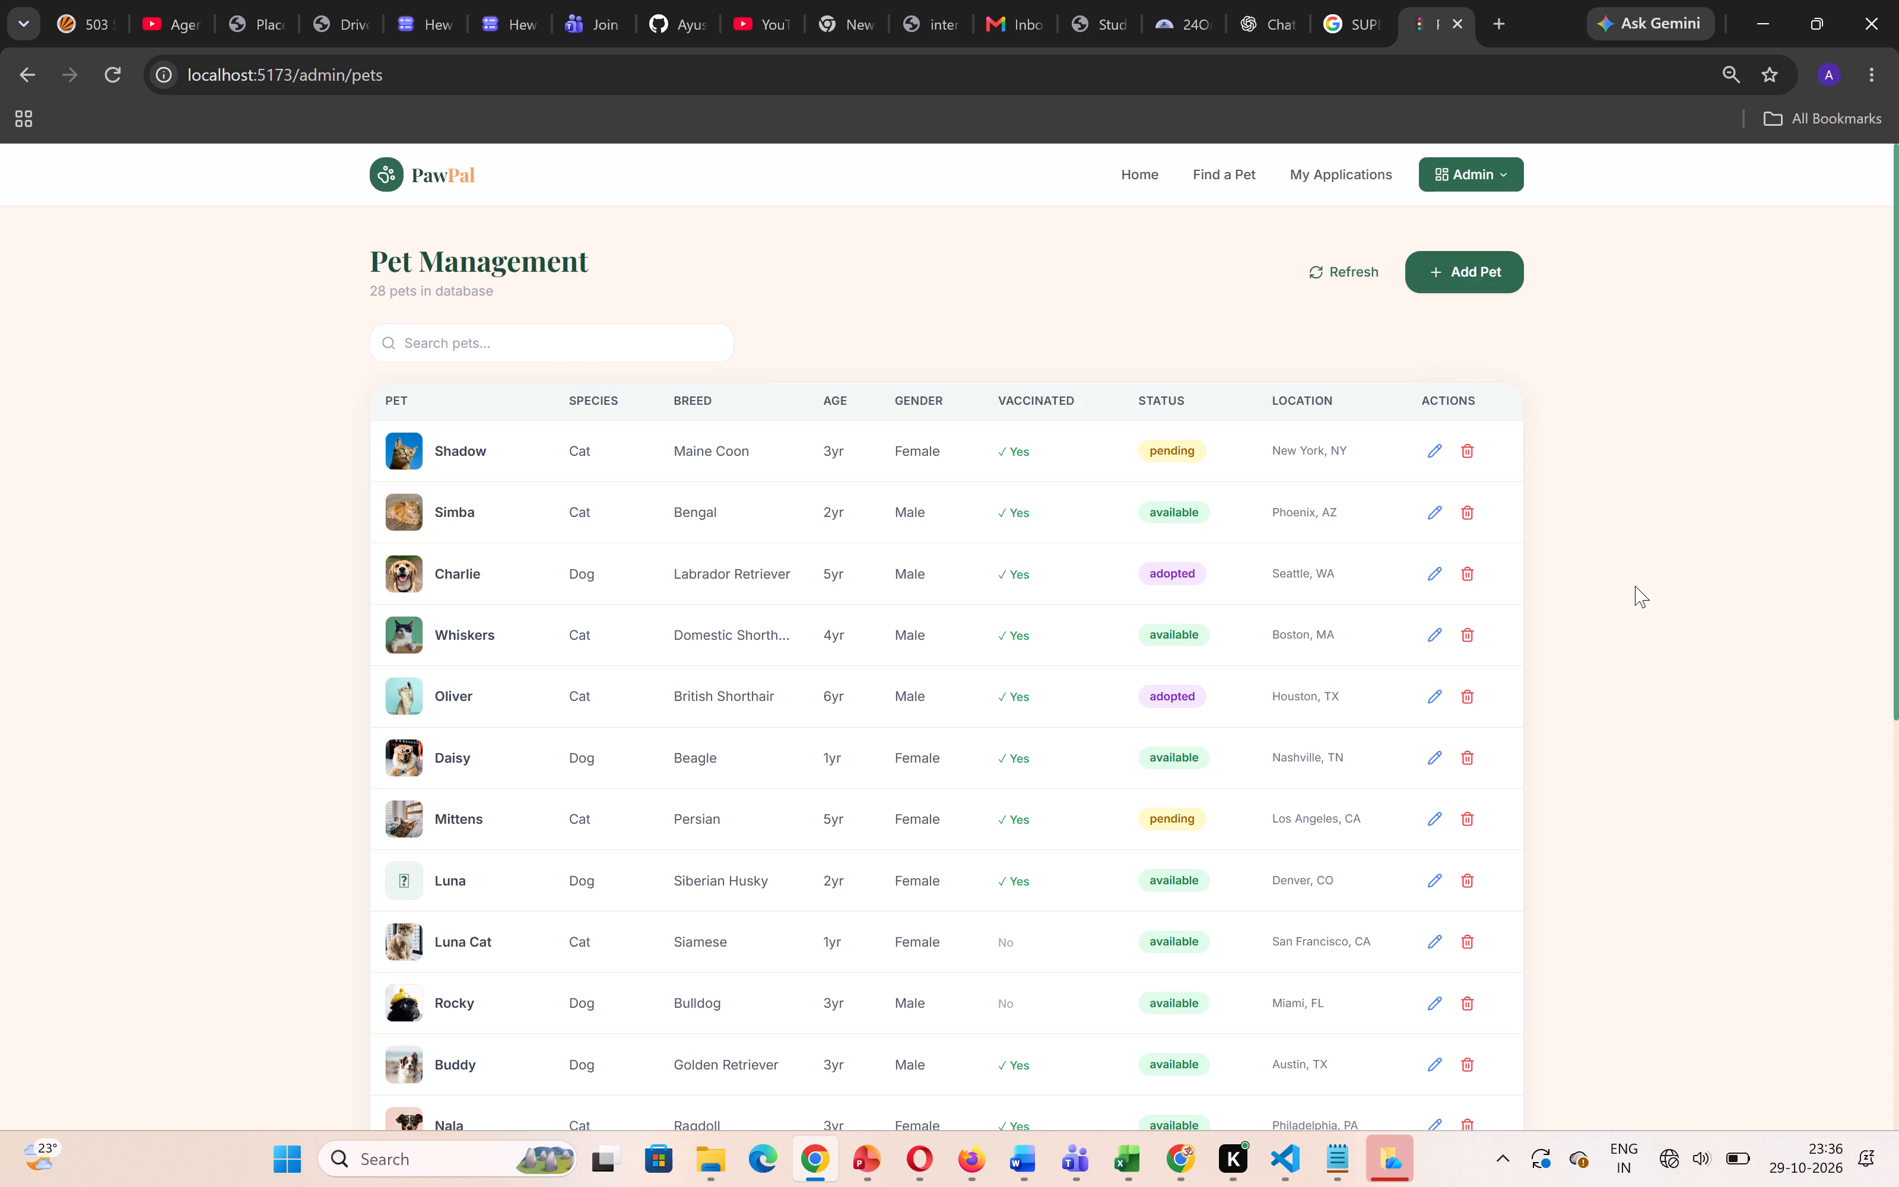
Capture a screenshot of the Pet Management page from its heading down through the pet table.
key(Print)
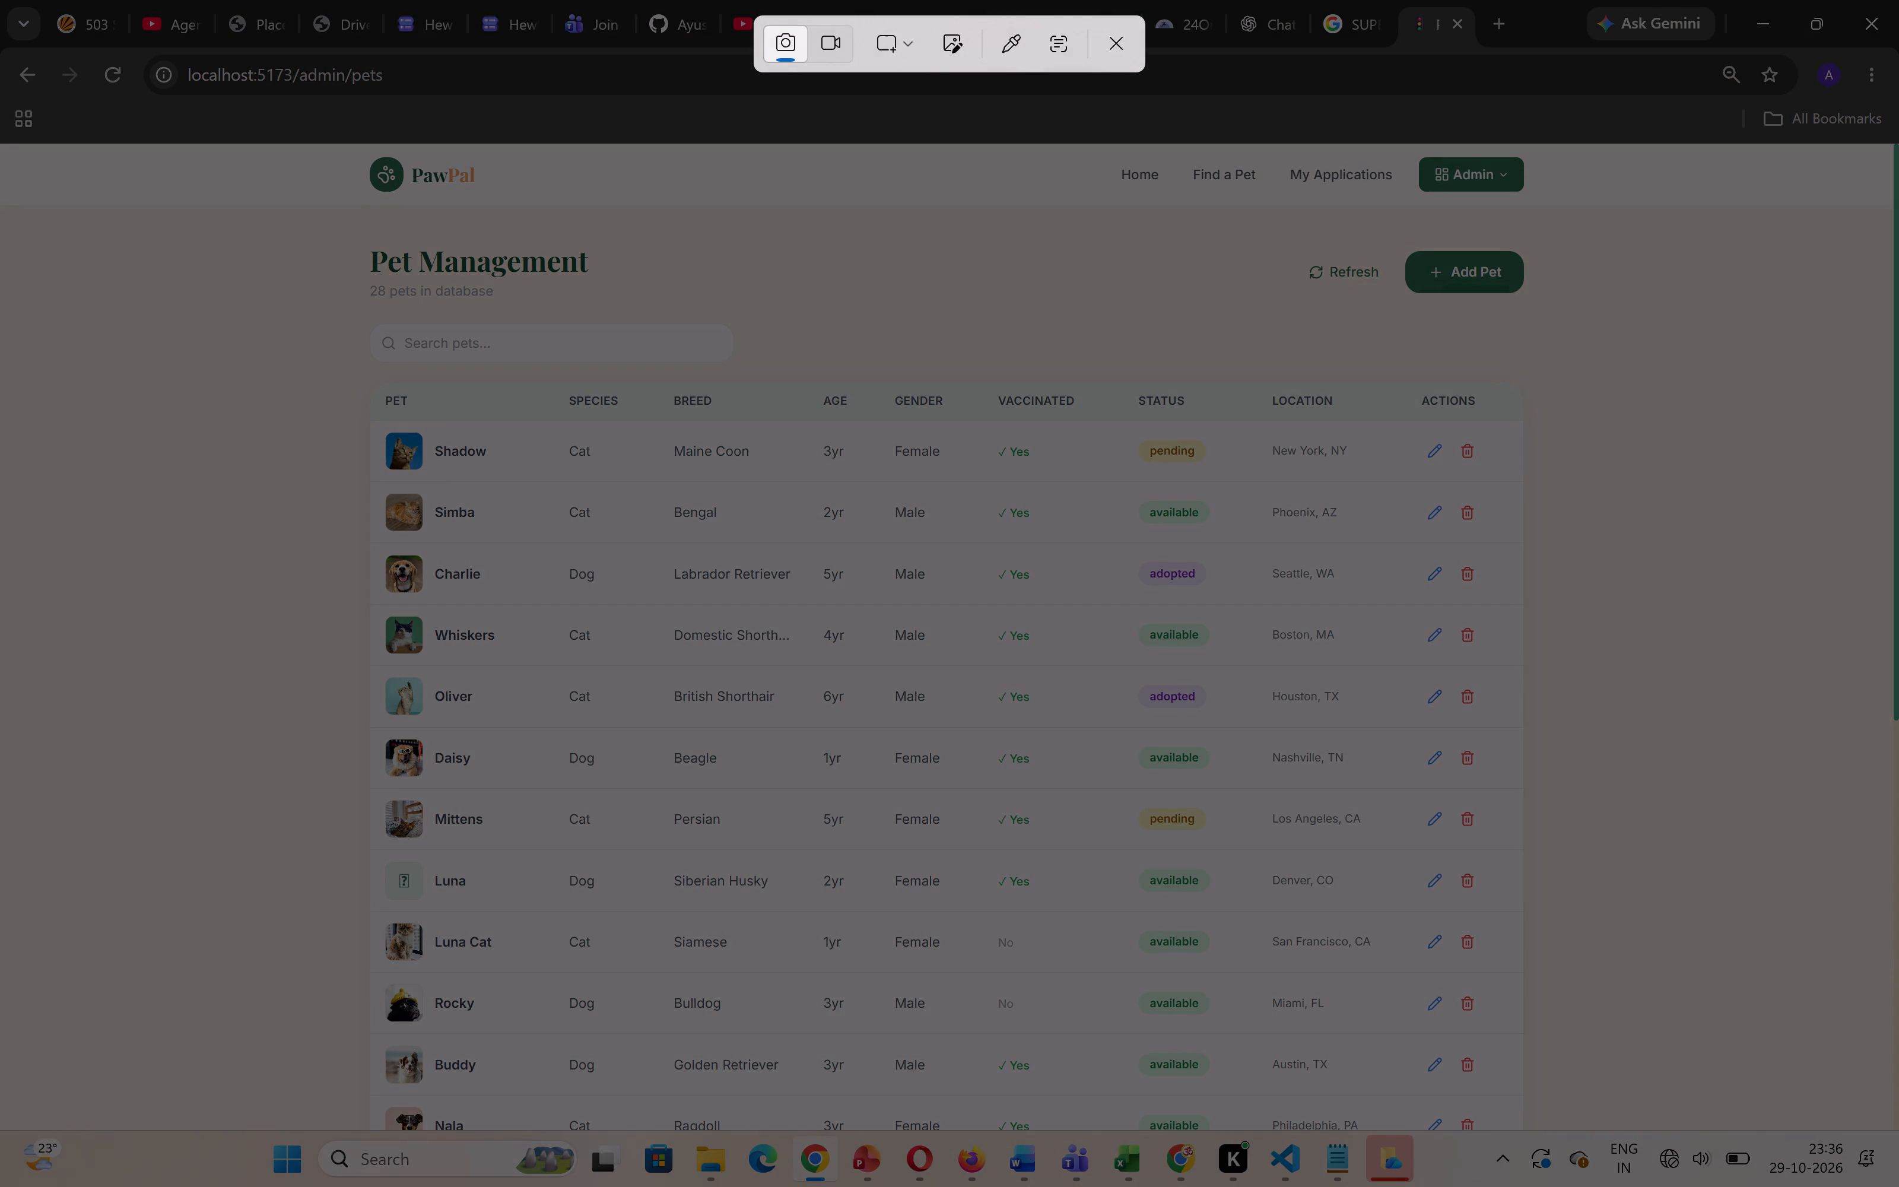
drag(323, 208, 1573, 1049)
Open the Add New Pet form and capture a screenshot of the whole form.
click(1475, 264)
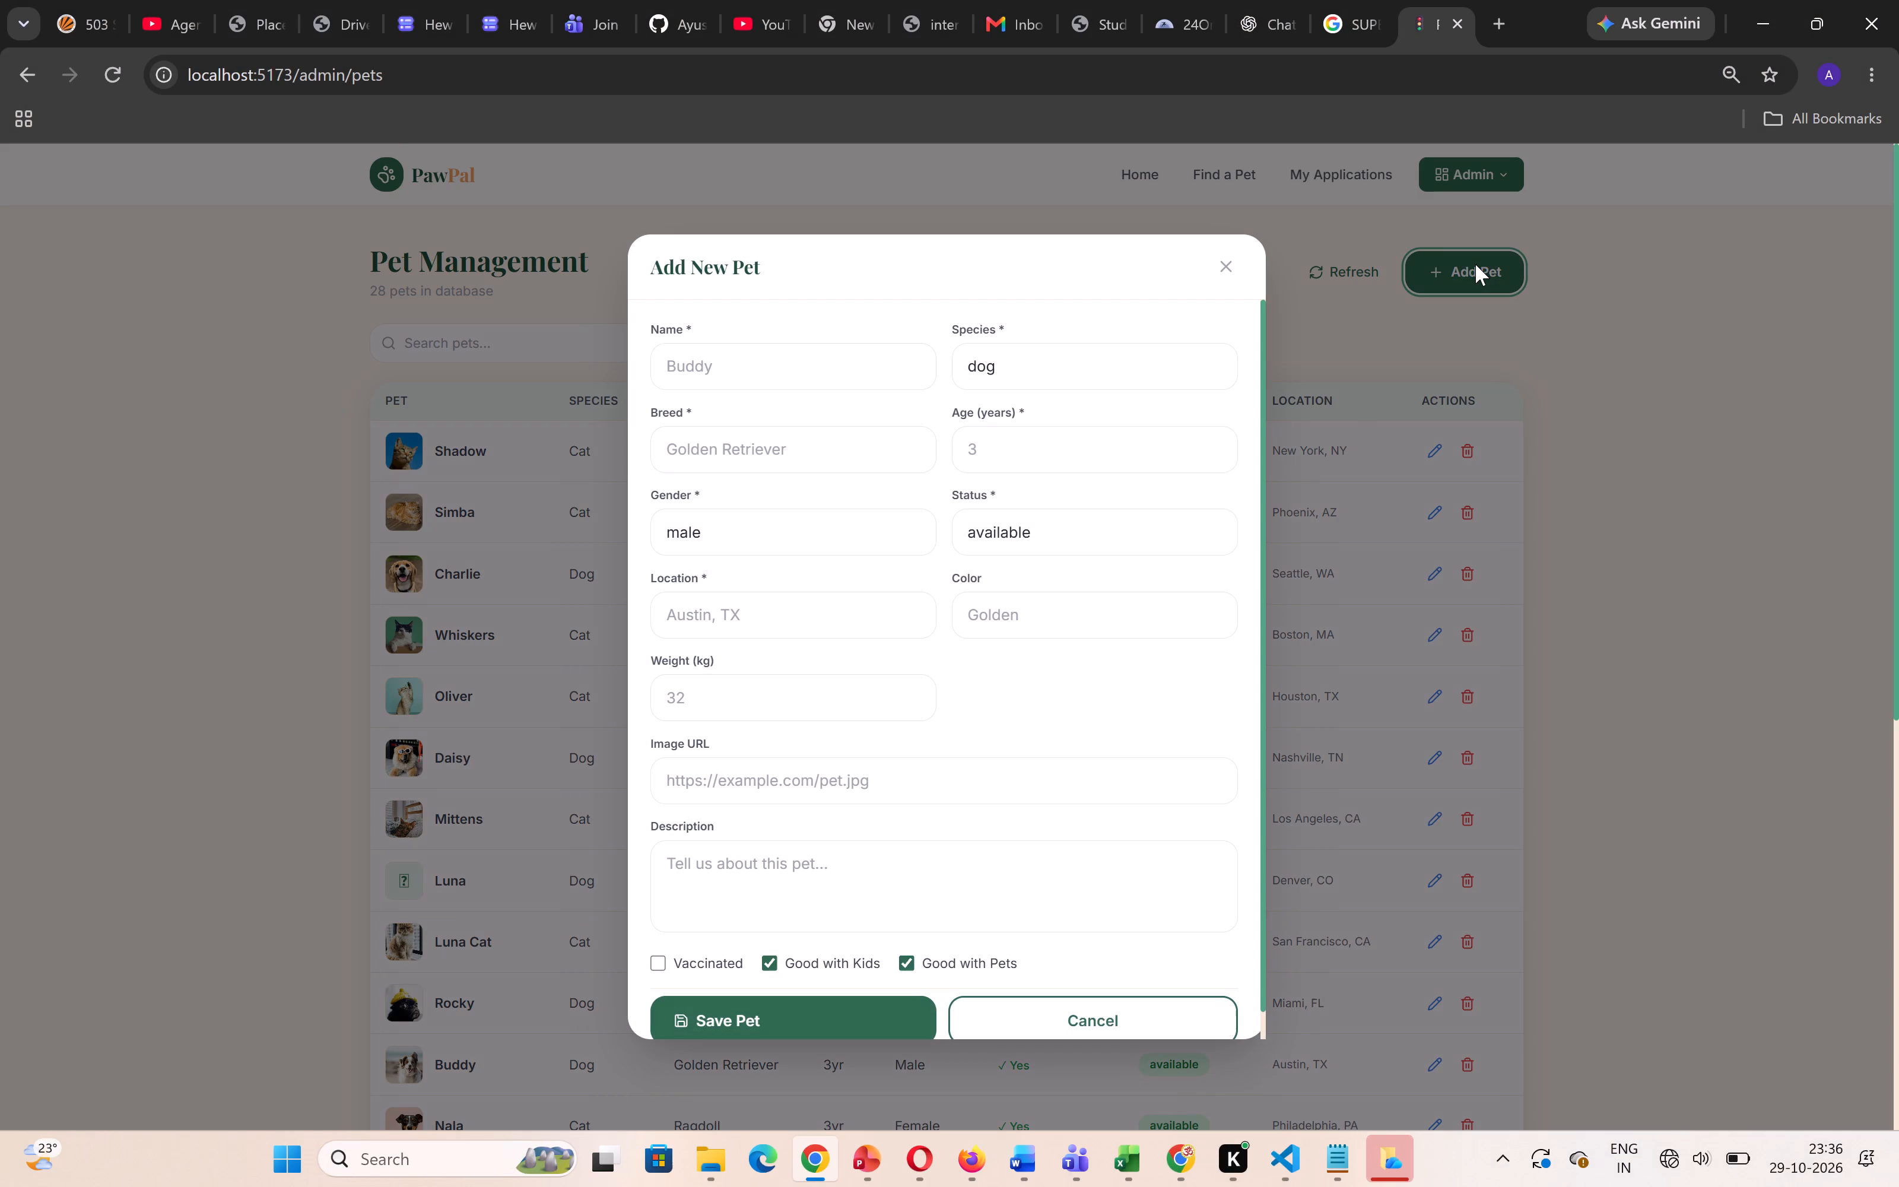
scroll(1111, 688, down, 1)
scroll(1111, 688, up, 1)
key(Print)
drag(593, 217, 1127, 941)
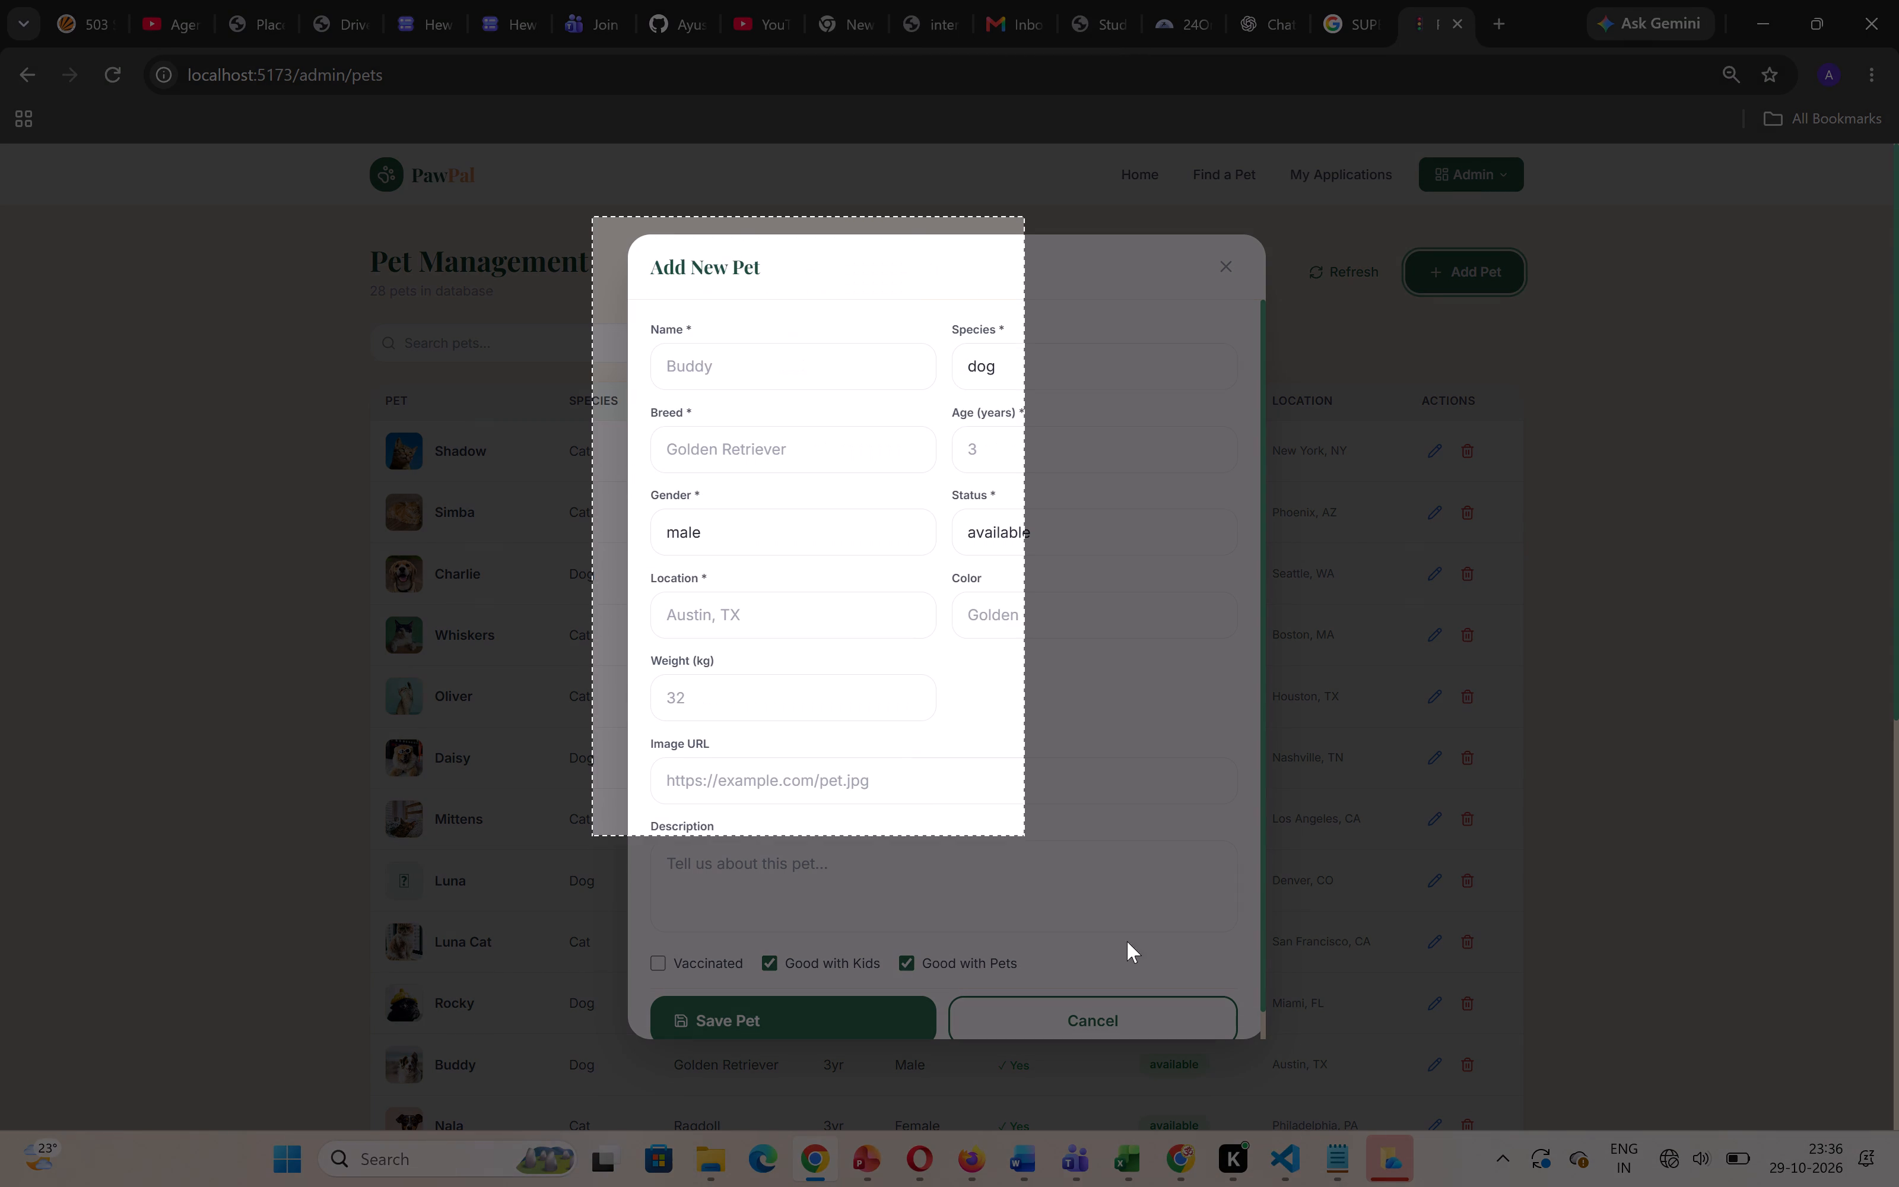
drag(1127, 941, 1281, 1056)
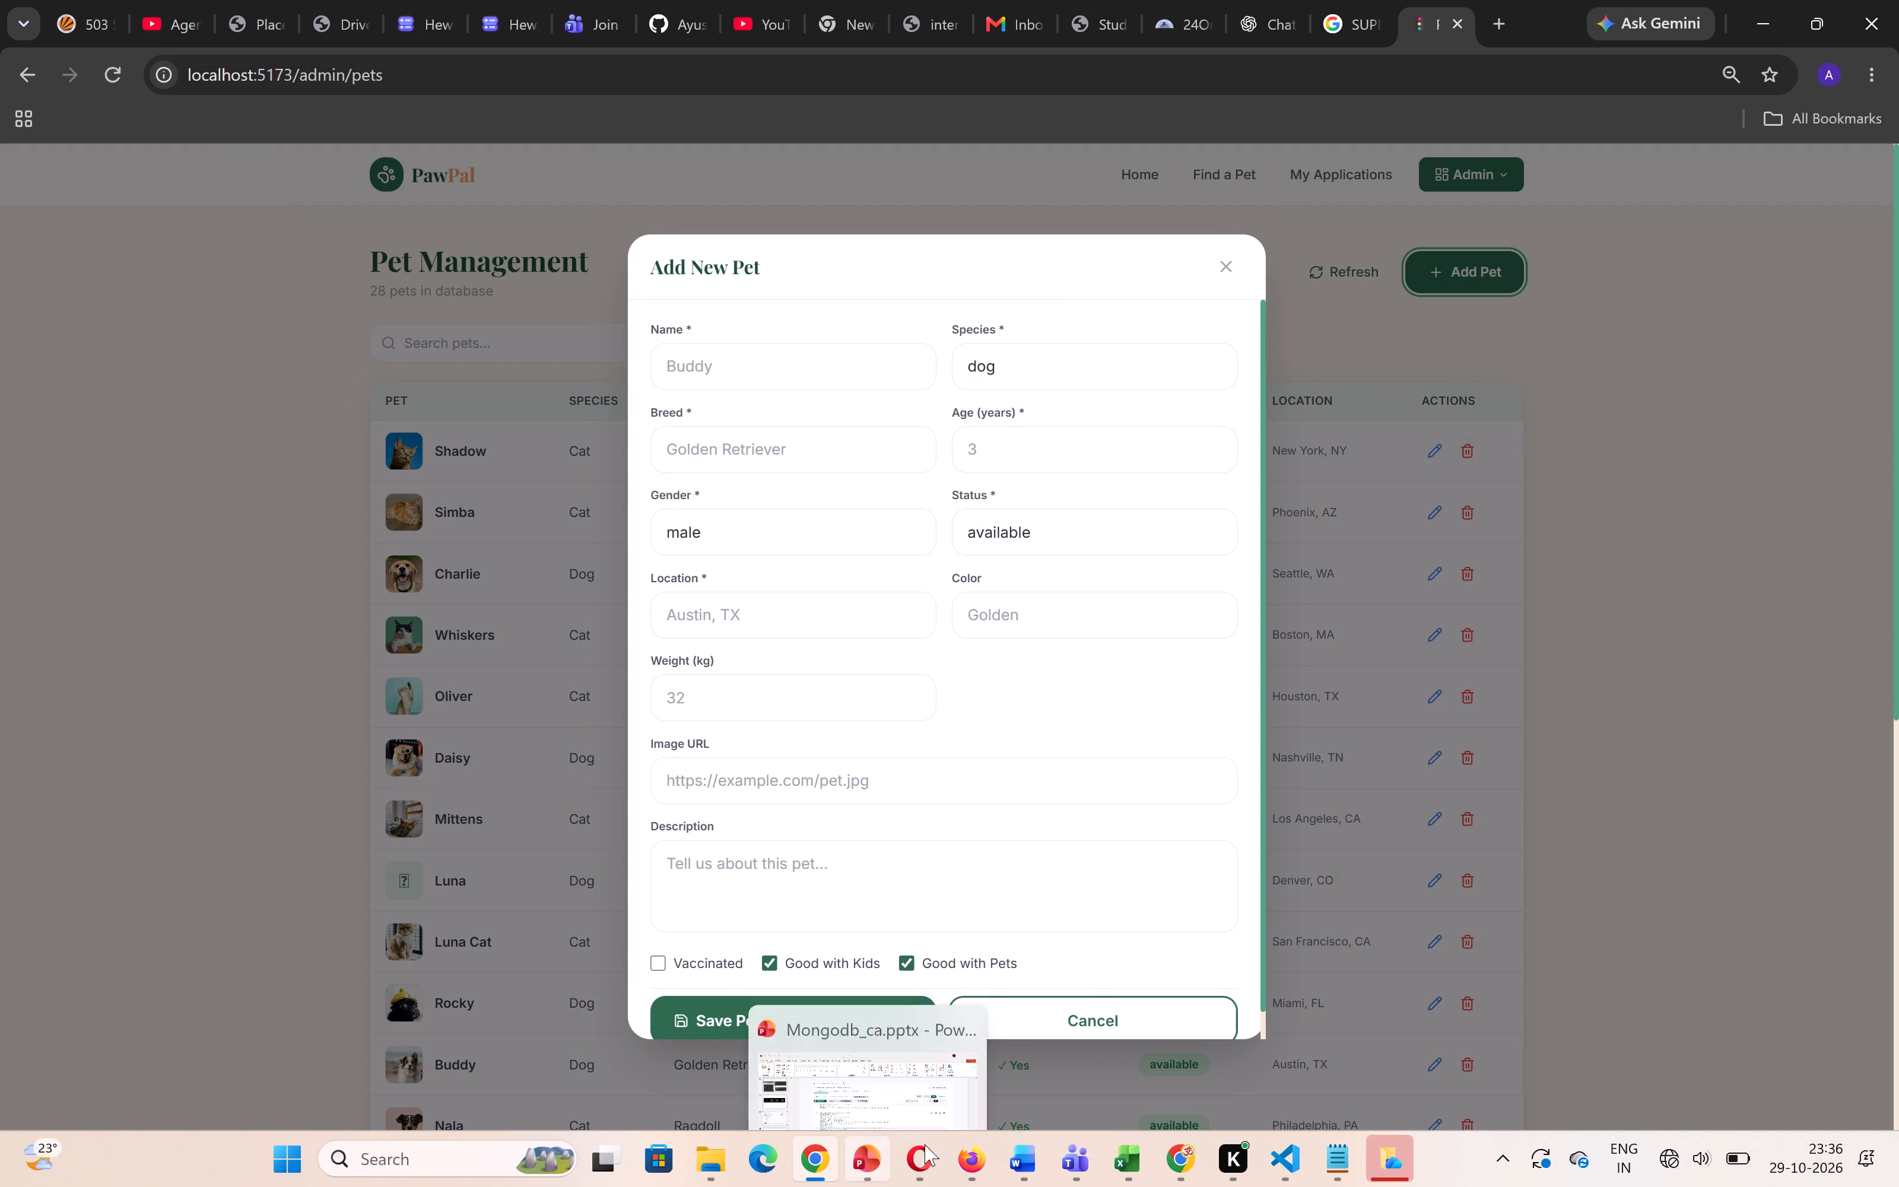
Switch to Word and paste the Add New Pet screenshot on a new line below the Adoption Application screenshot.
click(1021, 1162)
scroll(967, 882, down, 3)
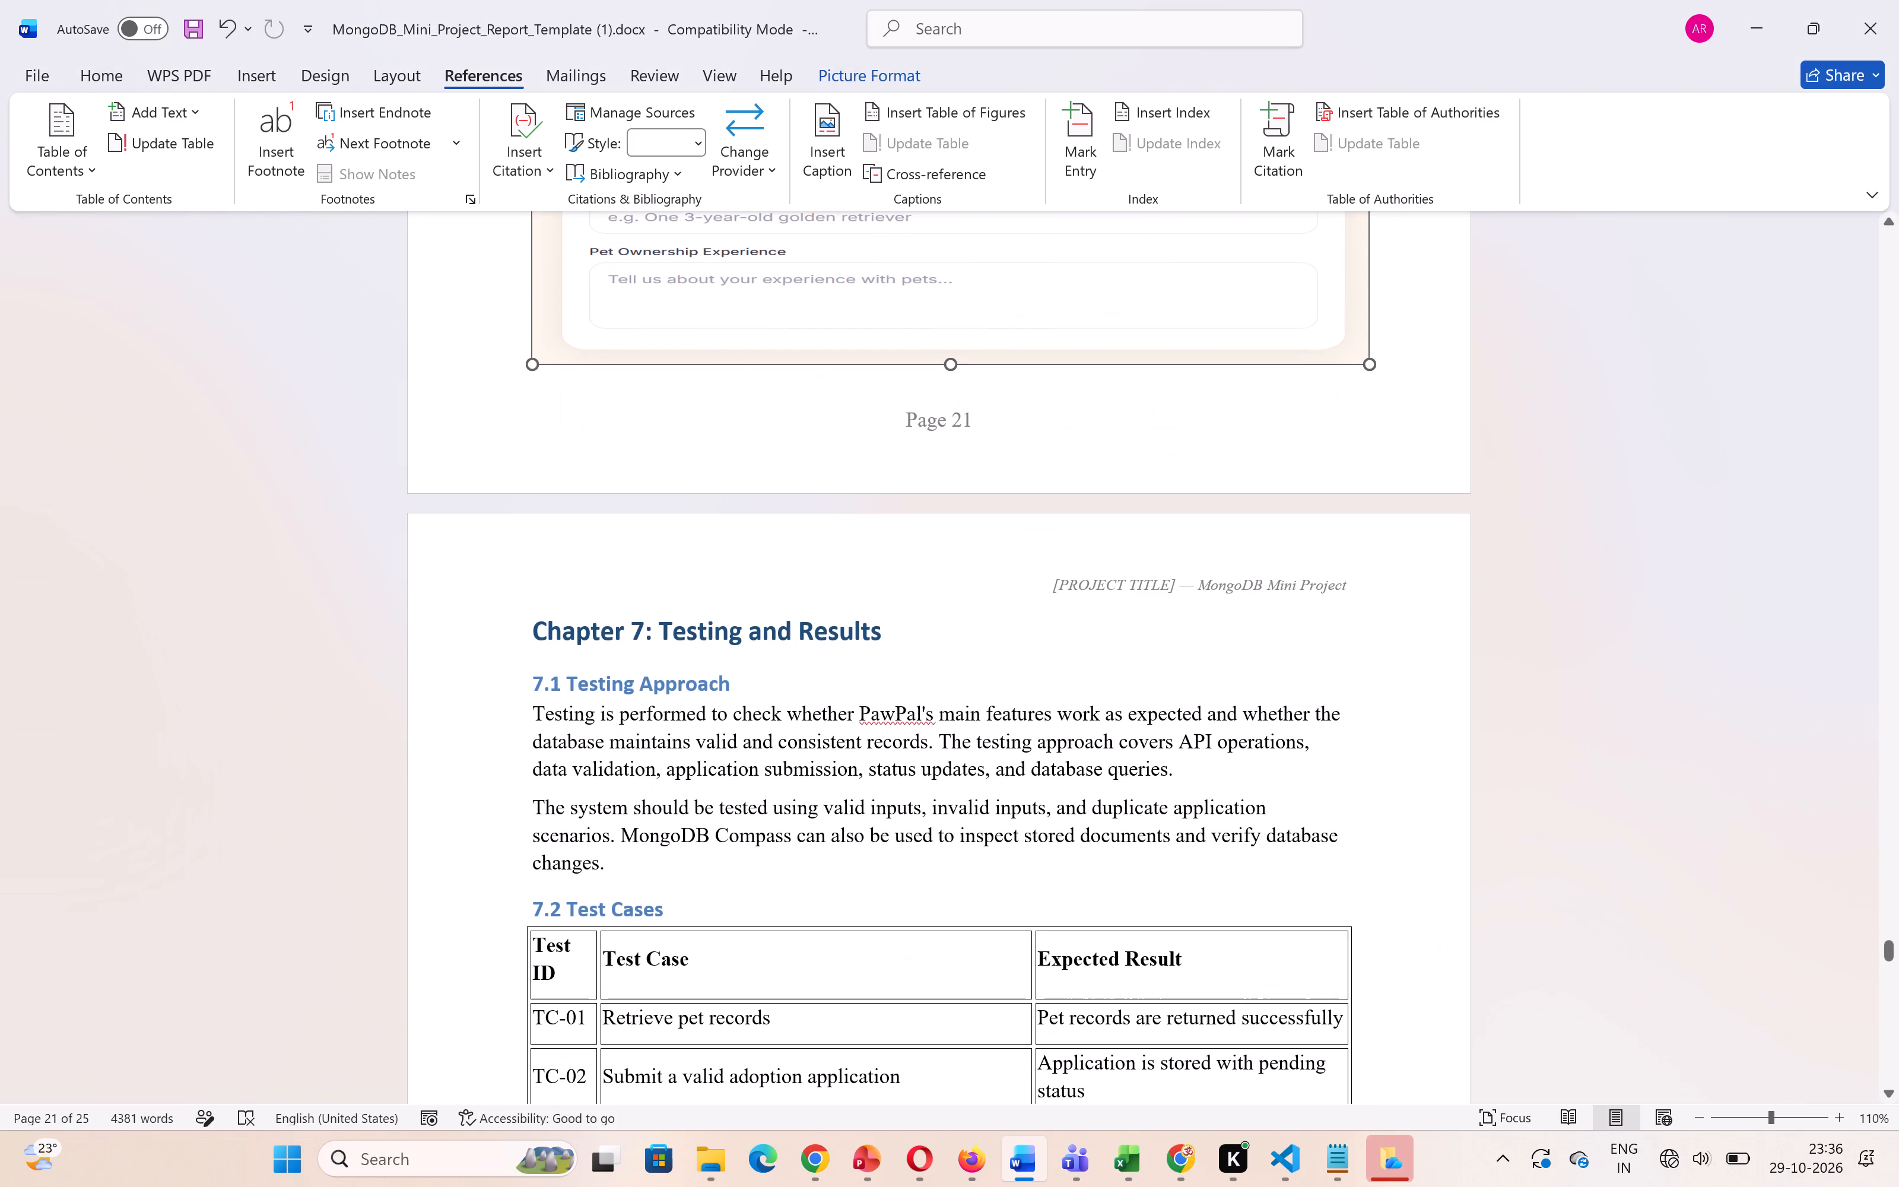
click(1438, 370)
key(Return)
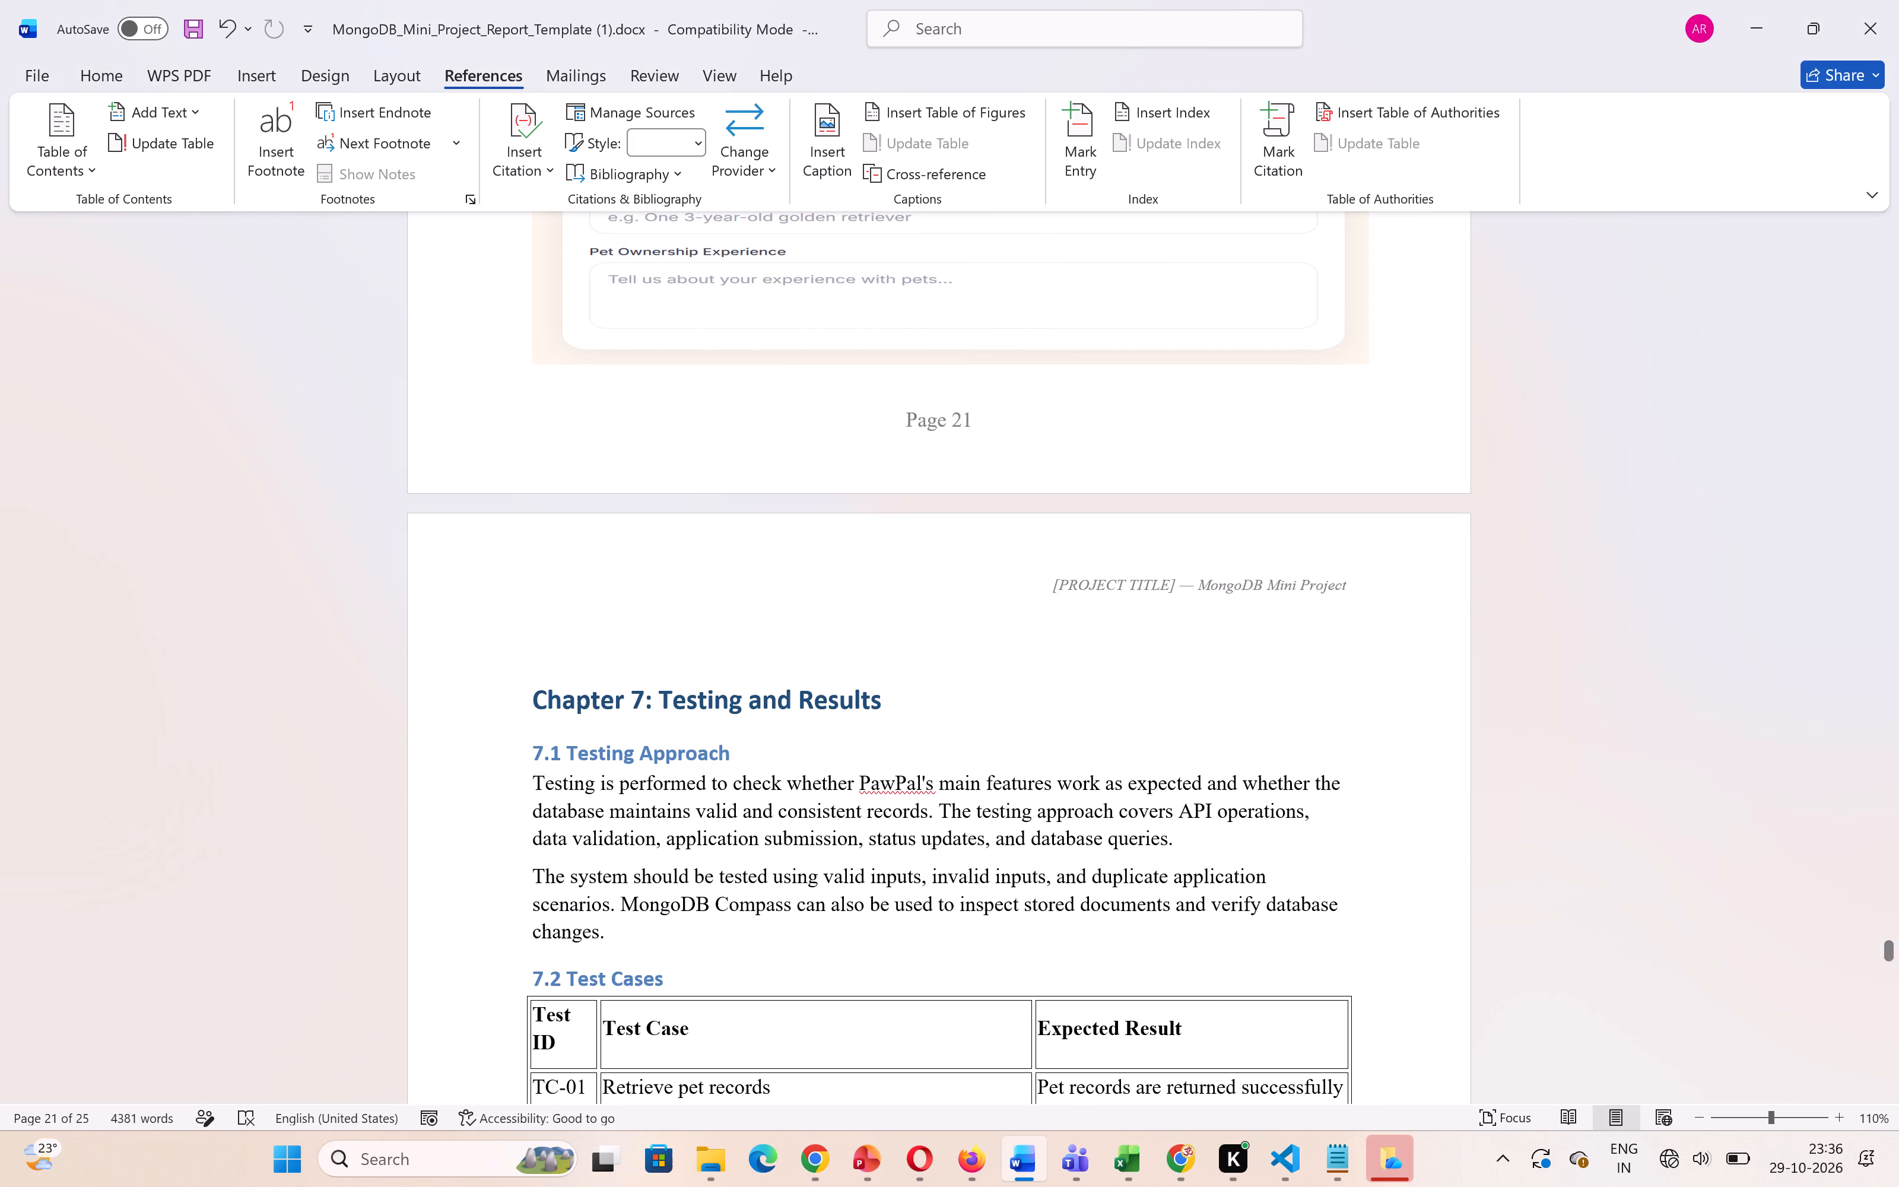
key(ctrl+v)
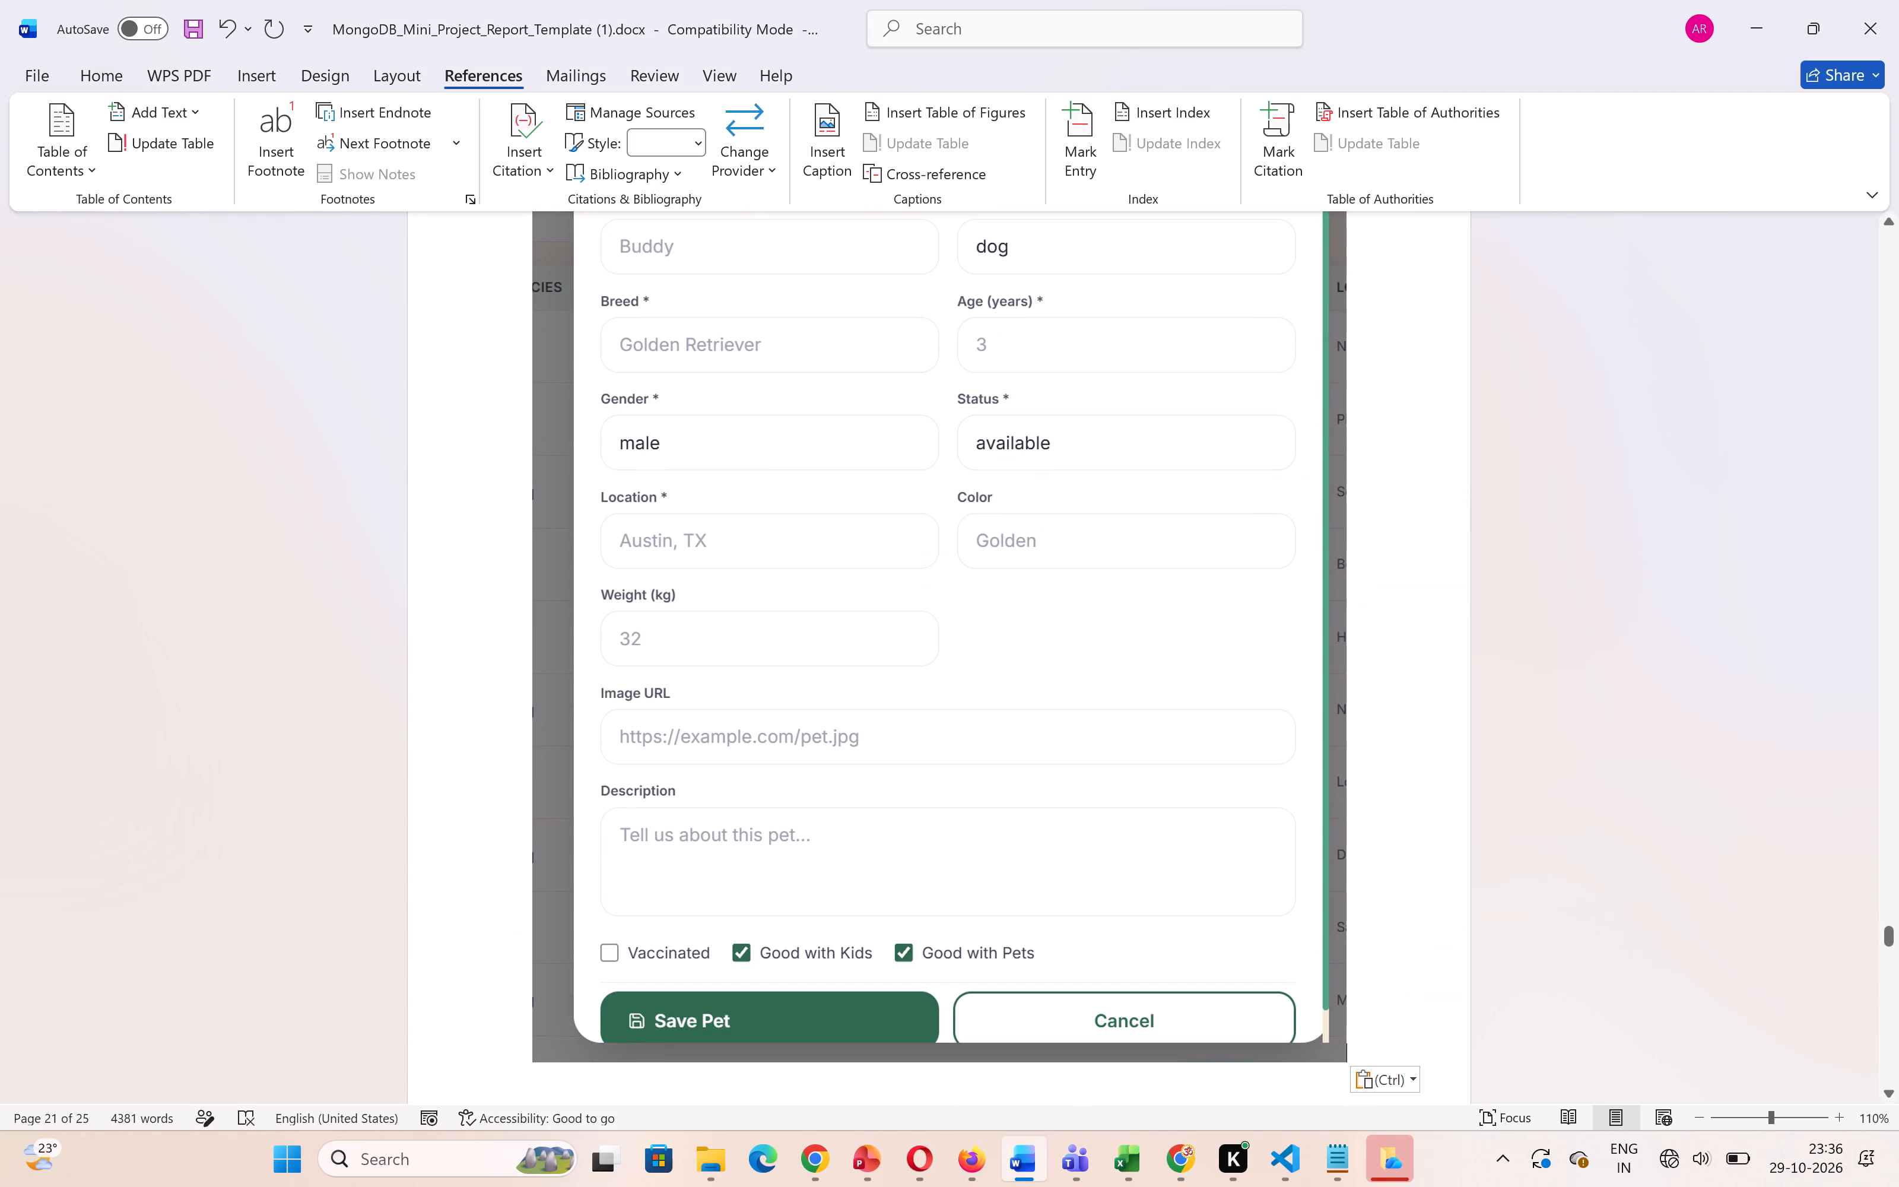
Shrink the Add New Pet screenshot to about half its pasted height and about four-fifths of the text width.
click(936, 880)
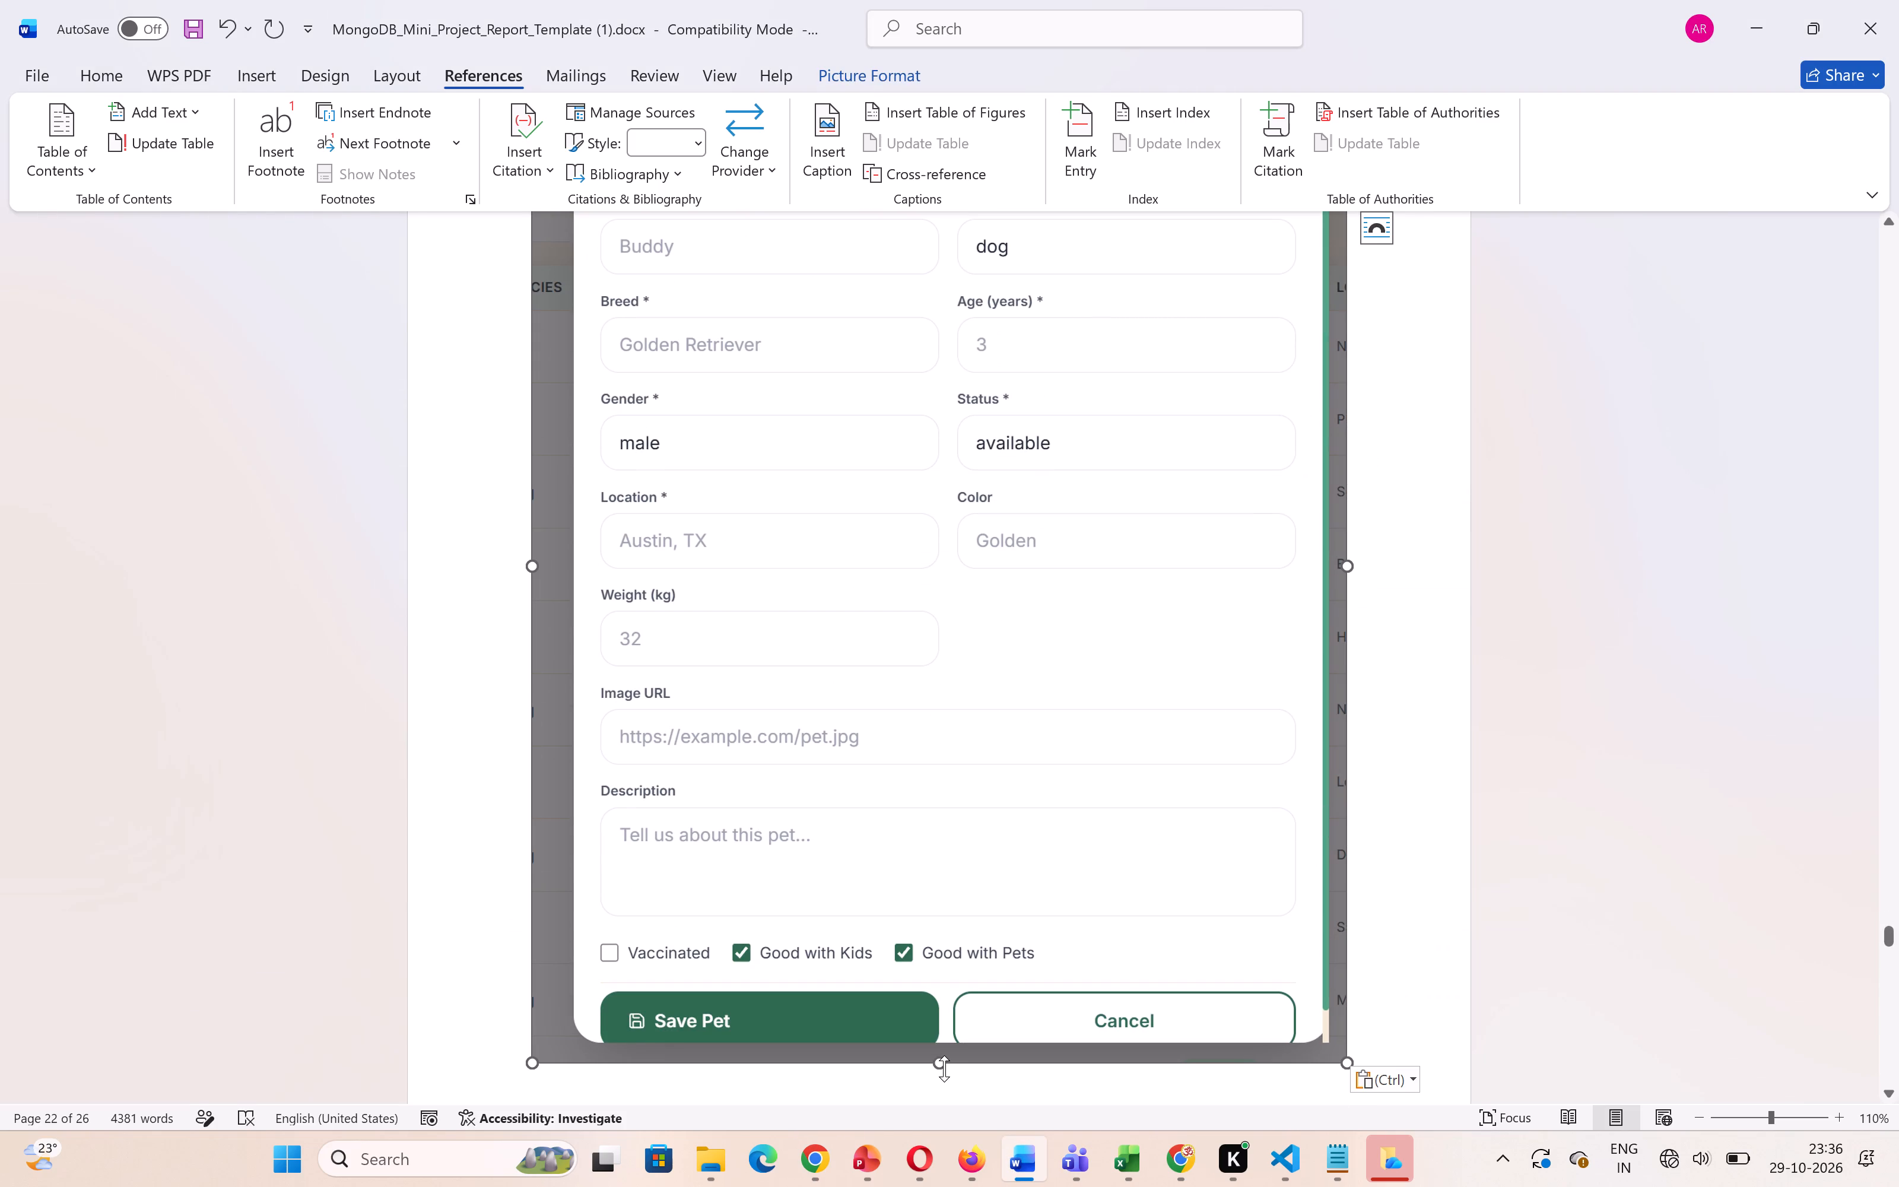
drag(943, 1068, 954, 681)
scroll(954, 681, up, 1)
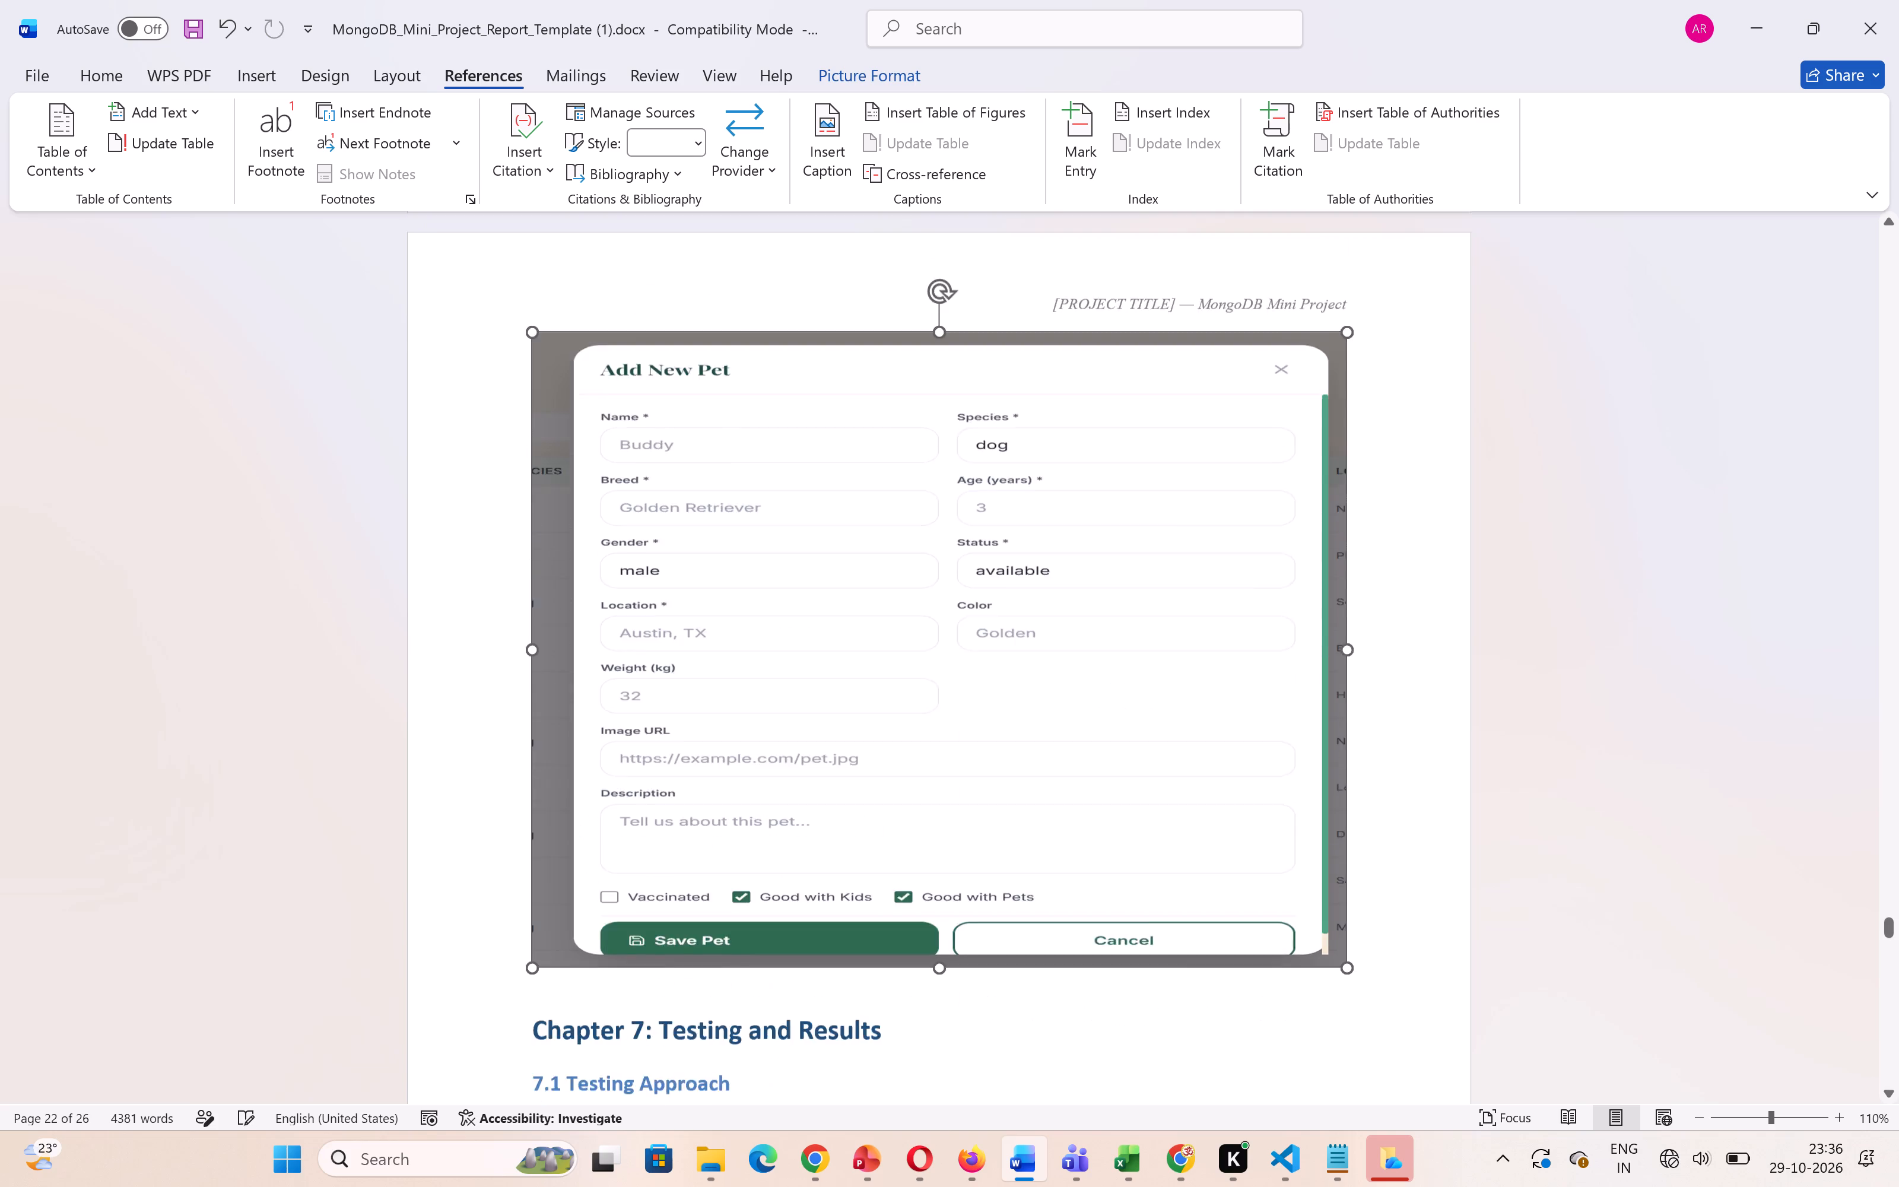
scroll(954, 681, up, 1)
drag(942, 472, 951, 576)
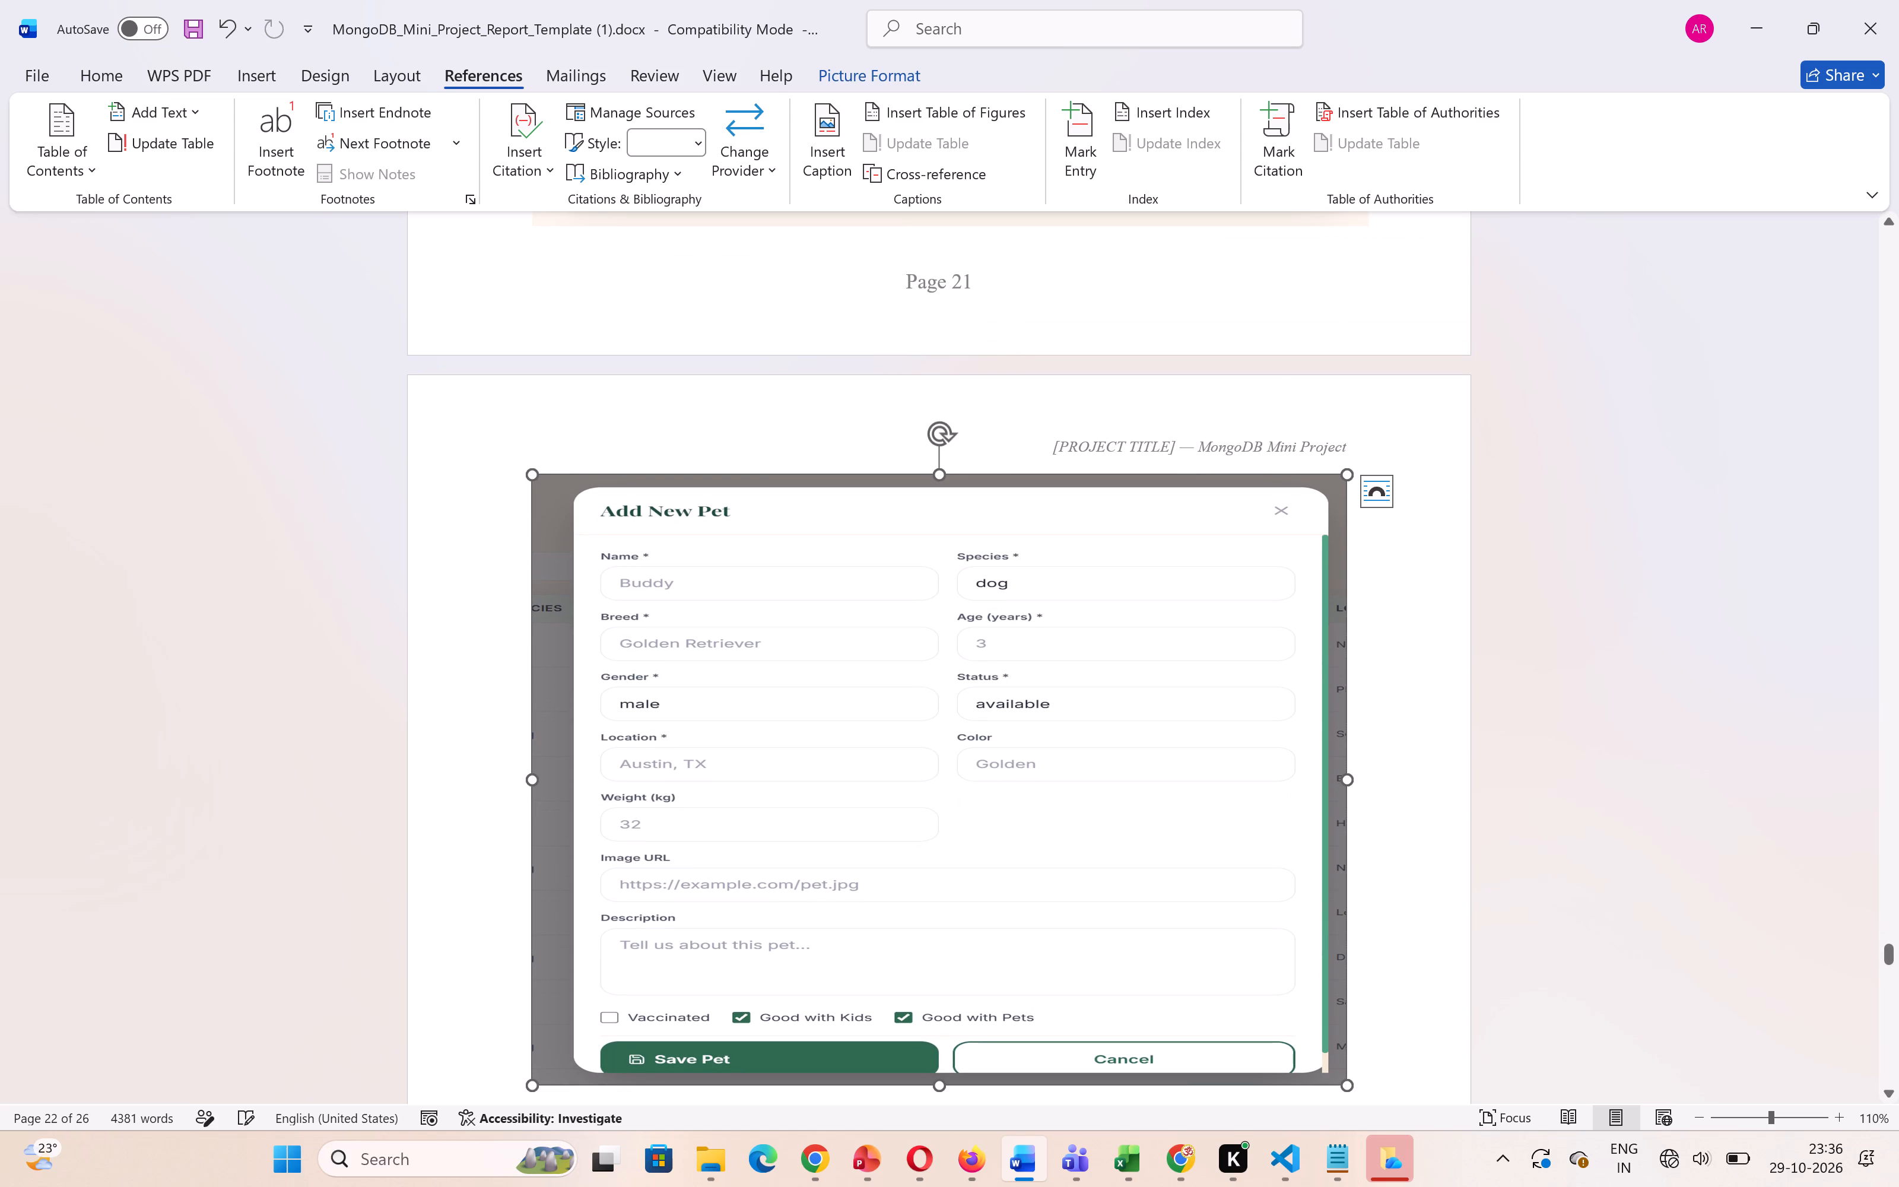
drag(531, 777, 702, 752)
scroll(1123, 818, down, 1)
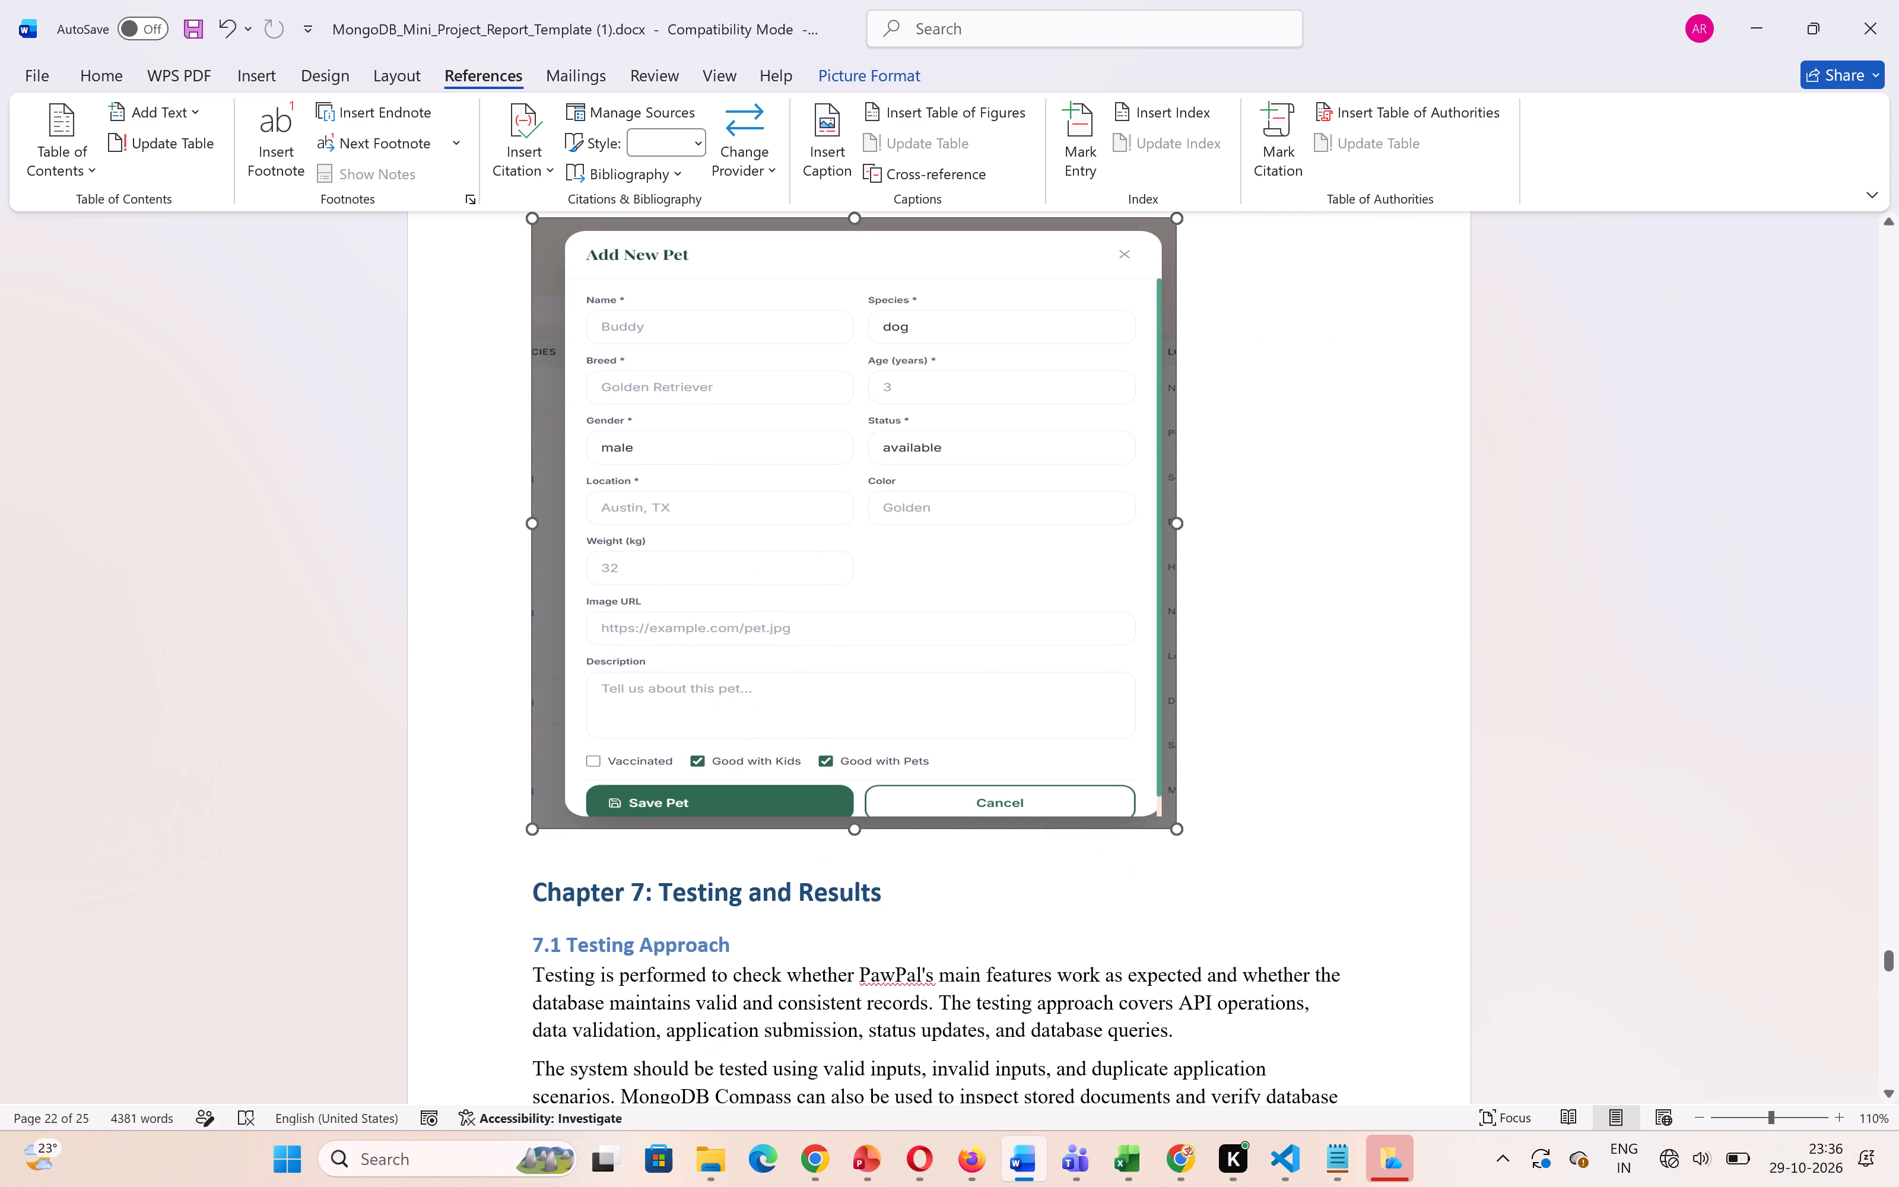
drag(855, 829, 849, 723)
scroll(849, 723, up, 1)
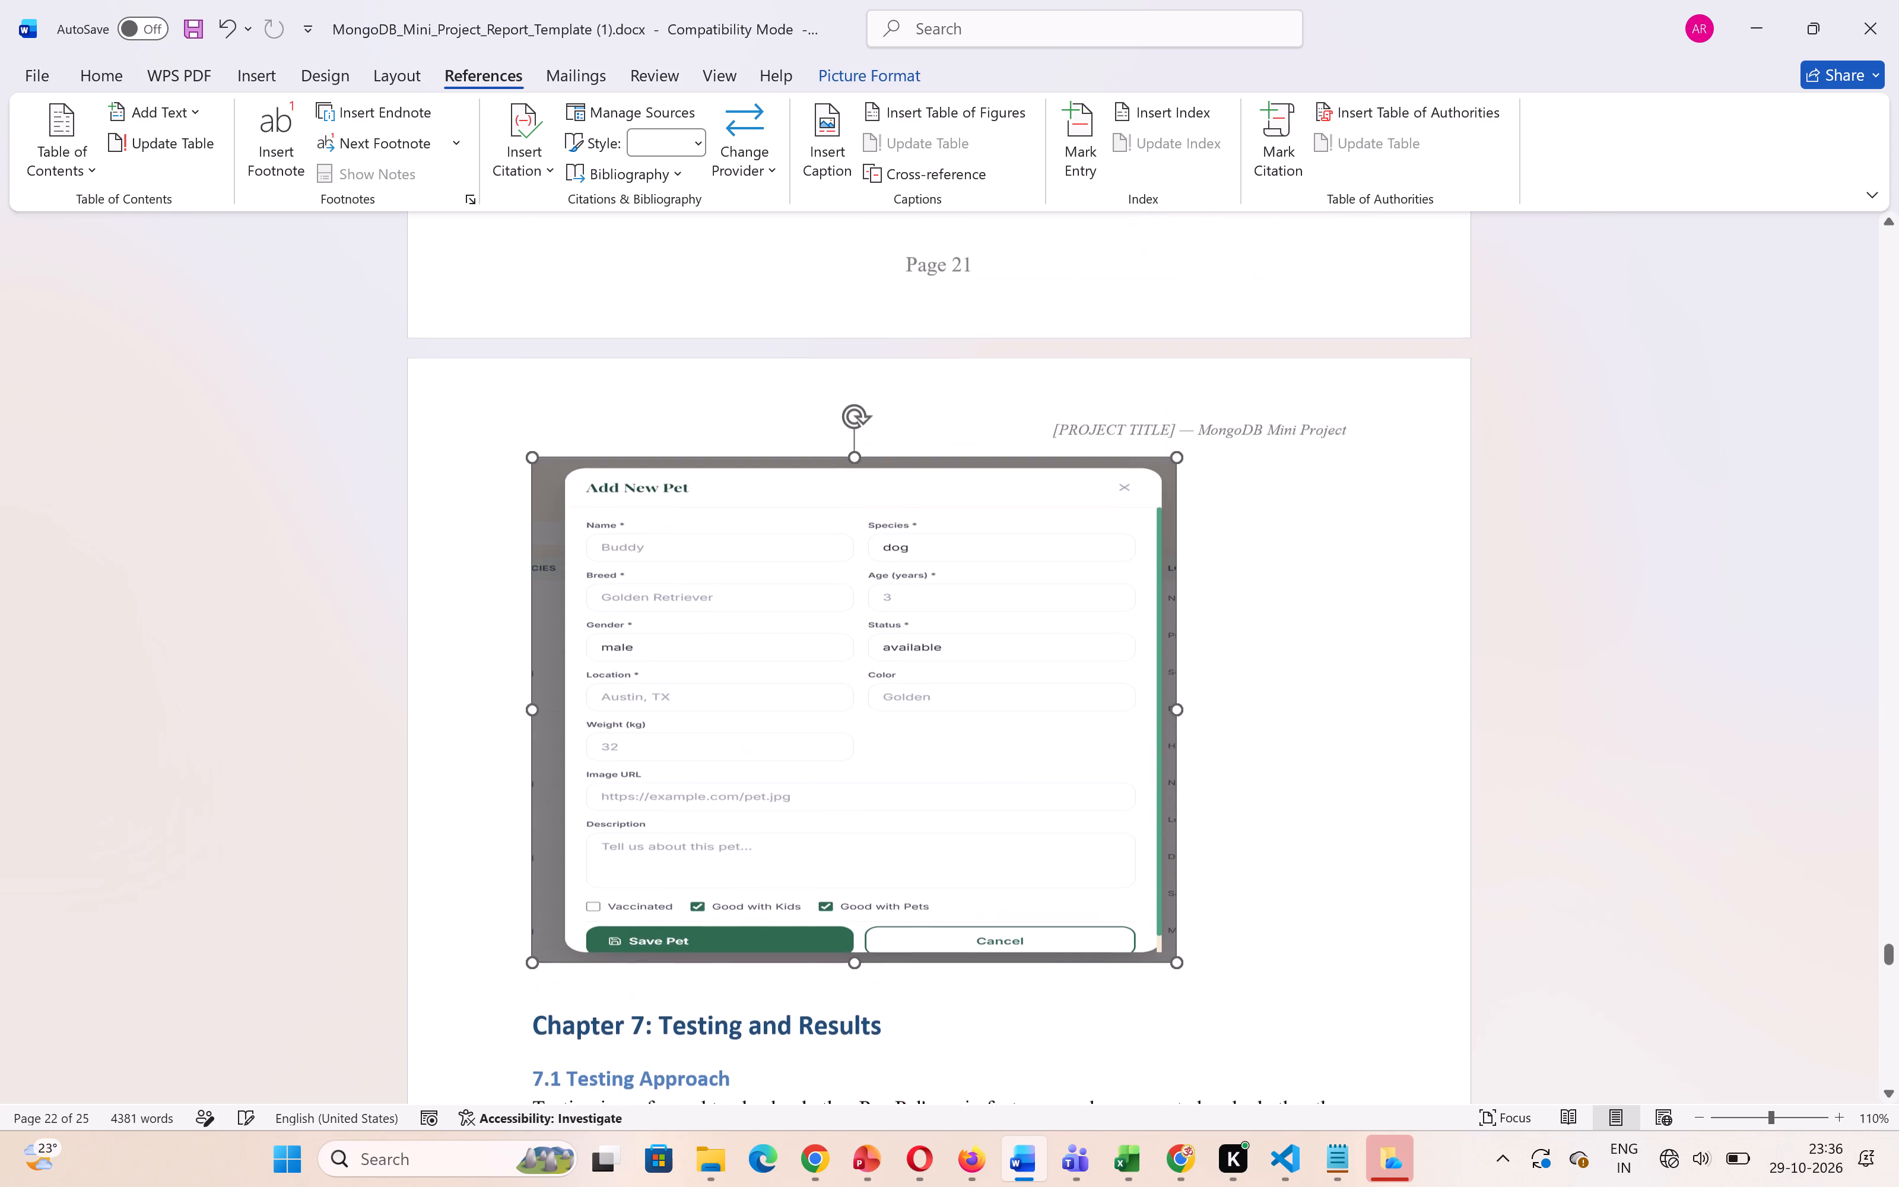
Switch to Chrome, close the Add New Pet form and capture the pet table's header with the Shadow, Simba and Charlie rows.
click(1193, 1149)
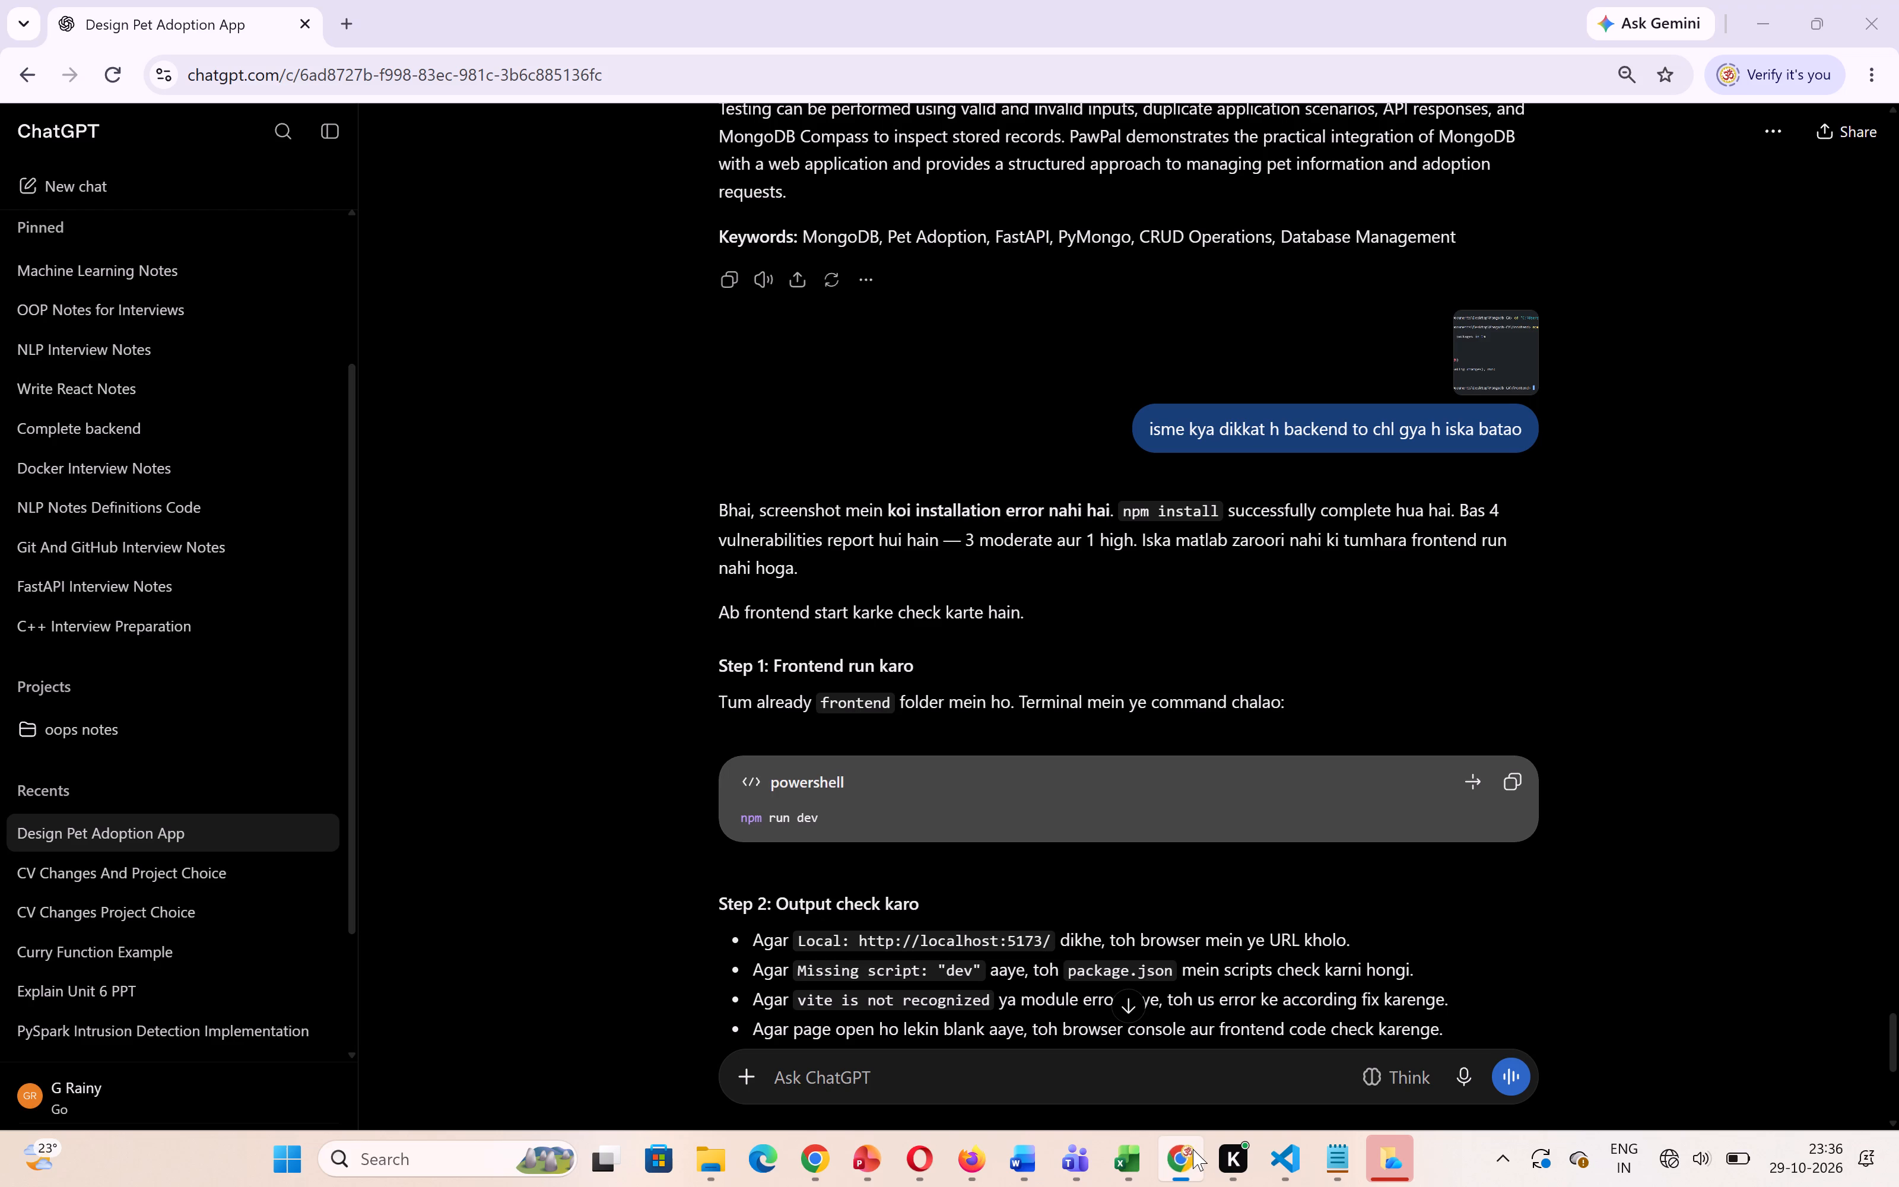
click(1193, 1149)
click(804, 1154)
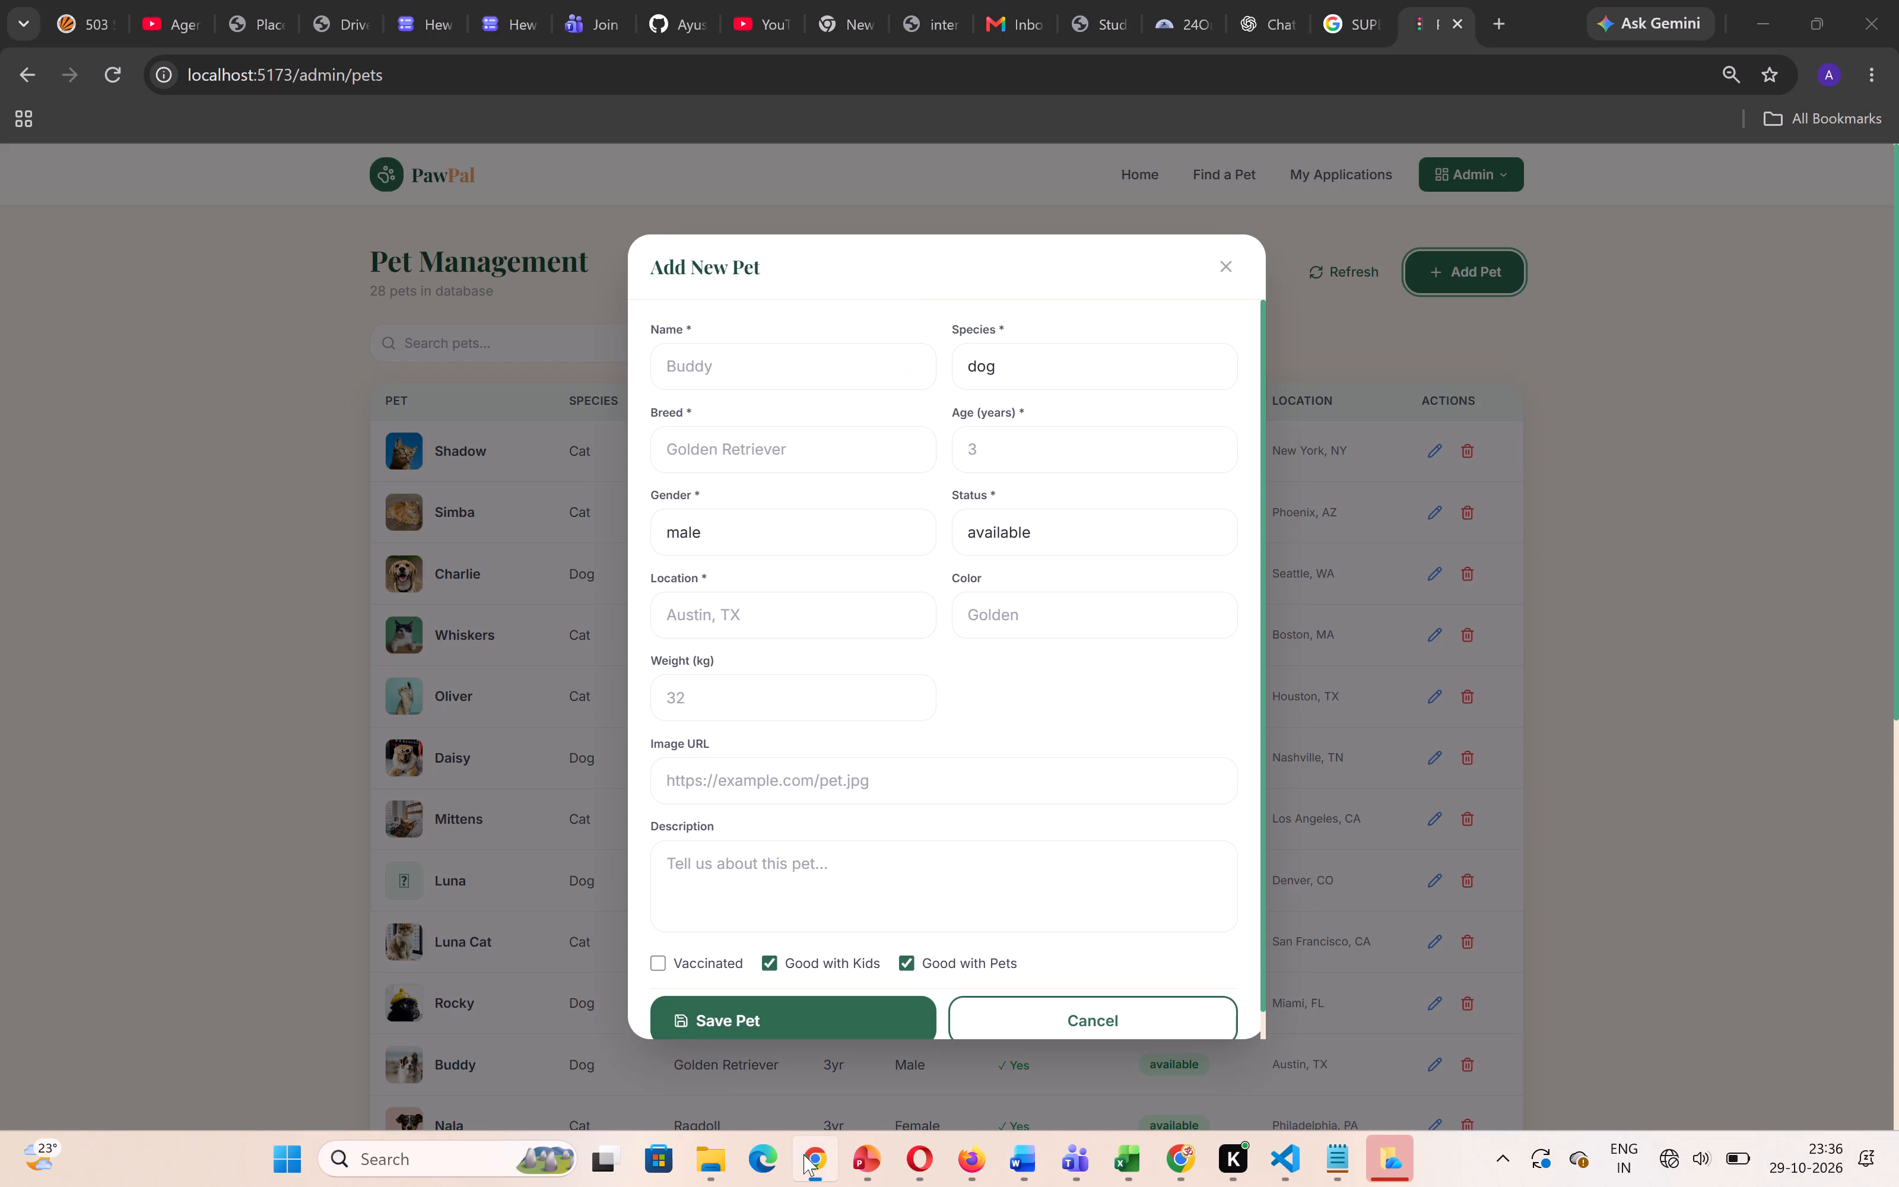
click(1371, 790)
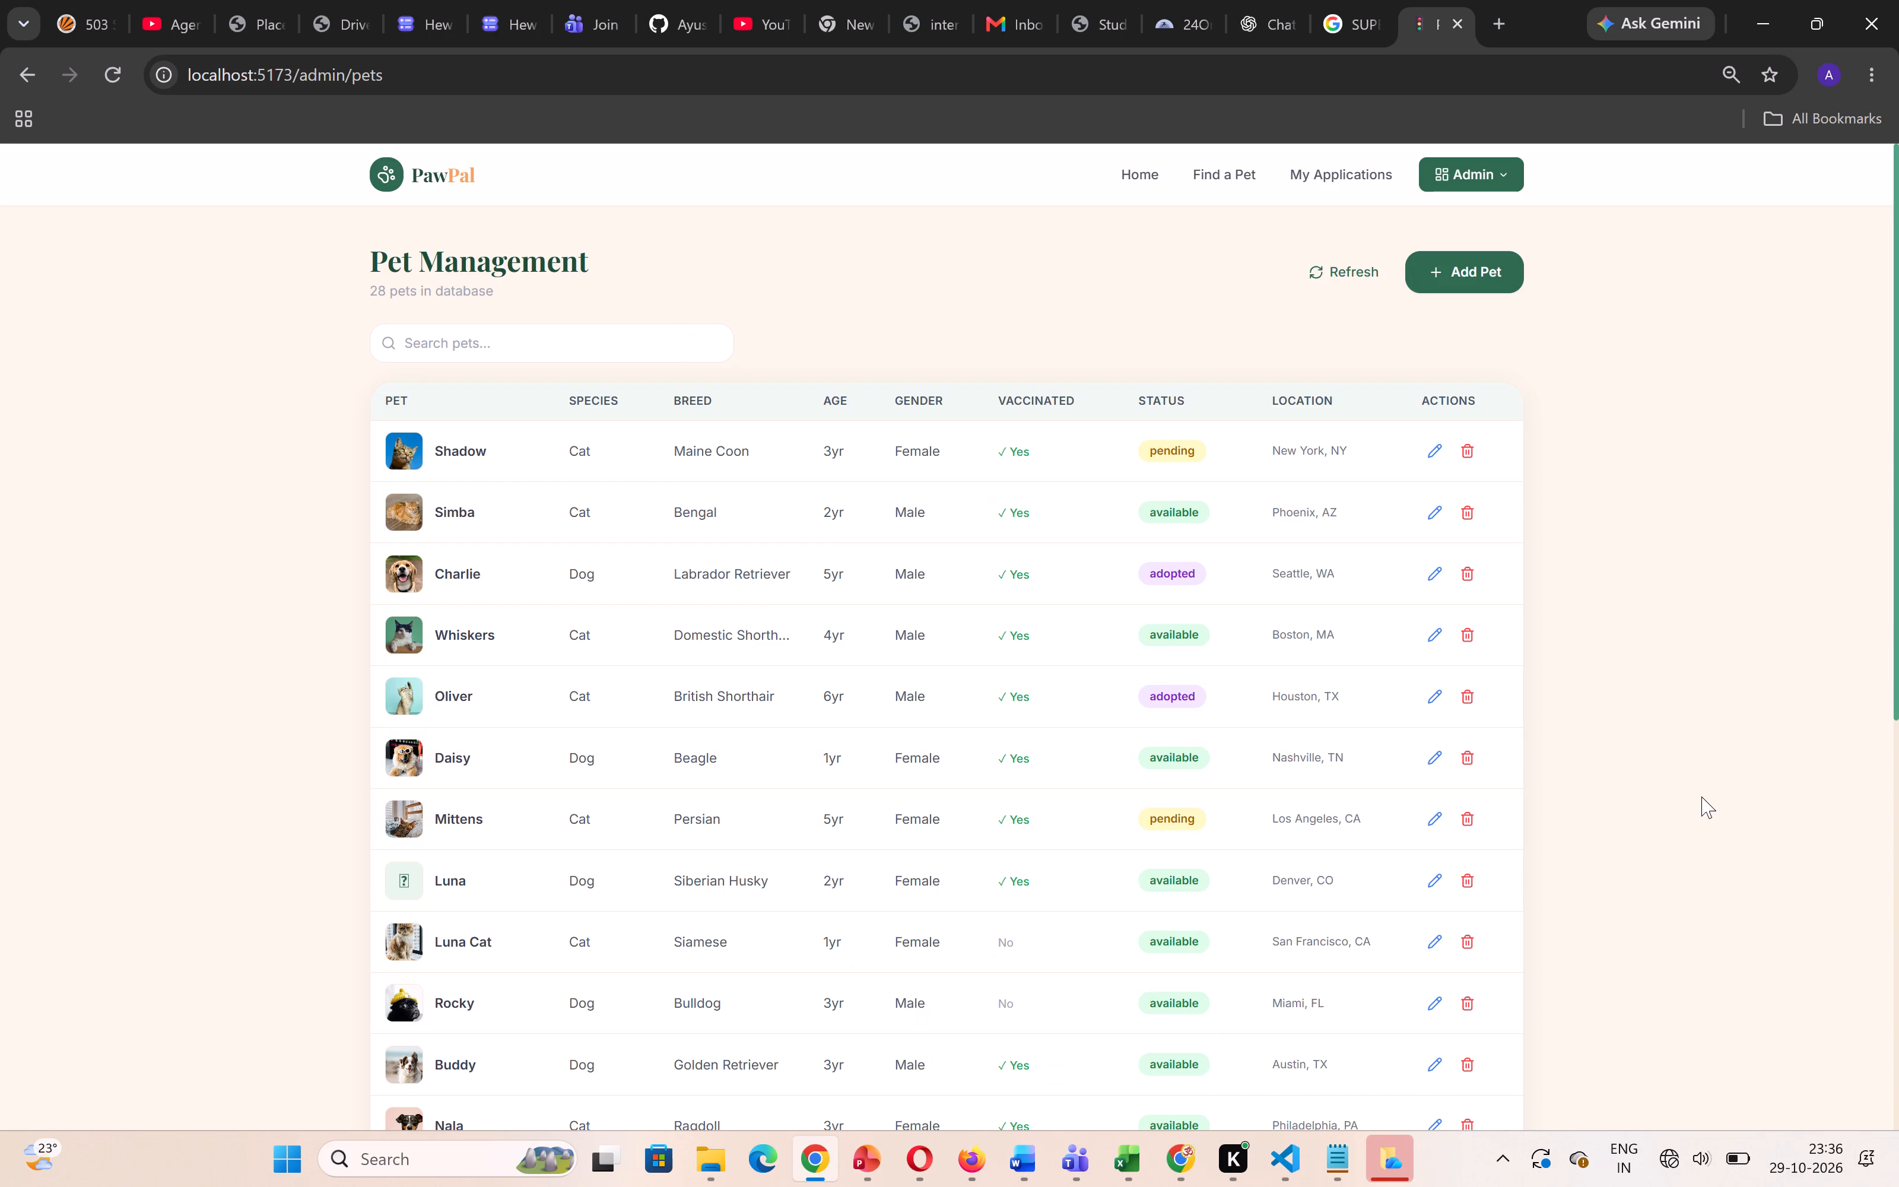
key(Print)
drag(369, 373, 1516, 610)
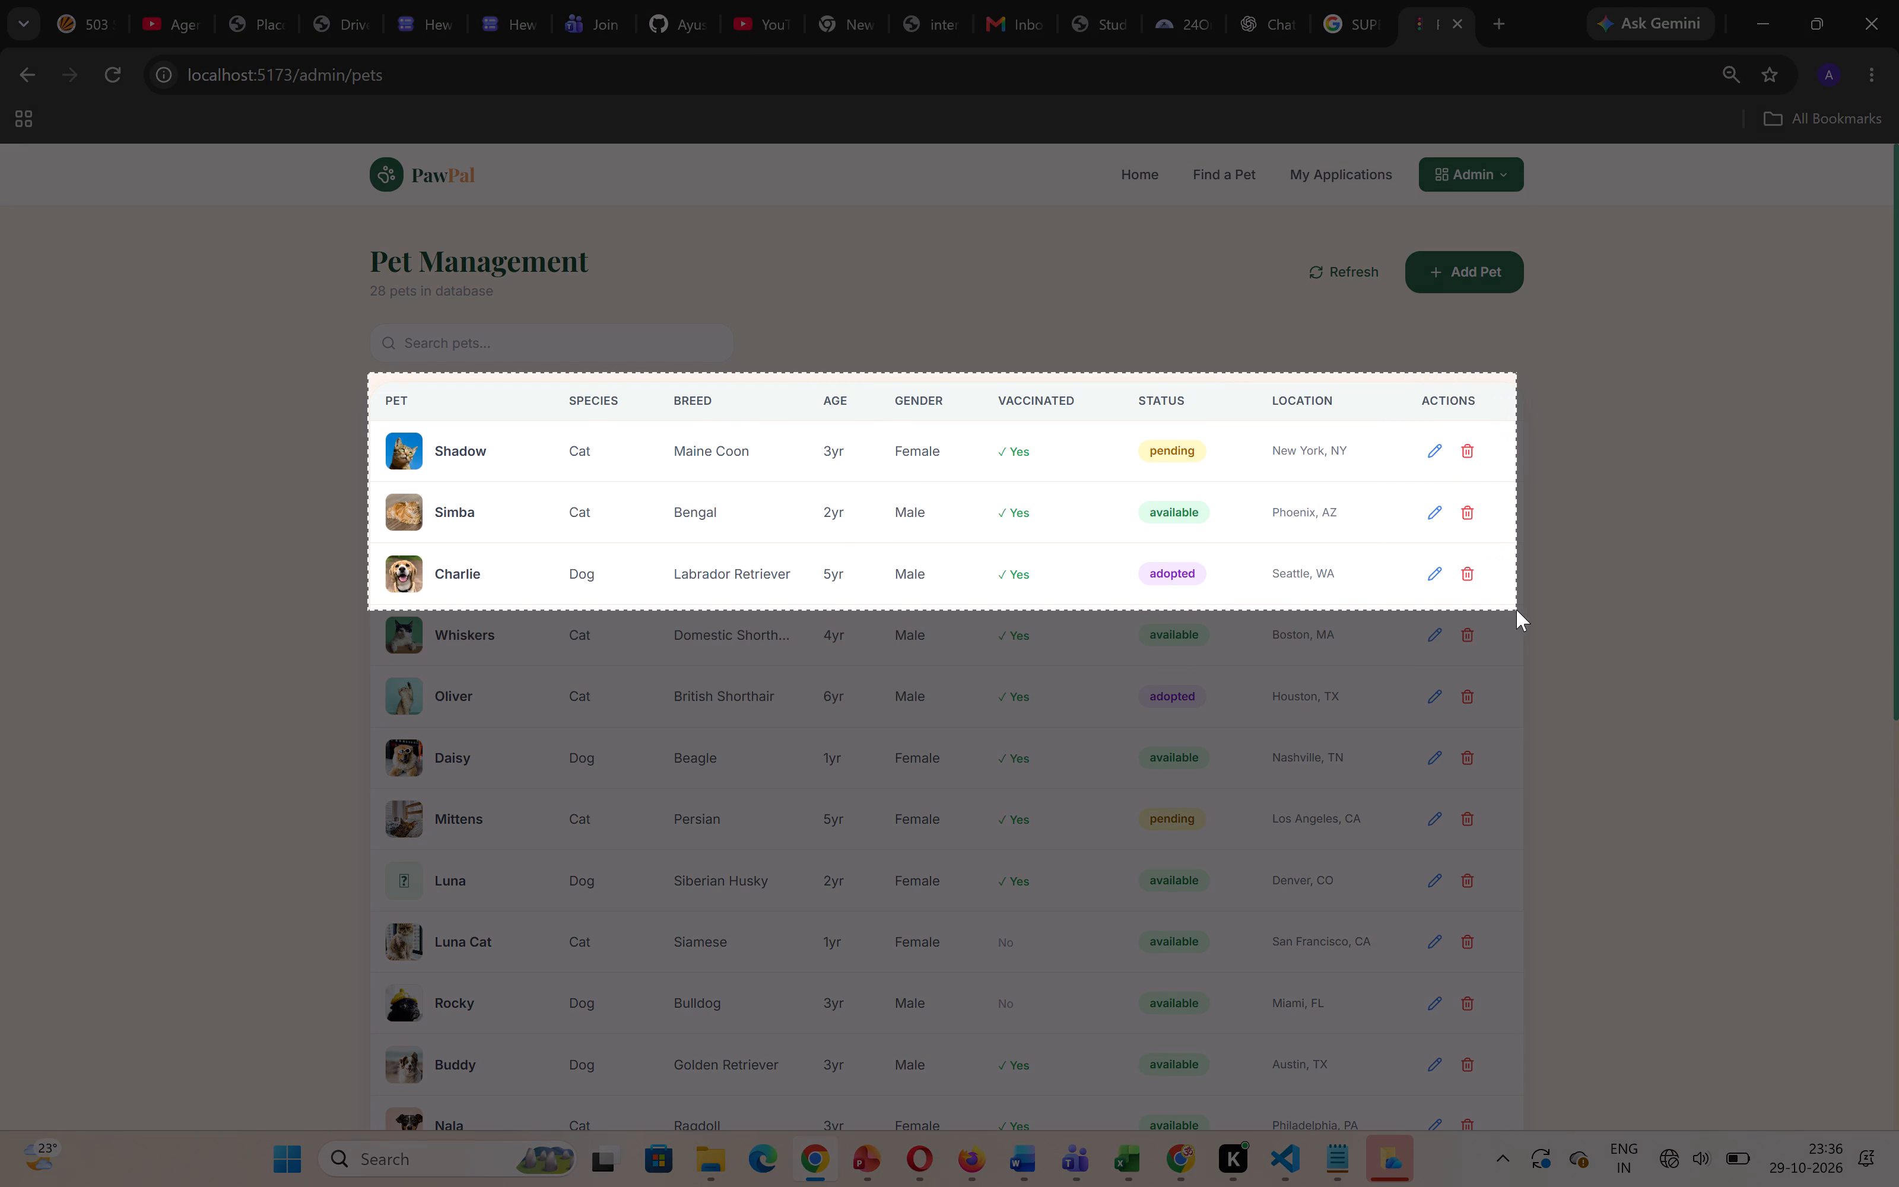
drag(1516, 610, 1521, 605)
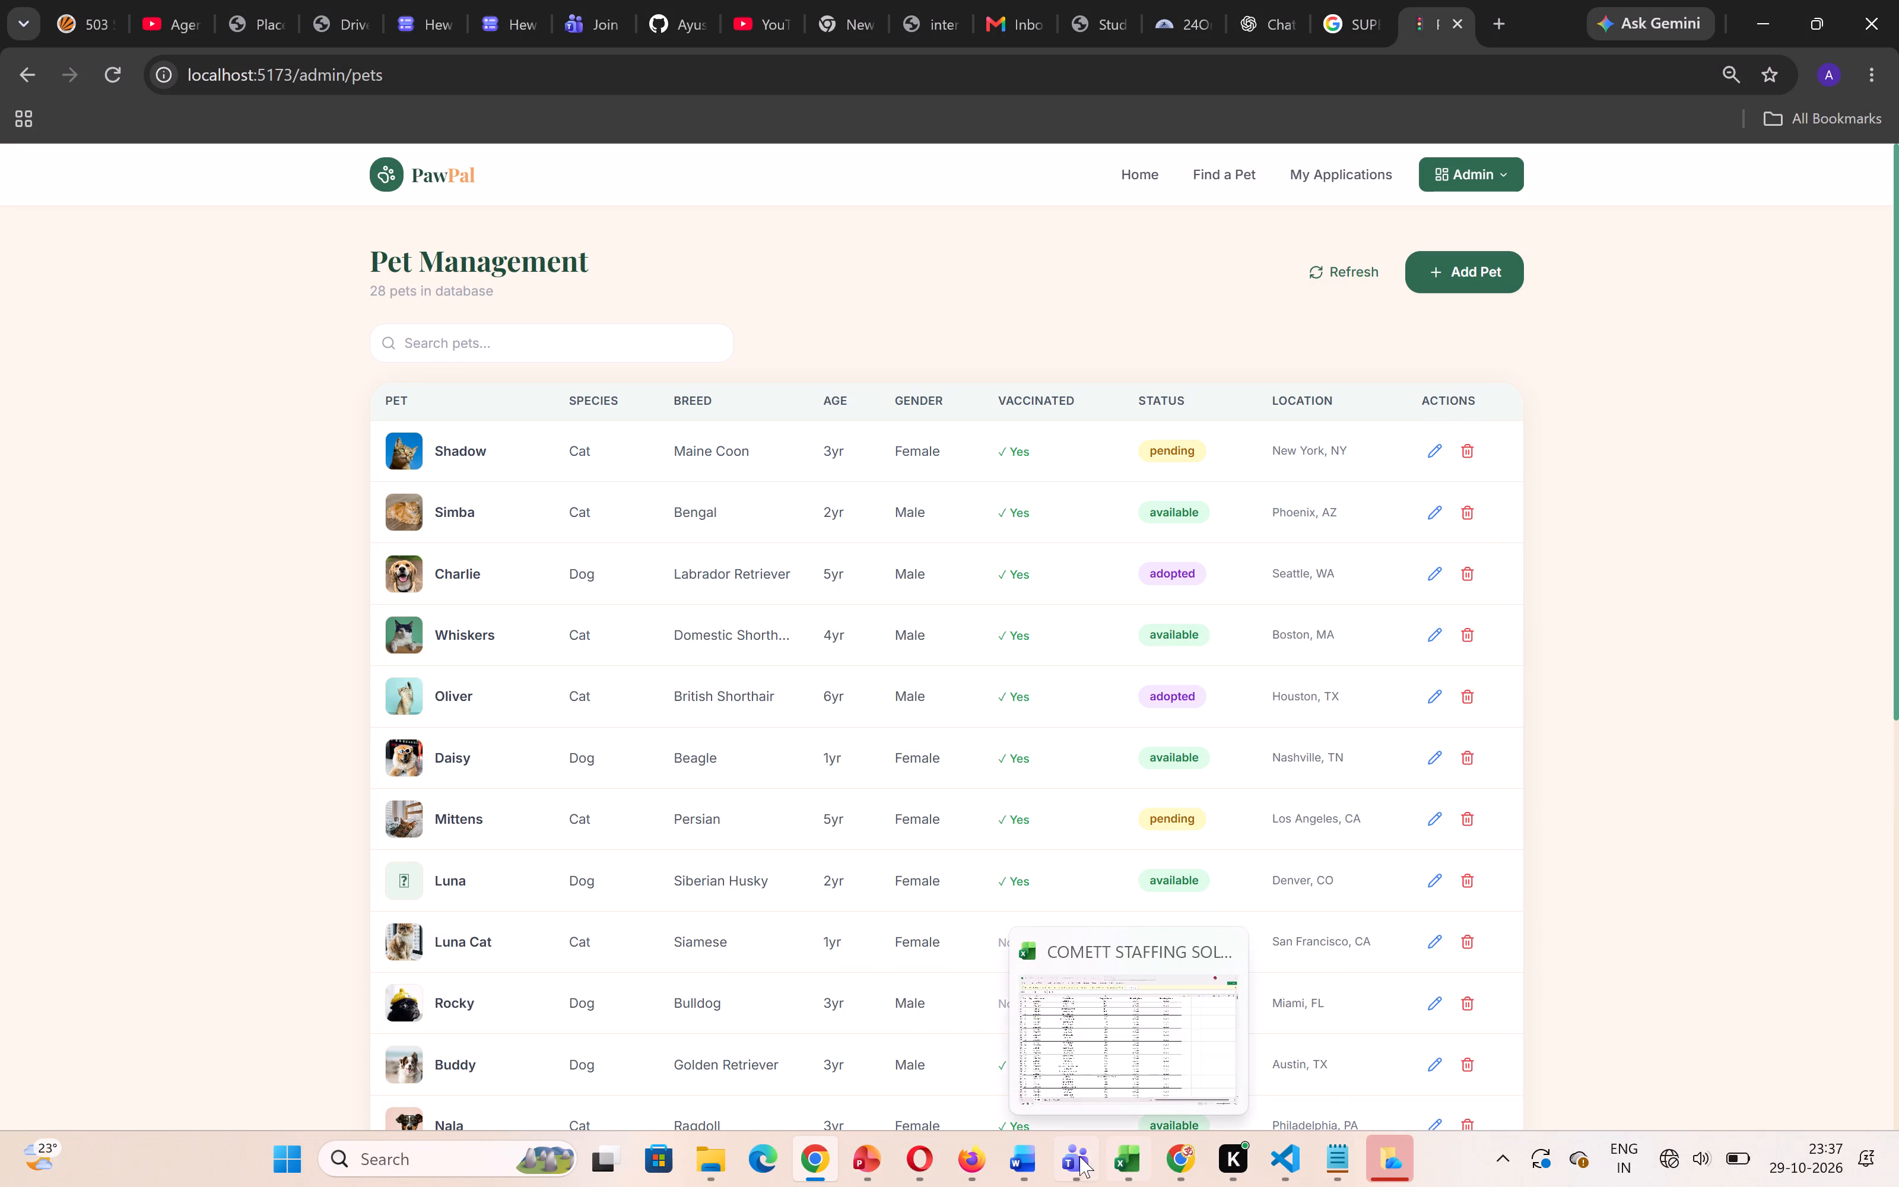
Switch to Word and paste the pet table screenshot on a new line below the Add New Pet screenshot.
click(1042, 1156)
click(1246, 937)
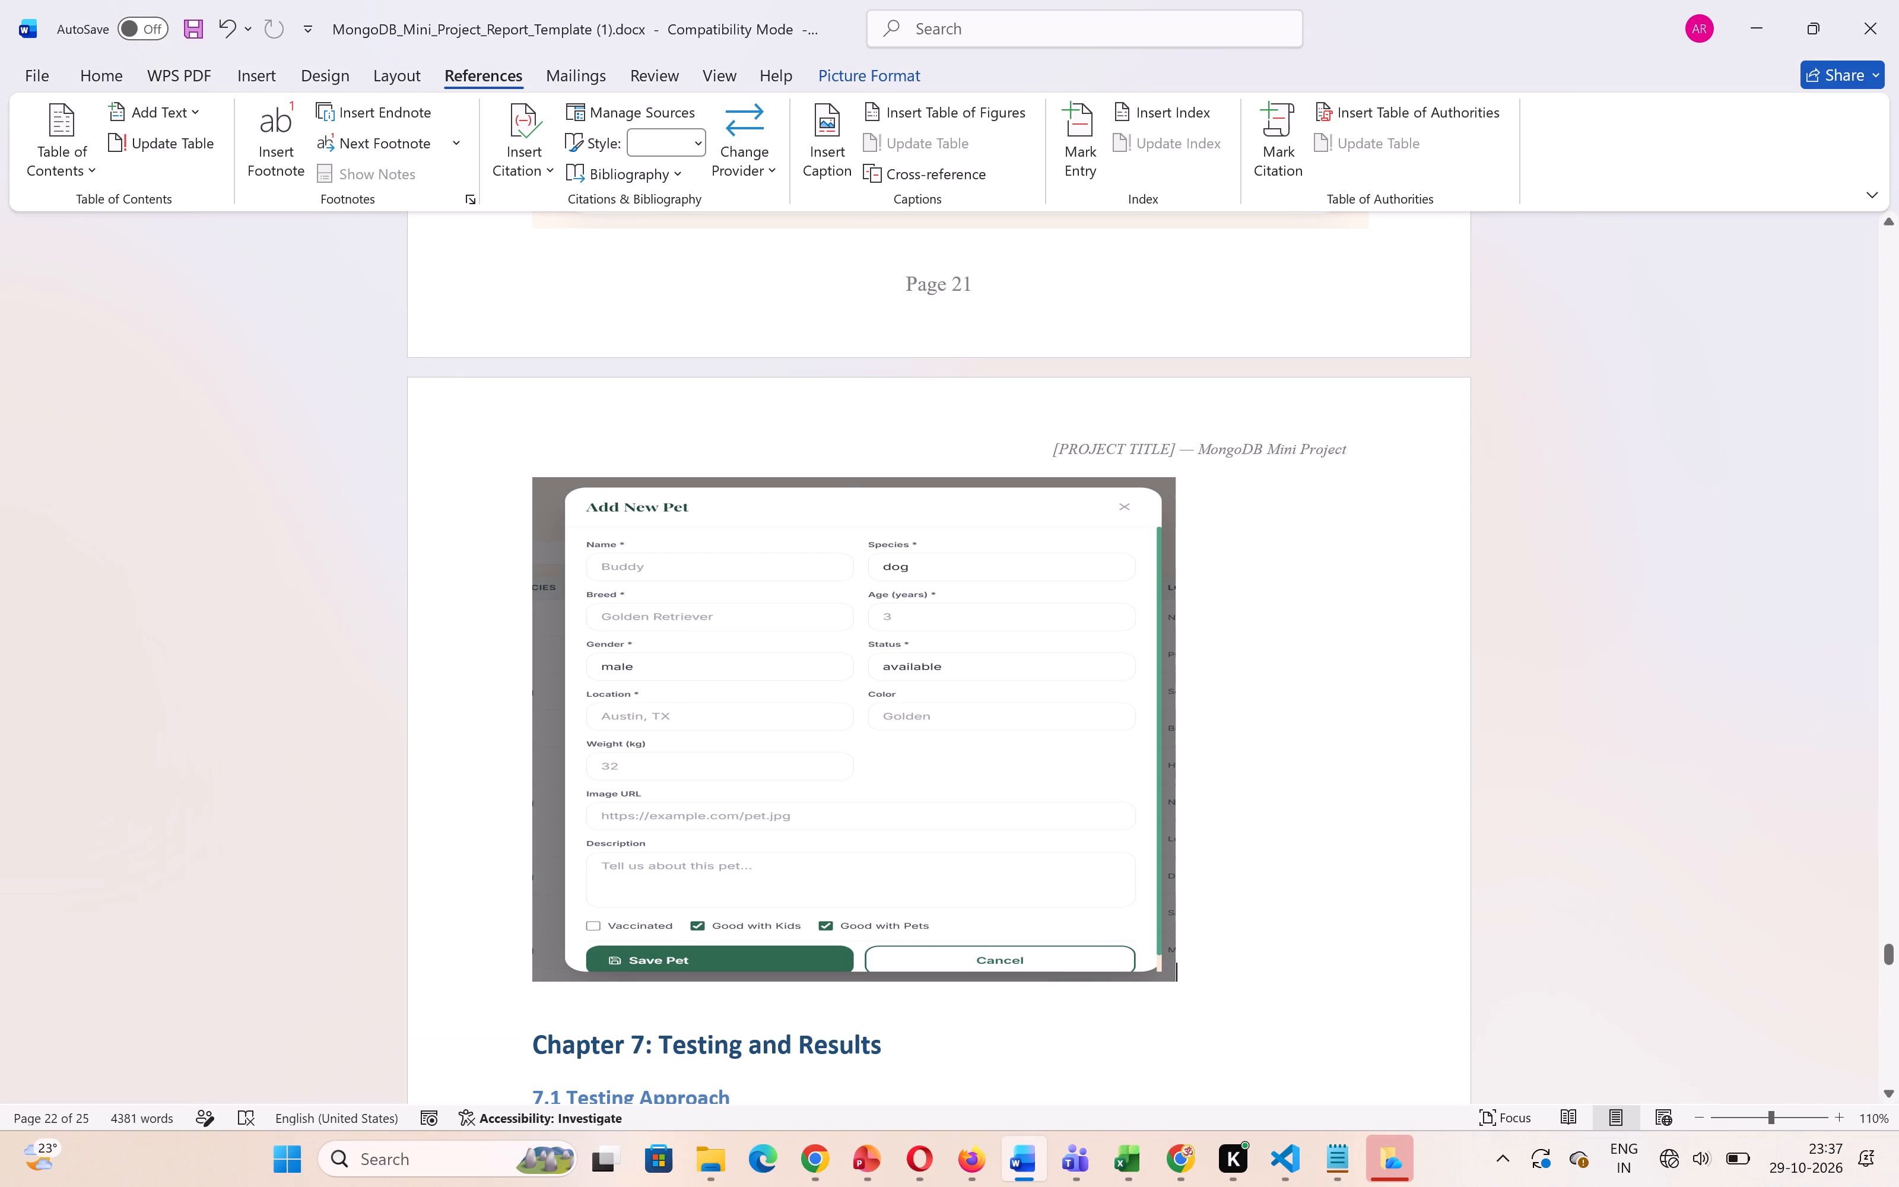
key(Return)
key(ctrl+v)
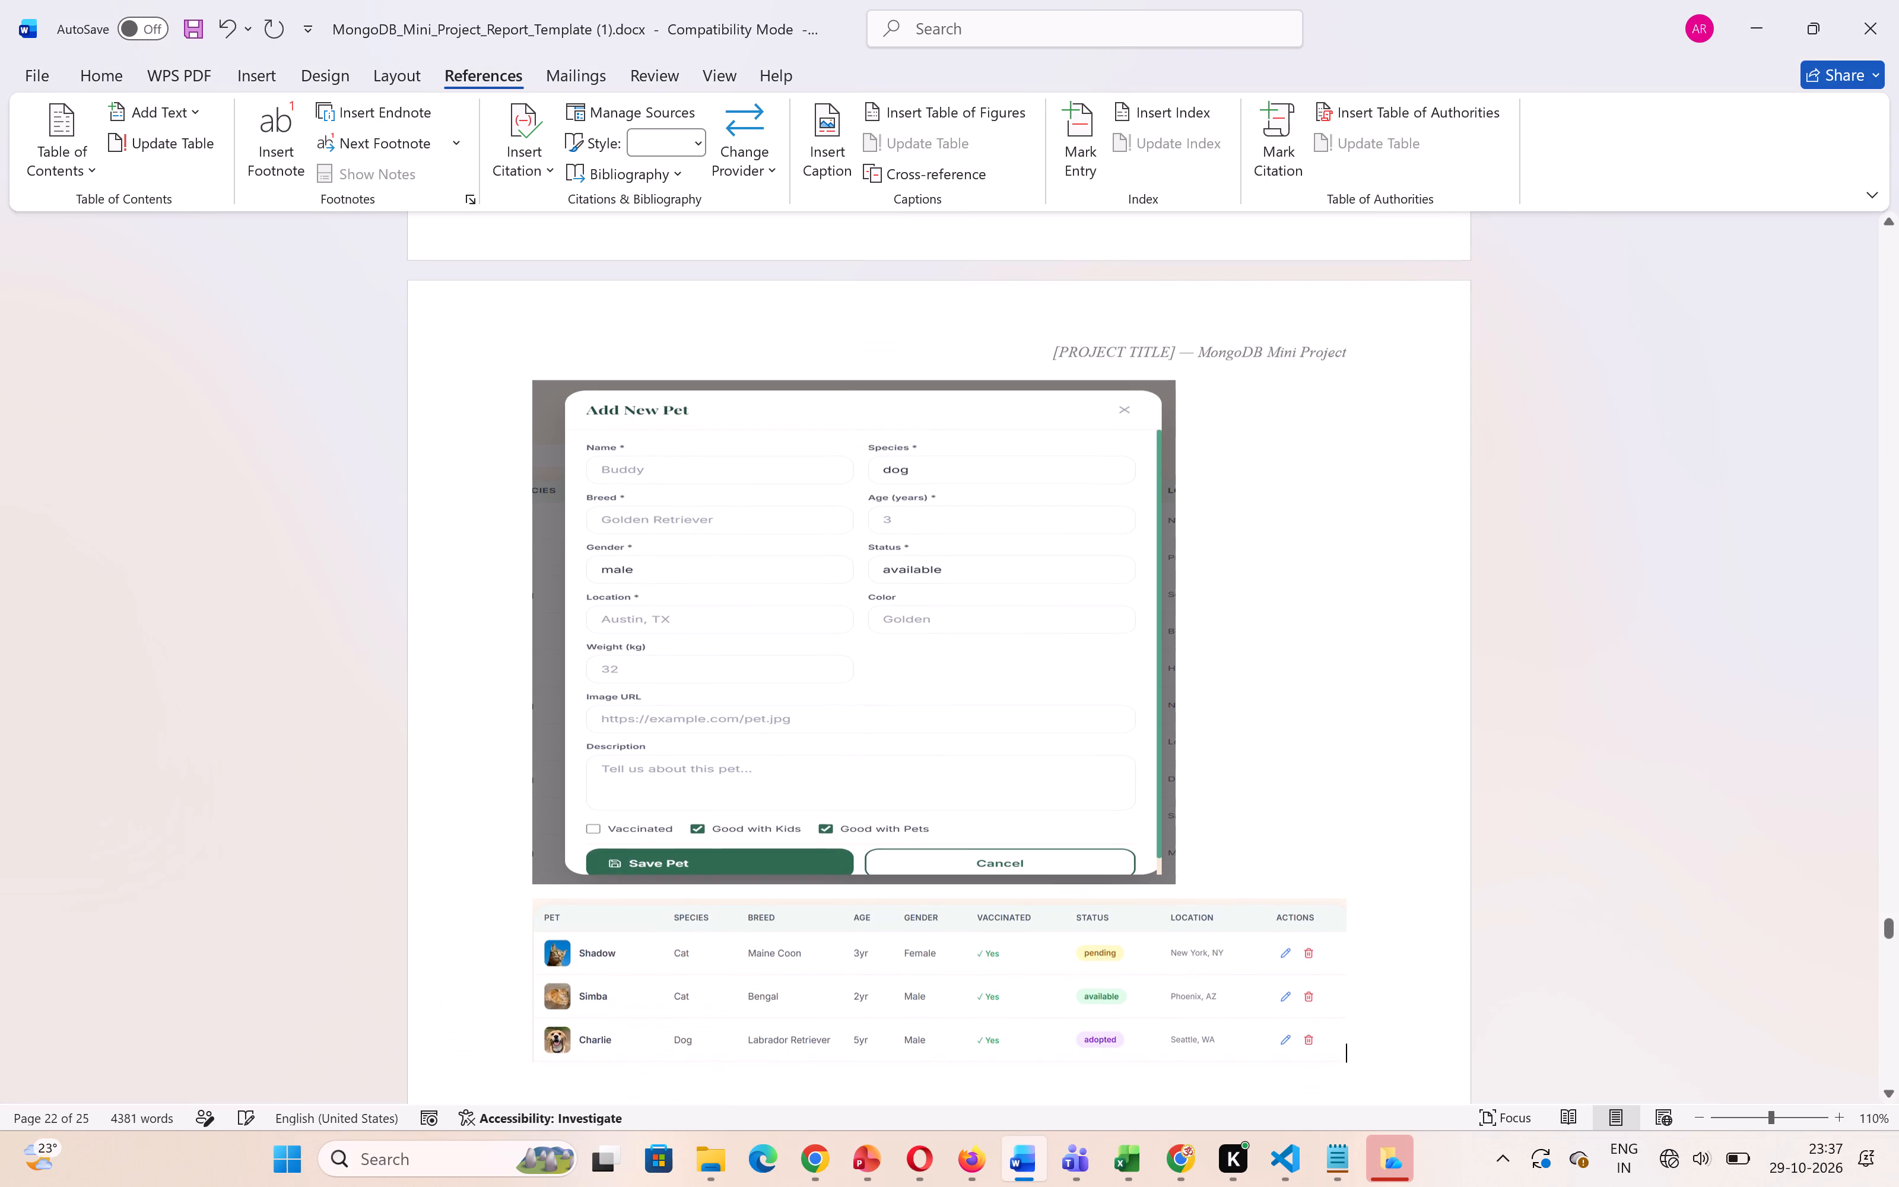
scroll(1070, 985, down, 1)
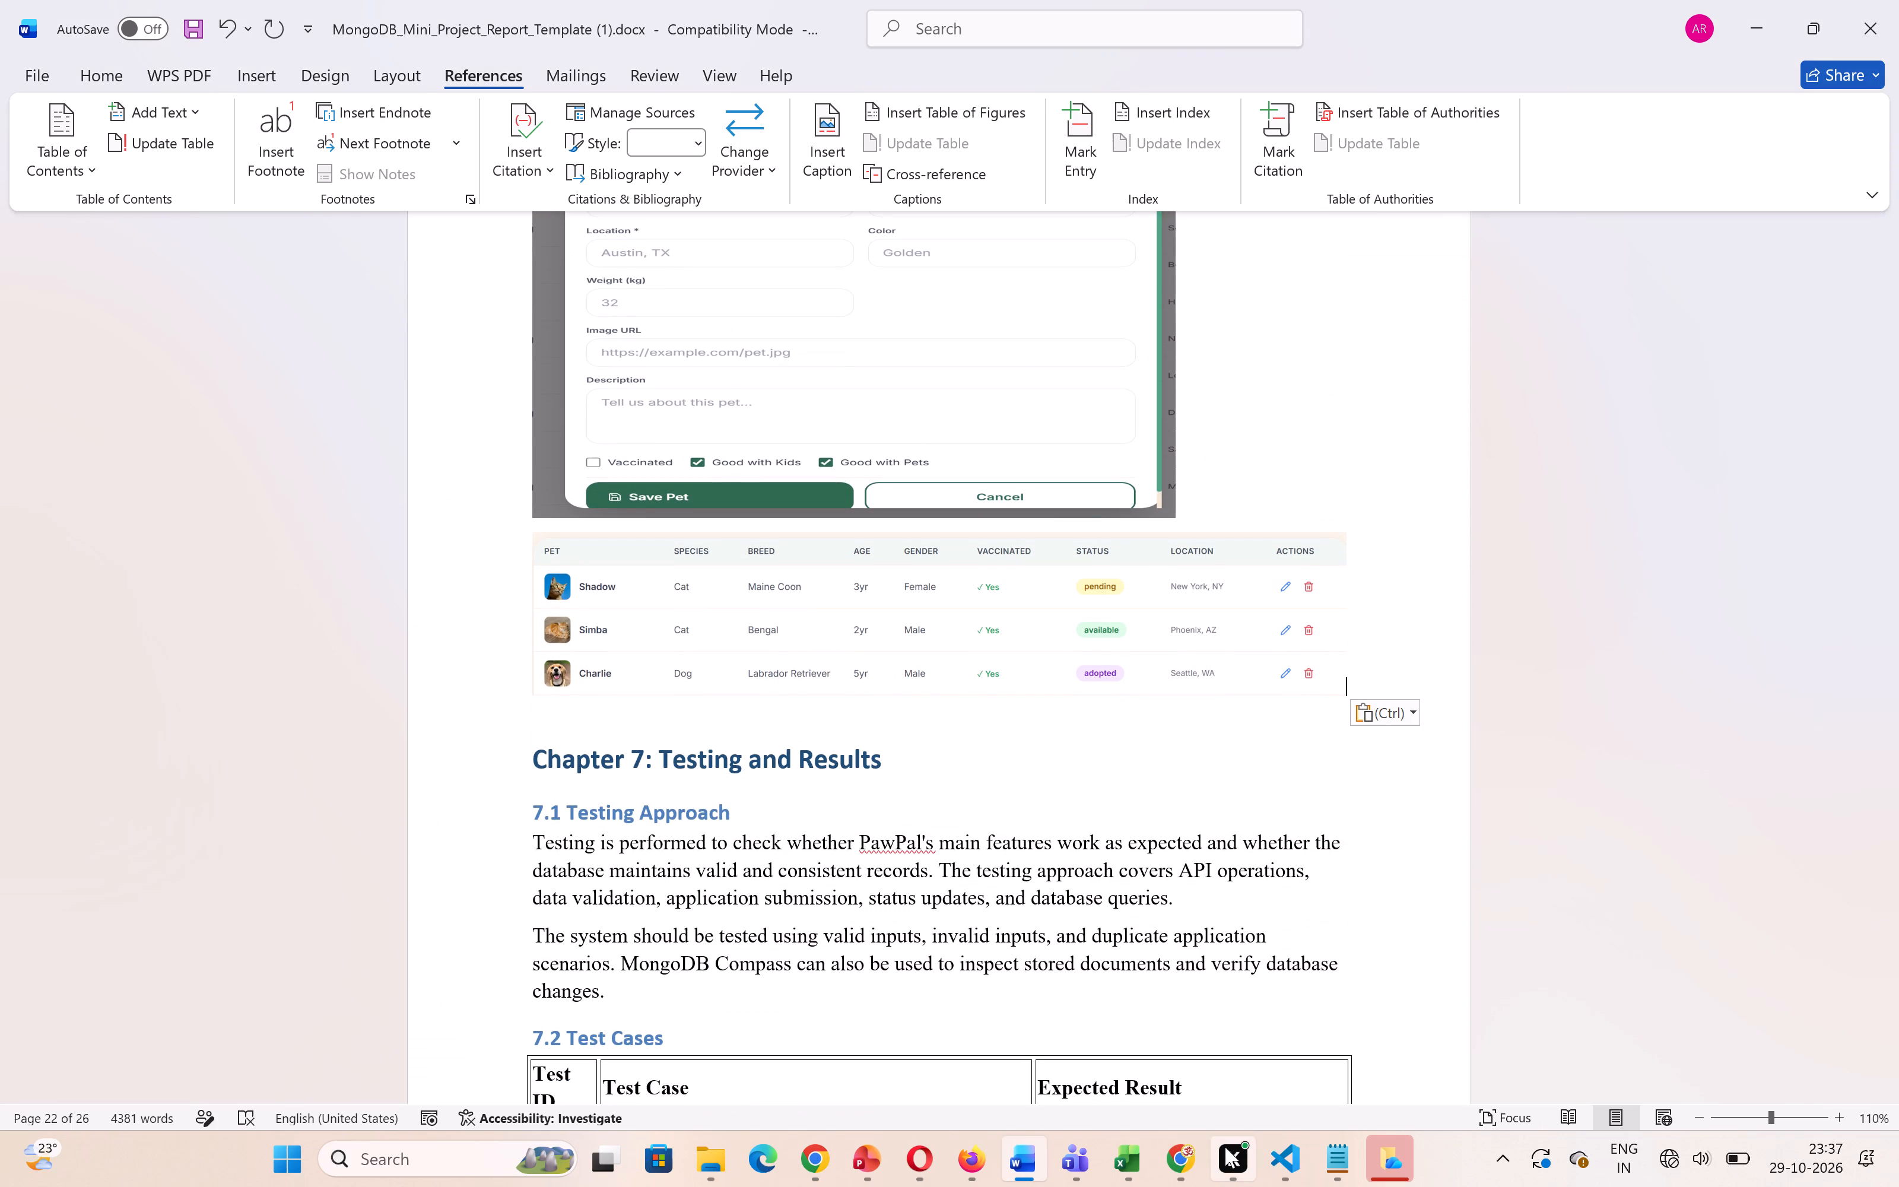
Open the Admin Dashboard in Chrome and capture its heading, statistics cards and four charts in one screenshot.
click(830, 1156)
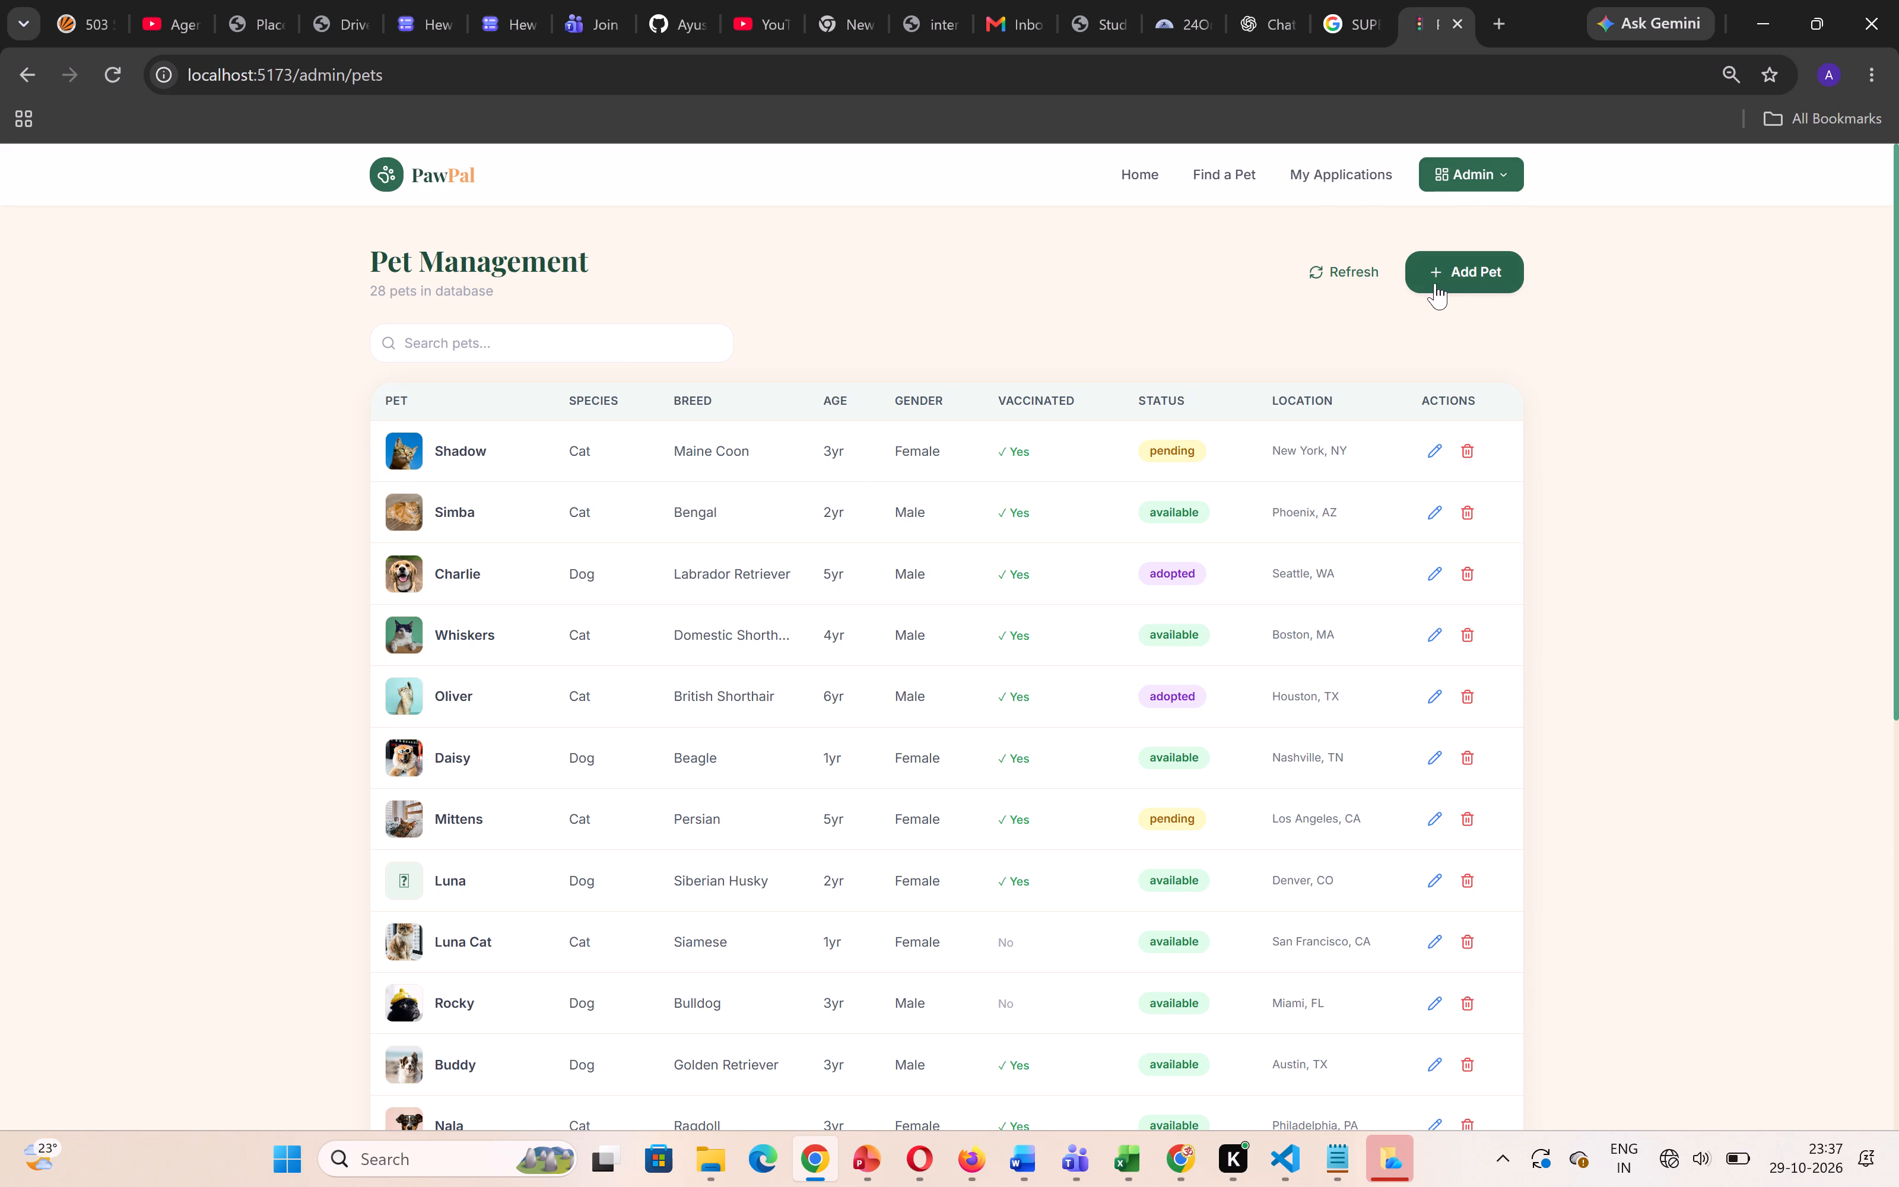
click(1498, 160)
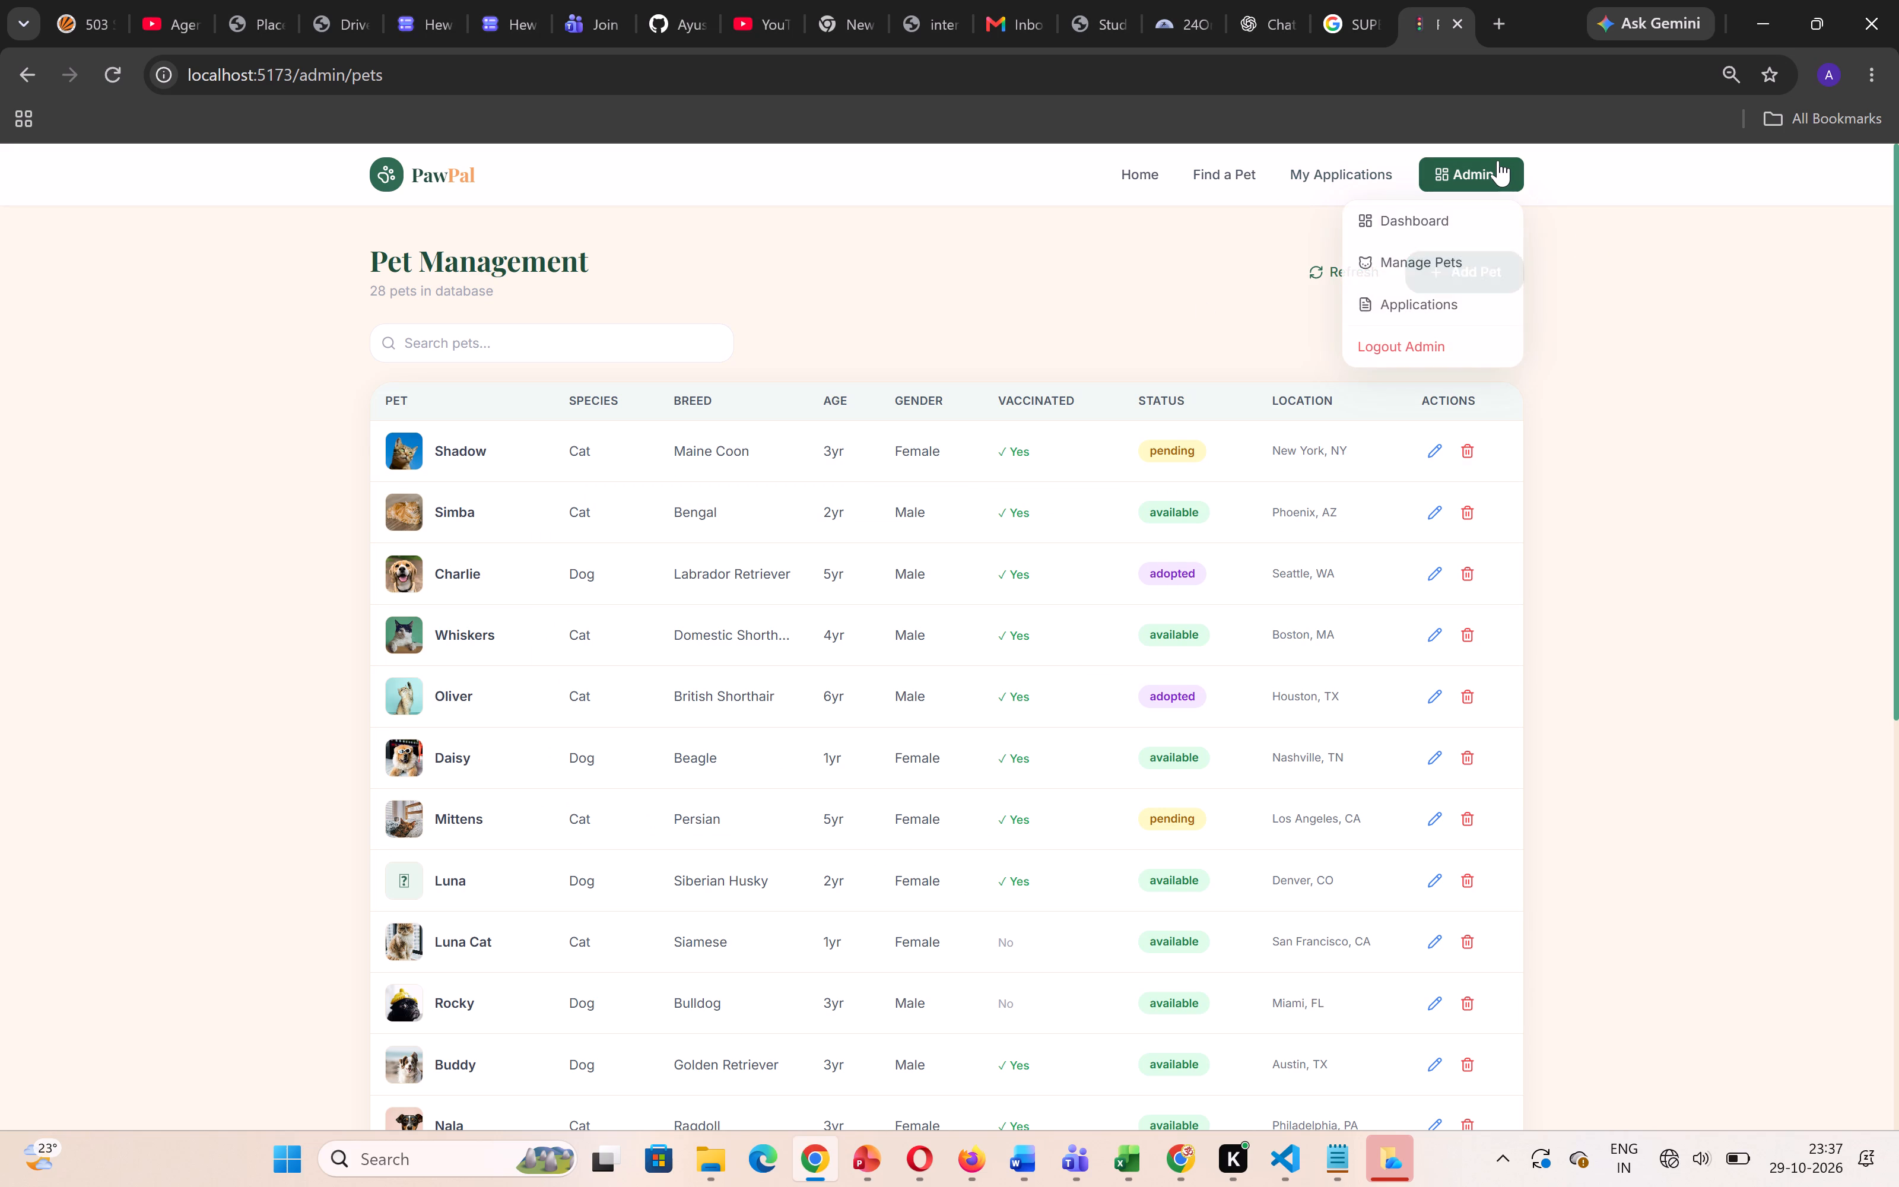
click(1393, 224)
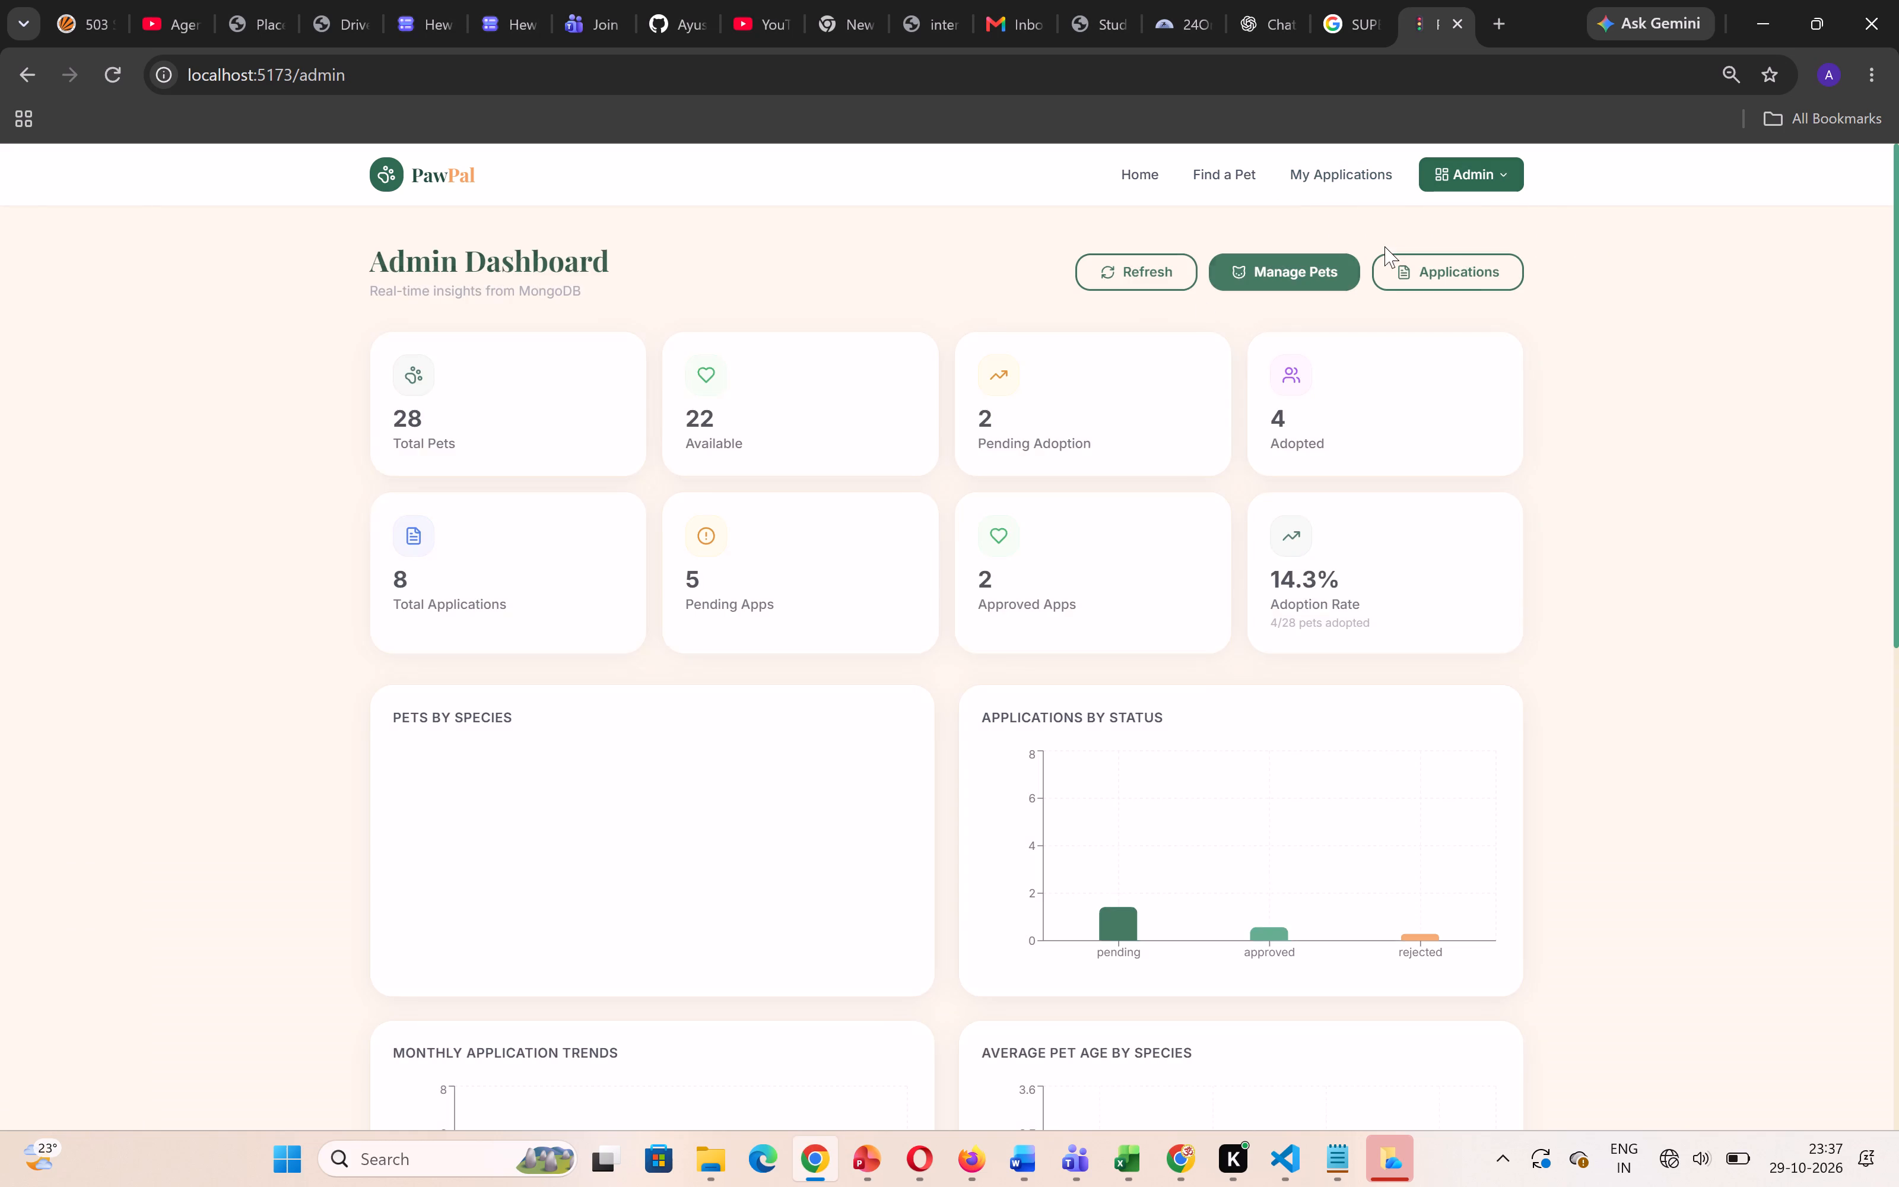
scroll(1294, 723, down, 3)
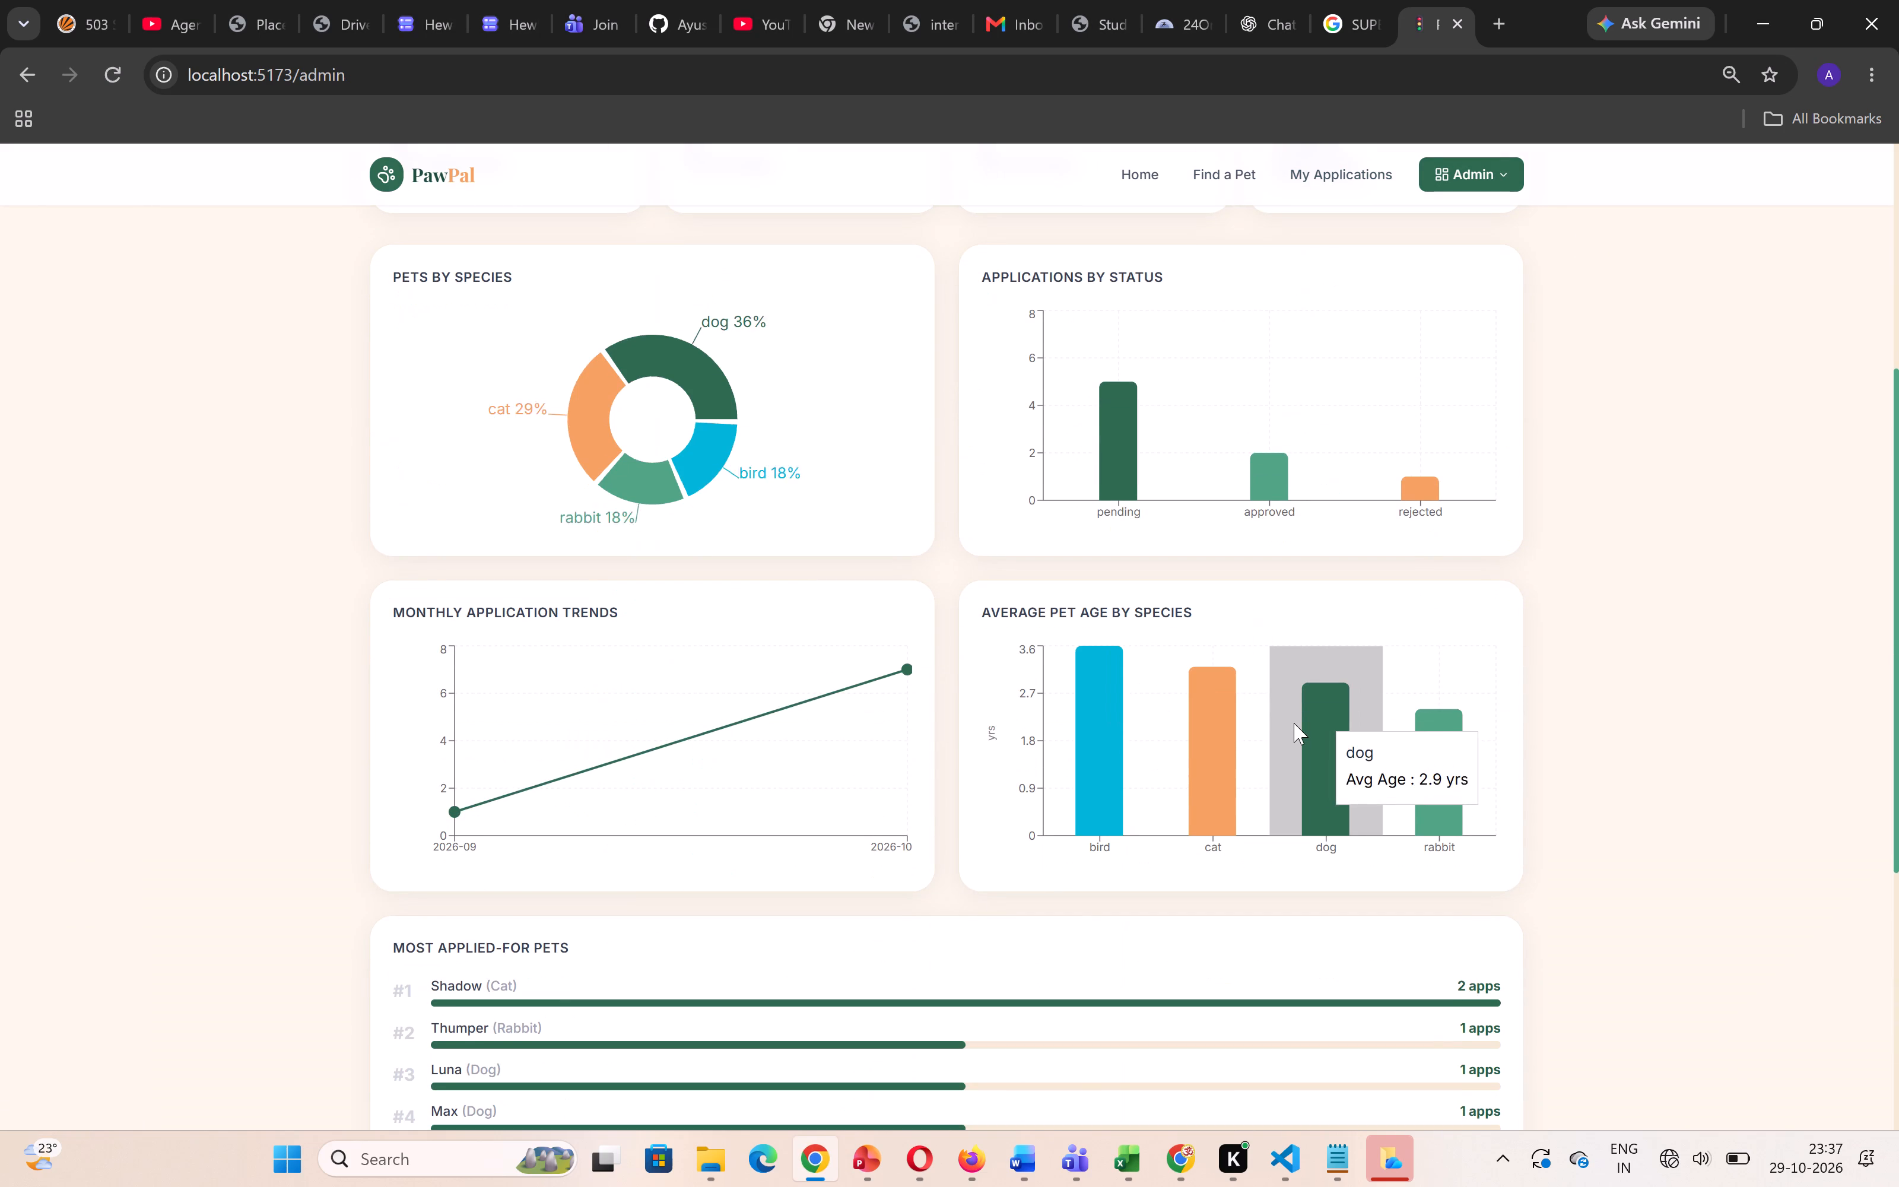
key(ctrl+minus)
key(ctrl+minus)
key(ctrl+minus)
scroll(1238, 595, up, 2)
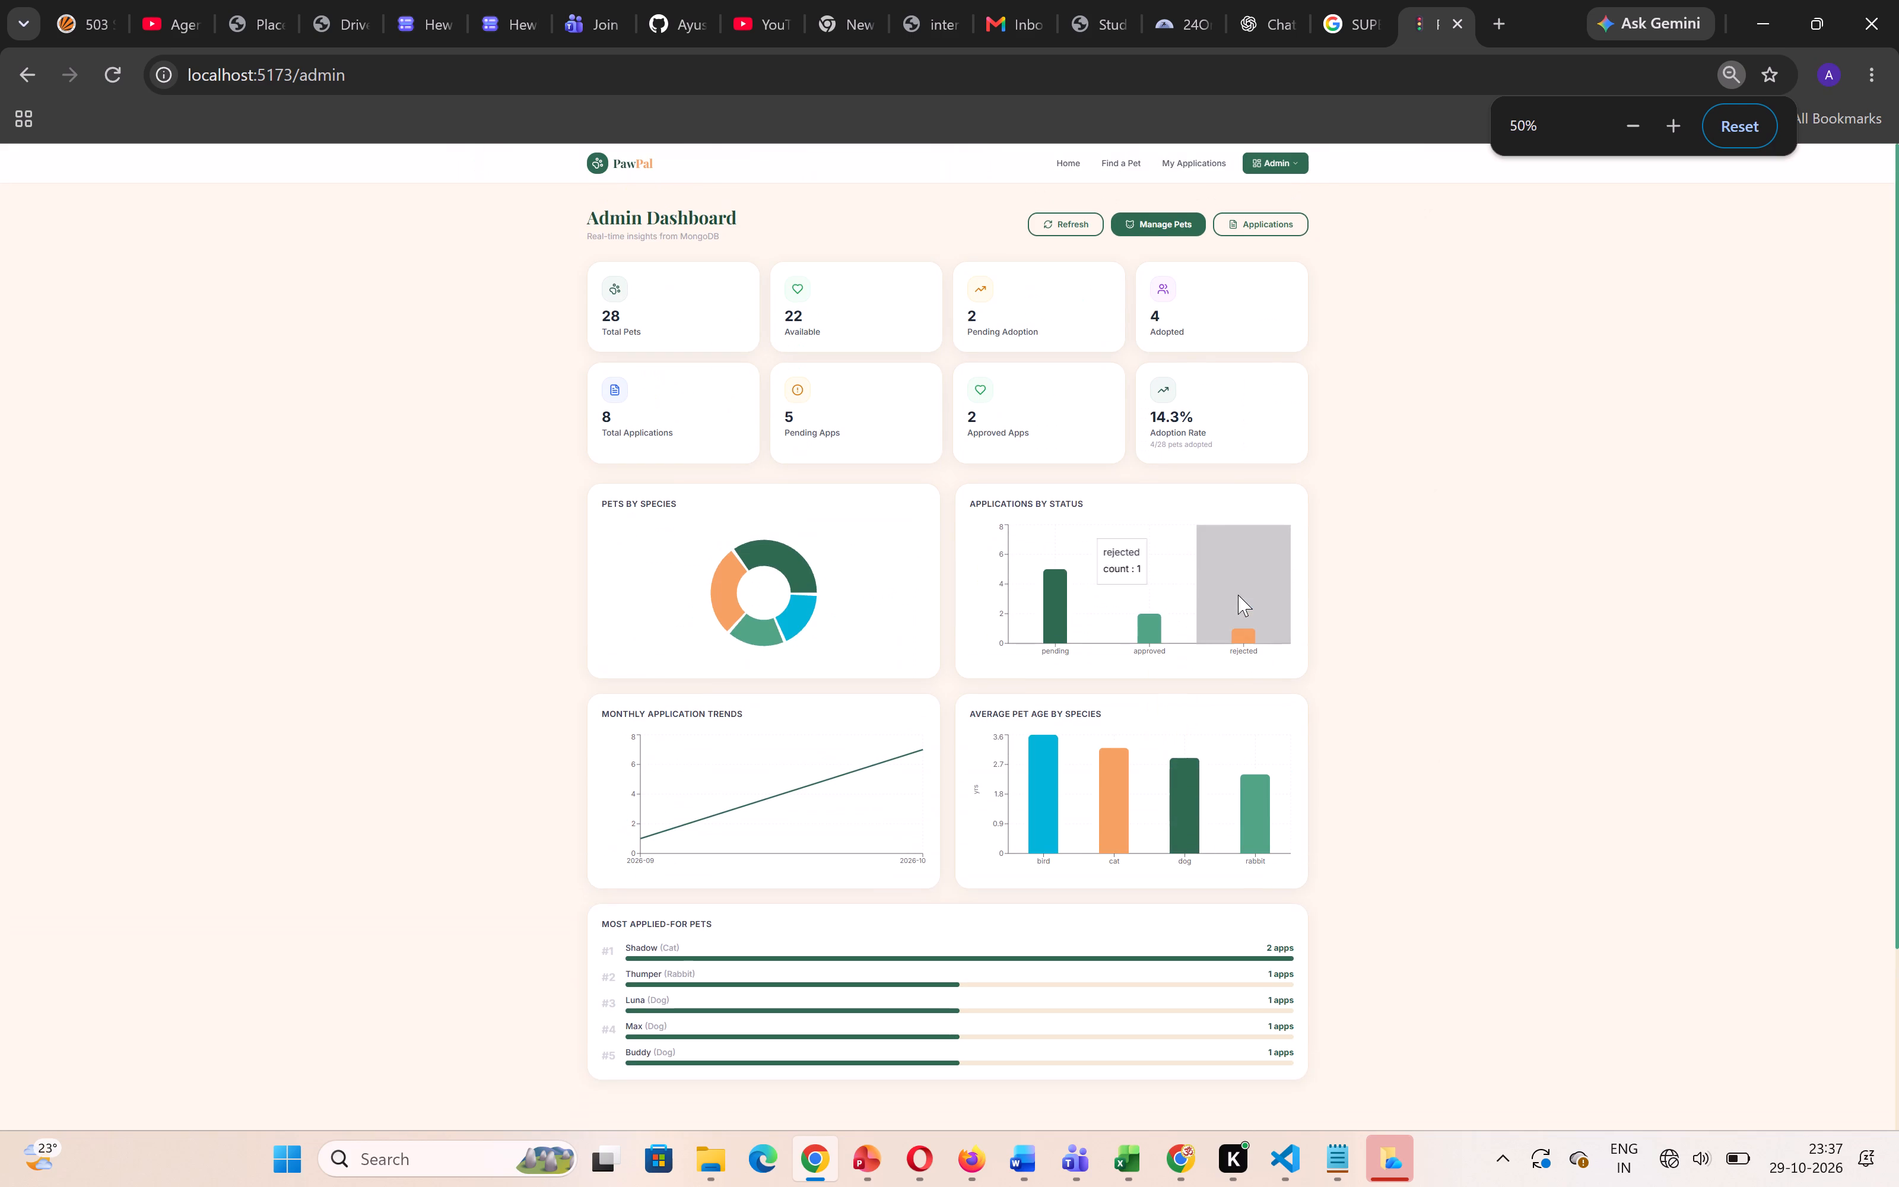
scroll(1238, 595, up, 1)
key(Print)
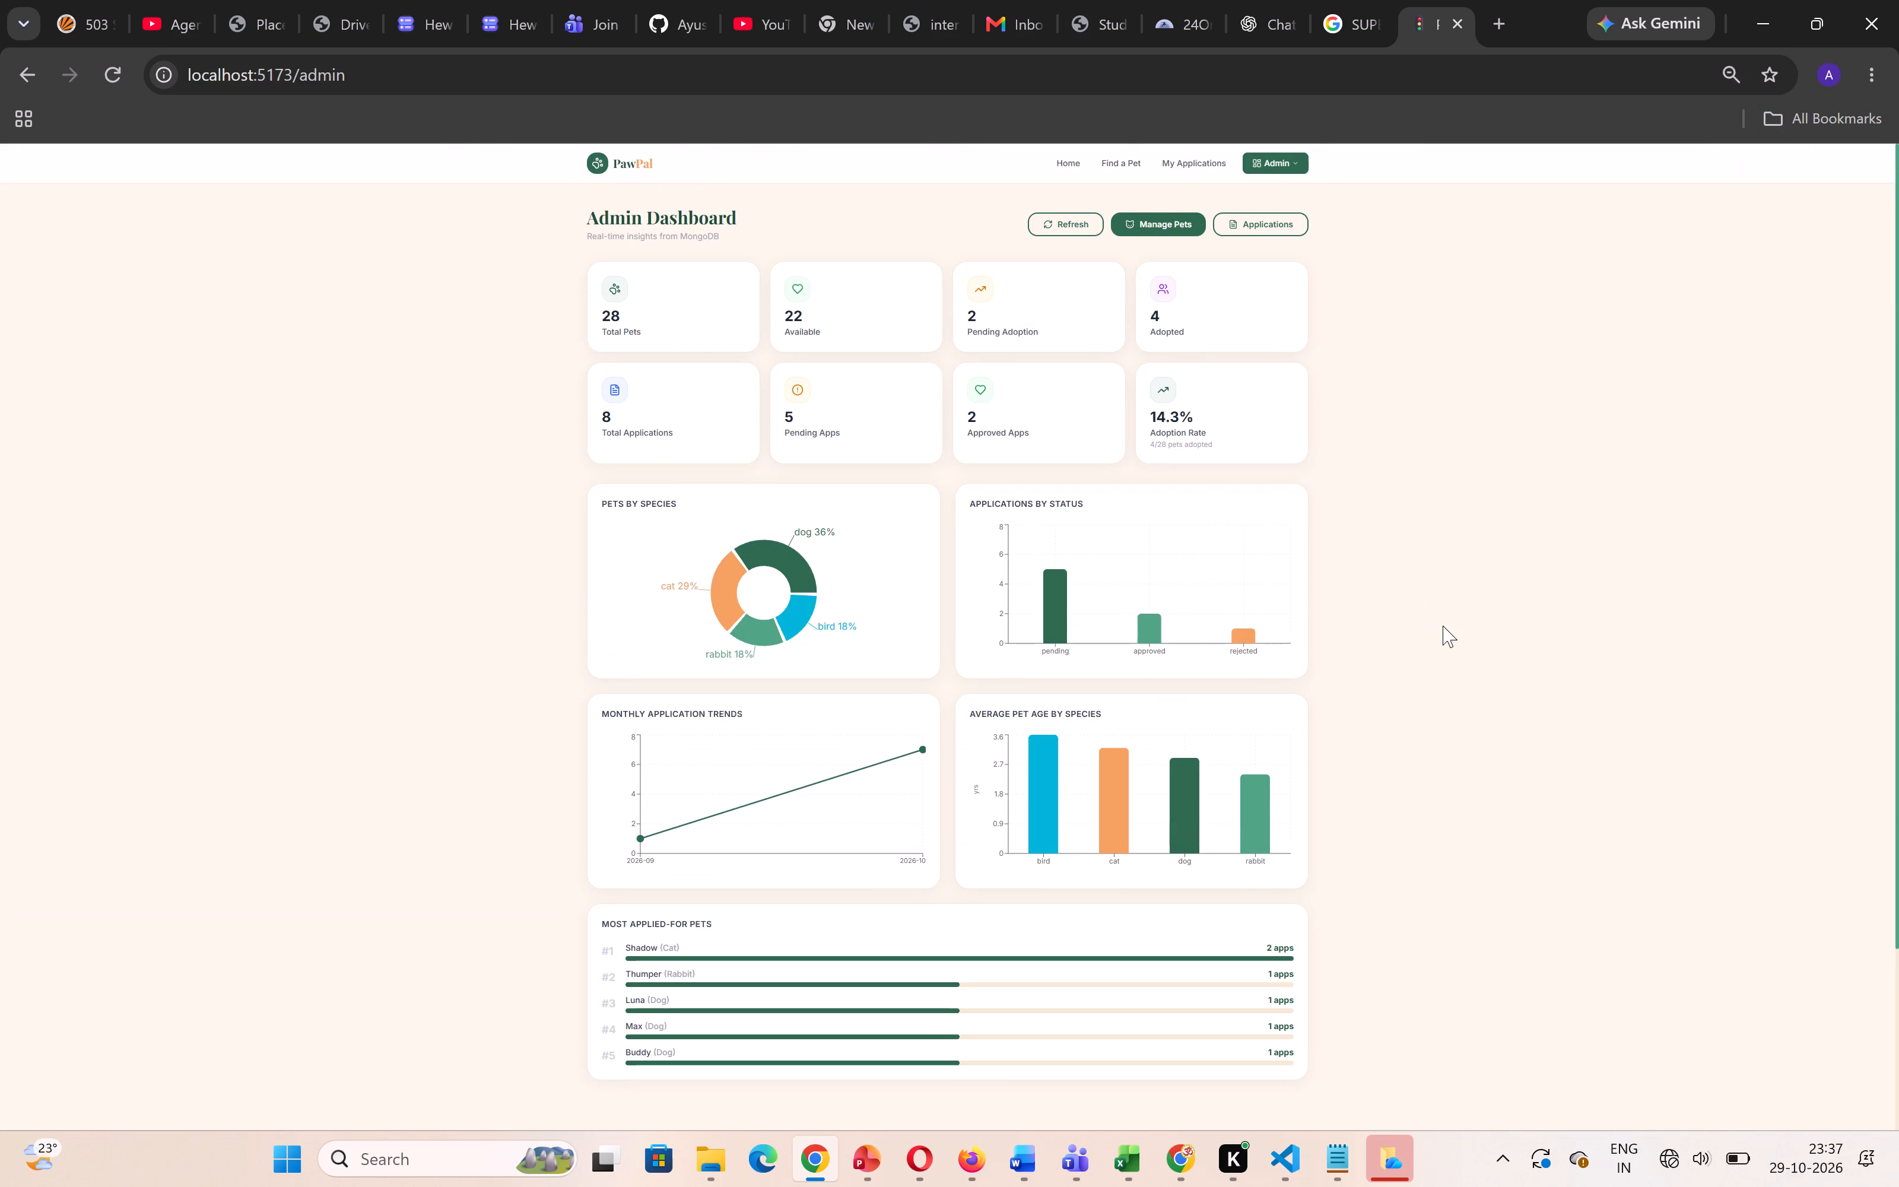
drag(563, 193, 1336, 779)
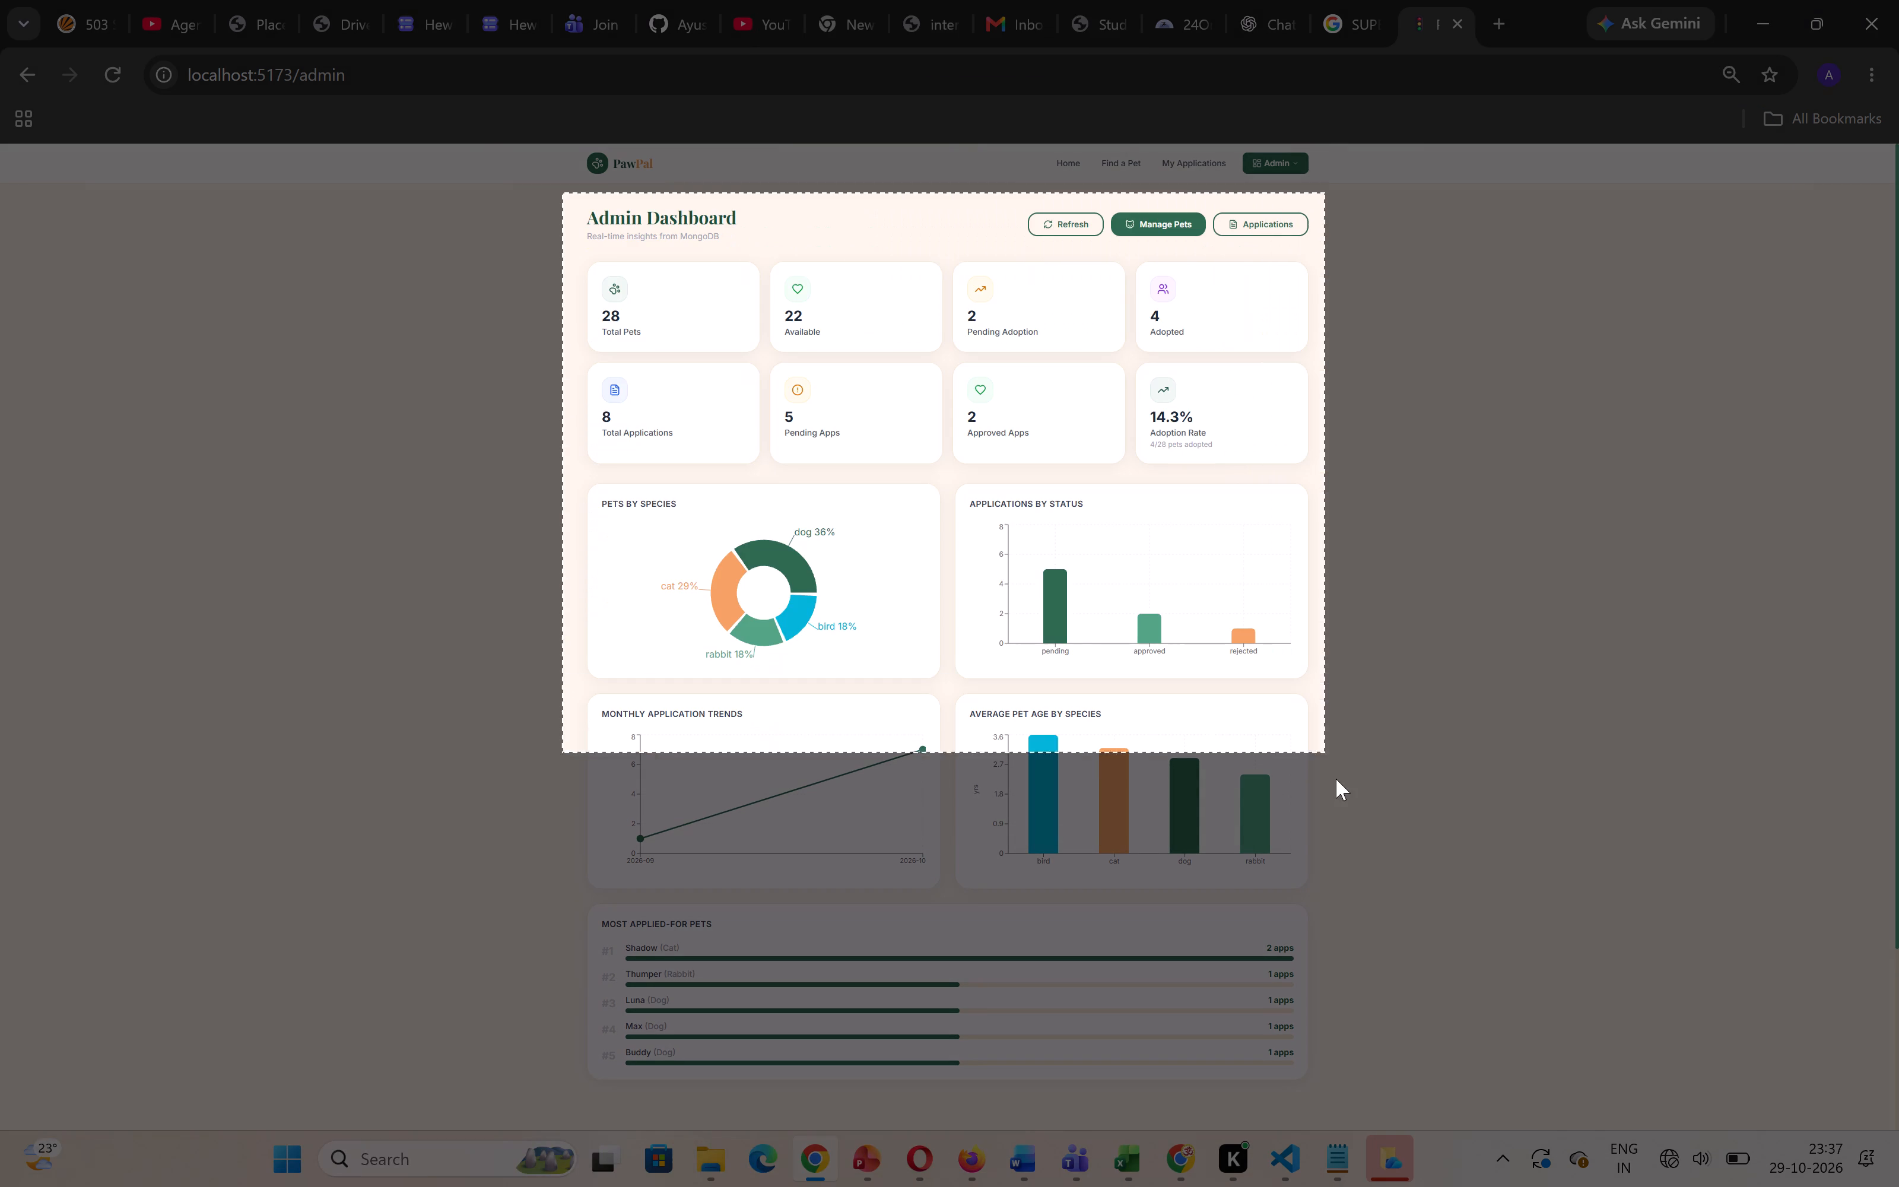
drag(1336, 779, 1341, 909)
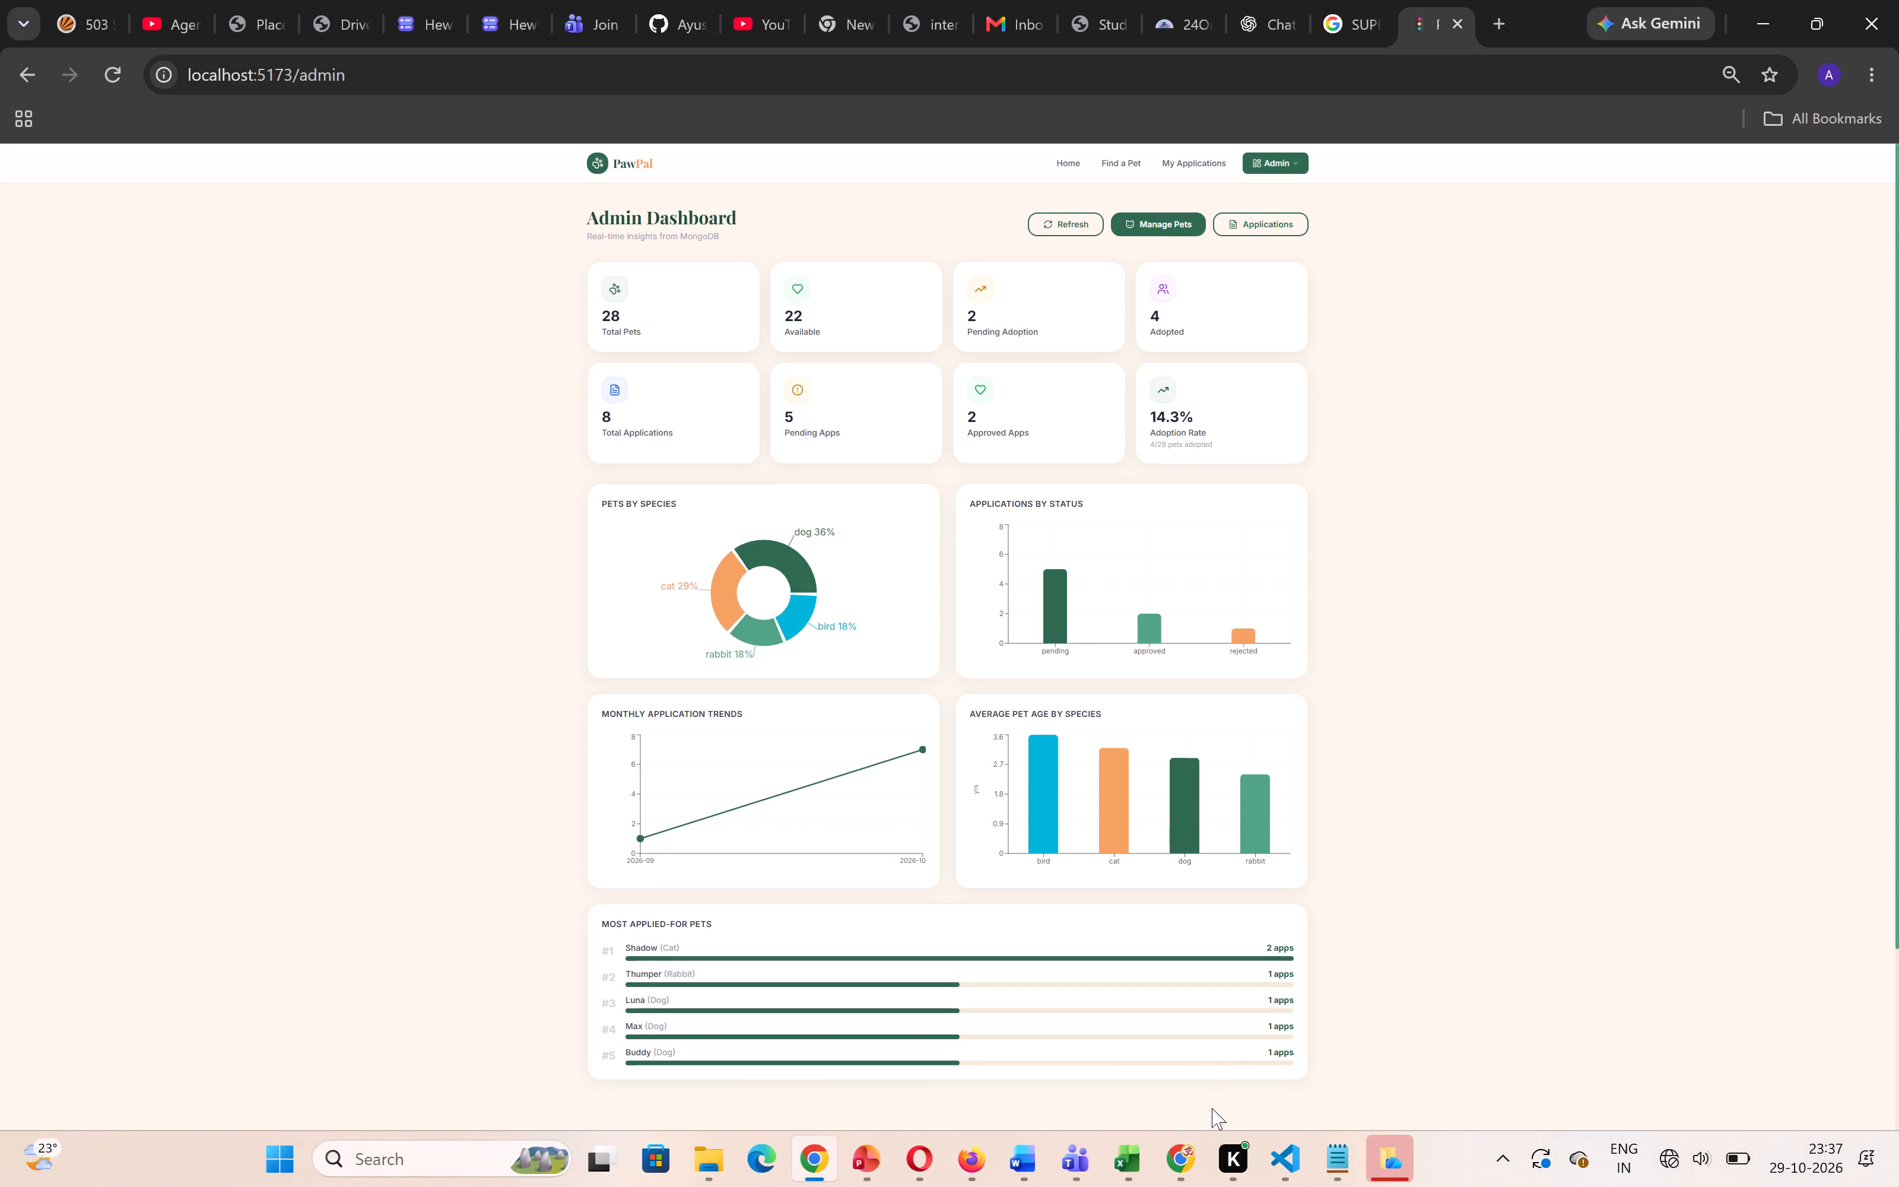
Switch to Word and paste the Admin Dashboard screenshot on a new line after the pet table screenshot.
click(1037, 1156)
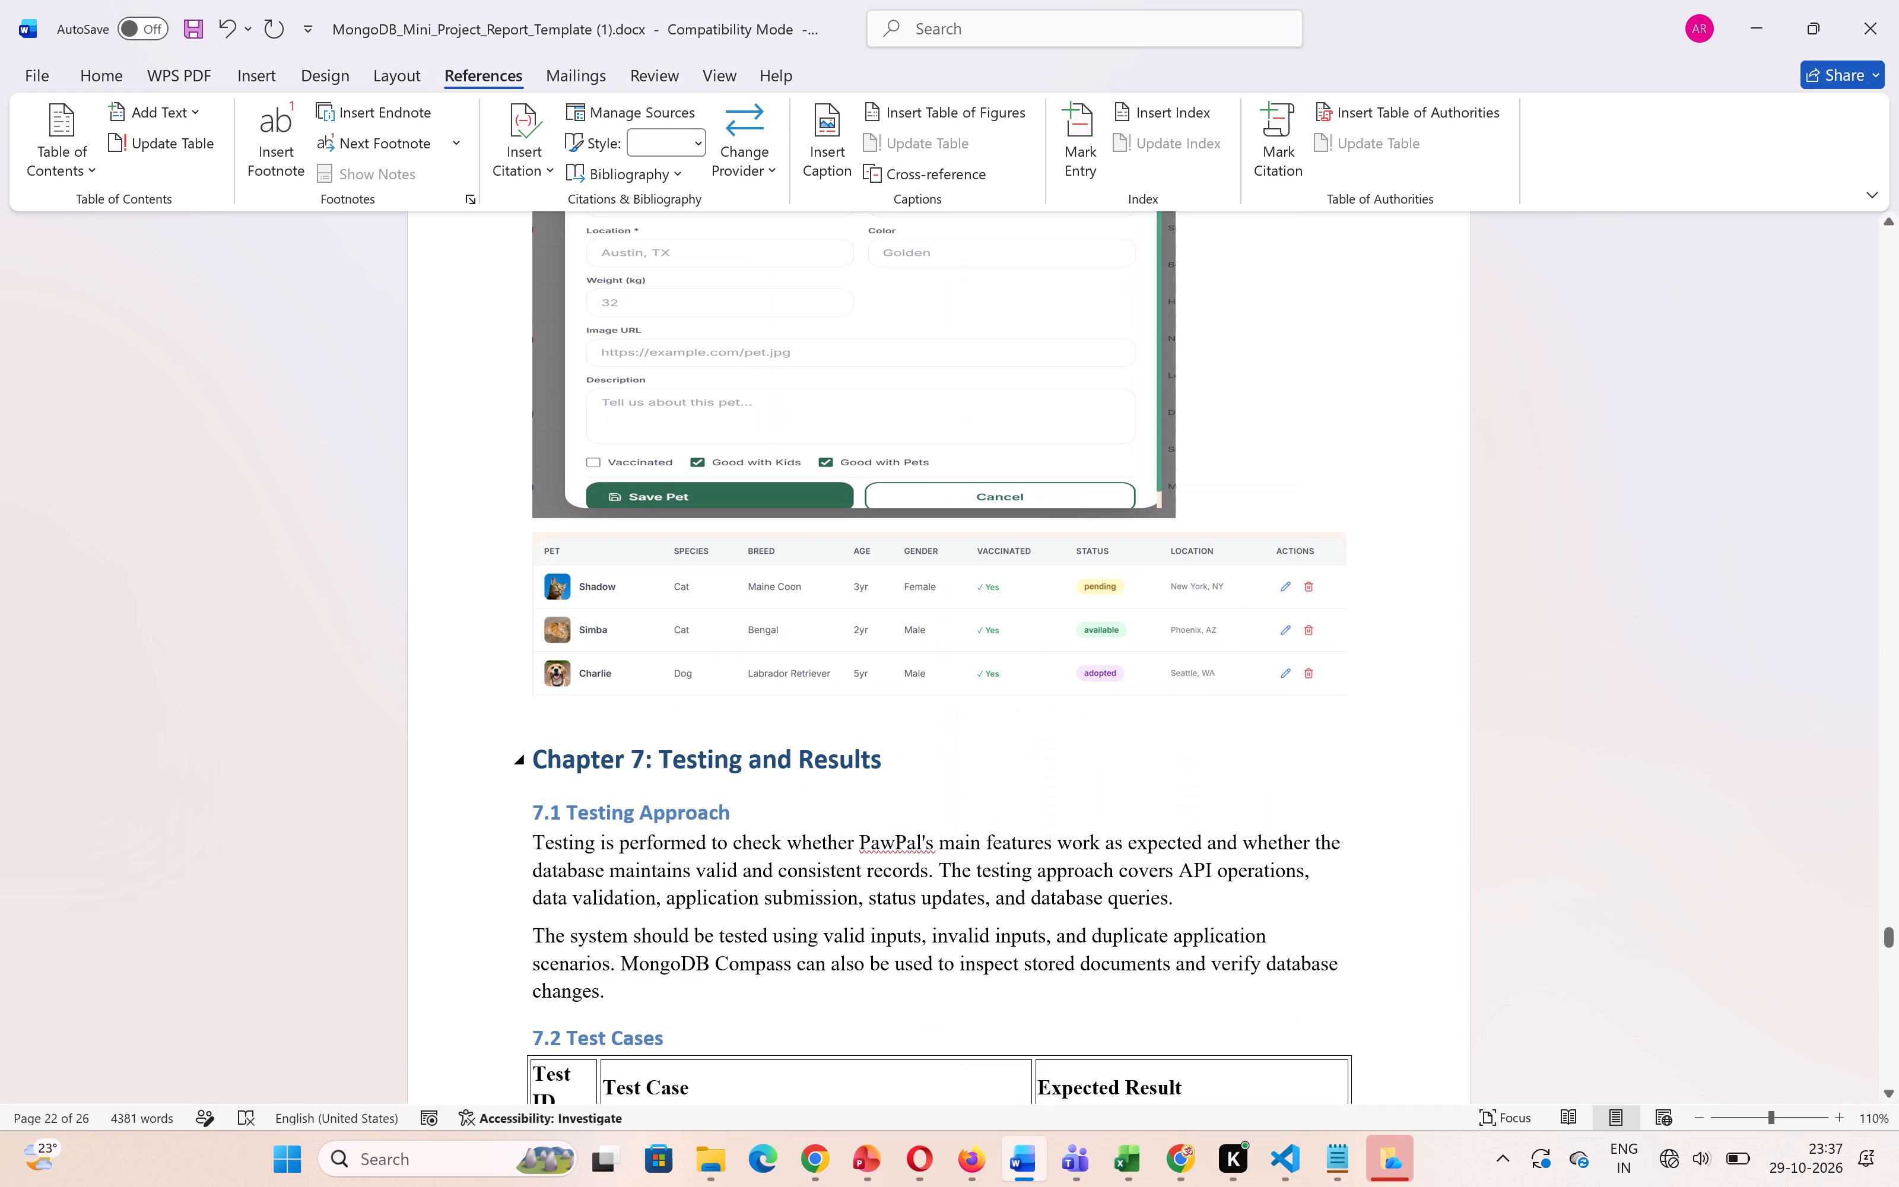
key(Return)
key(ctrl+v)
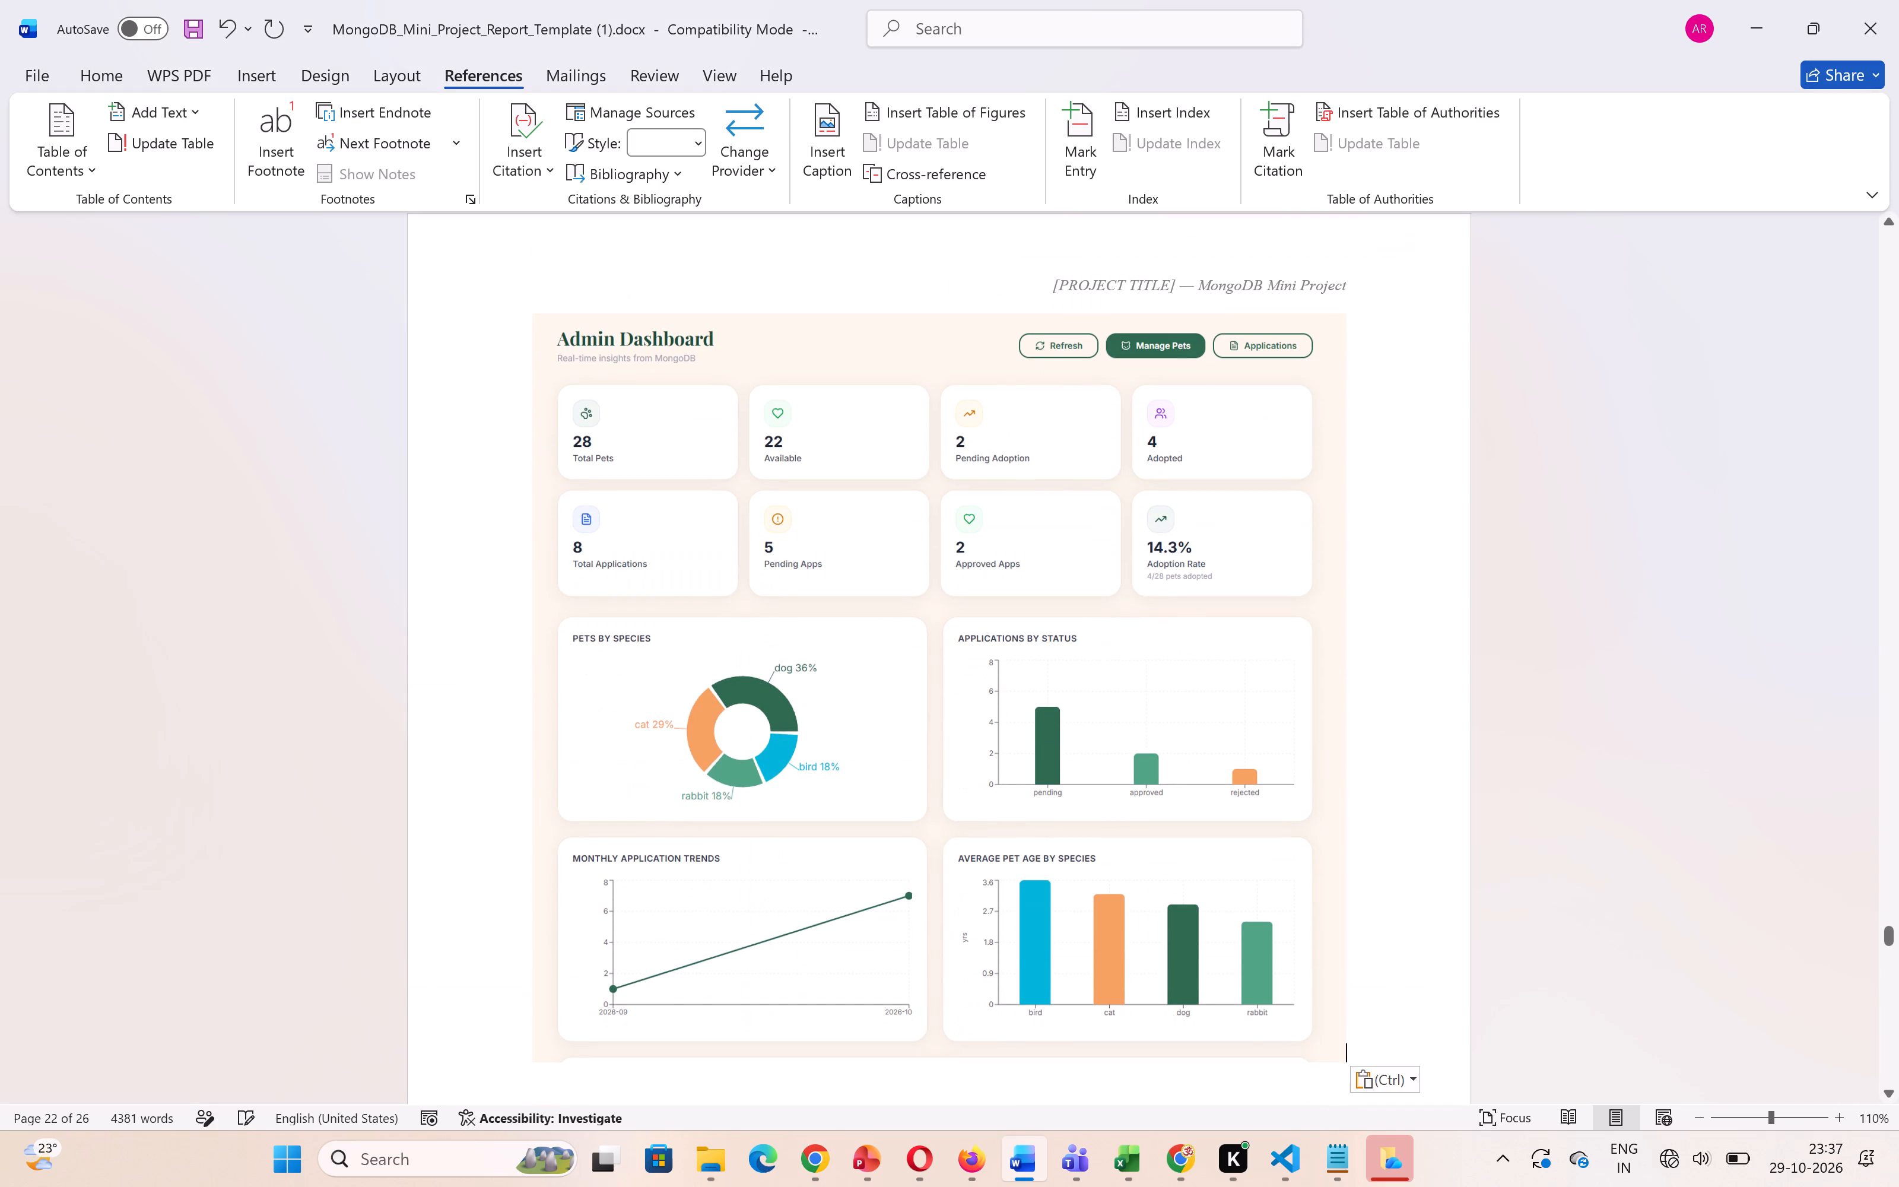
Shrink the Admin Dashboard screenshot to about two-thirds of its pasted height and two-thirds of the text width.
click(1056, 798)
drag(940, 1062, 919, 816)
drag(519, 562, 529, 566)
click(529, 566)
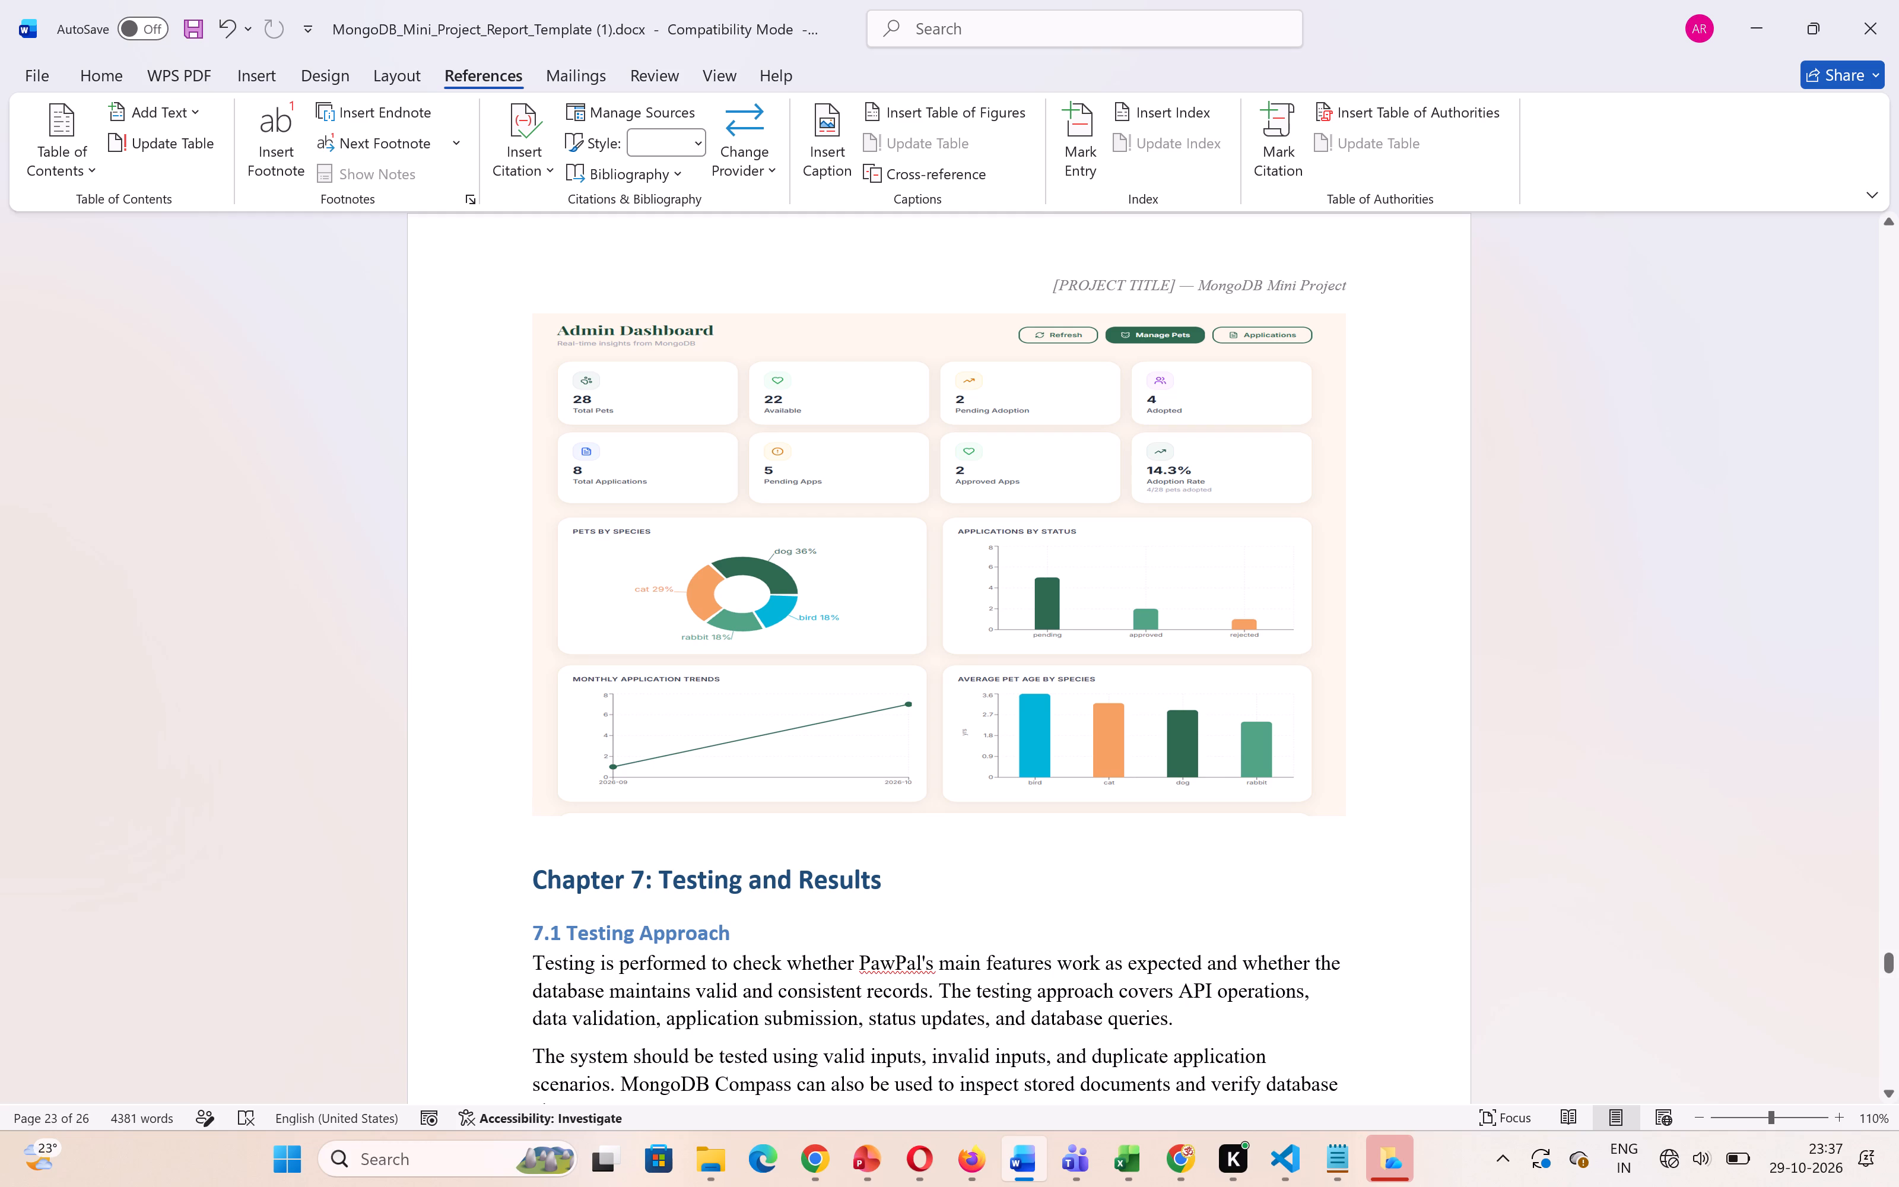
click(620, 563)
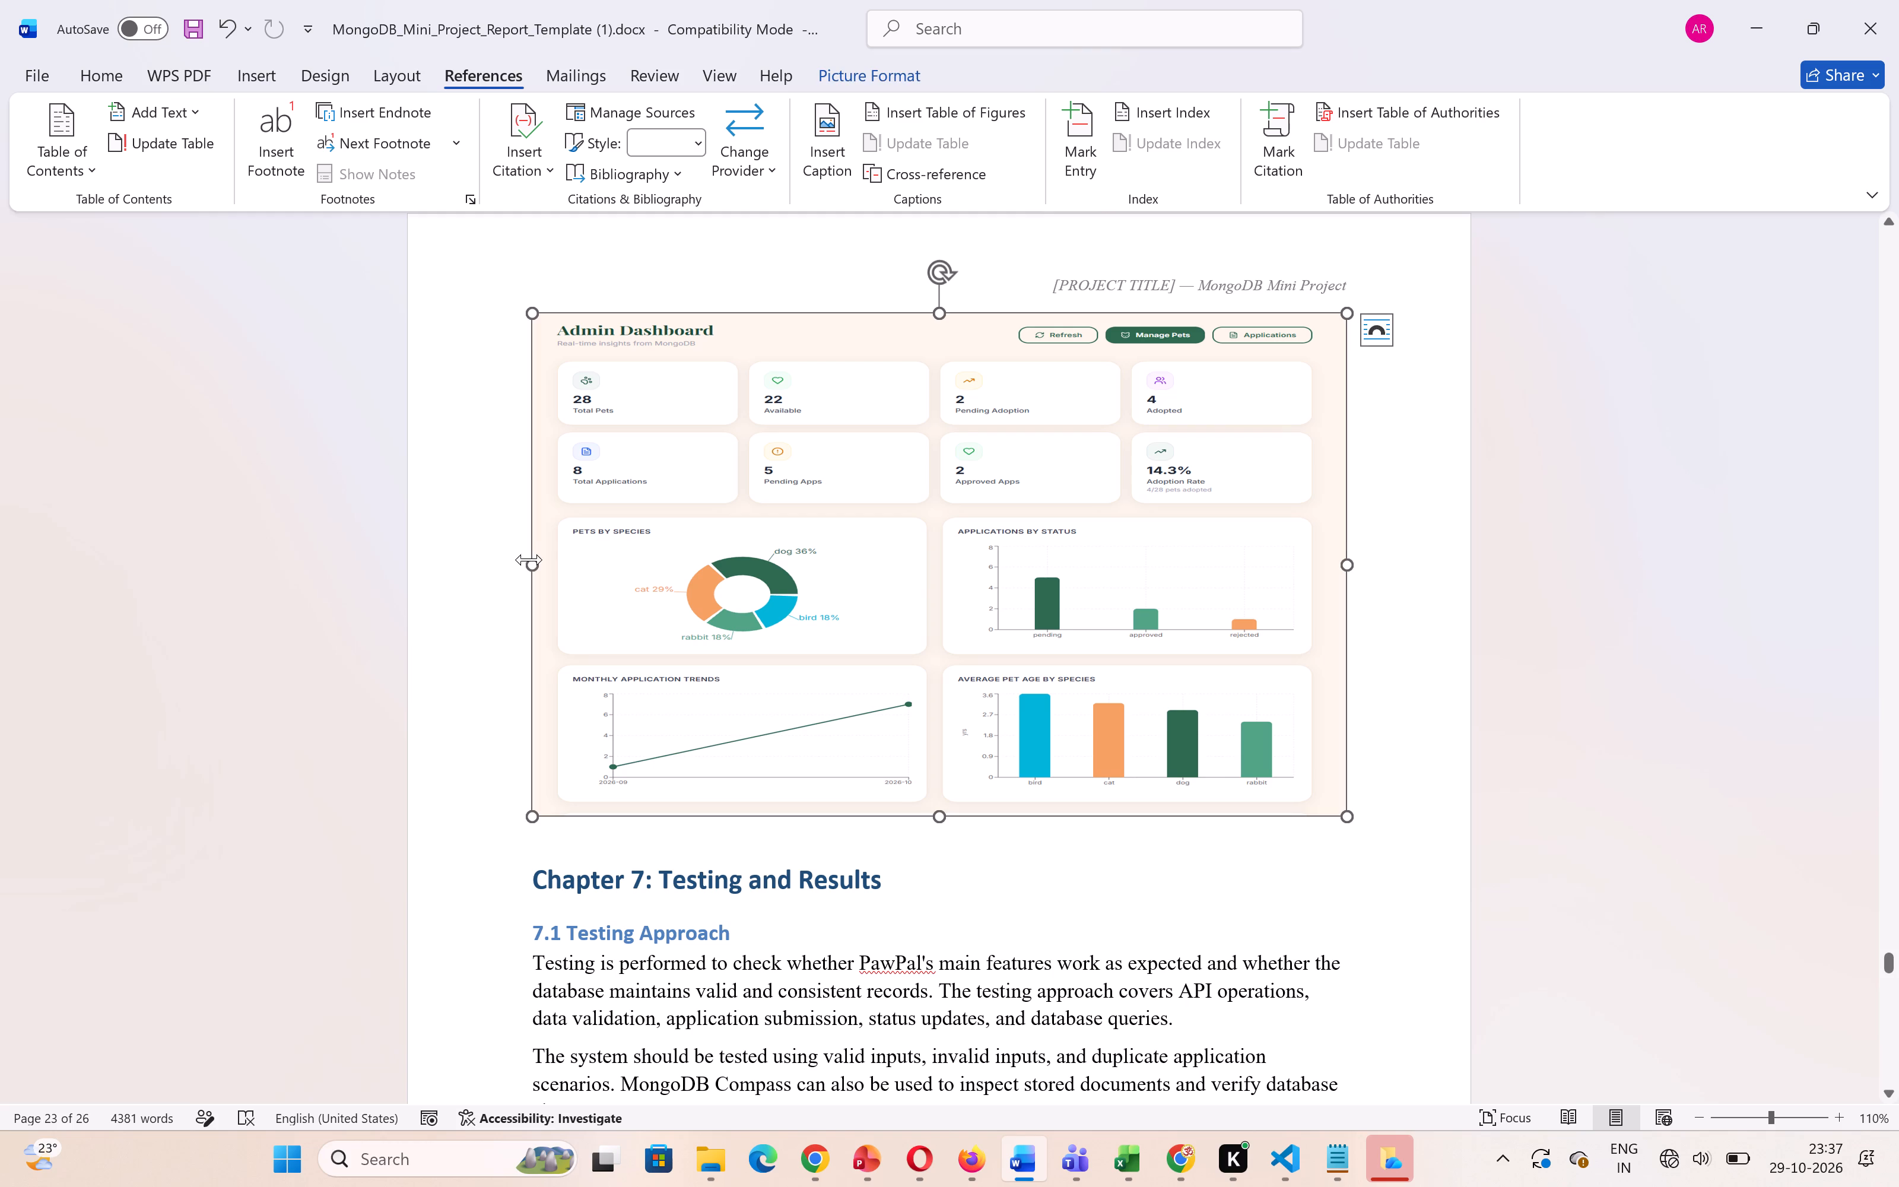
drag(530, 567, 801, 596)
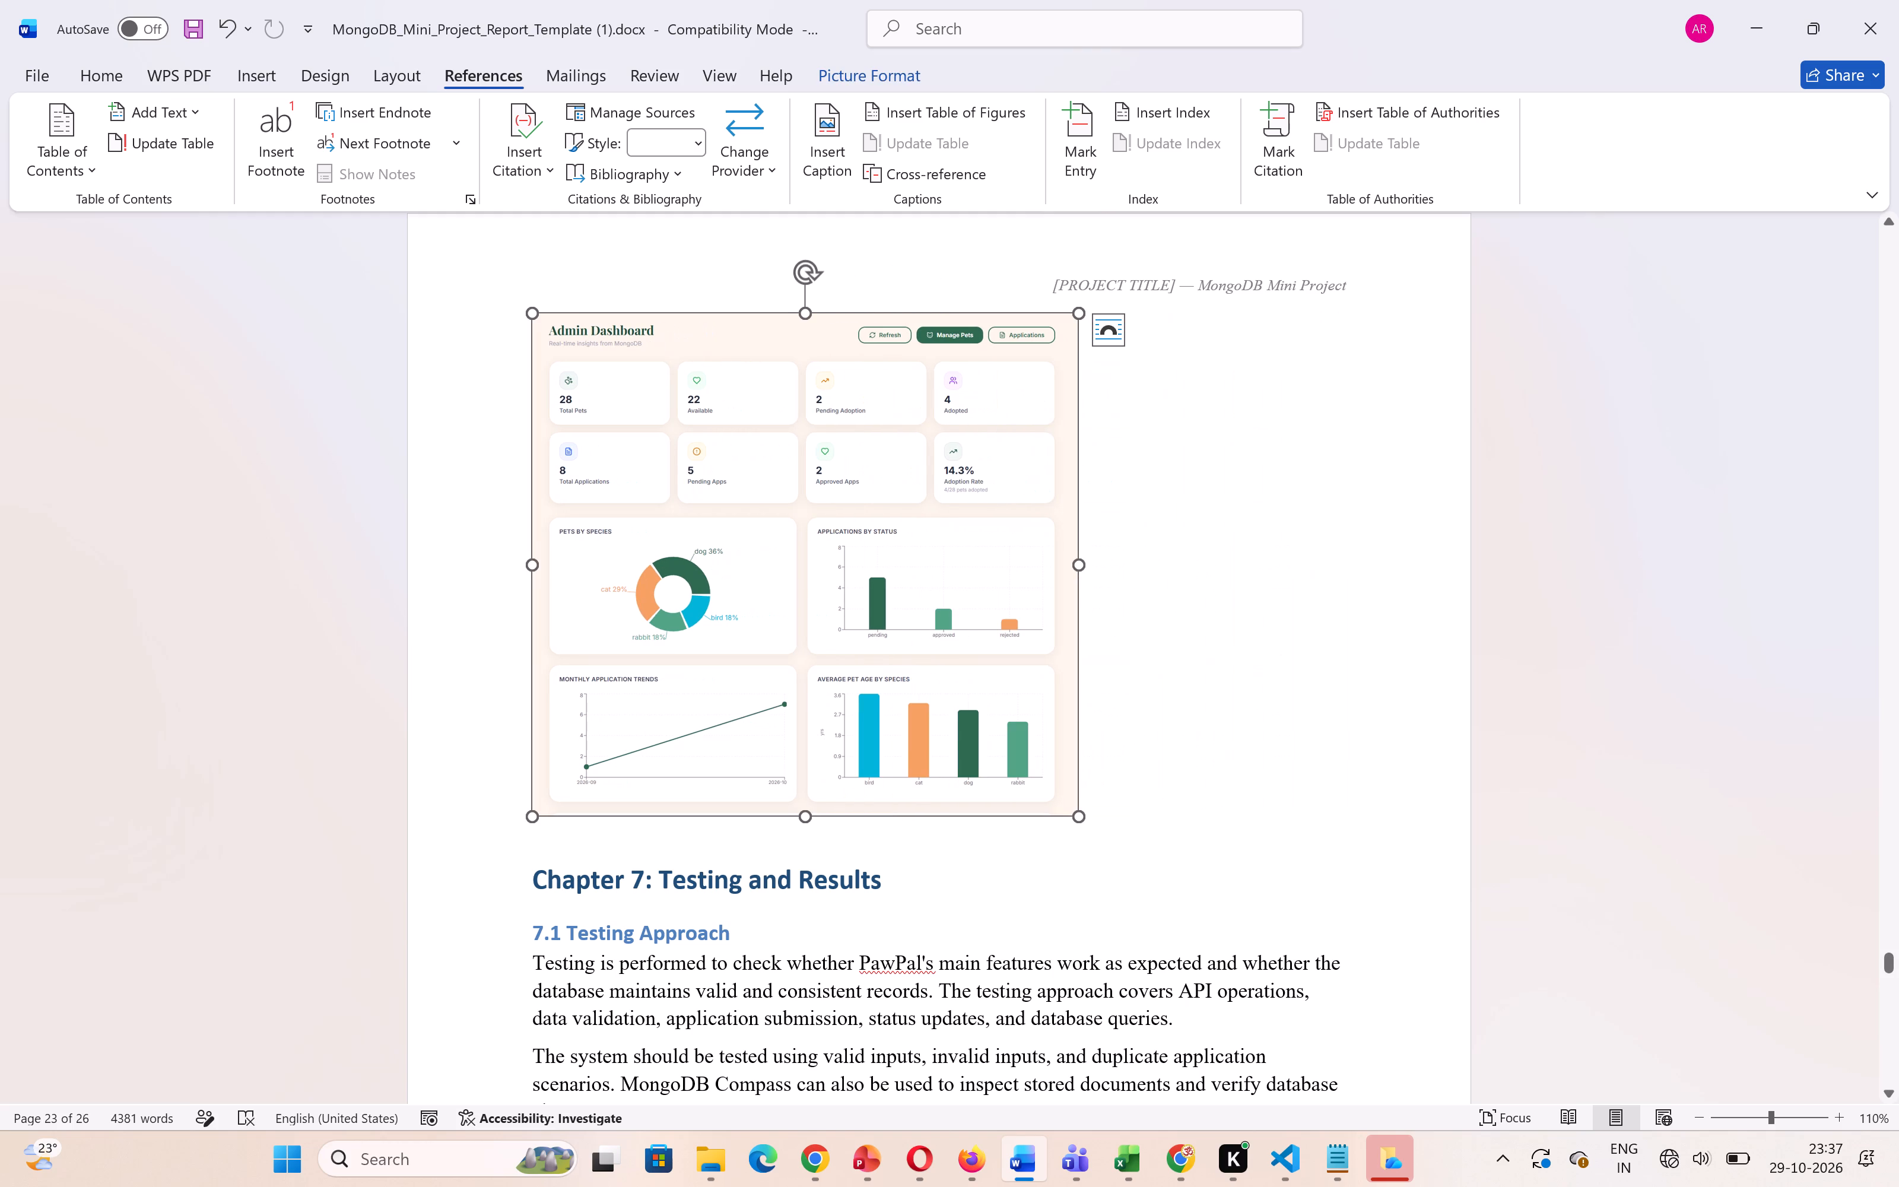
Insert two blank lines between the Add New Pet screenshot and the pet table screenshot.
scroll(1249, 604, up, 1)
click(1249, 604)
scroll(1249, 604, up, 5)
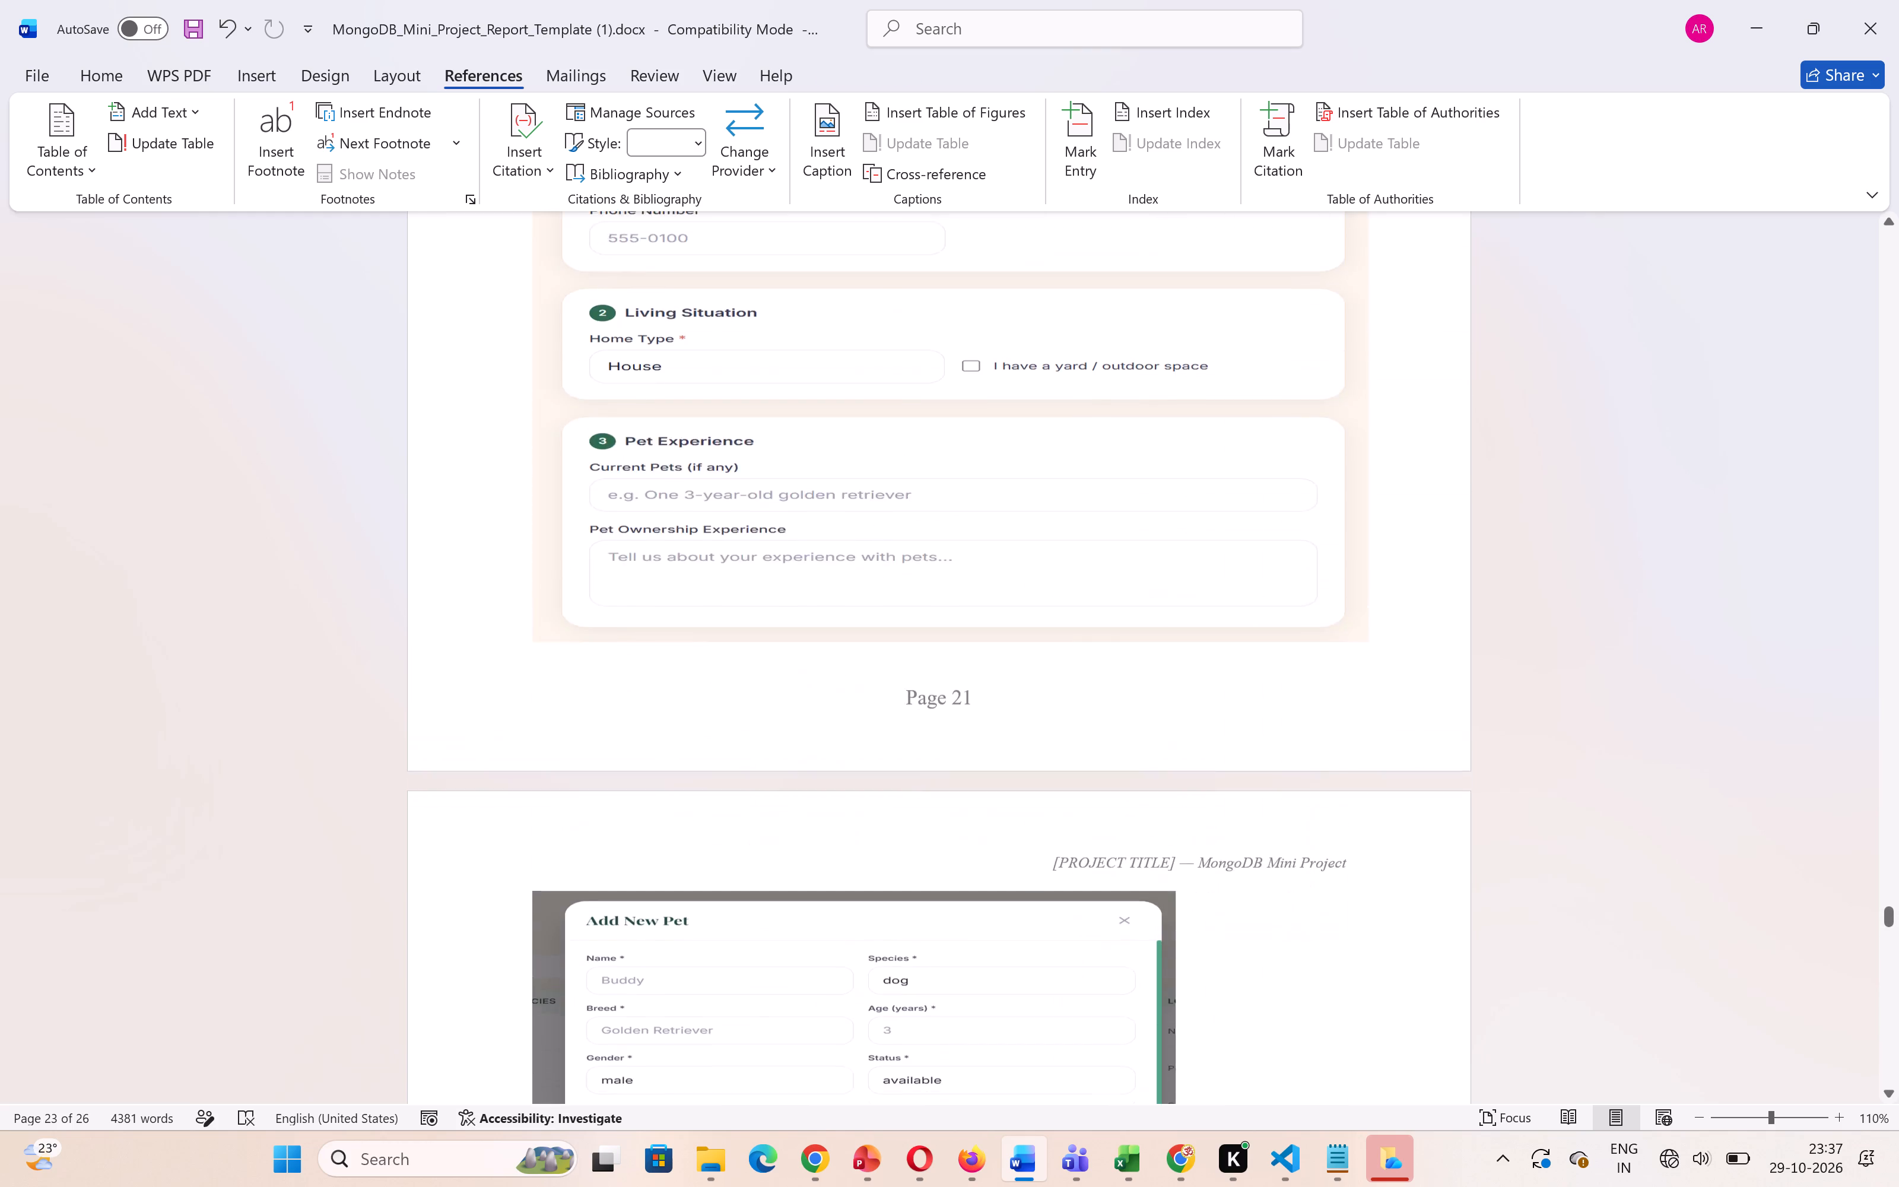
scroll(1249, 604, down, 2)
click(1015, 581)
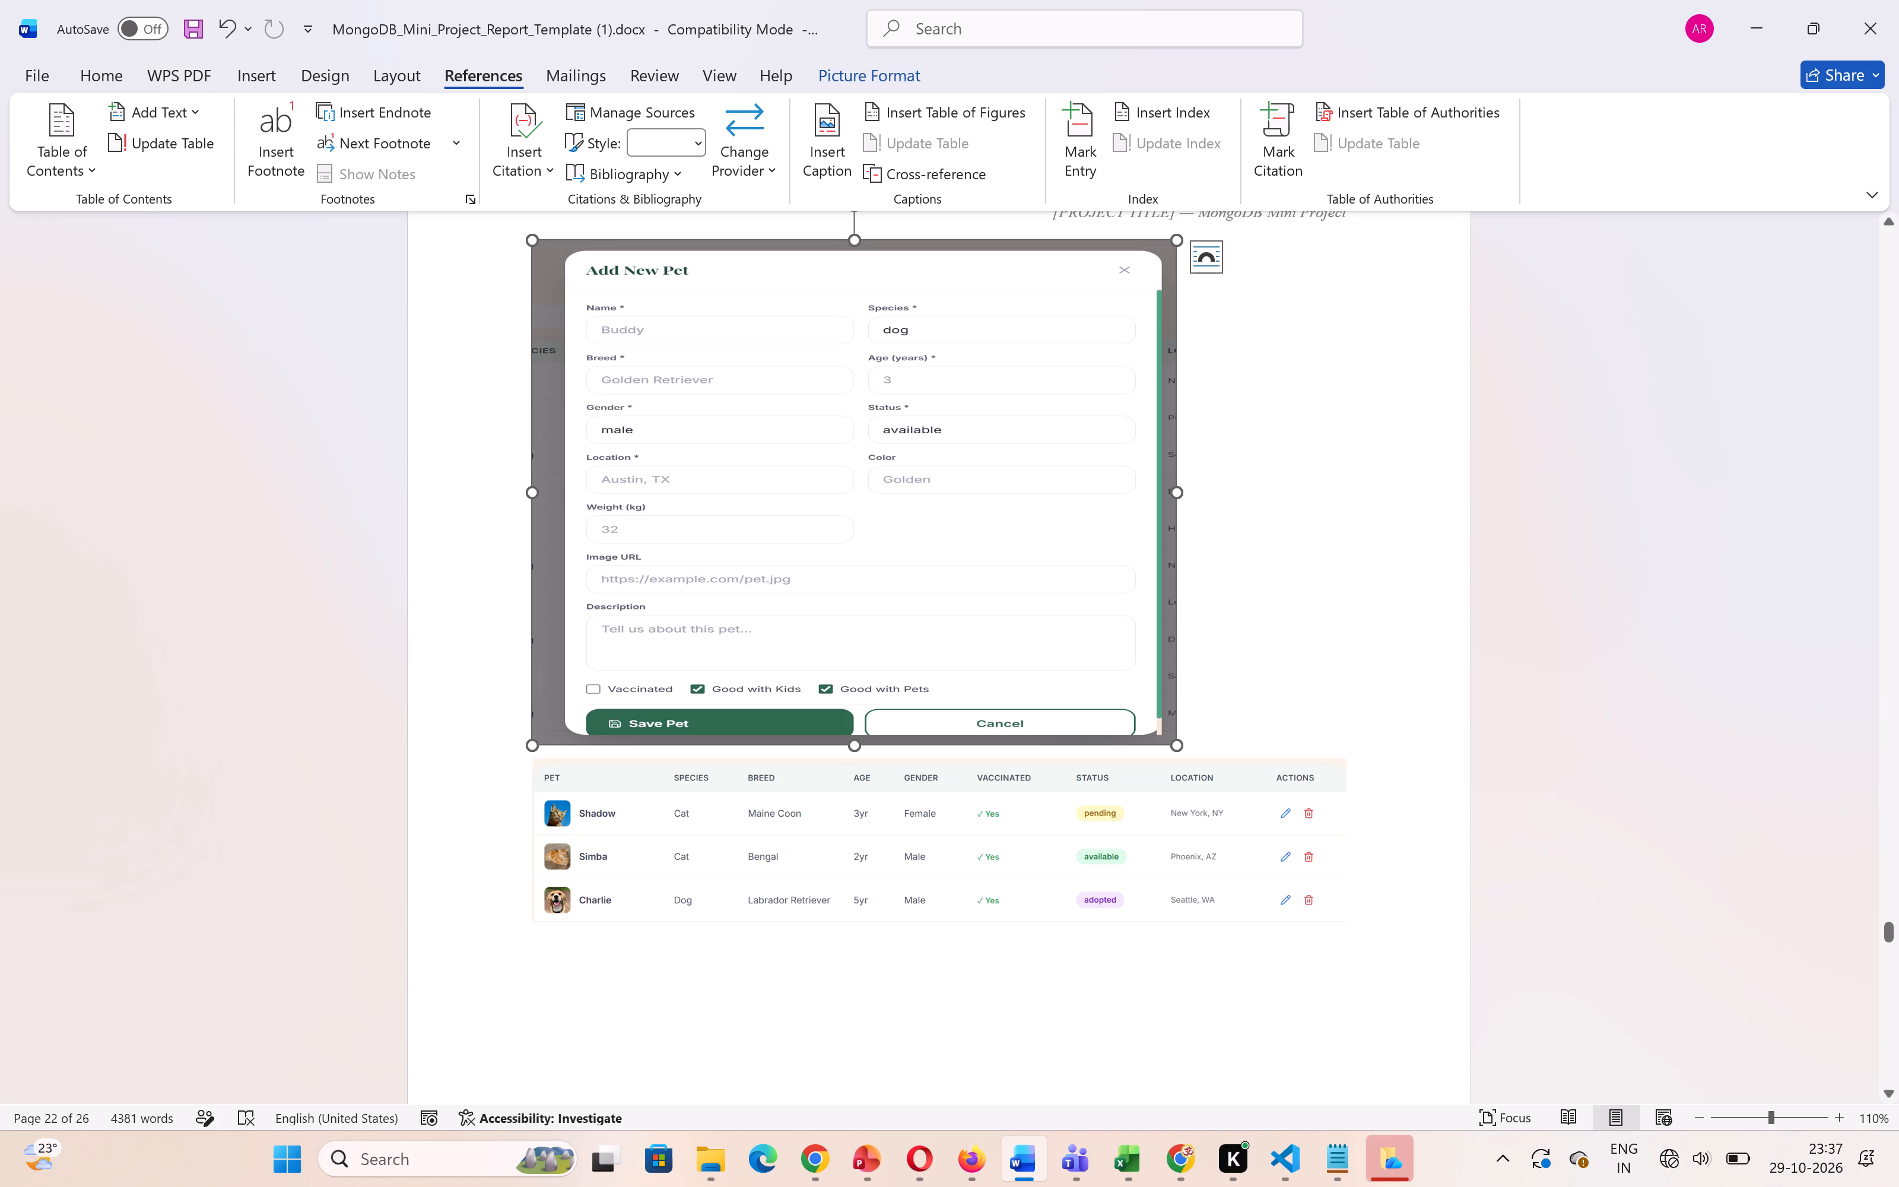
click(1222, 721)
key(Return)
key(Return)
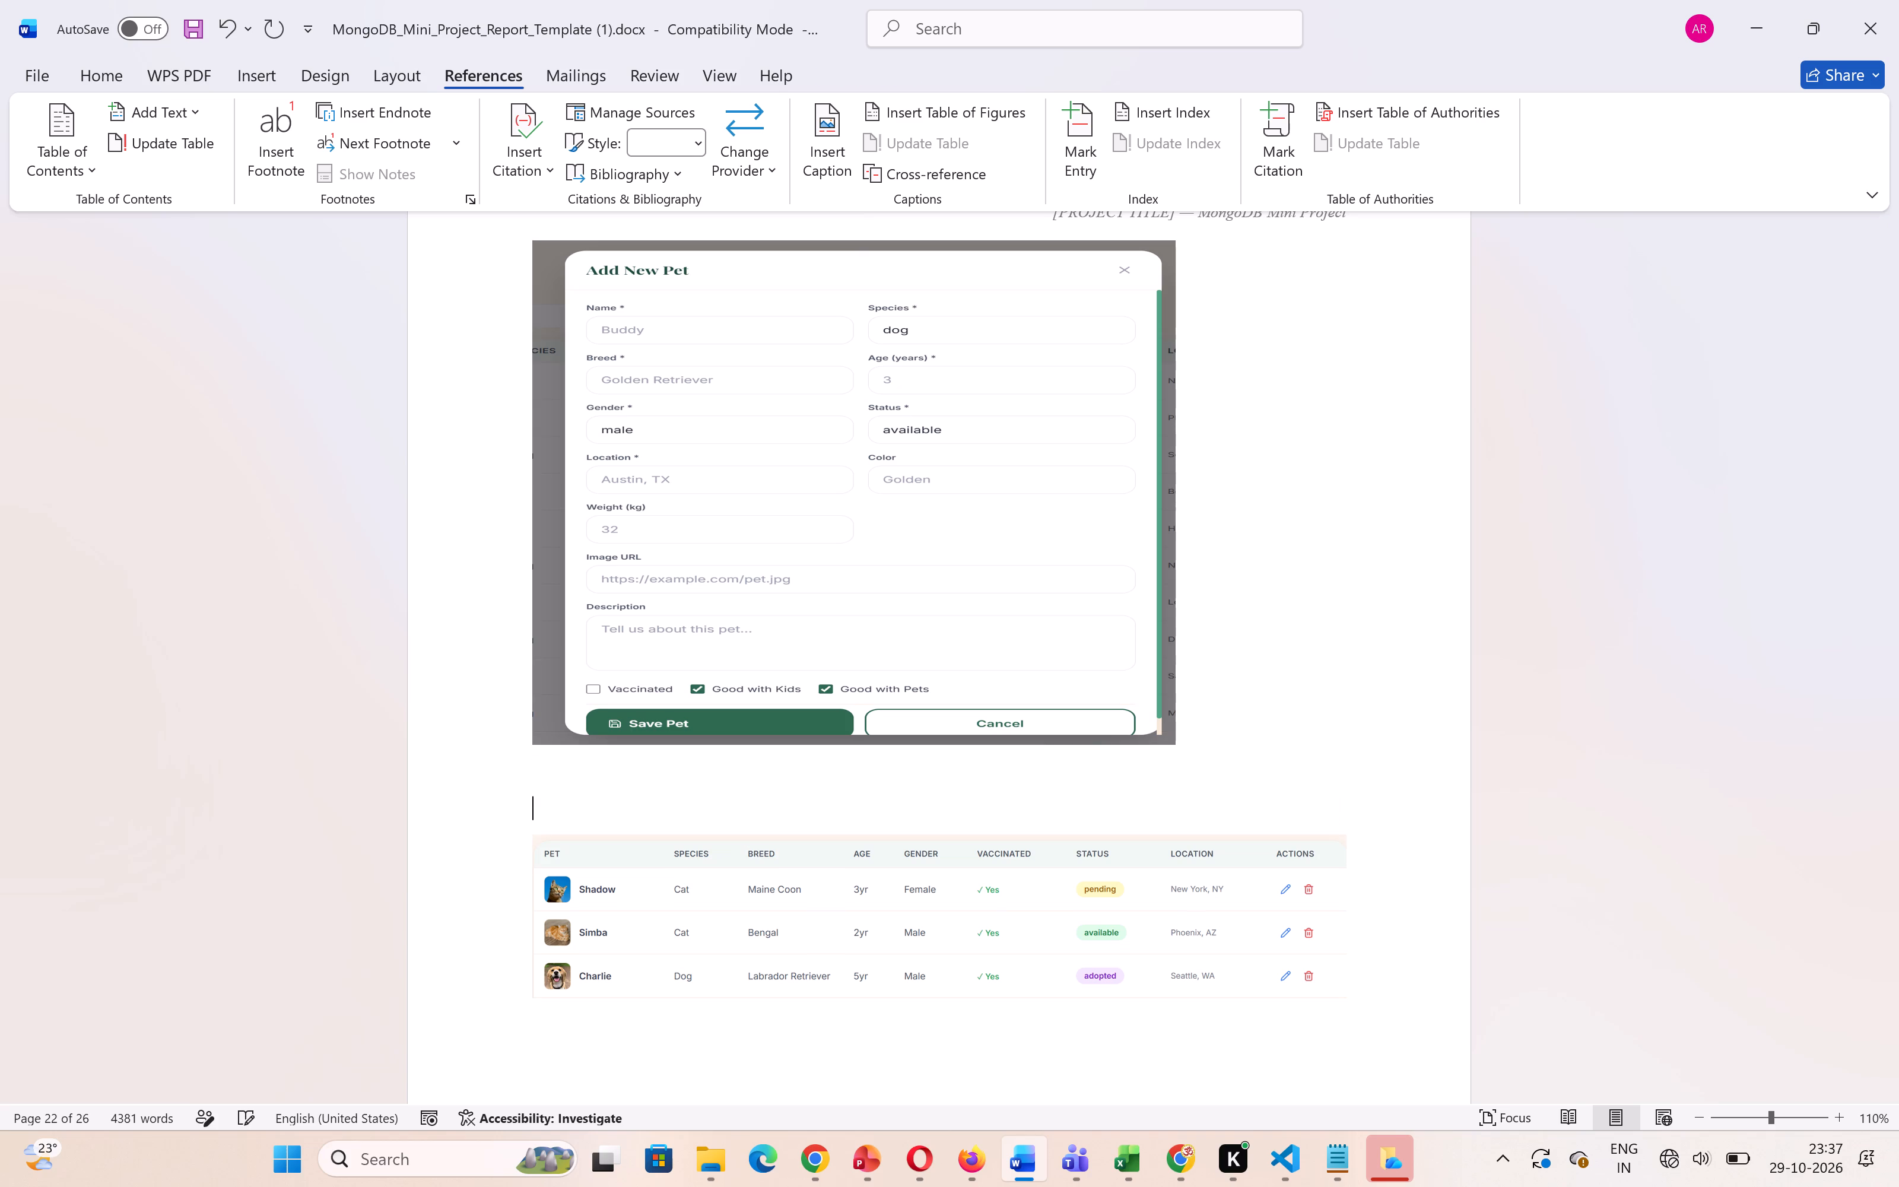
Narrow the Add New Pet screenshot to about two-thirds of the text width, keeping its height.
click(1050, 687)
scroll(1050, 687, up, 1)
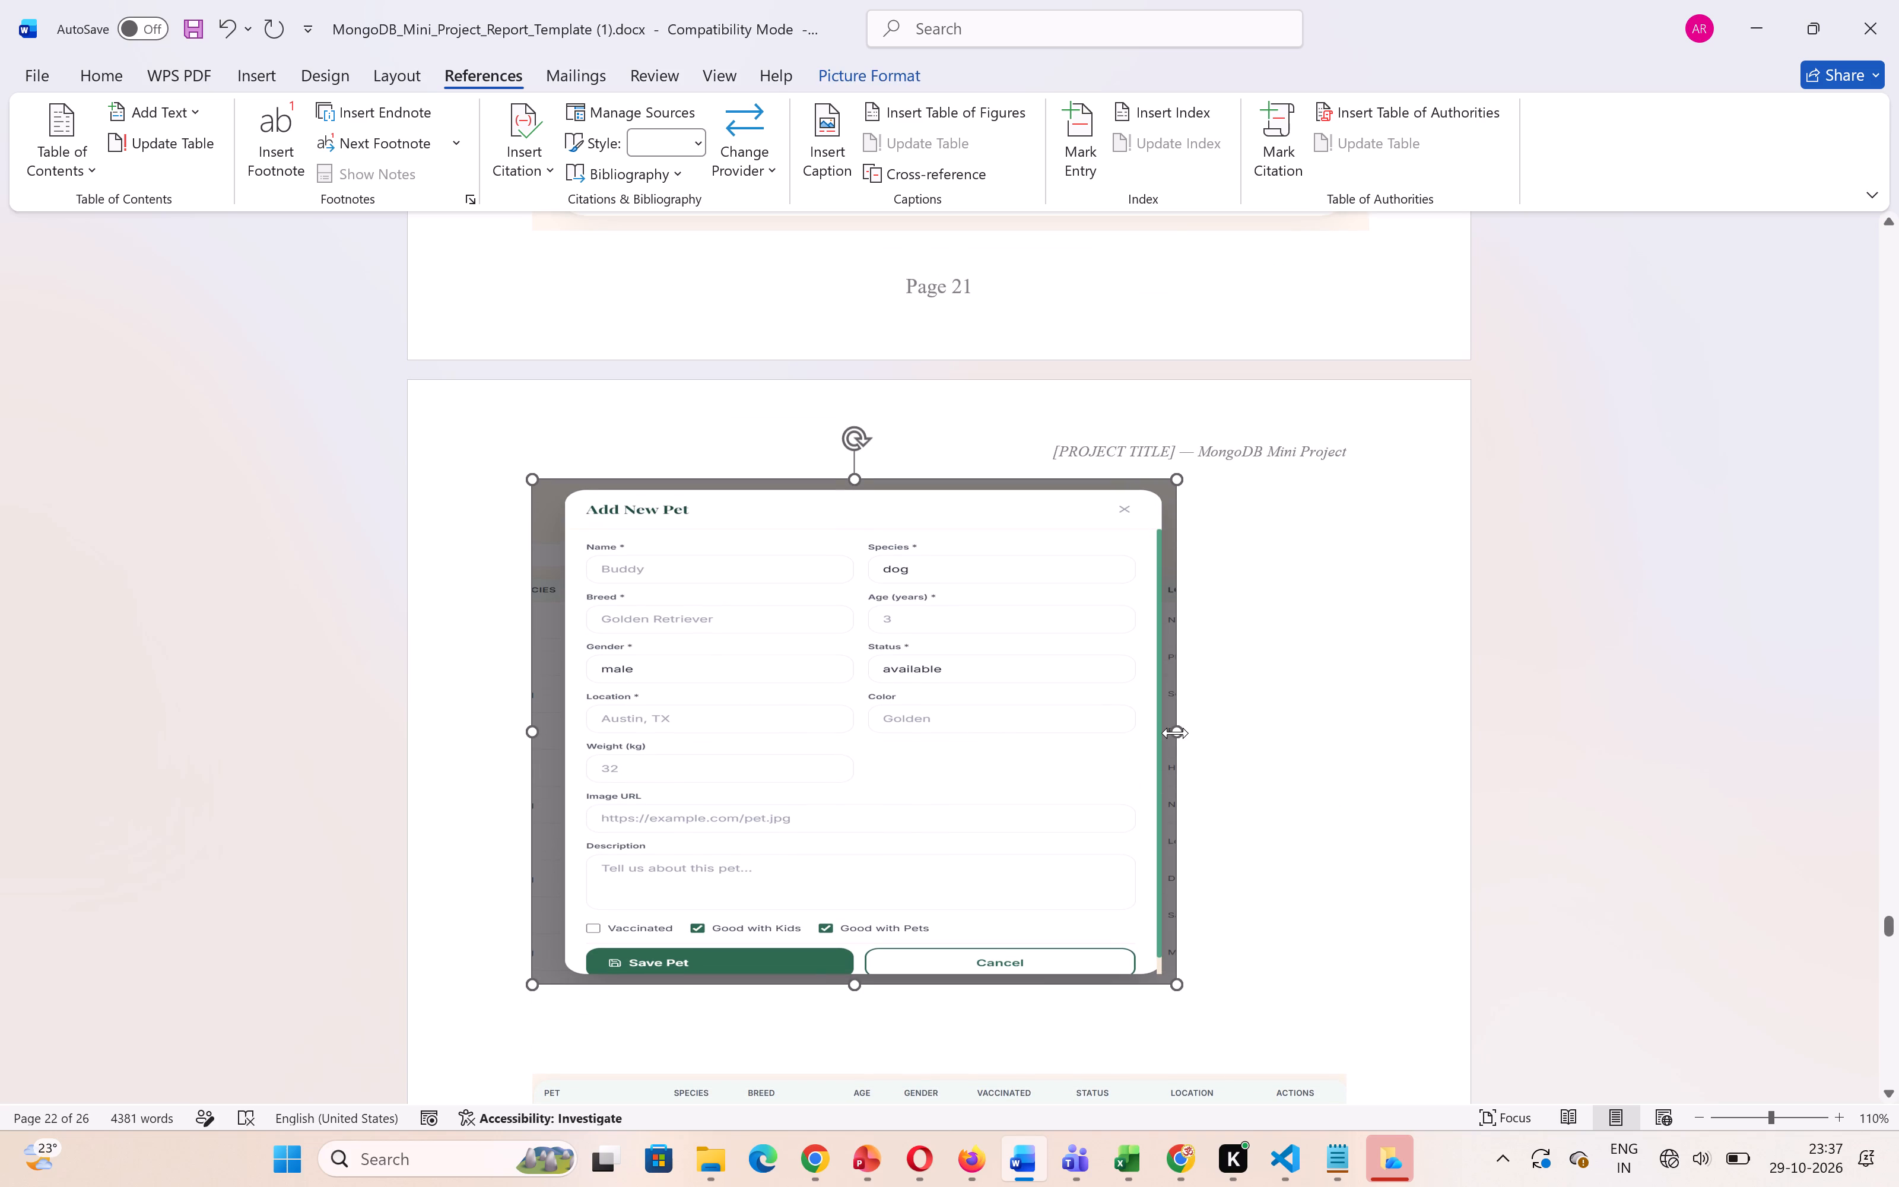
drag(1176, 733, 1059, 735)
Review the report pages from the inserted screenshots back to section 5.6 Indexes and return to the Admin Dashboard screenshot.
scroll(1059, 735, up, 4)
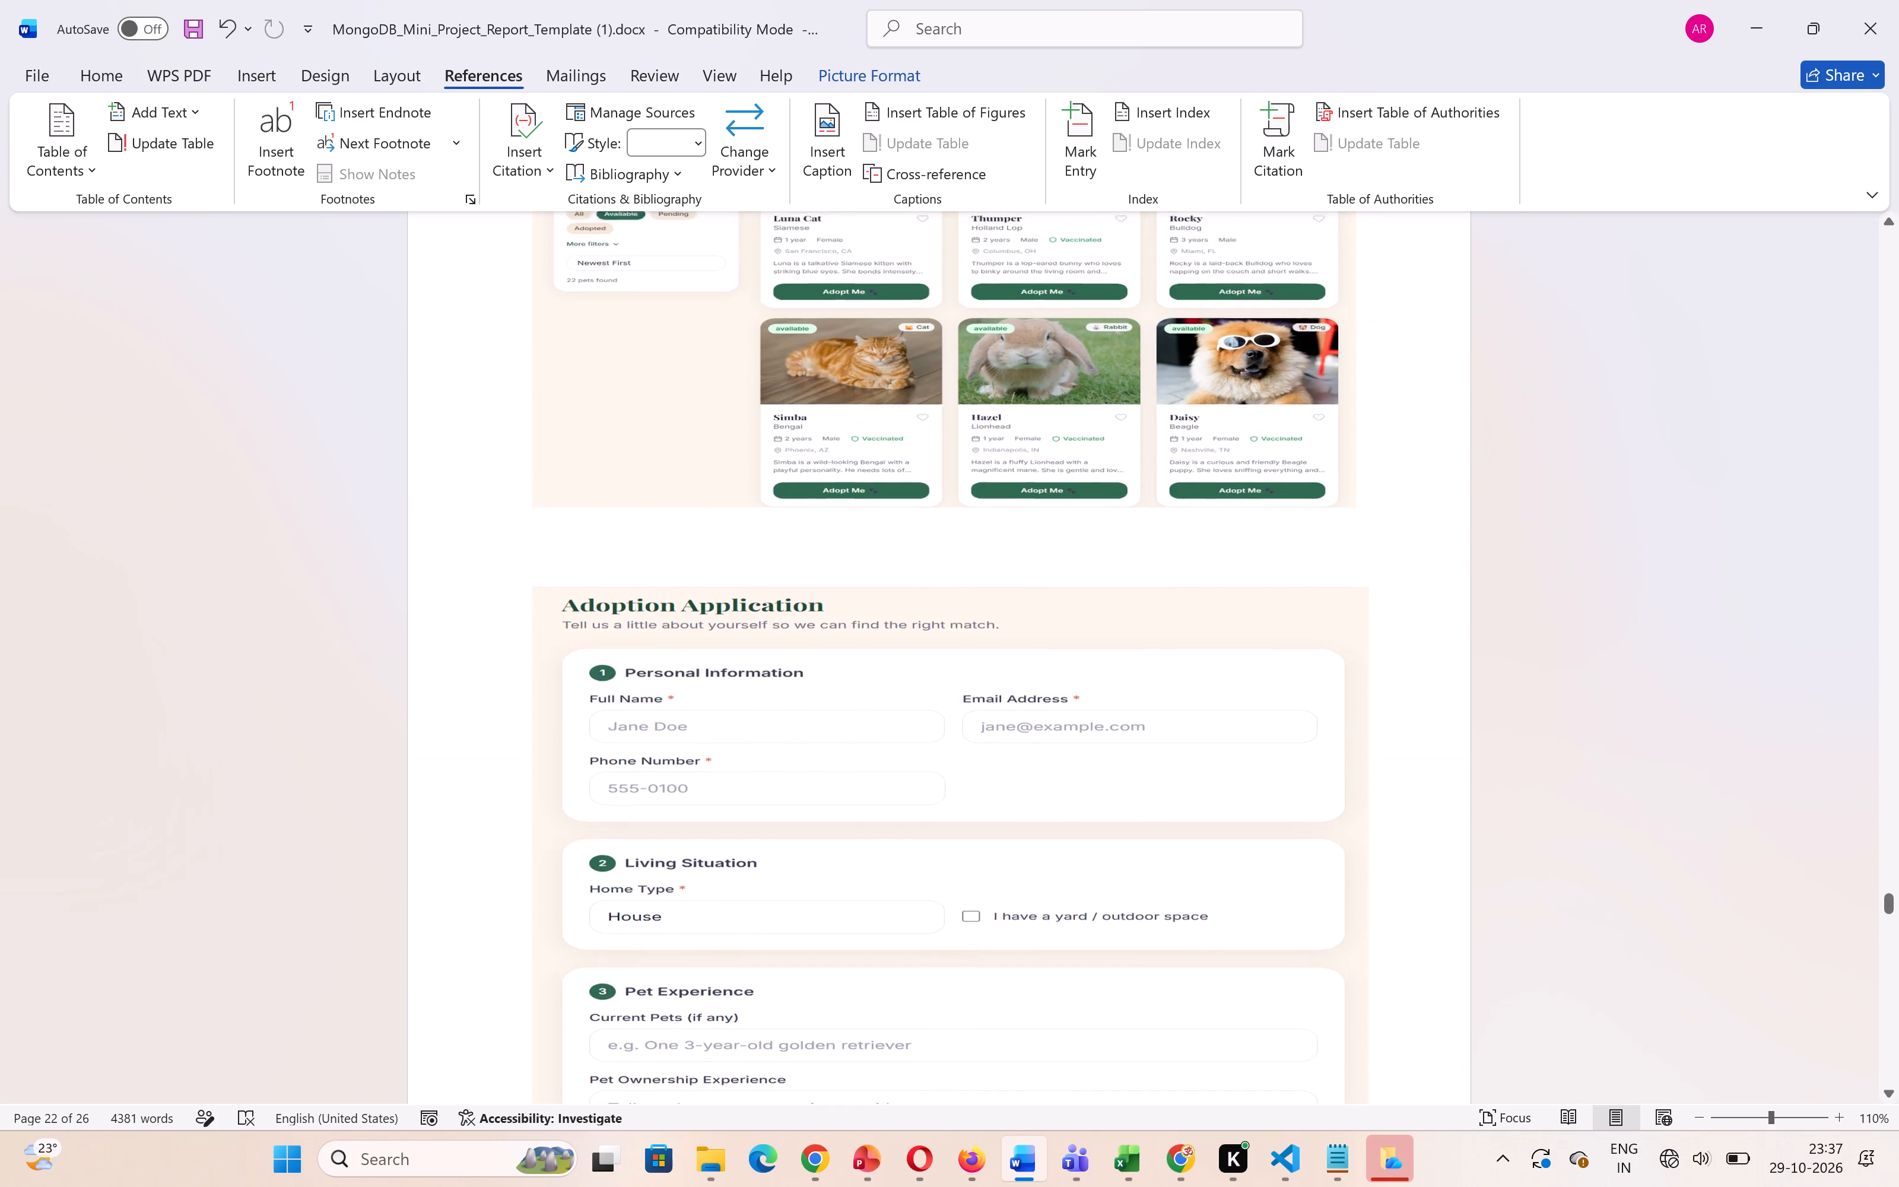
scroll(1059, 735, up, 8)
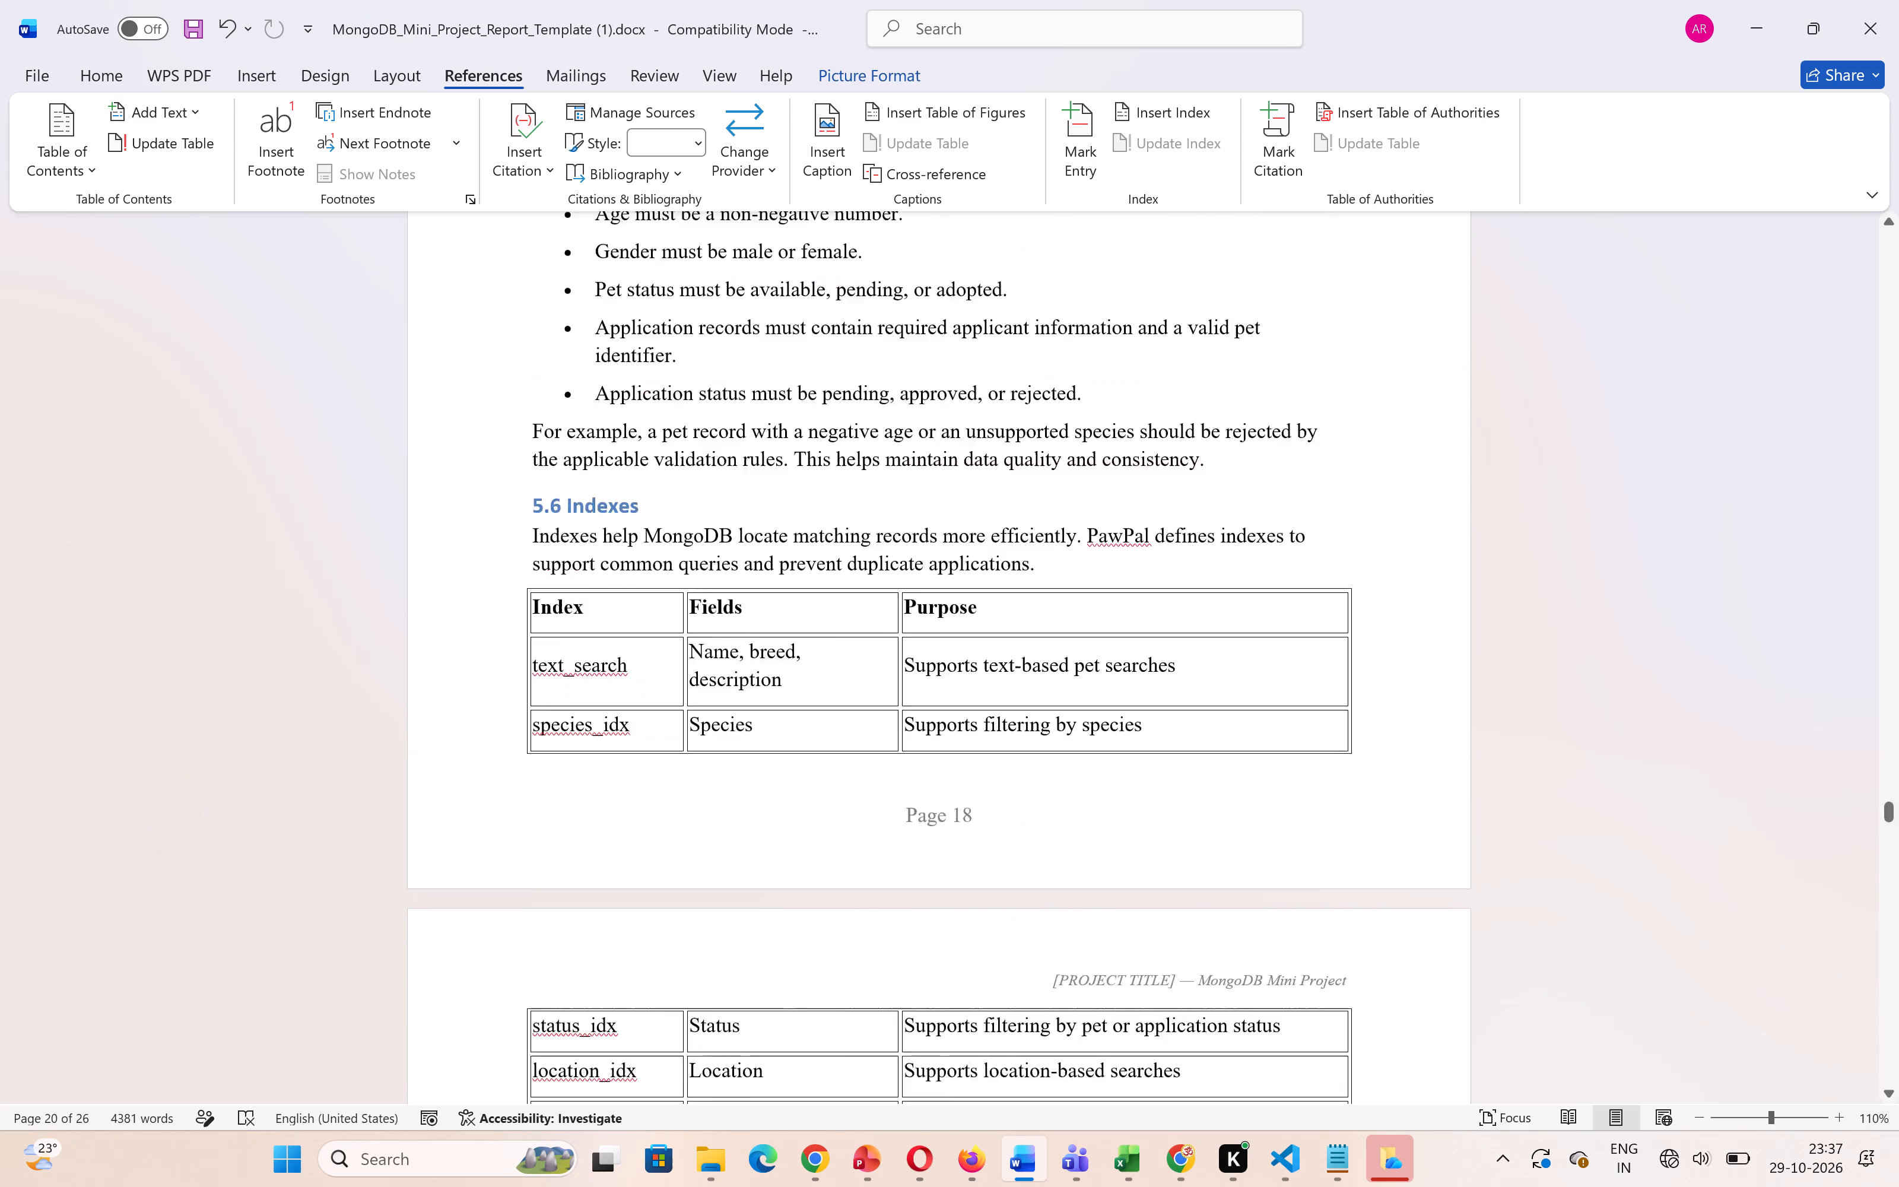
scroll(1059, 735, down, 15)
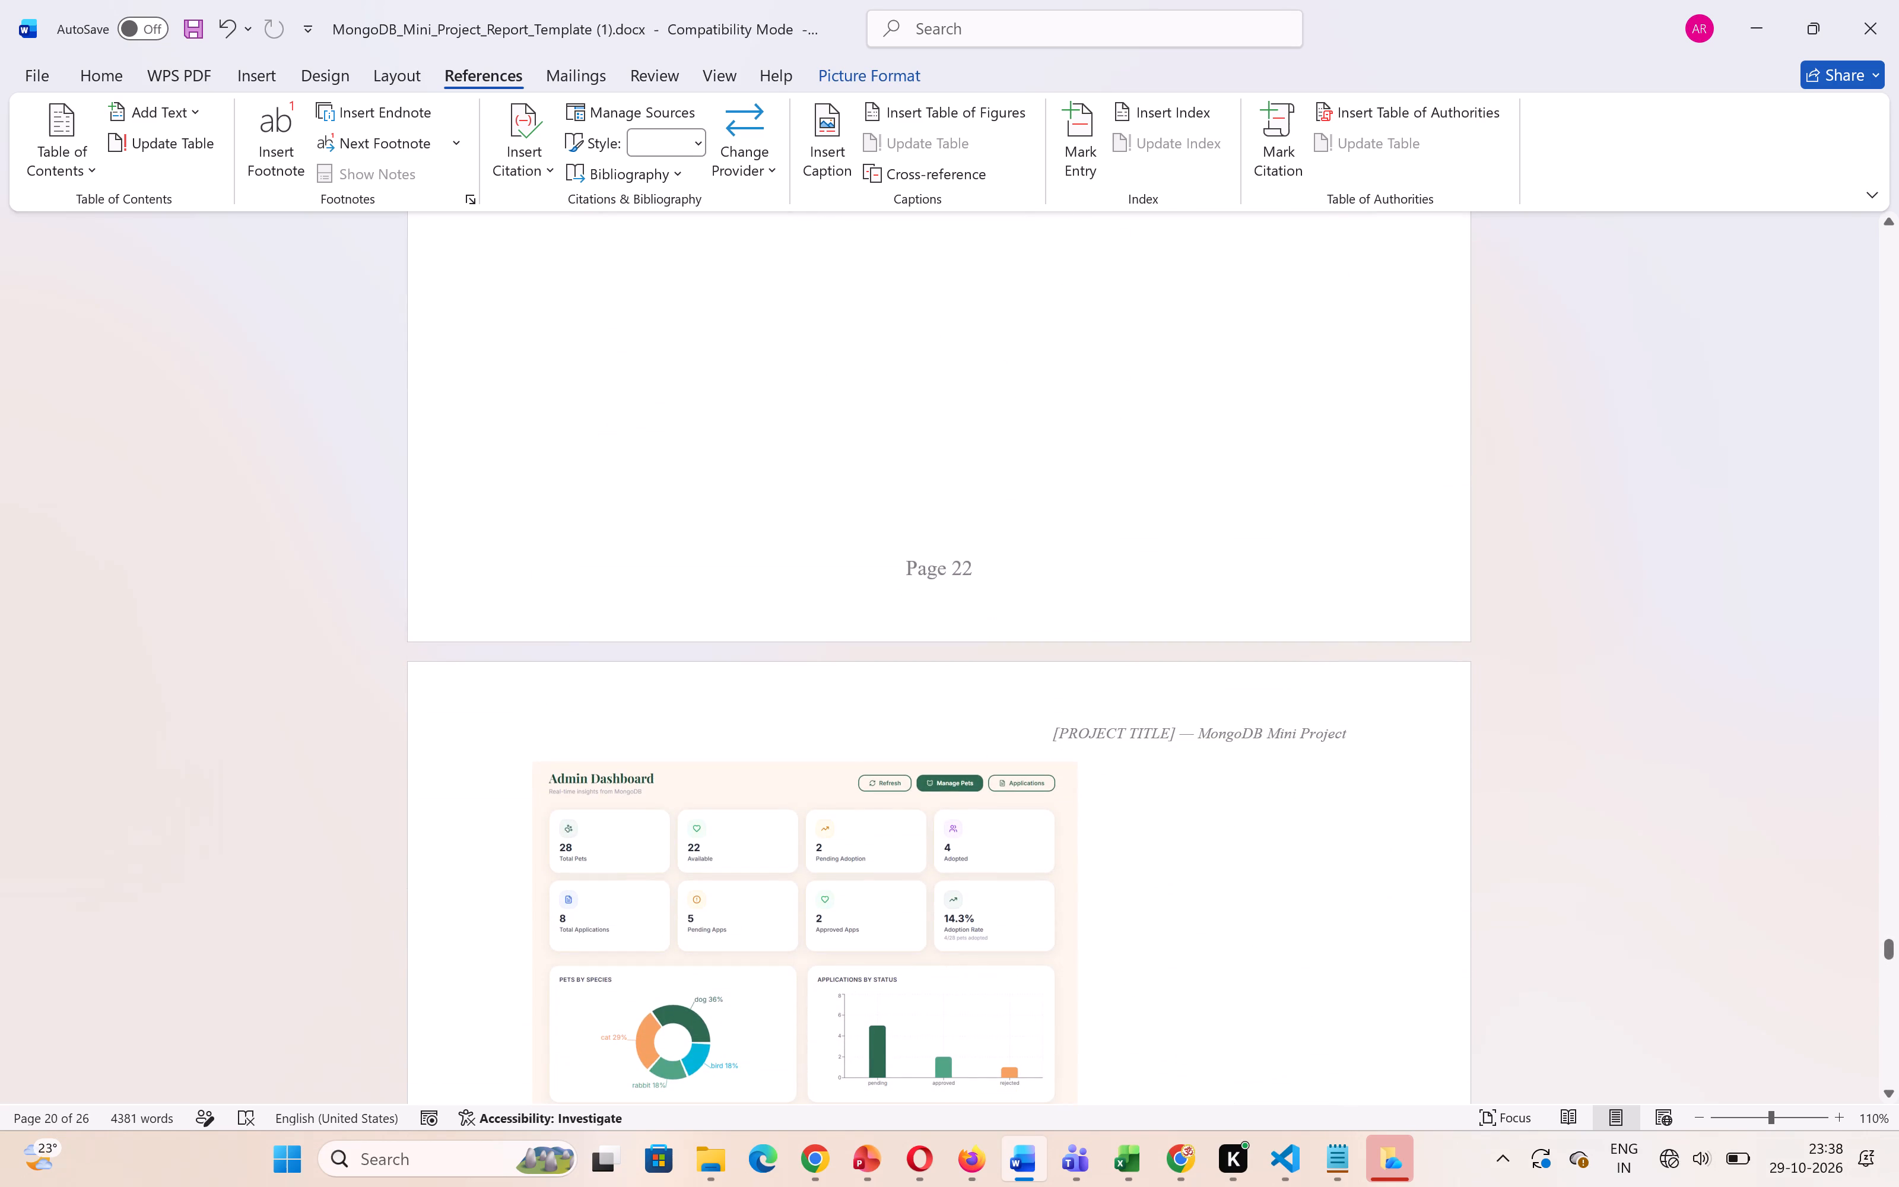
scroll(1059, 735, down, 1)
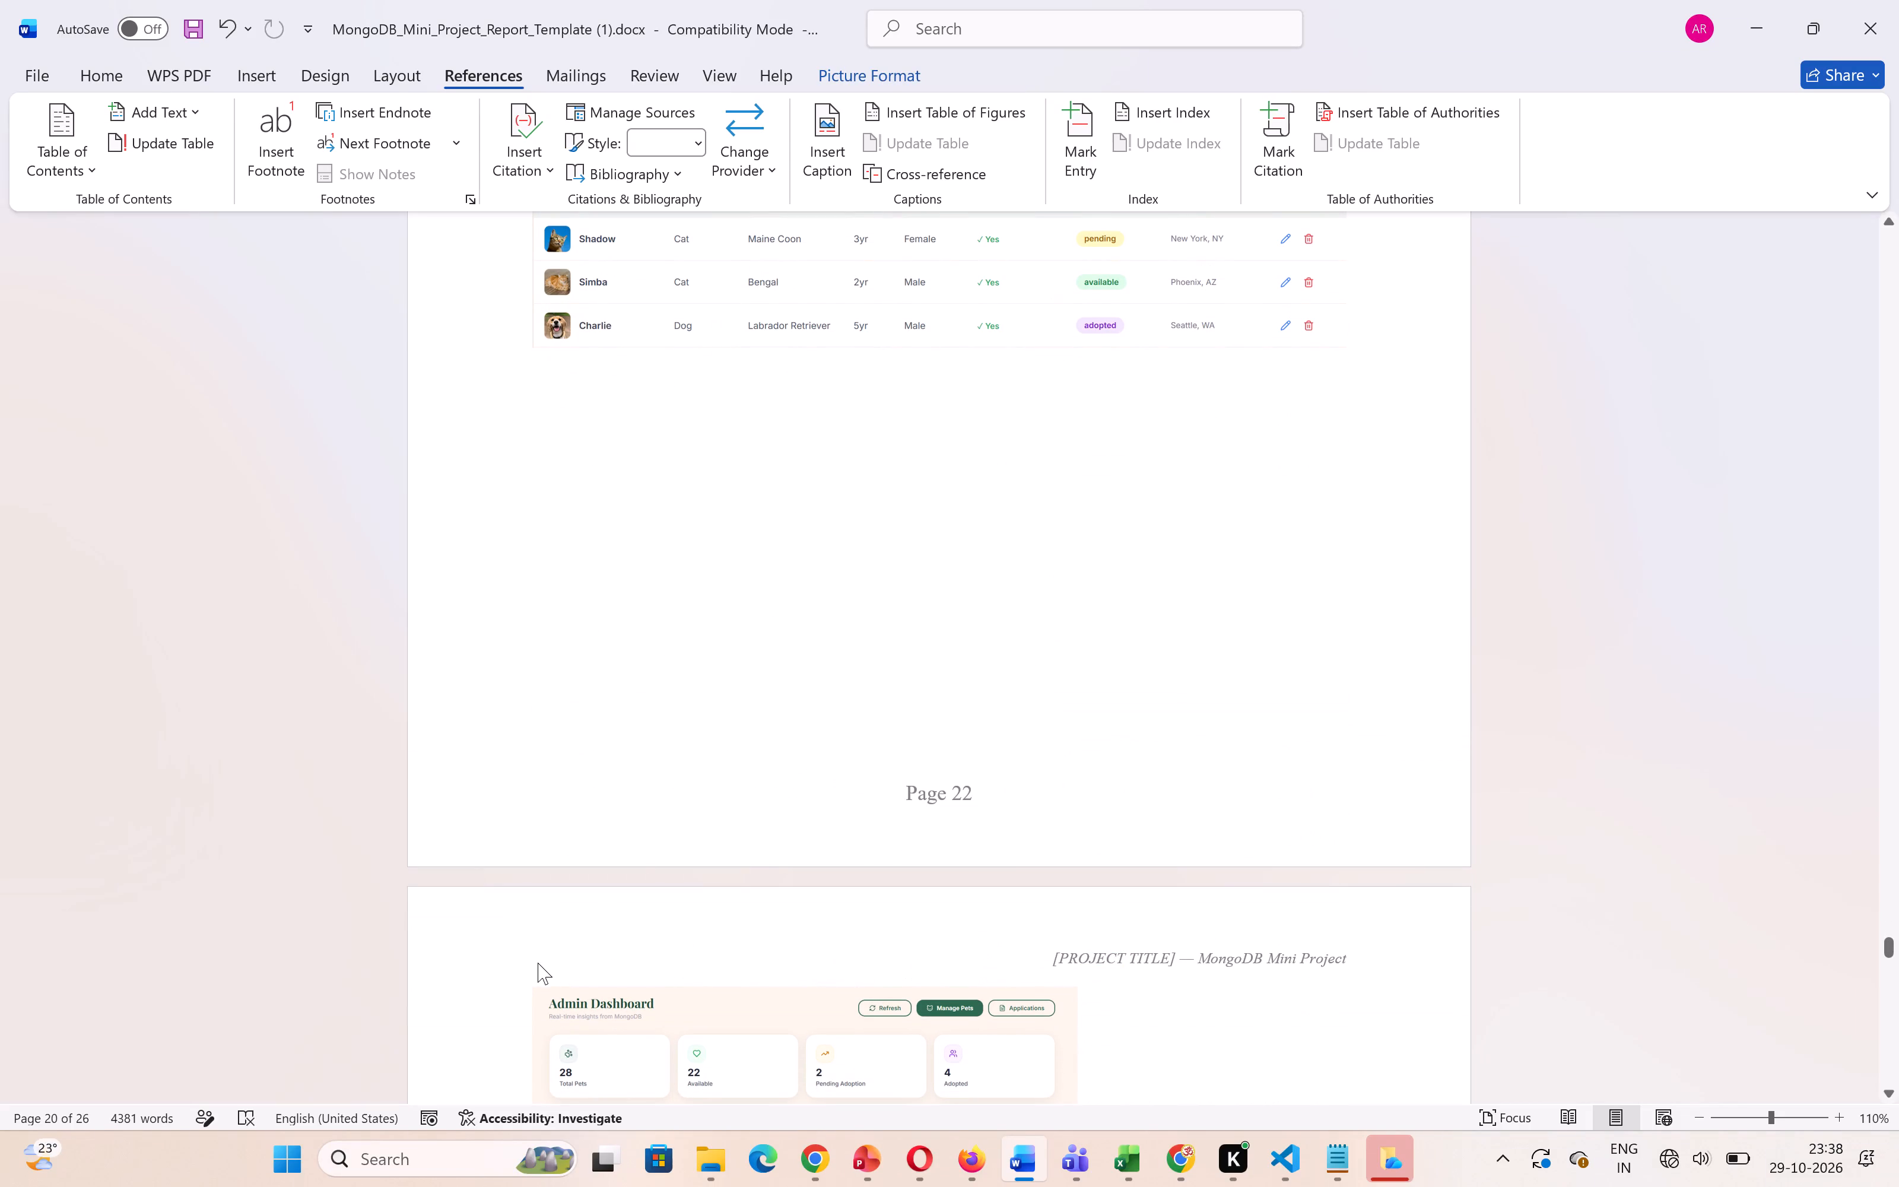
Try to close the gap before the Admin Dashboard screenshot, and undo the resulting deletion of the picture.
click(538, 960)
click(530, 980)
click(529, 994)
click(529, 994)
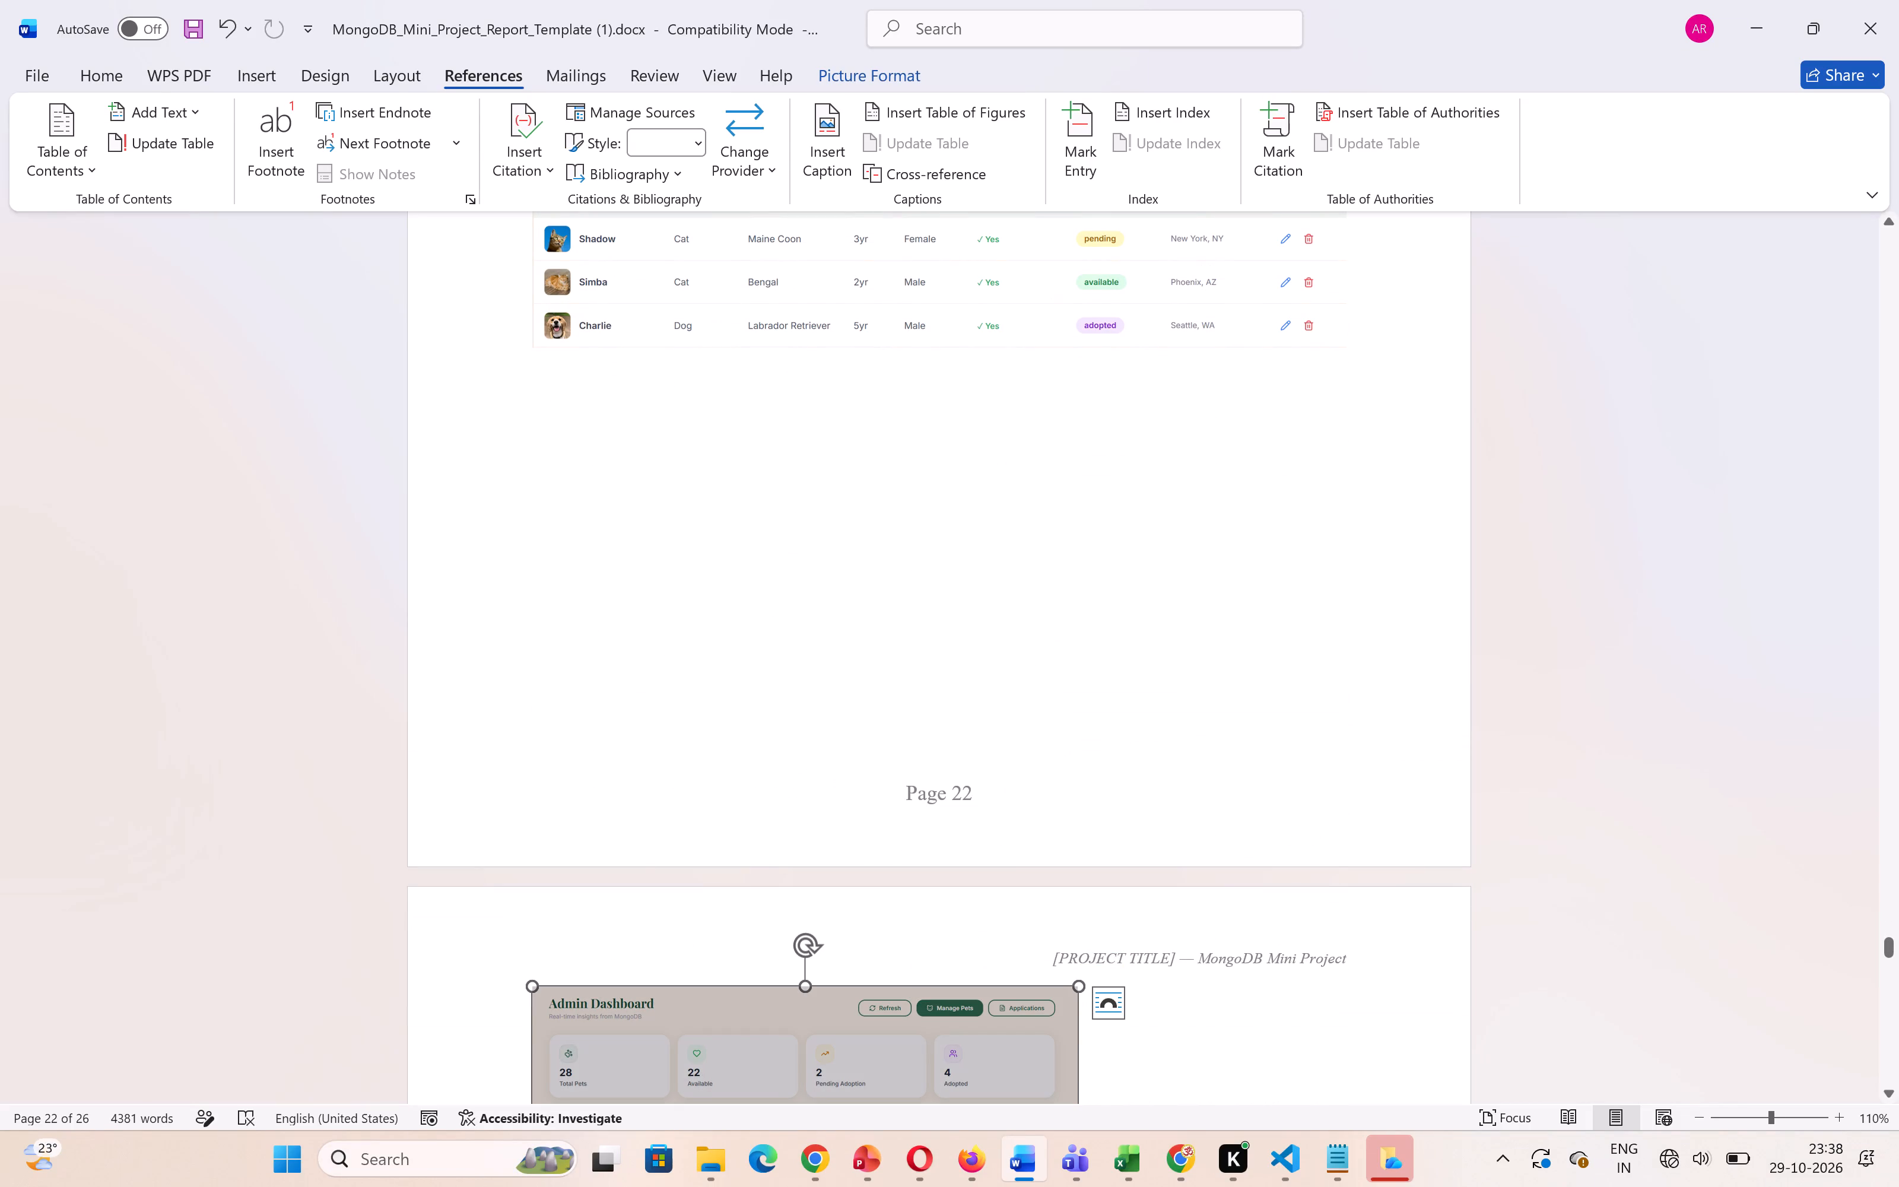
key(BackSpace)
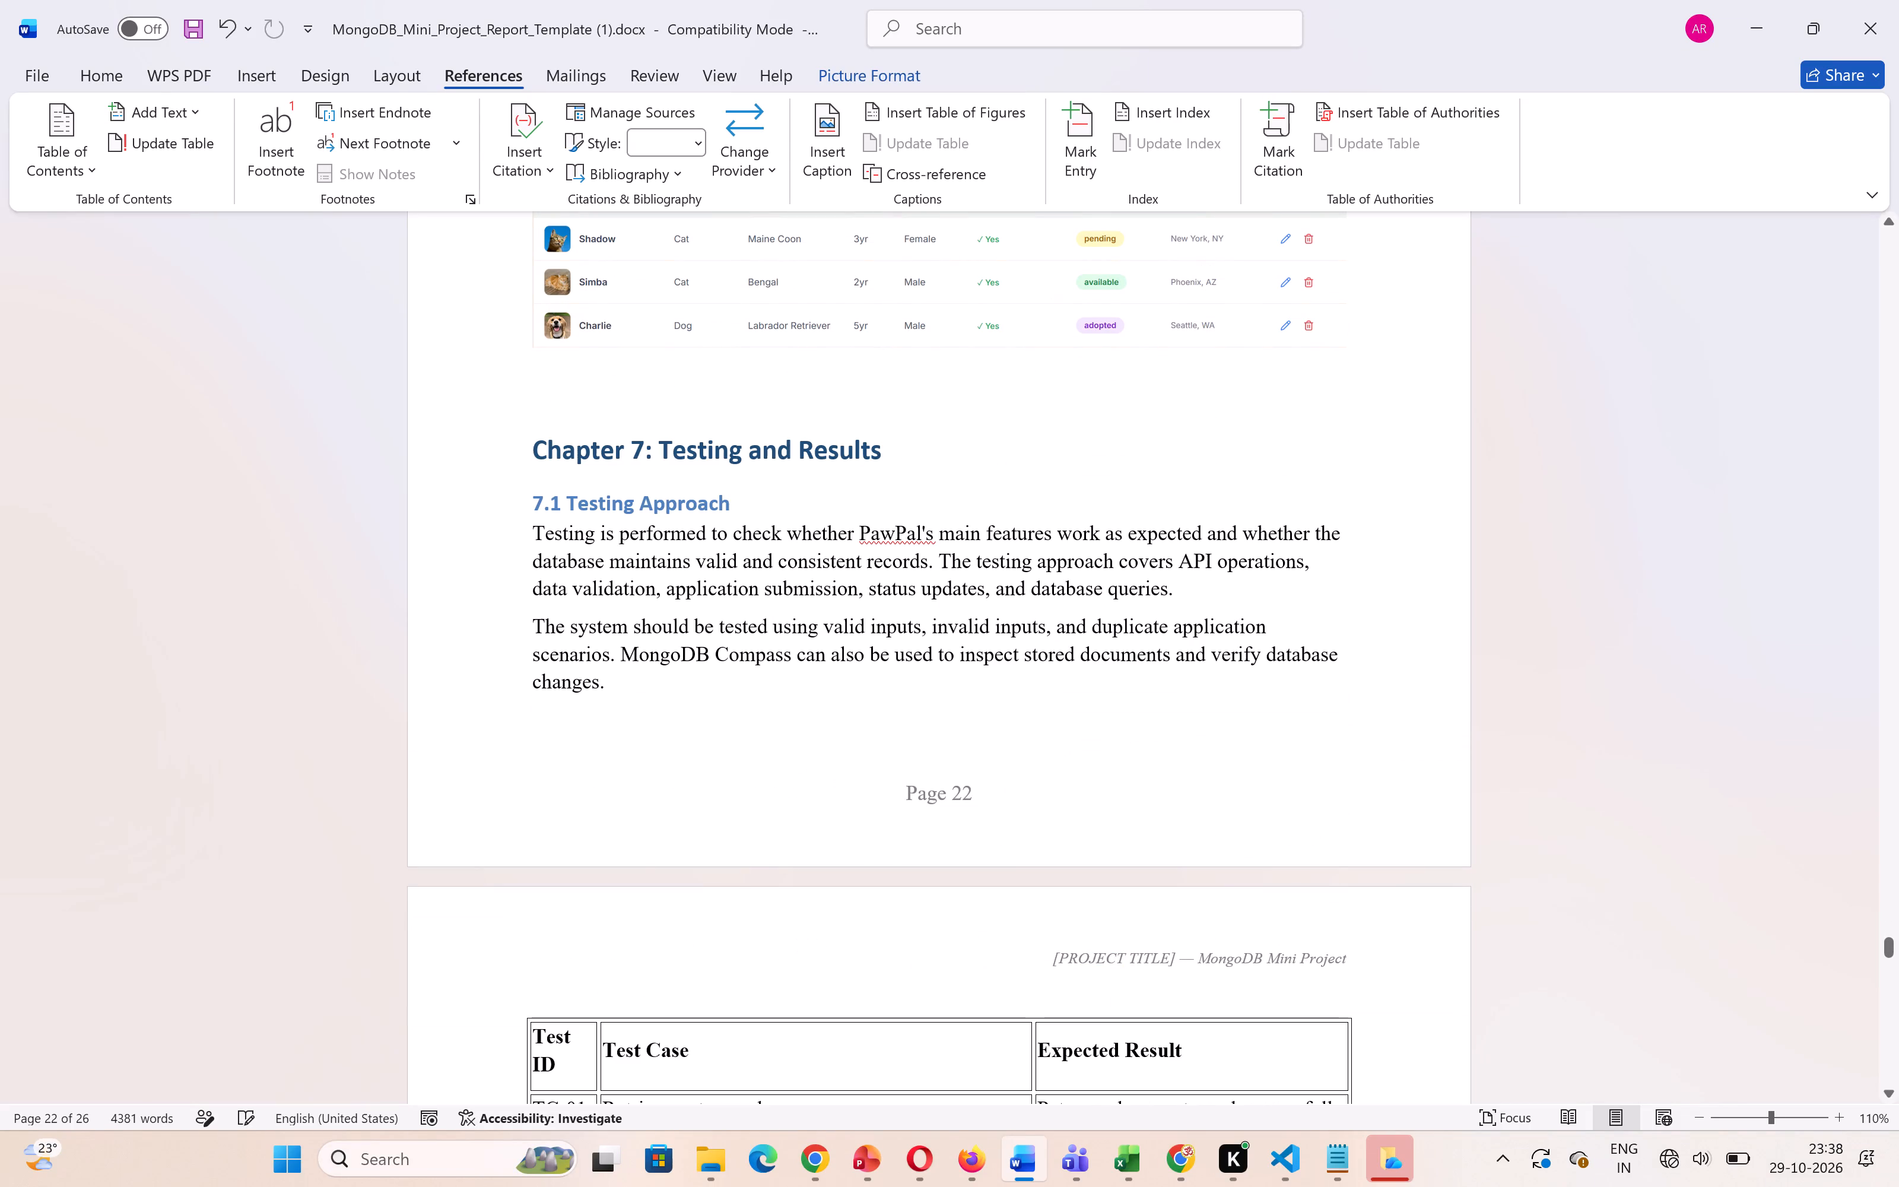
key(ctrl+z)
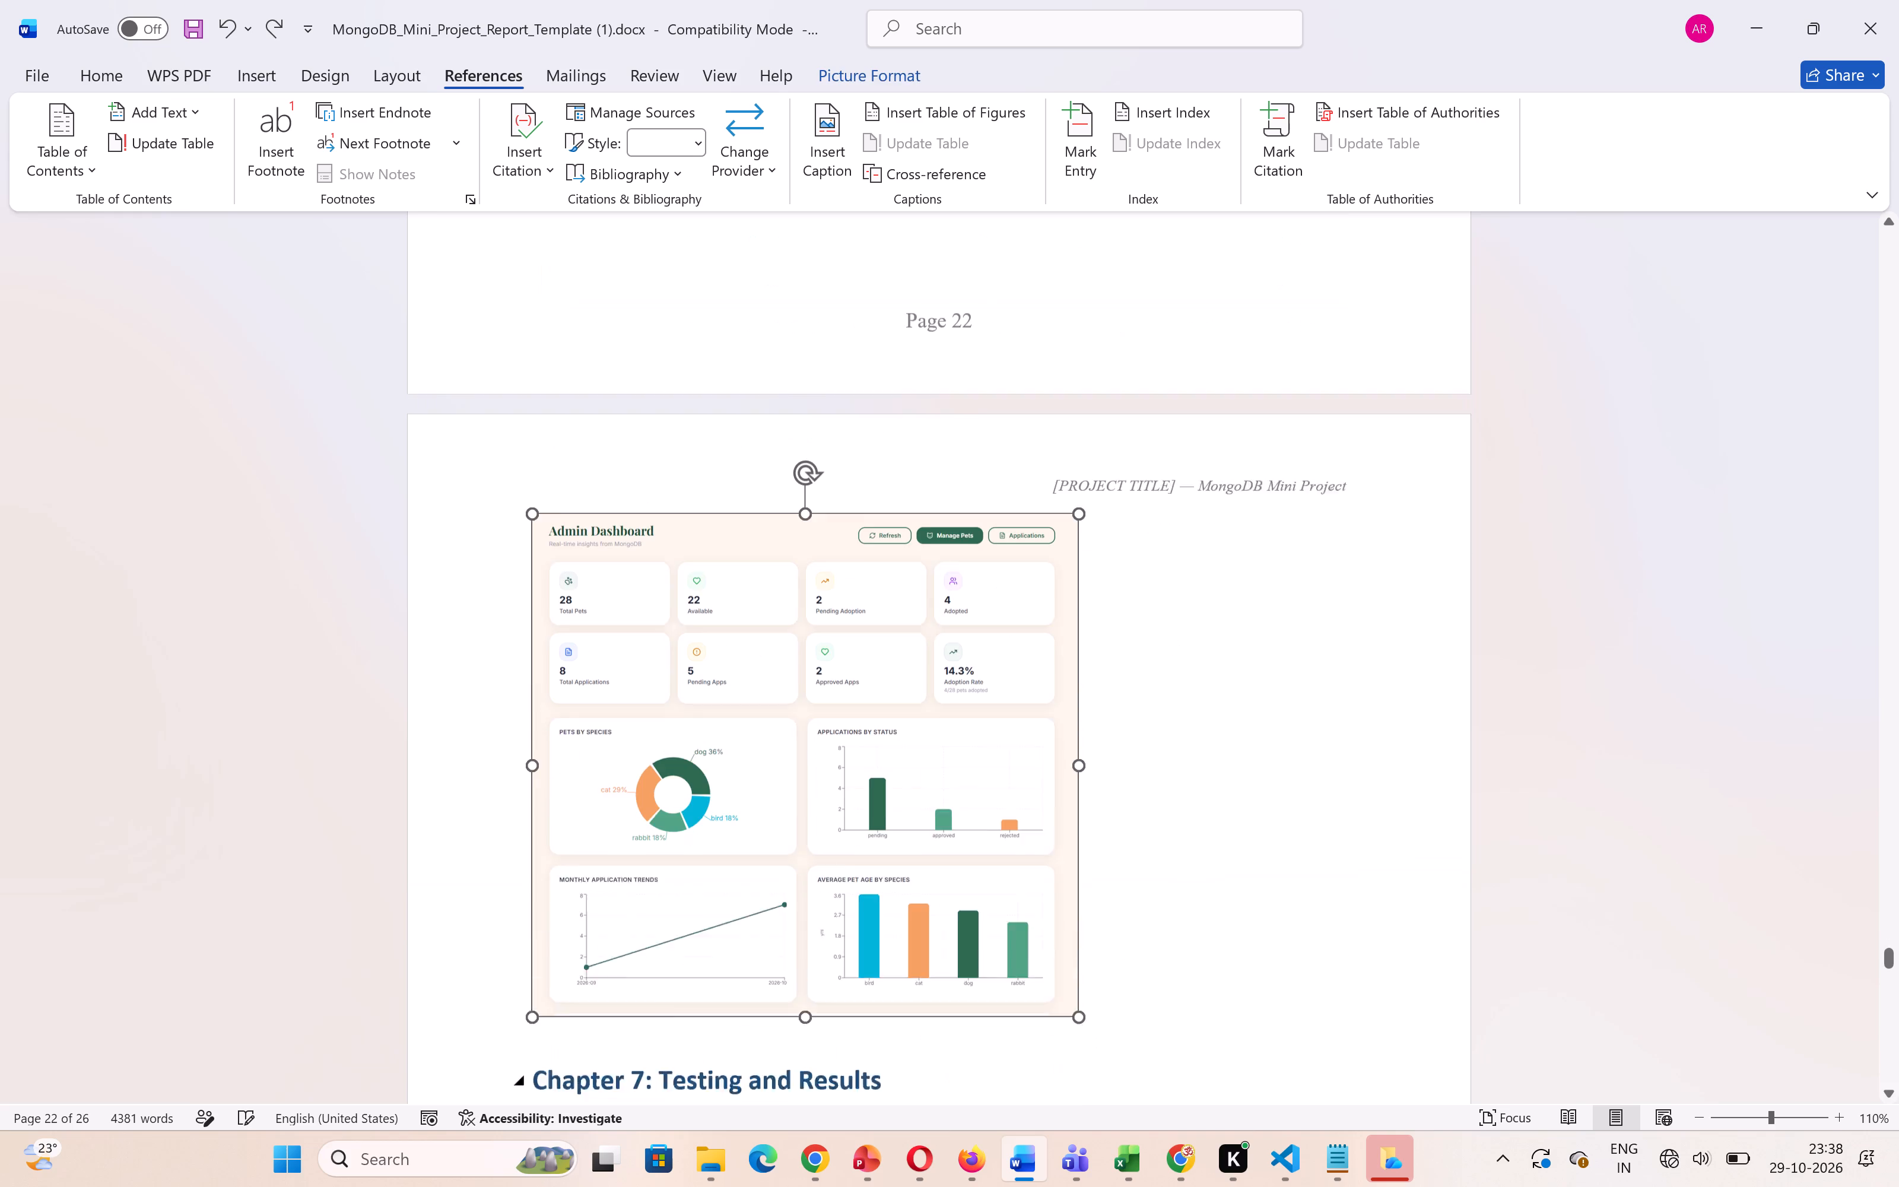
Reduce the Add New Pet screenshot's height to about four-fifths, keeping its width.
scroll(620, 968, up, 5)
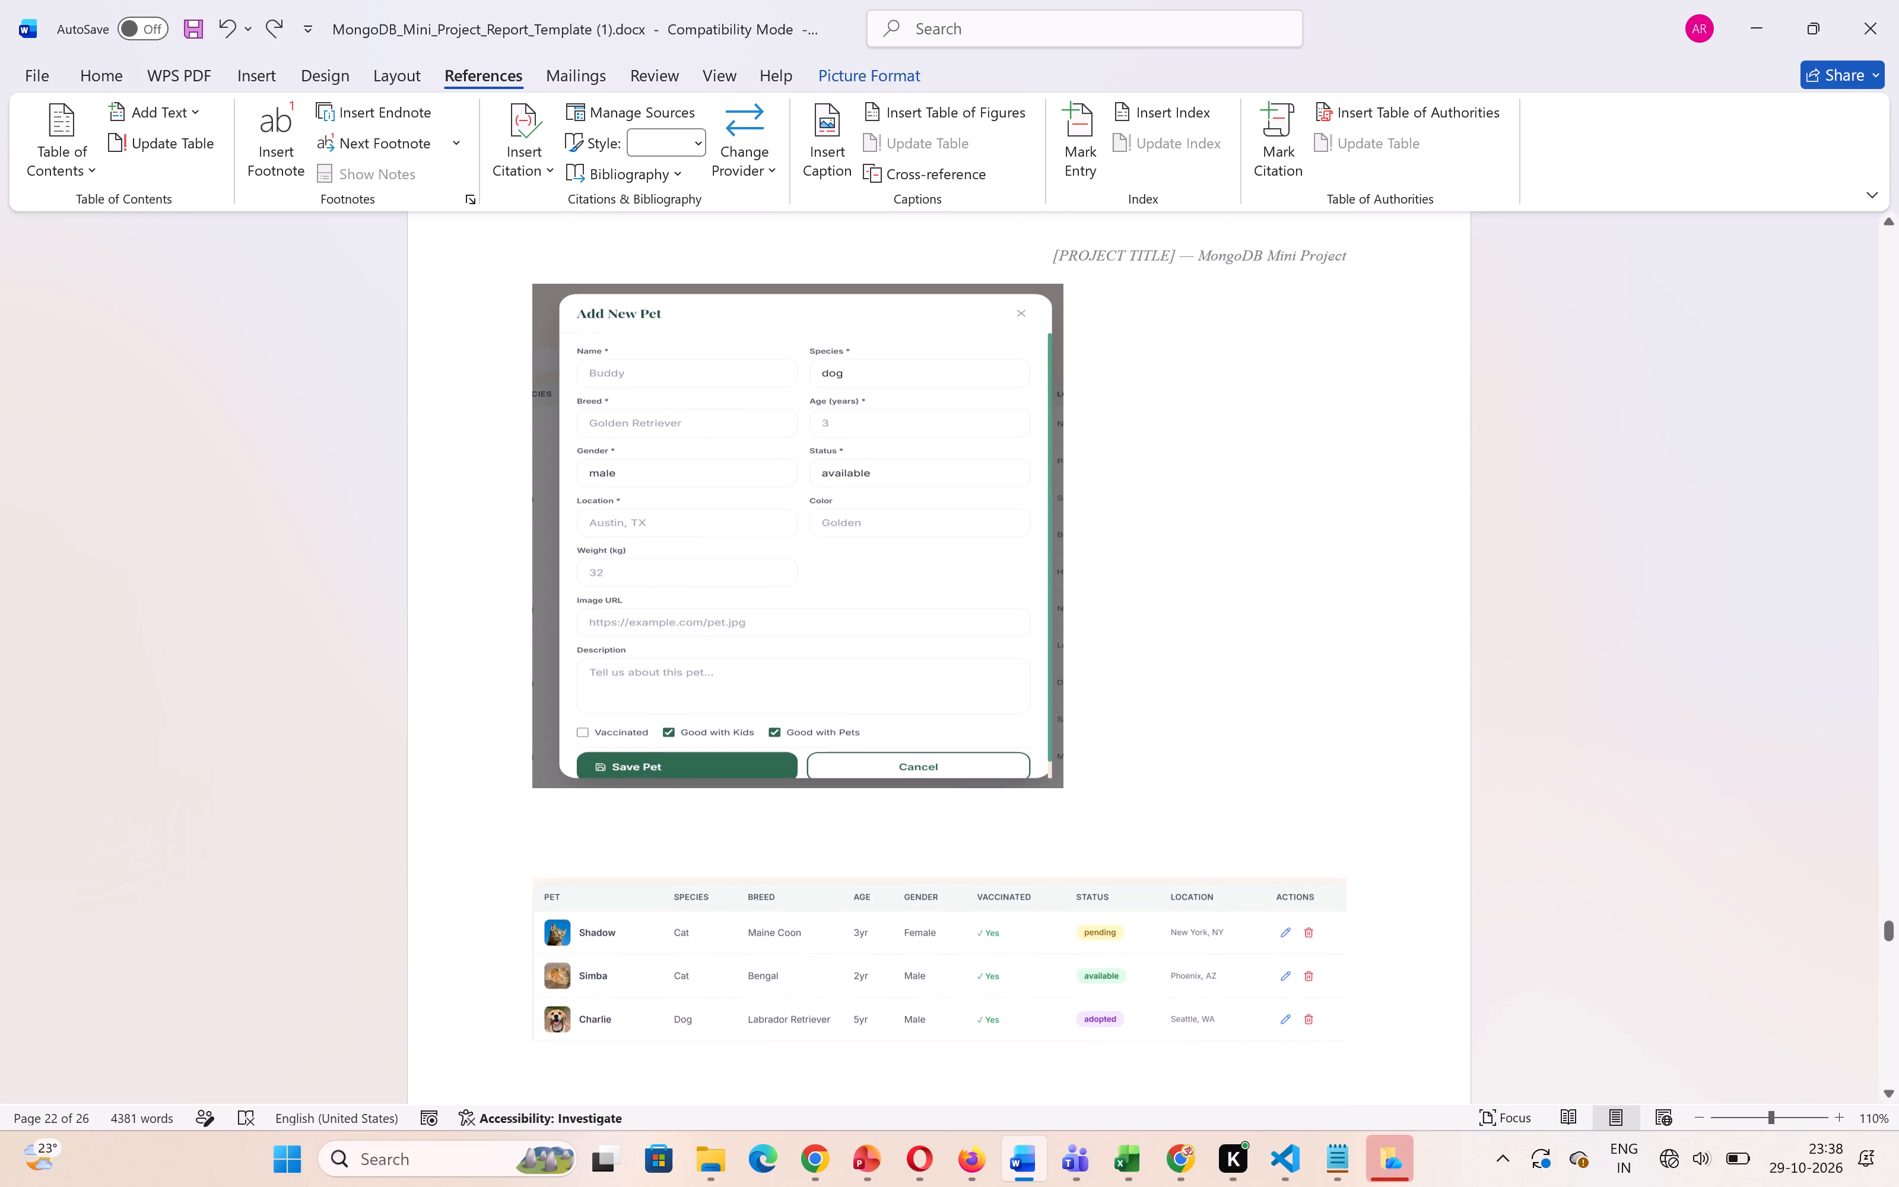
scroll(721, 1031, down, 1)
click(794, 772)
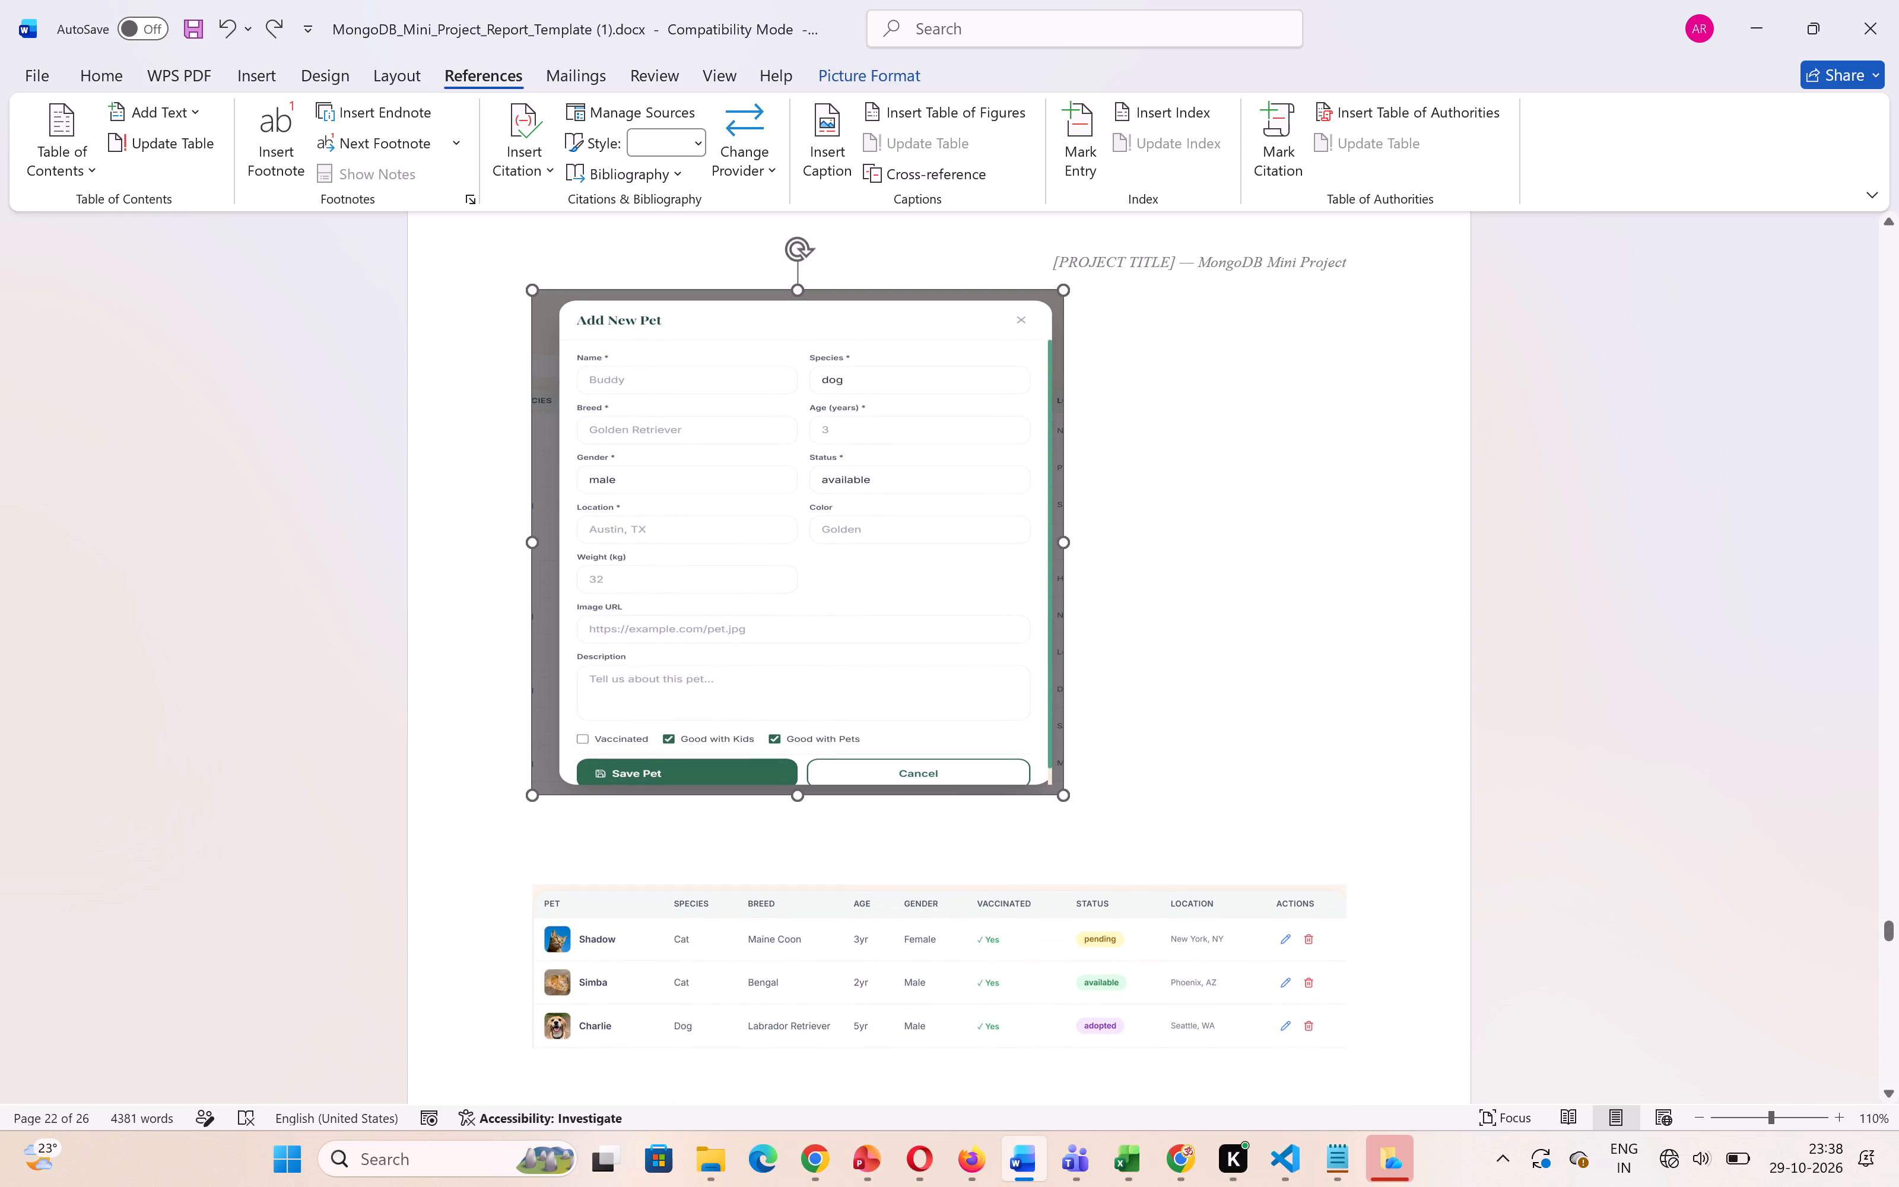
drag(798, 794, 794, 700)
click(822, 852)
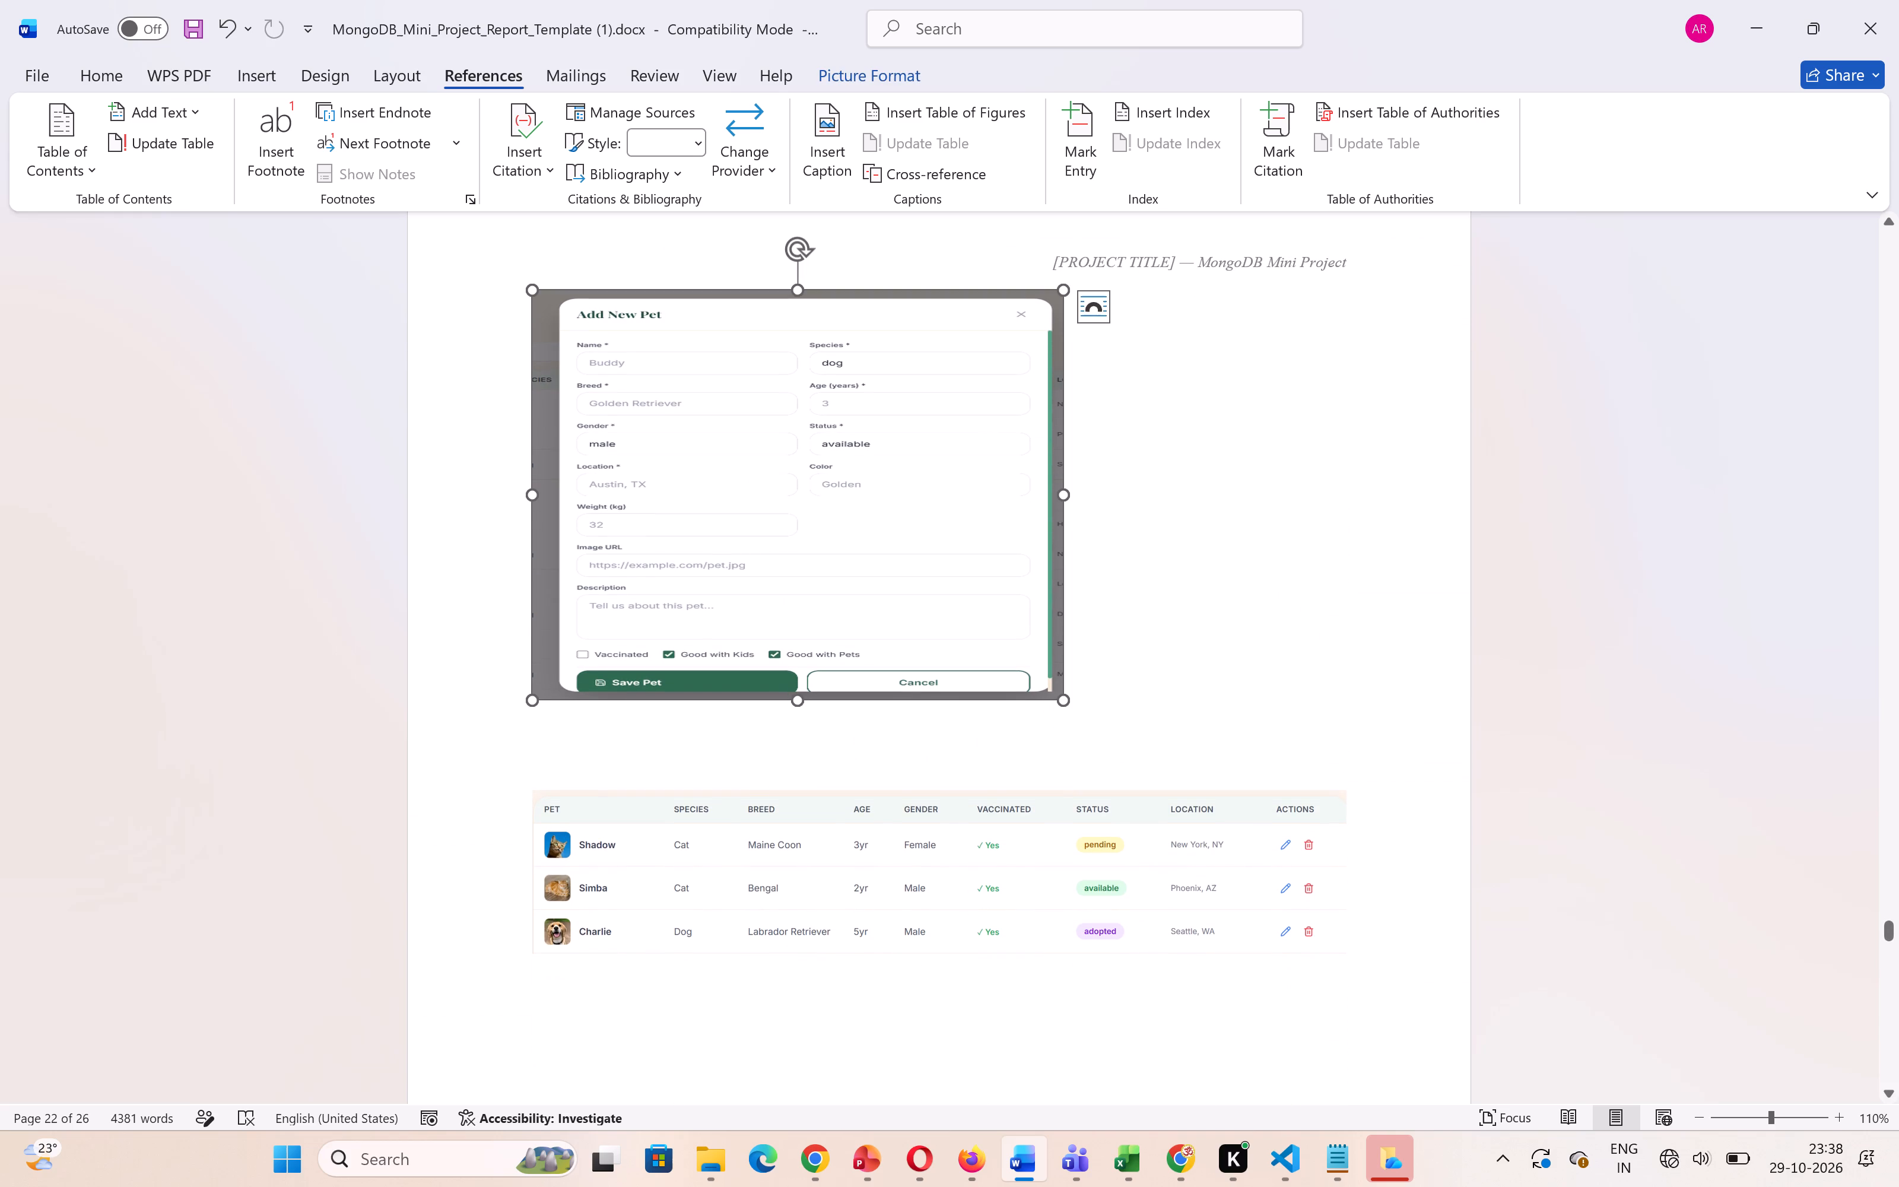
Delete one blank line between the Add New Pet screenshot and the pet table screenshot.
click(704, 748)
key(BackSpace)
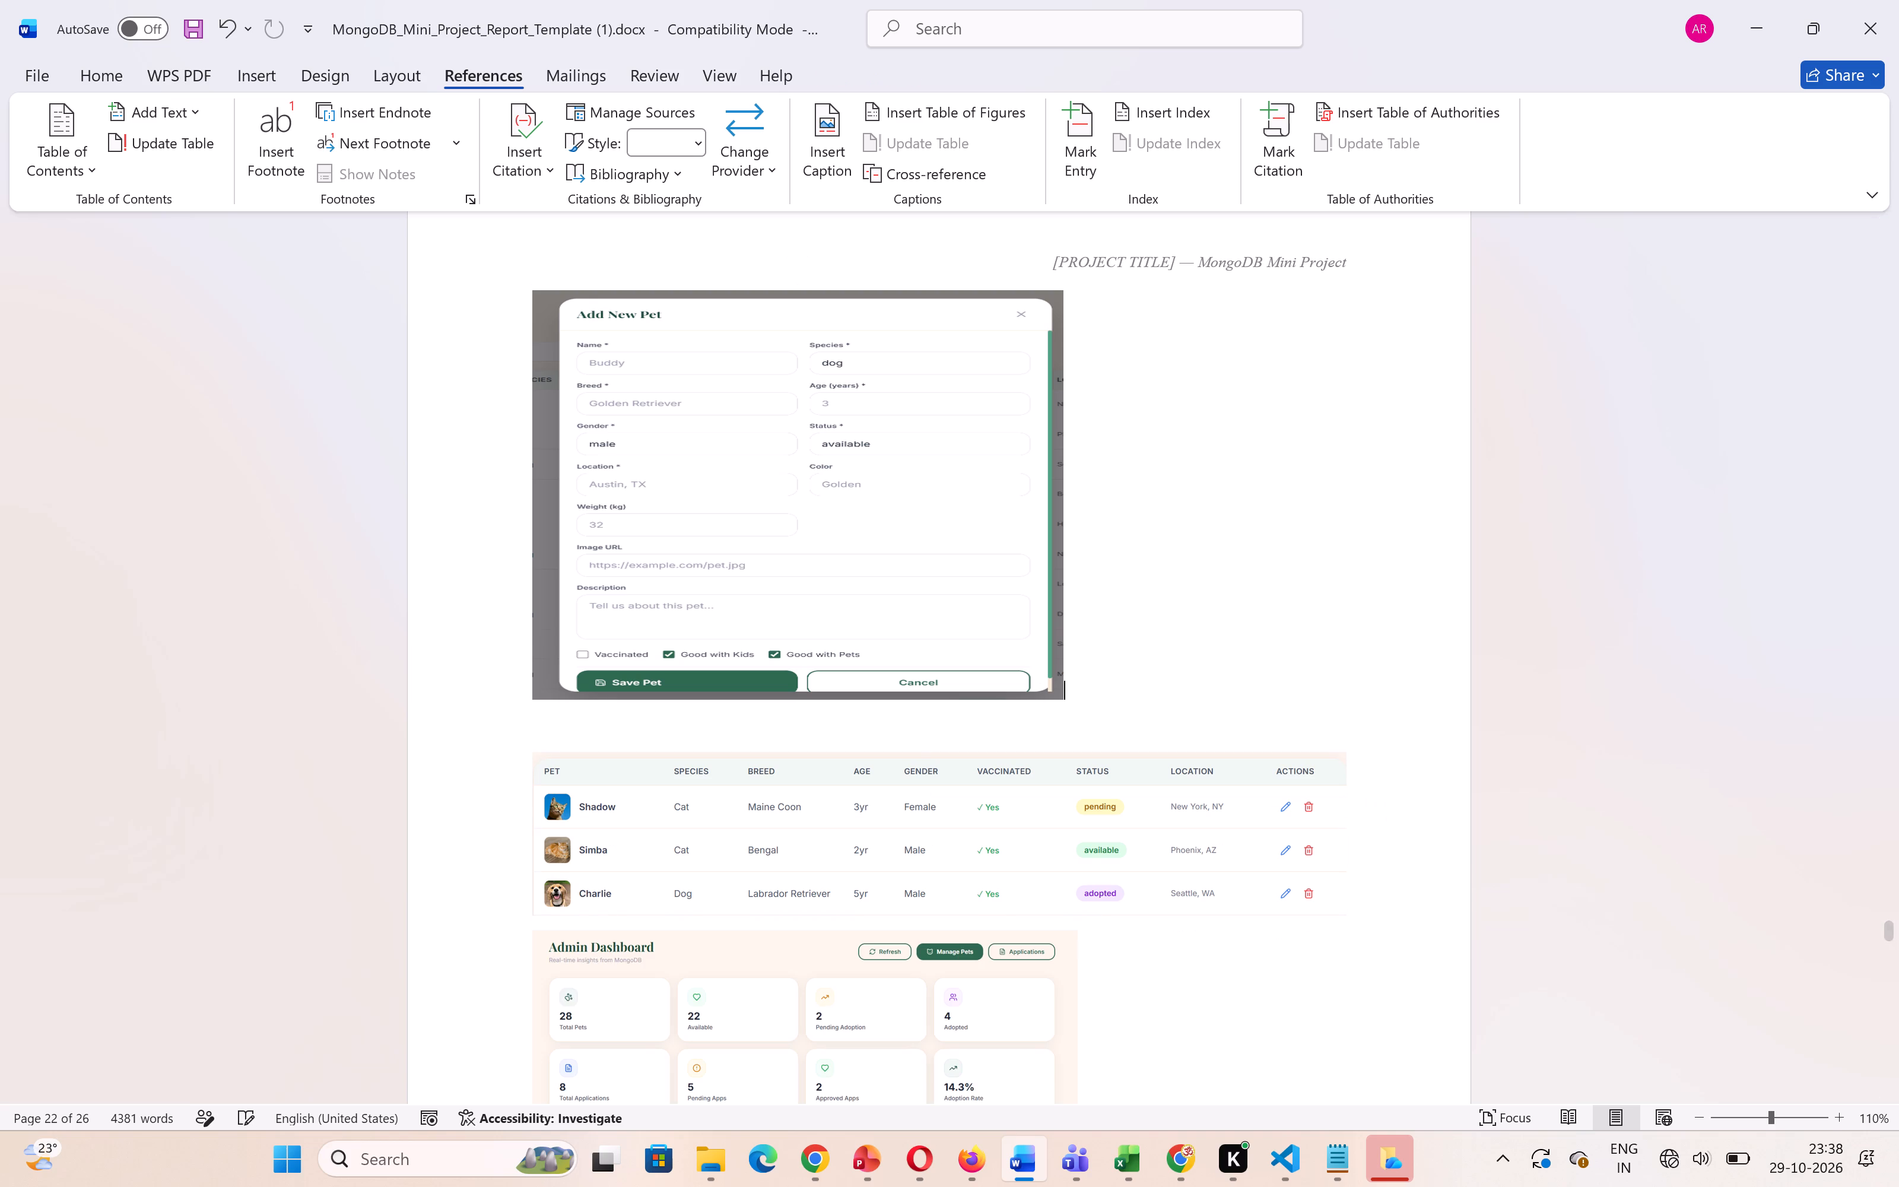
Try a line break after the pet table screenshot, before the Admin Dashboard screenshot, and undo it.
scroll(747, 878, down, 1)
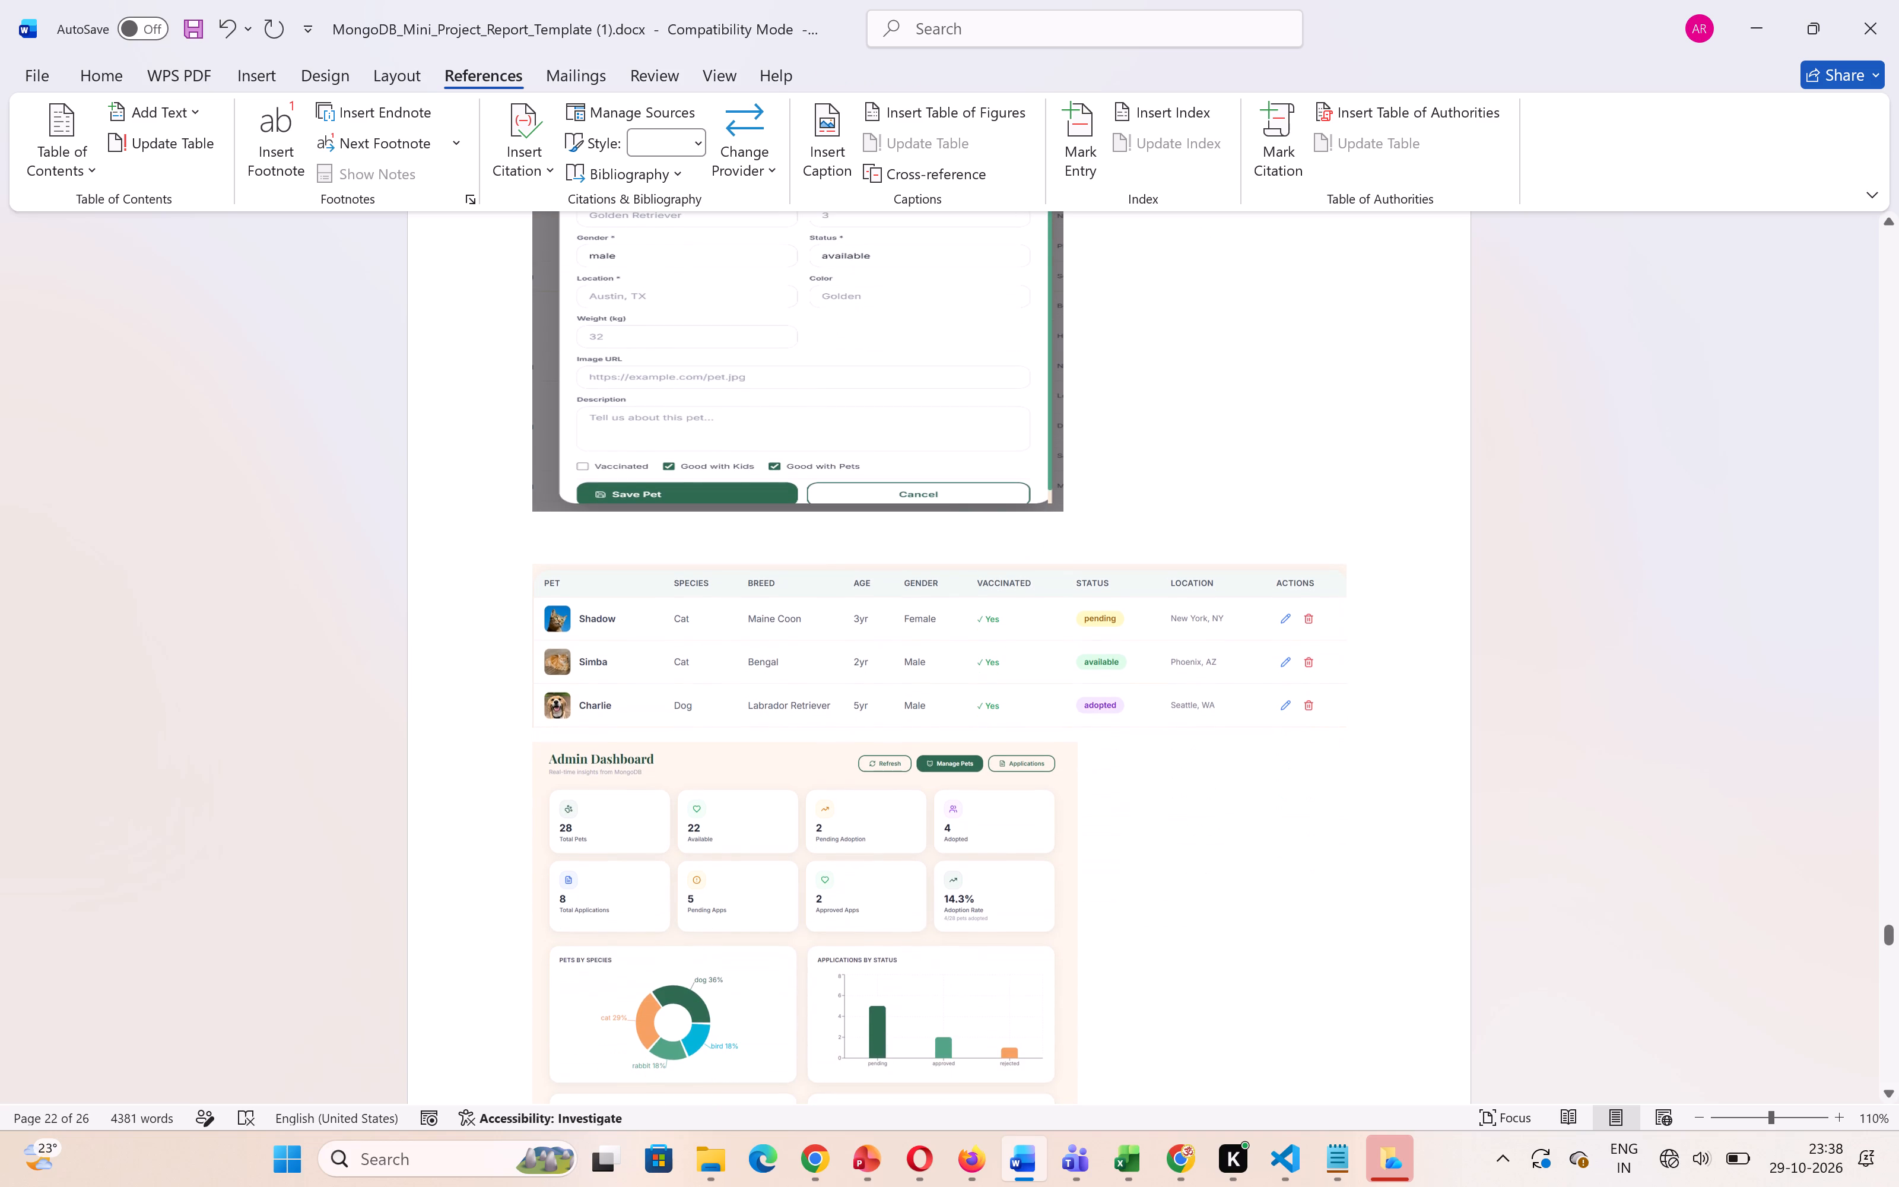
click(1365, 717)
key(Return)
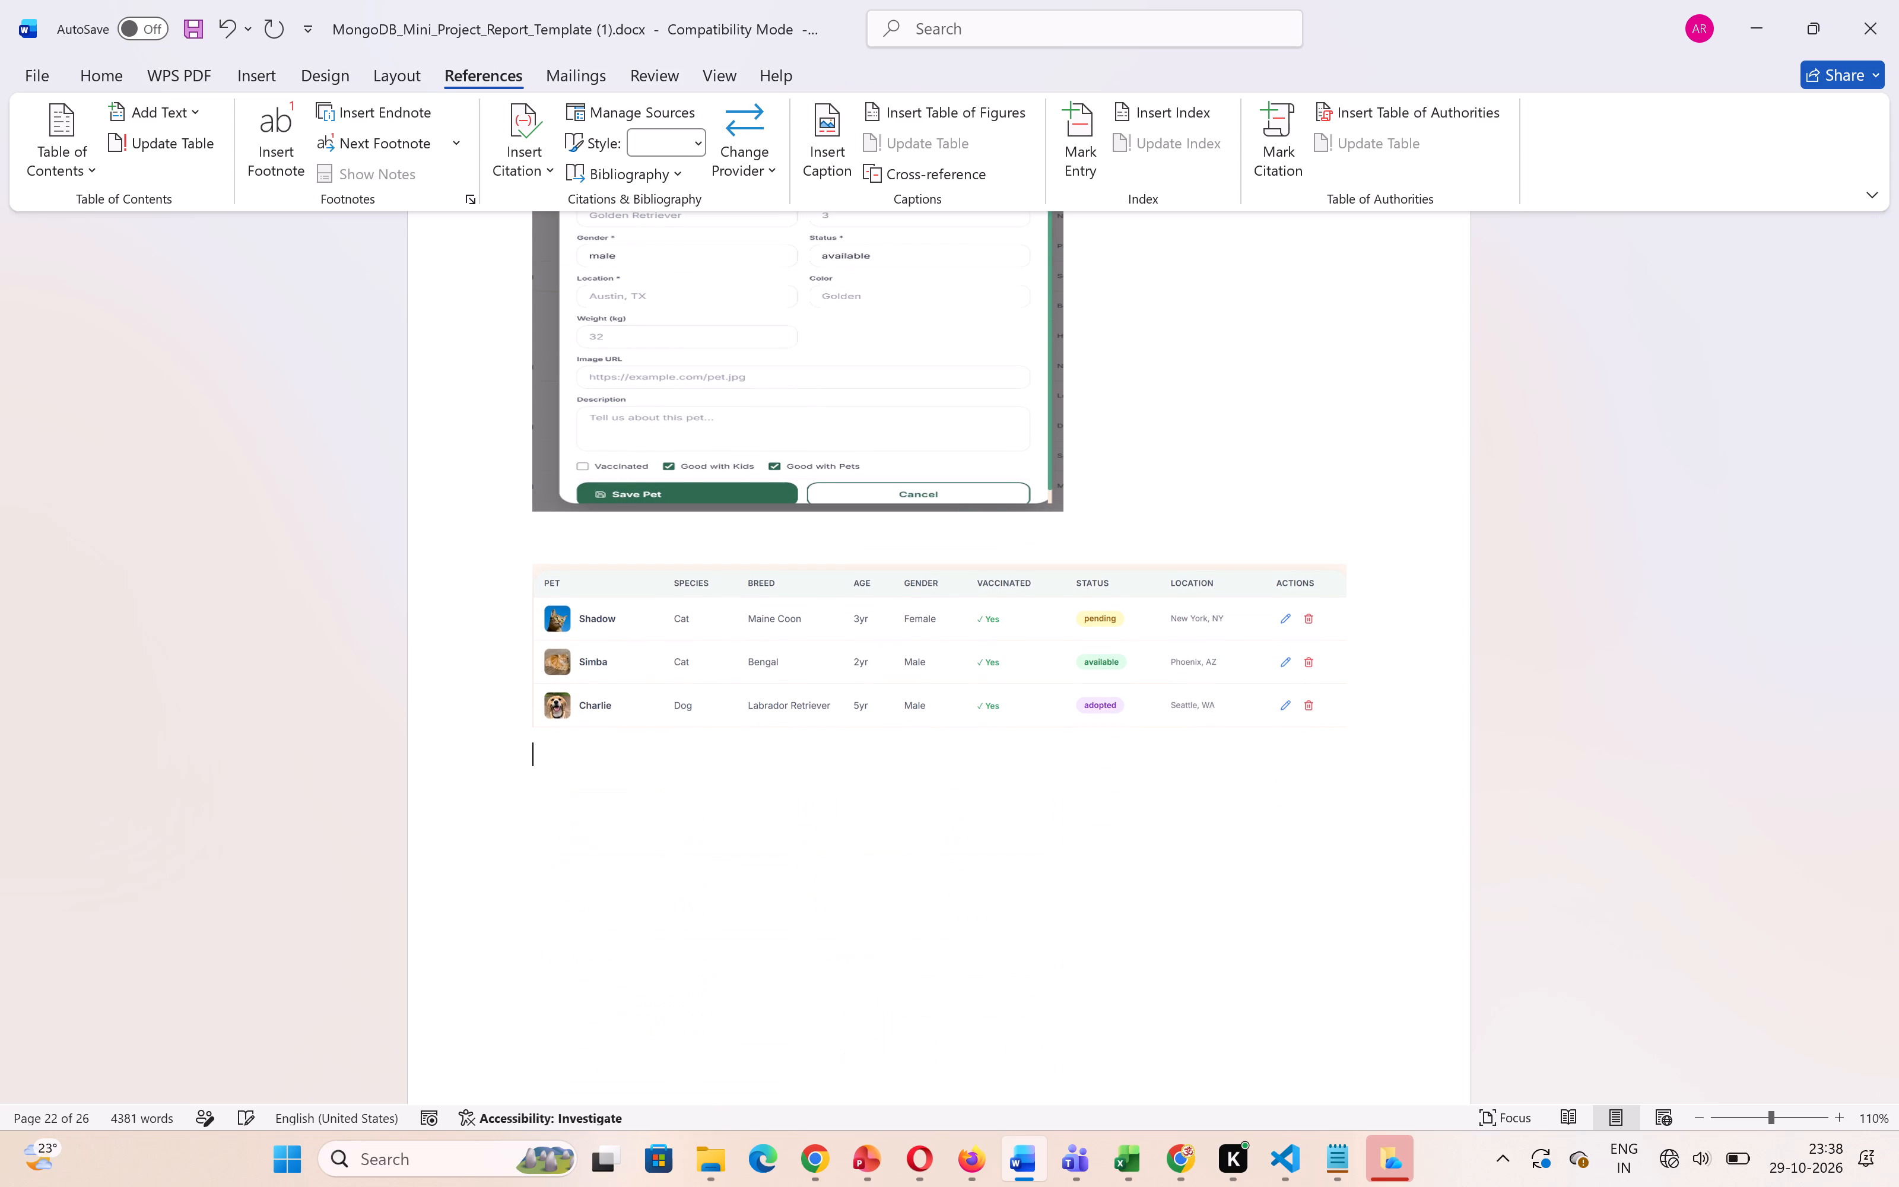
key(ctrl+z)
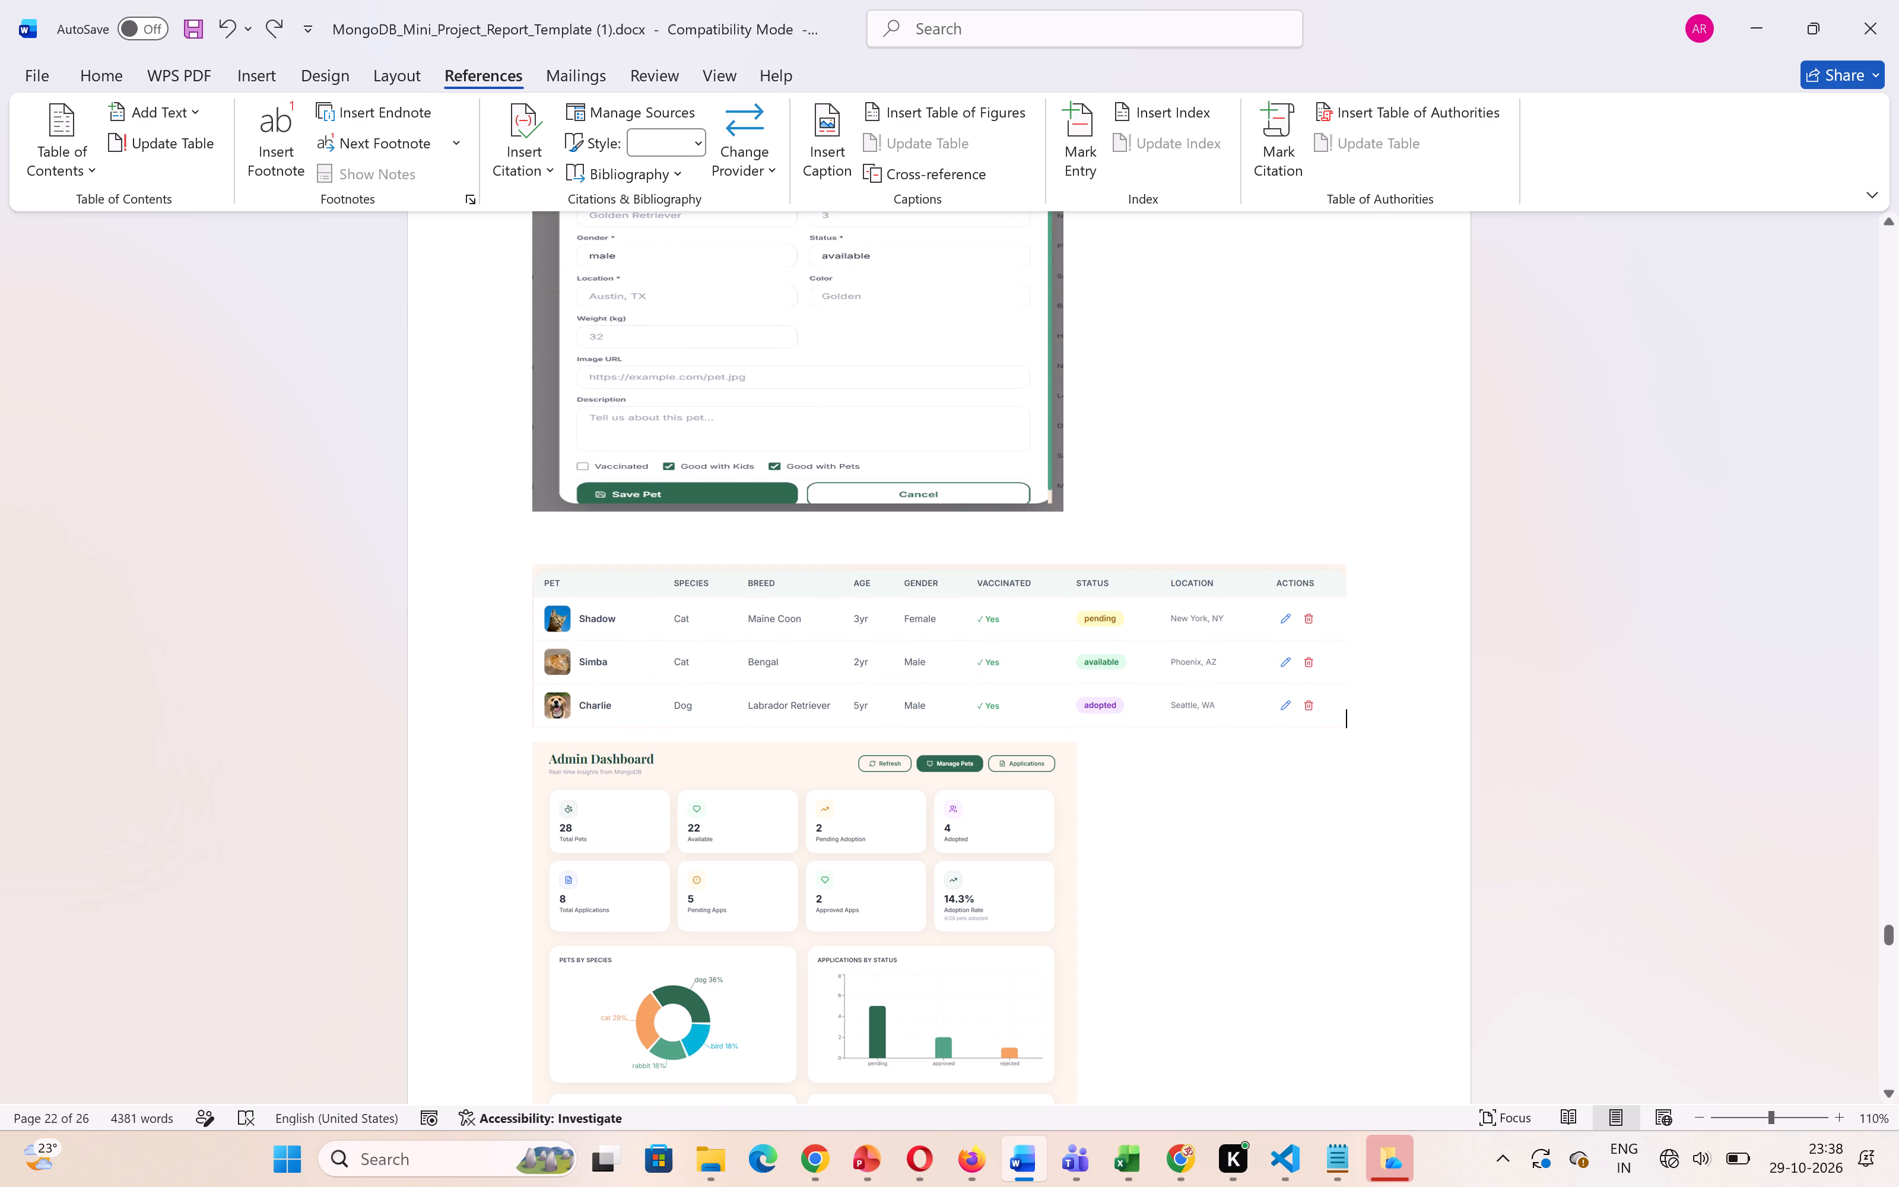
Delete the remaining blank line between the Add New Pet screenshot and the pet table screenshot.
click(605, 541)
key(BackSpace)
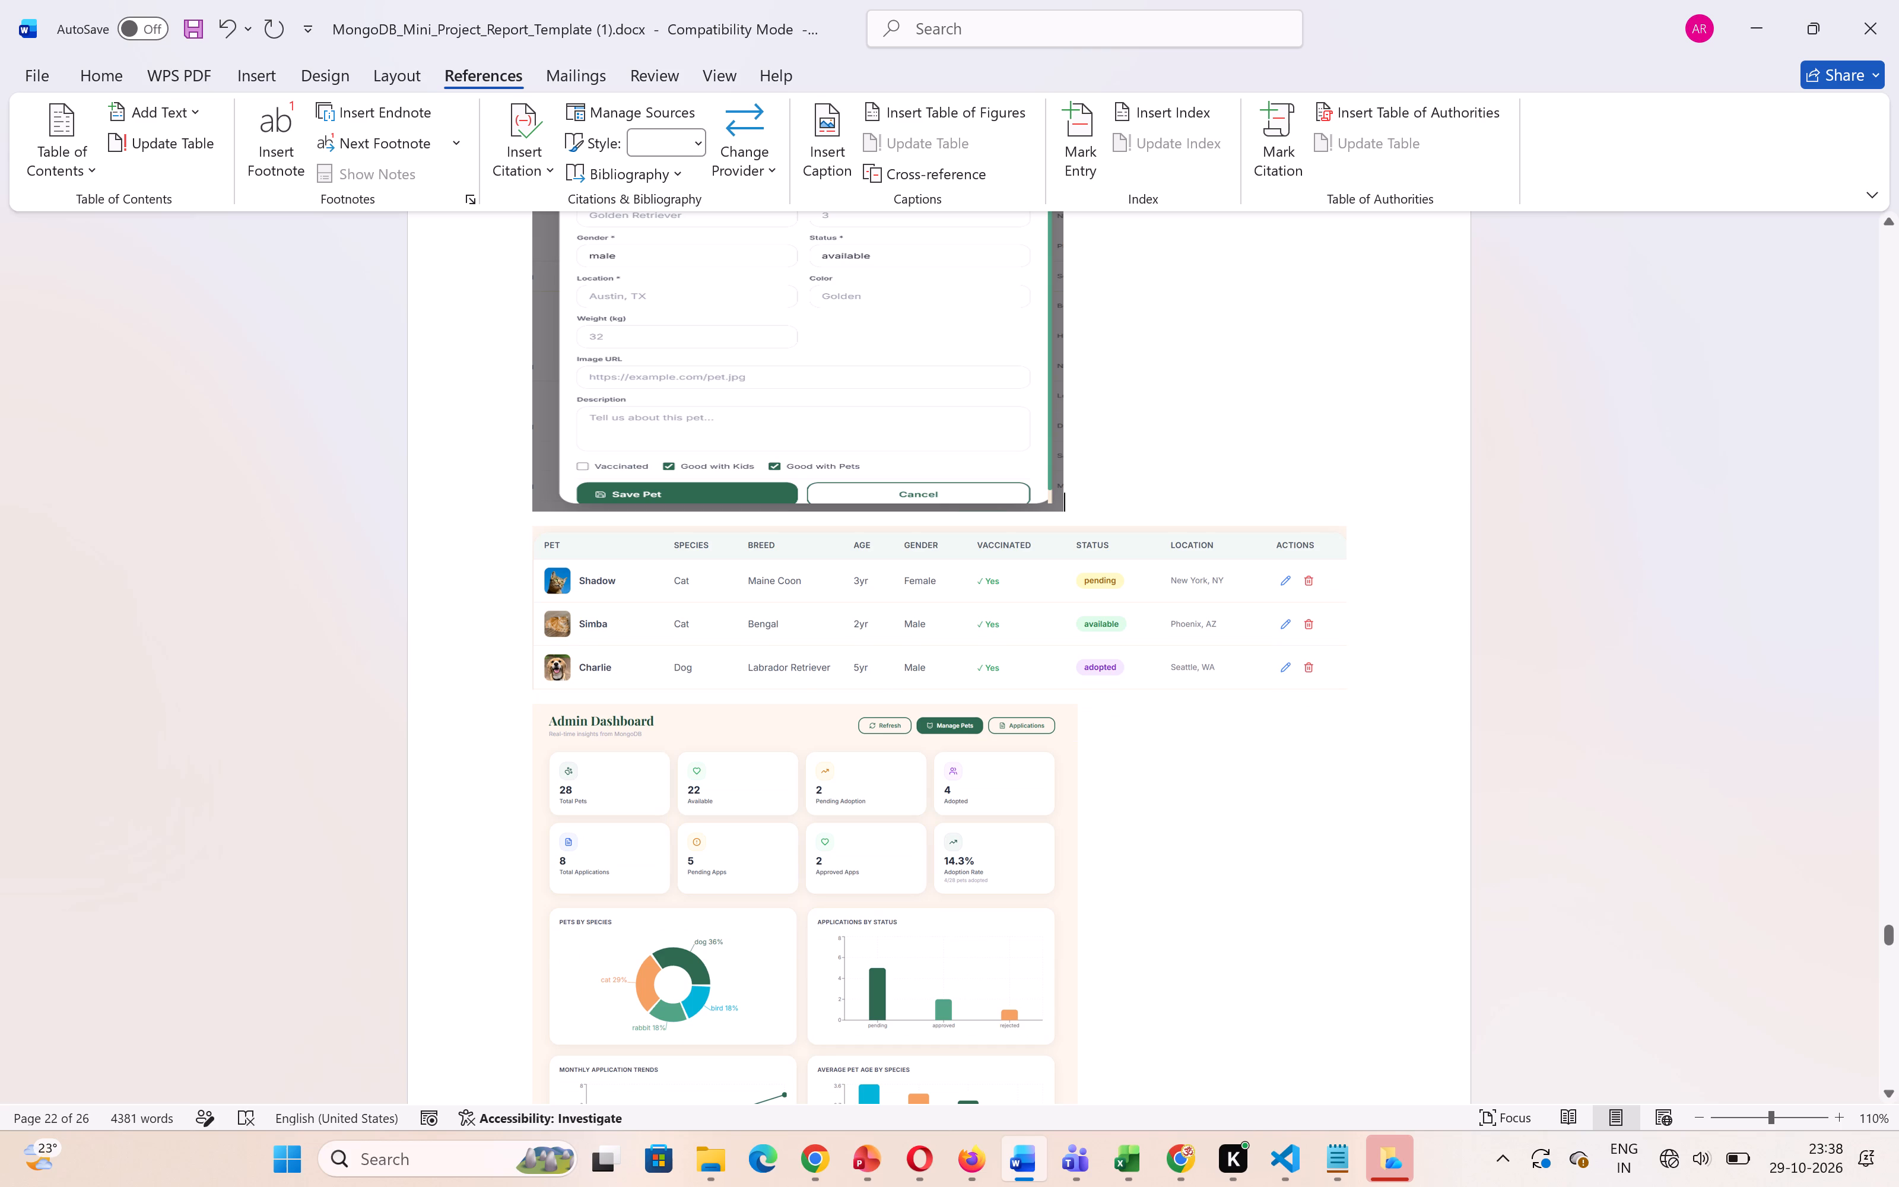
Reduce the Admin Dashboard screenshot's height to about 85 percent, keeping its width.
click(840, 836)
scroll(840, 836, down, 1)
drag(805, 842, 805, 830)
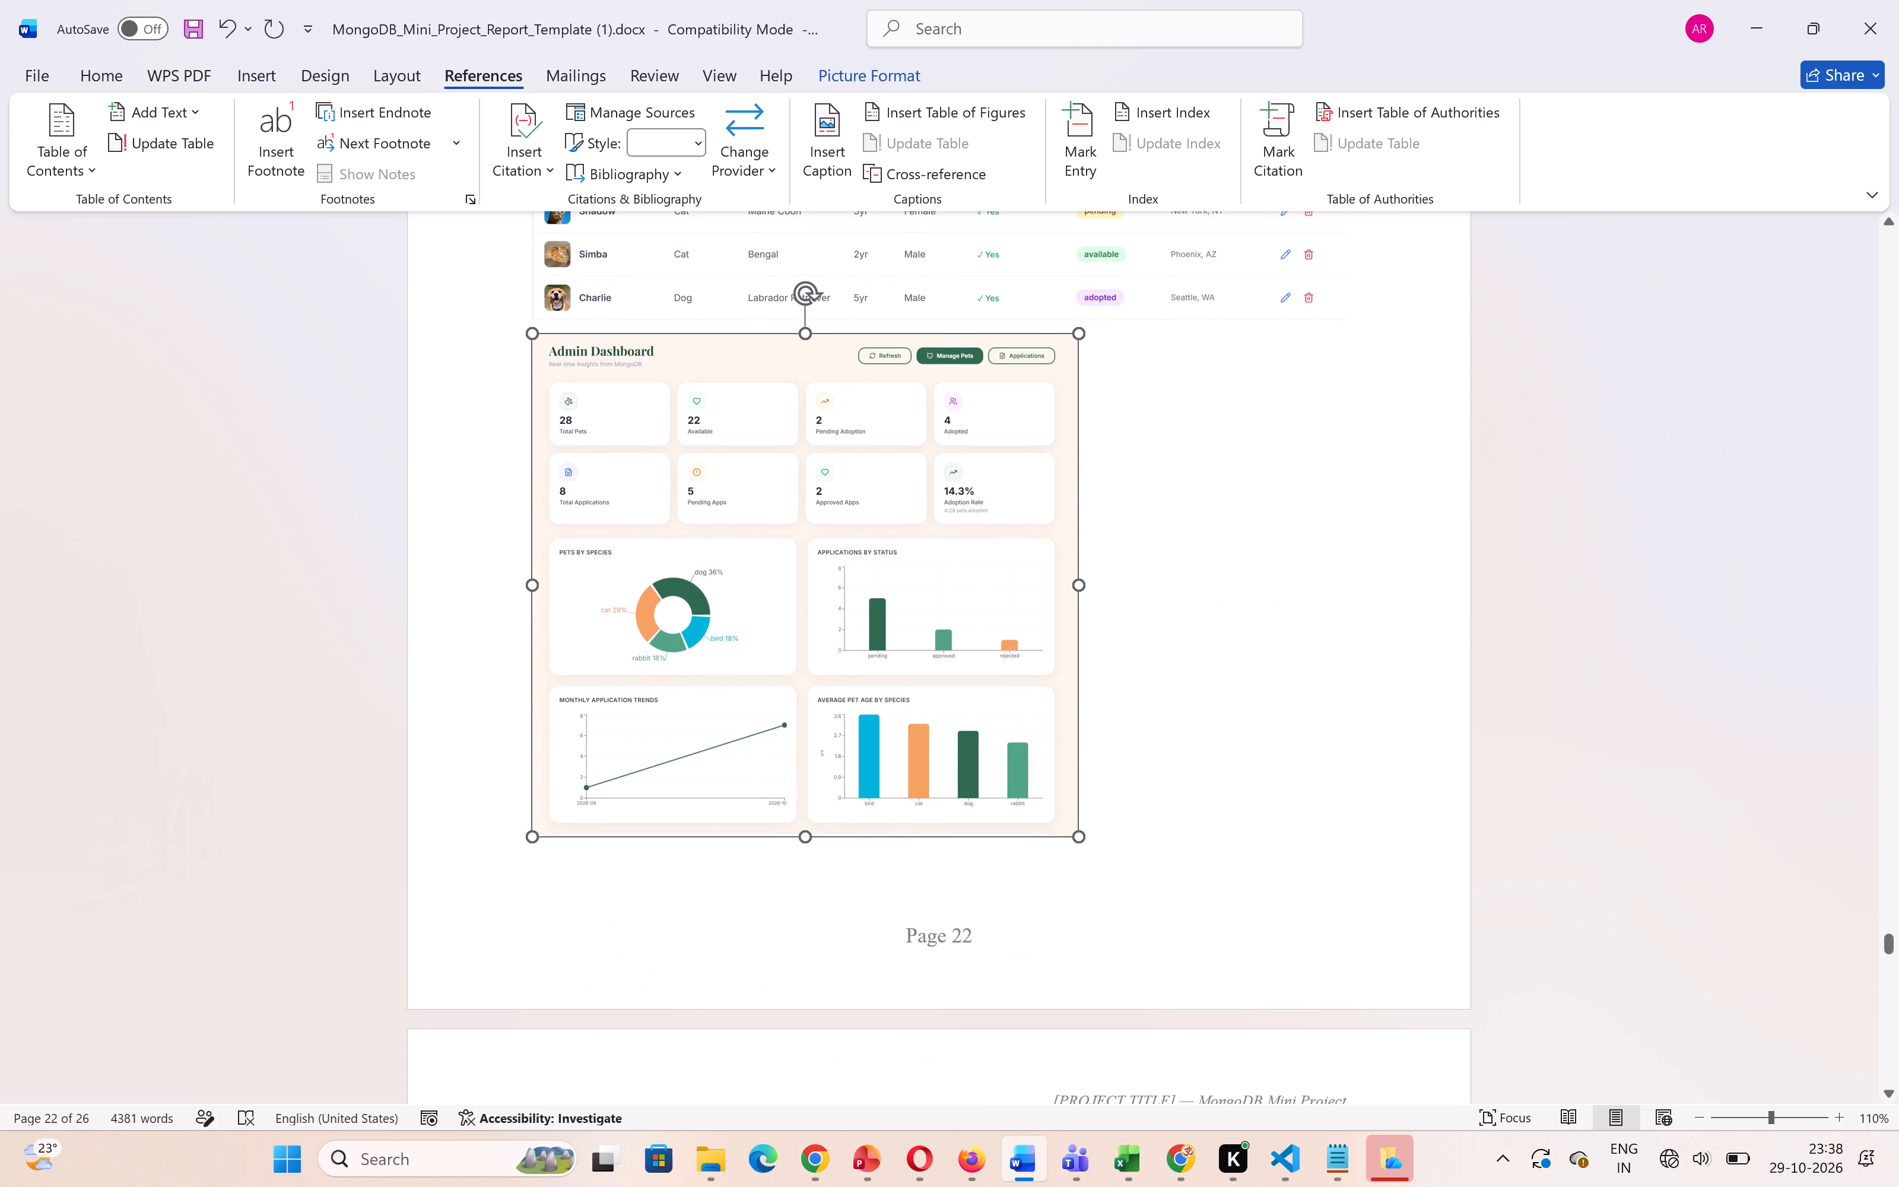
drag(805, 830, 805, 766)
Insert one blank line between the pet table screenshot and the Admin Dashboard screenshot.
click(1350, 300)
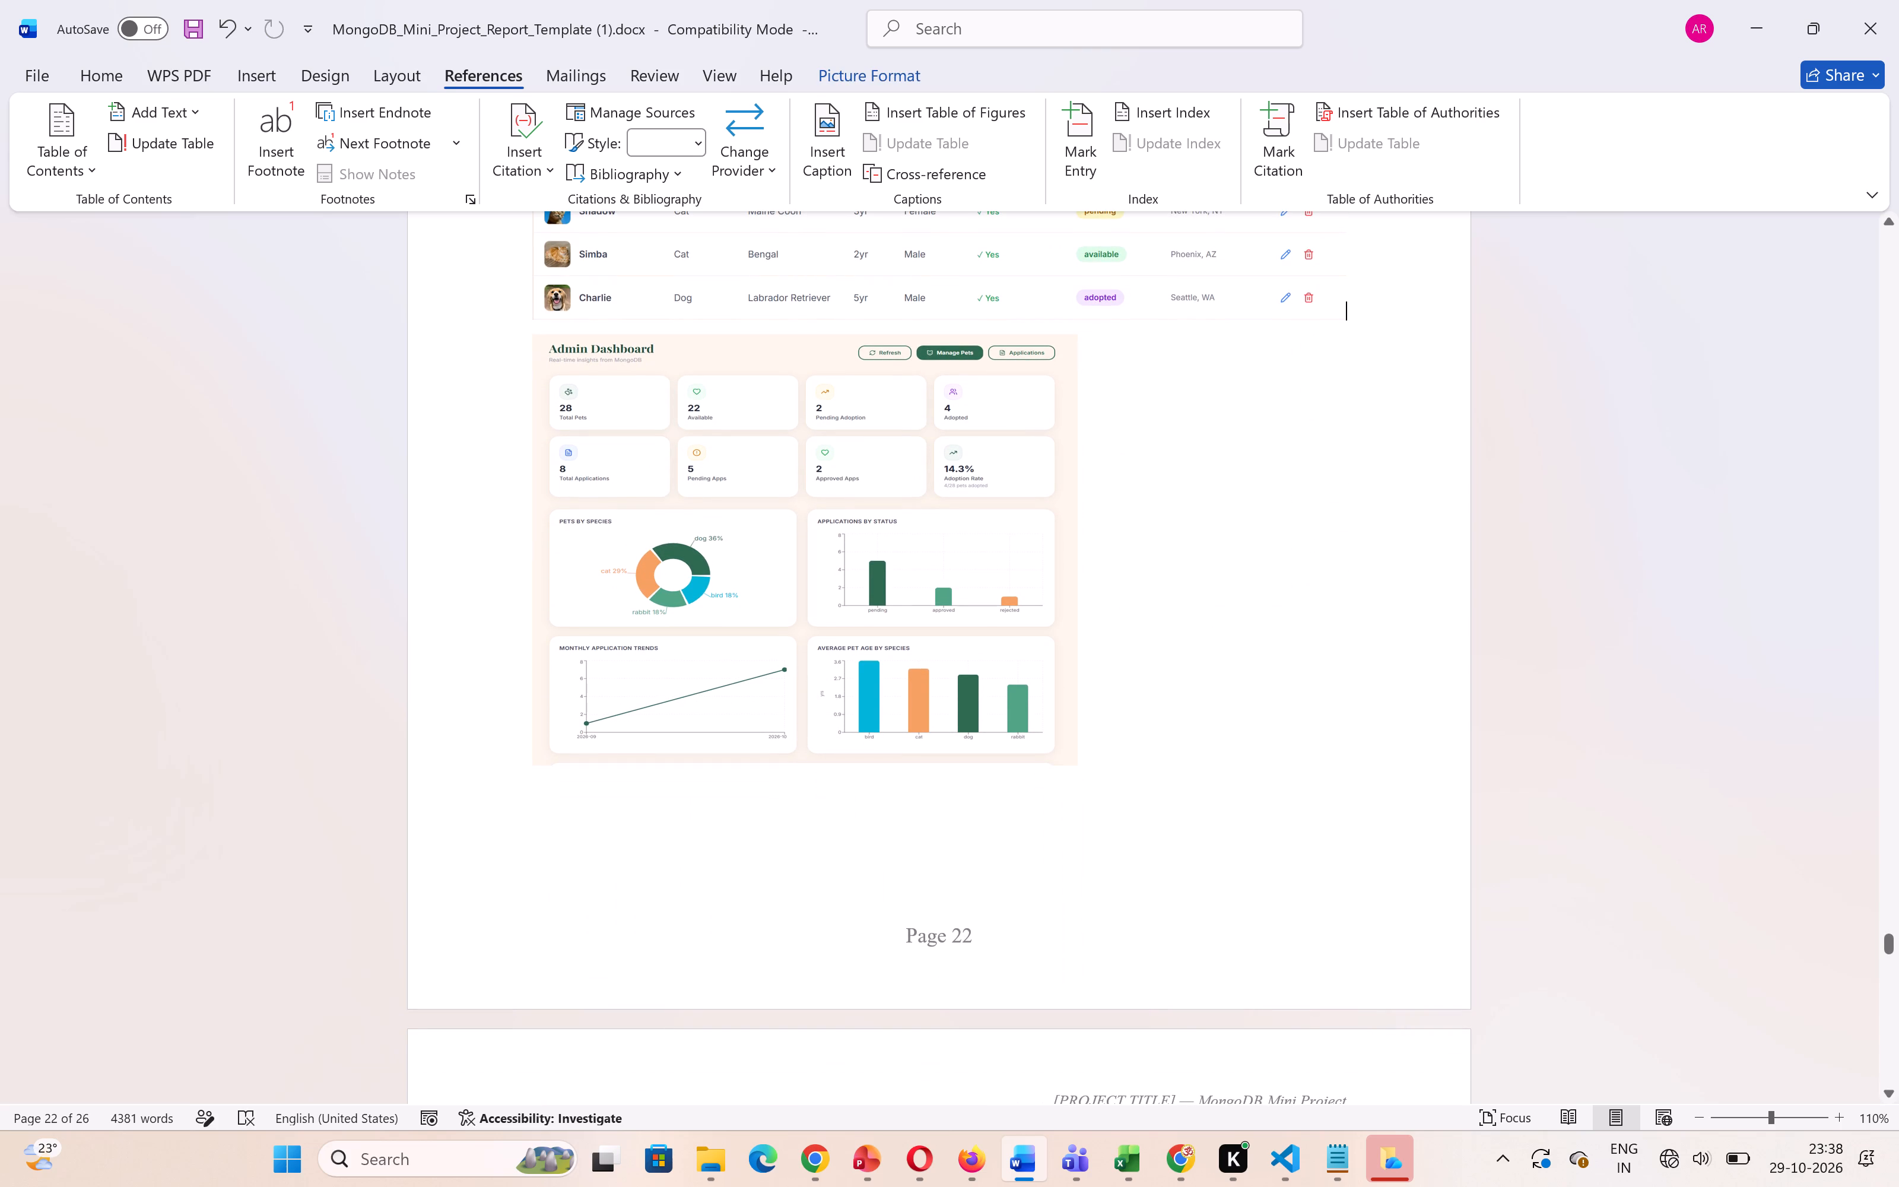
key(Return)
scroll(1350, 300, up, 2)
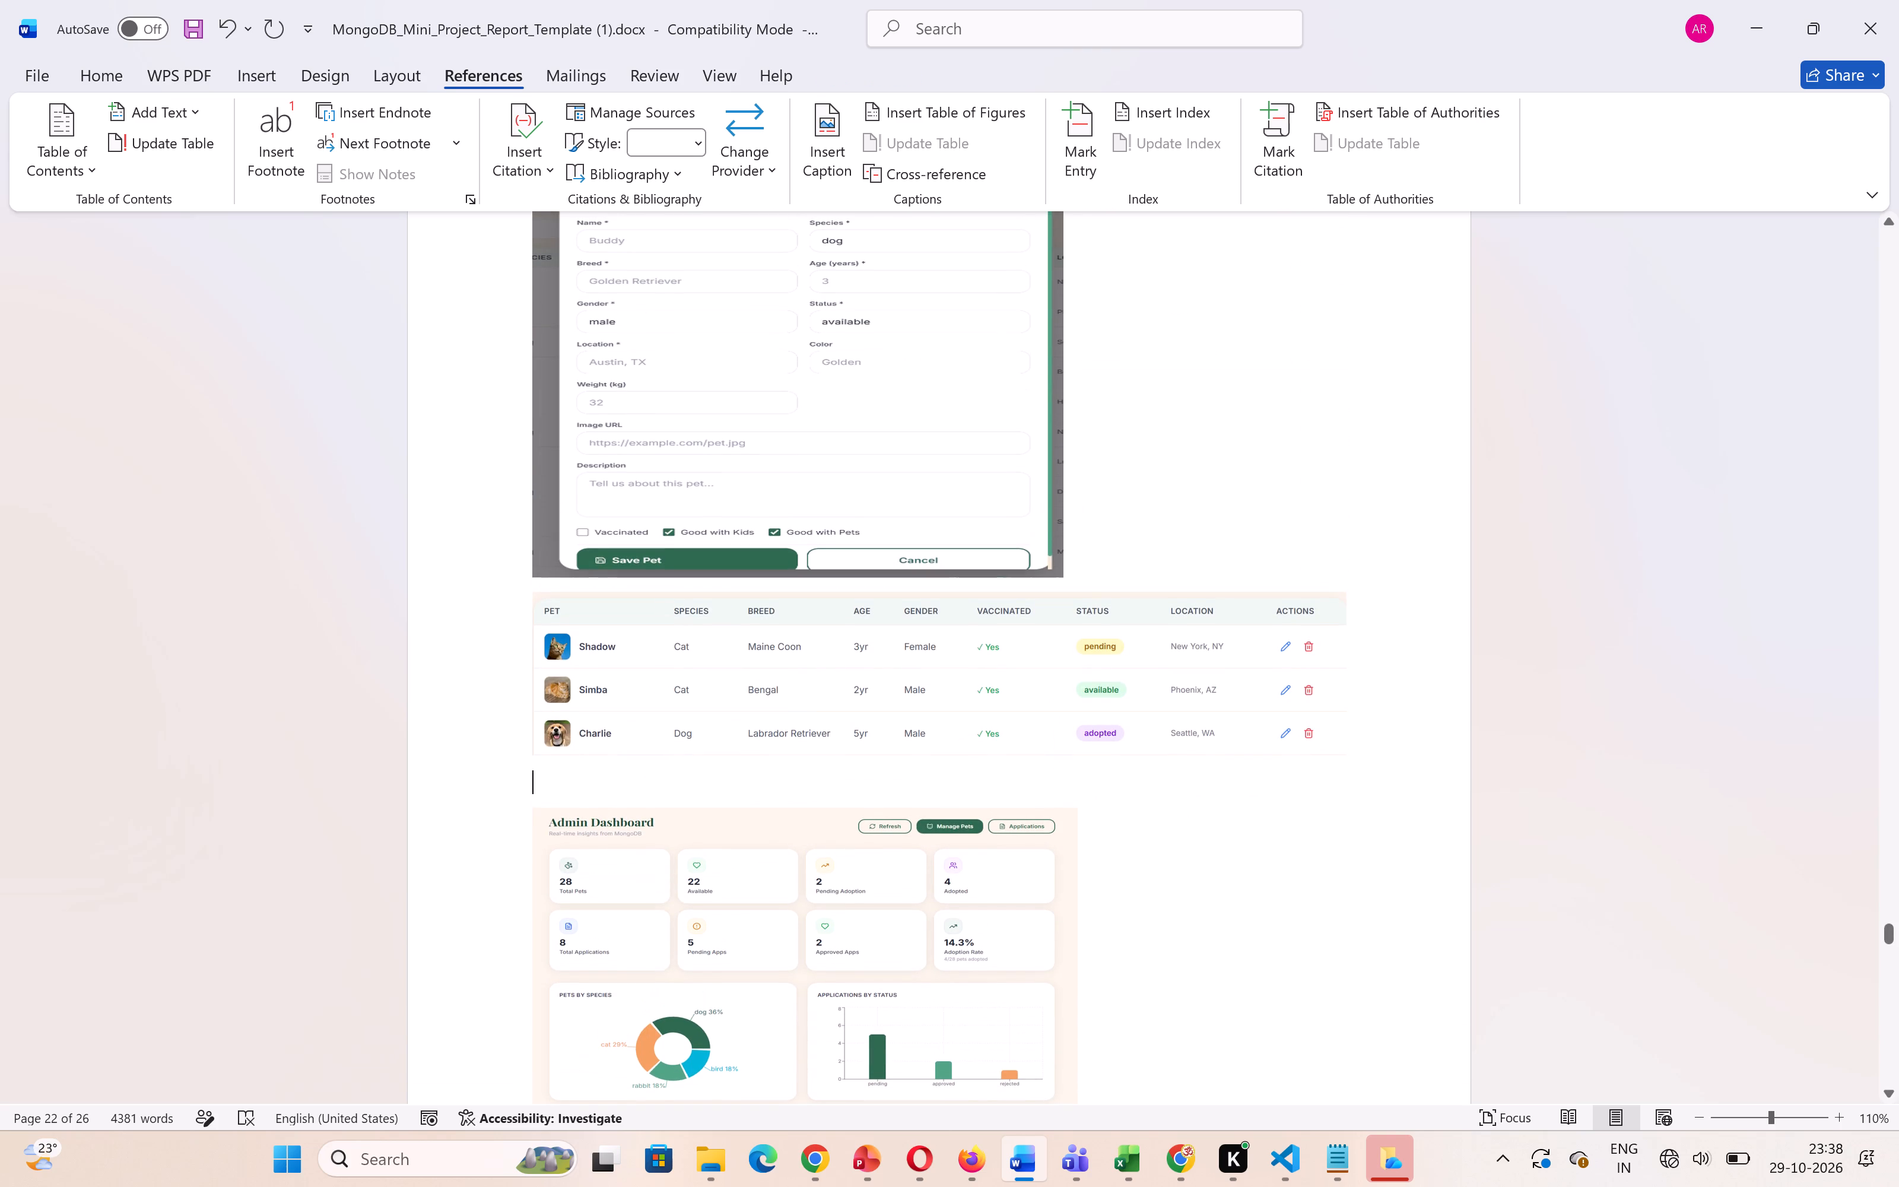
click(1148, 537)
Review the screenshot layout and the rest of the report through Chapter 7, the References and Appendices A to C.
scroll(1148, 537, down, 1)
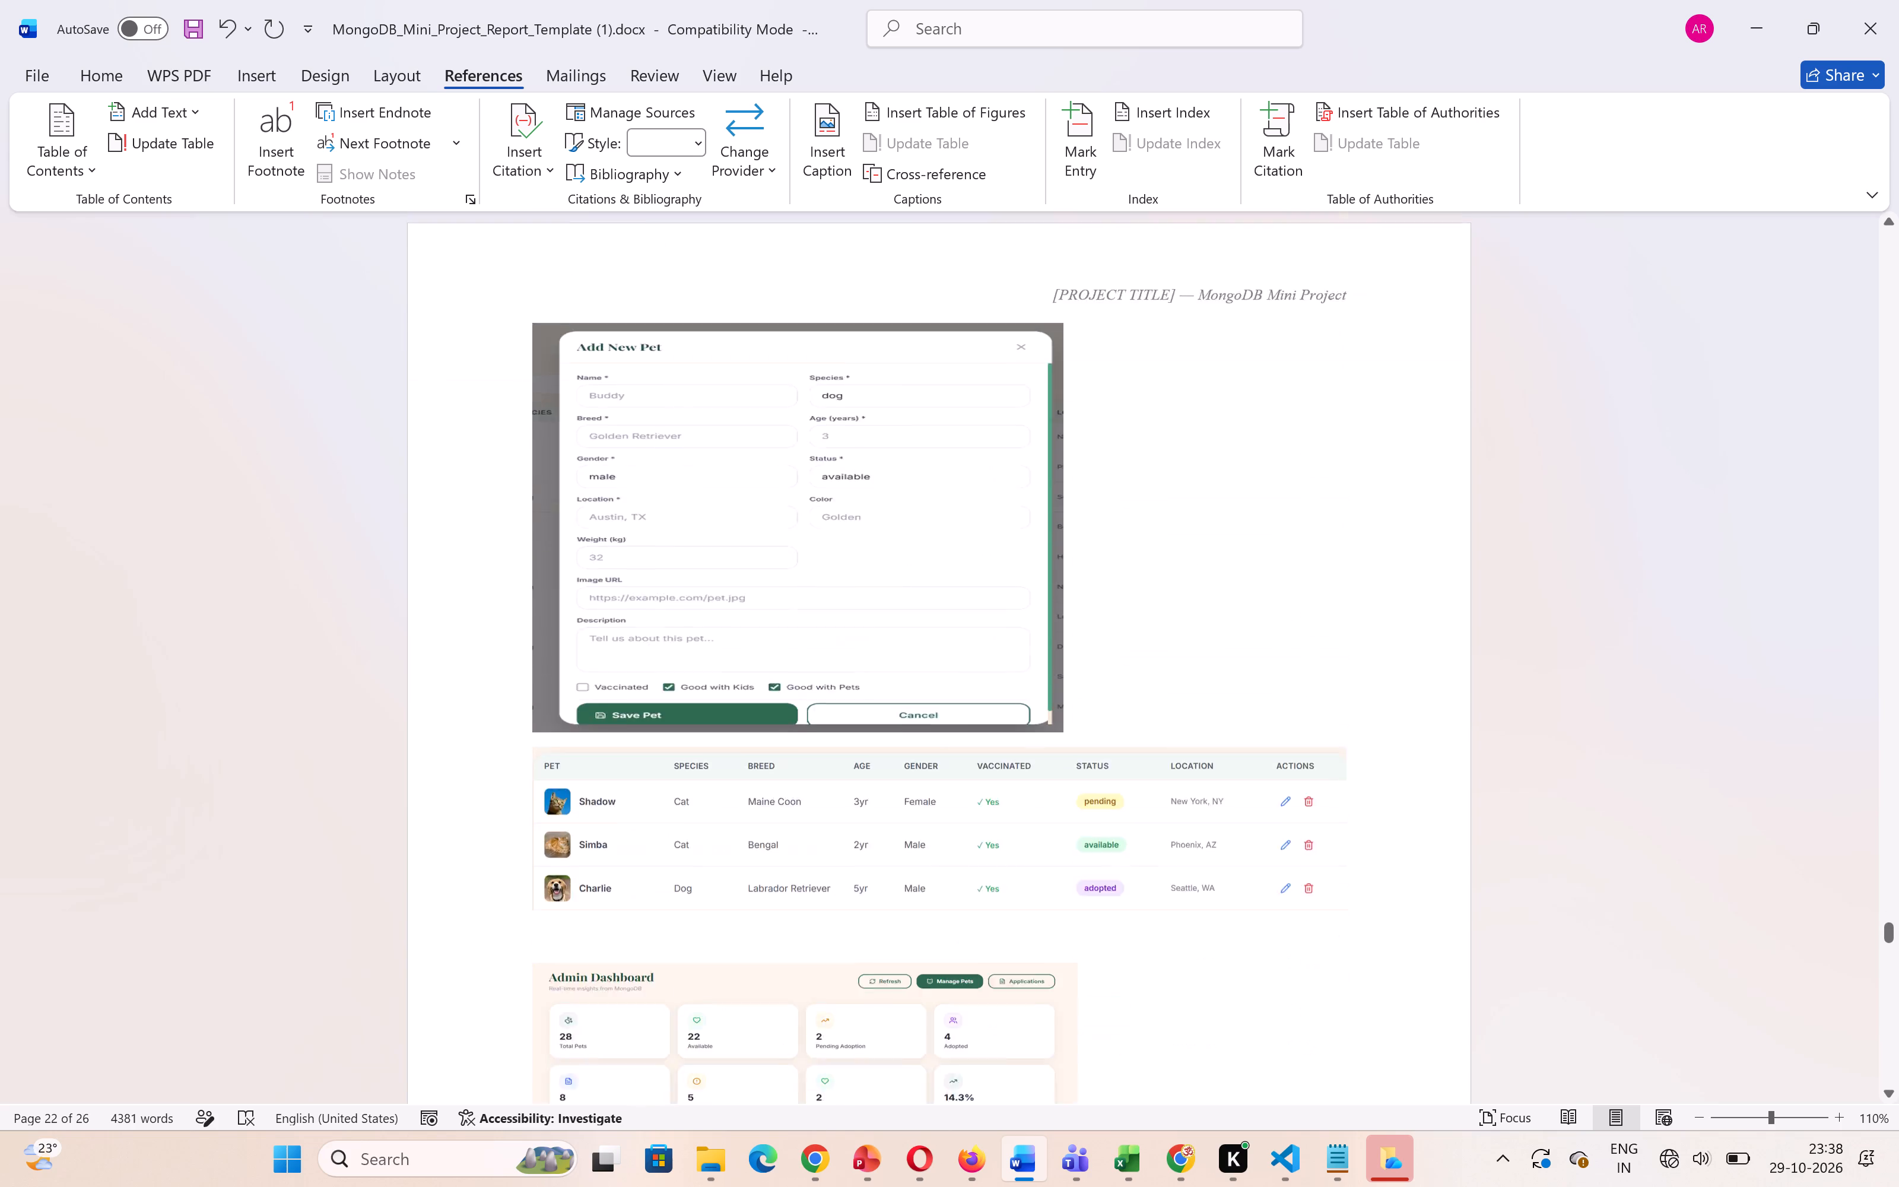
scroll(1148, 537, down, 2)
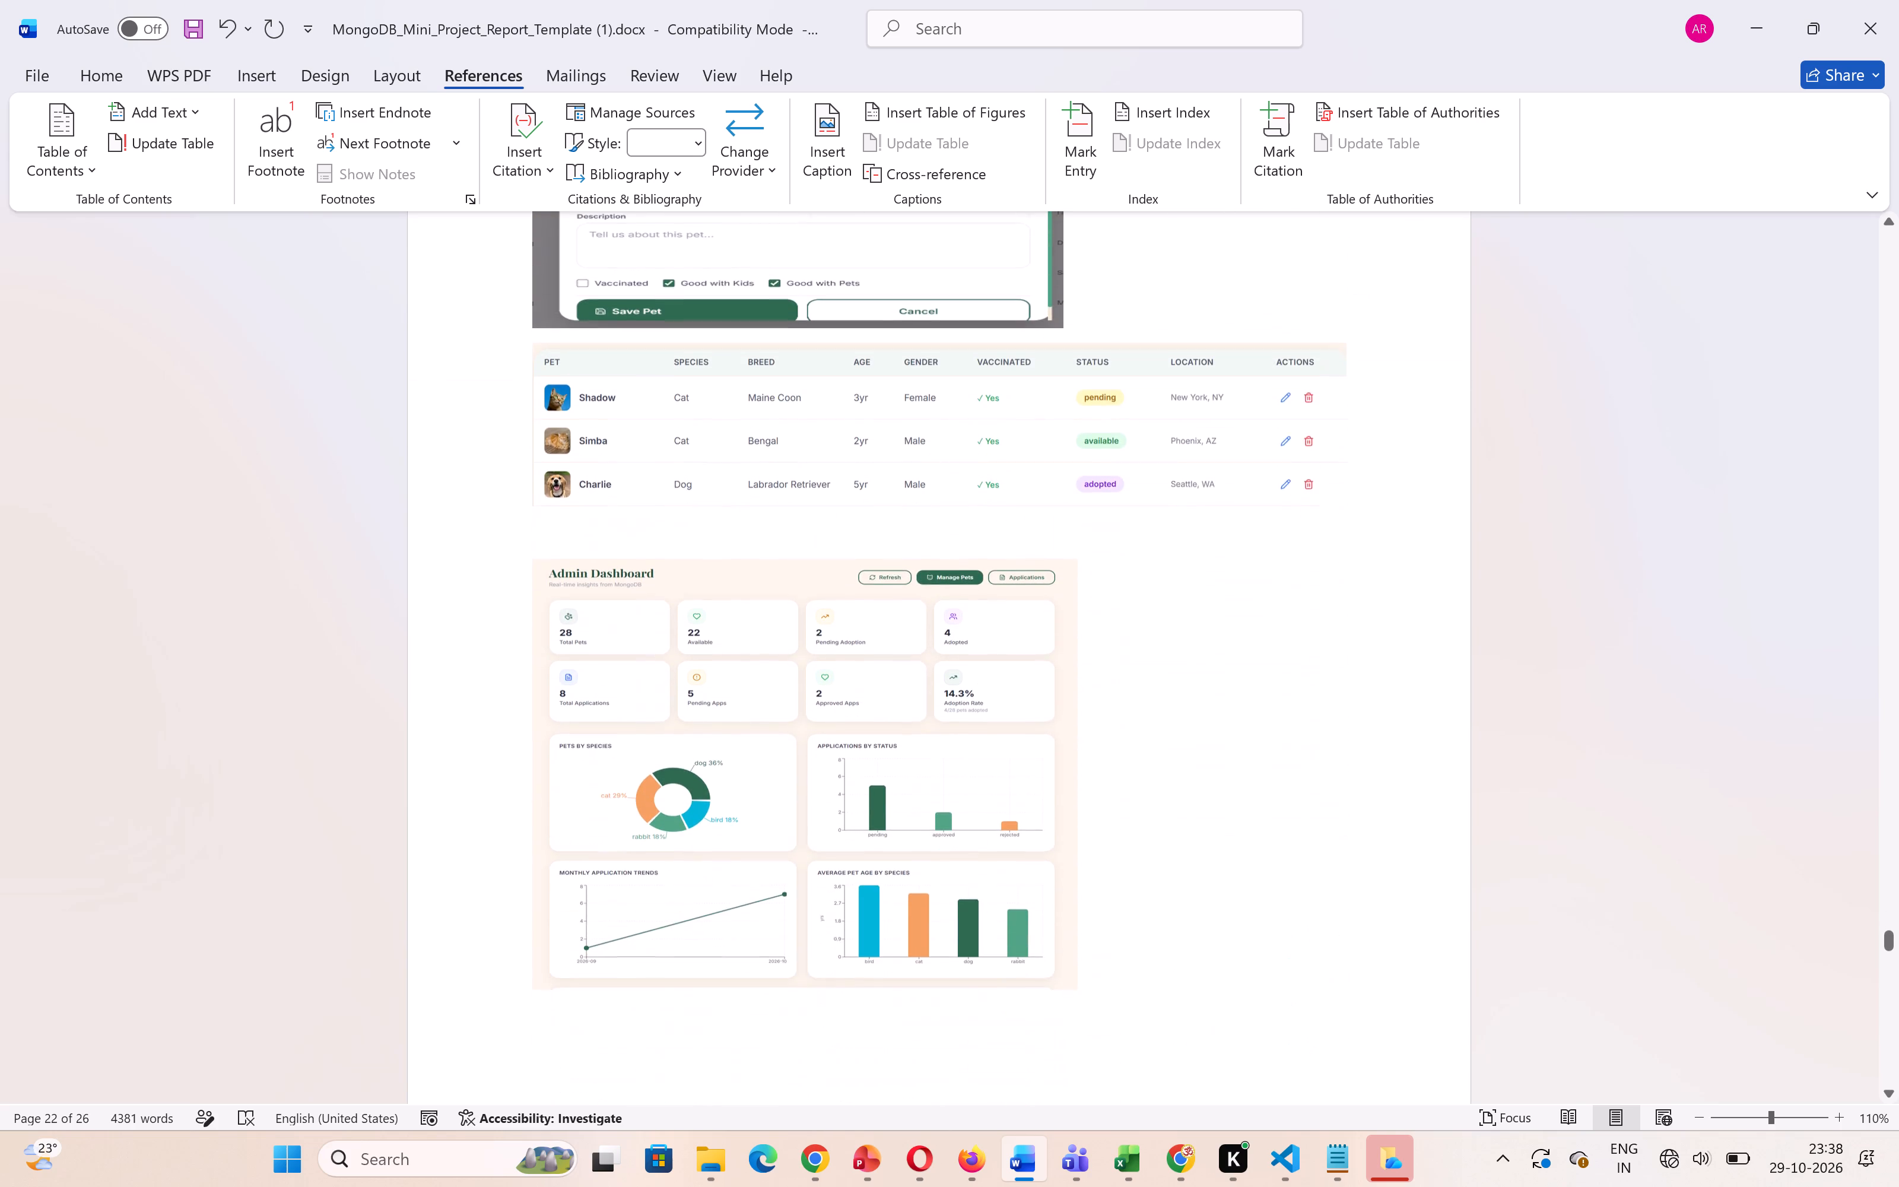
click(1132, 748)
scroll(1132, 748, down, 4)
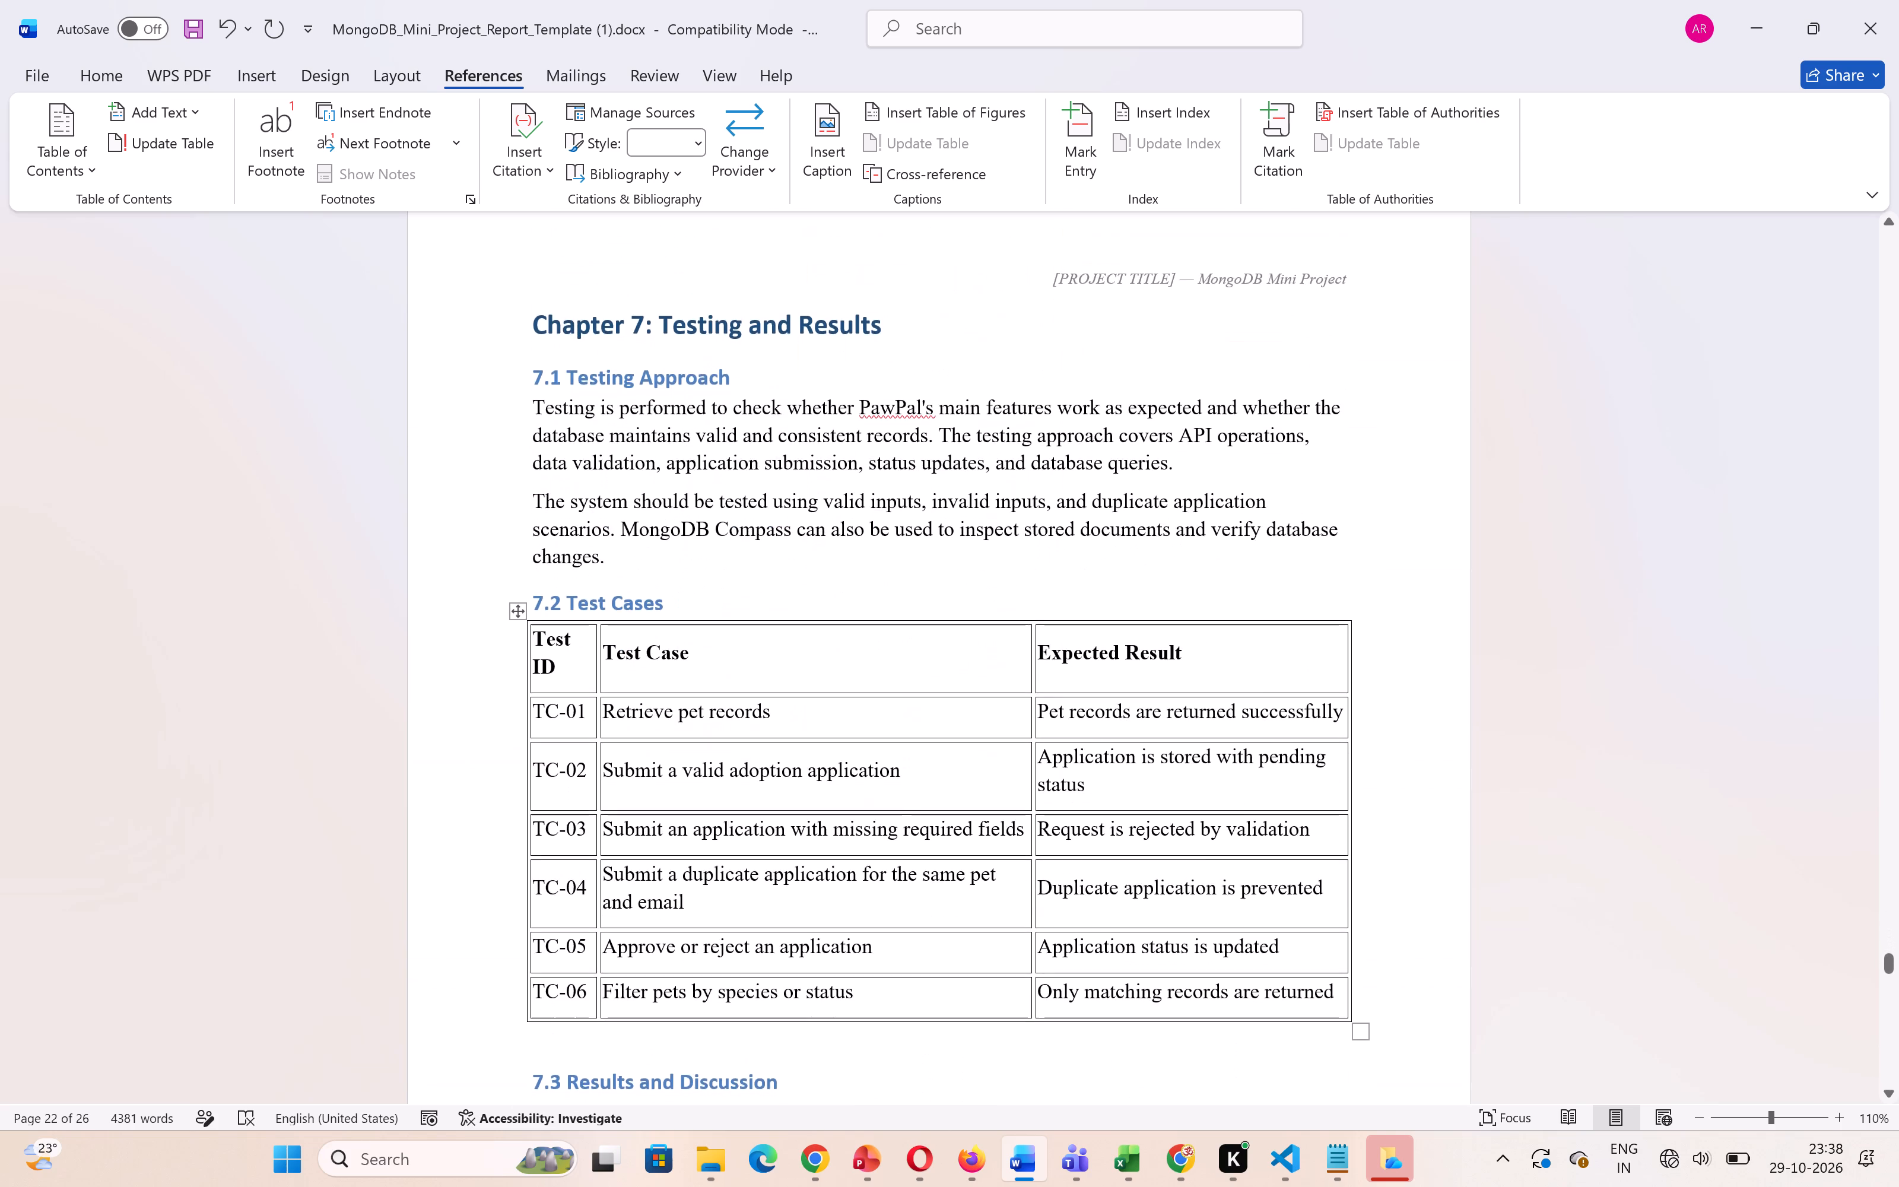
scroll(1132, 748, down, 6)
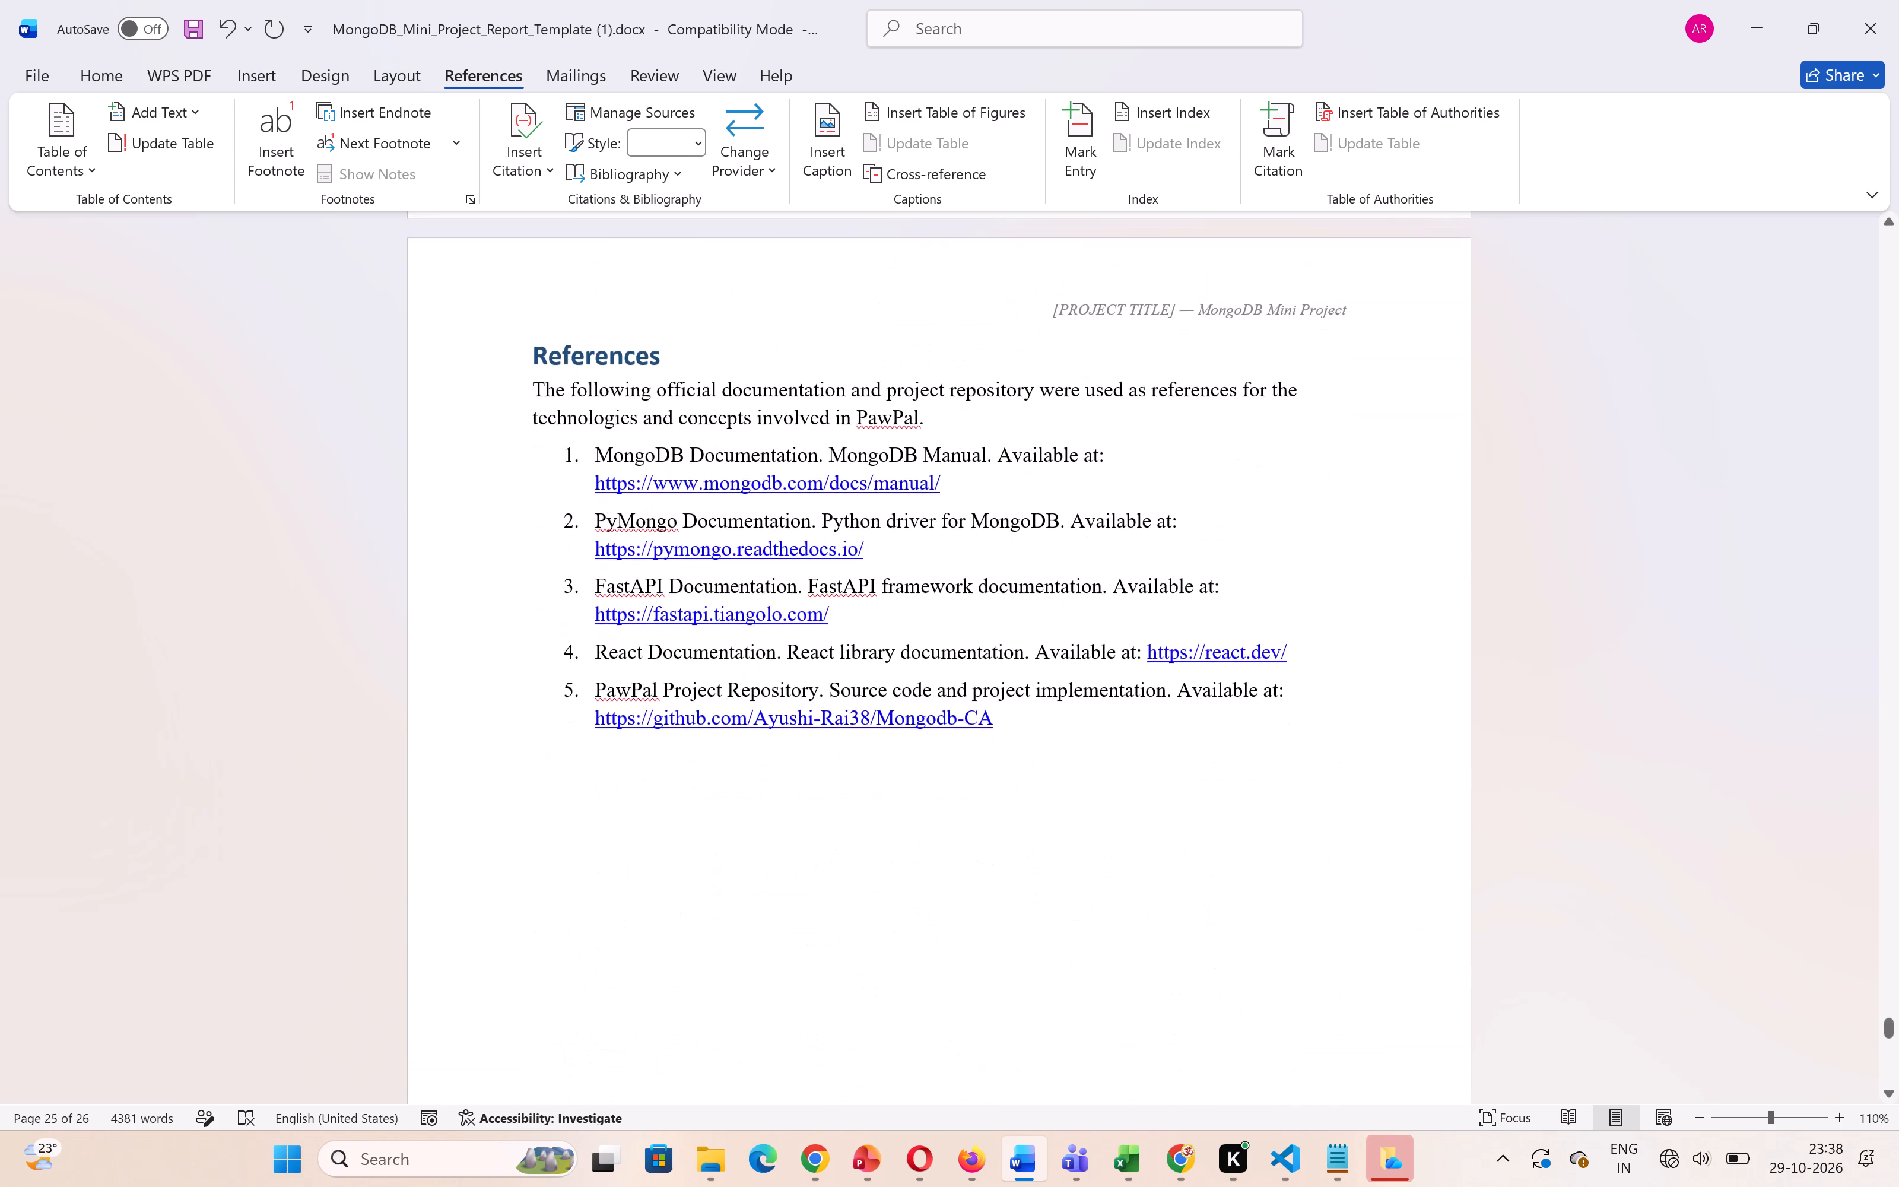
scroll(1132, 748, down, 3)
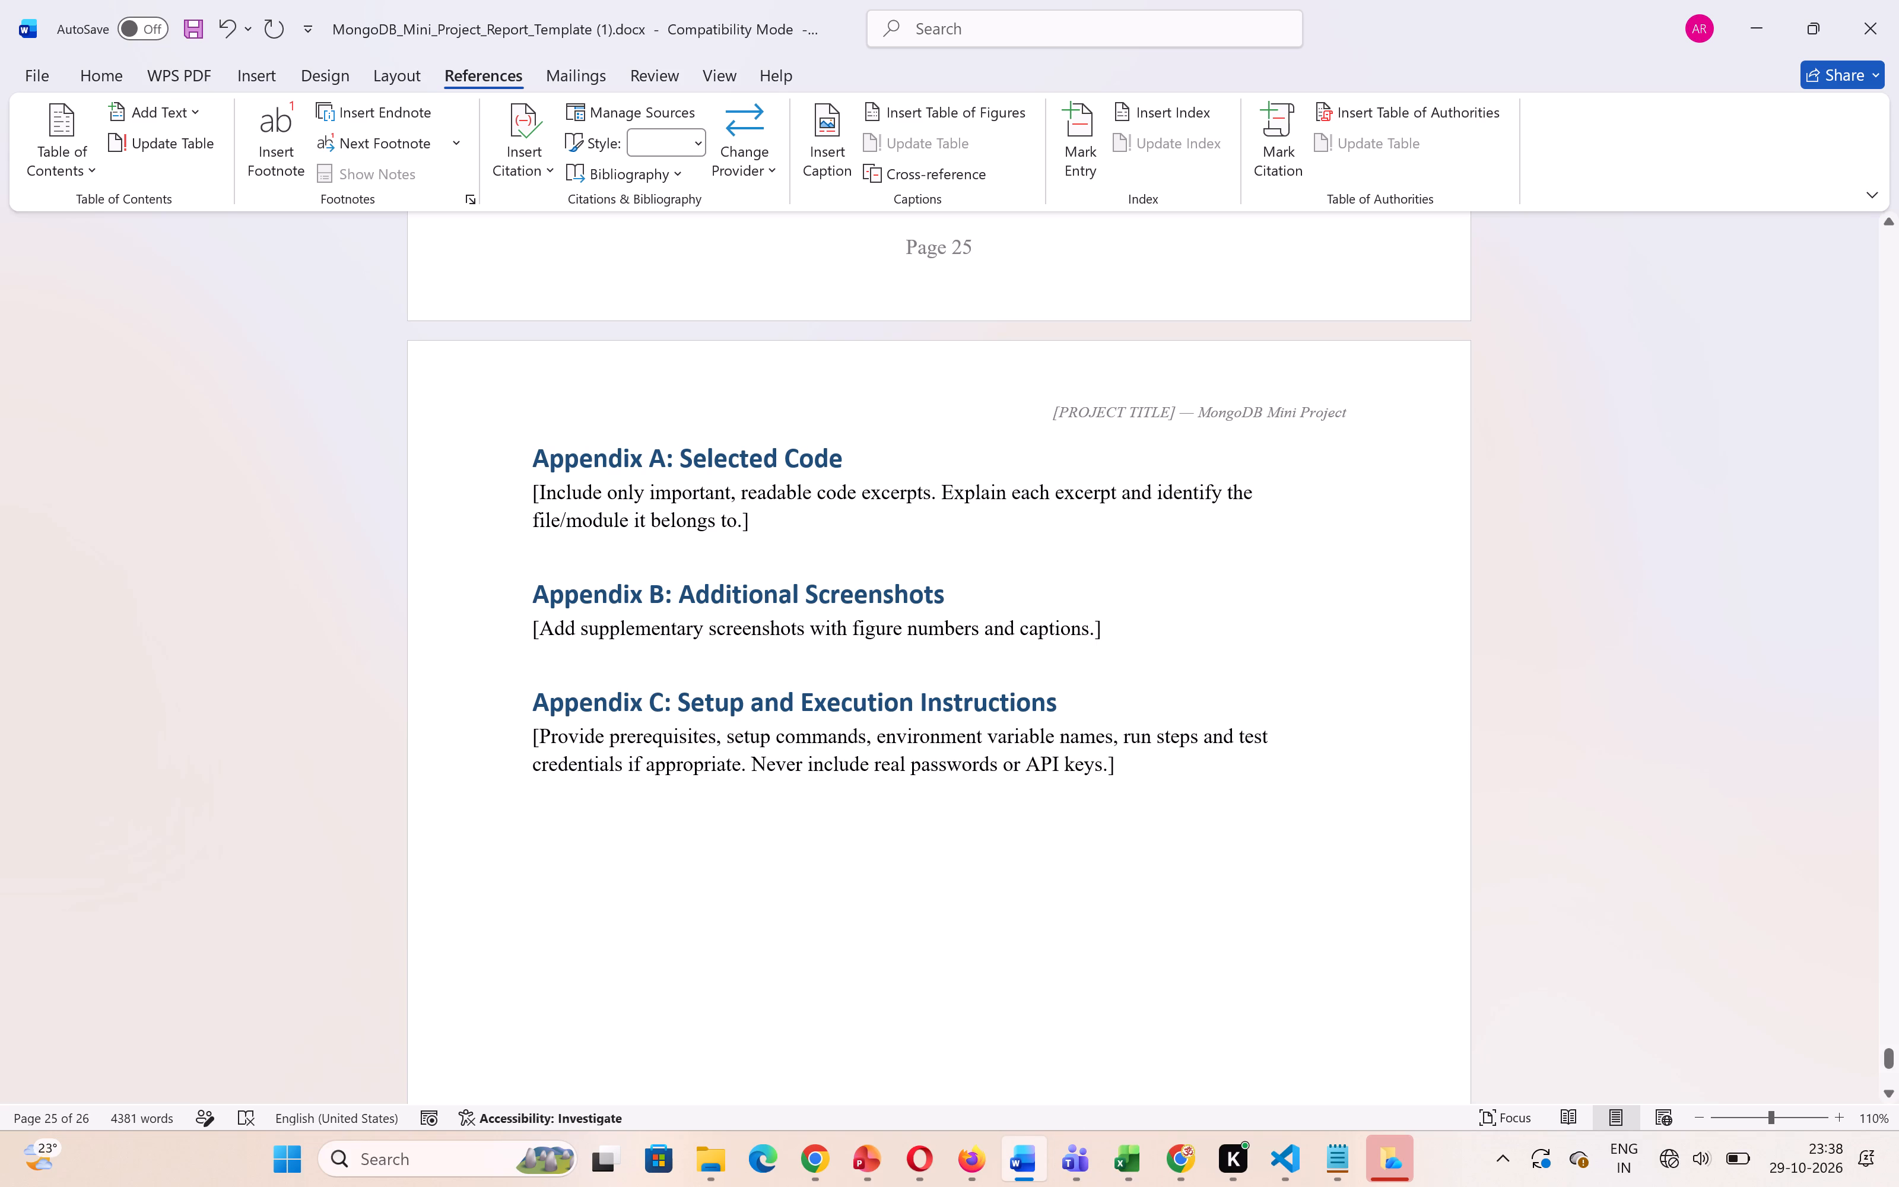
Switch to the Mongodb_ca.pptx presentation in PowerPoint and capture the create_pet code image on slide 11 as a screenshot.
click(867, 1157)
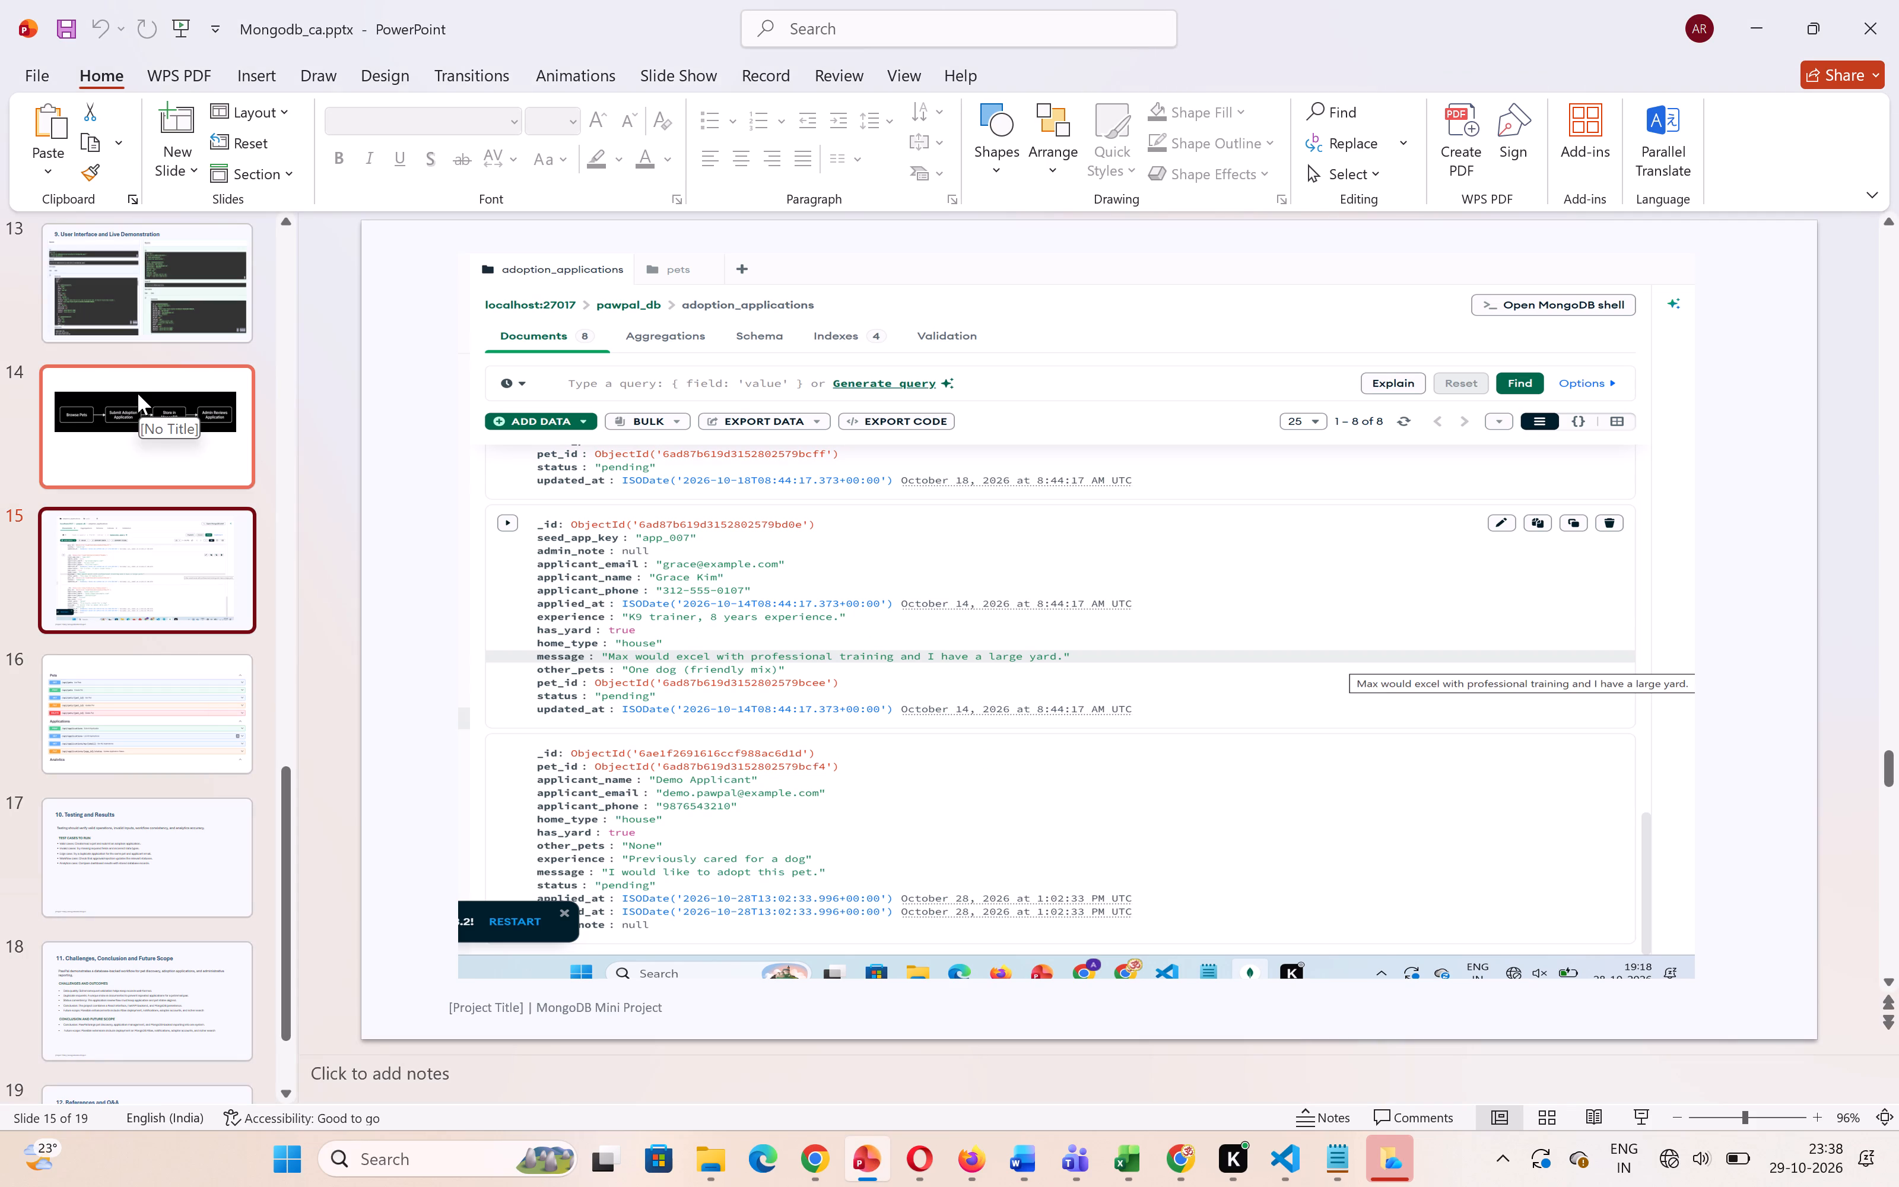
click(134, 299)
scroll(134, 299, up, 3)
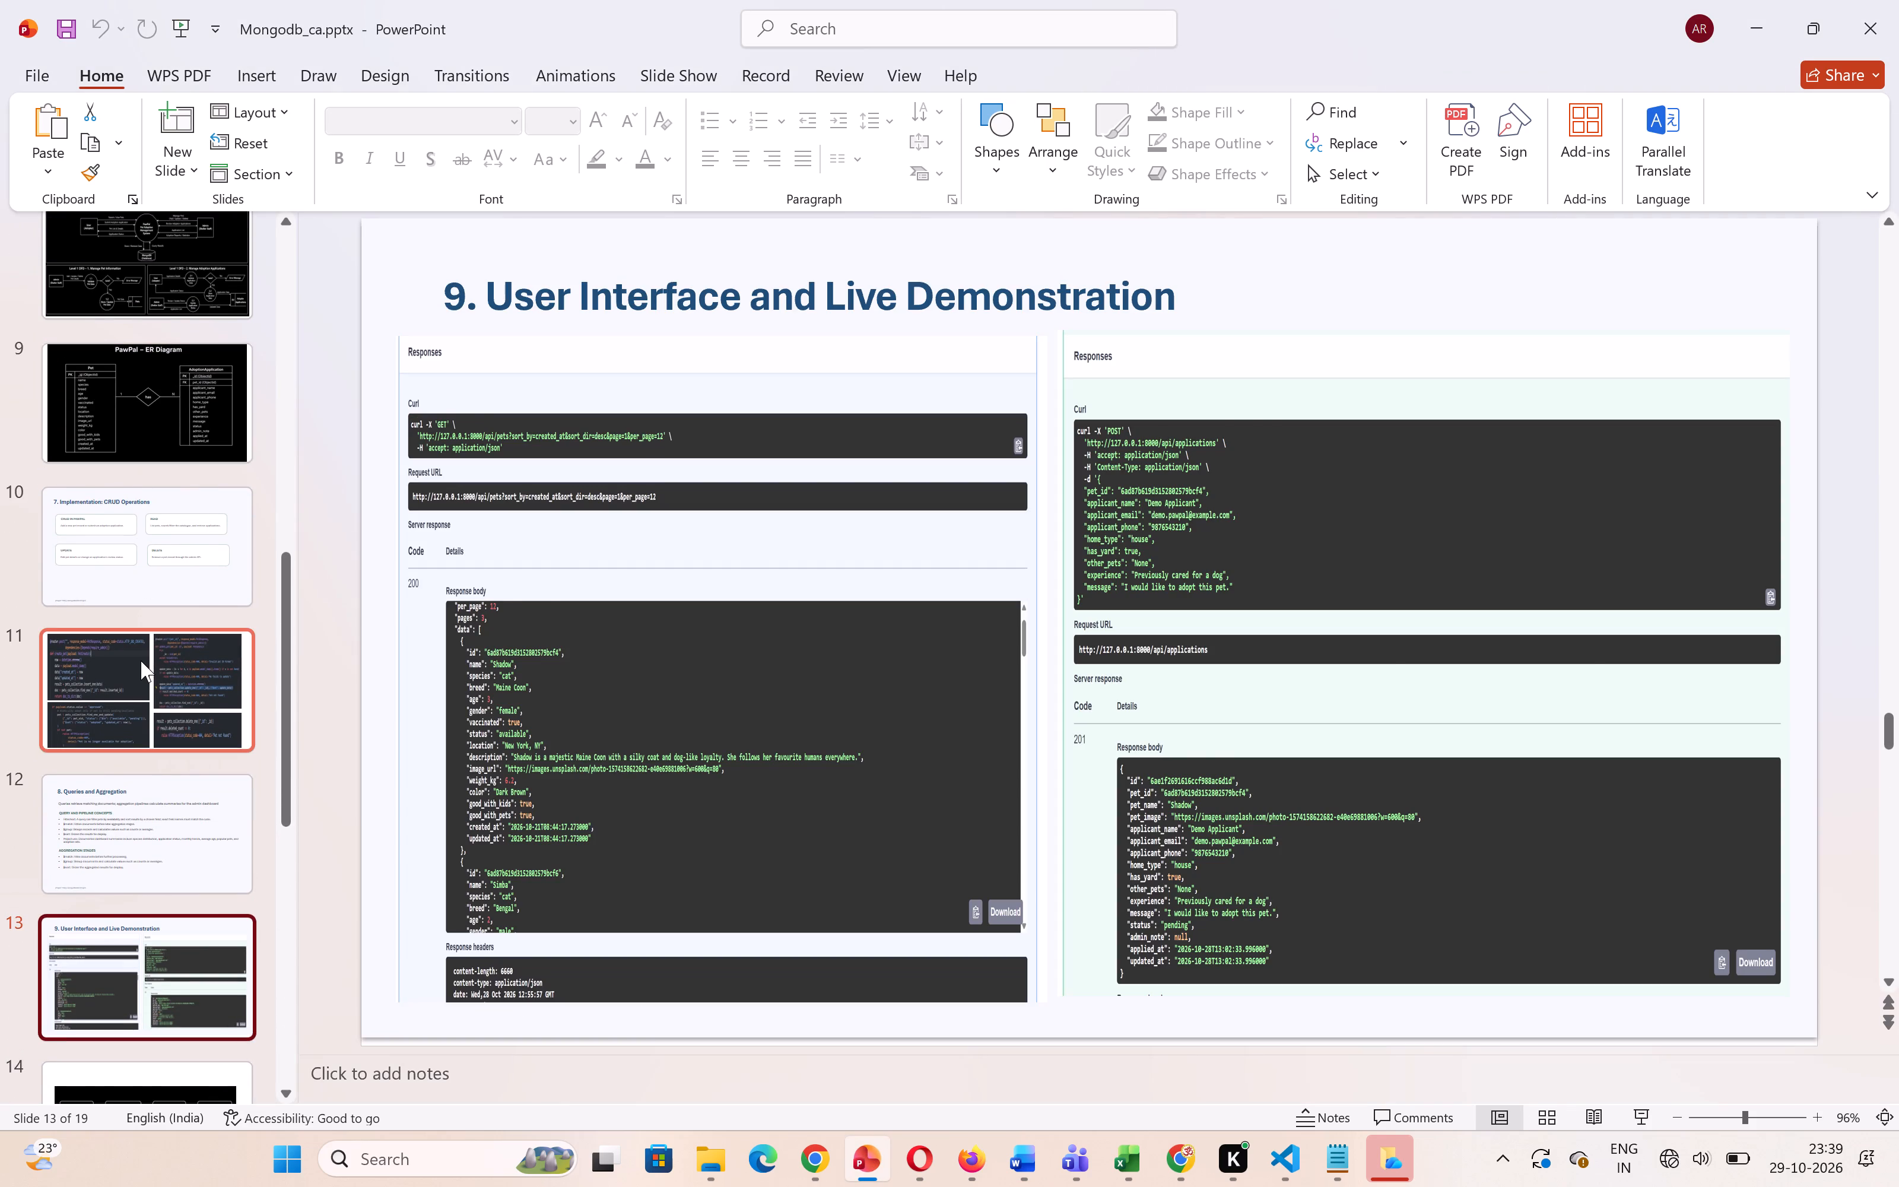
click(141, 661)
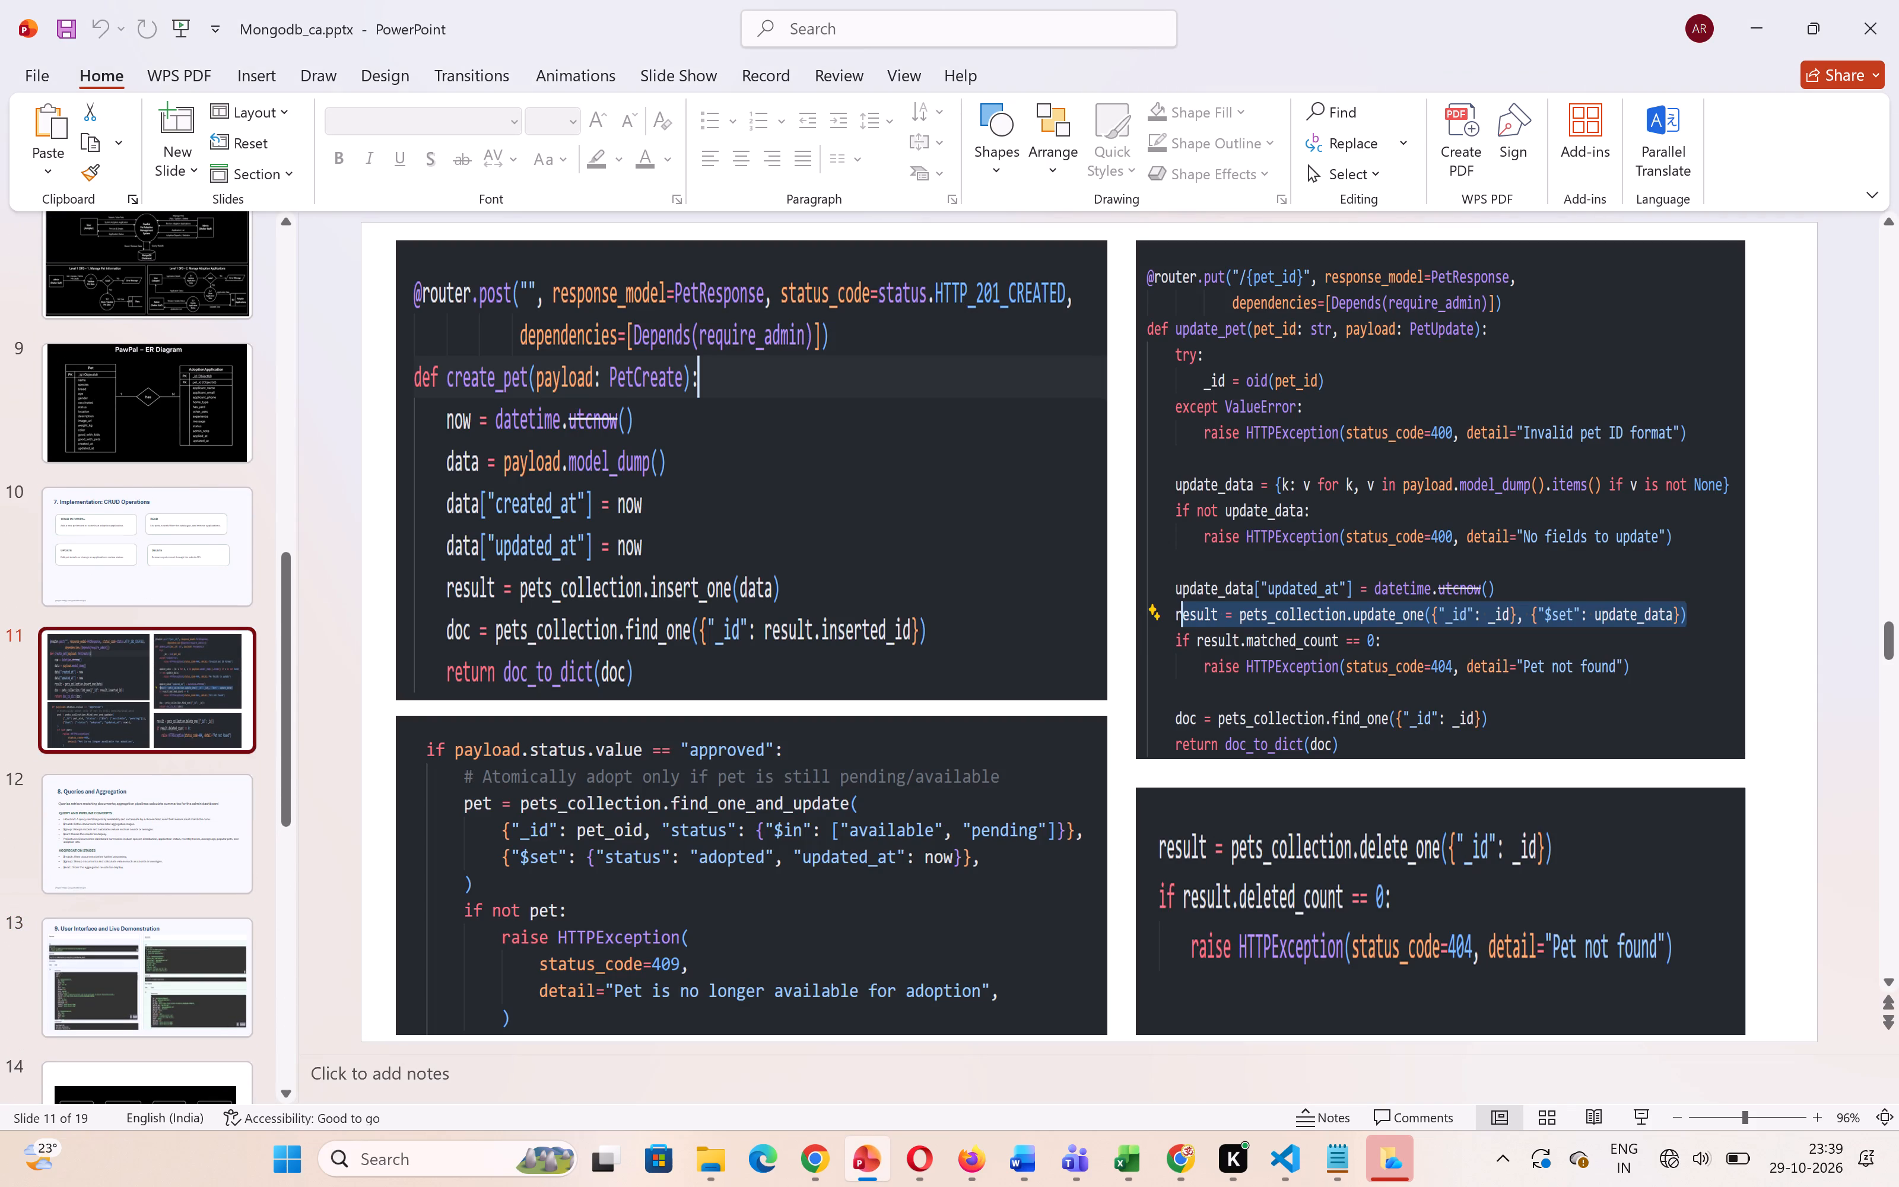
key(Print)
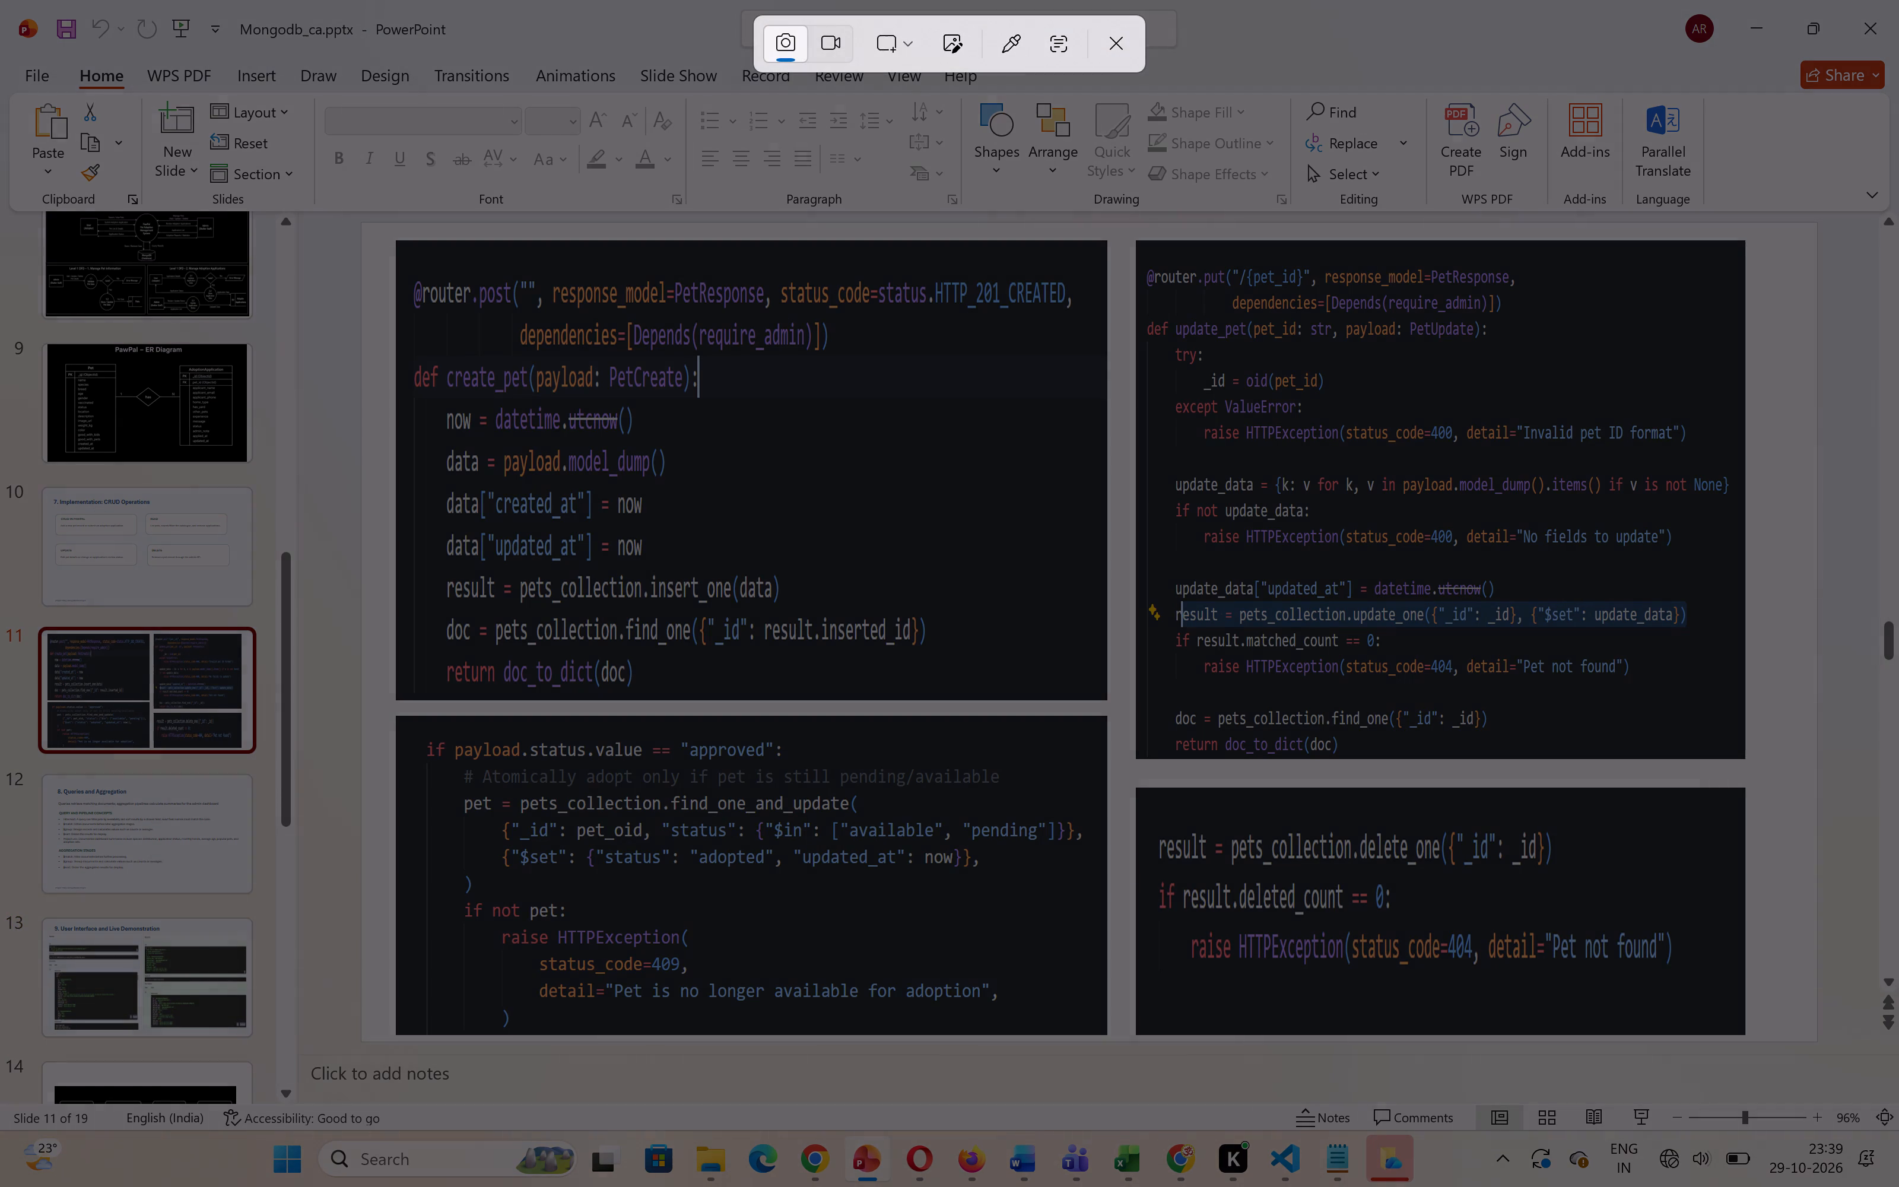
drag(394, 239, 1113, 711)
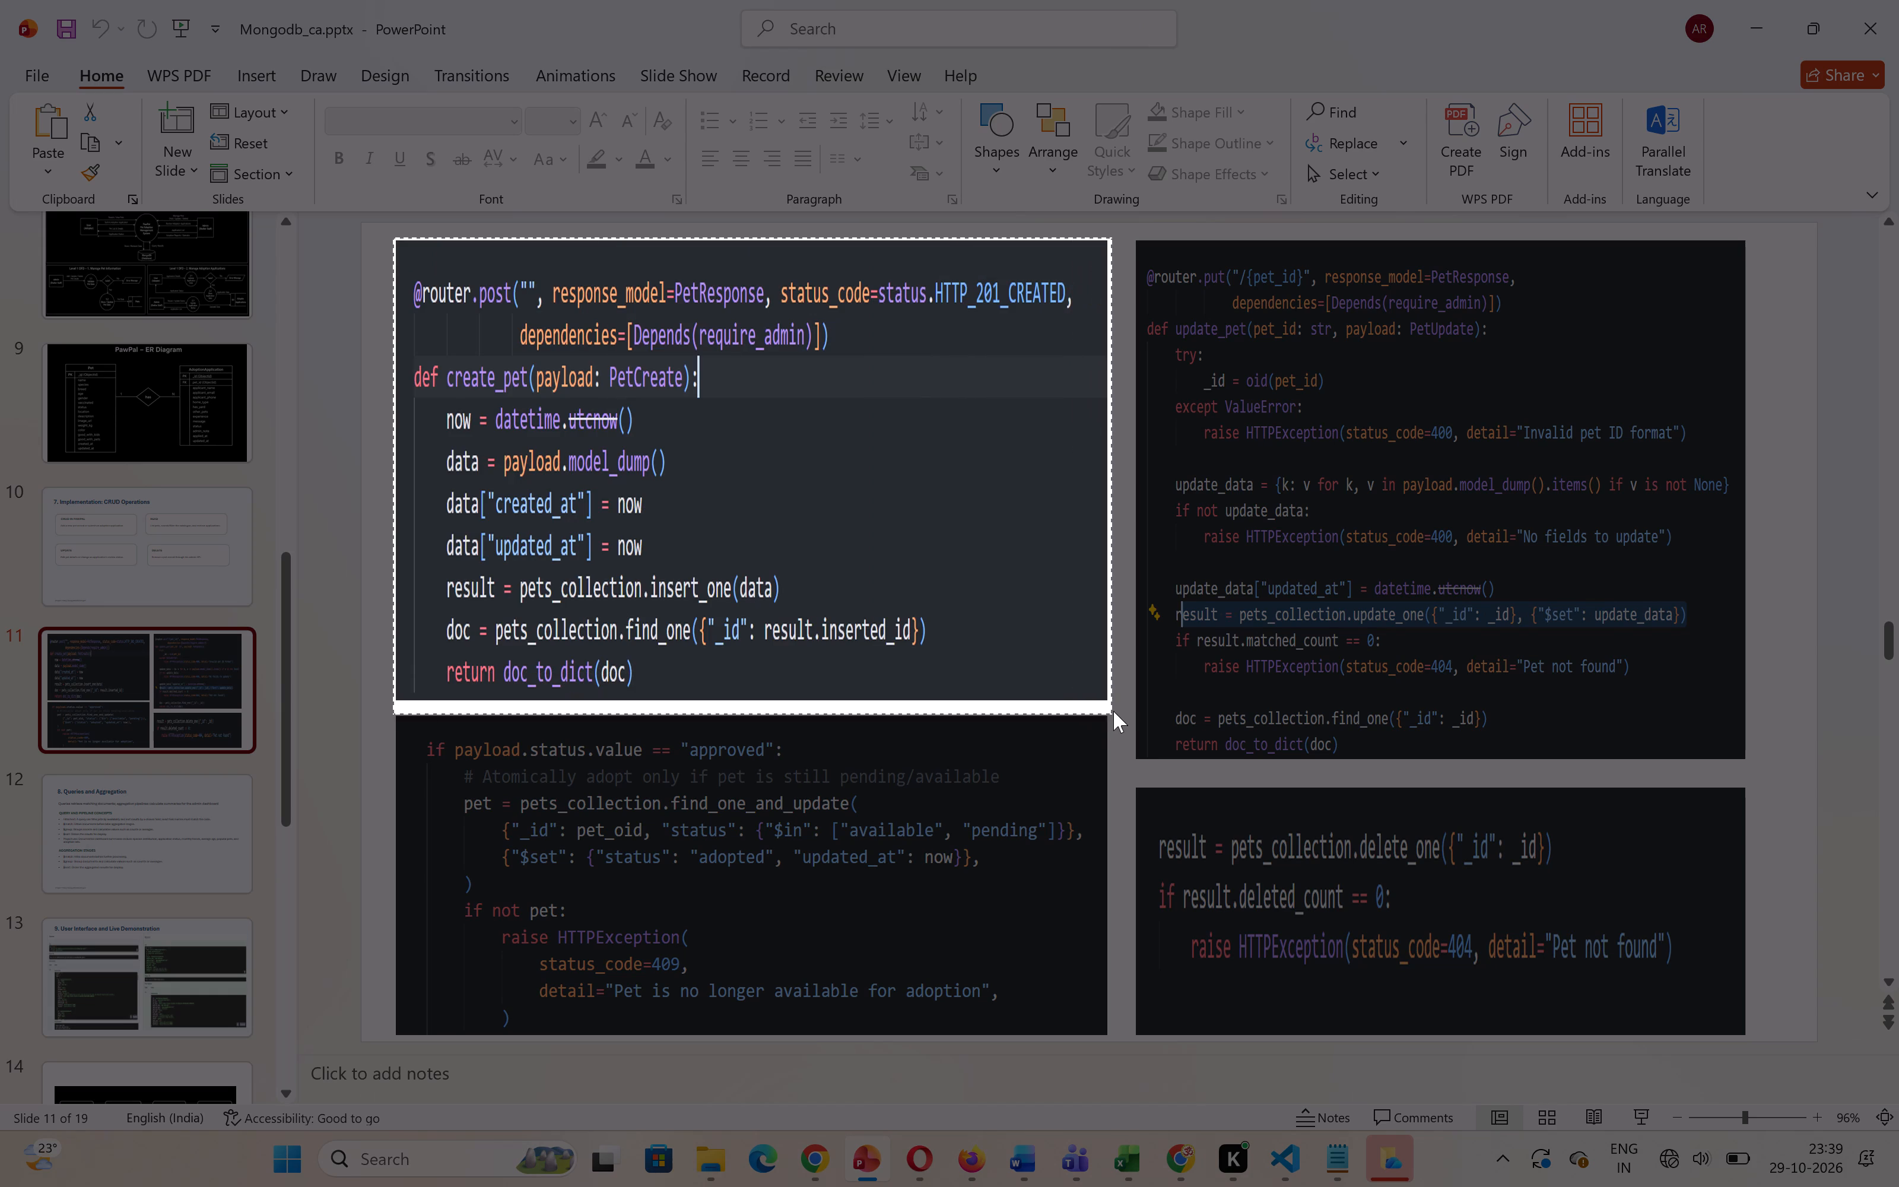
drag(1113, 711, 1107, 704)
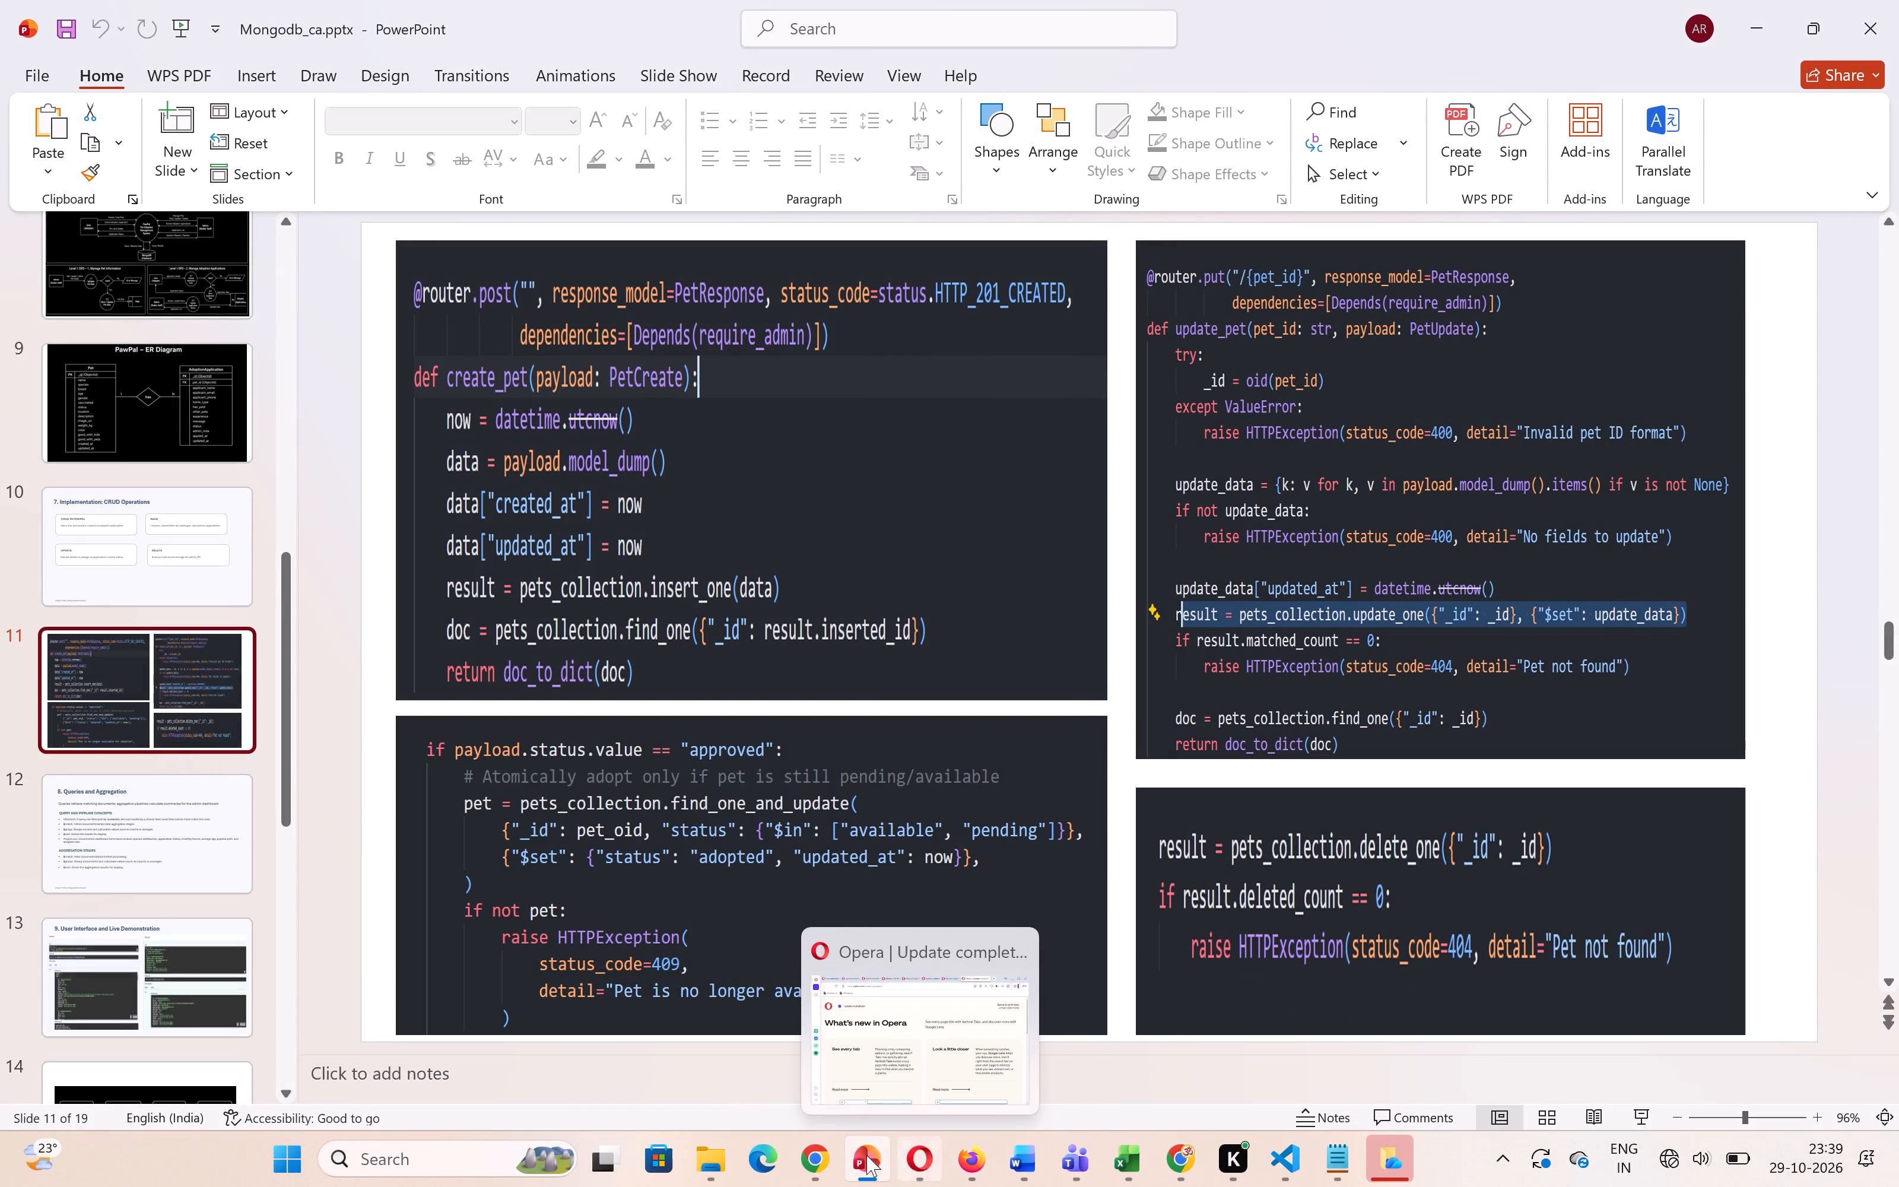
Move PowerPoint on the taskbar to just before Visual Studio Code.
drag(854, 1161, 1254, 1164)
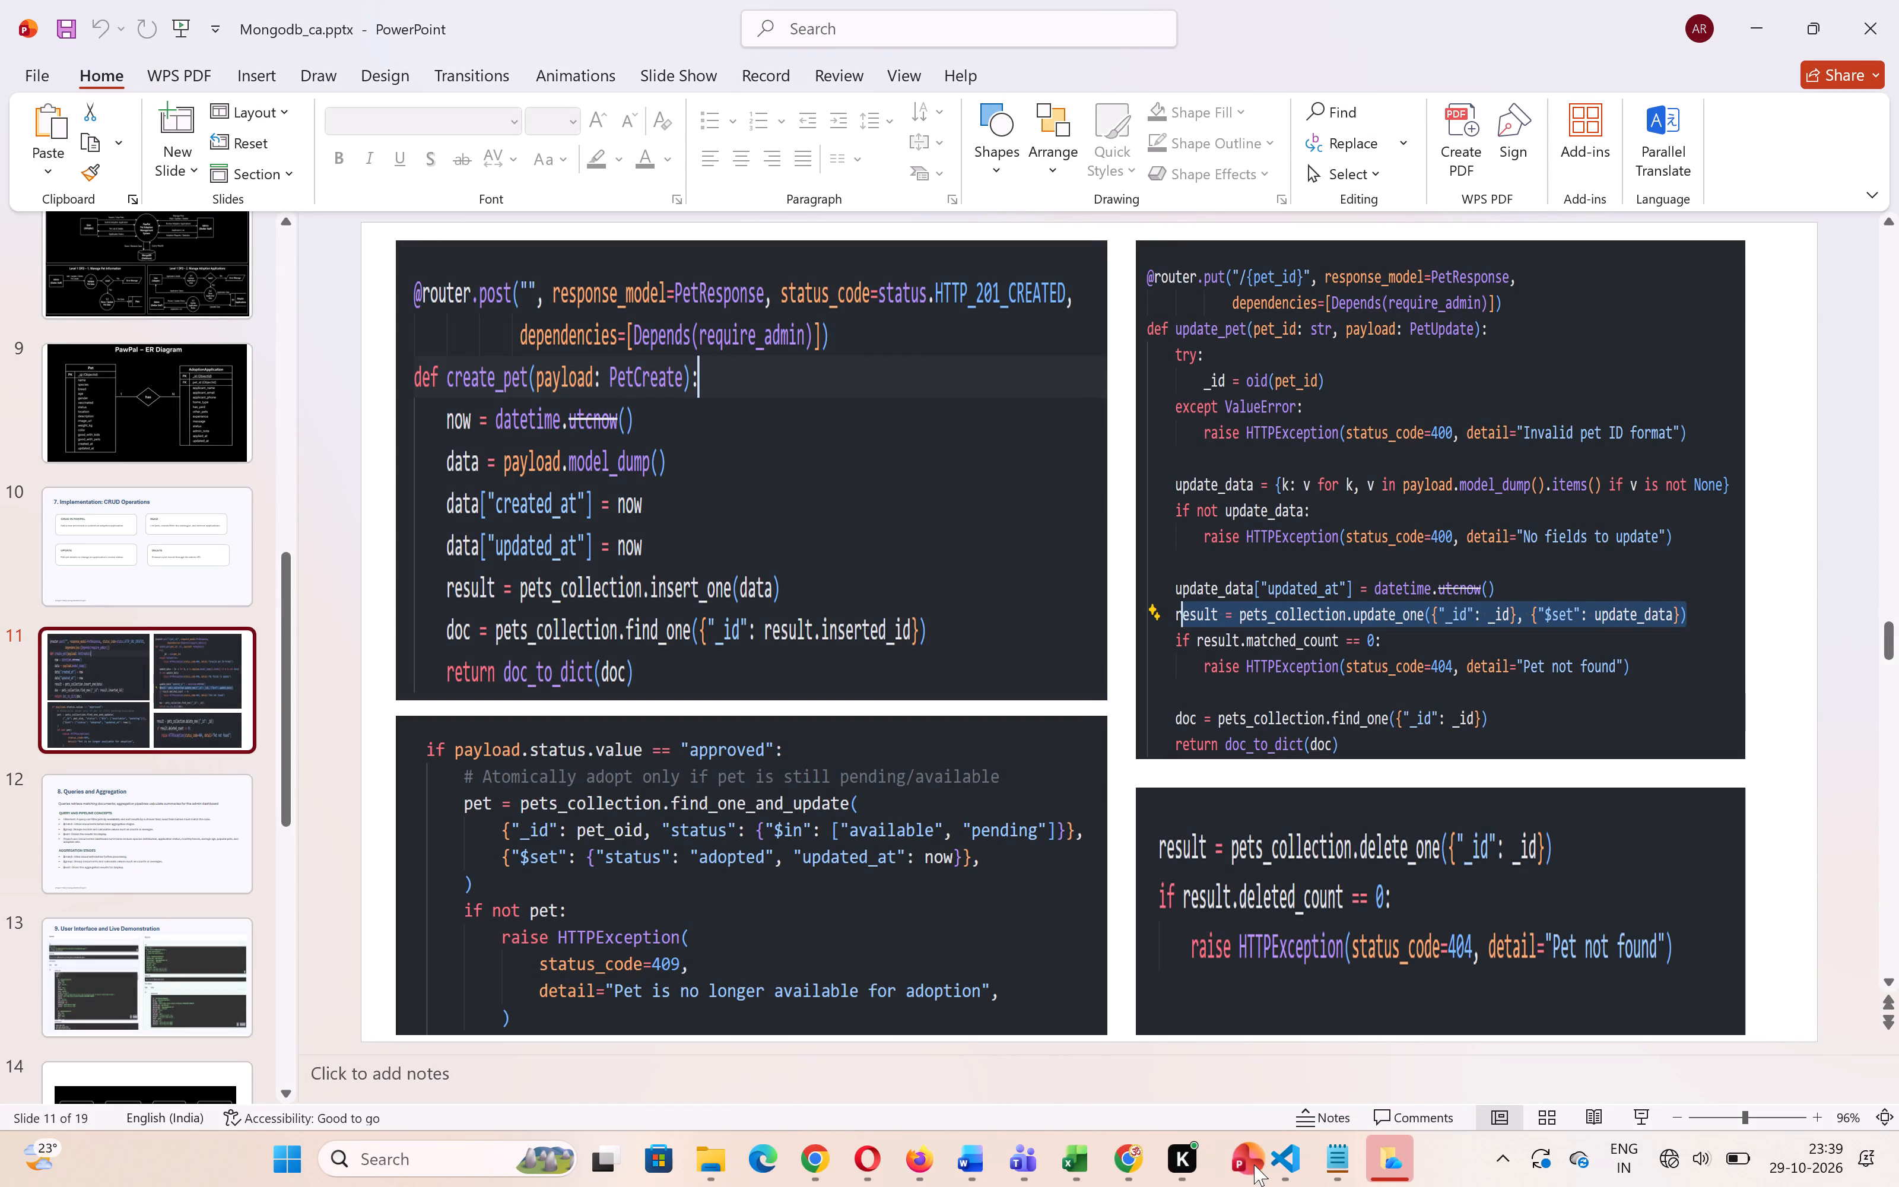
Move PowerPoint on the taskbar to just before Word.
drag(1254, 1164, 961, 1164)
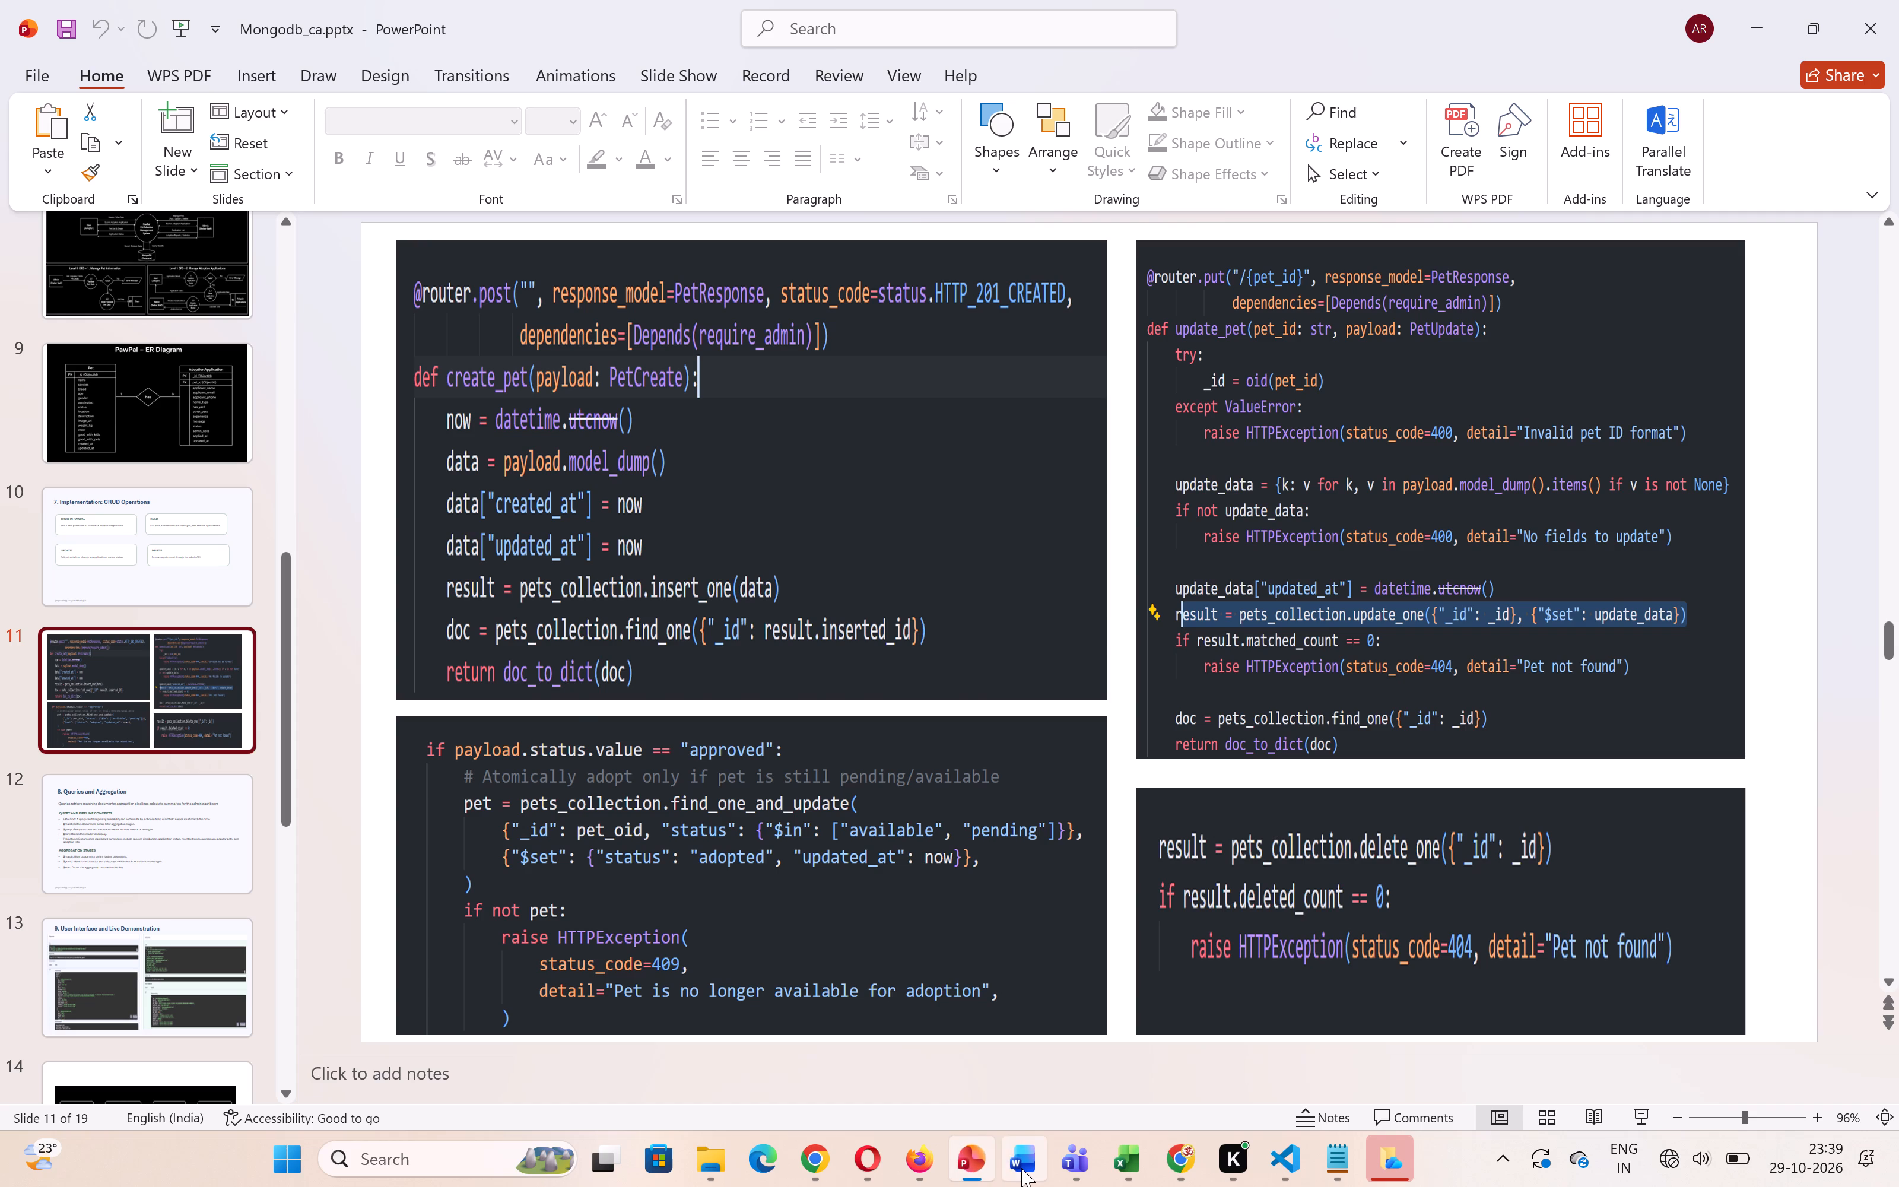
Switch to the Word report and delete the placeholder paragraph under the Appendix A: Selected Code heading.
click(1021, 1168)
drag(769, 529, 528, 490)
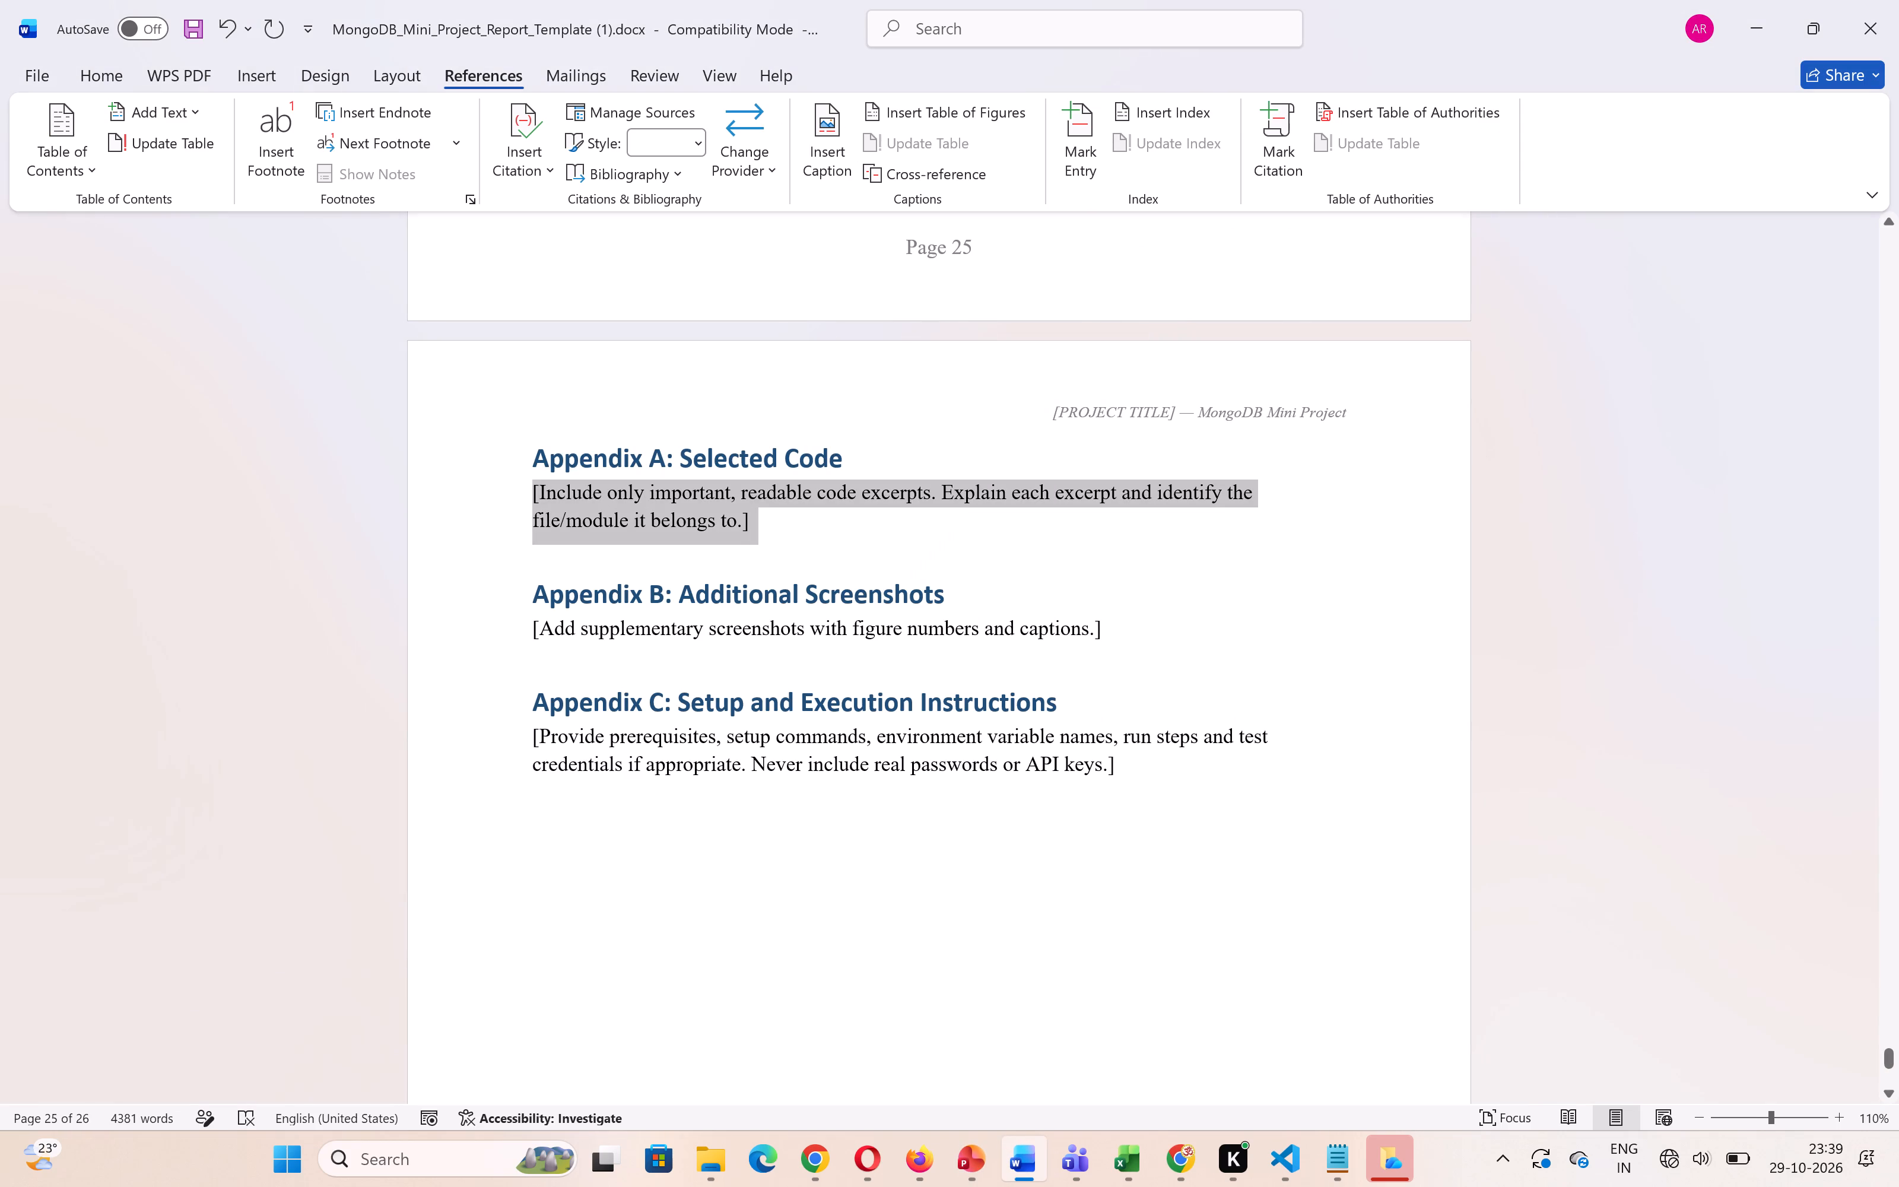
drag(528, 490, 528, 490)
key(BackSpace)
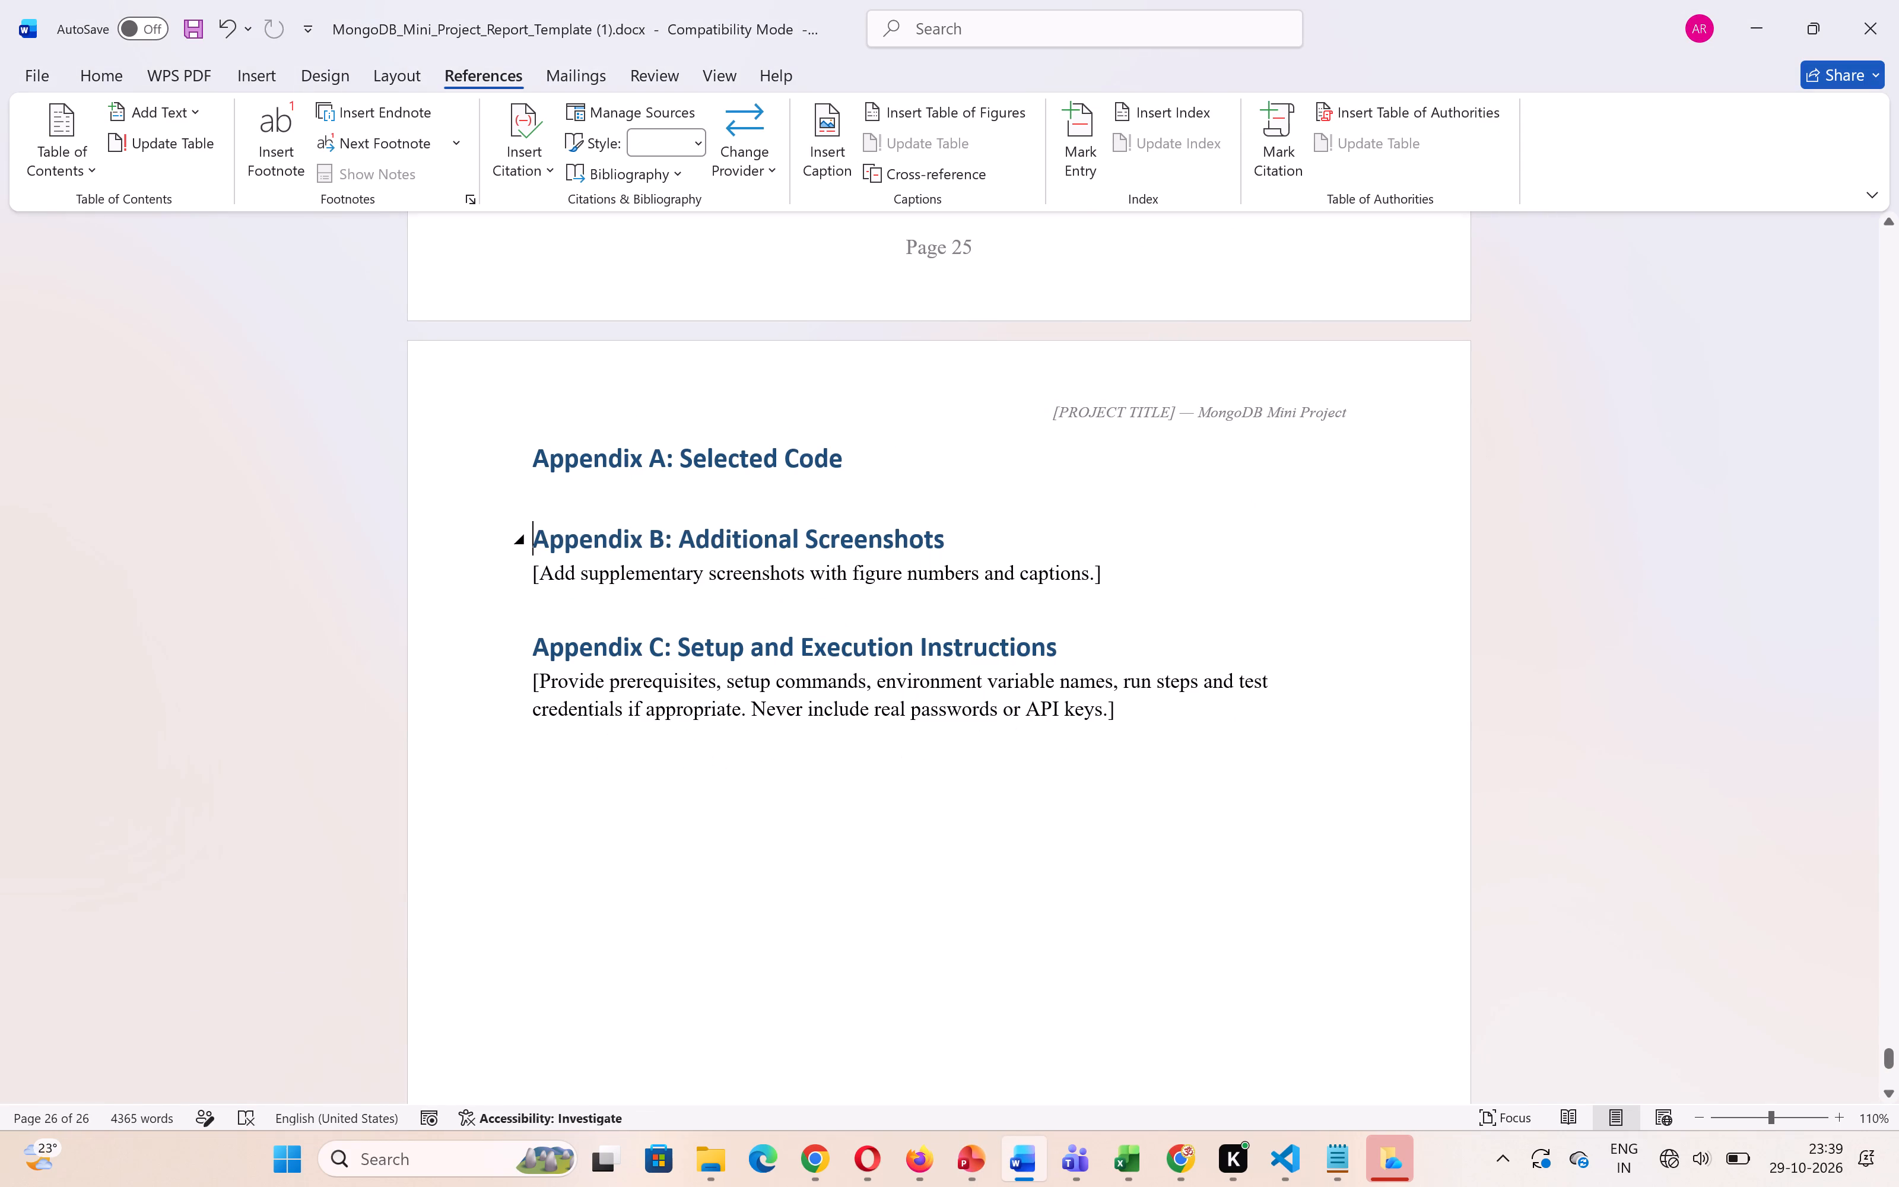
Paste the captured create_pet code screenshot on a new line directly below the Appendix A: Selected Code heading.
click(650, 488)
click(856, 446)
key(Return)
key(ctrl+v)
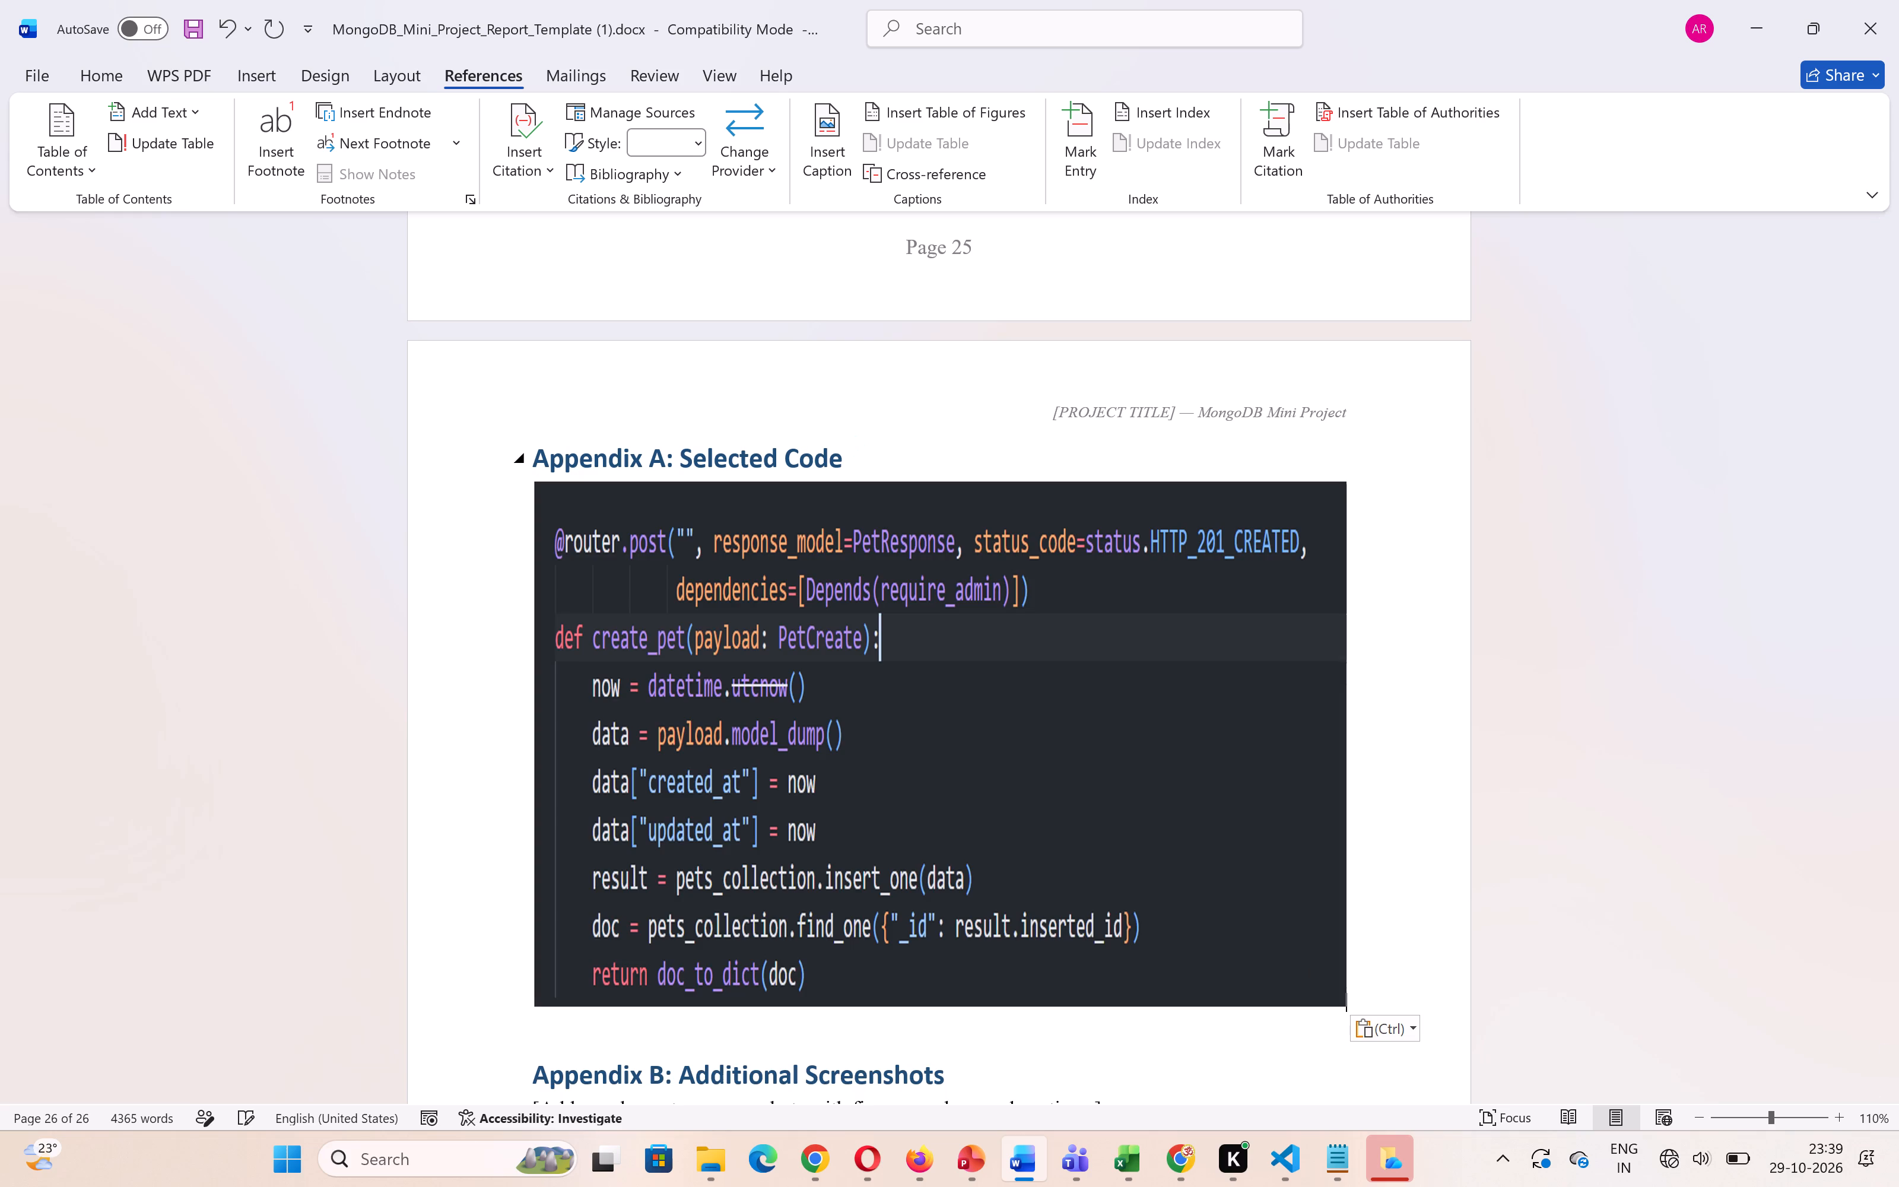
Capture the delete_one code image from slide 11 in PowerPoint and paste it on a new line below the create_pet screenshot in Word.
scroll(995, 855, down, 1)
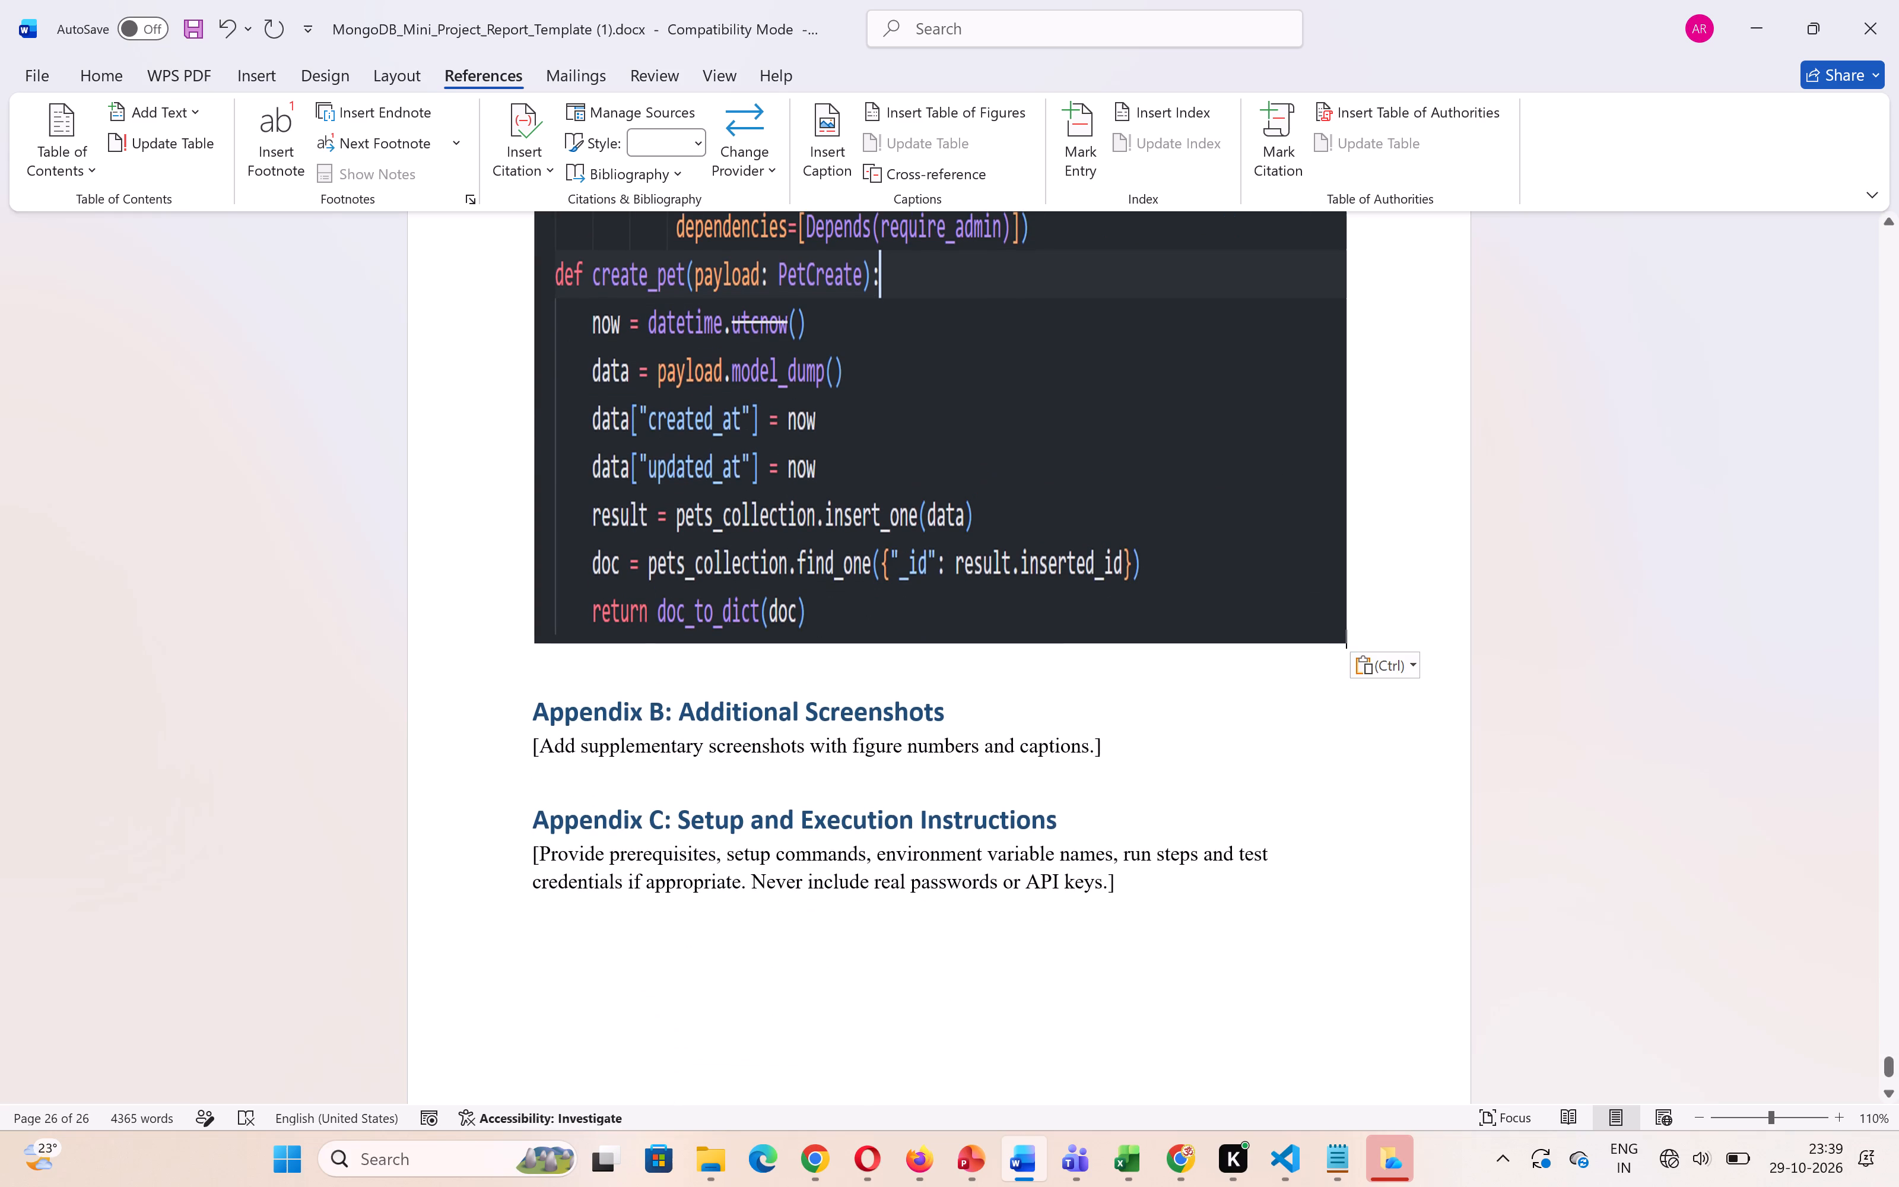
click(1379, 645)
key(Return)
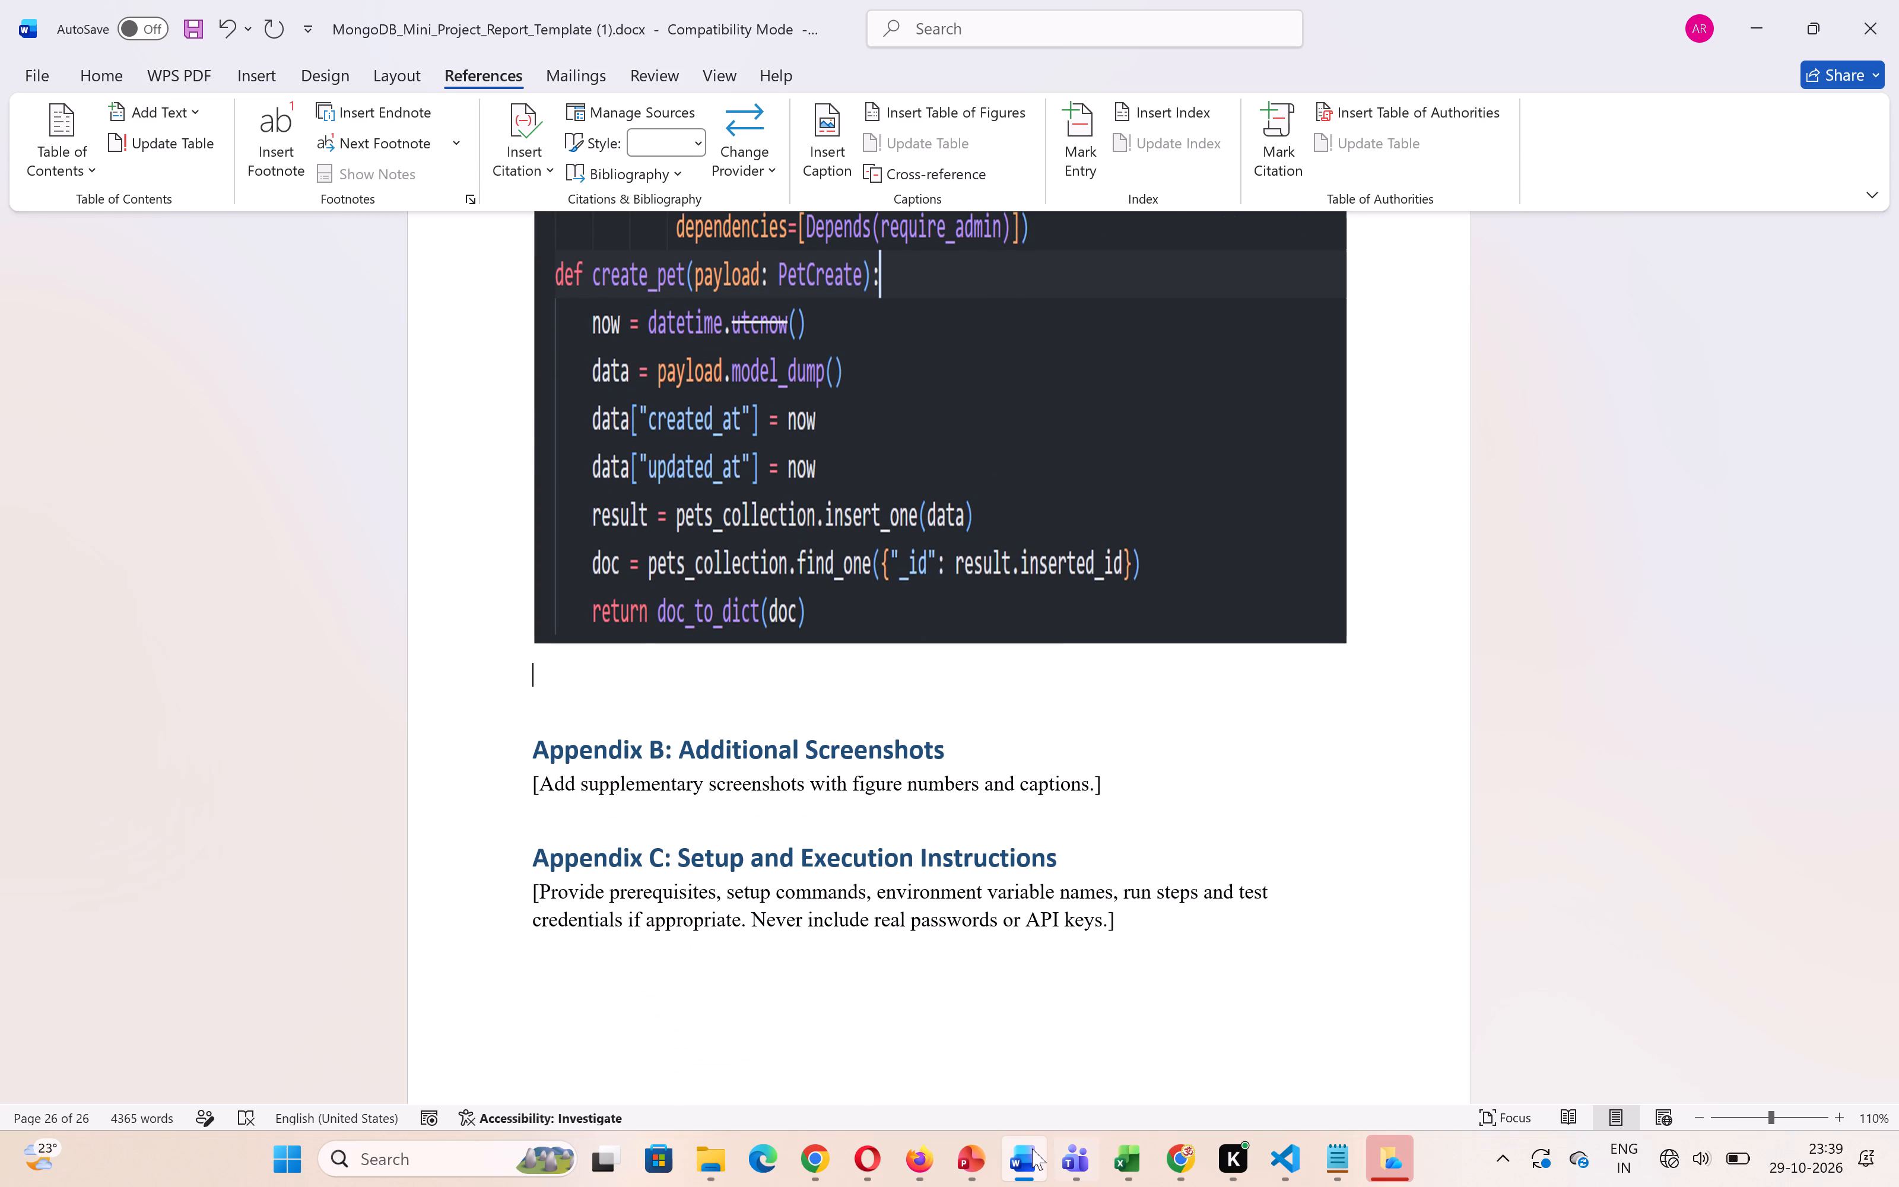
click(985, 1154)
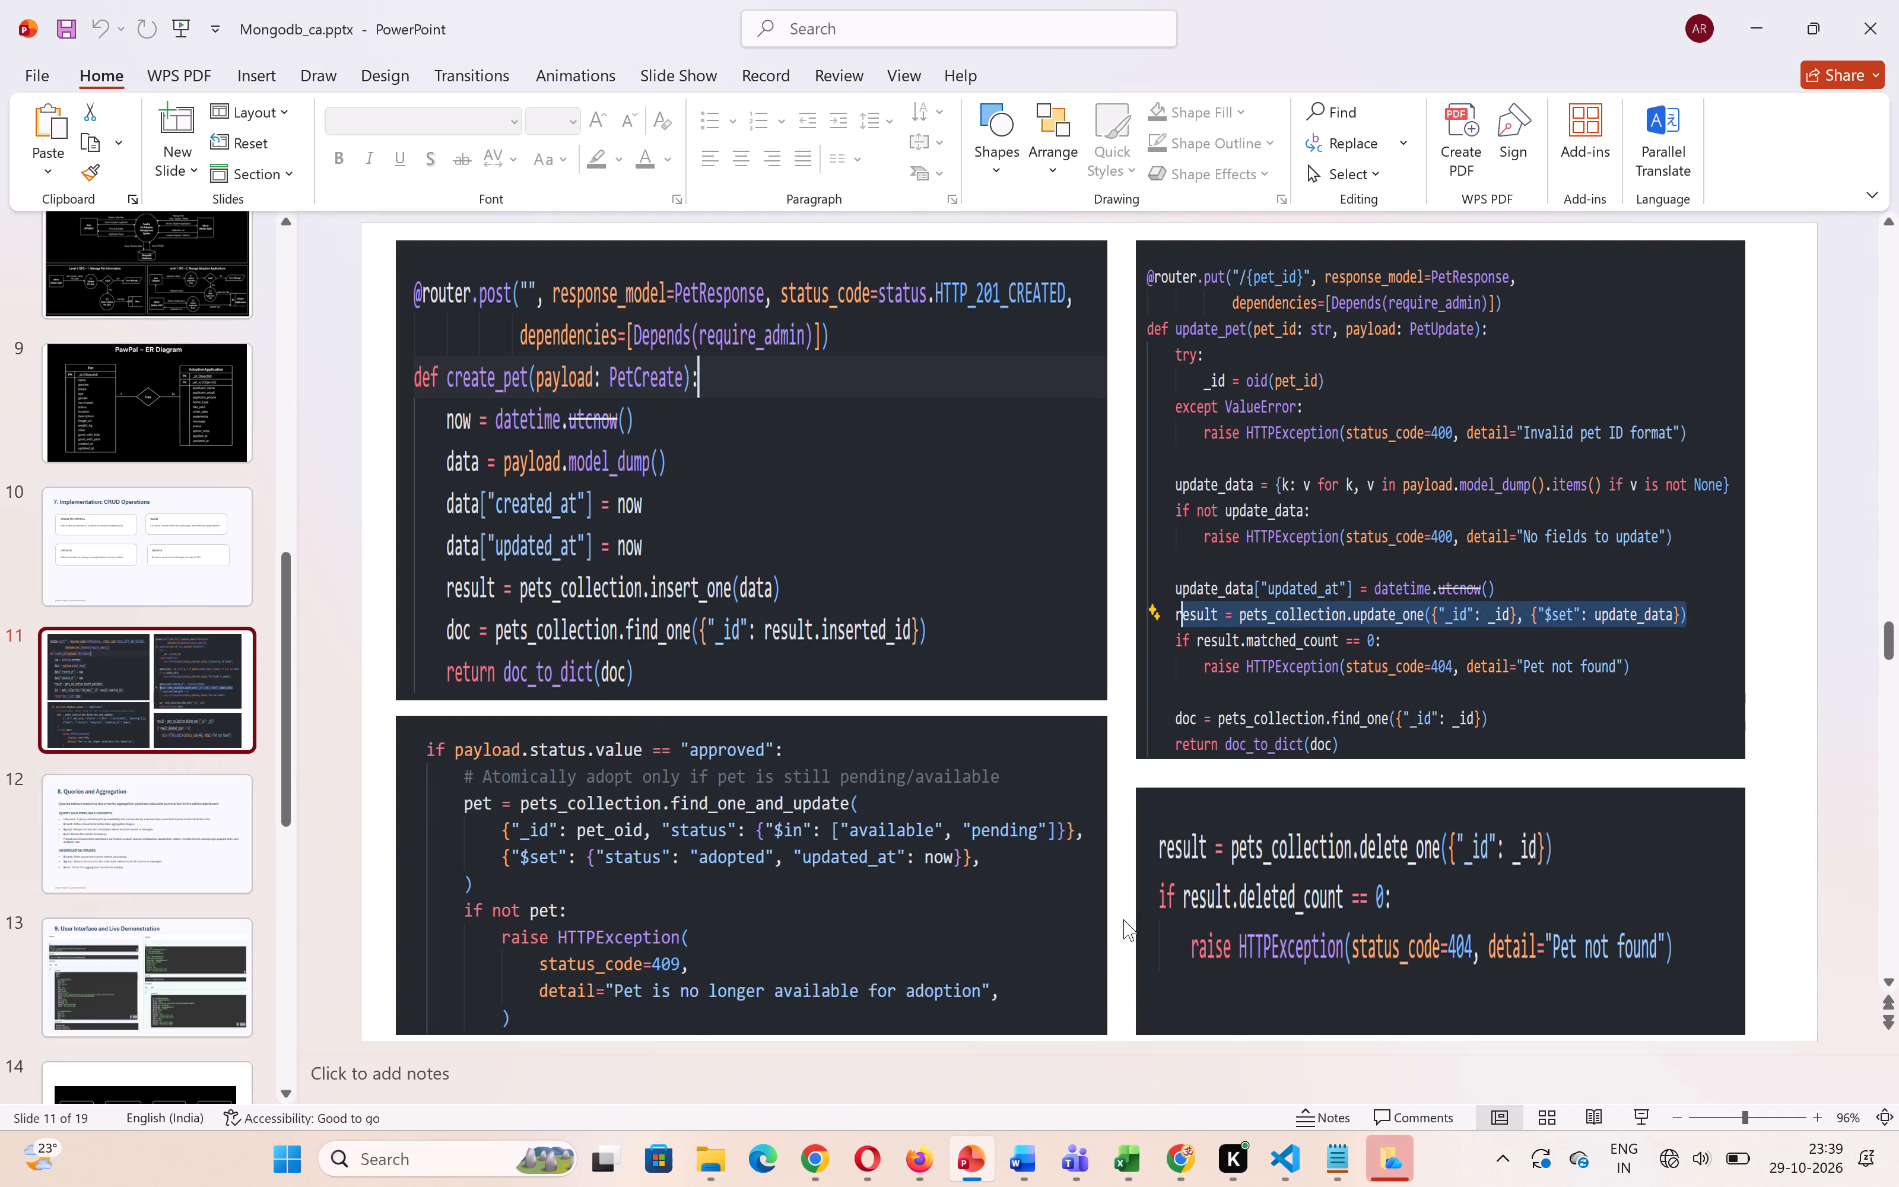
key(Print)
drag(1133, 780, 1757, 1039)
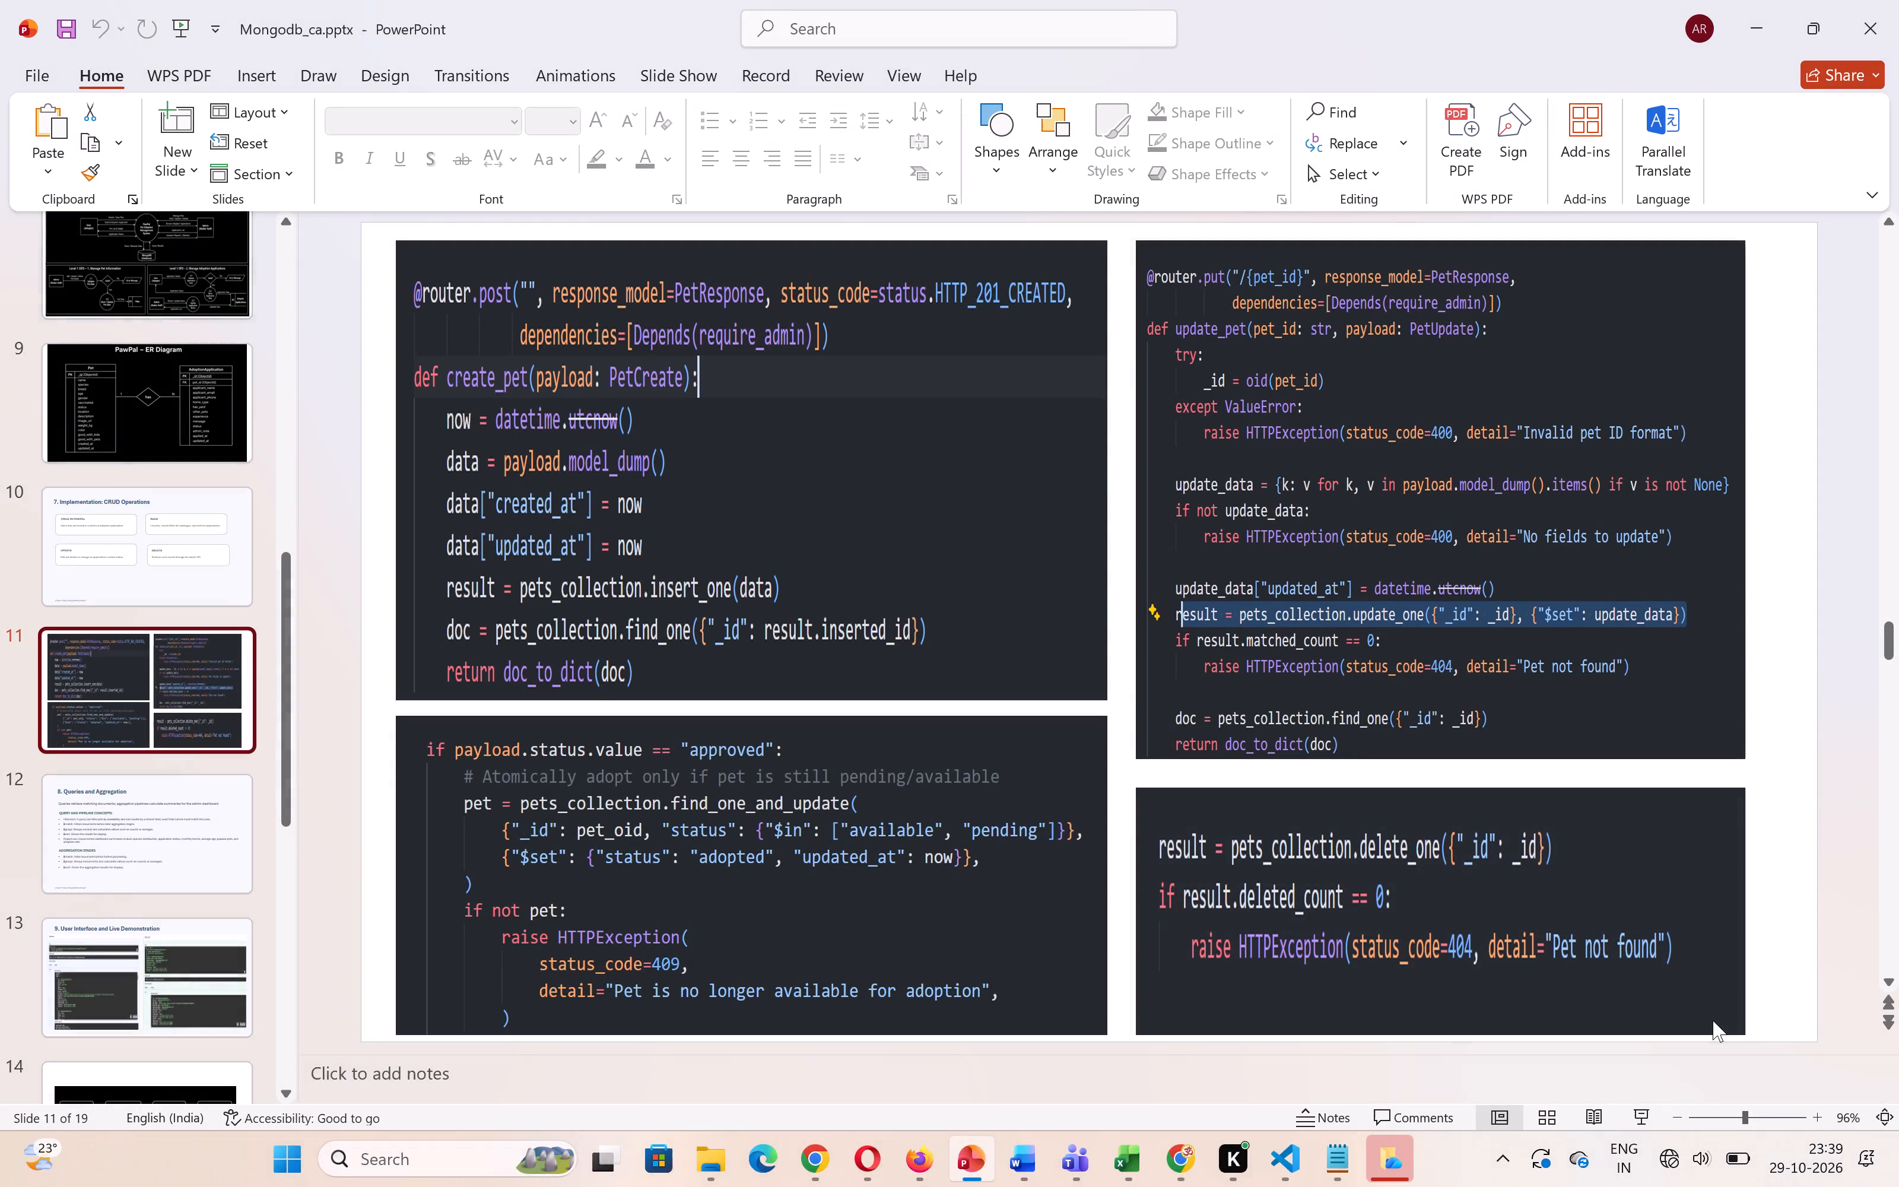
click(1022, 1153)
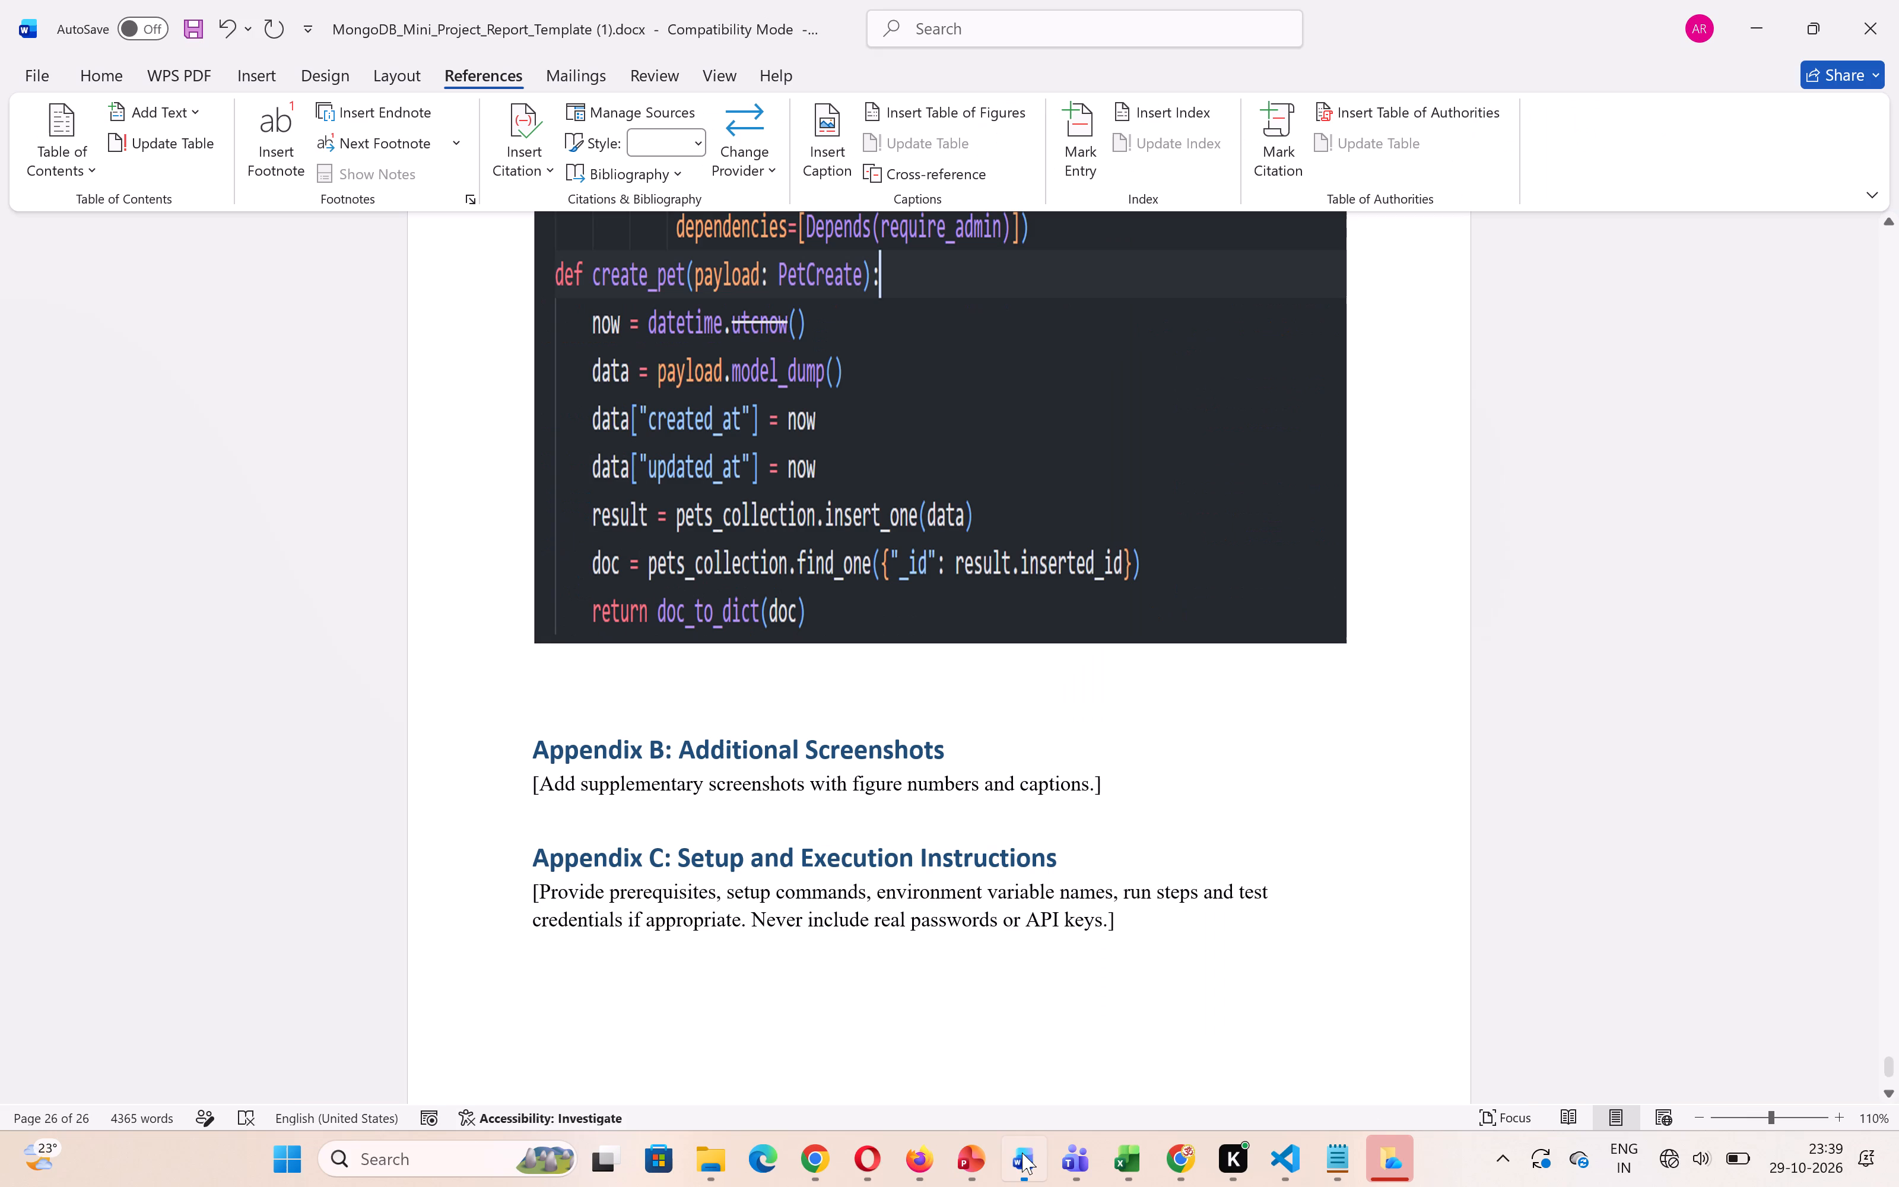
key(ctrl+v)
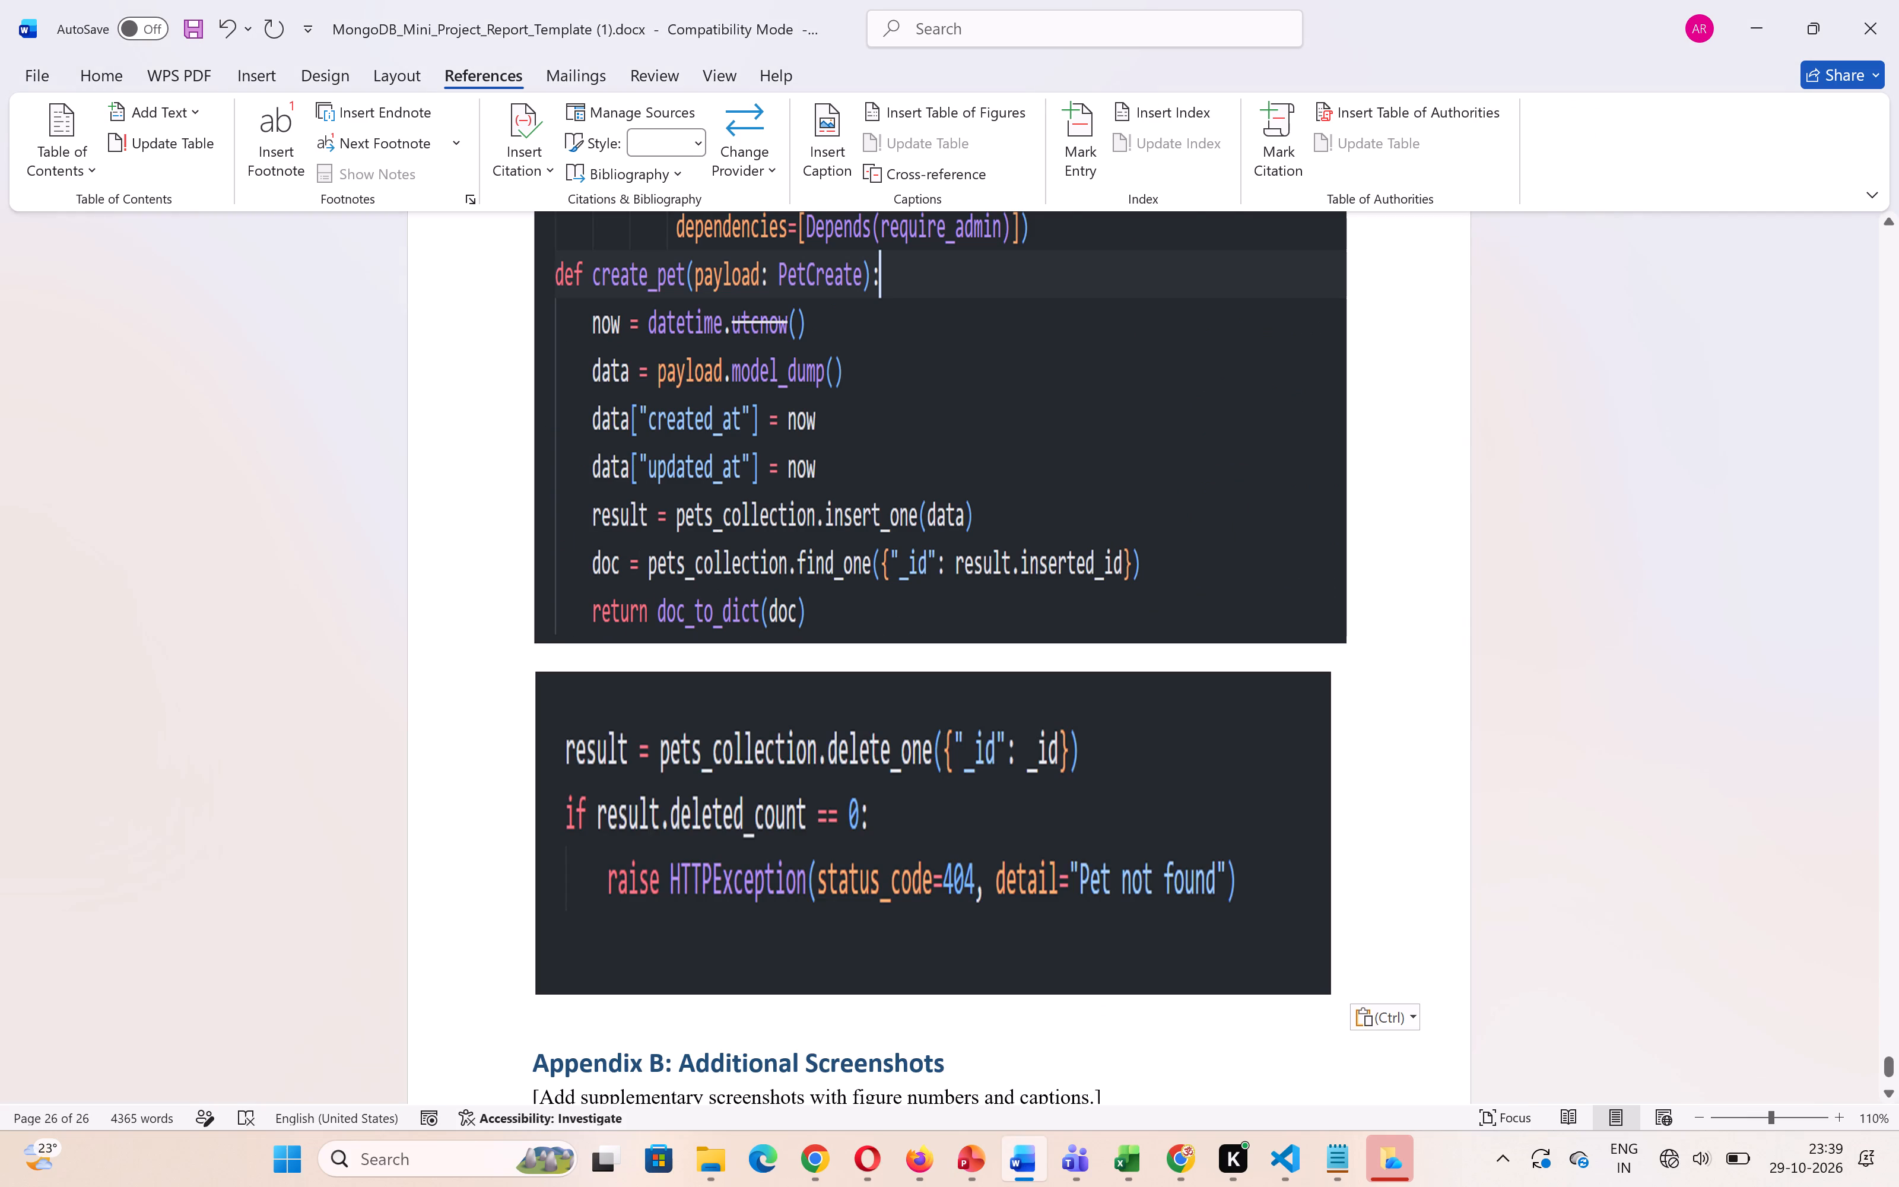
Capture slide 11's find_one_and_update adoption code in PowerPoint and paste it on a new line below the delete_one screenshot in Word.
key(Return)
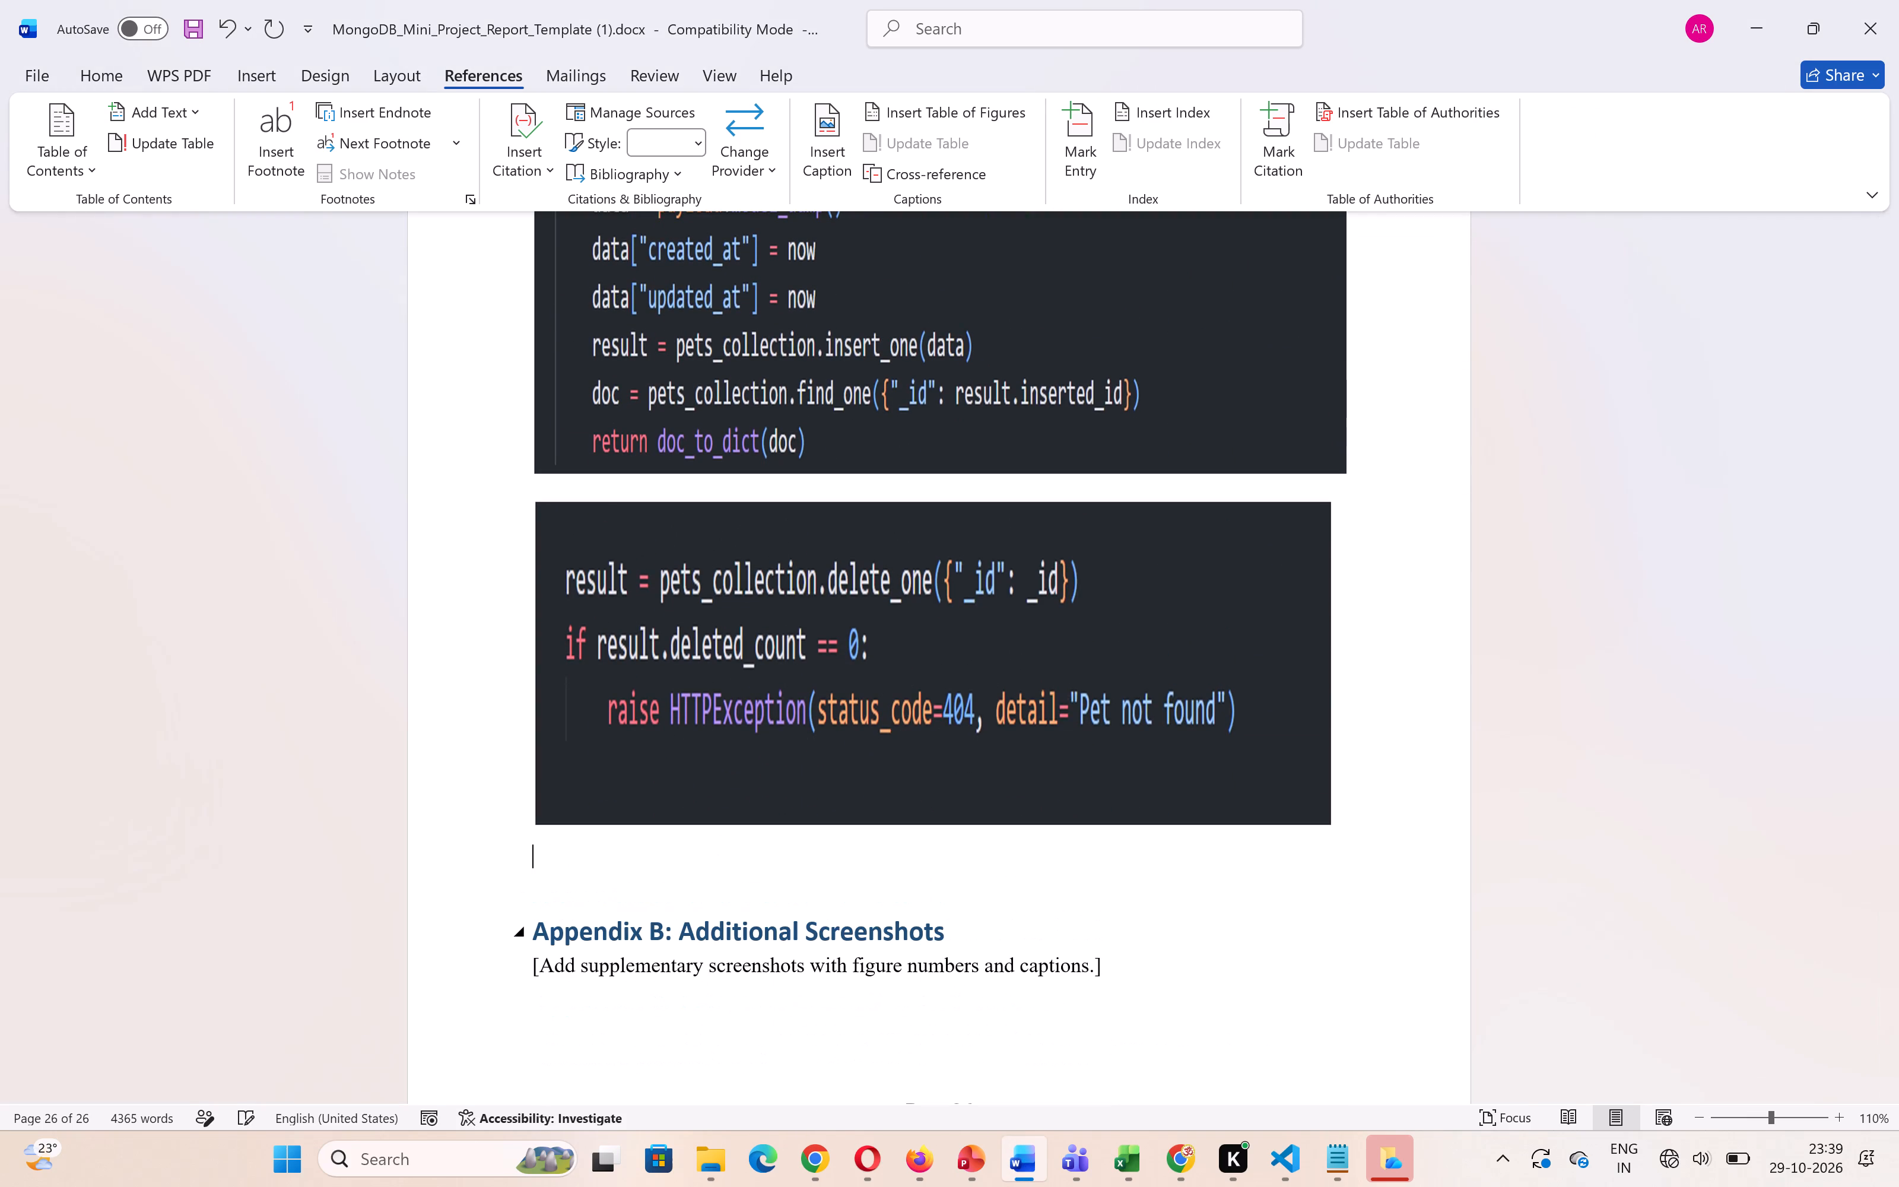
click(964, 1159)
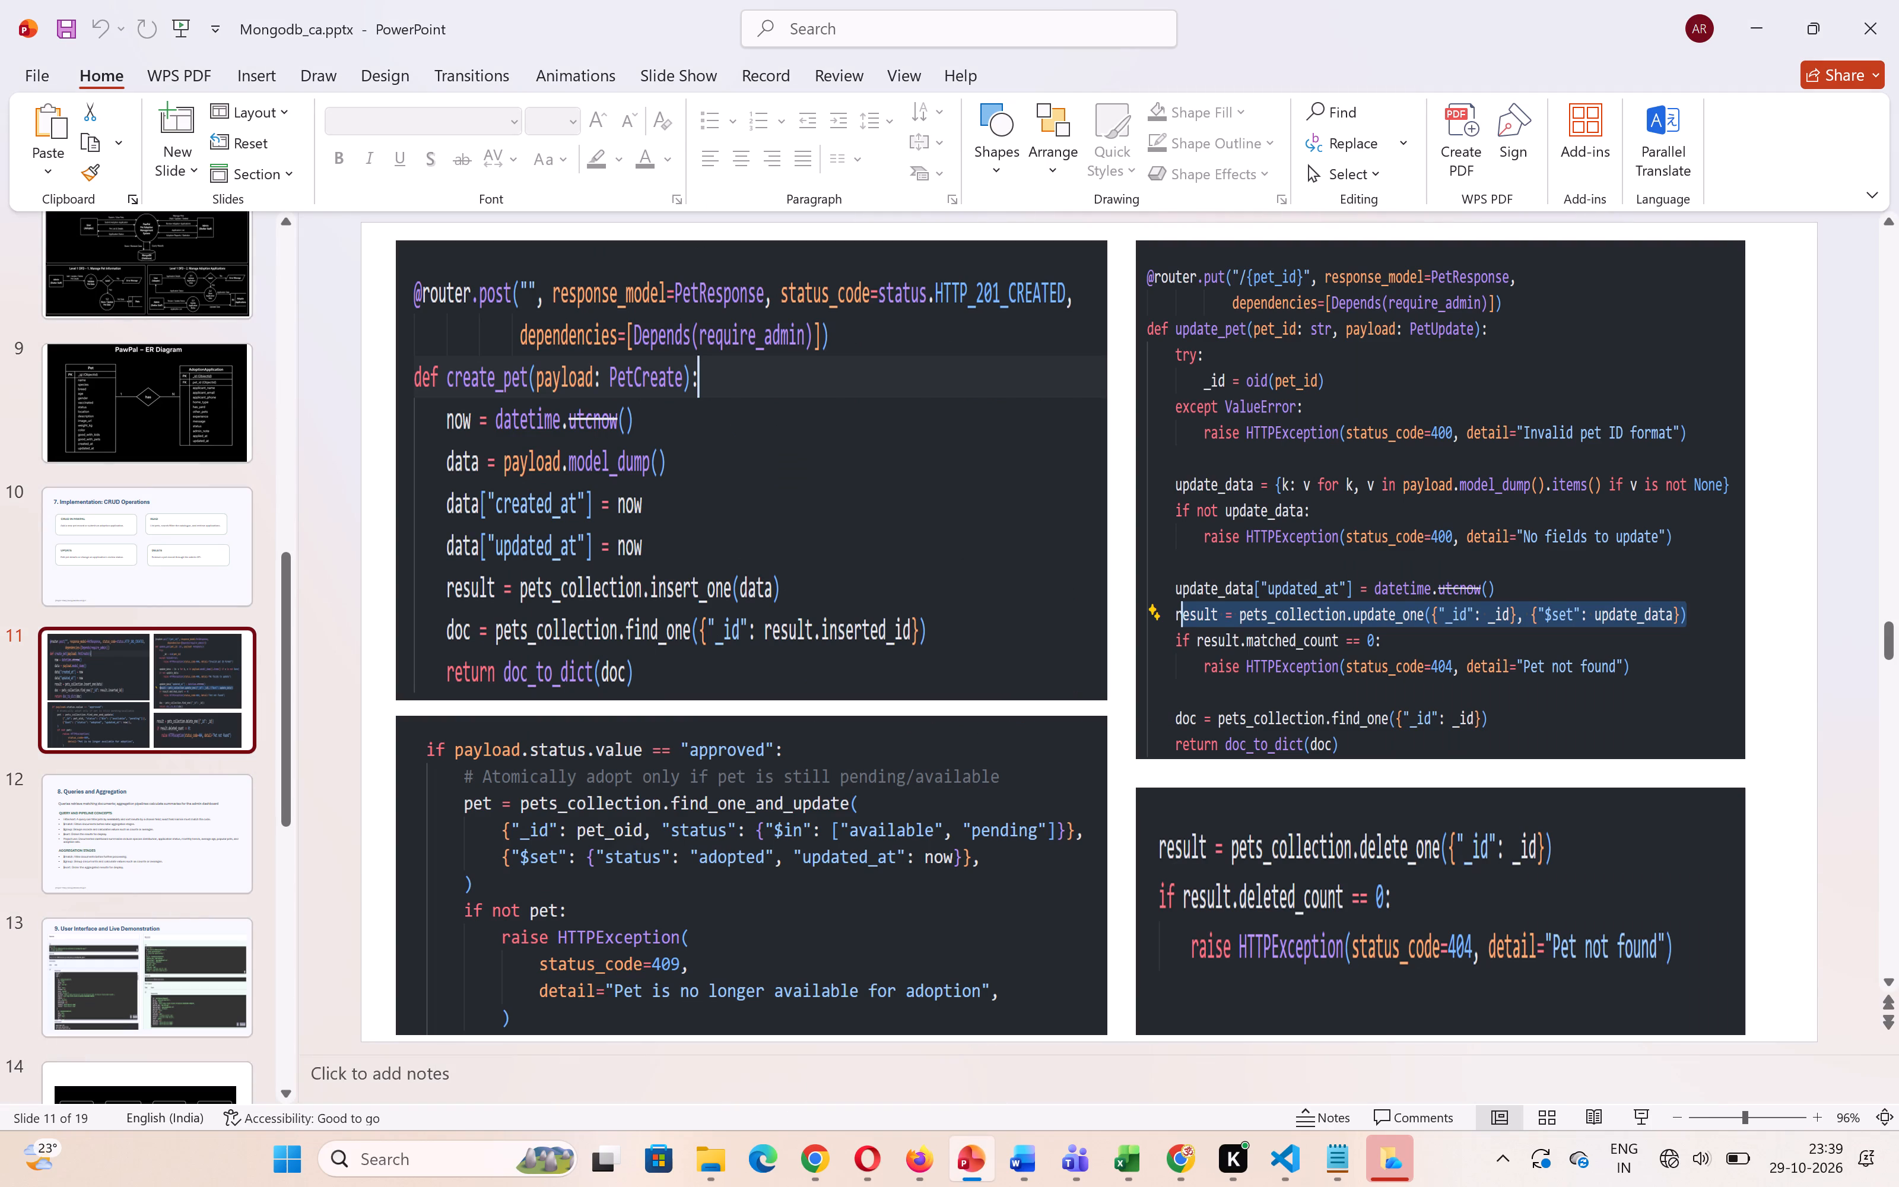
key(Print)
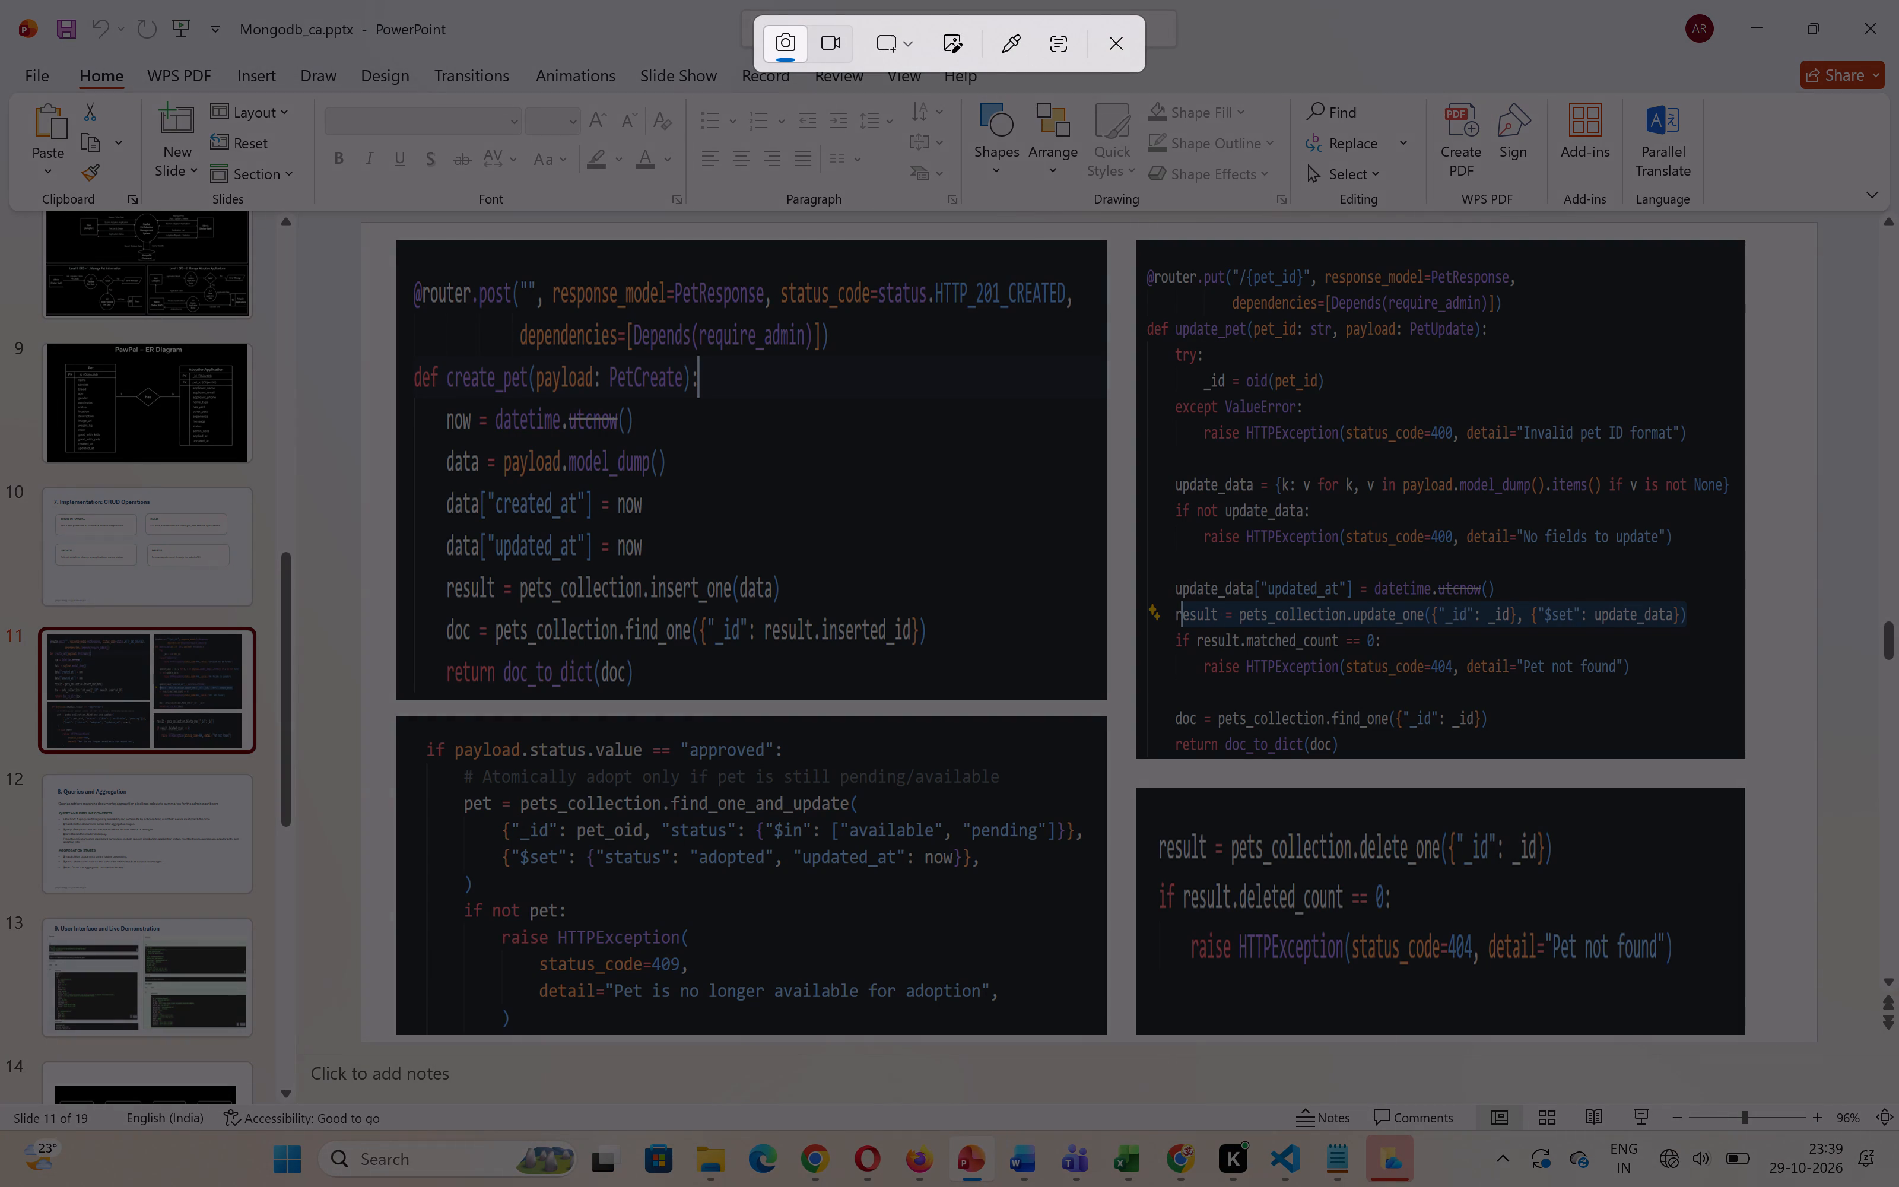
drag(392, 709, 1082, 1018)
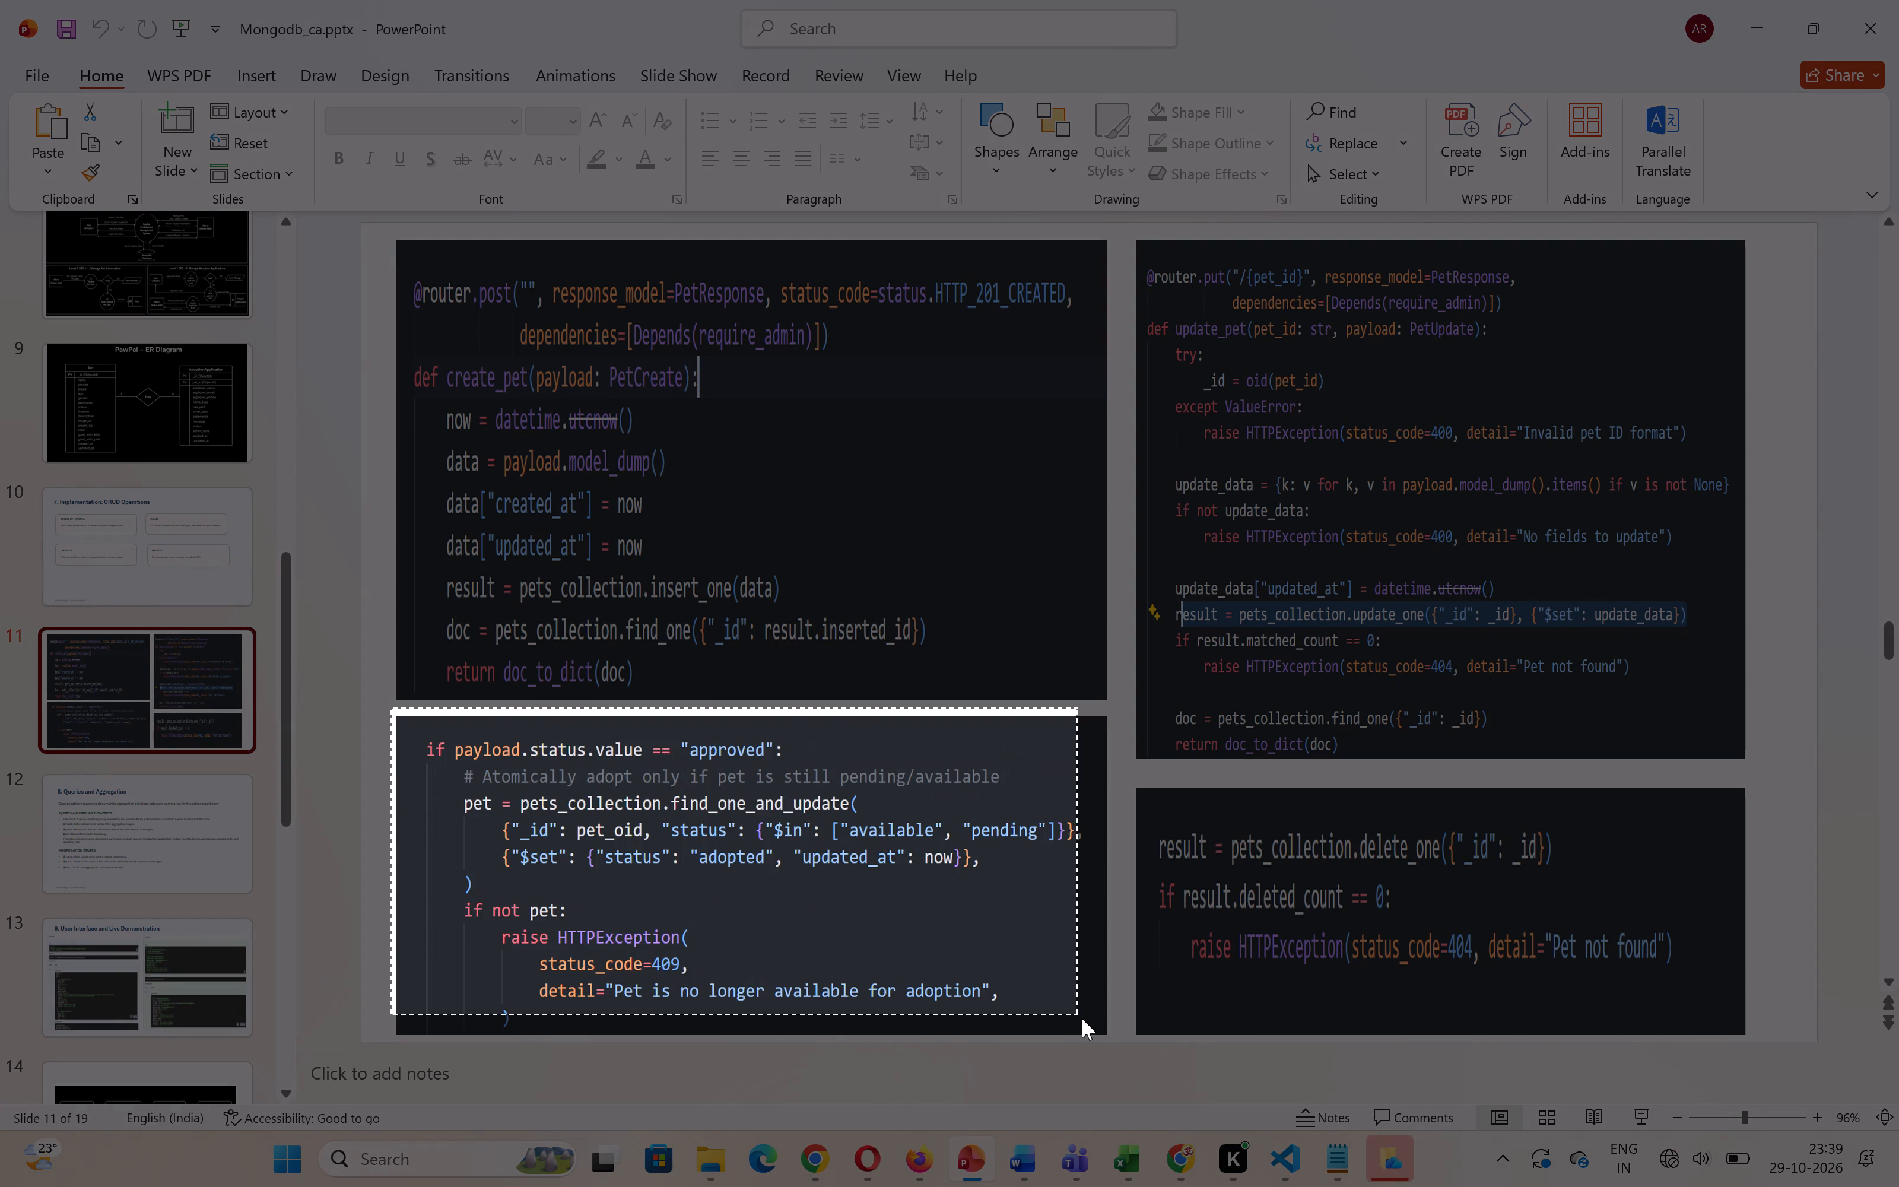
drag(1082, 1018, 1116, 1046)
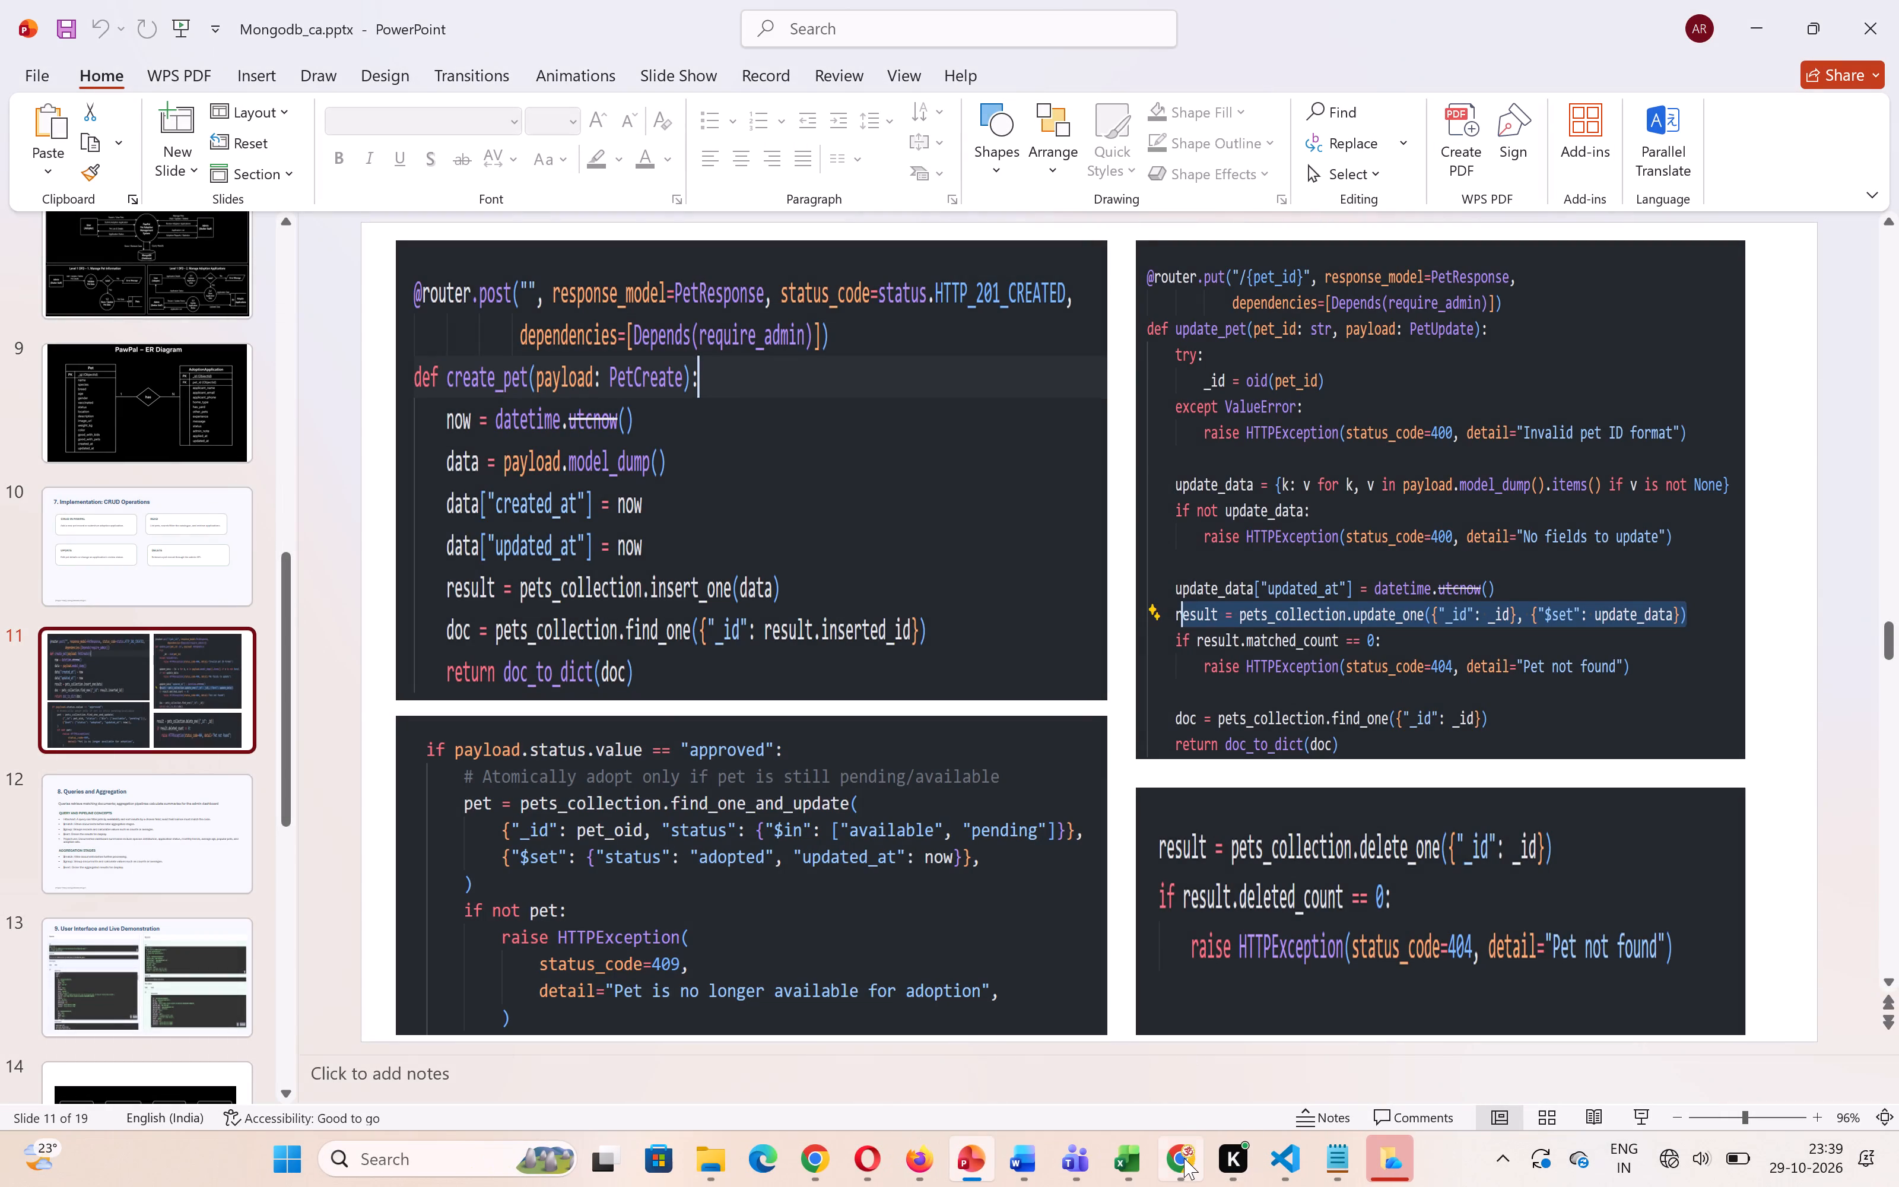
click(1044, 1160)
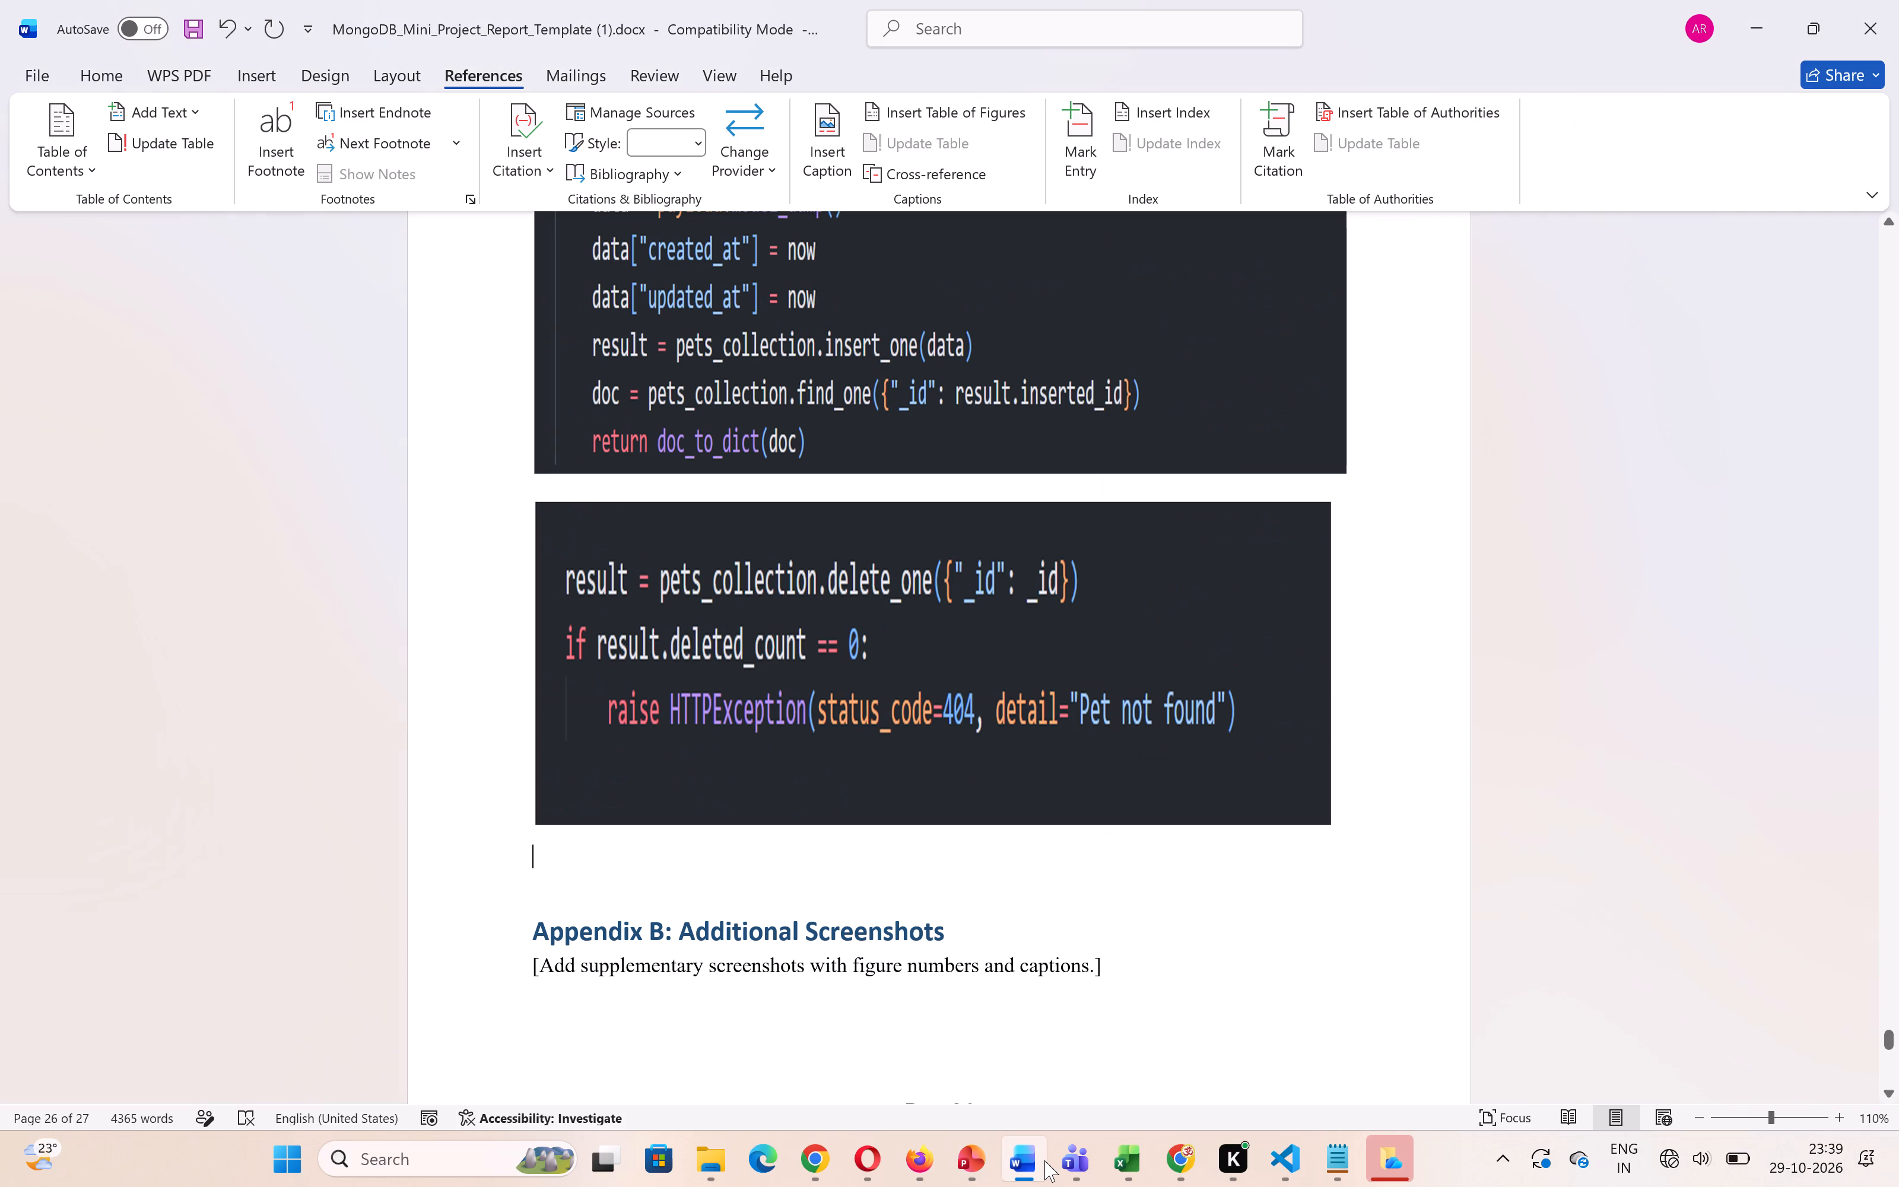
key(ctrl+v)
scroll(979, 941, up, 2)
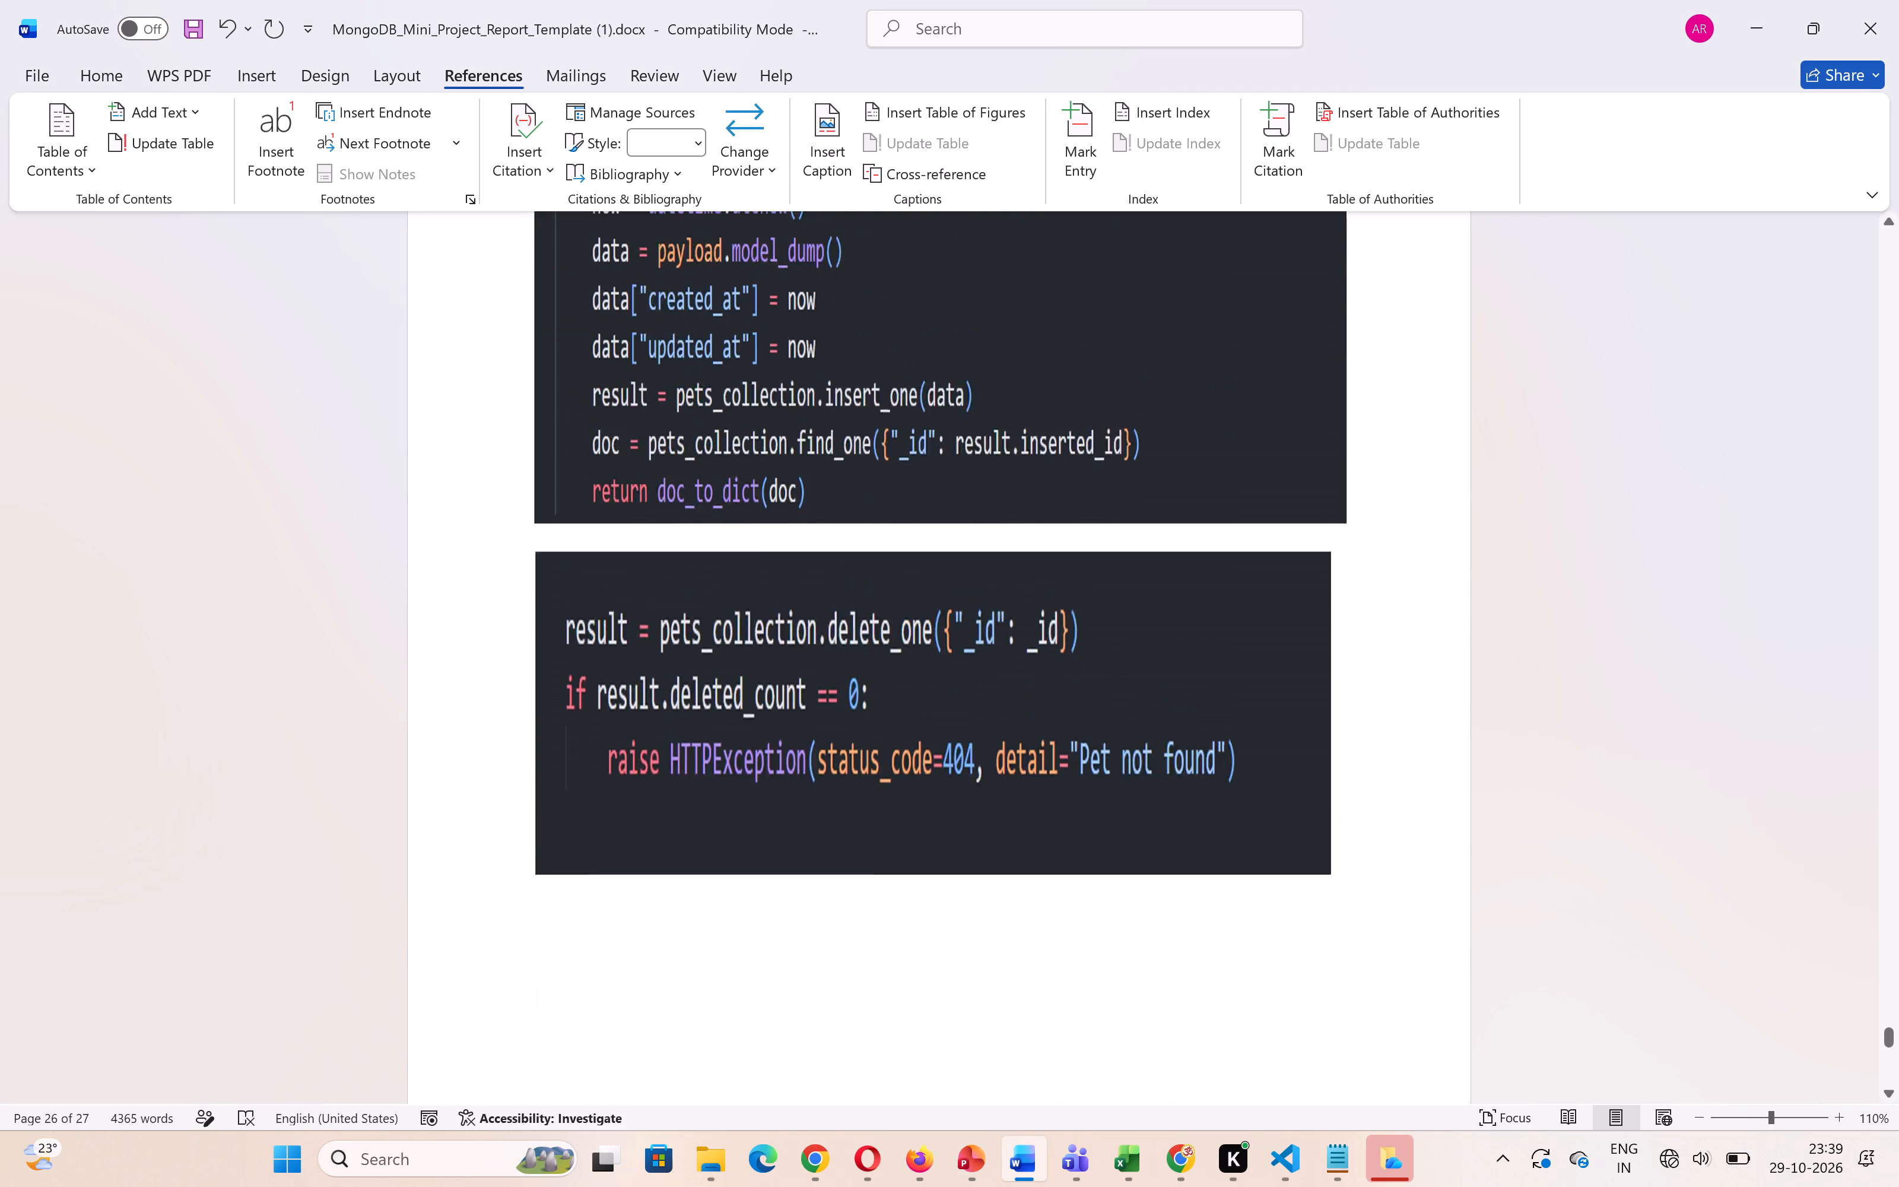
scroll(979, 941, up, 1)
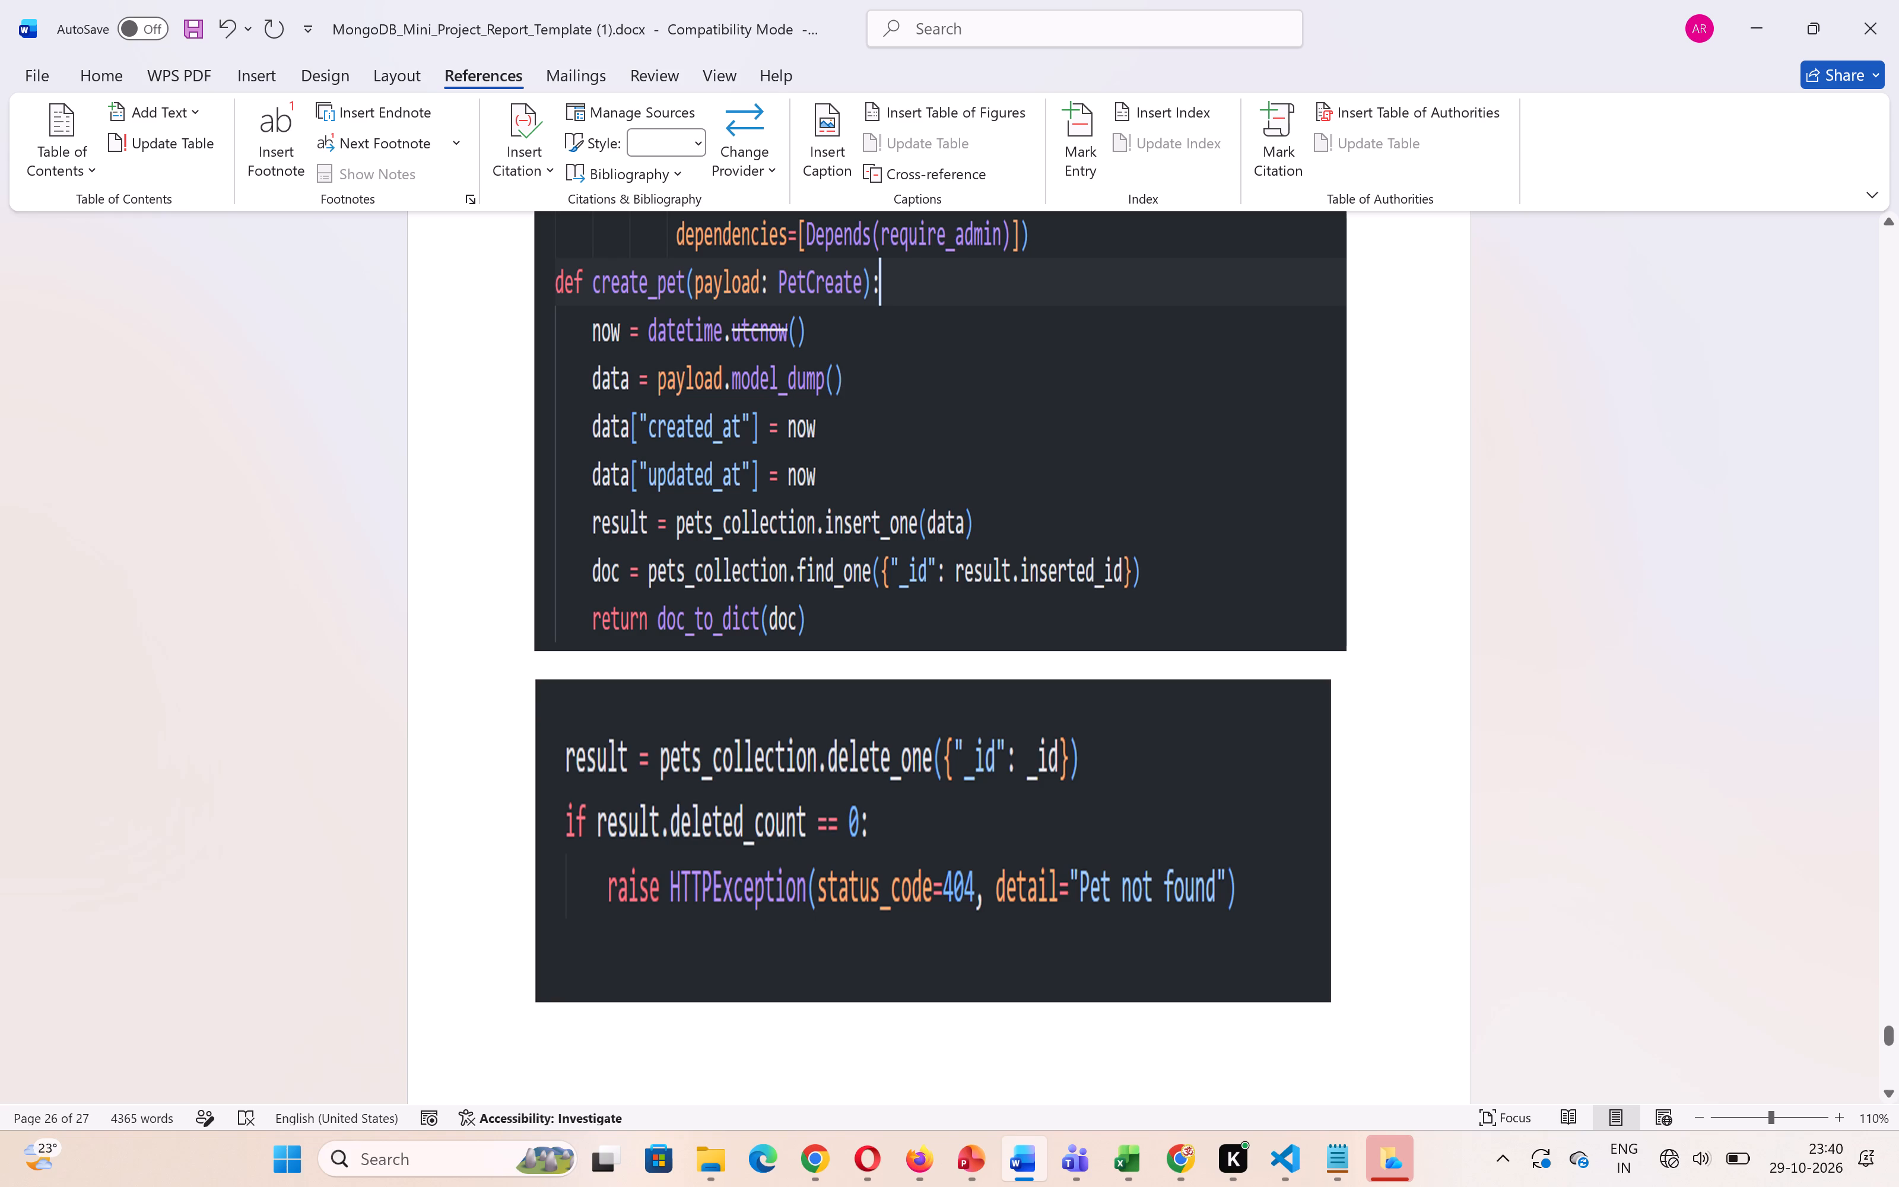
scroll(941, 788, down, 1)
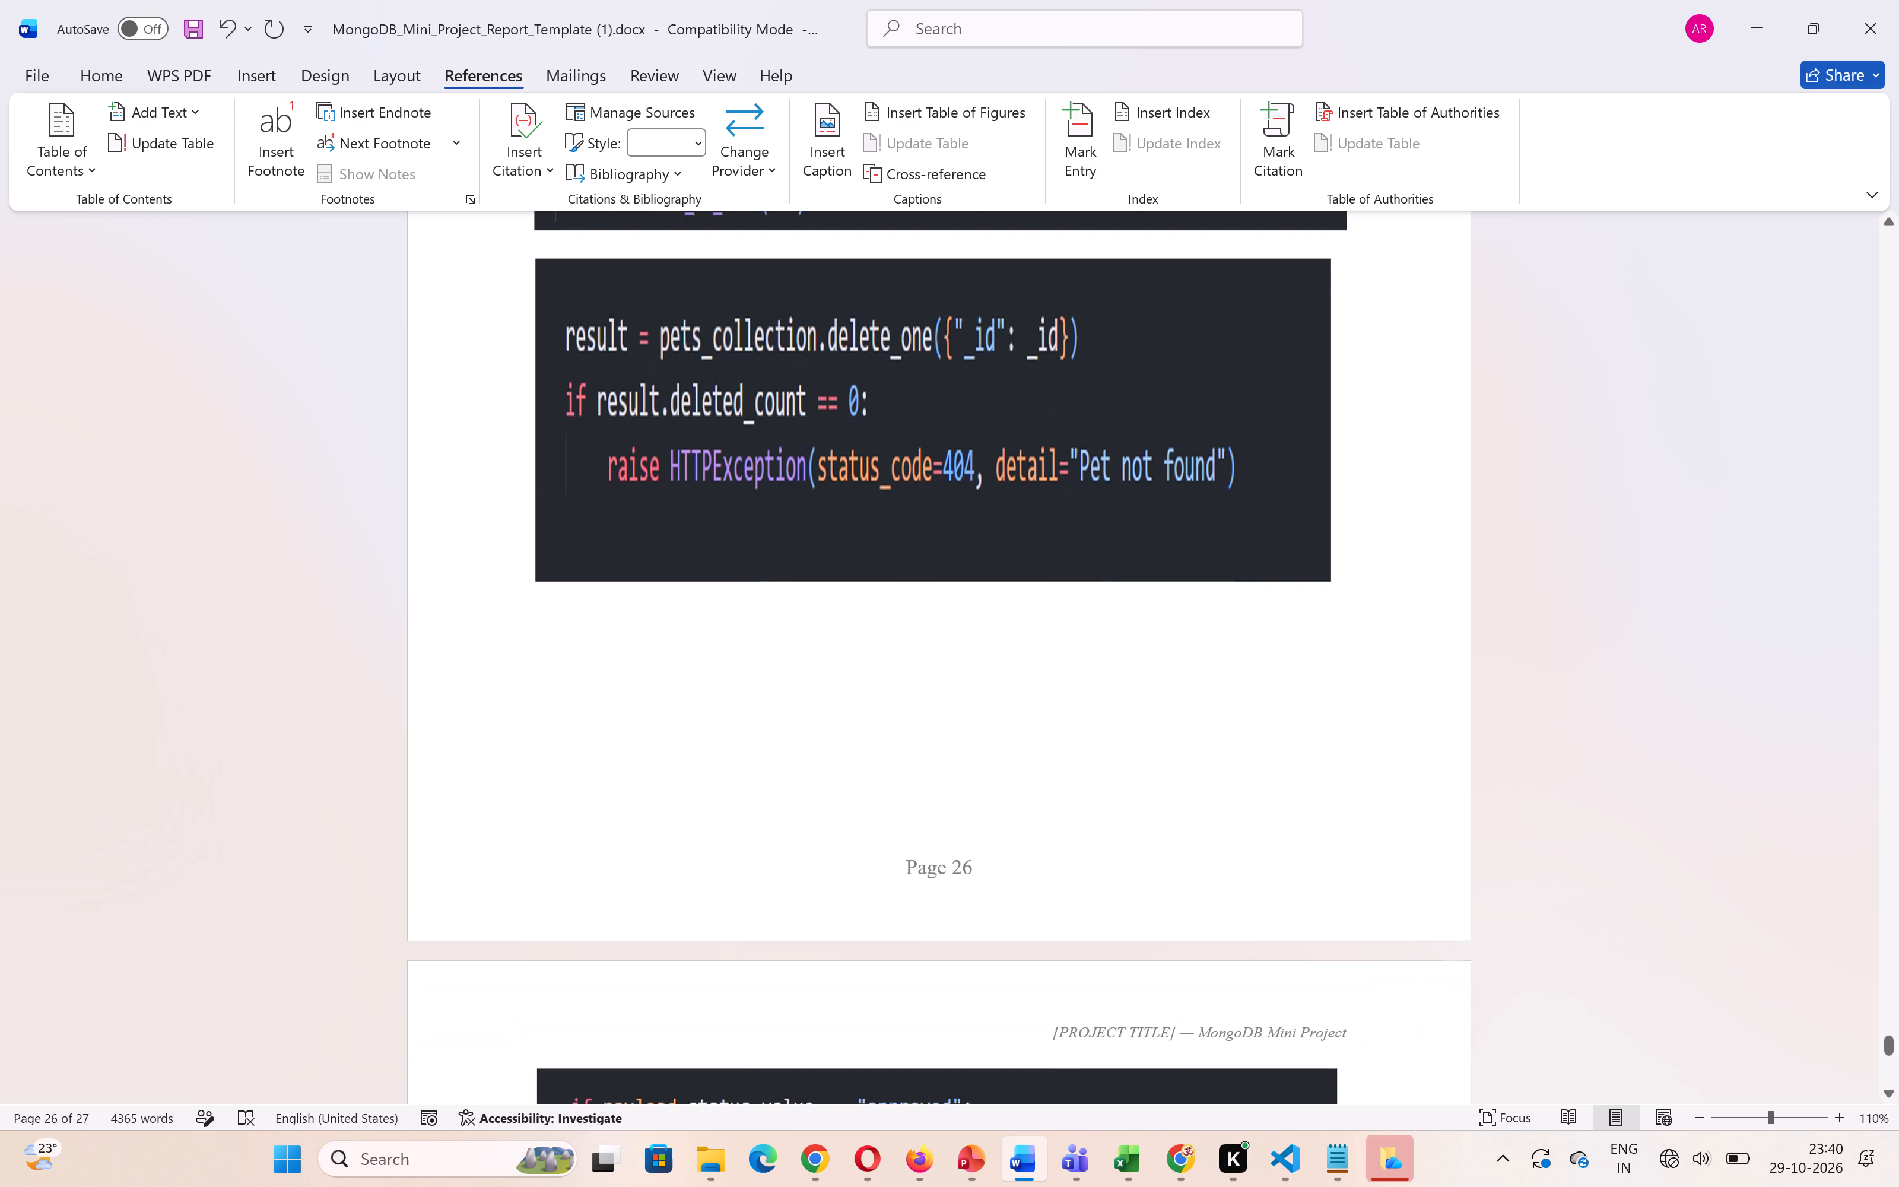
scroll(941, 788, down, 1)
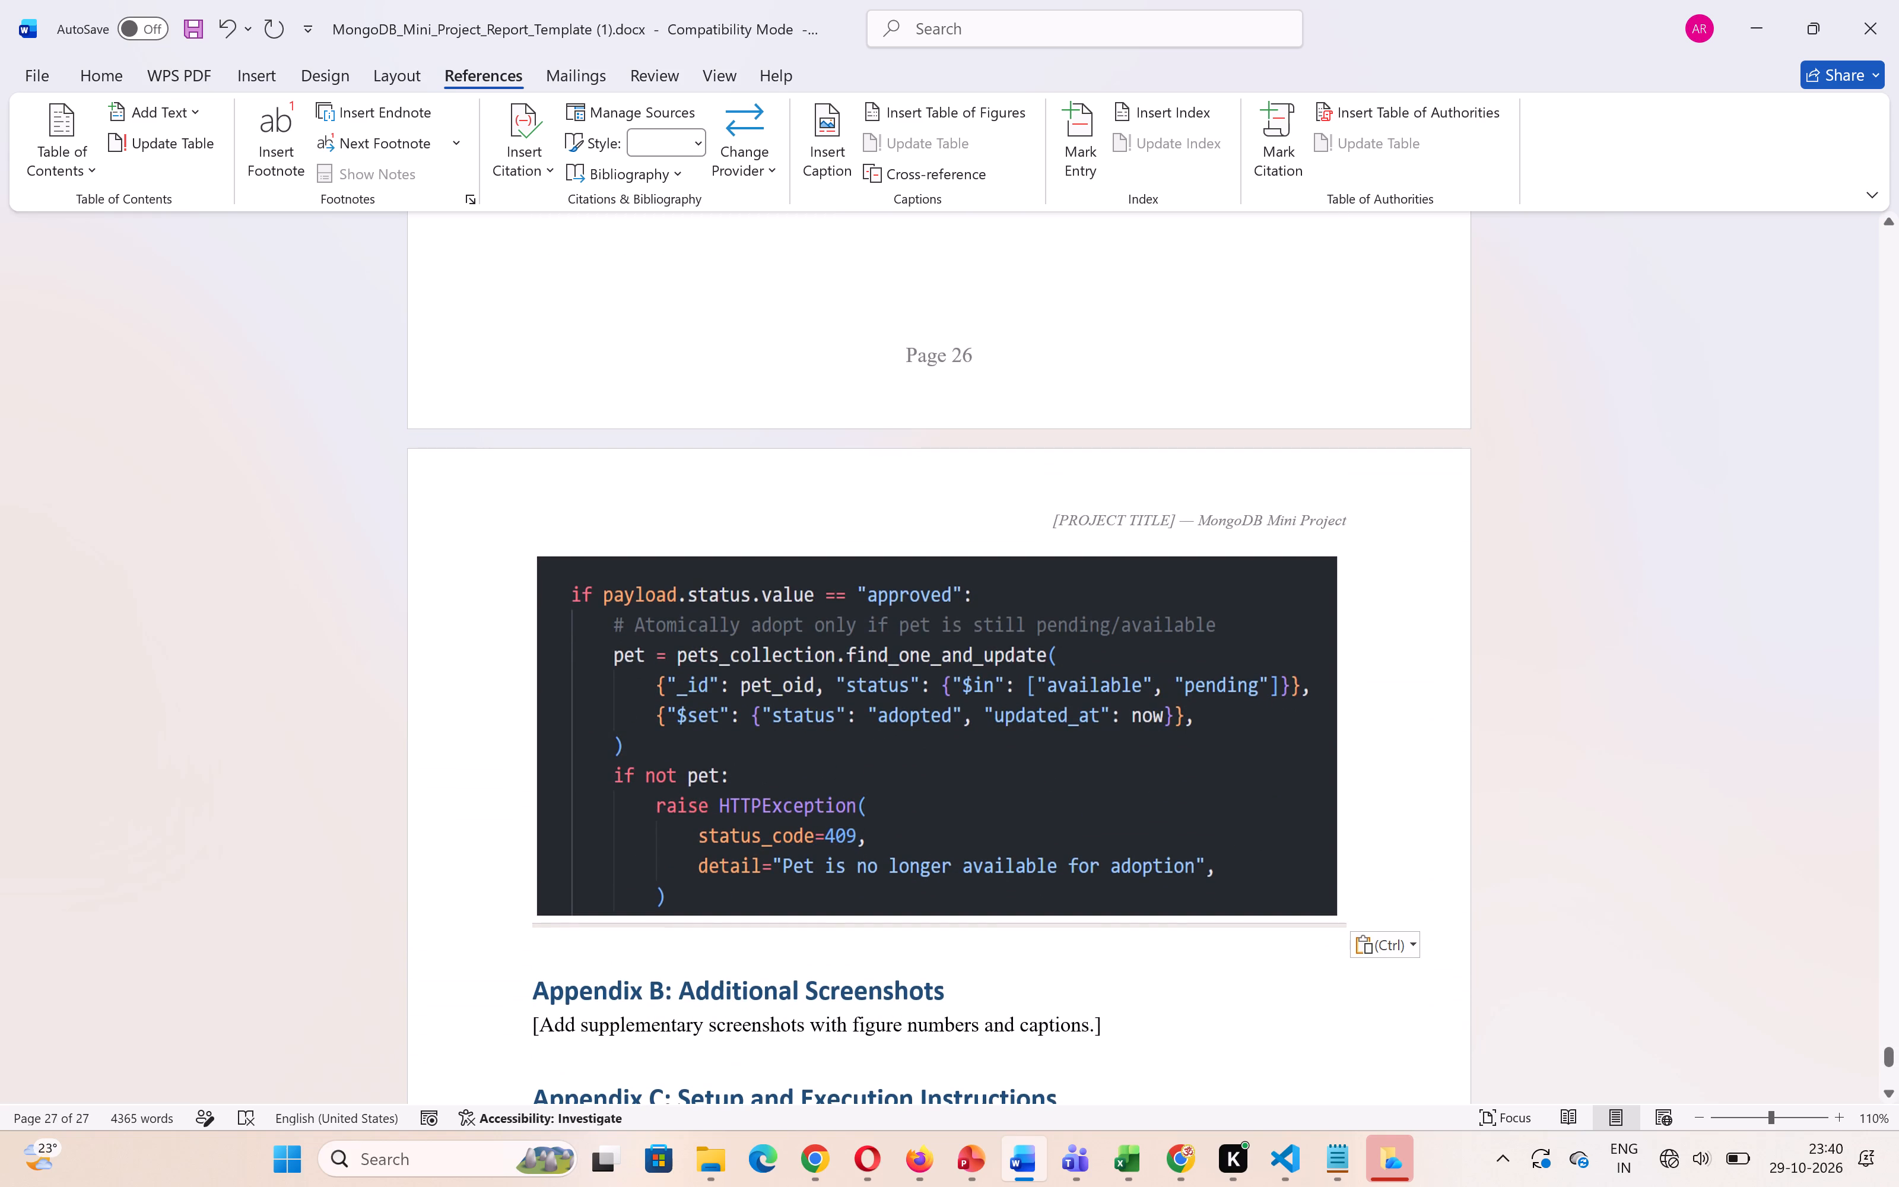
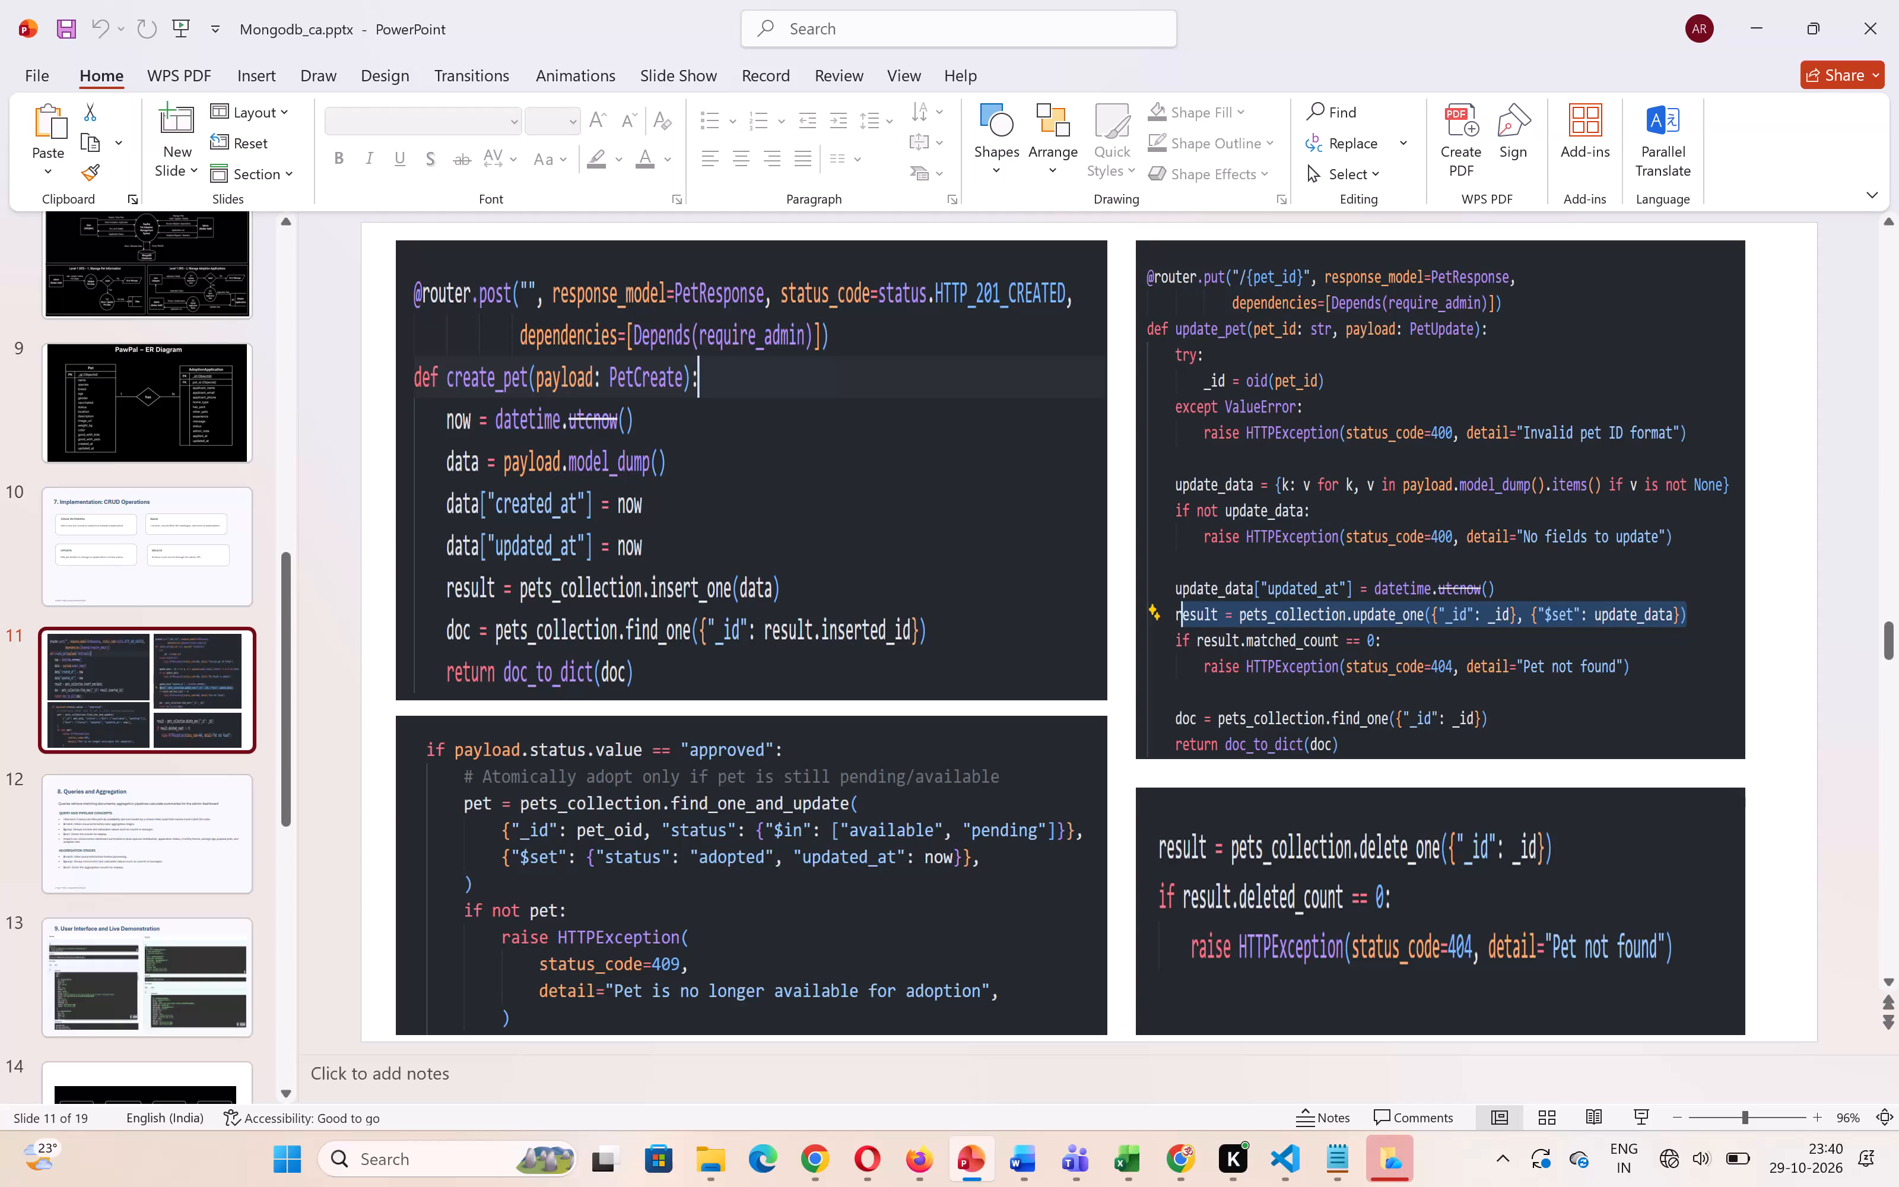
Look through the presentation's slides 8 to 19 for further screenshots usable in the report's appendices.
scroll(1133, 1016, down, 2)
scroll(165, 881, down, 1)
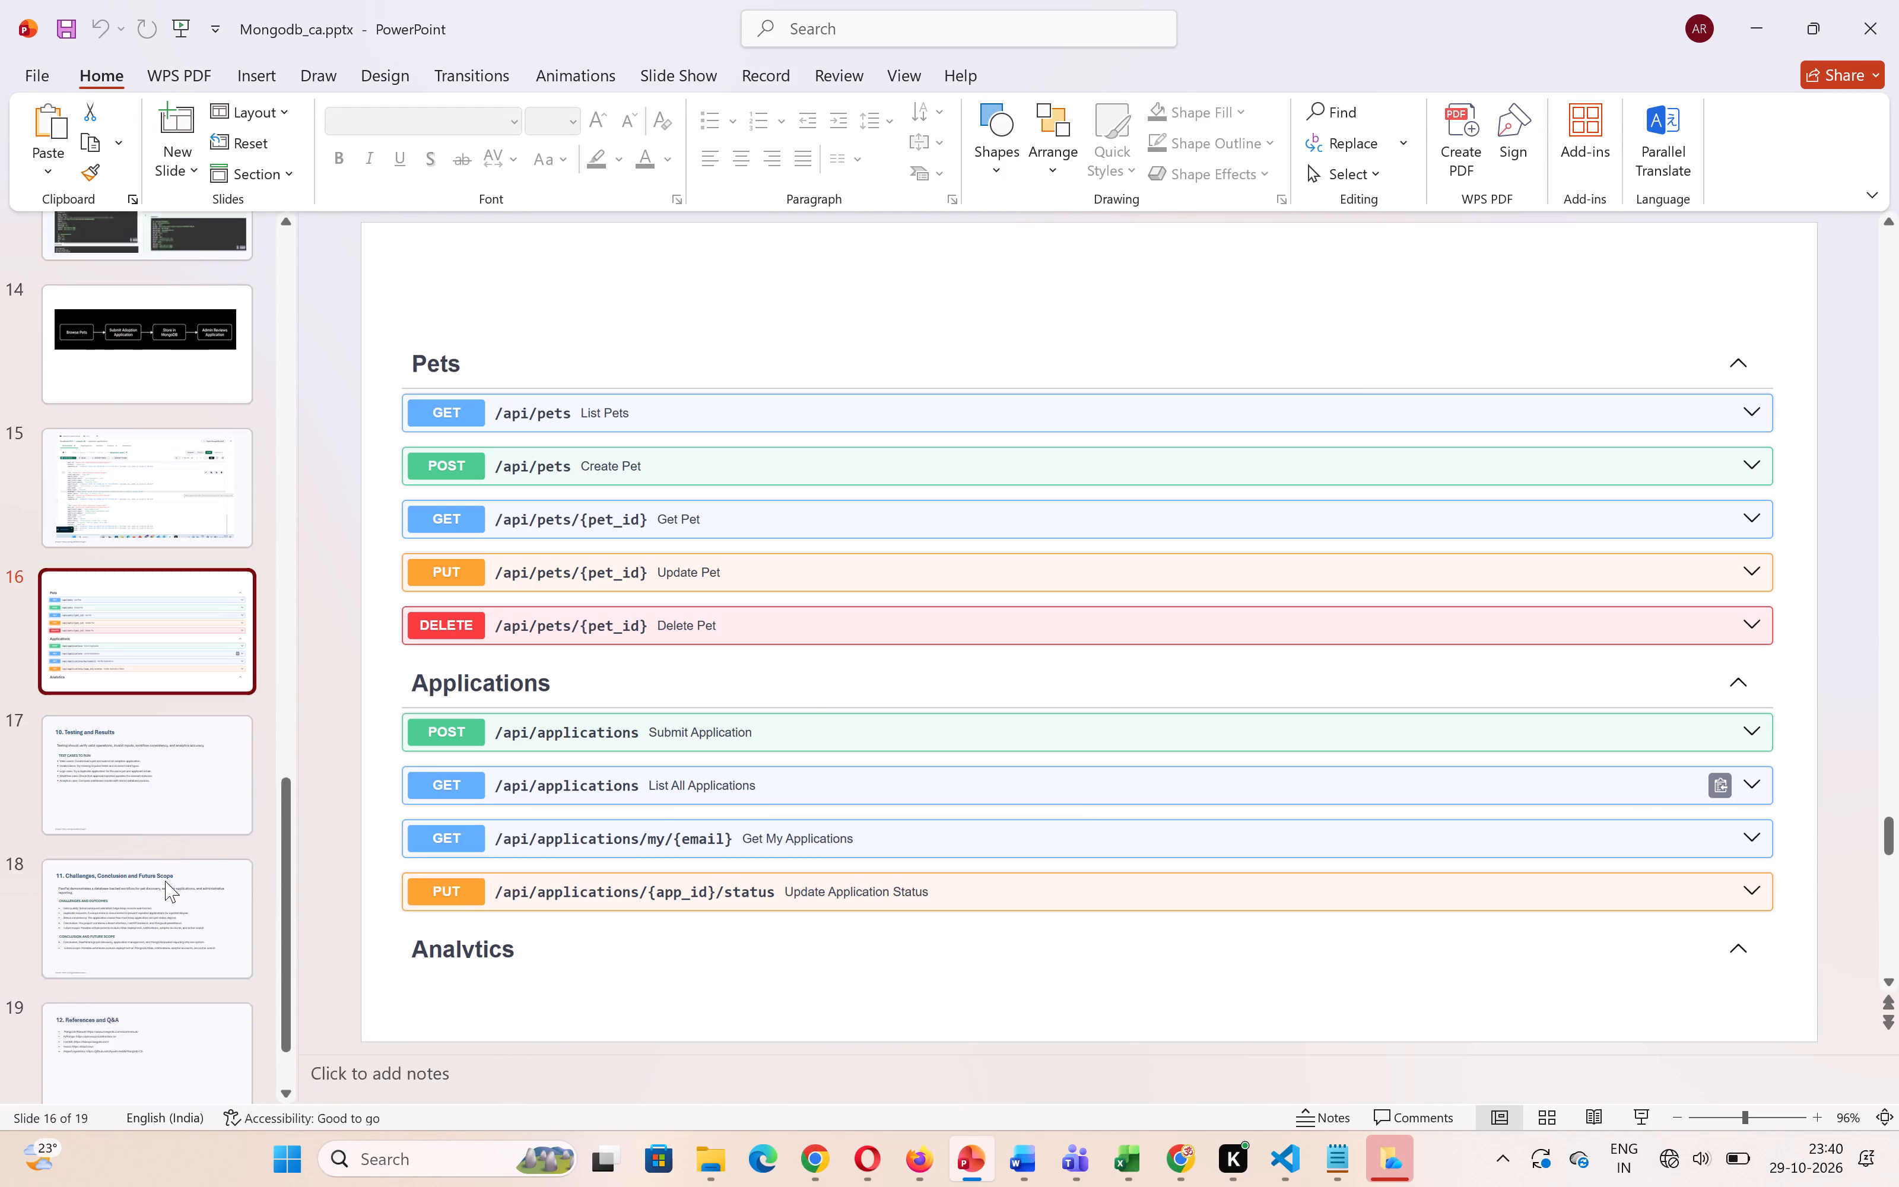
scroll(165, 881, down, 3)
scroll(165, 881, up, 1)
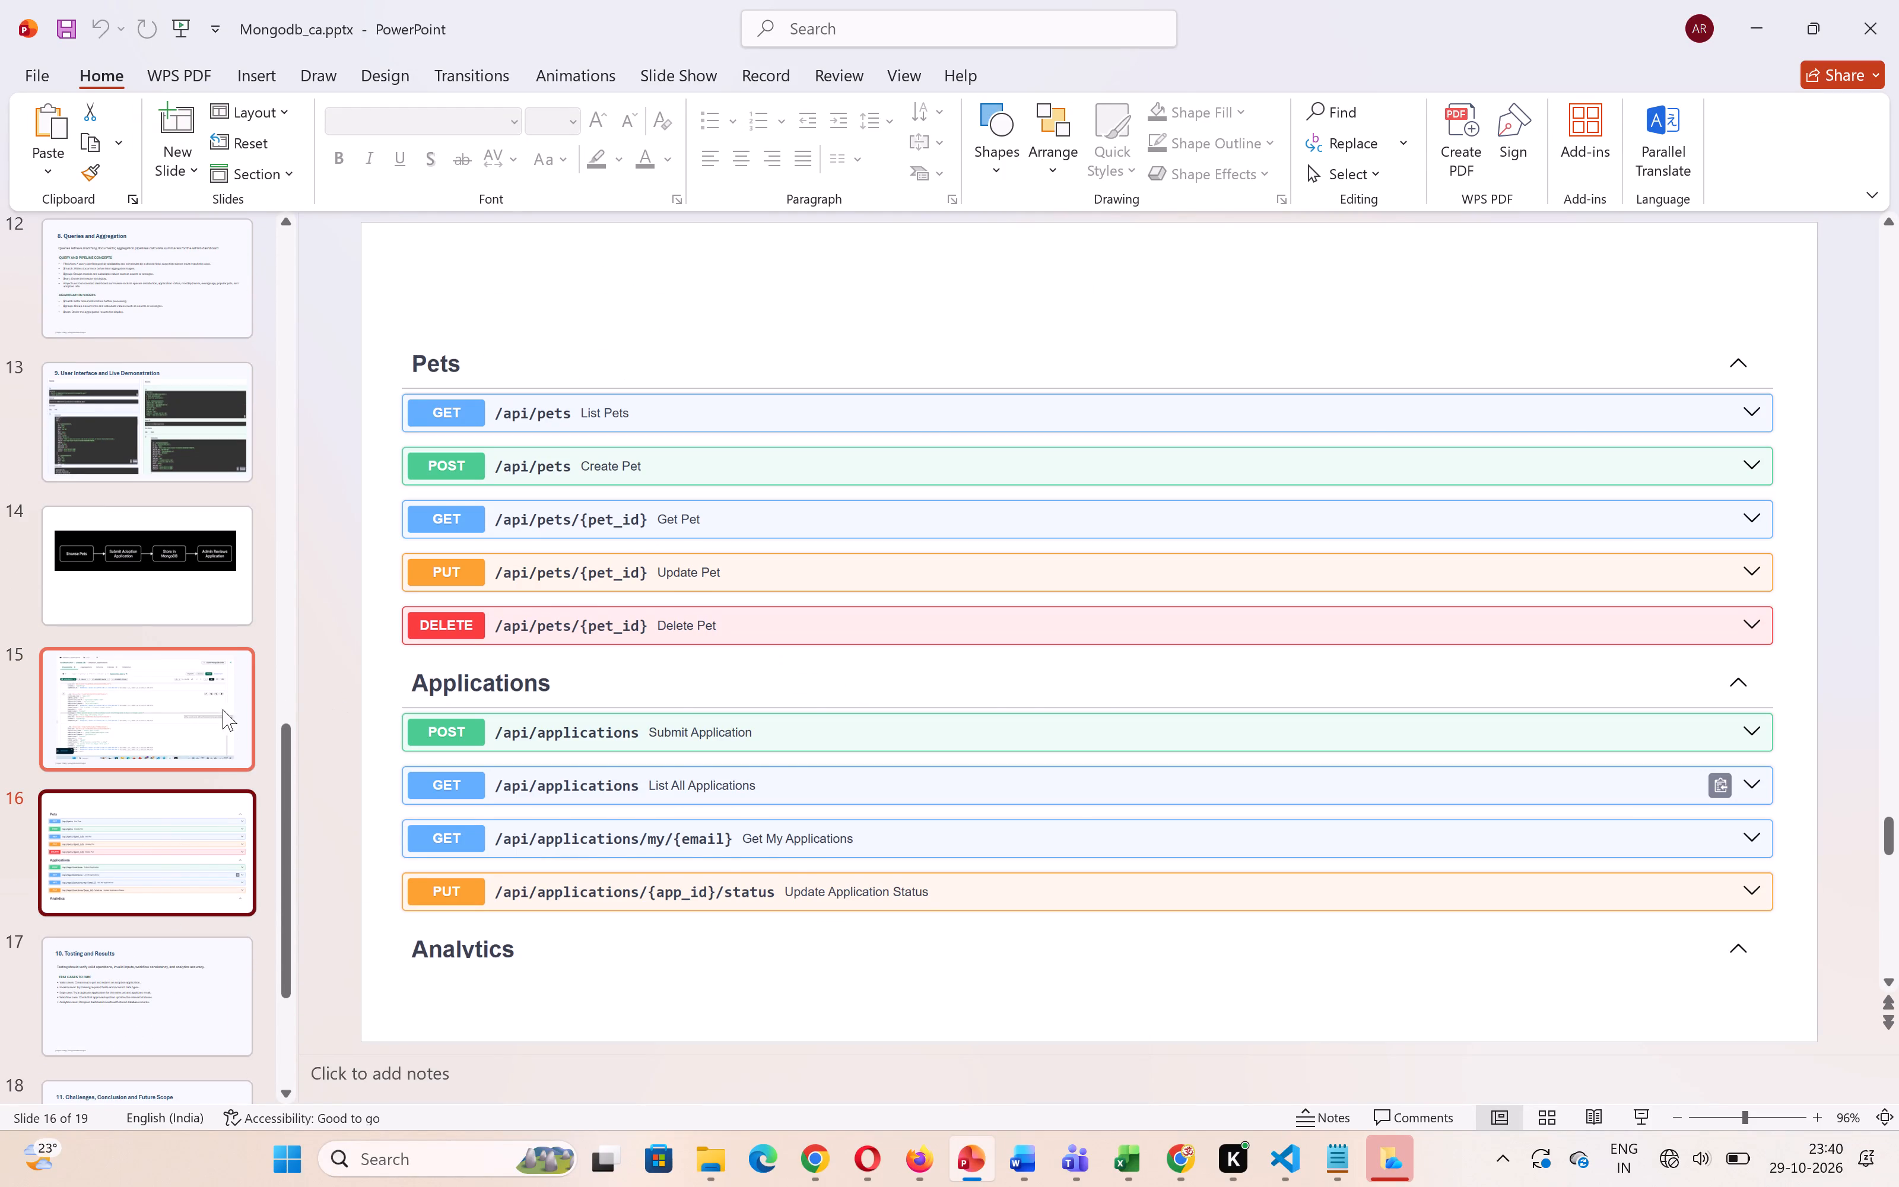
click(182, 698)
click(144, 539)
click(134, 423)
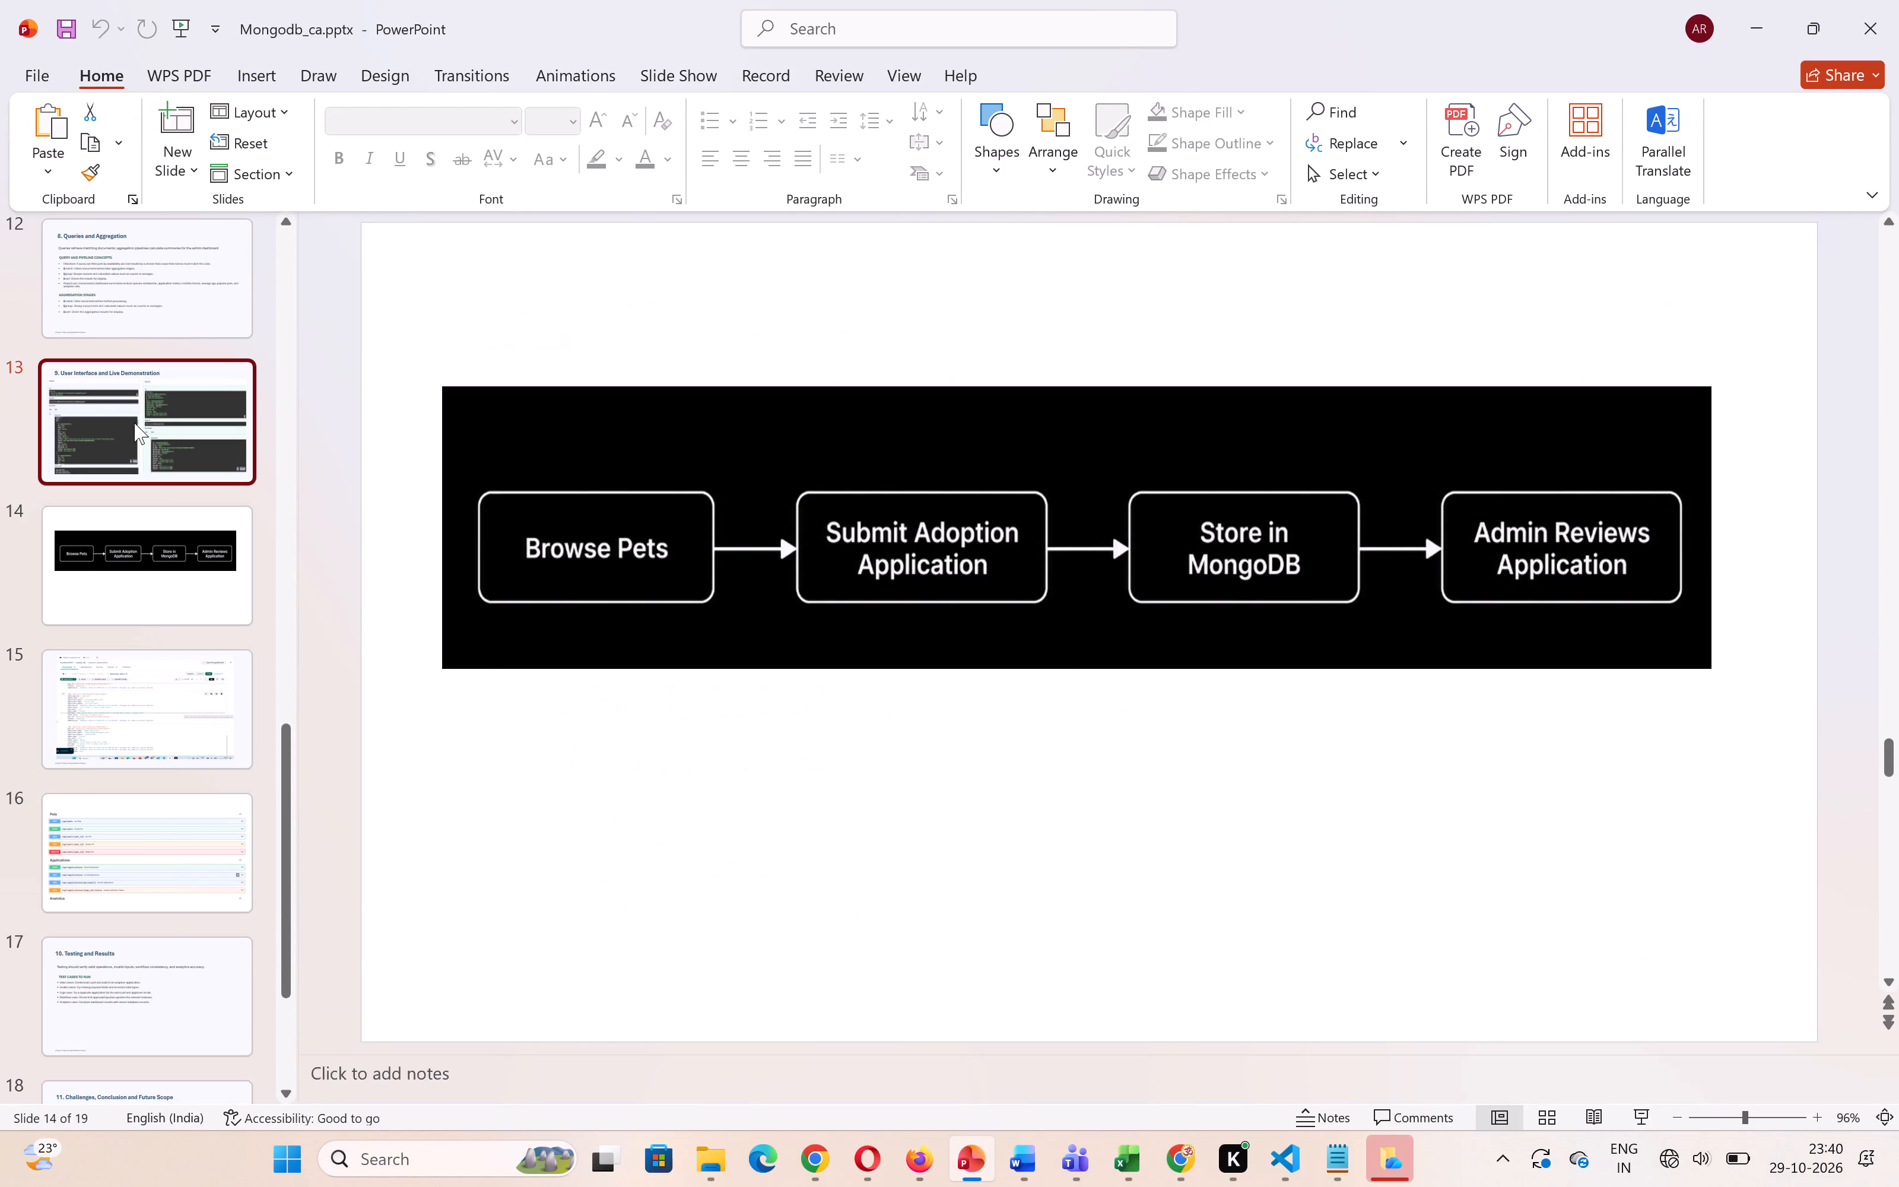
scroll(134, 423, up, 3)
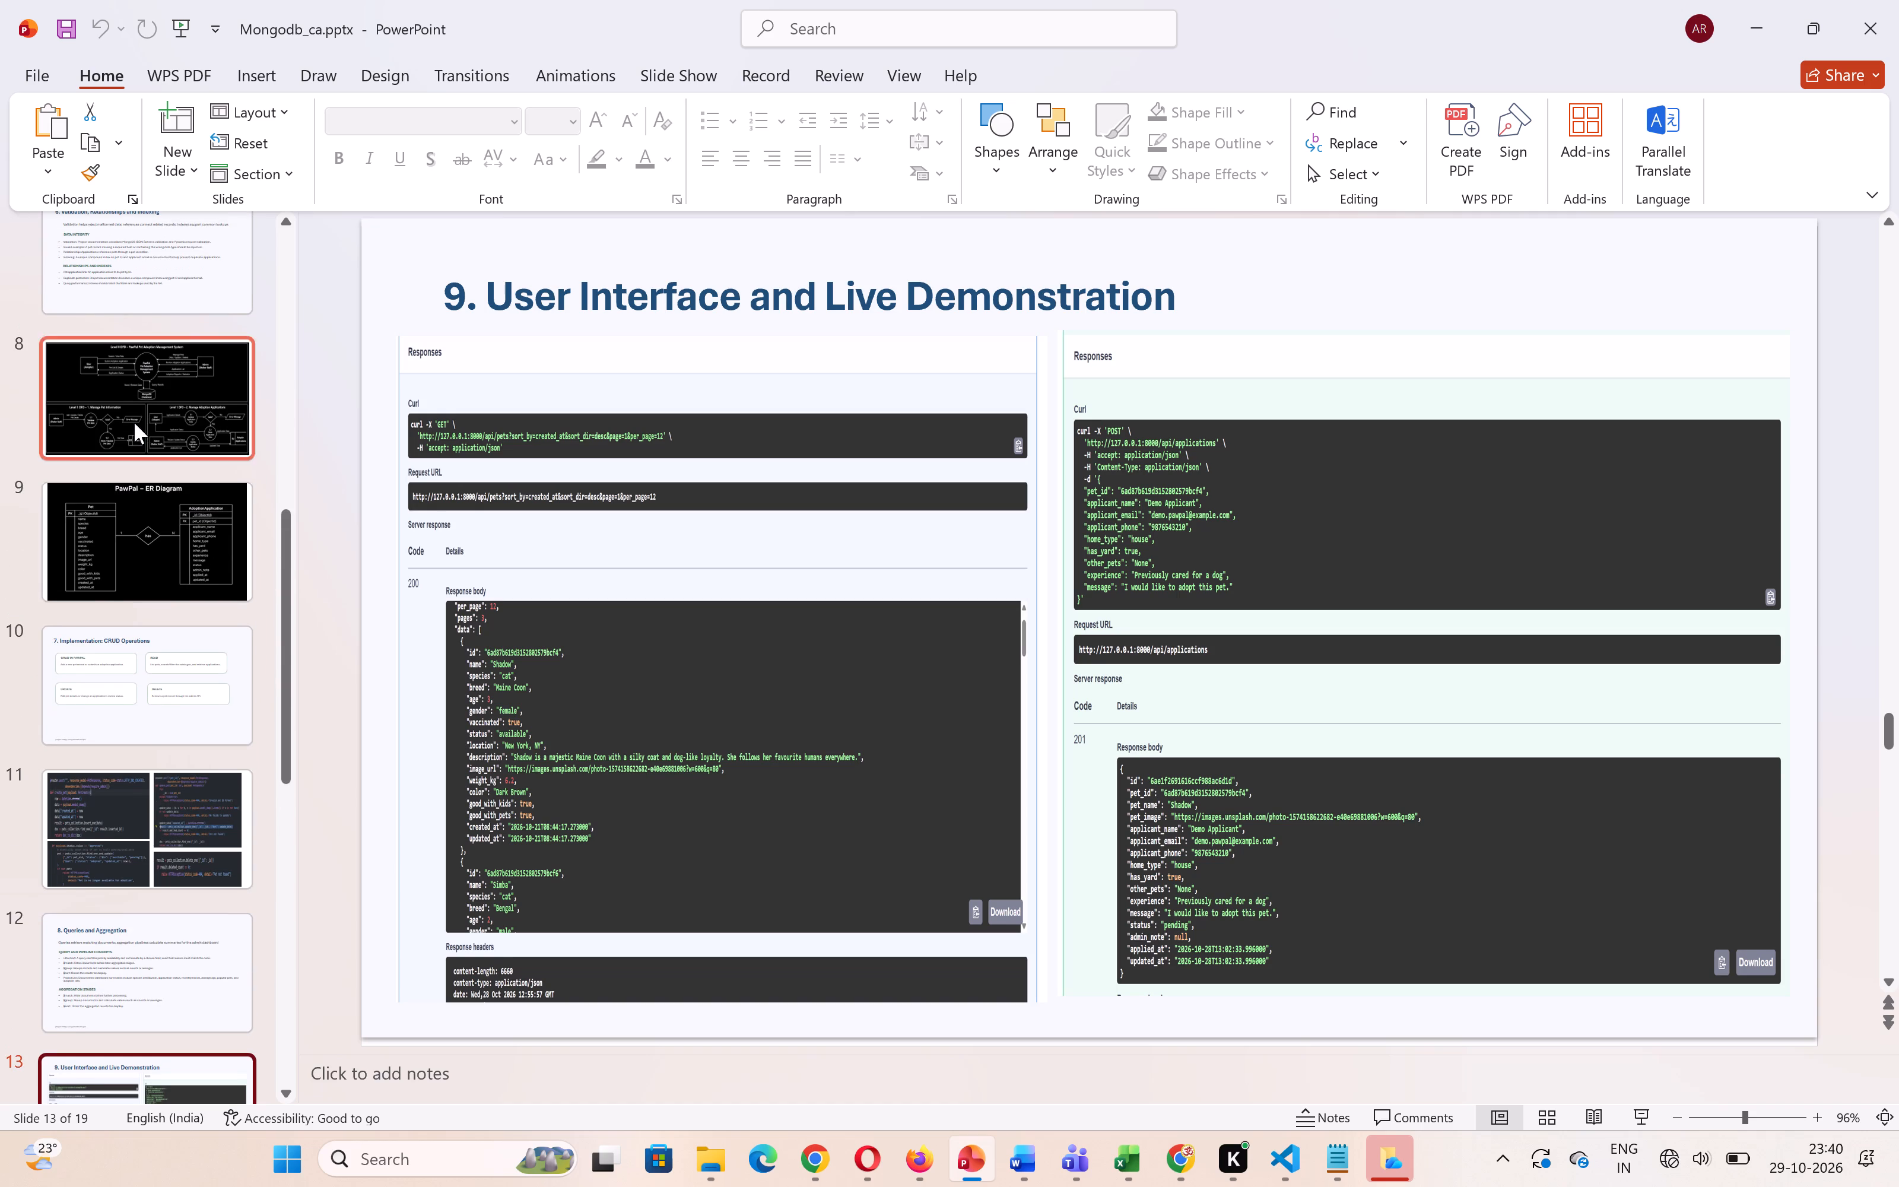
click(132, 556)
click(122, 800)
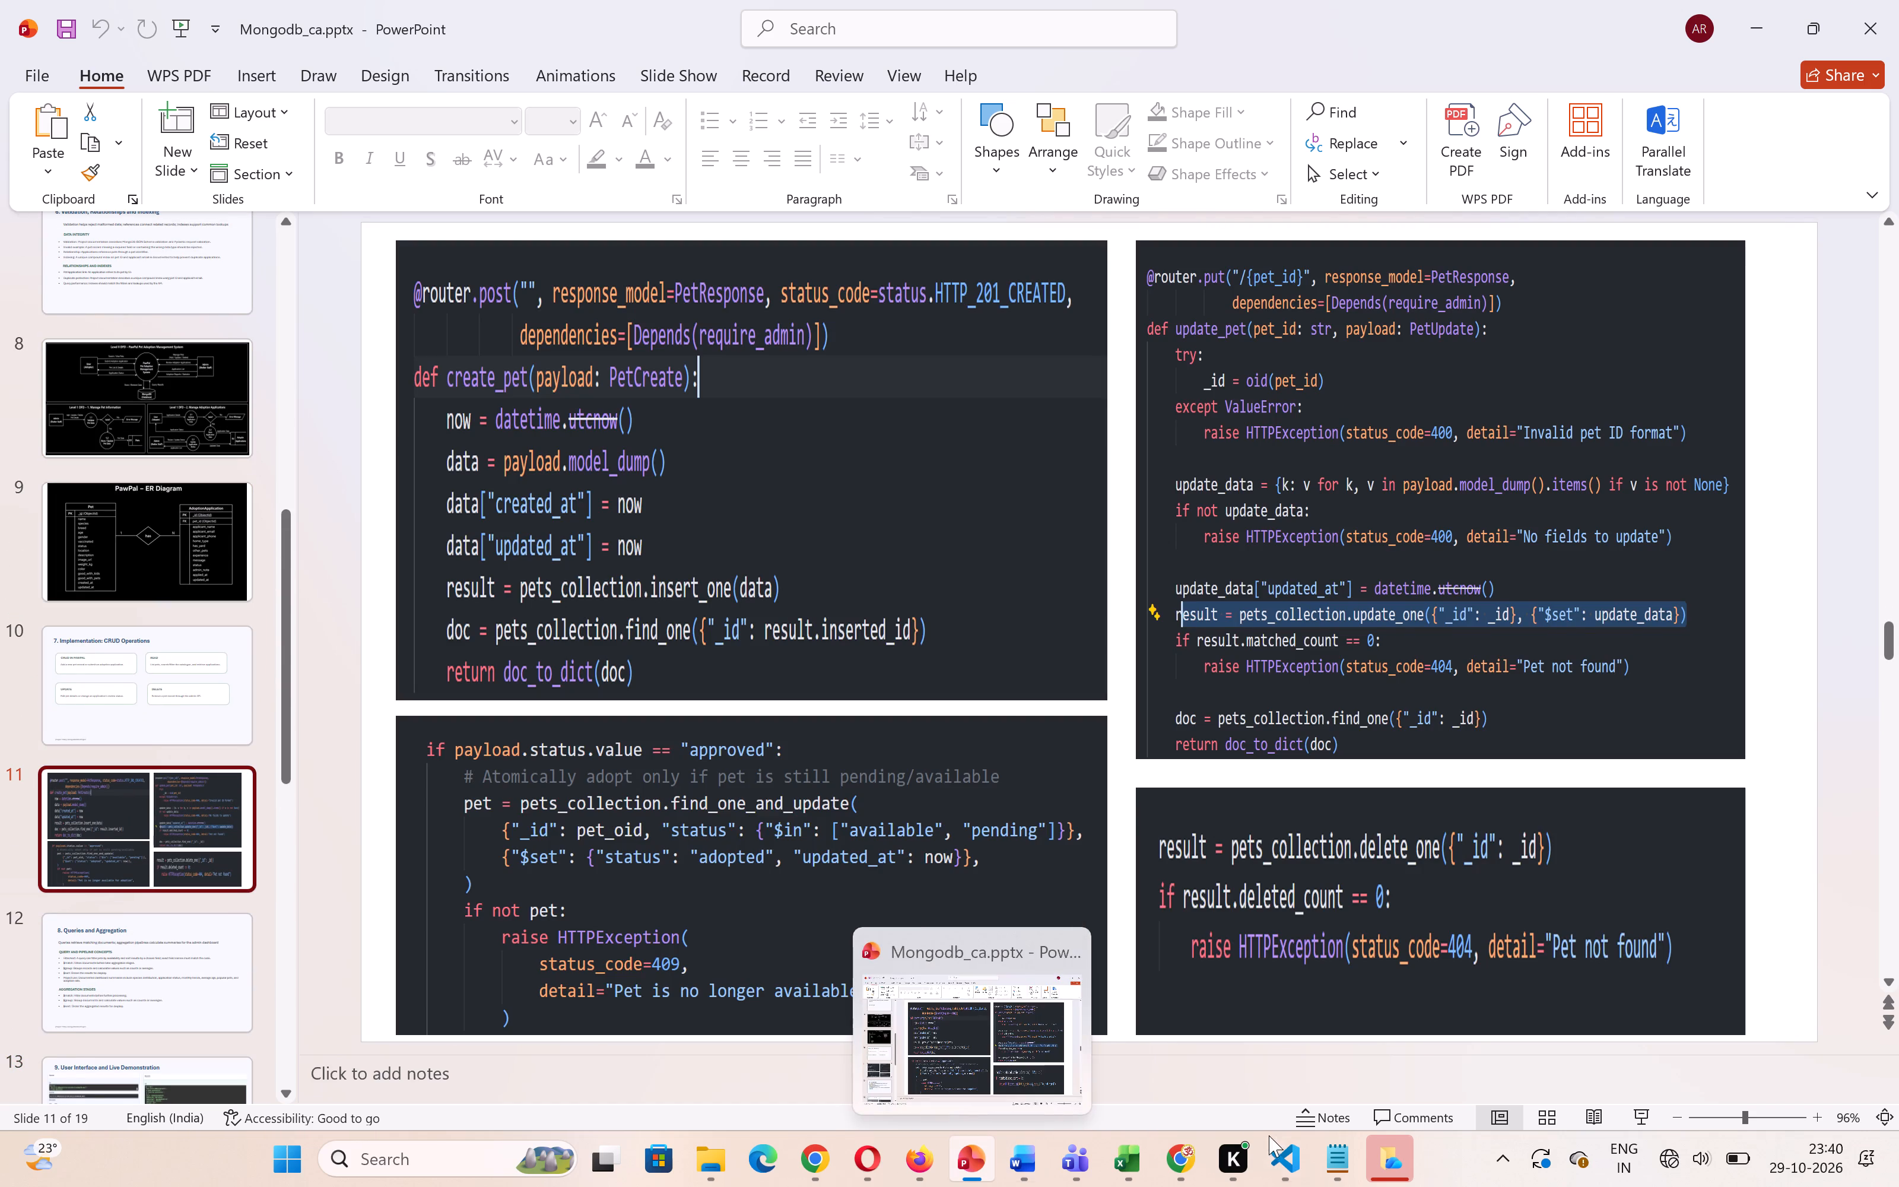
Switch to the Word report and delete the Appendix B: Additional Screenshots heading together with its placeholder text.
click(1012, 1148)
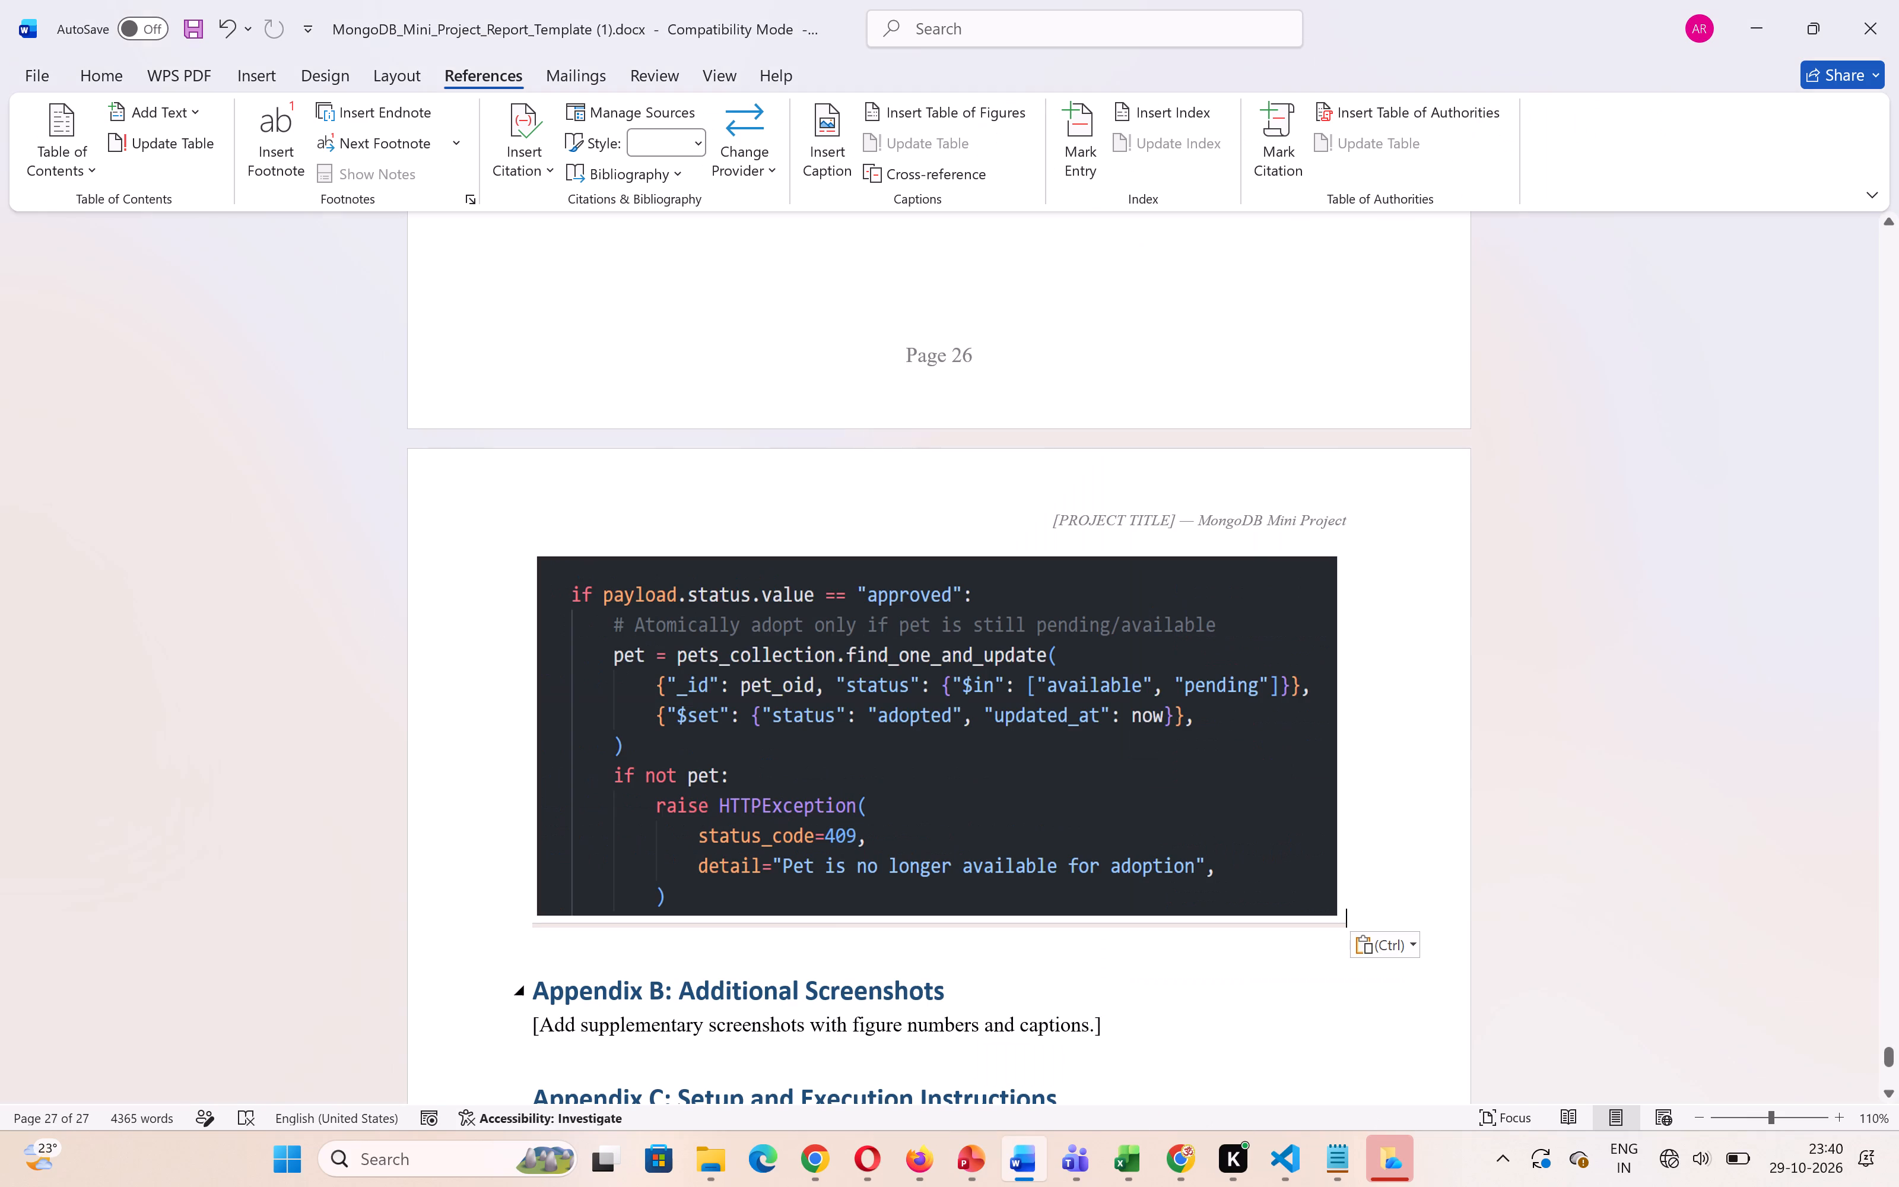
scroll(985, 899, down, 2)
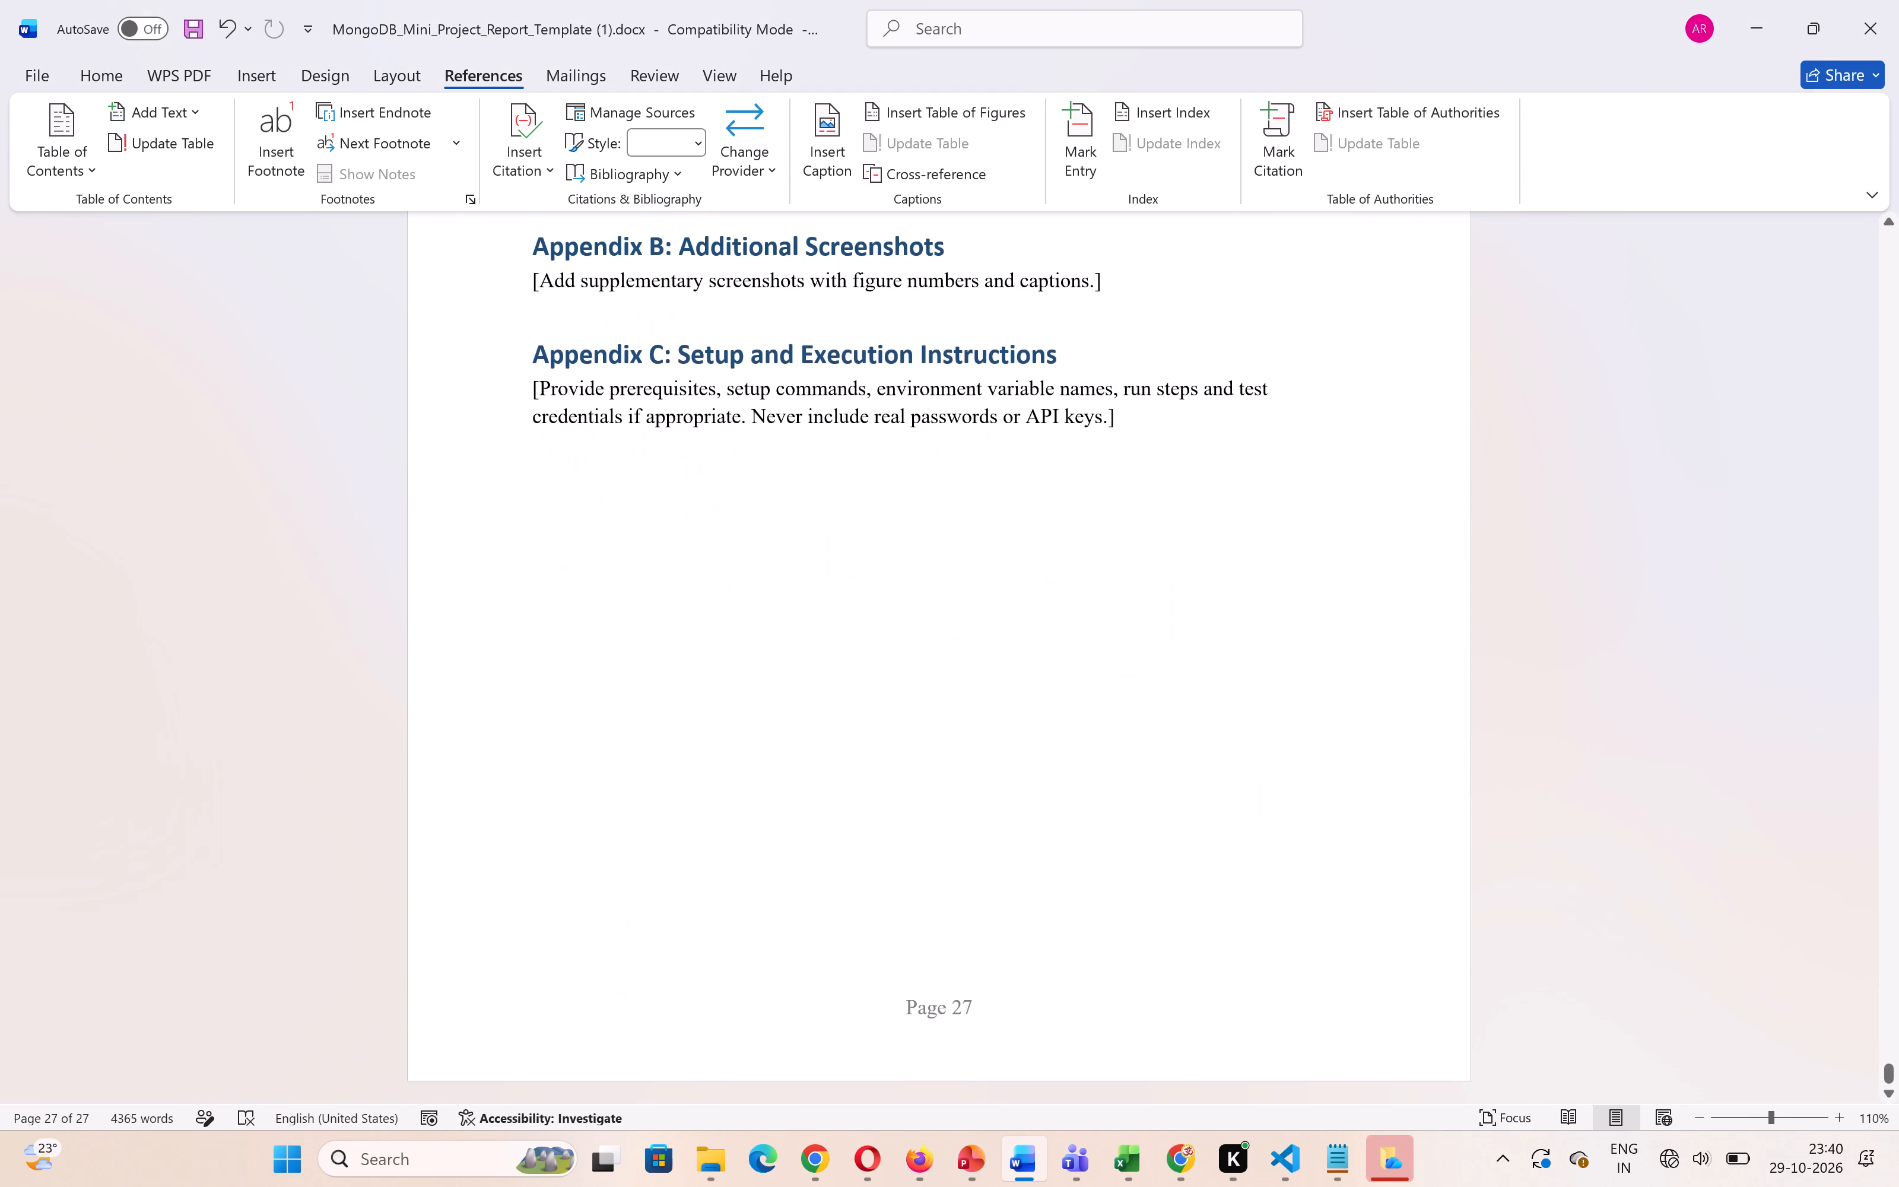
scroll(989, 348, up, 1)
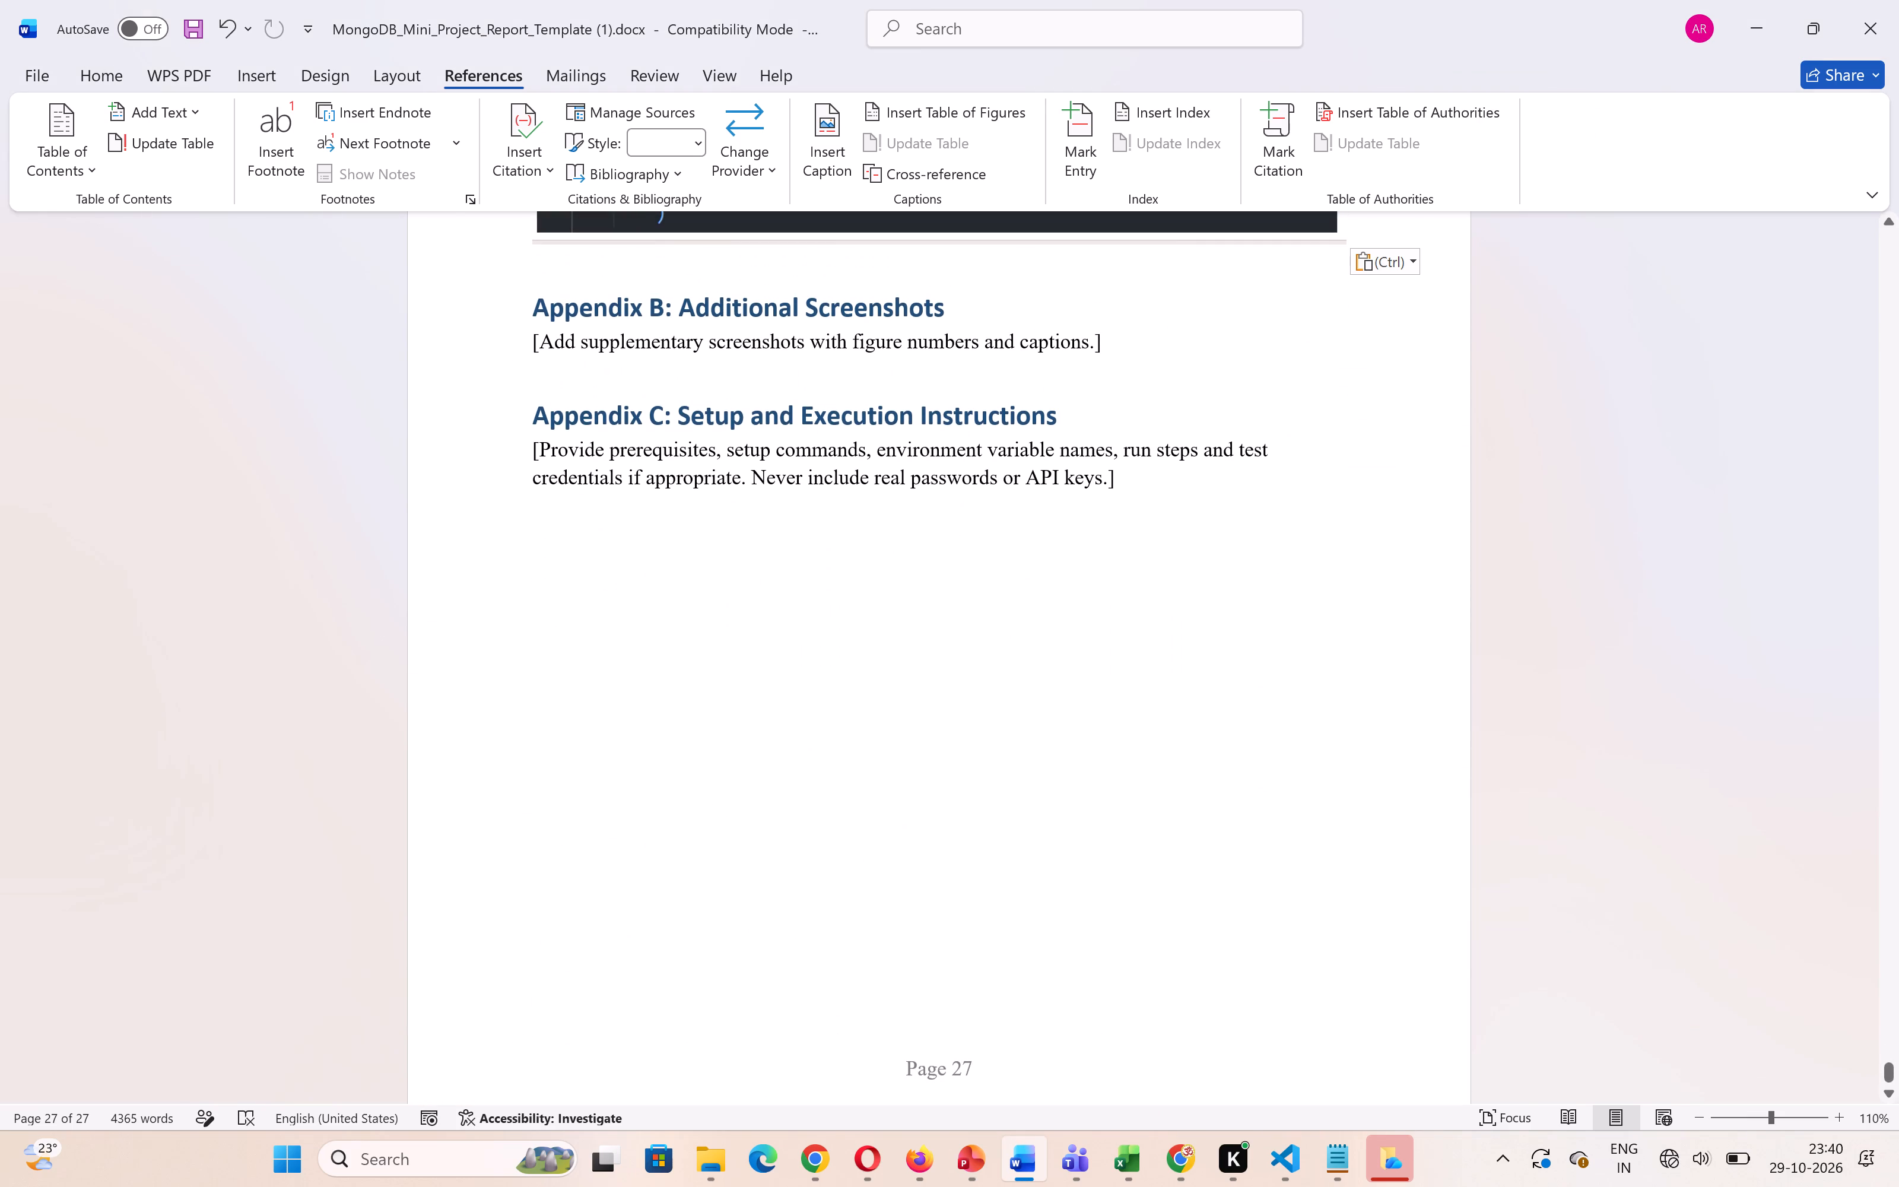
drag(1108, 348, 754, 329)
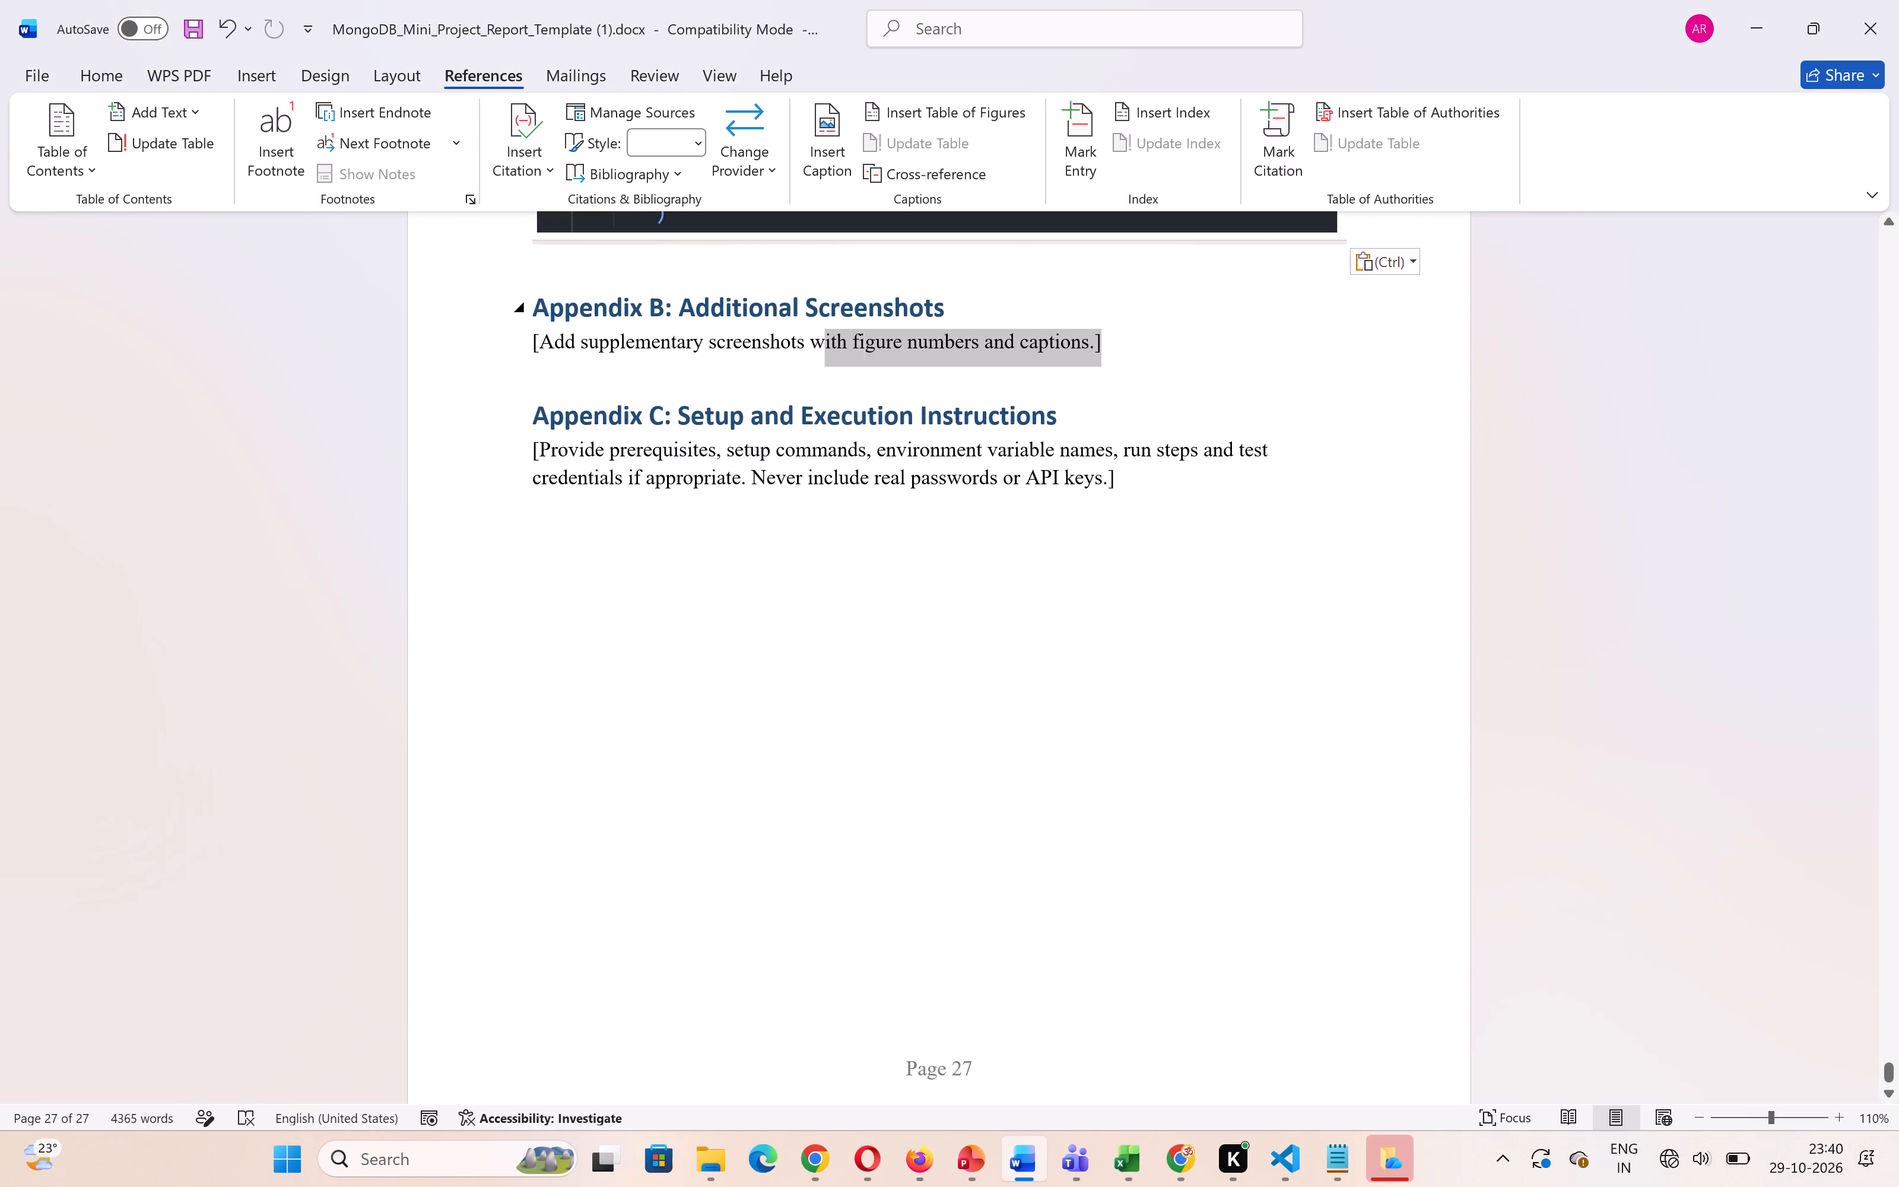
drag(754, 329, 541, 310)
key(BackSpace)
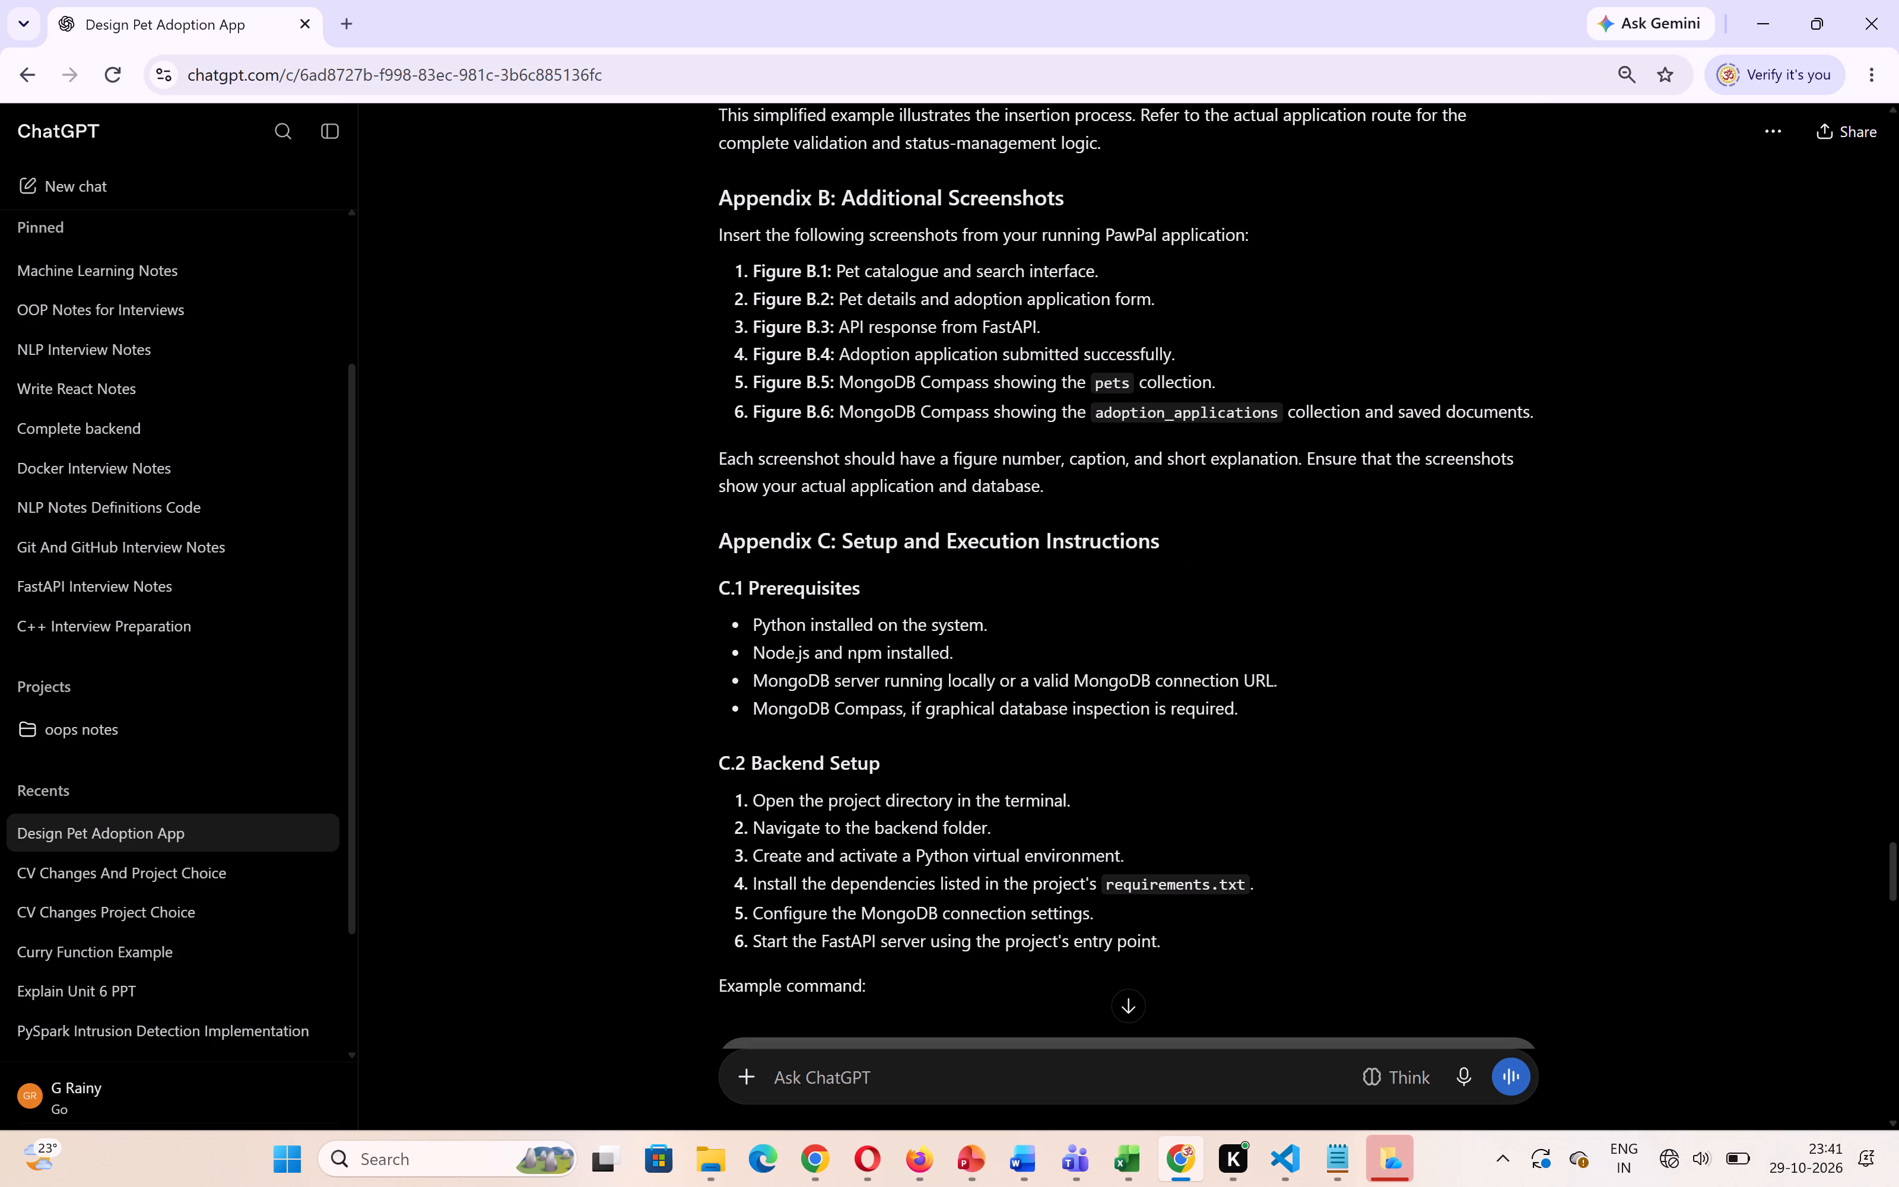
drag(715, 589, 1141, 940)
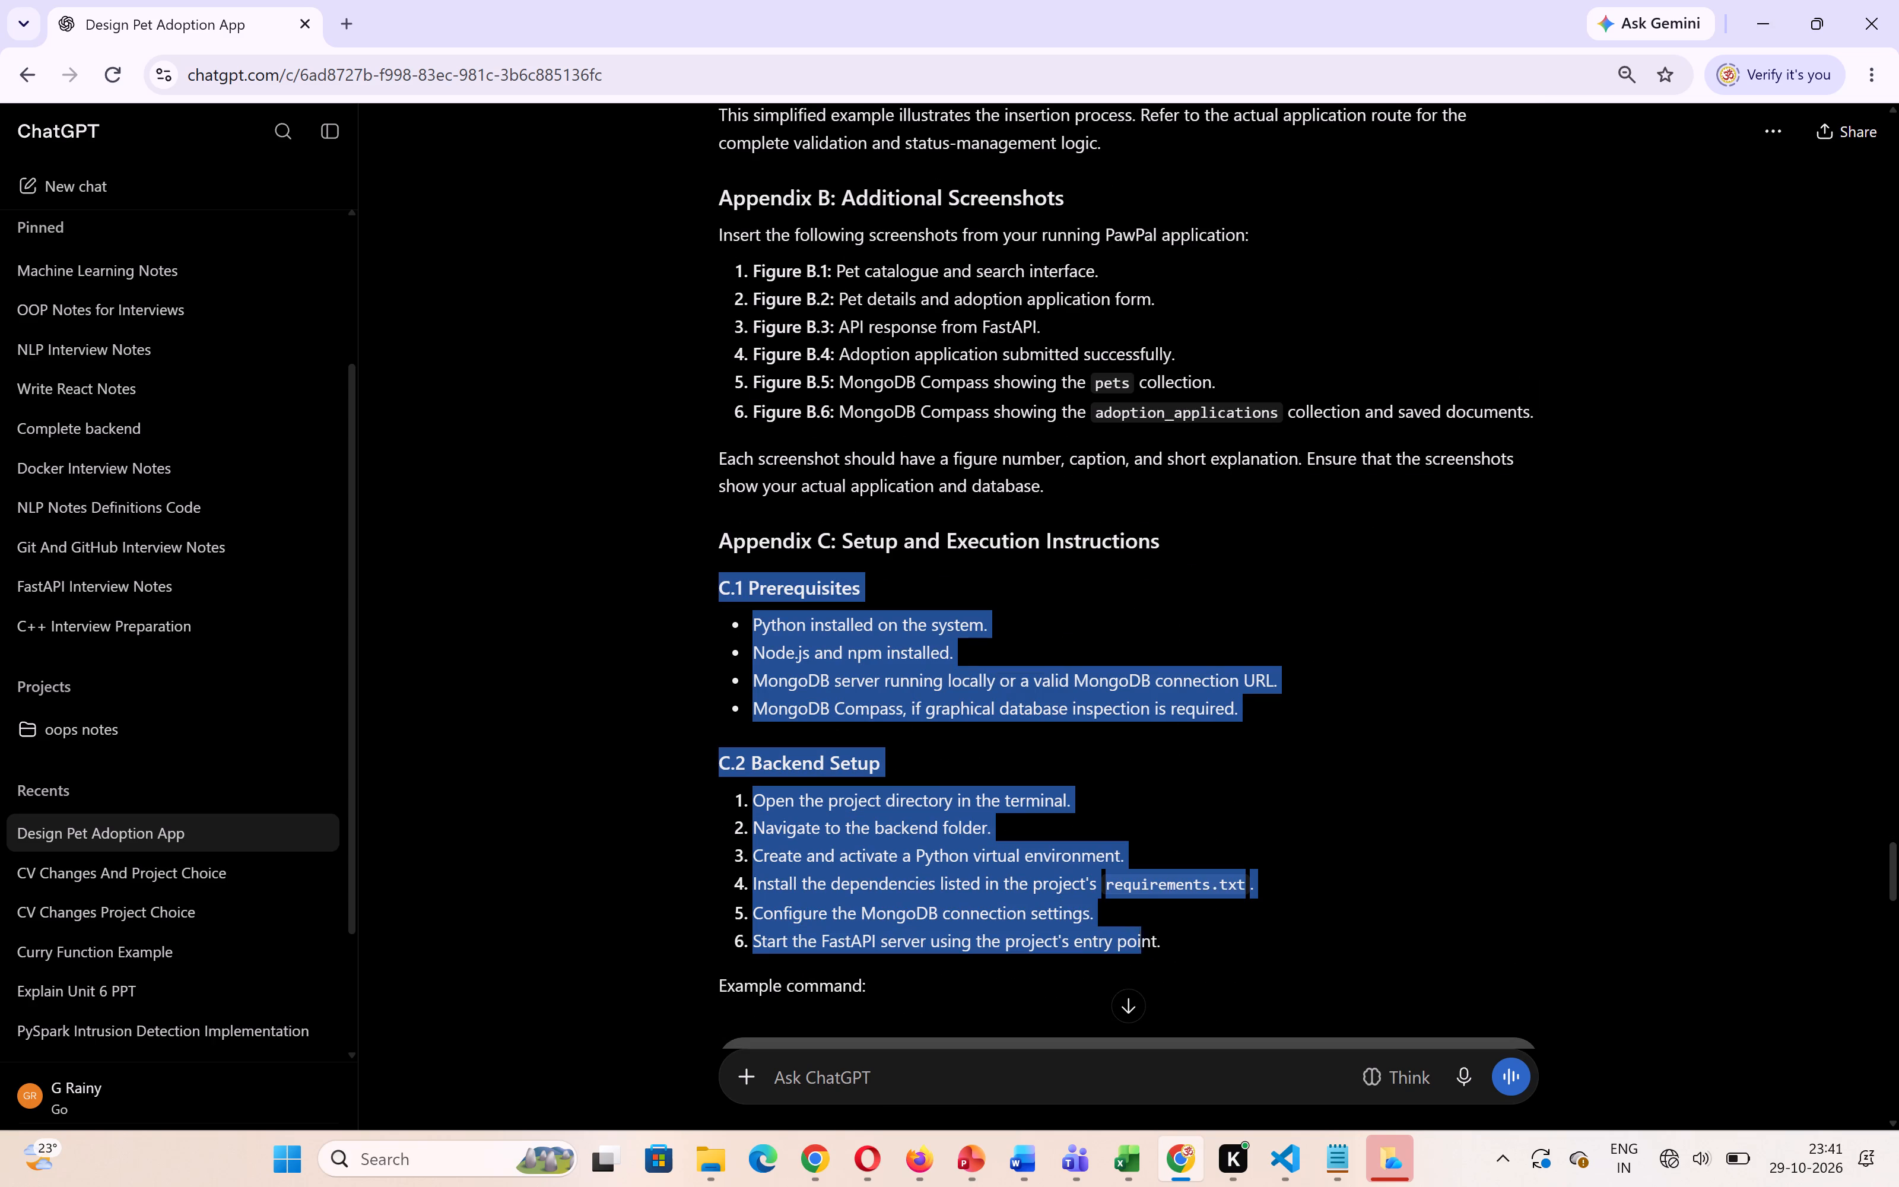
drag(1141, 940, 1185, 940)
scroll(1185, 940, down, 1)
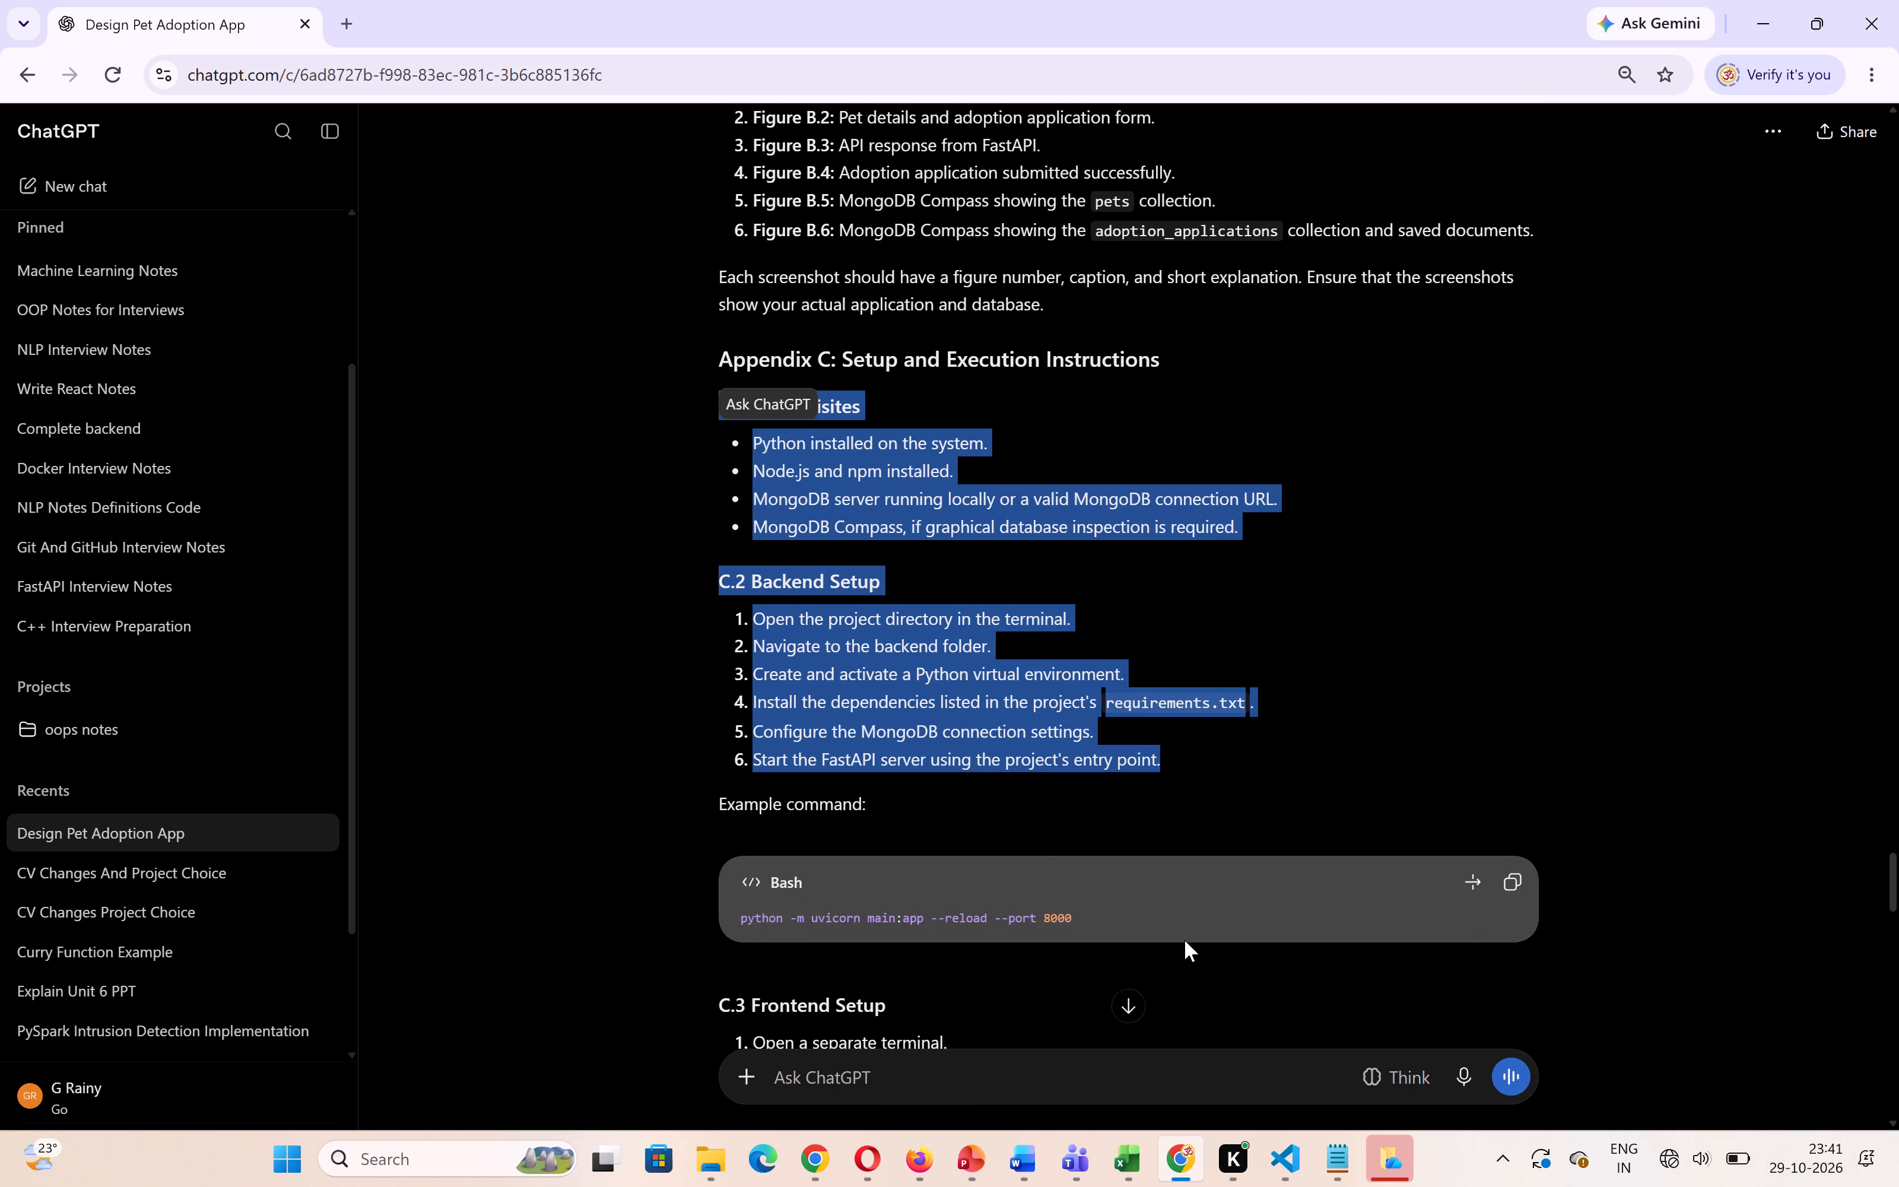
scroll(1185, 940, down, 1)
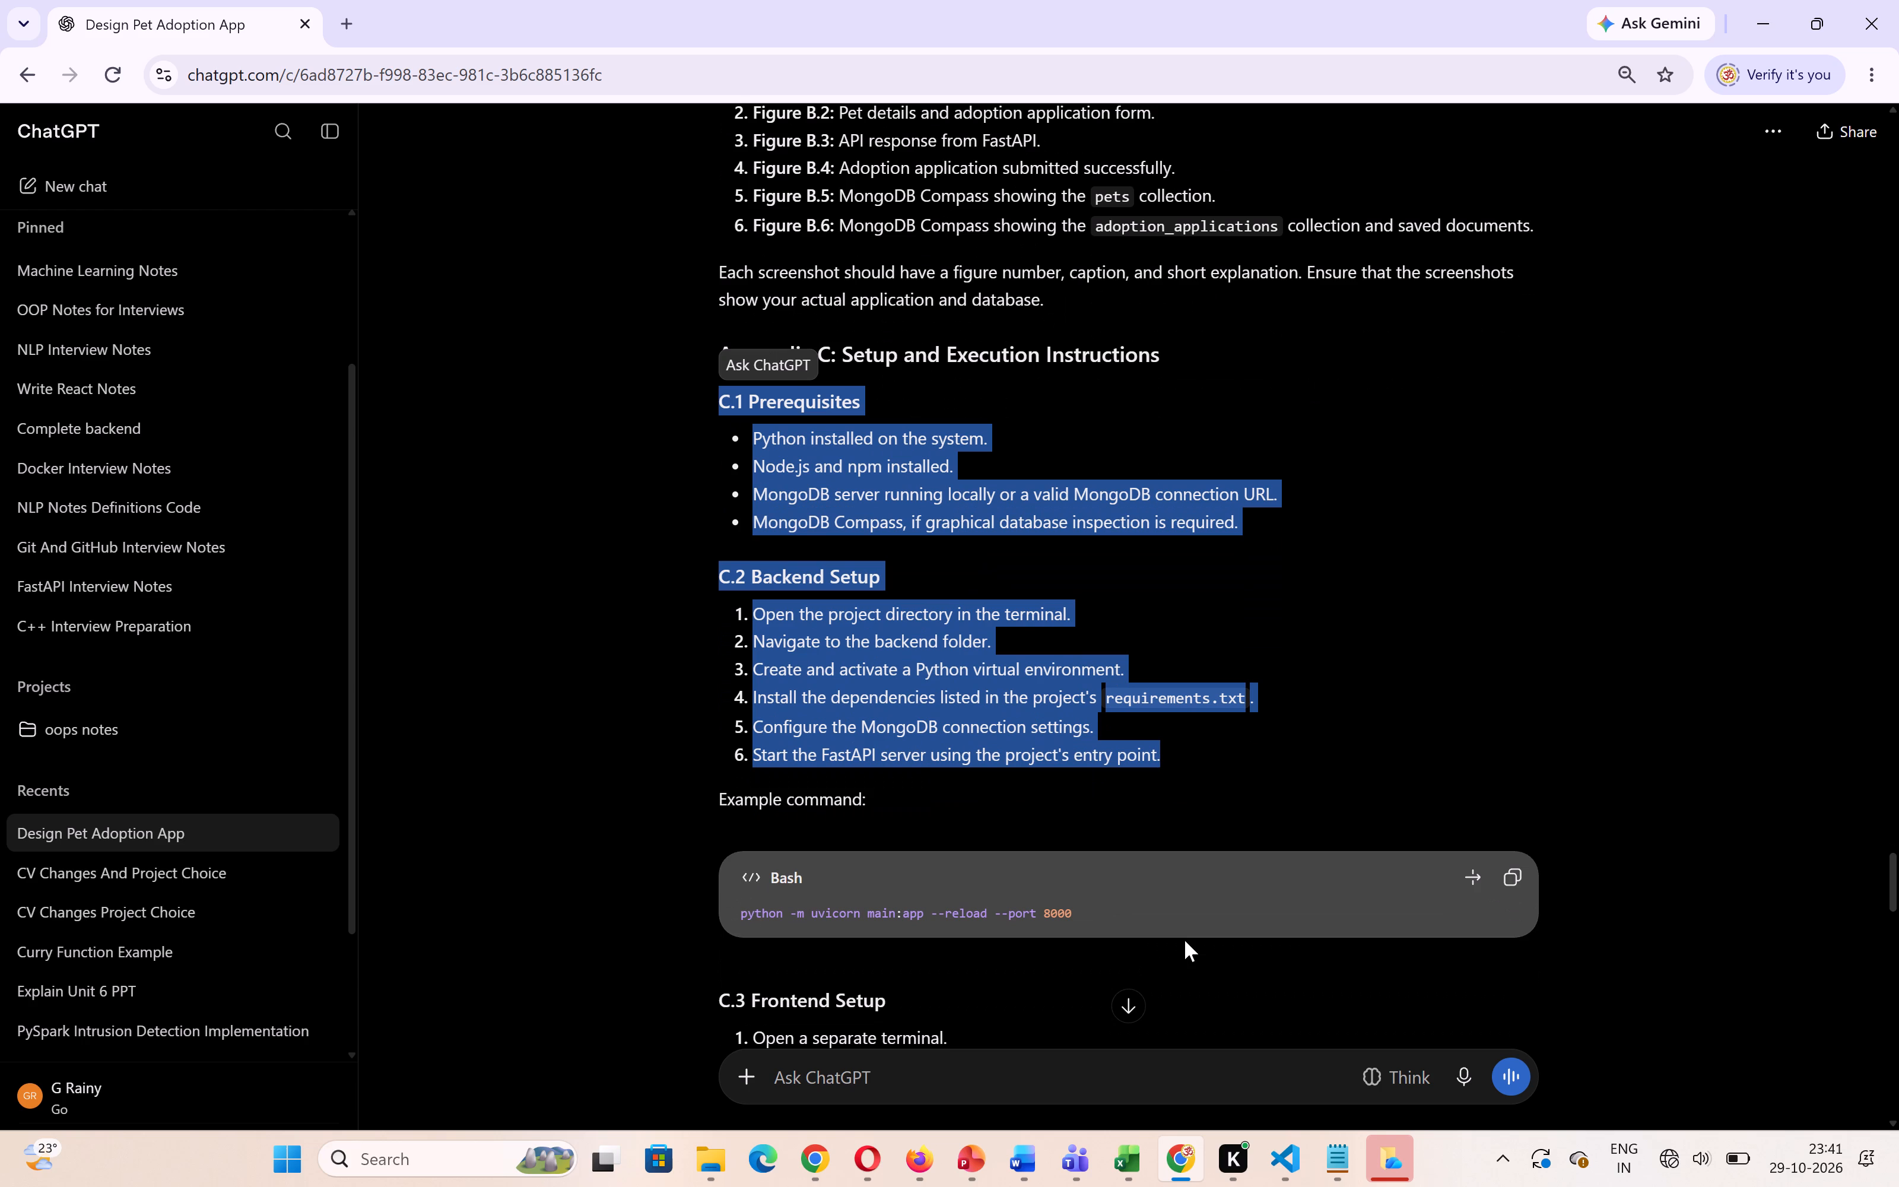
key(ctrl+c)
click(1139, 1152)
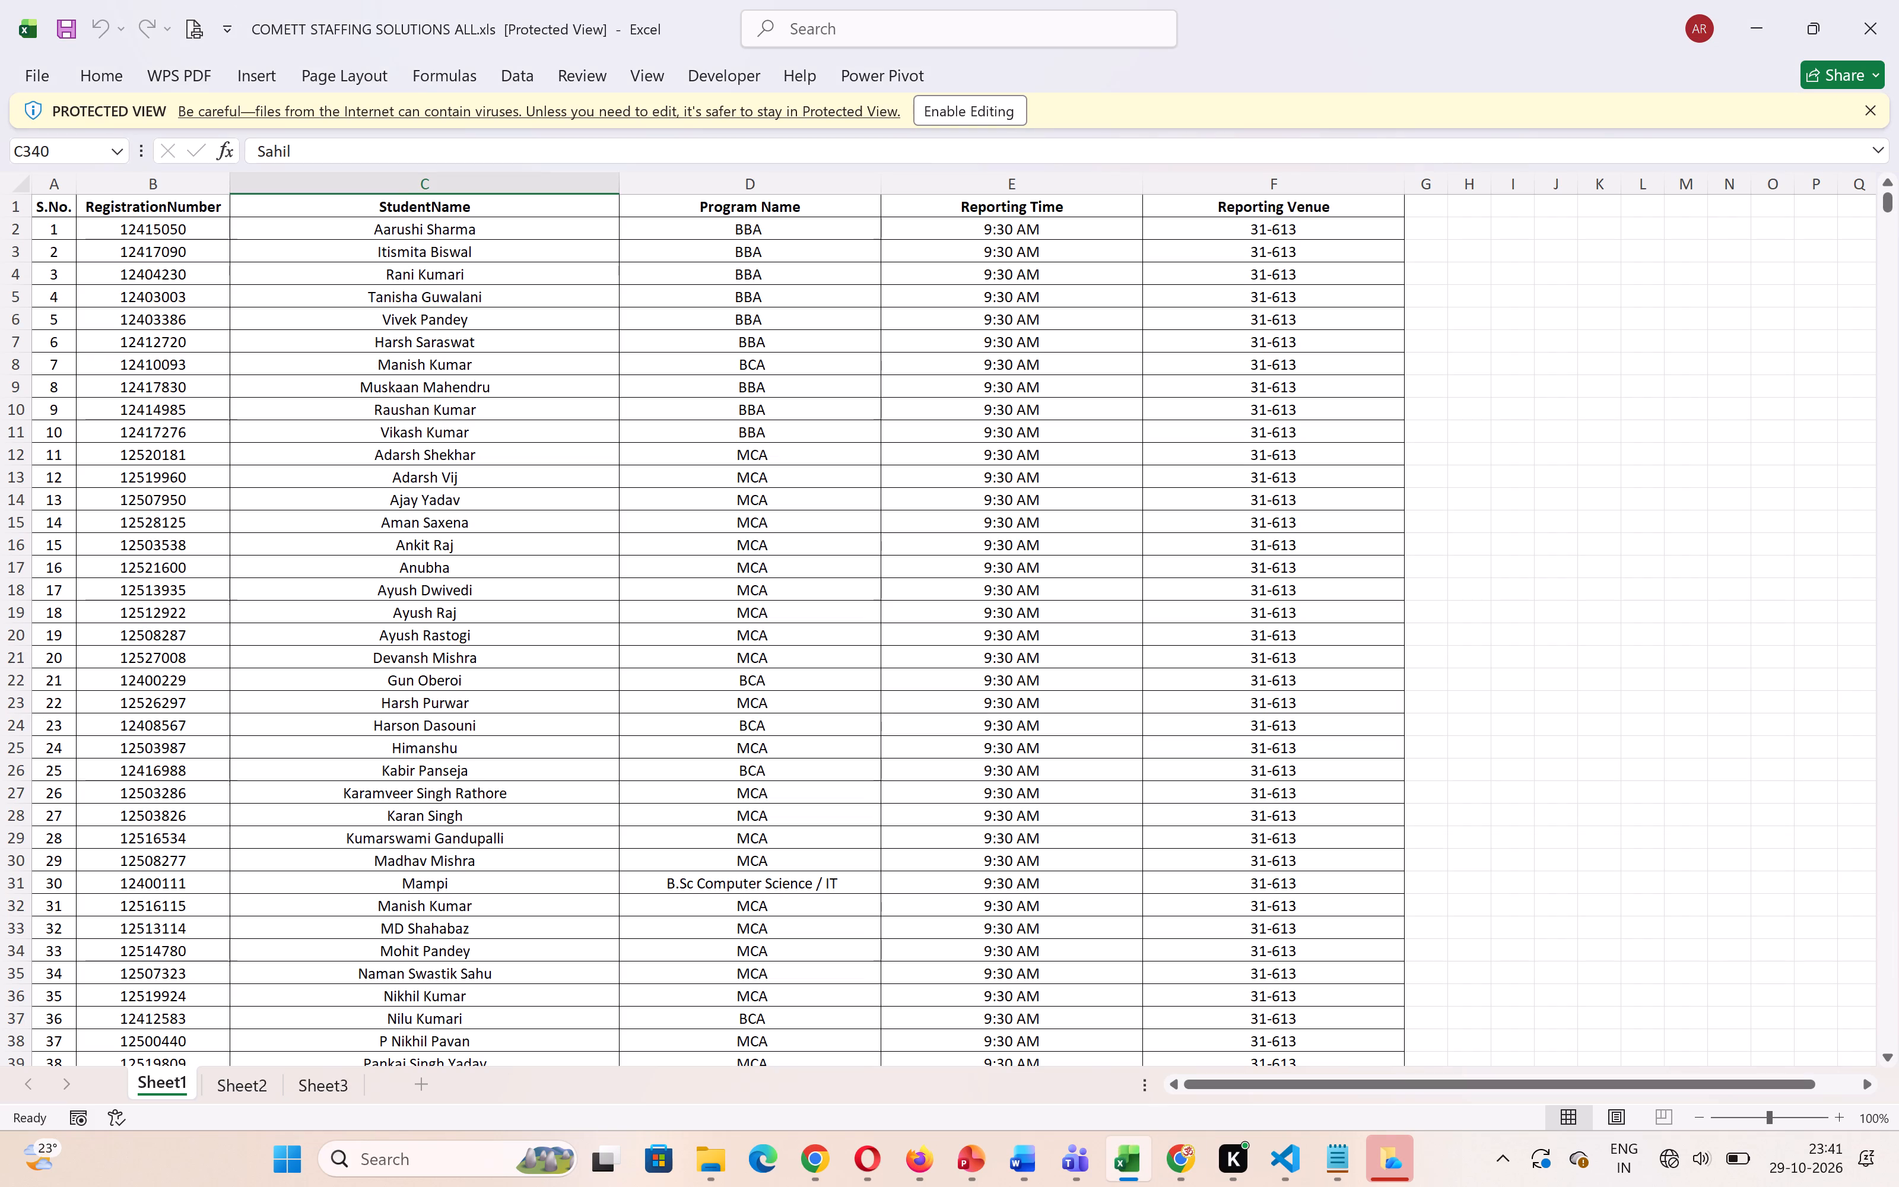
click(1870, 12)
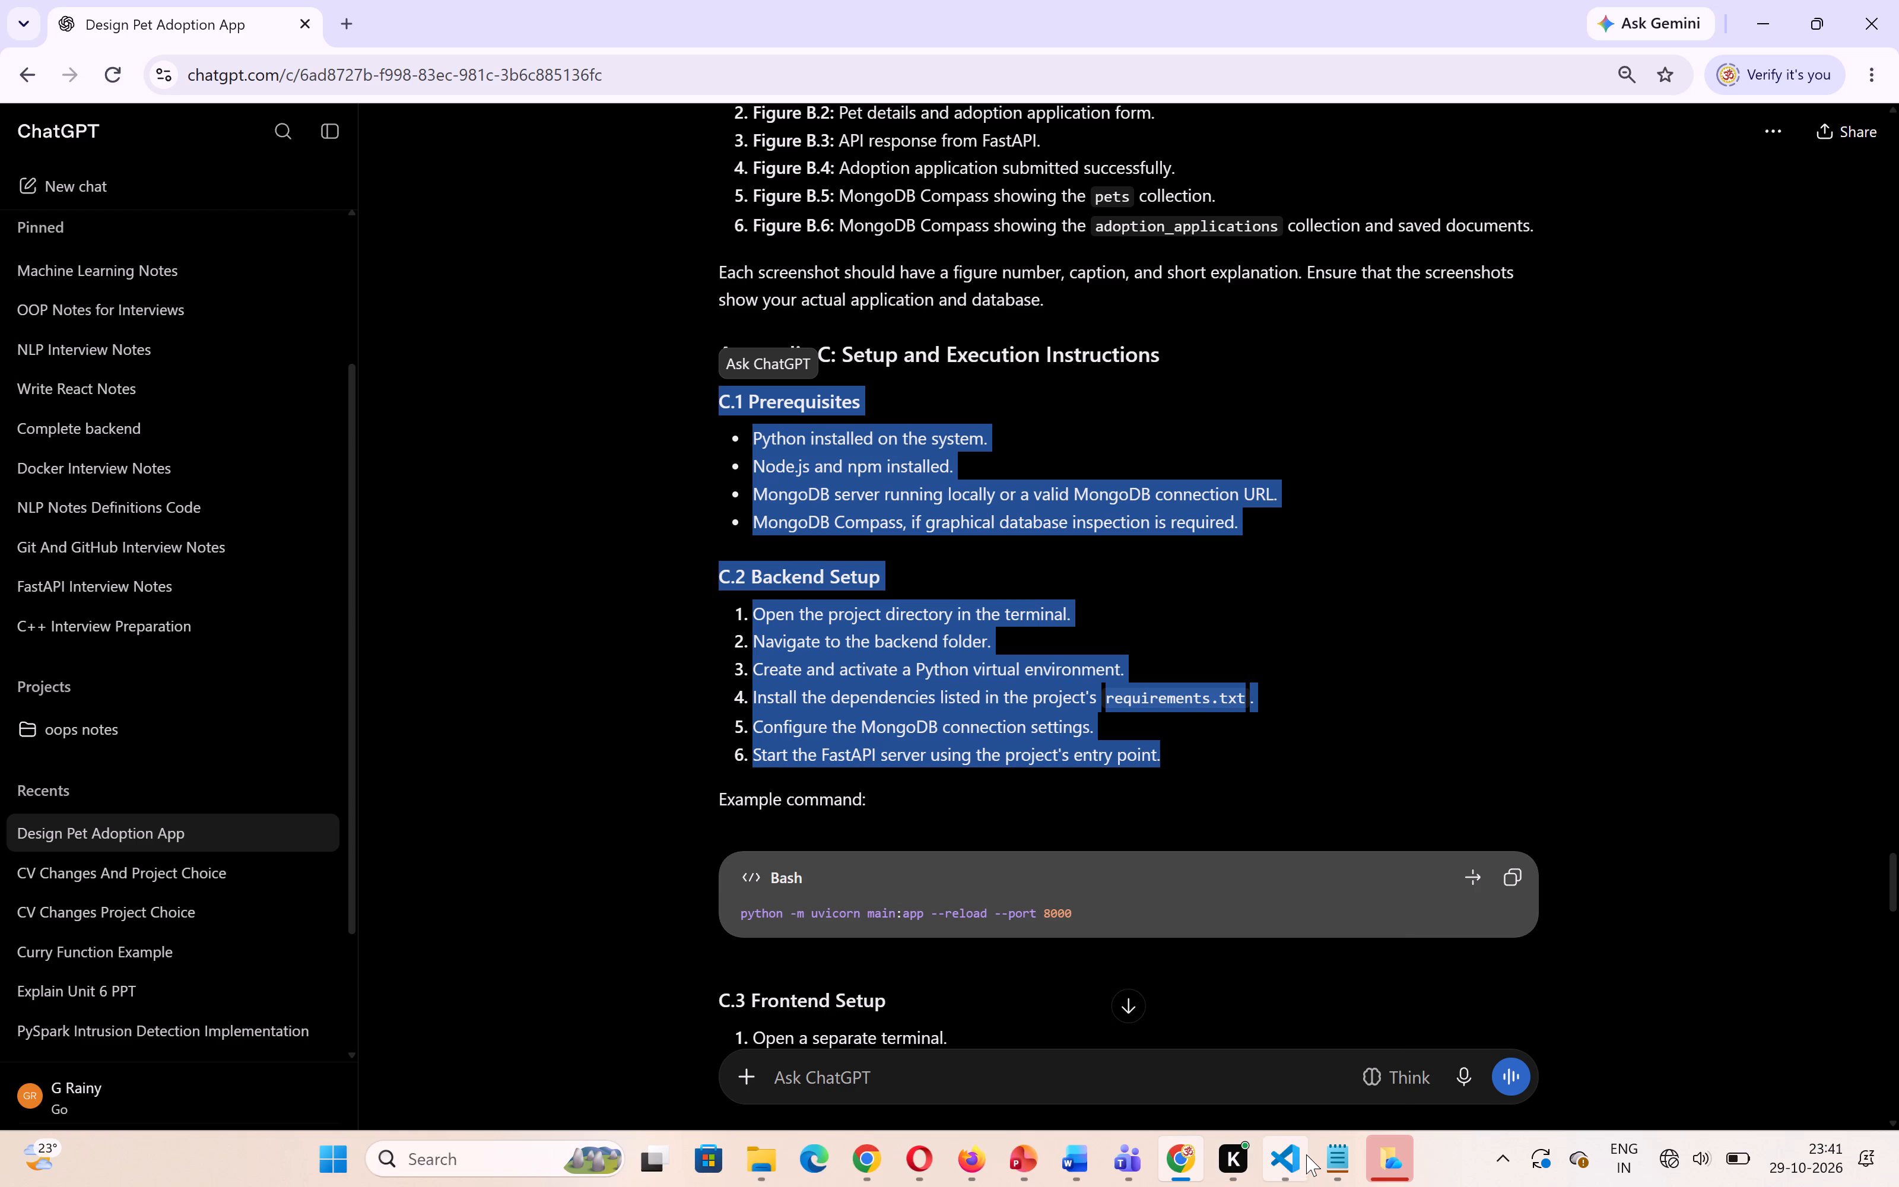
In the Word report, replace the placeholder under Appendix C: Setup and Execution Instructions with the copied C.1 and C.2 sections.
click(1095, 1164)
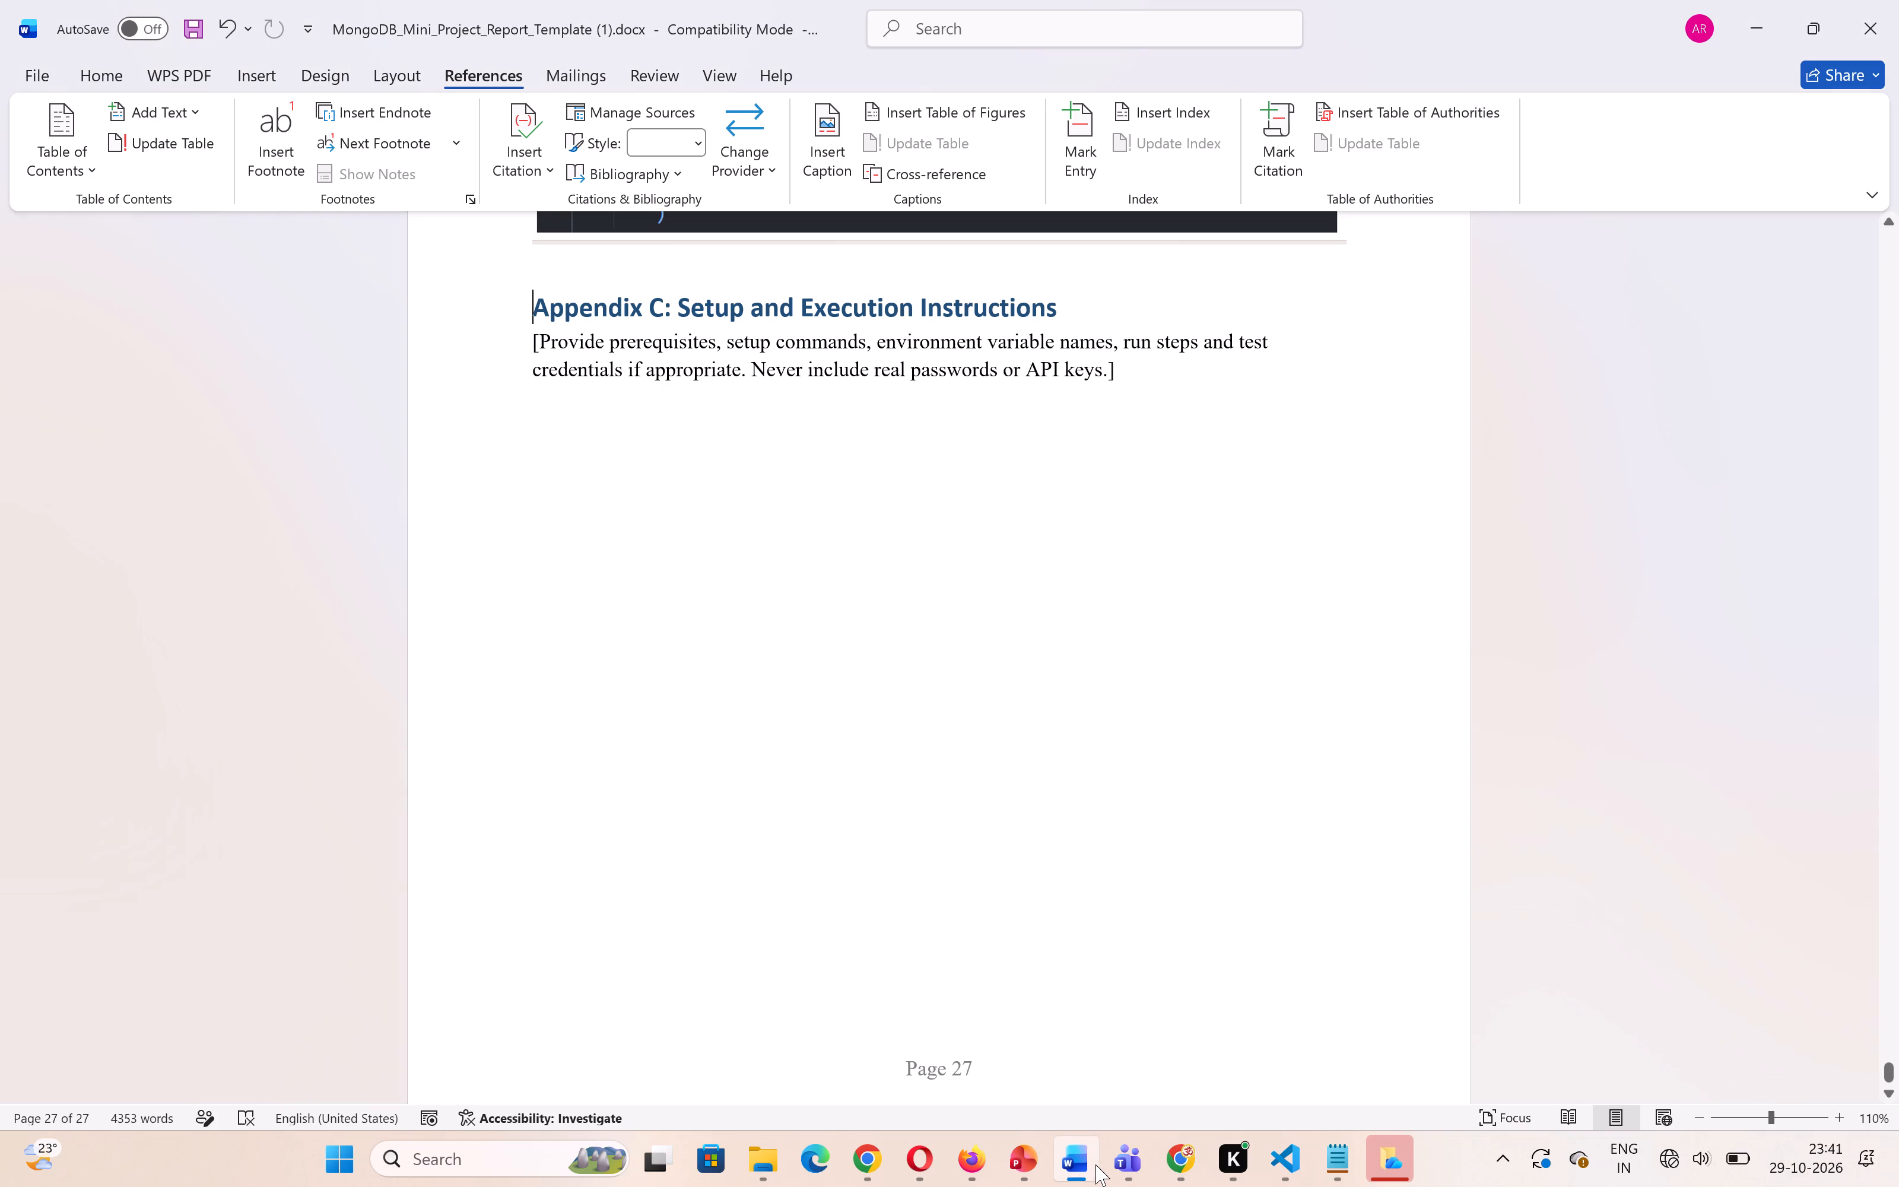
drag(1118, 373, 987, 374)
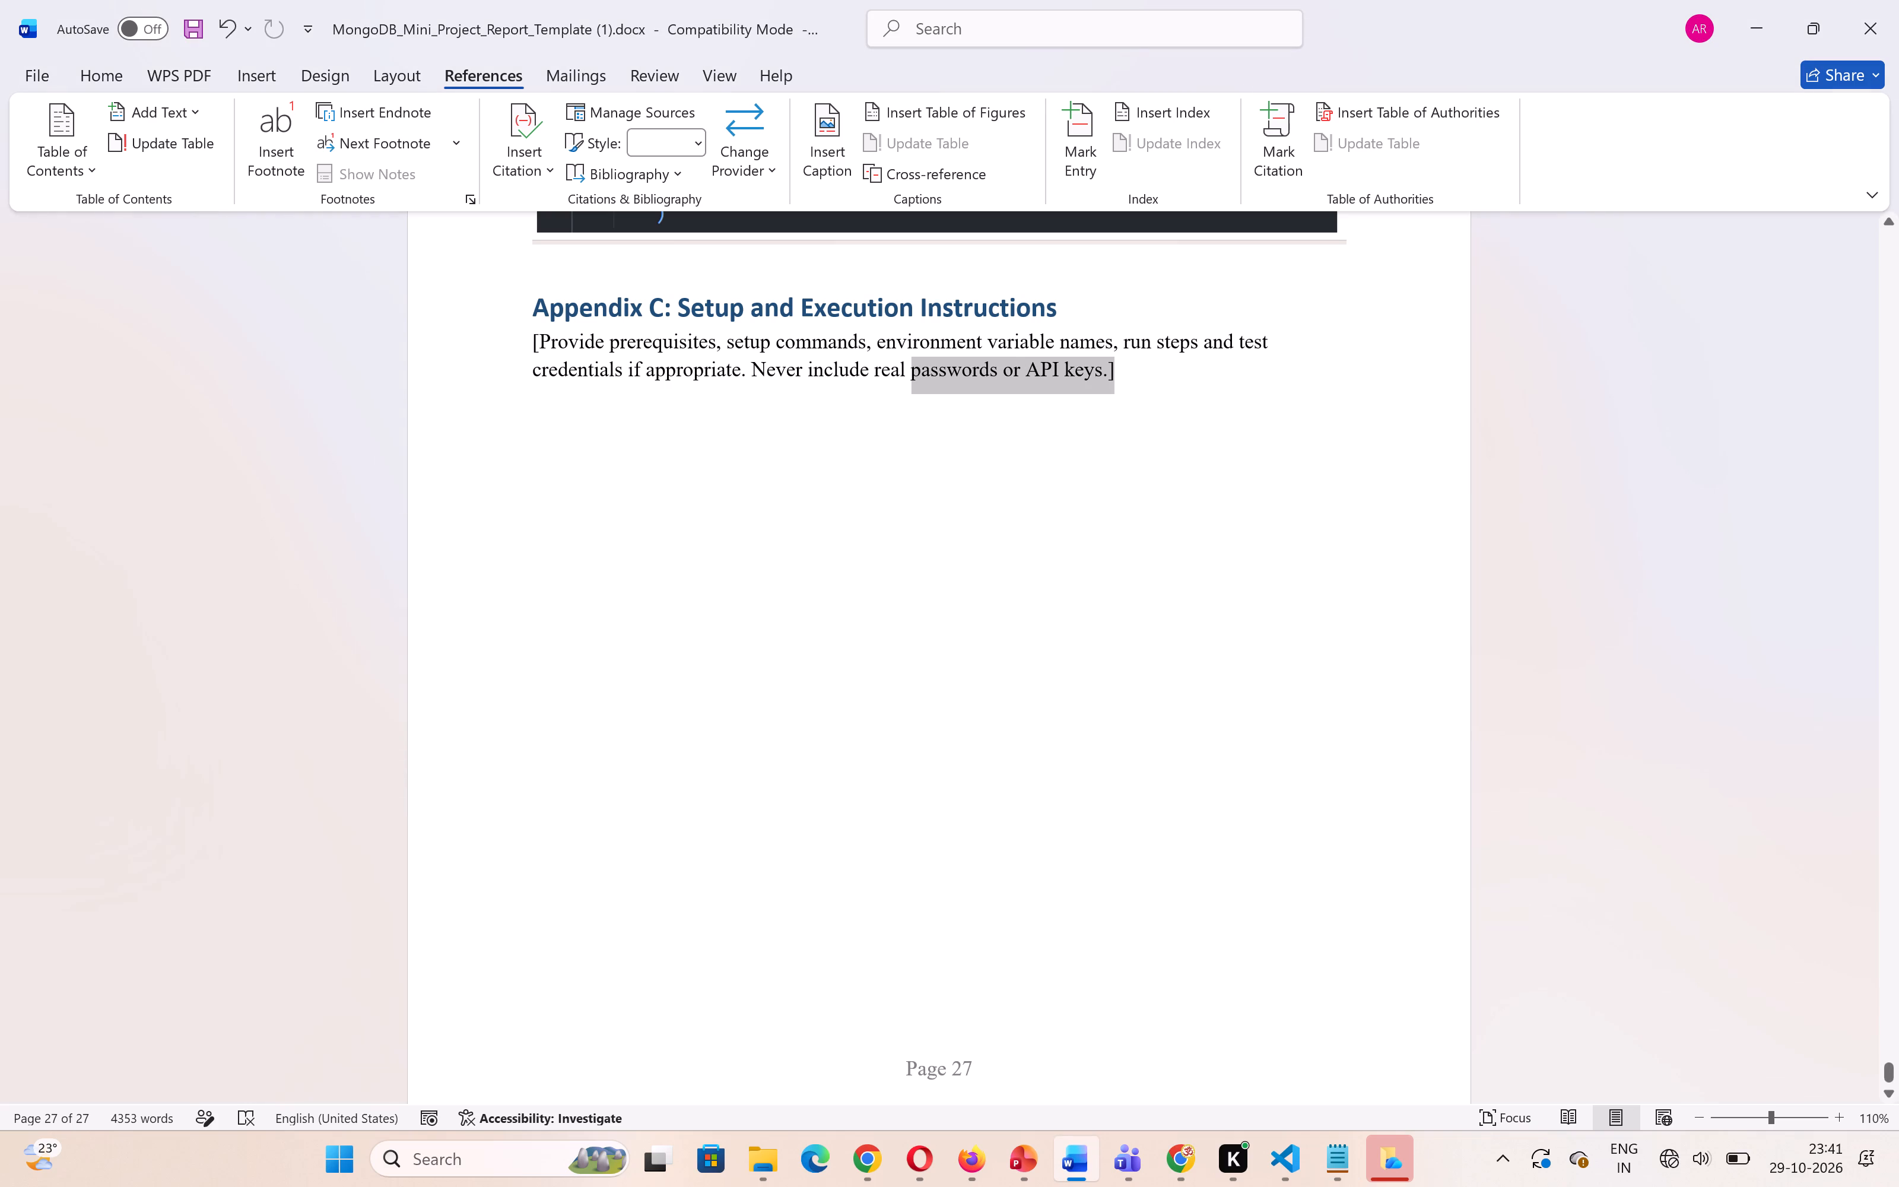
drag(987, 374, 532, 341)
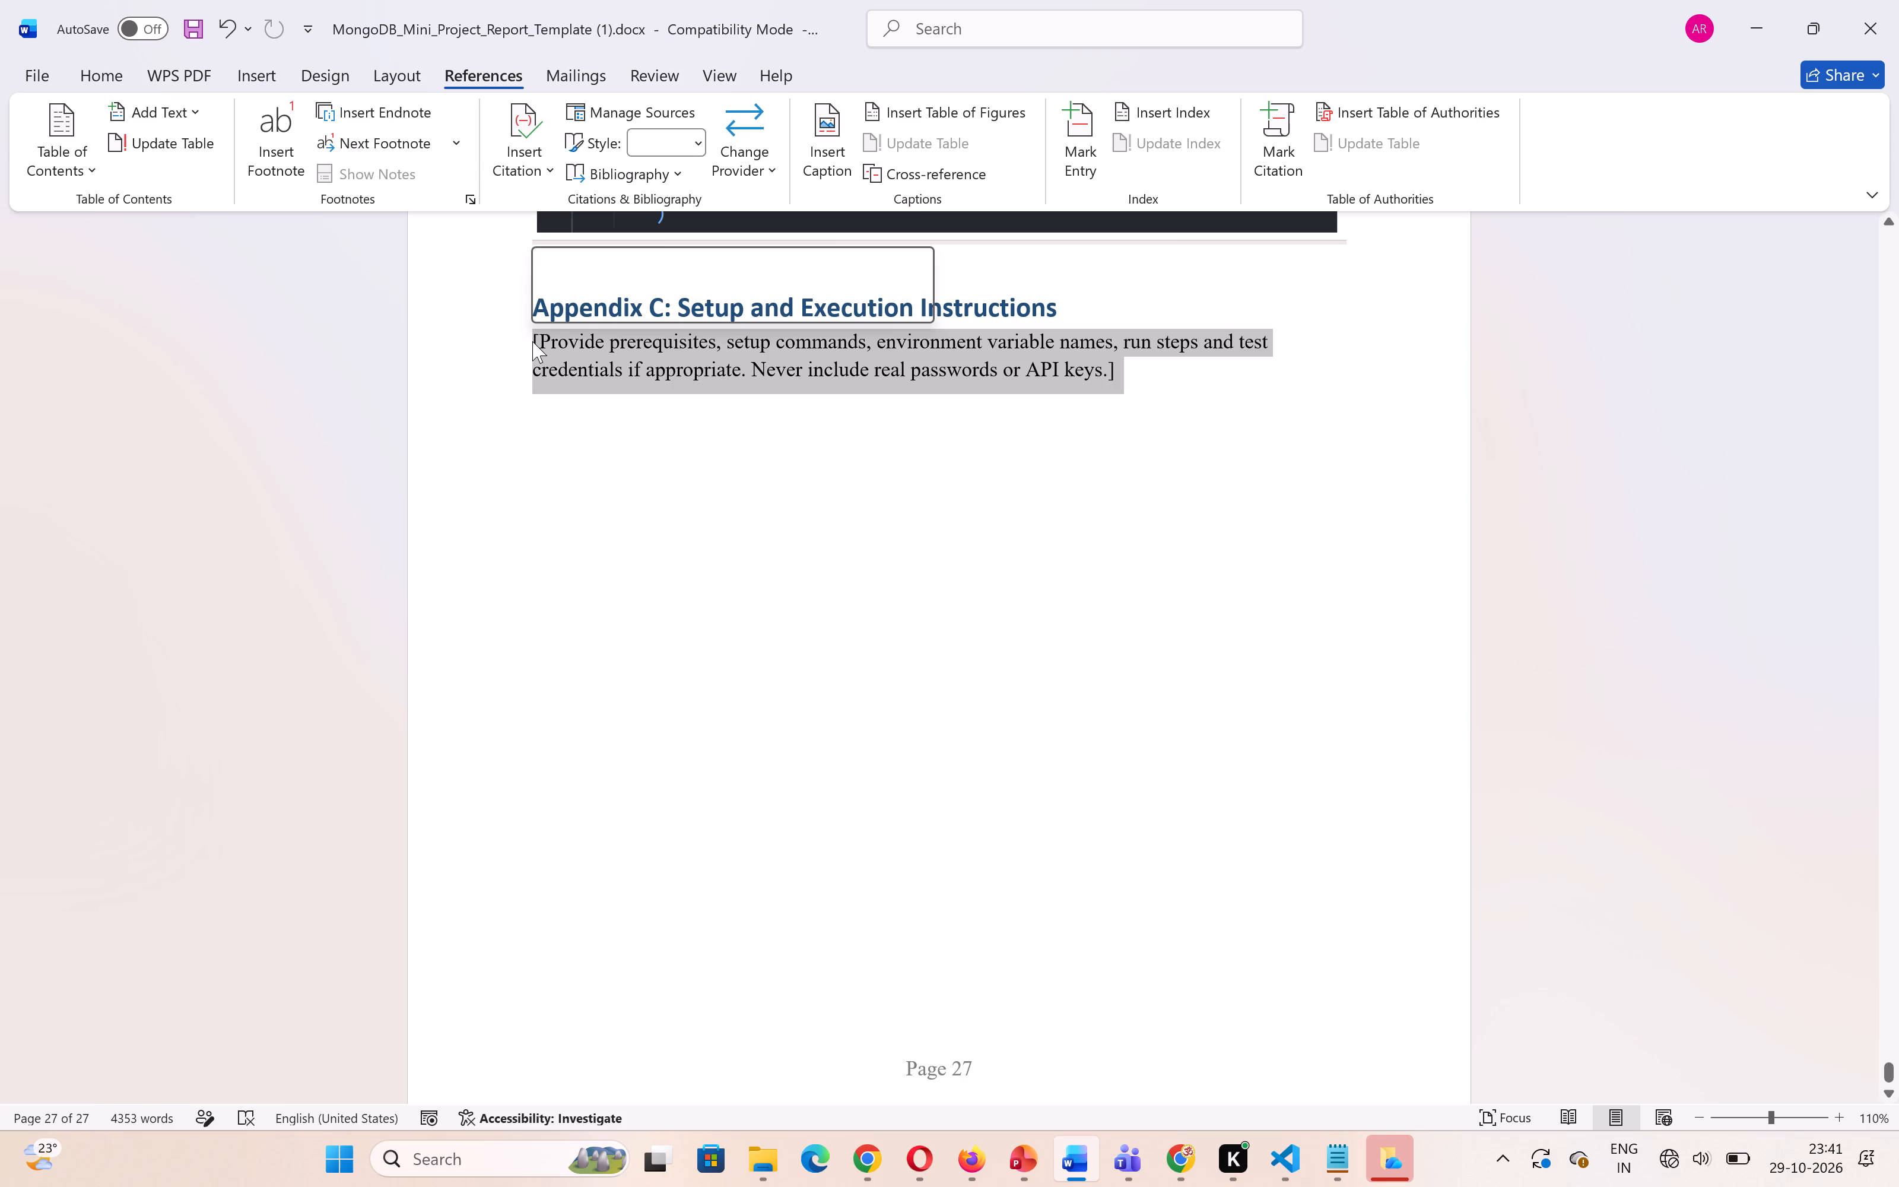
key(BackSpace)
key(ctrl+v)
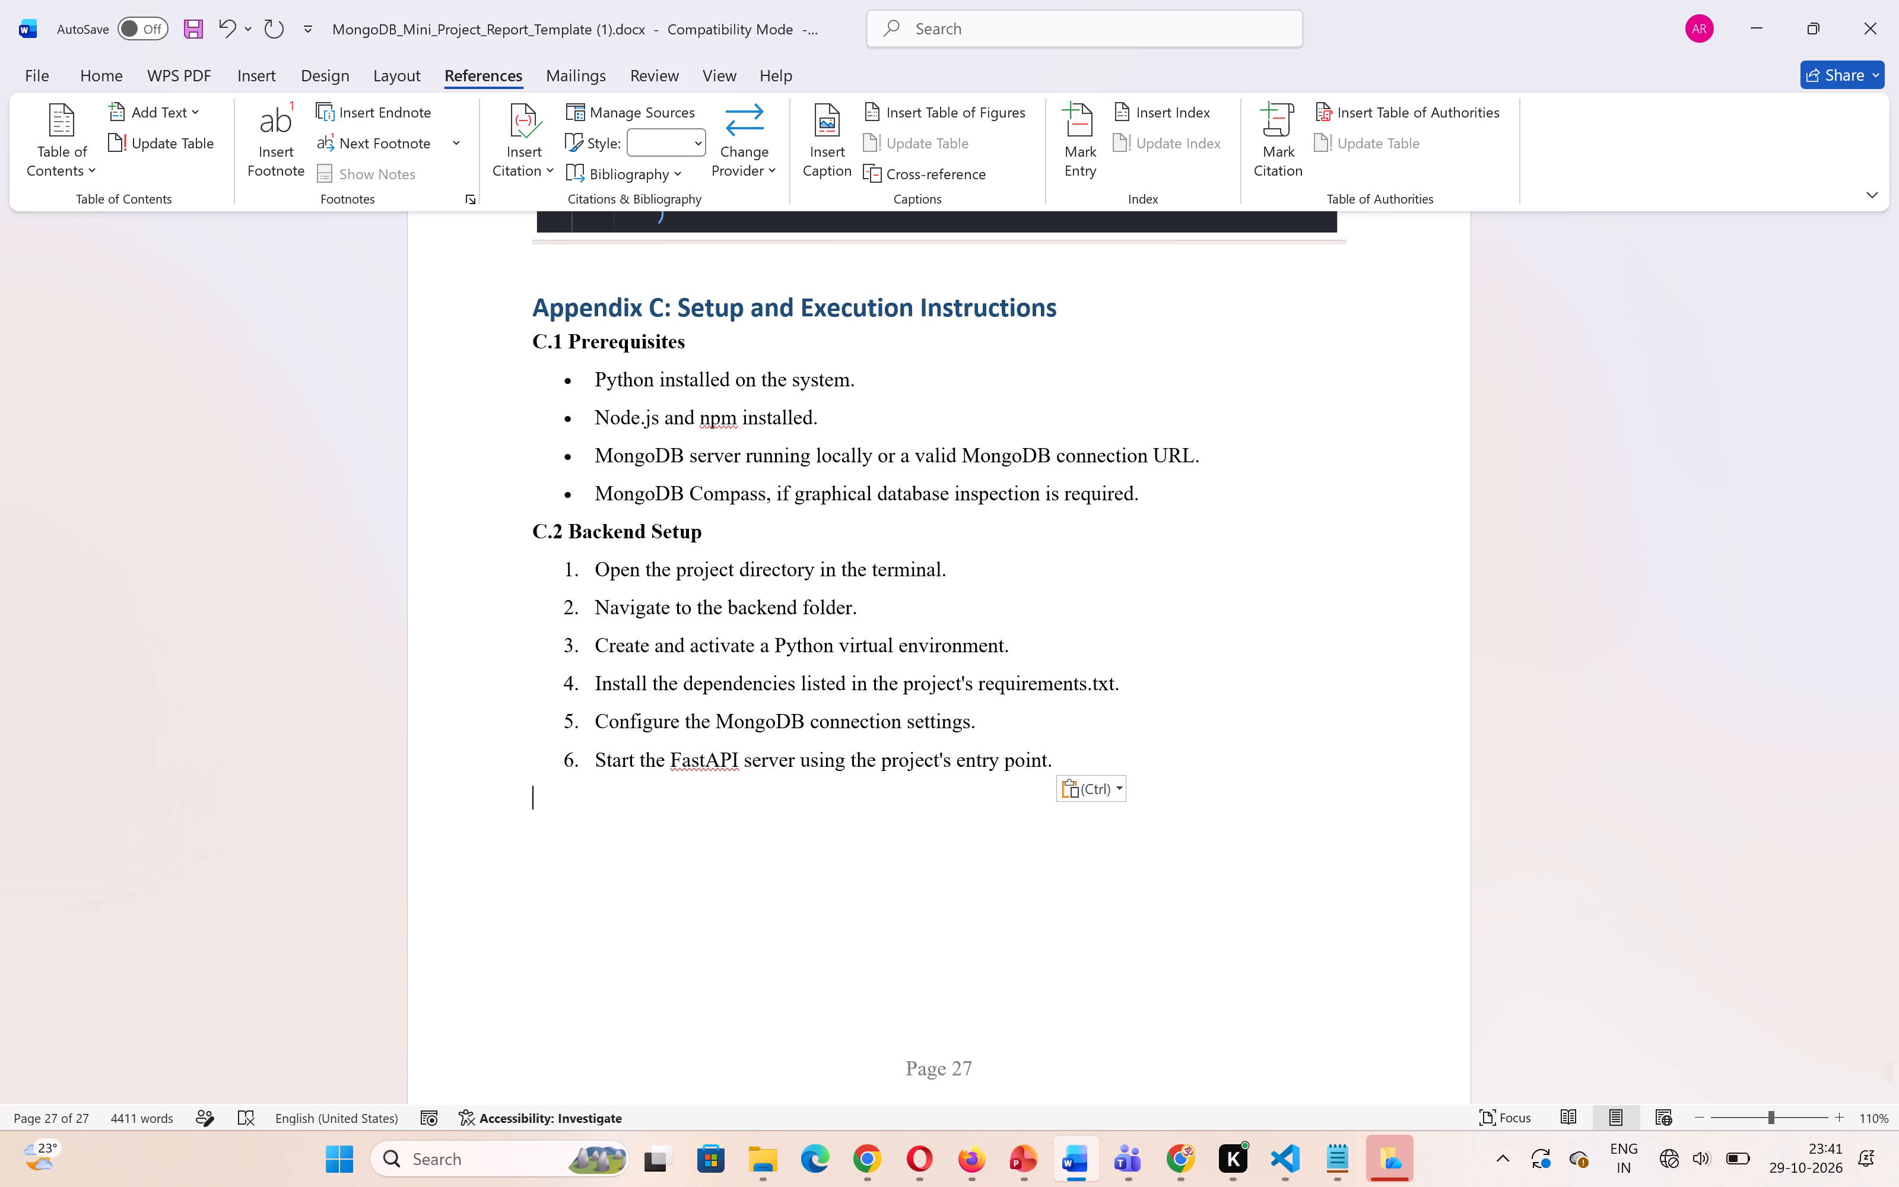
Review the report's front matter from the cover page through the declaration and abstract to the table of contents.
scroll(819, 657, down, 3)
scroll(819, 657, up, 4)
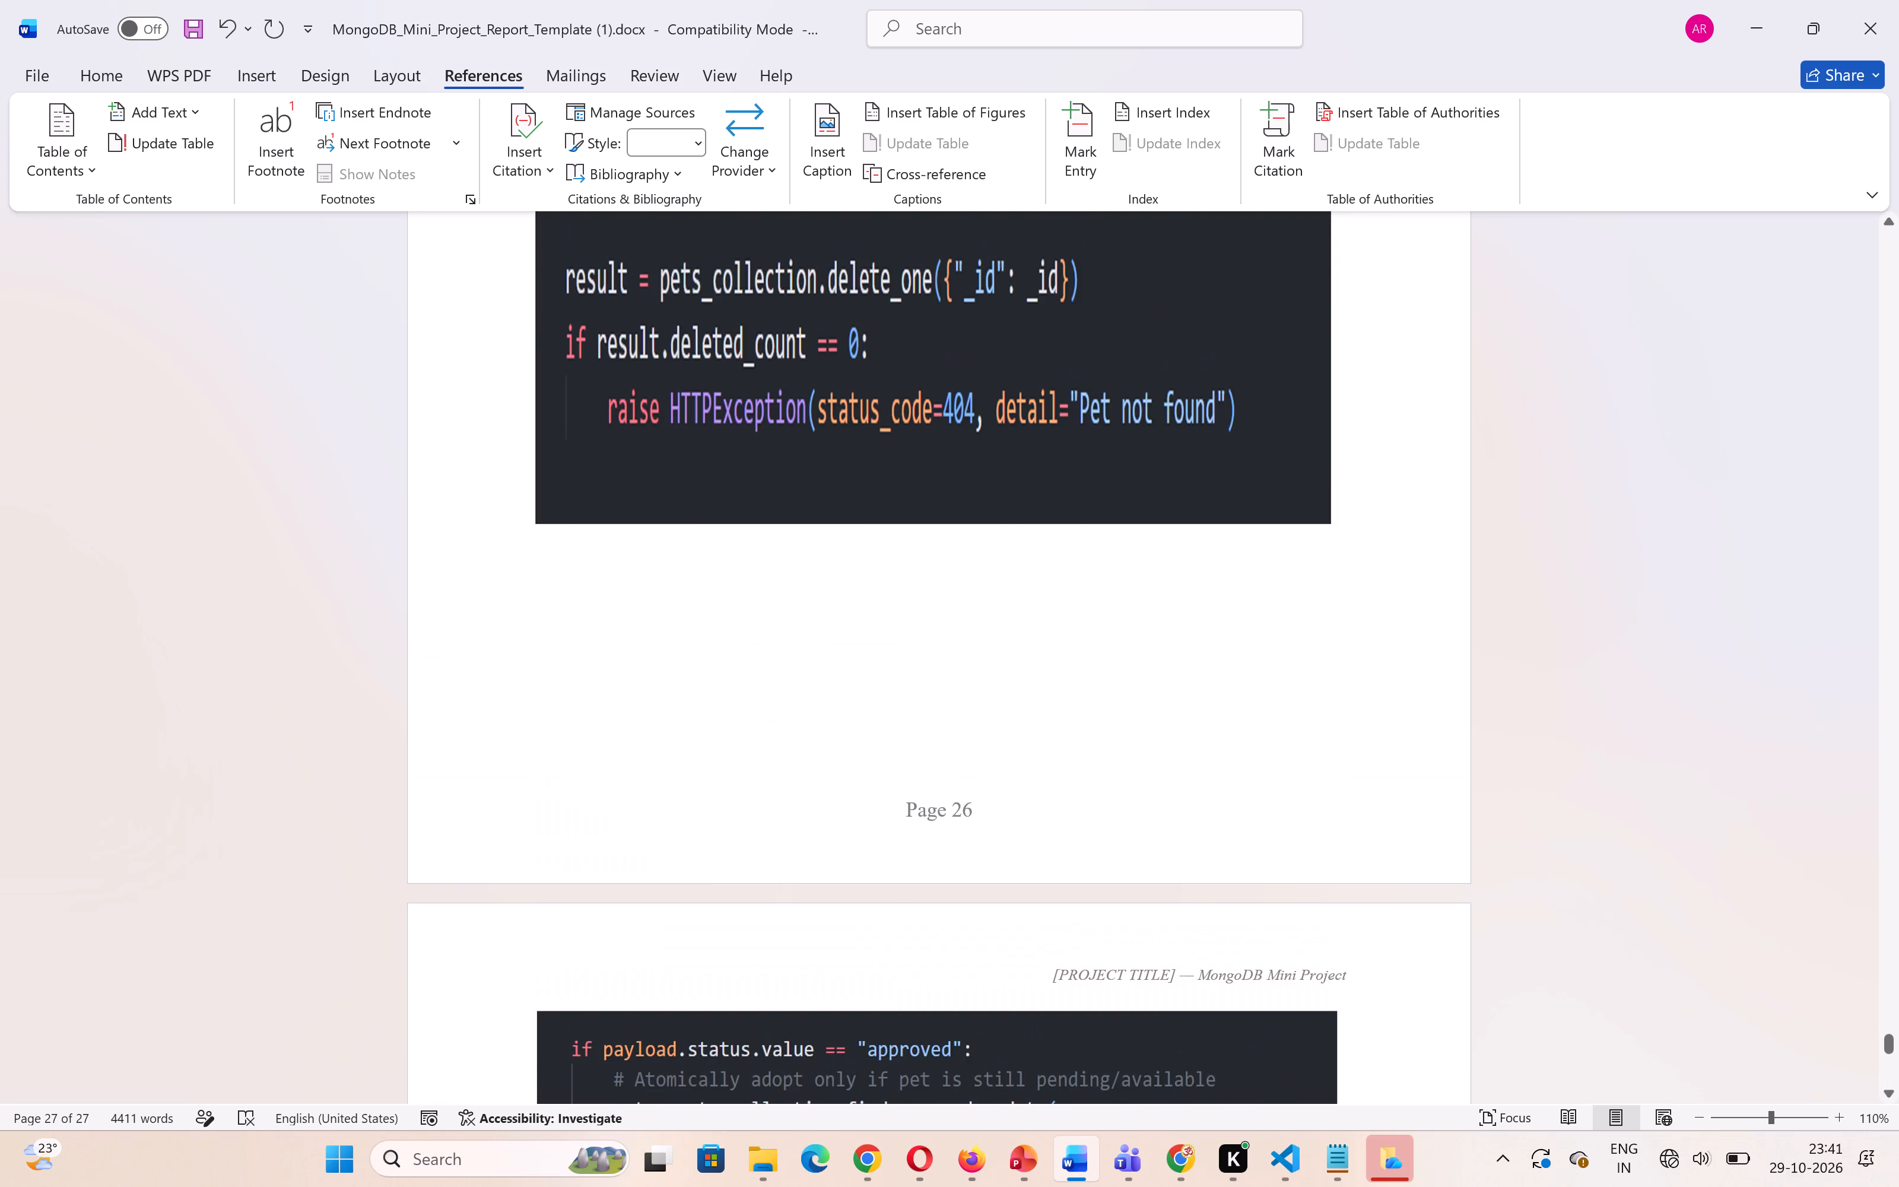
scroll(819, 657, up, 1)
scroll(819, 657, up, 20)
scroll(819, 657, up, 5)
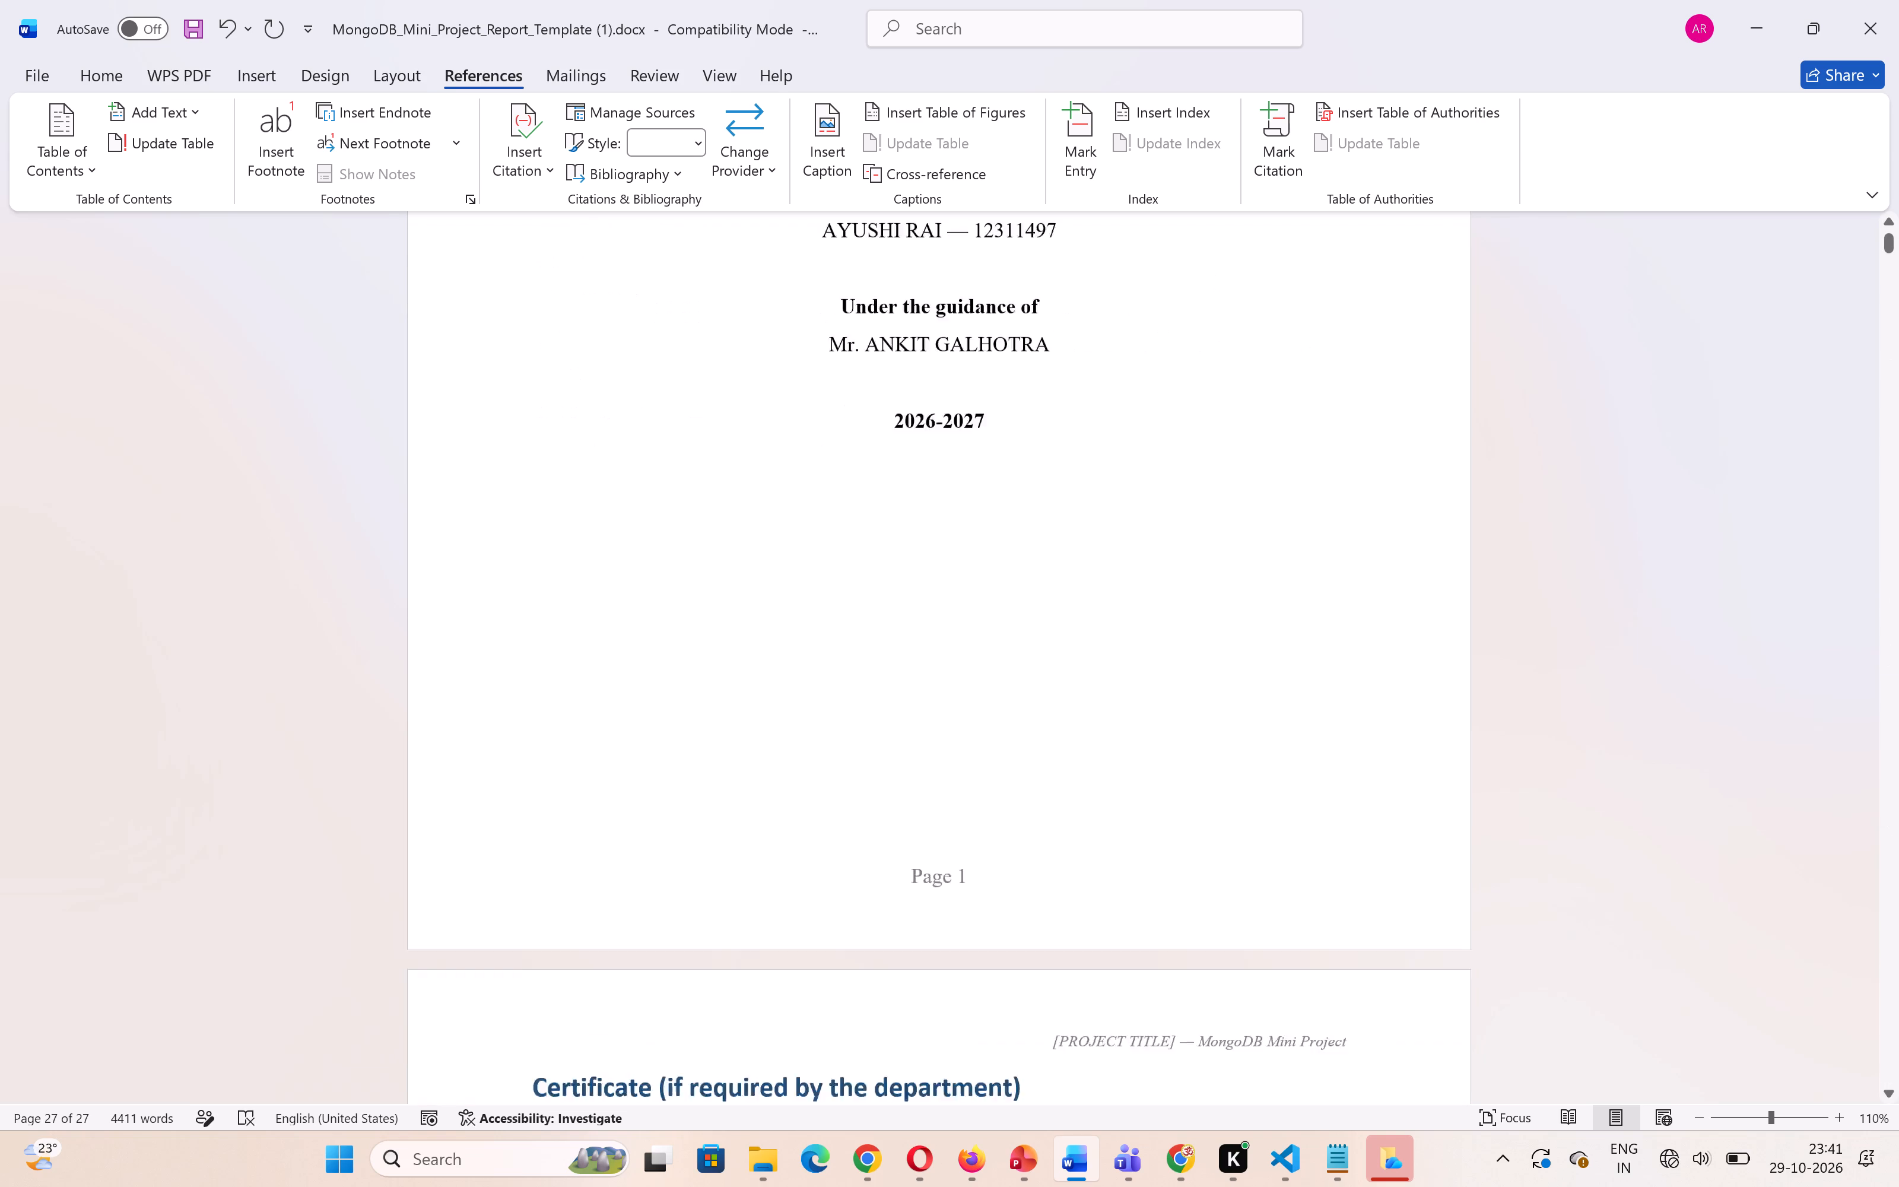
scroll(819, 657, down, 6)
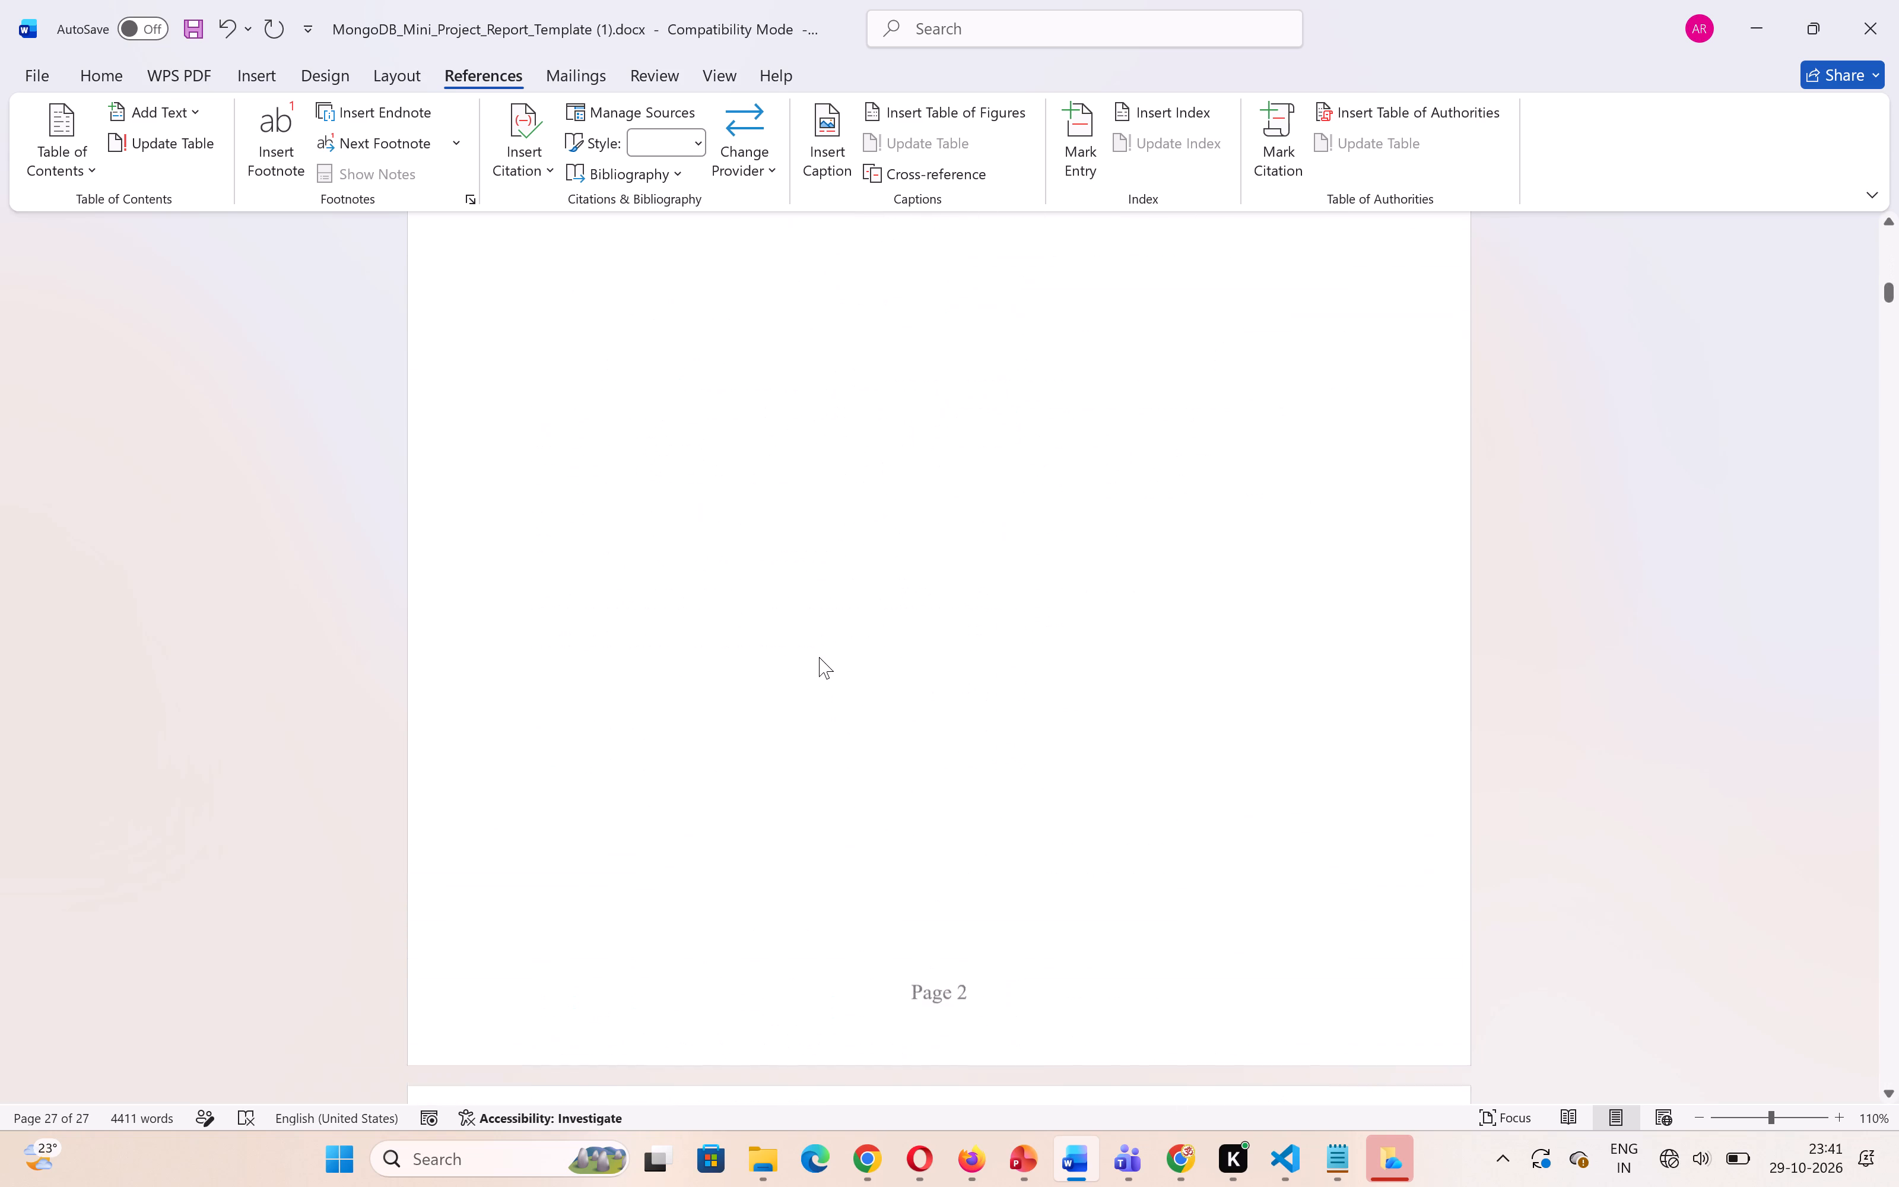
scroll(819, 657, down, 1)
scroll(819, 657, up, 3)
scroll(819, 657, down, 3)
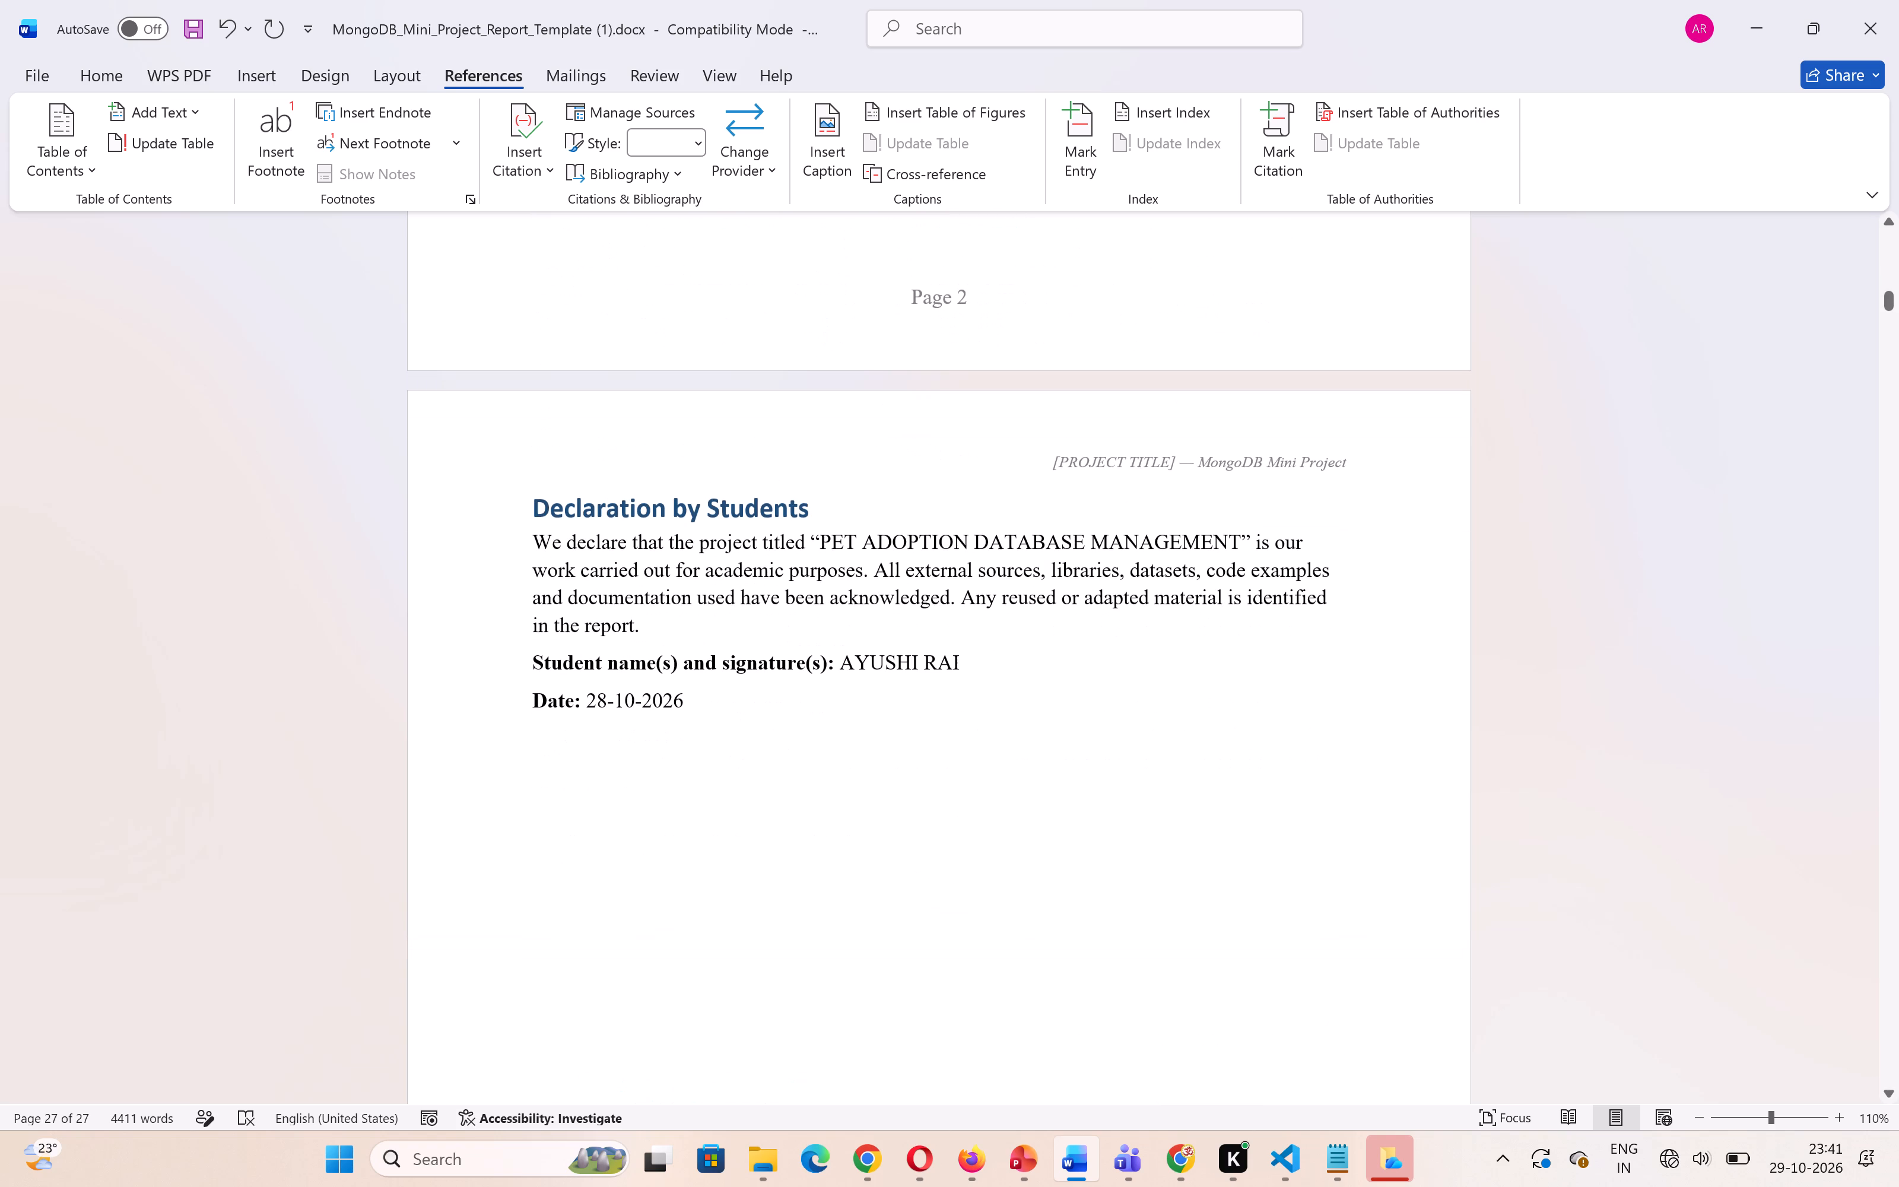
scroll(819, 657, down, 4)
scroll(819, 657, up, 1)
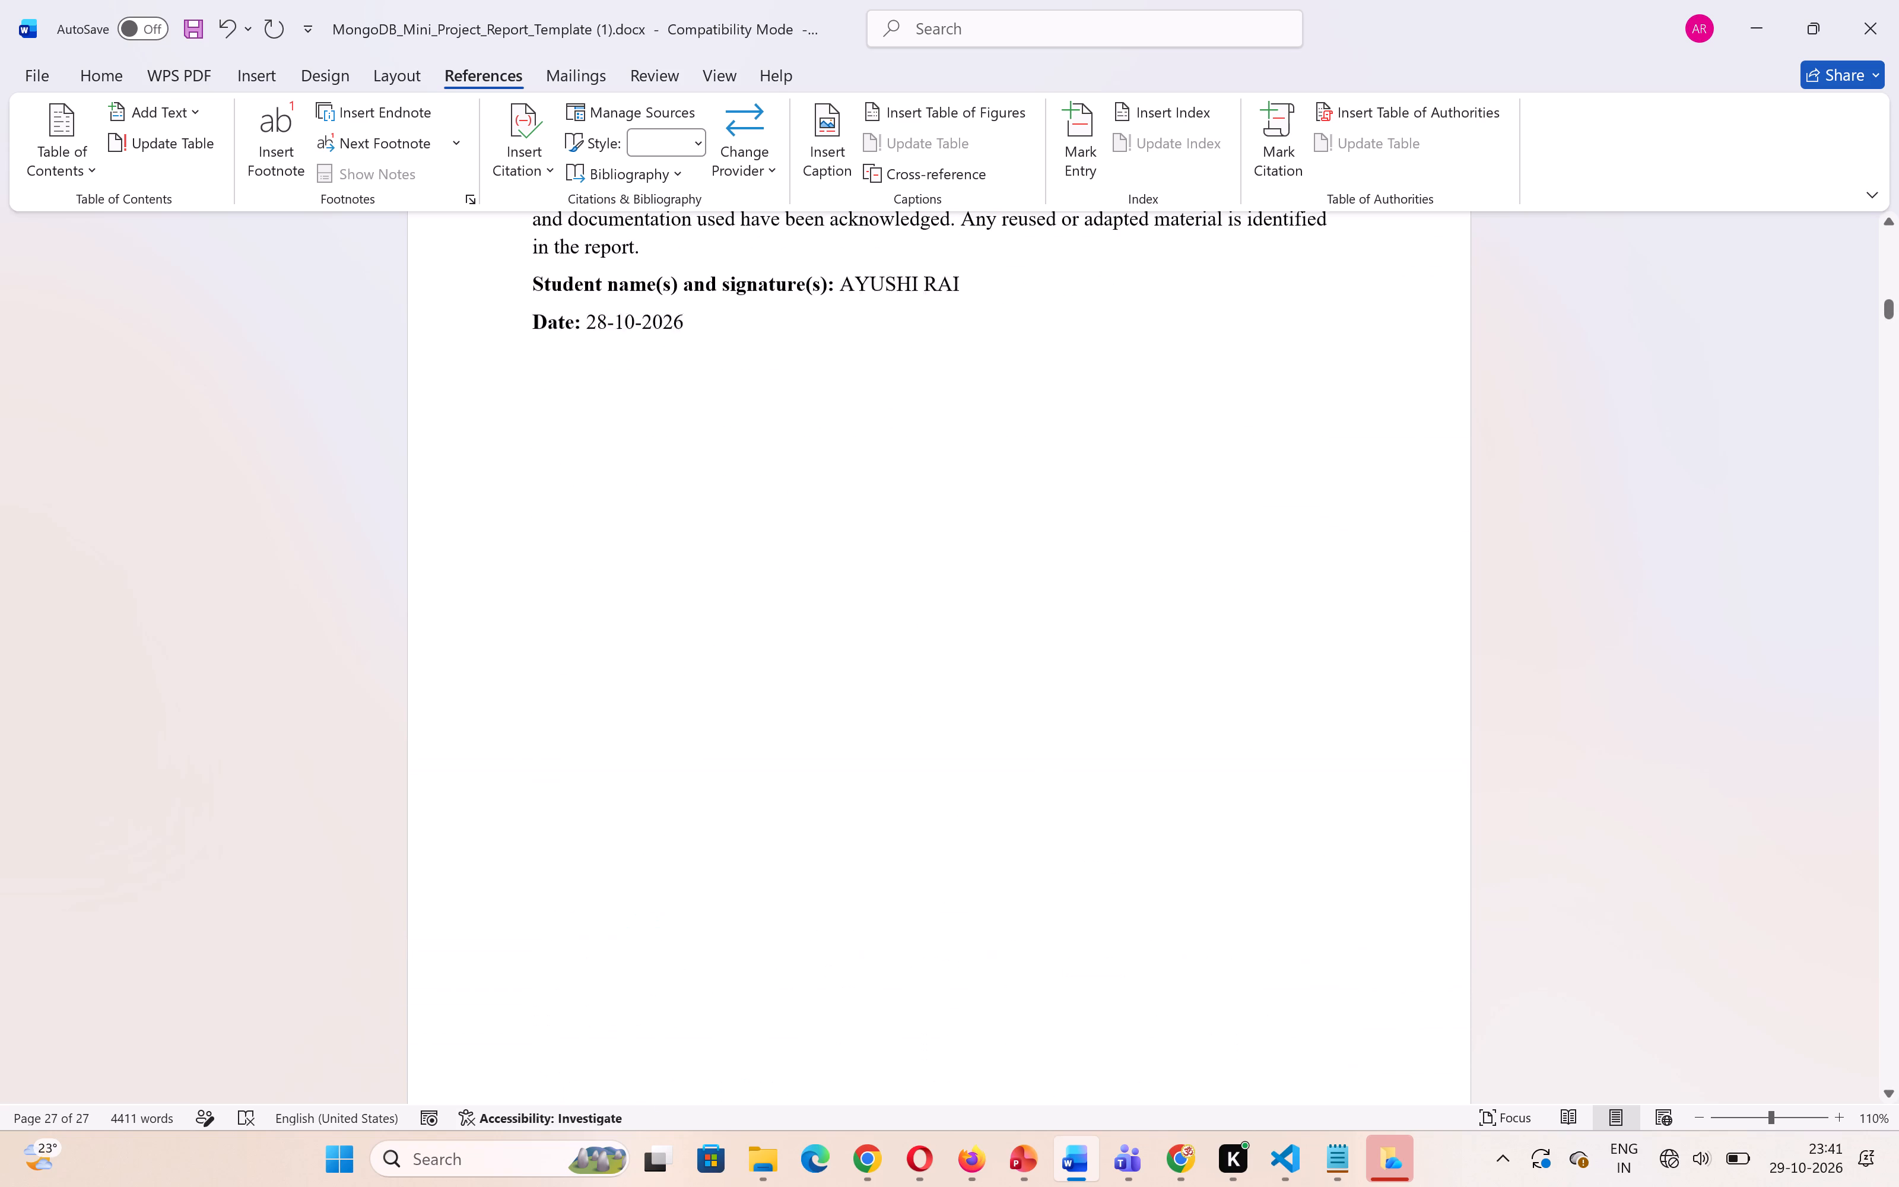
scroll(819, 657, up, 1)
scroll(771, 650, down, 6)
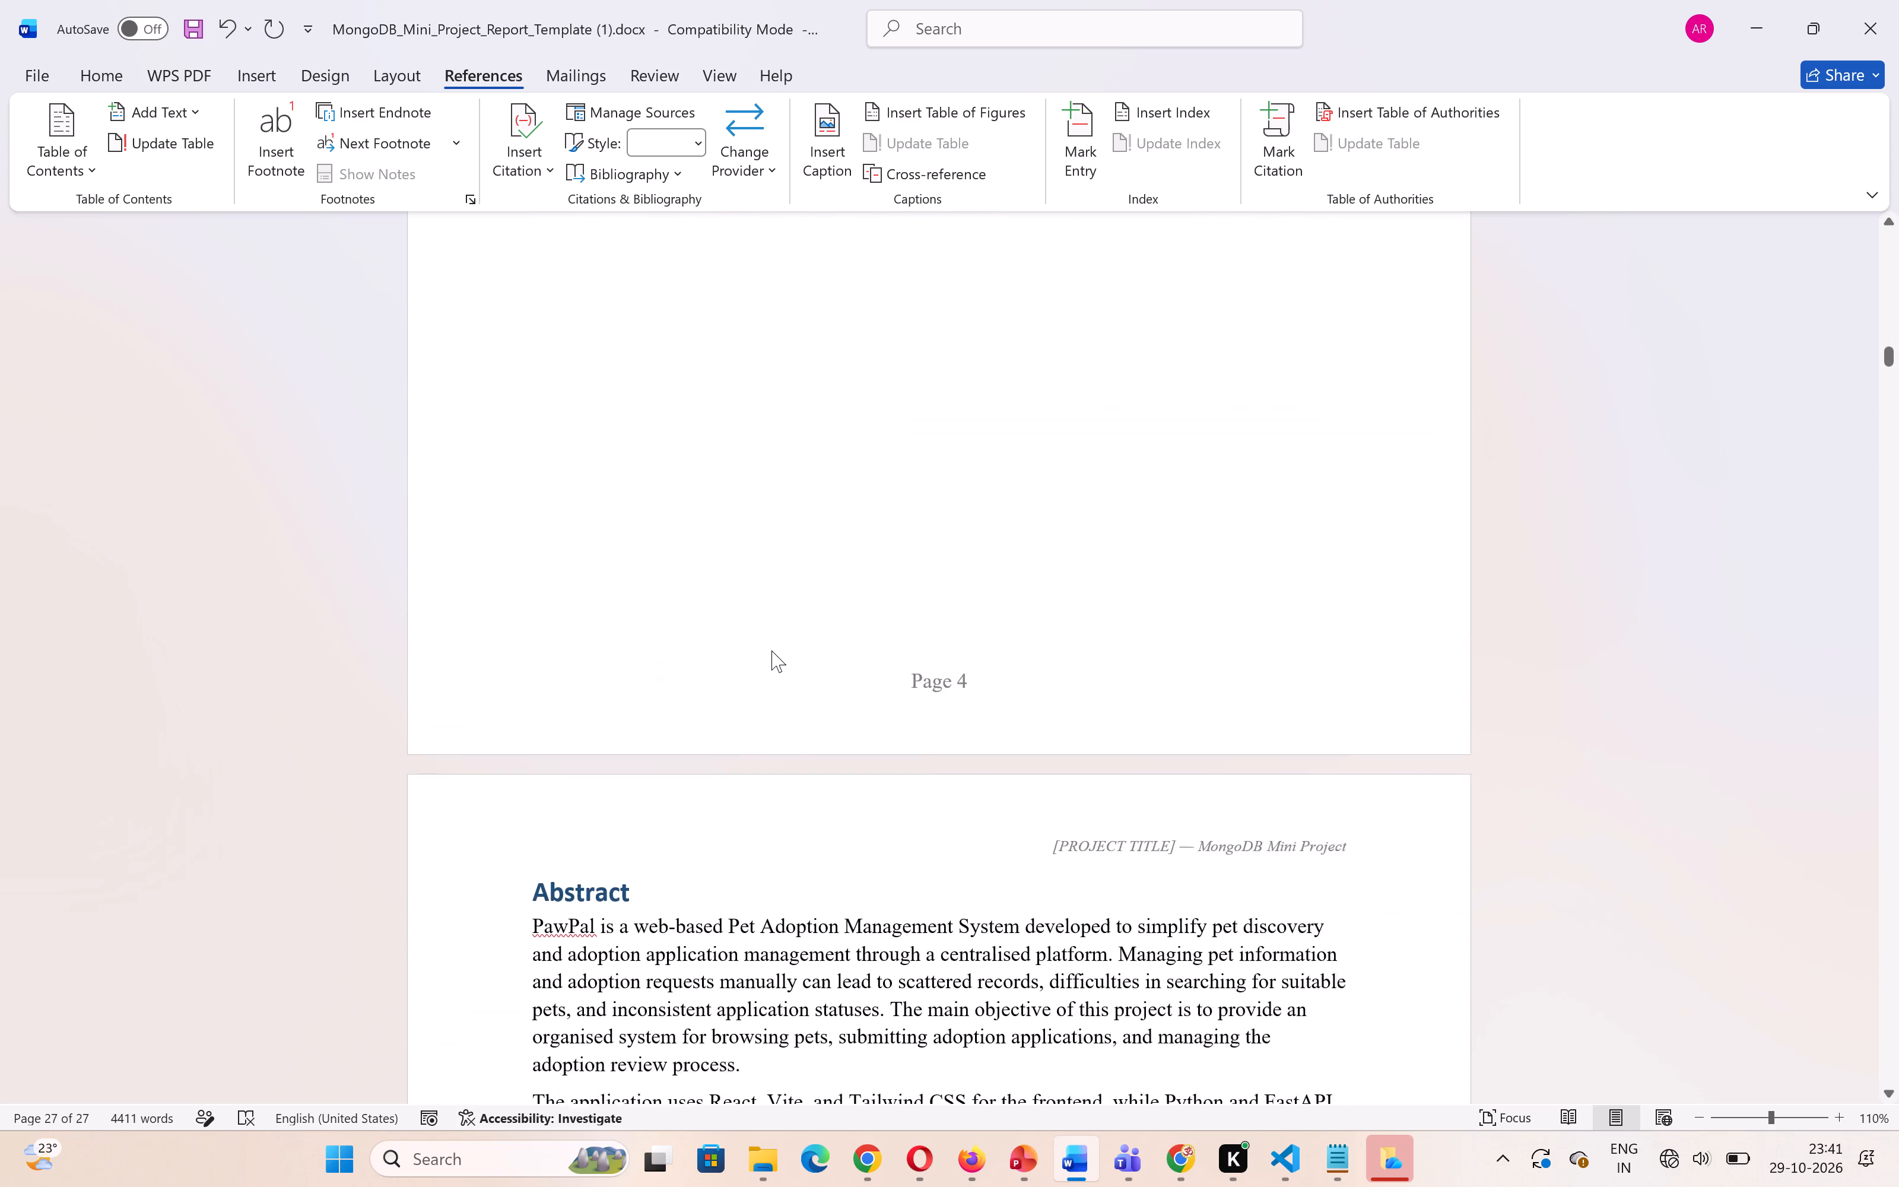
scroll(771, 650, down, 2)
scroll(691, 865, down, 4)
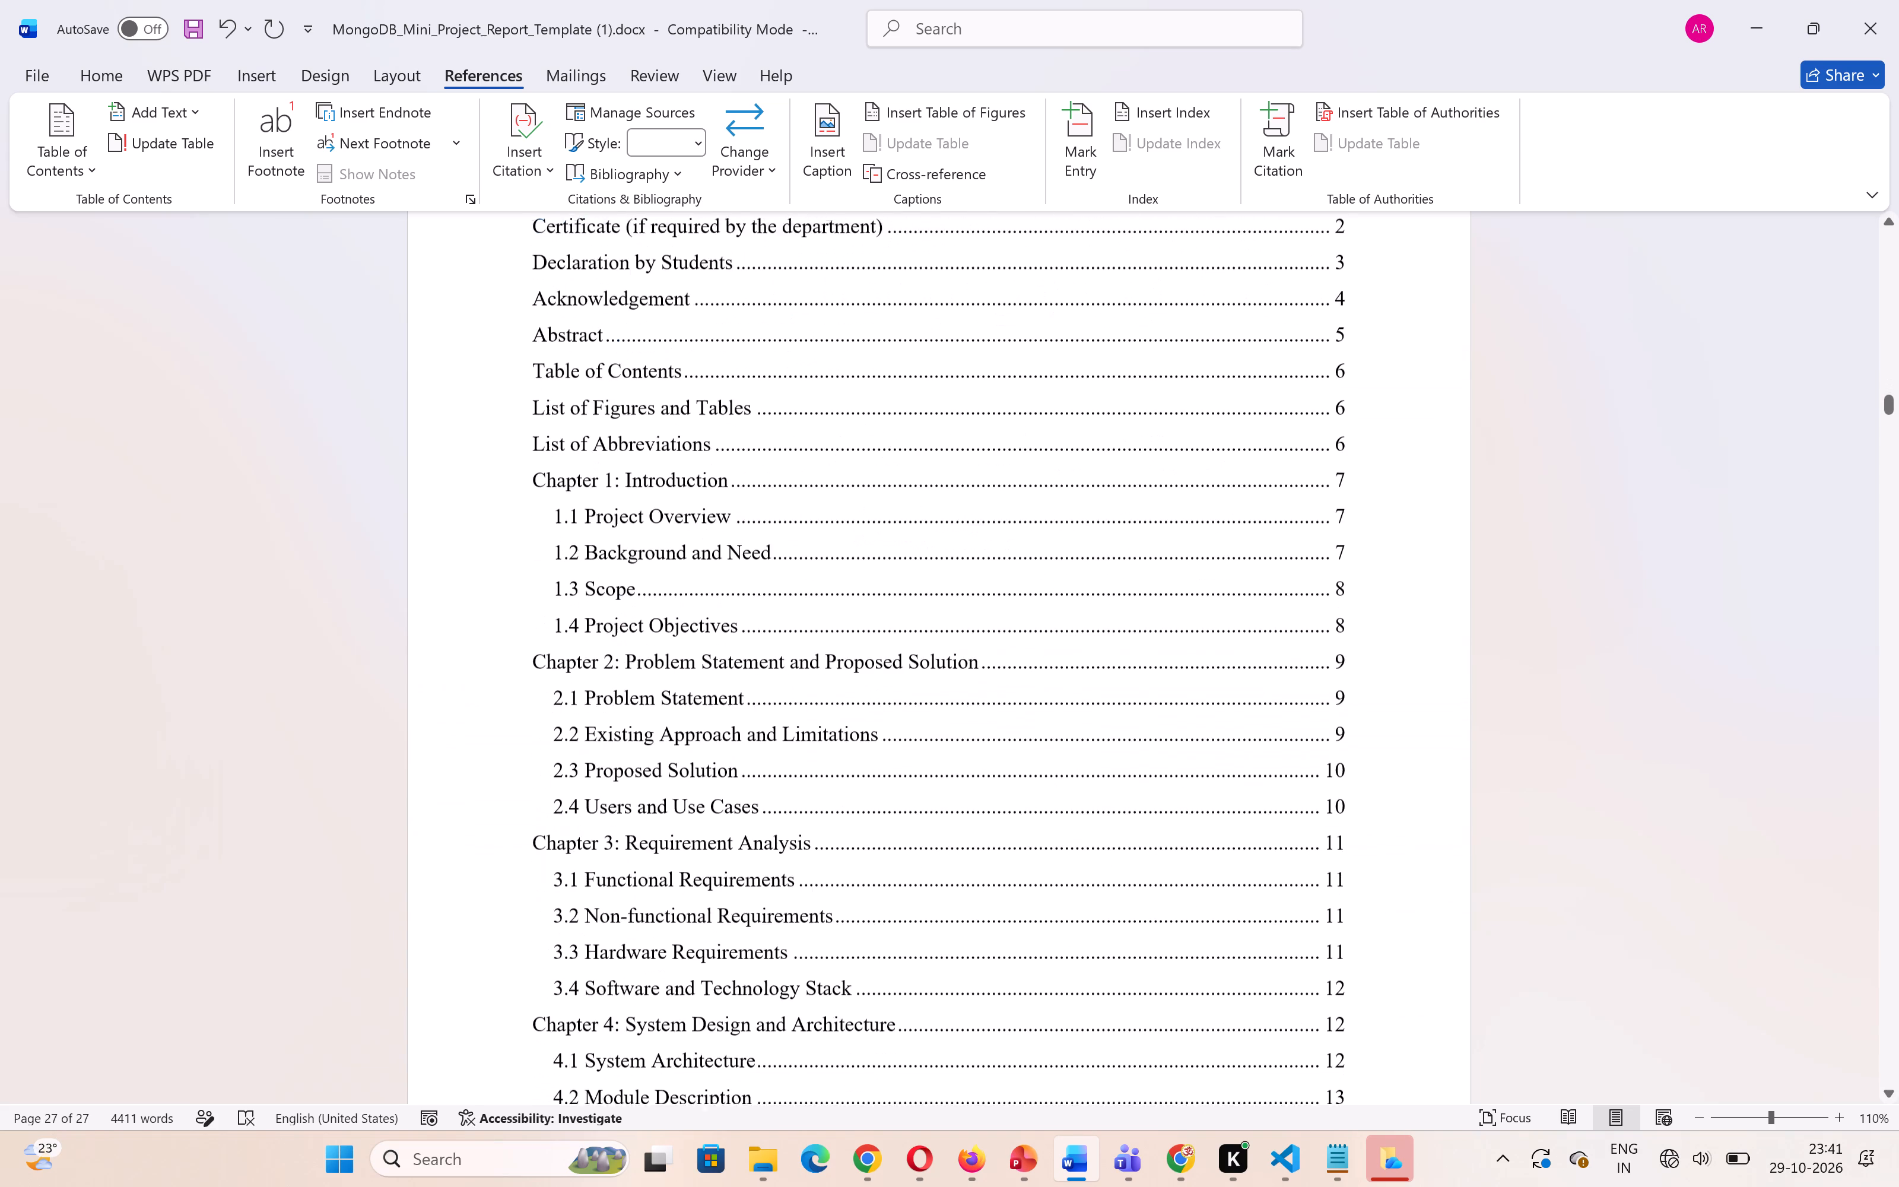
Update the automatic table of contents under the Table of Contents heading.
scroll(691, 865, up, 2)
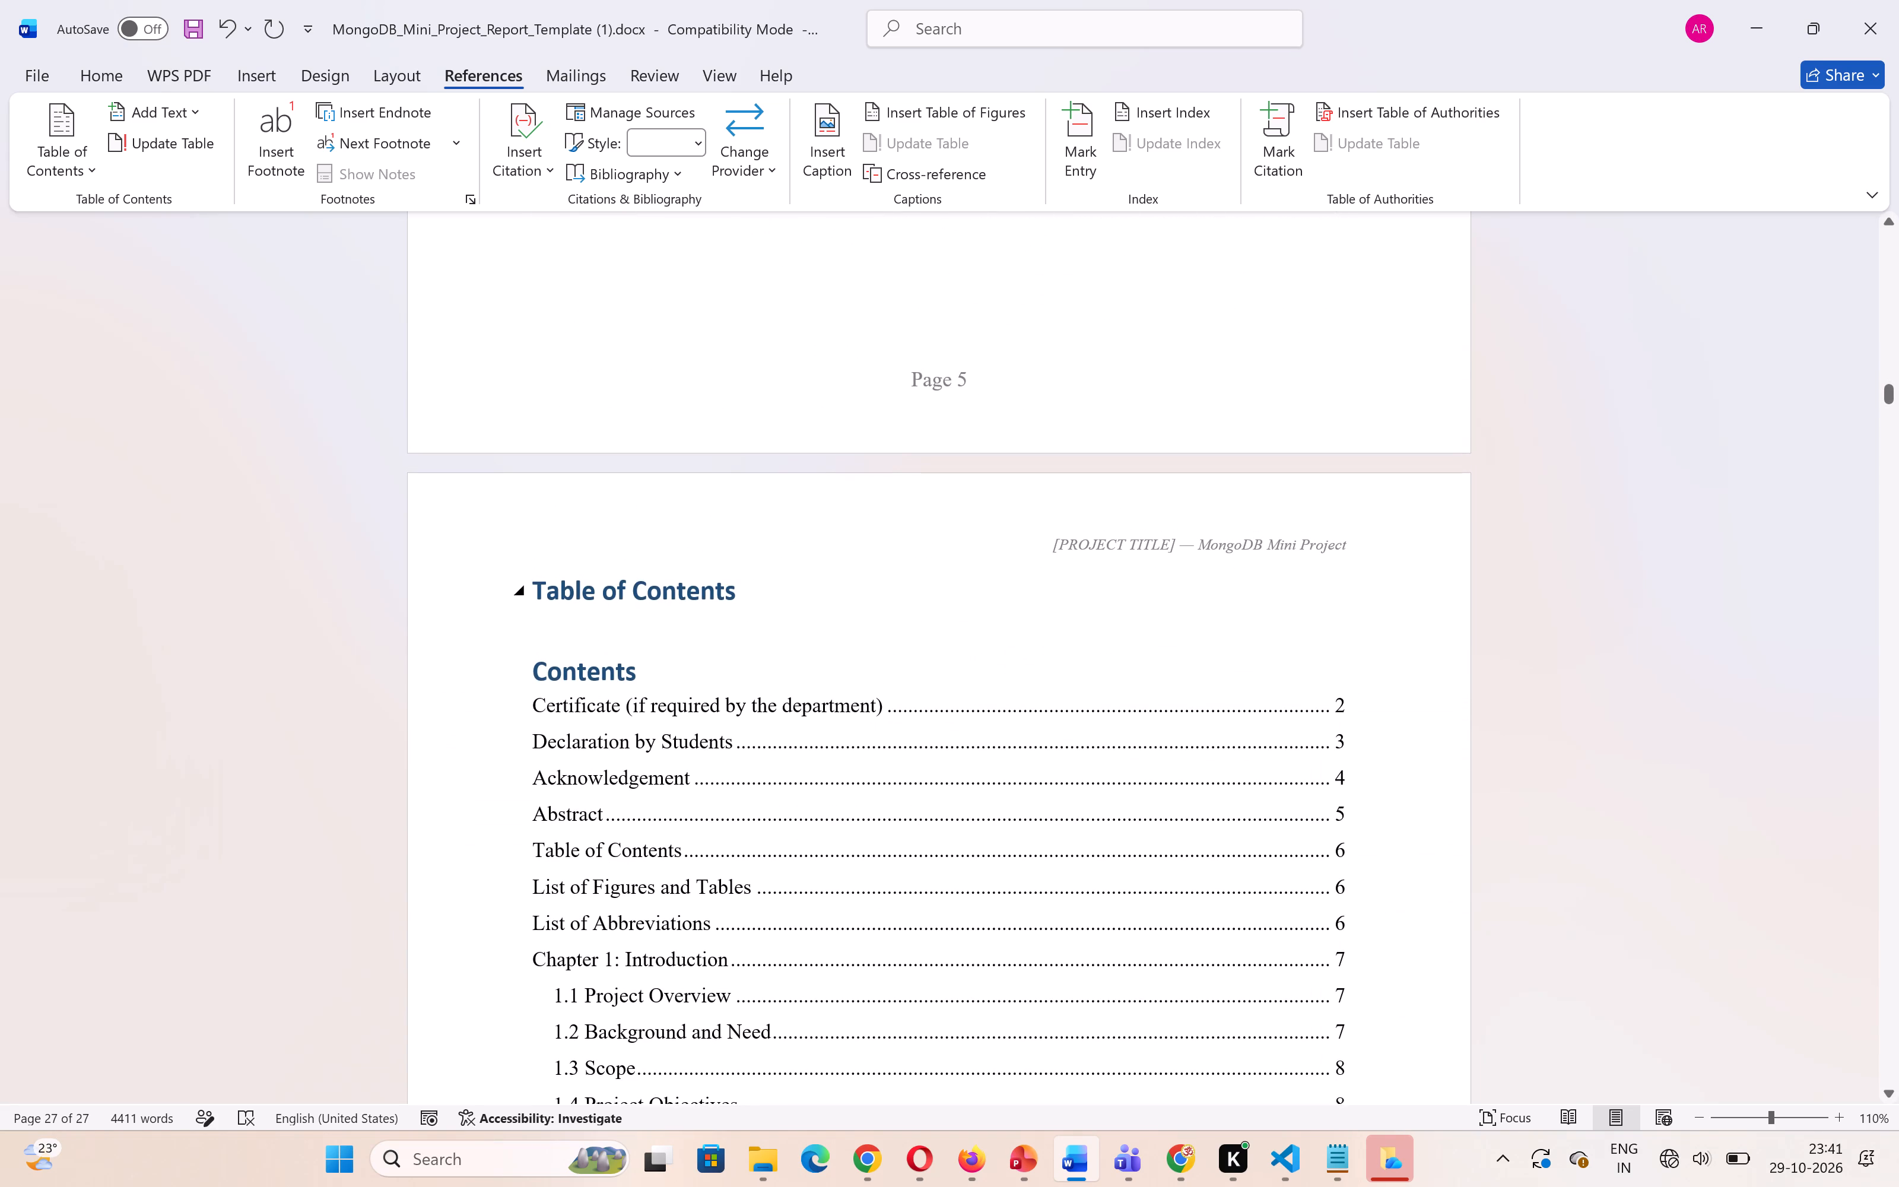
click(668, 603)
click(609, 668)
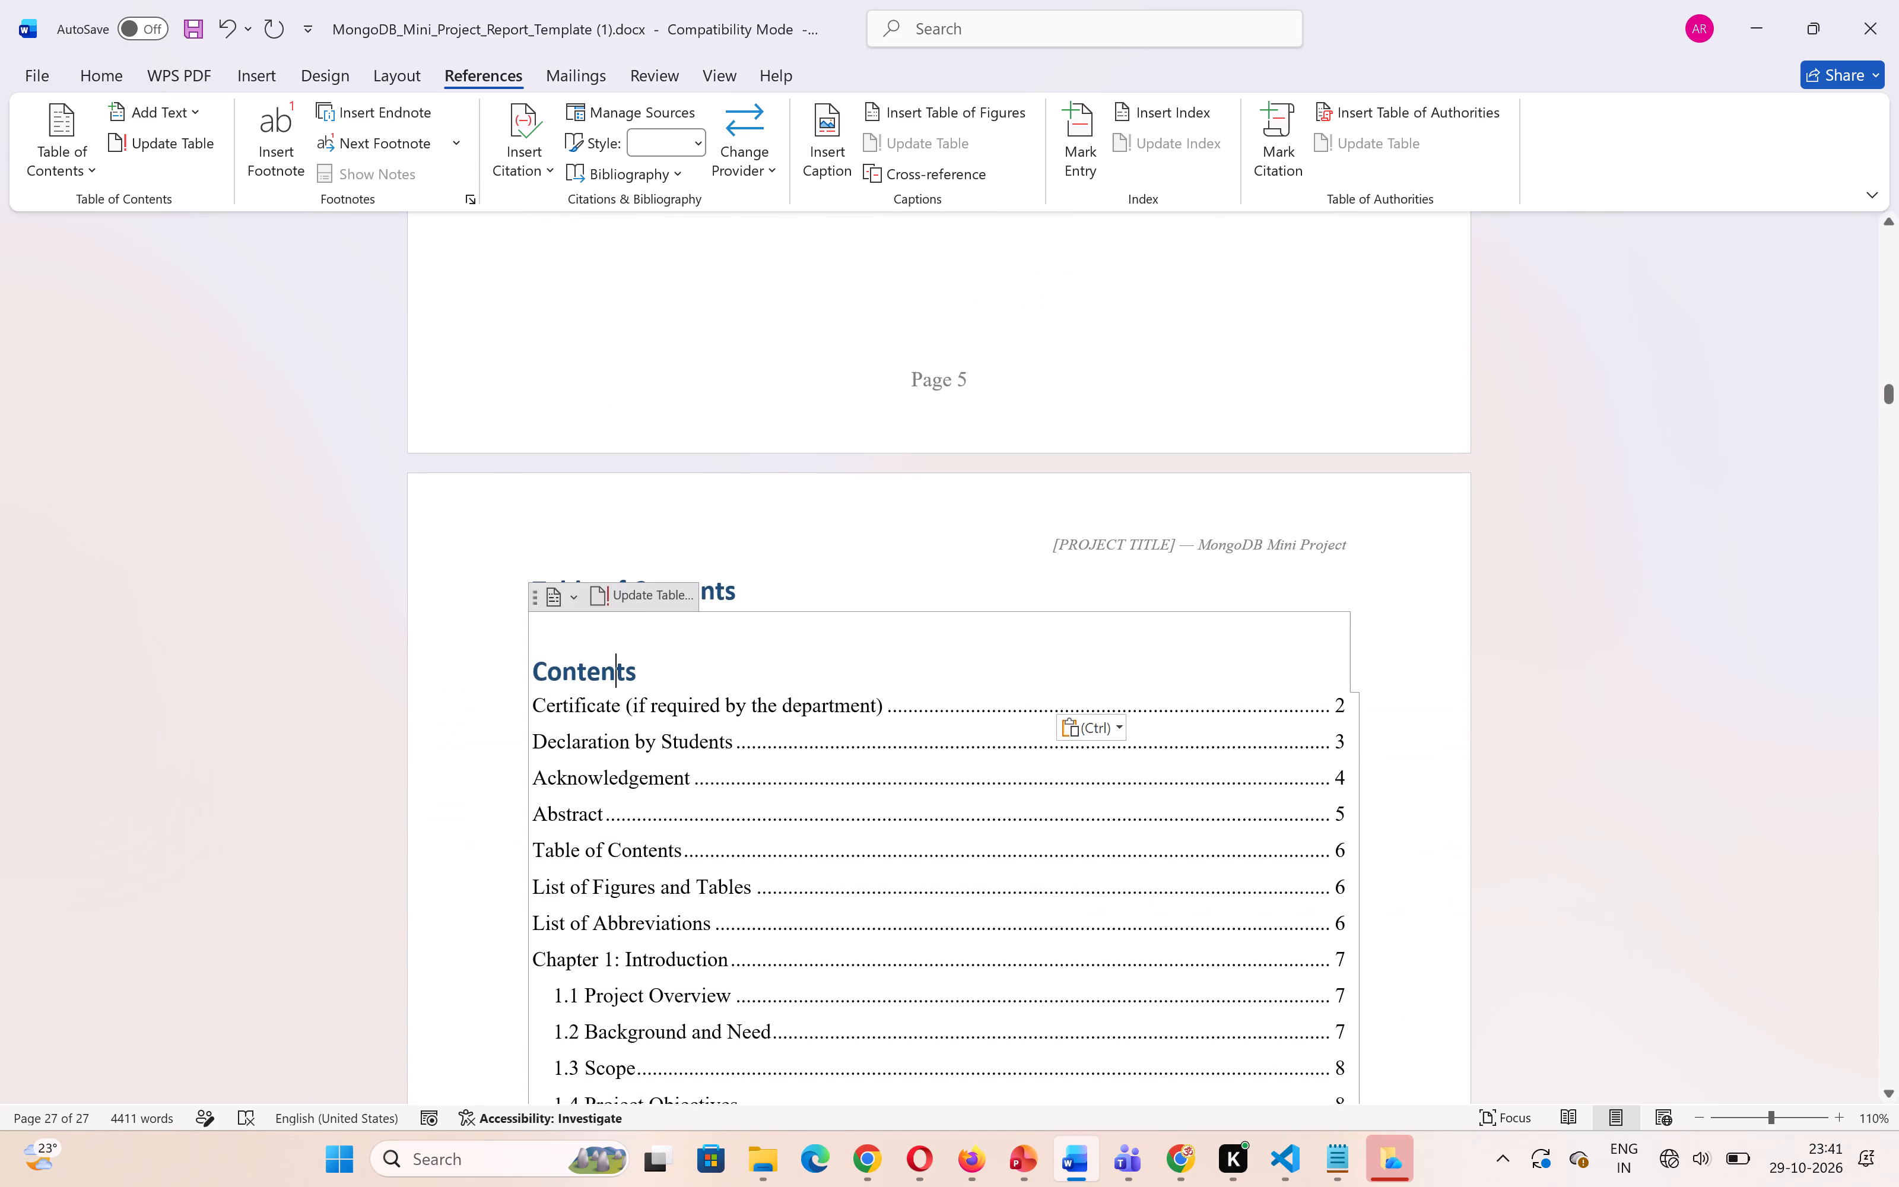
click(637, 591)
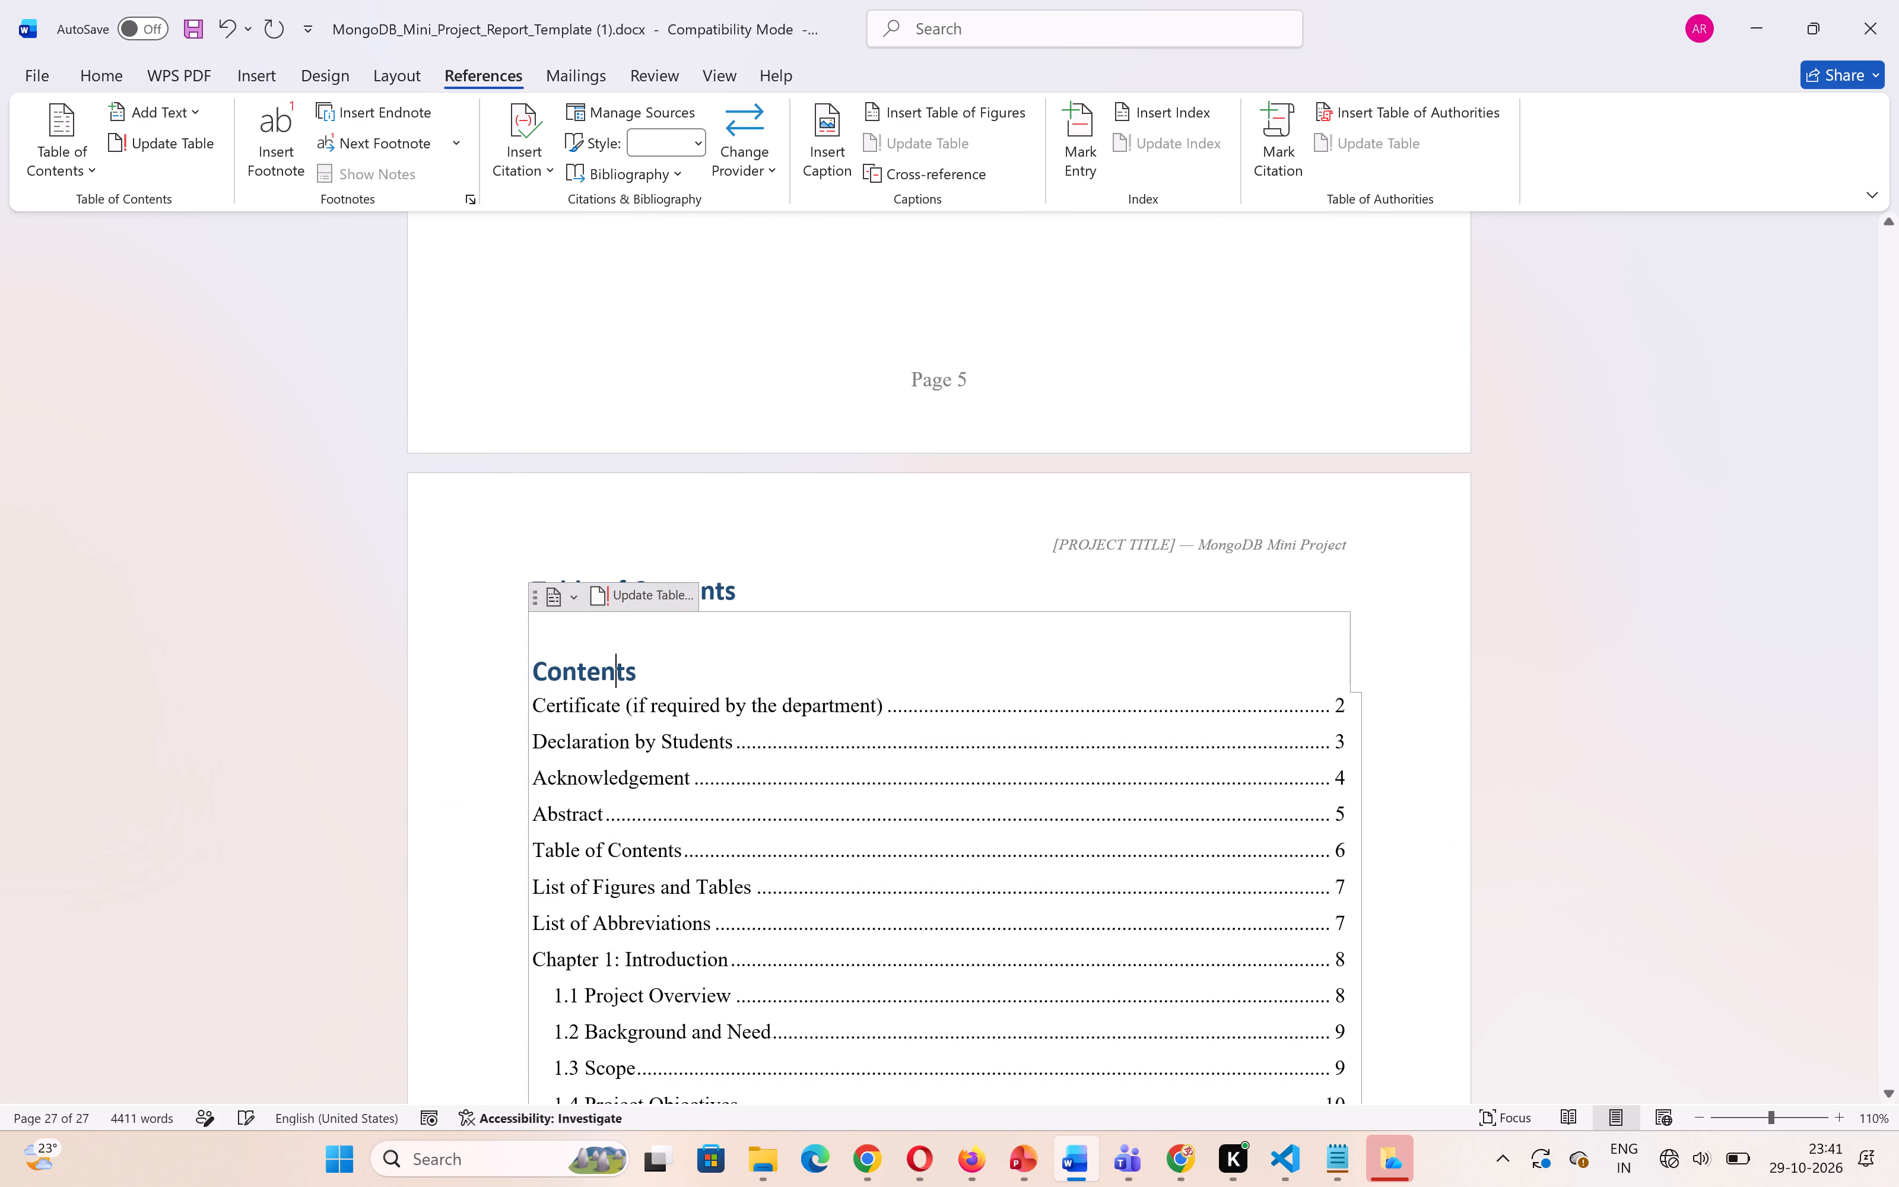
Delete the separate Table of Contents heading above the automatic contents table.
click(755, 592)
drag(755, 592, 542, 581)
key(BackSpace)
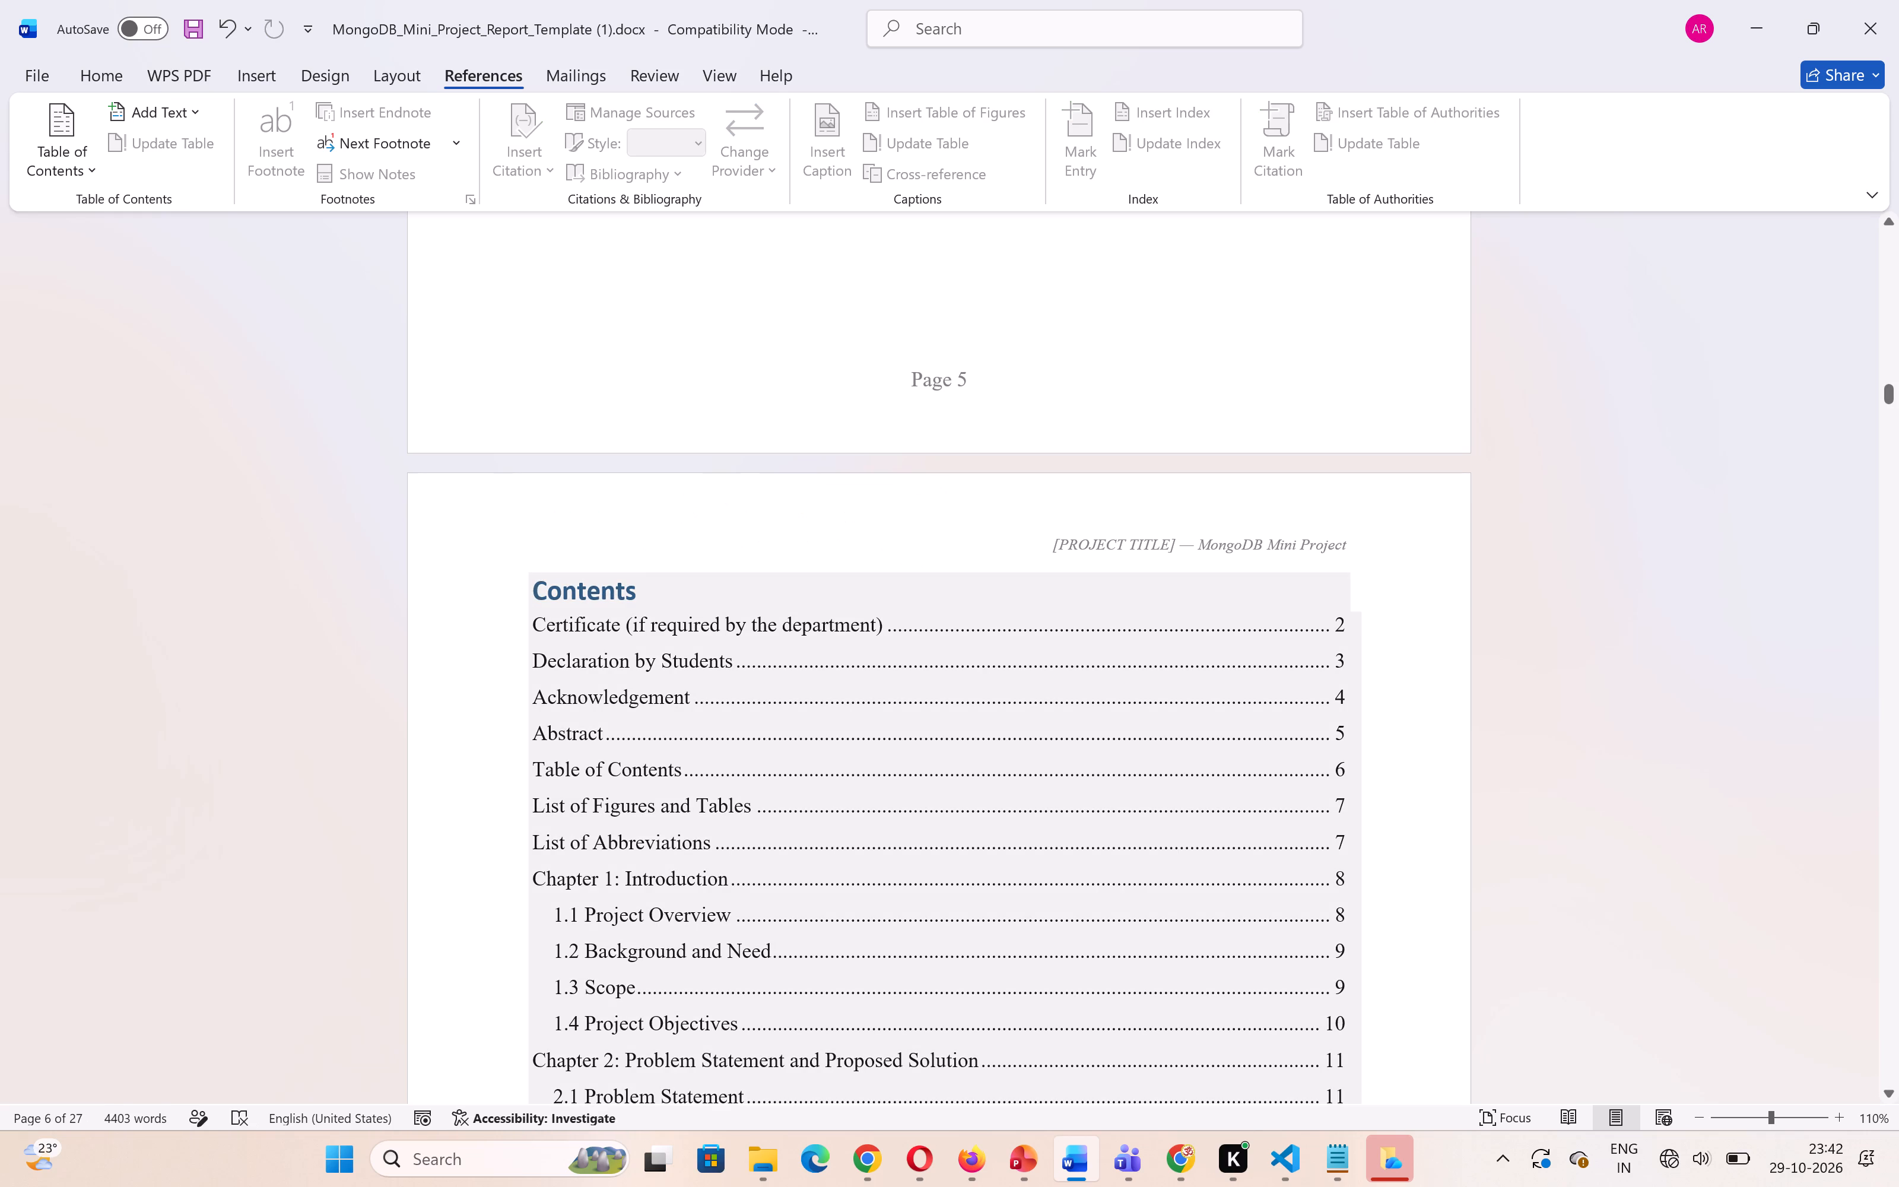
Update the automatic table of contents under the Contents heading.
click(650, 599)
click(640, 553)
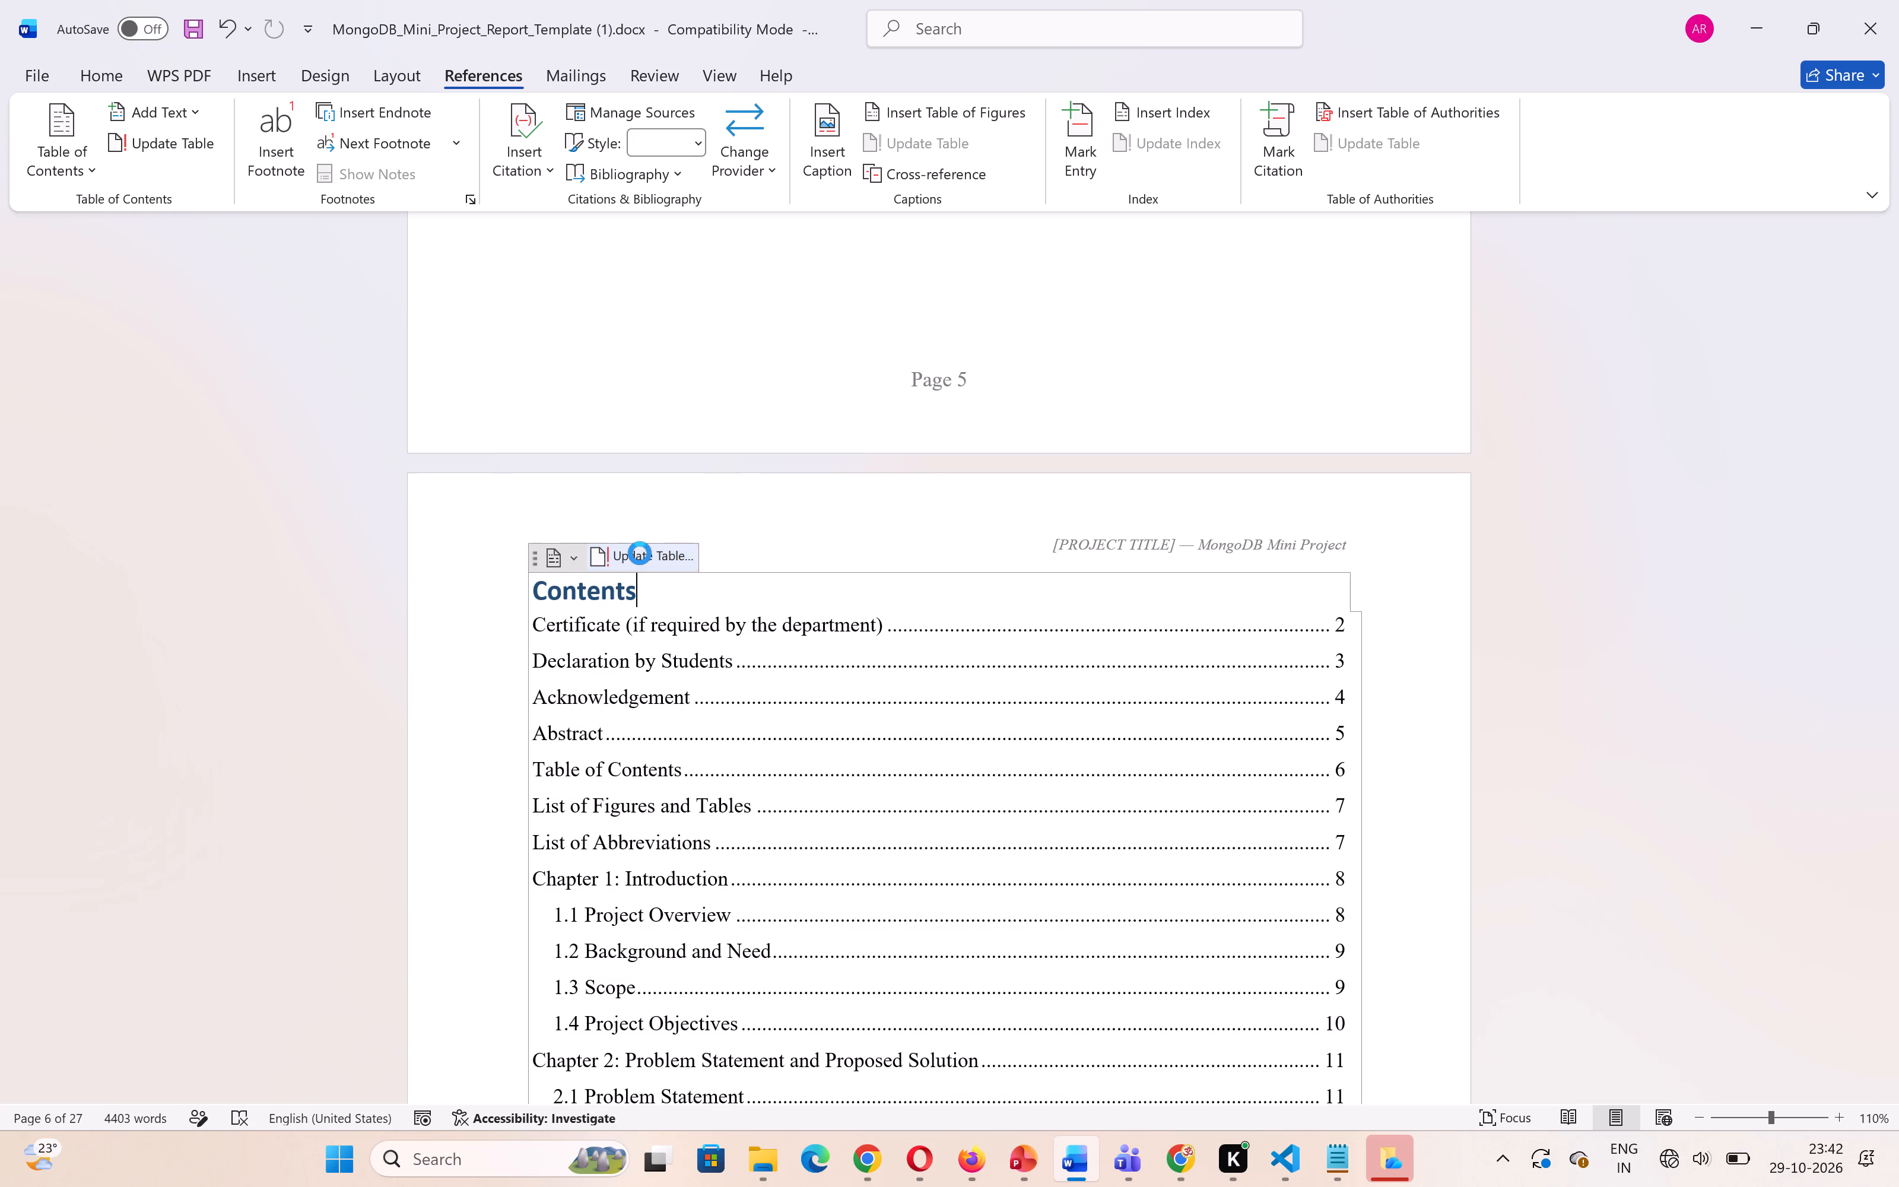
Check the contents table down to the List of Figures and Tables section and save the report.
scroll(827, 748, down, 2)
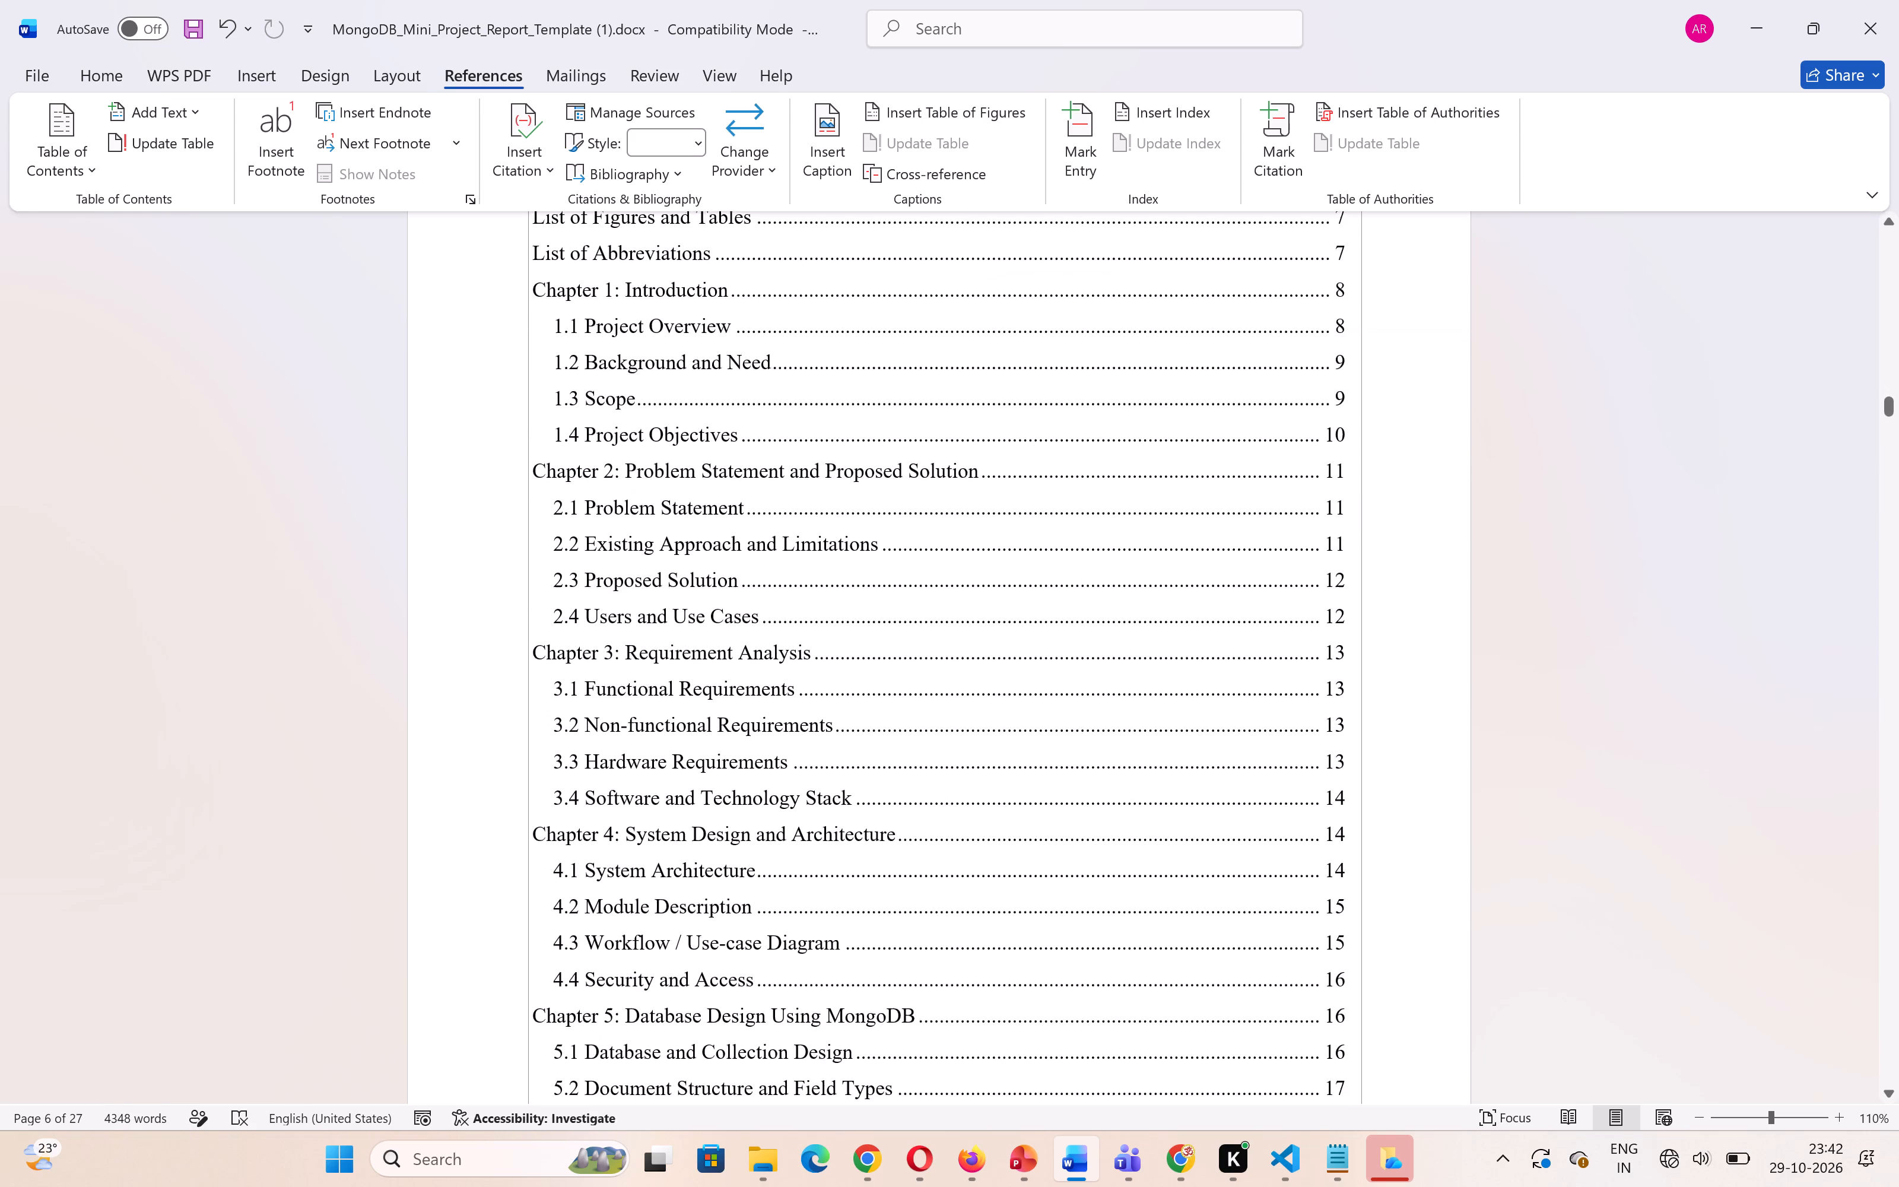
scroll(827, 748, down, 6)
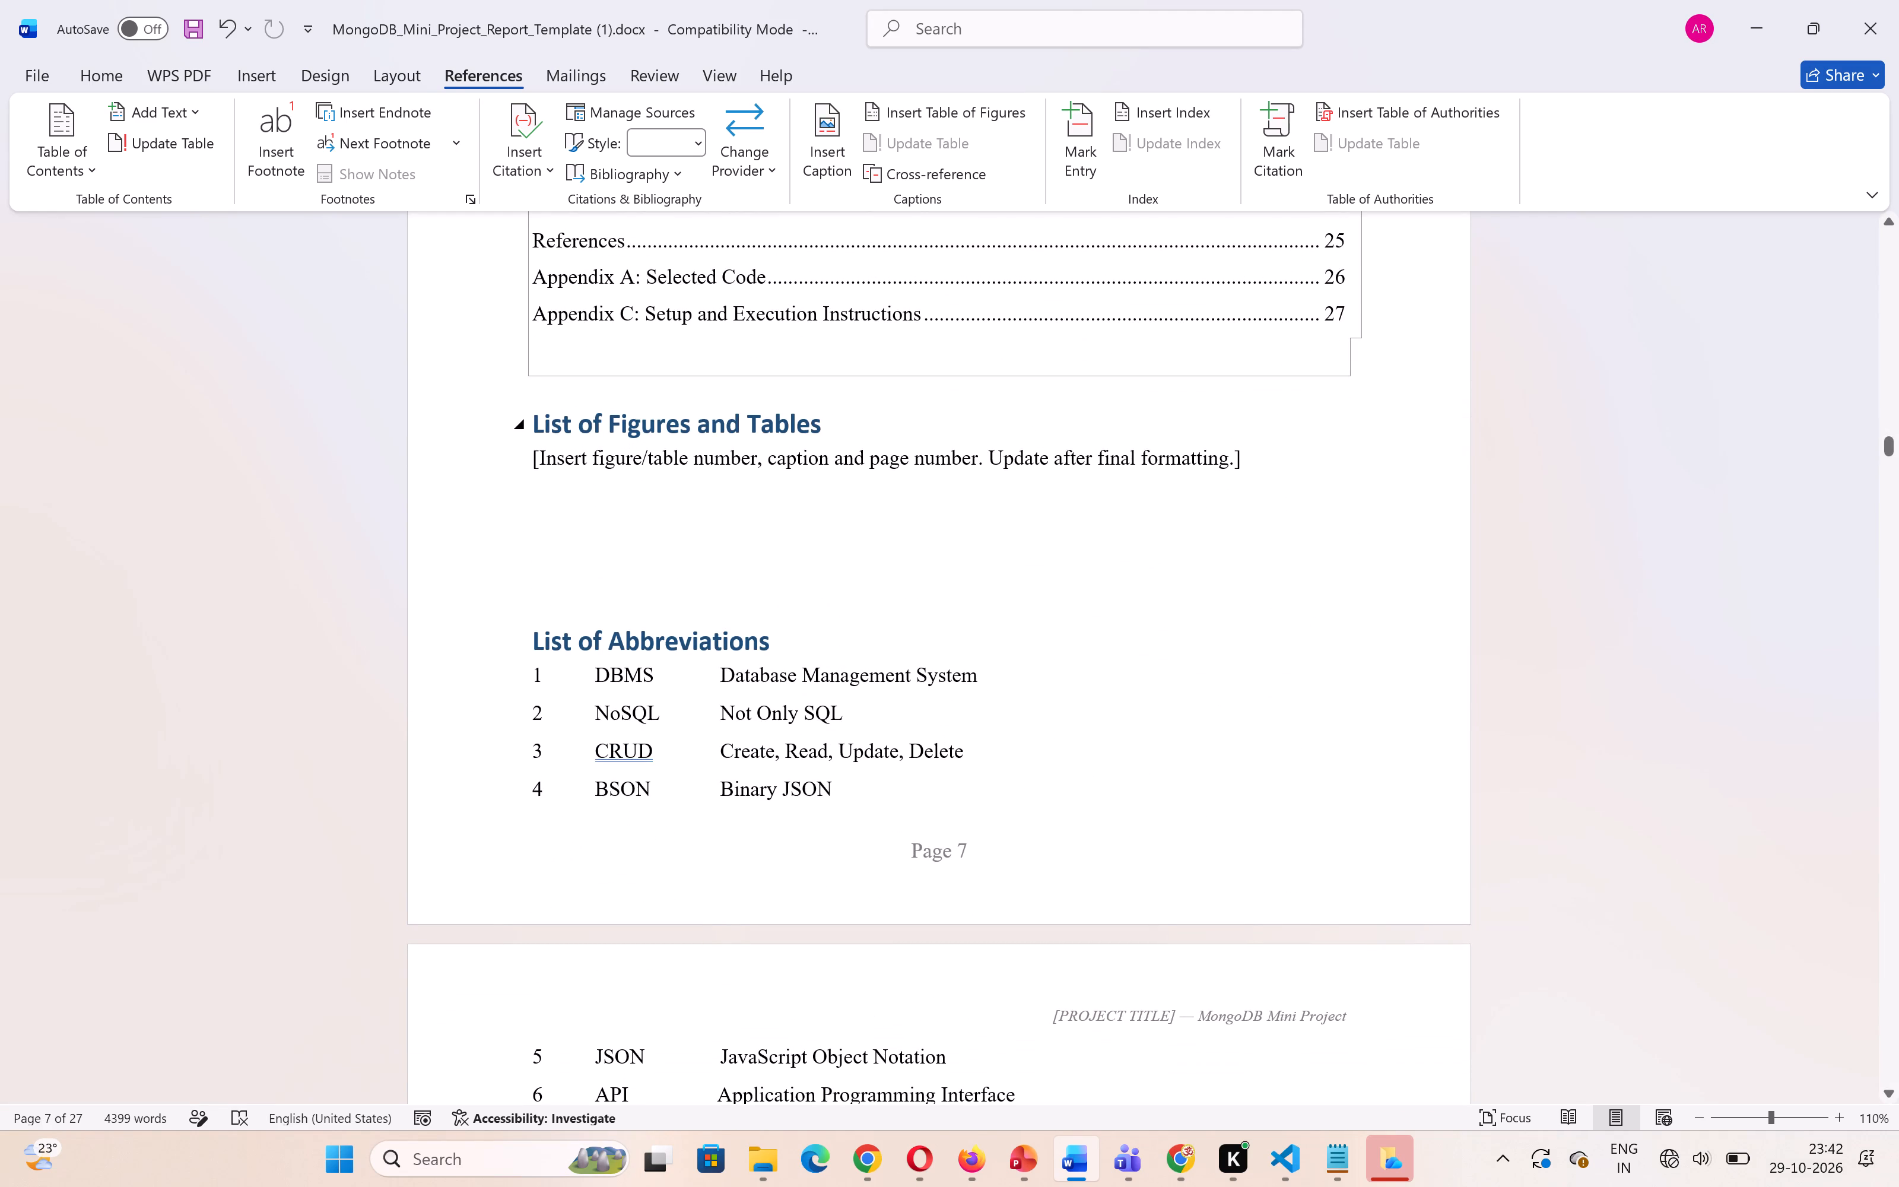
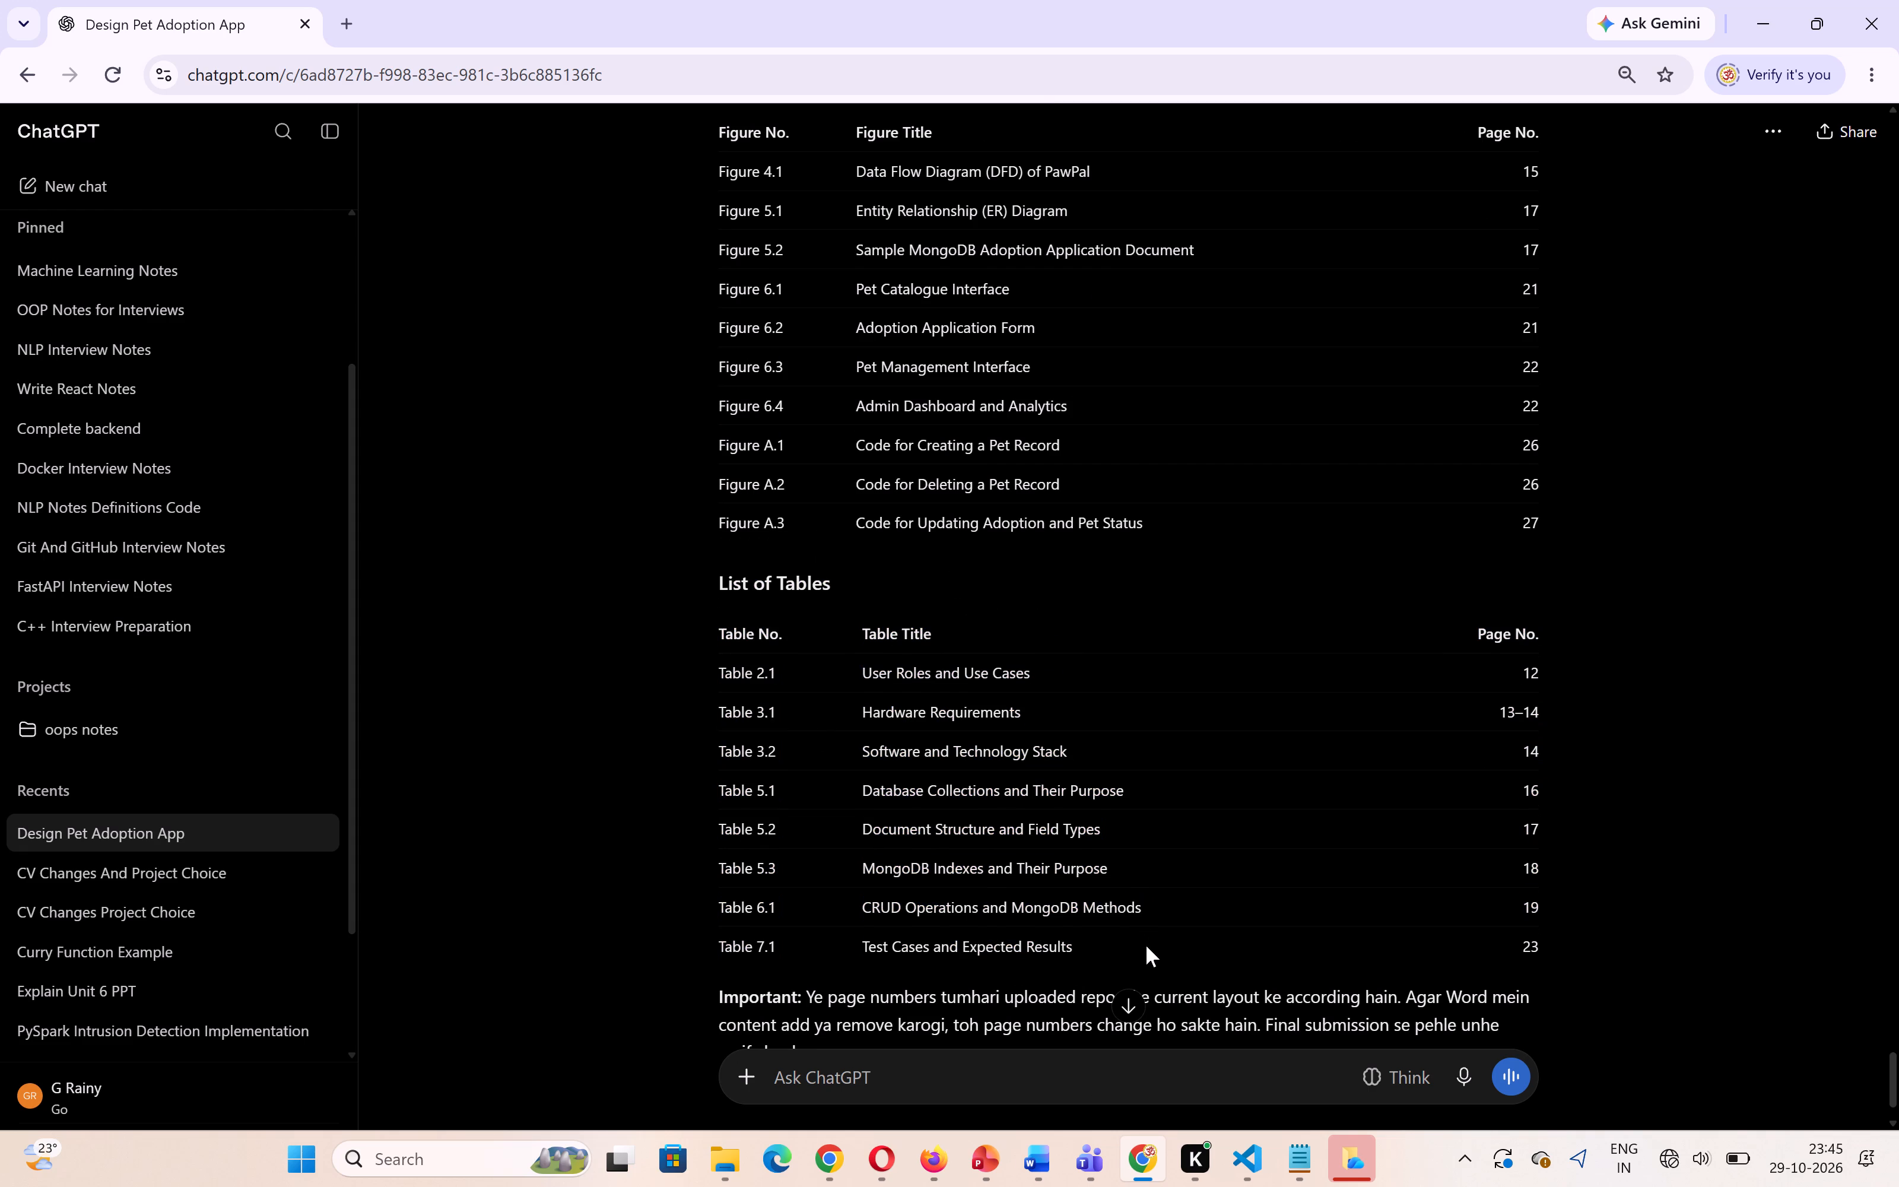
drag(709, 571, 787, 629)
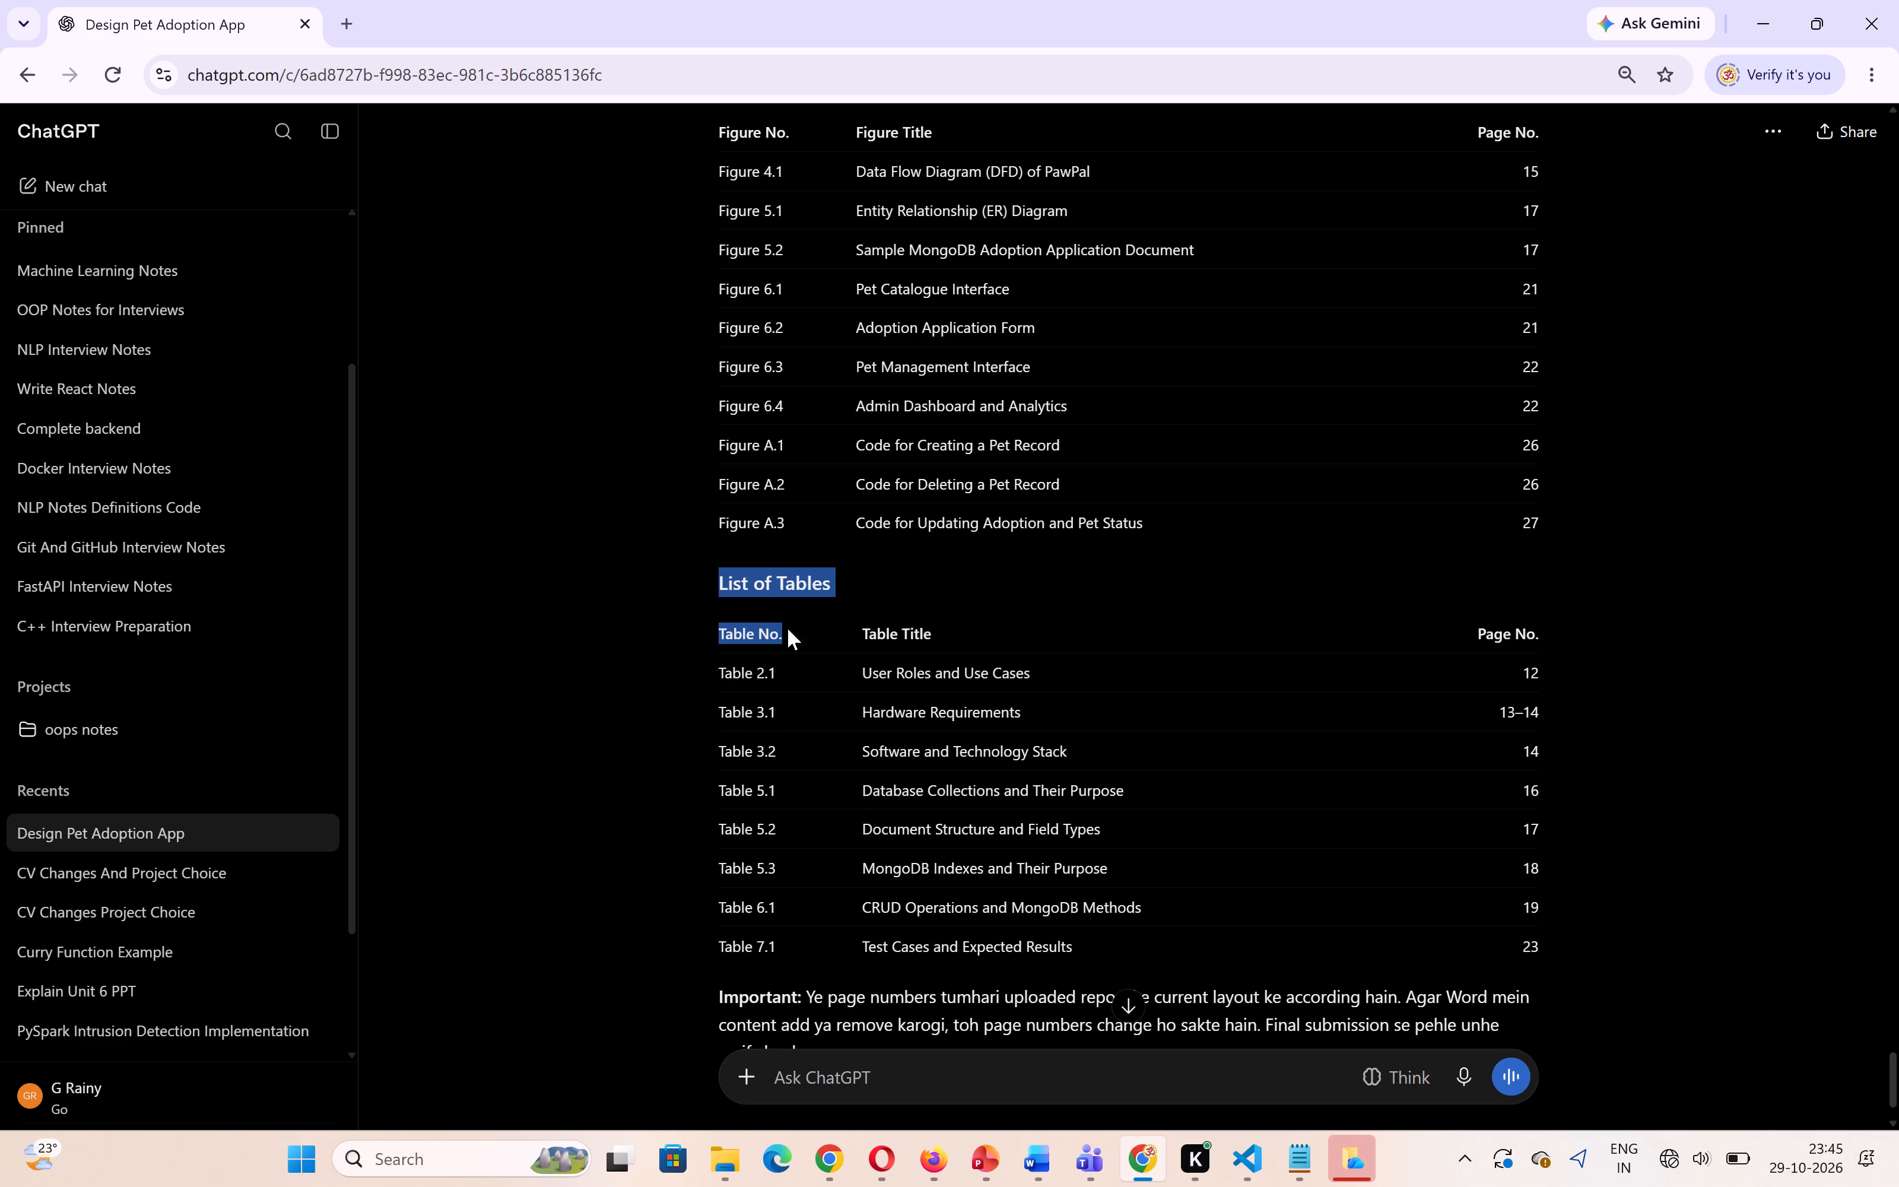
drag(787, 629, 1564, 944)
key(ctrl+c)
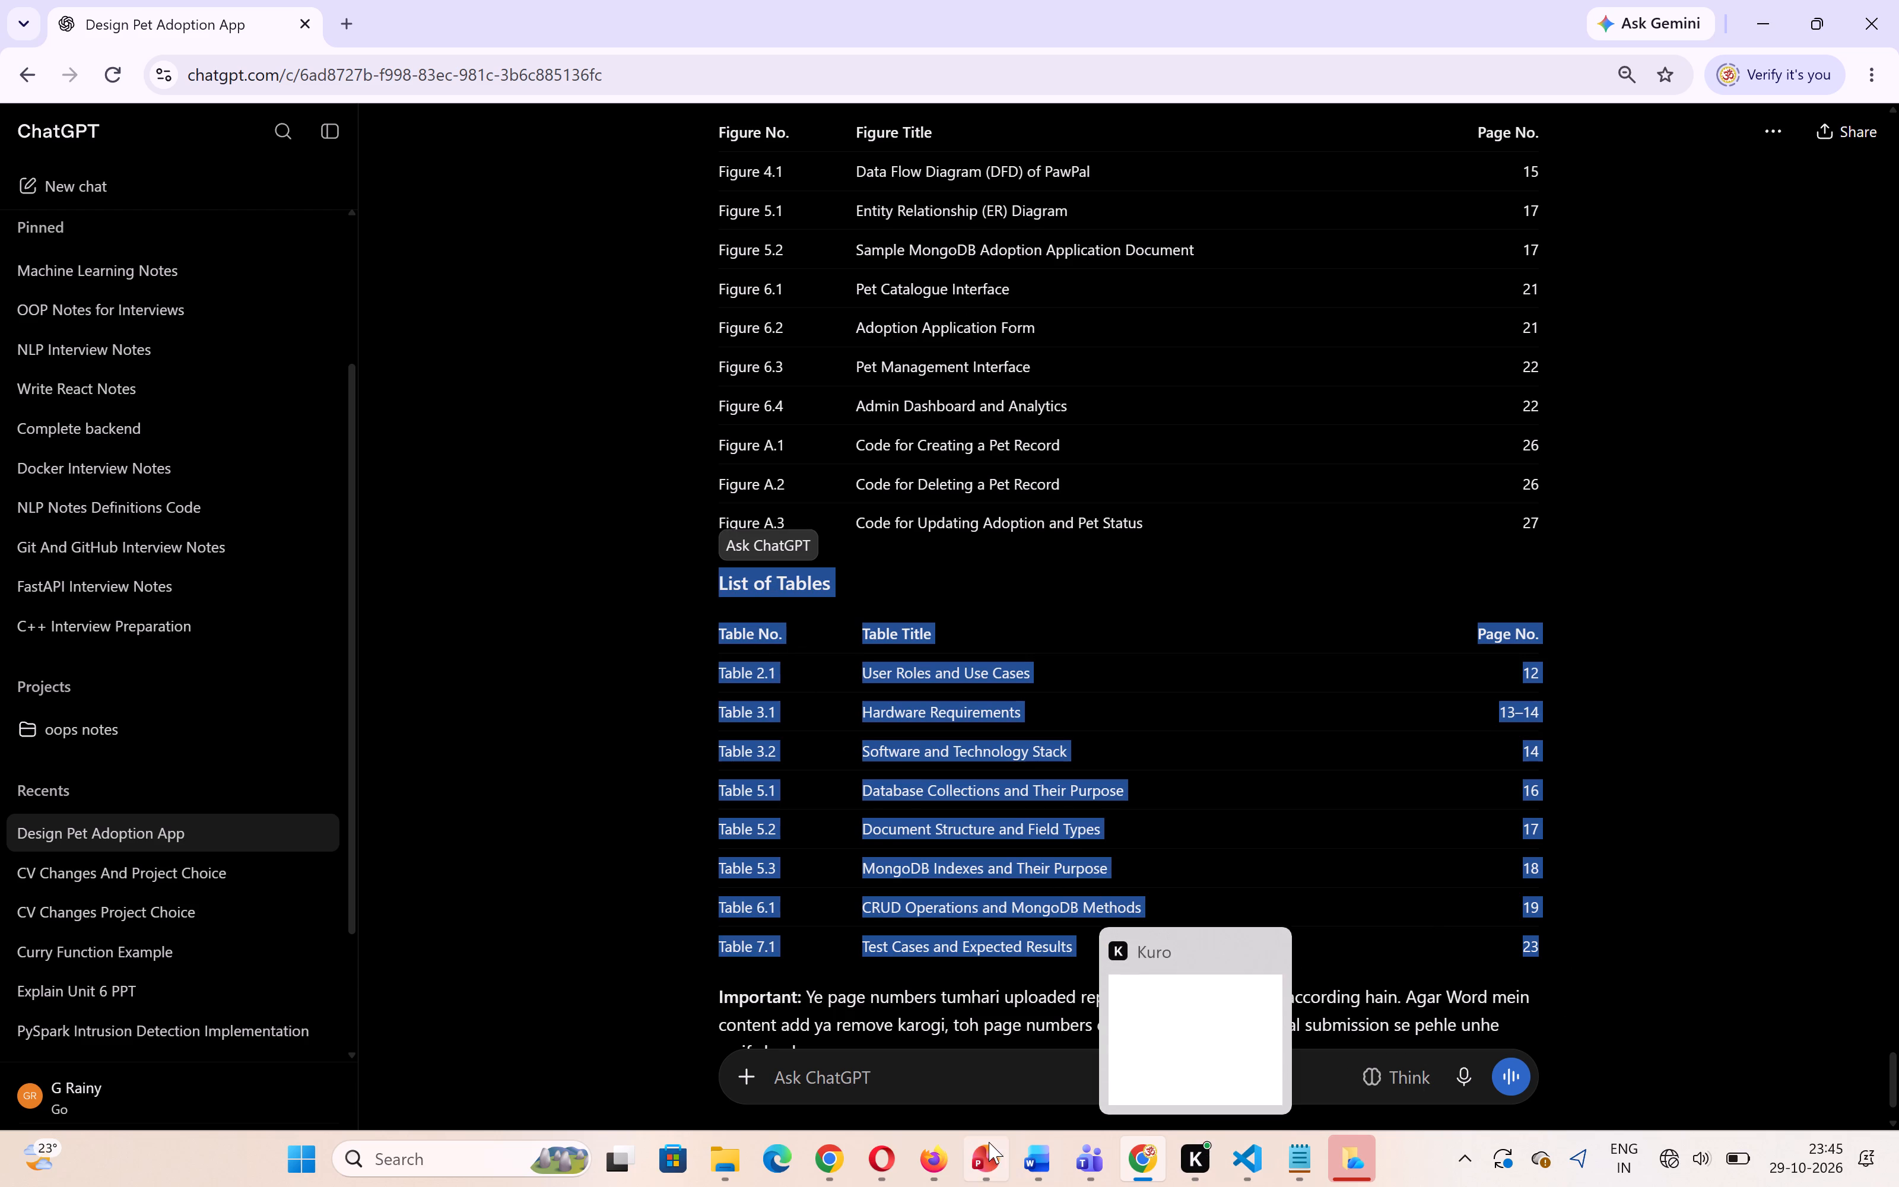
Paste the copied list below the figures table in the Word report and remove its "List of Tables" heading.
click(1031, 1148)
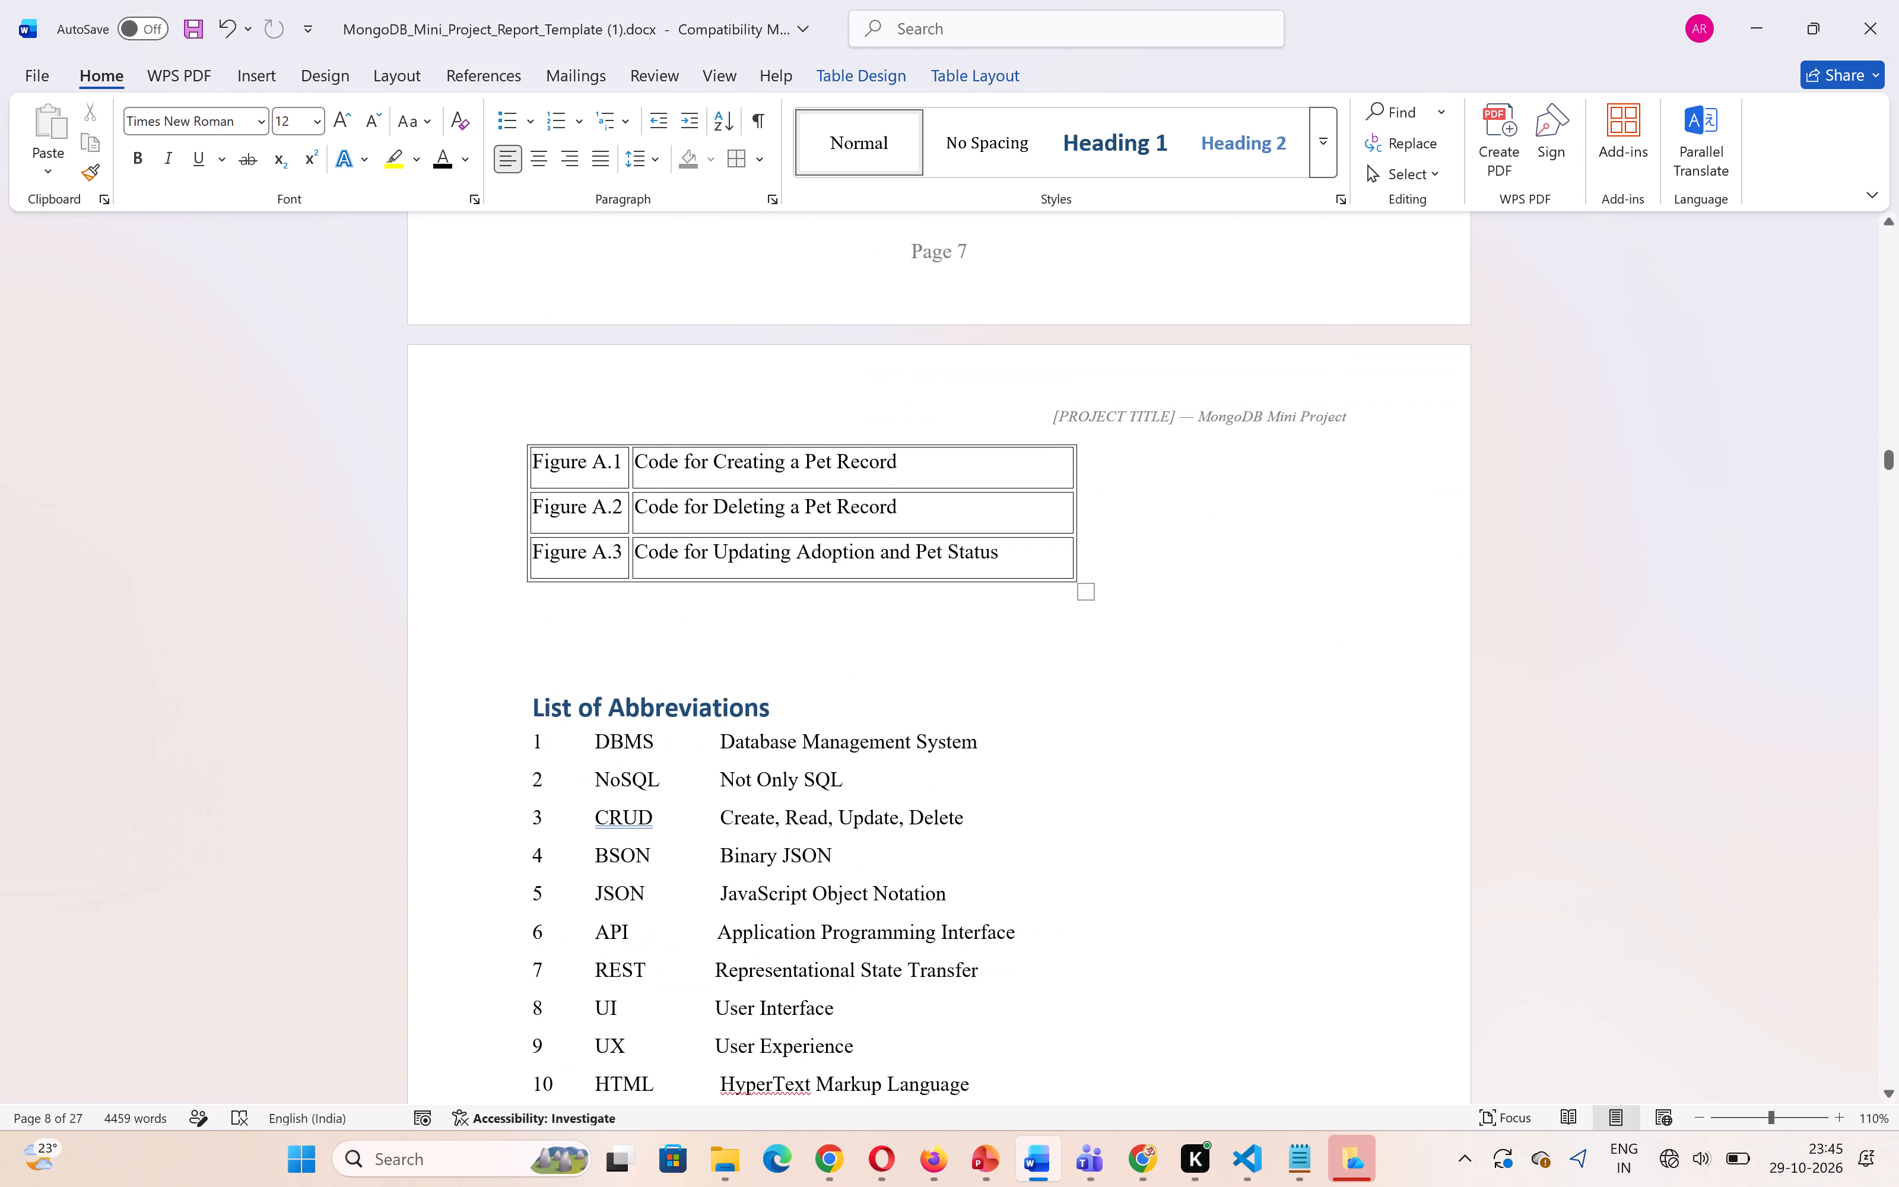
click(1151, 604)
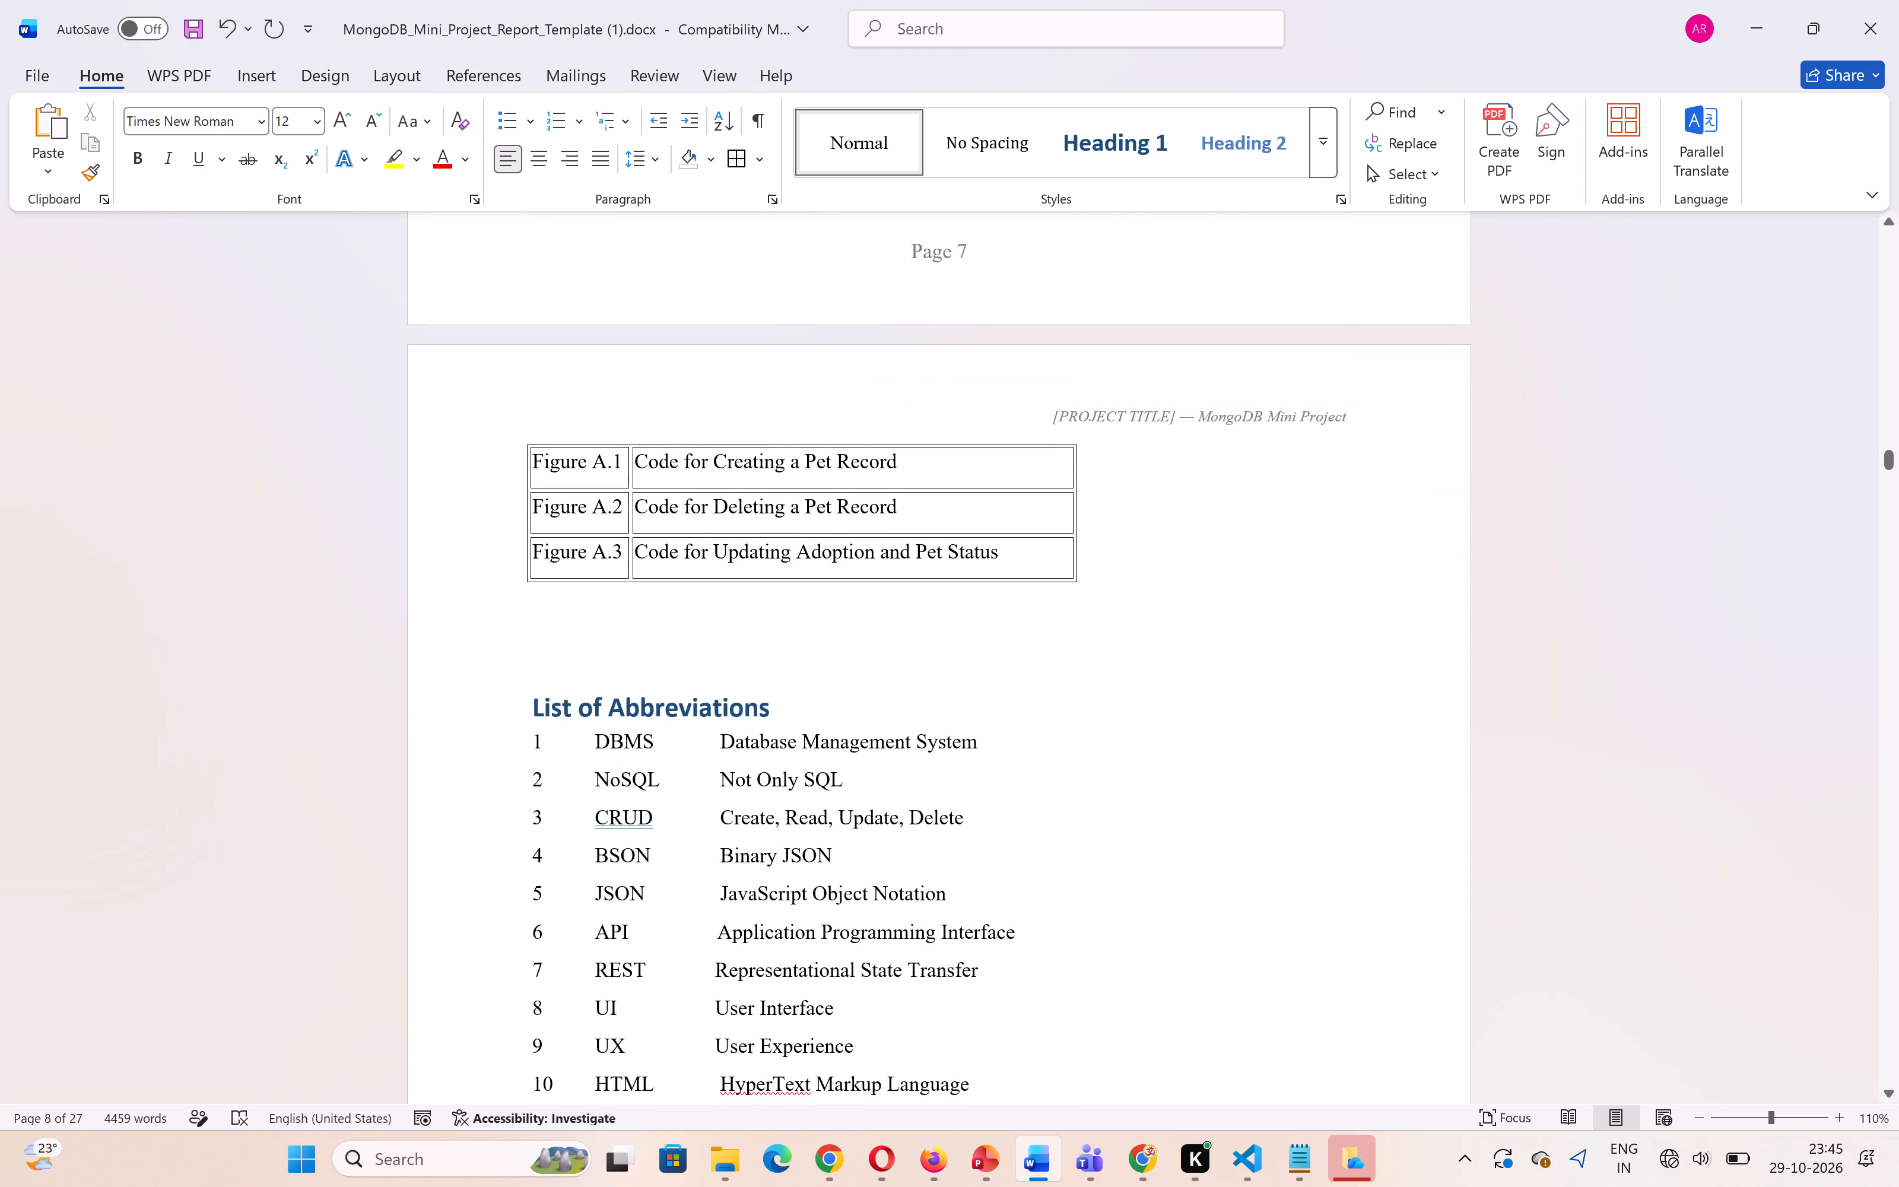
key(Return)
key(ctrl+v)
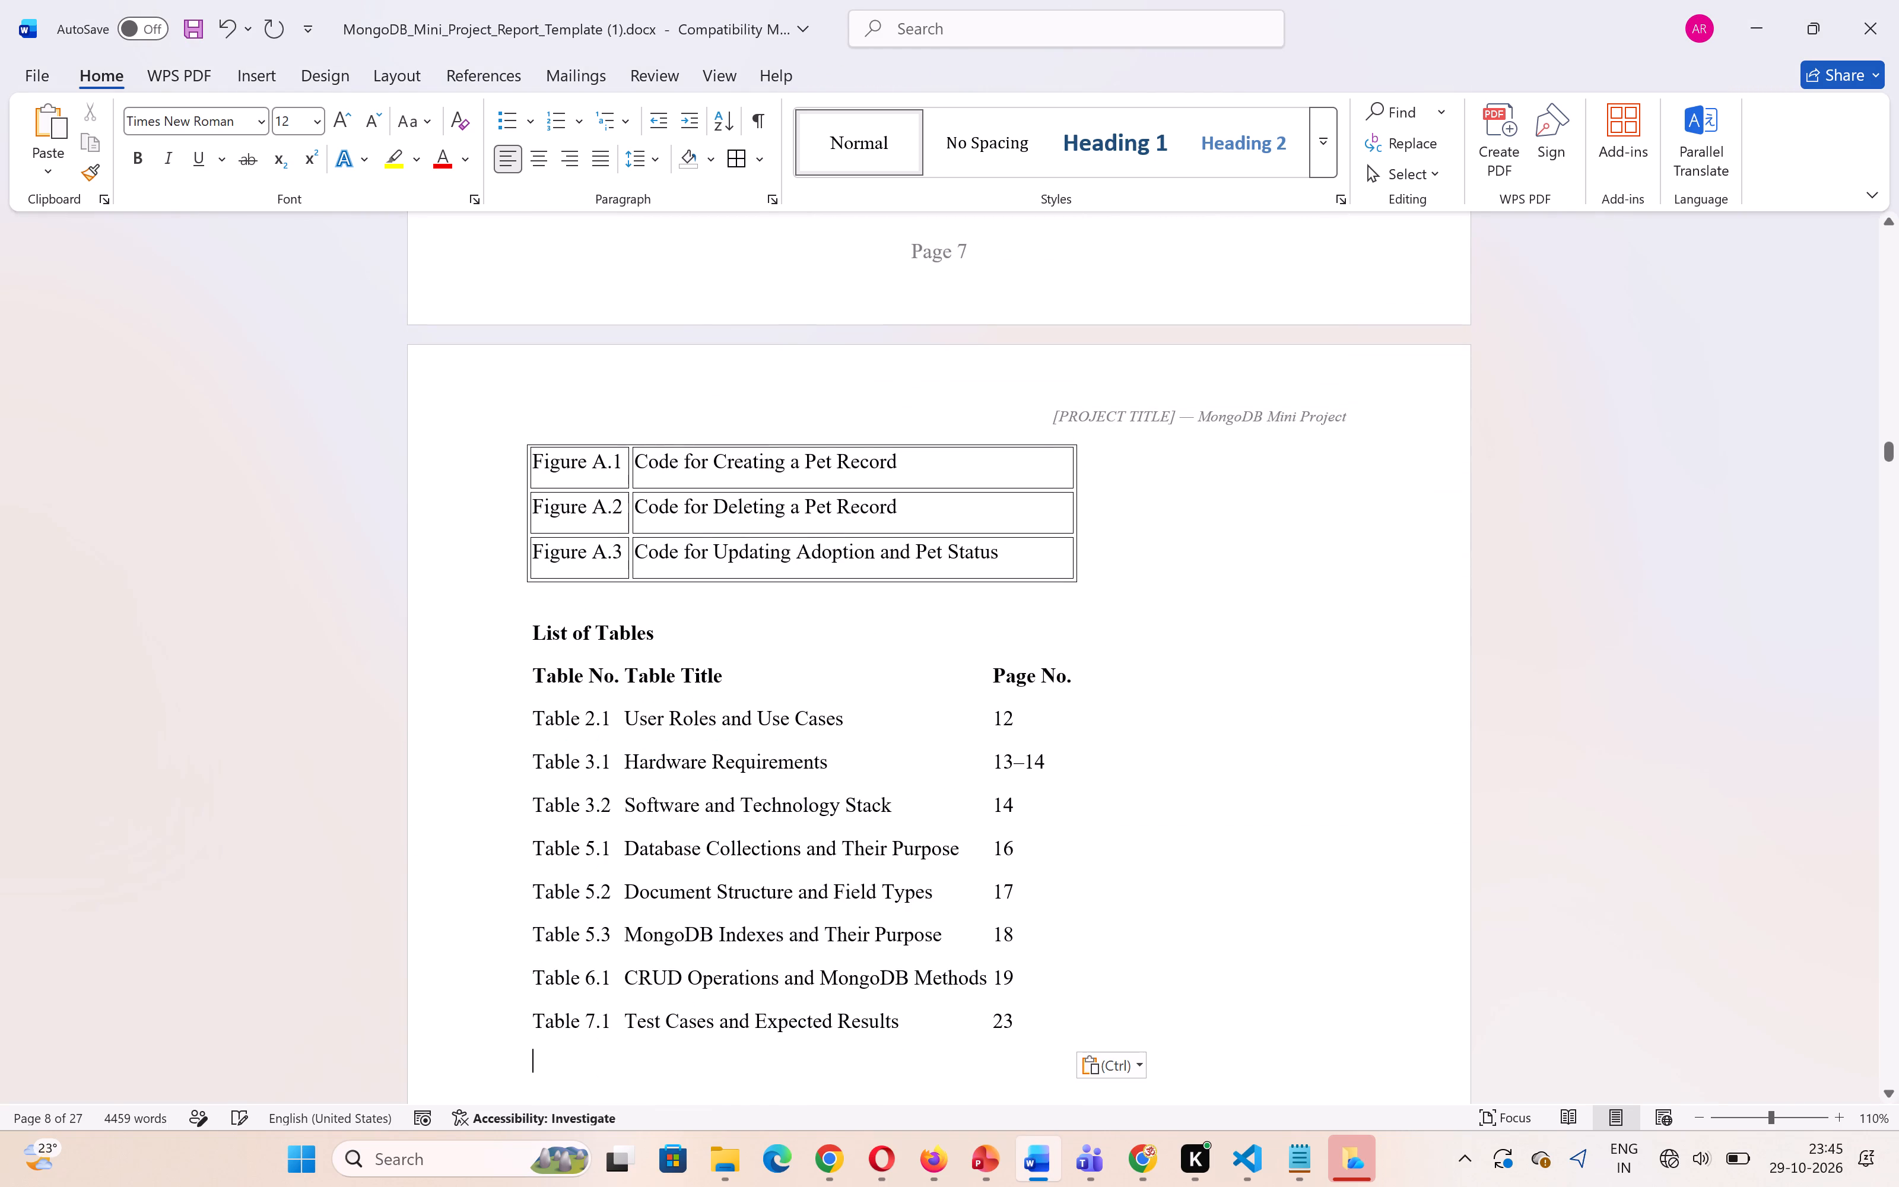
drag(669, 633, 520, 645)
key(BackSpace)
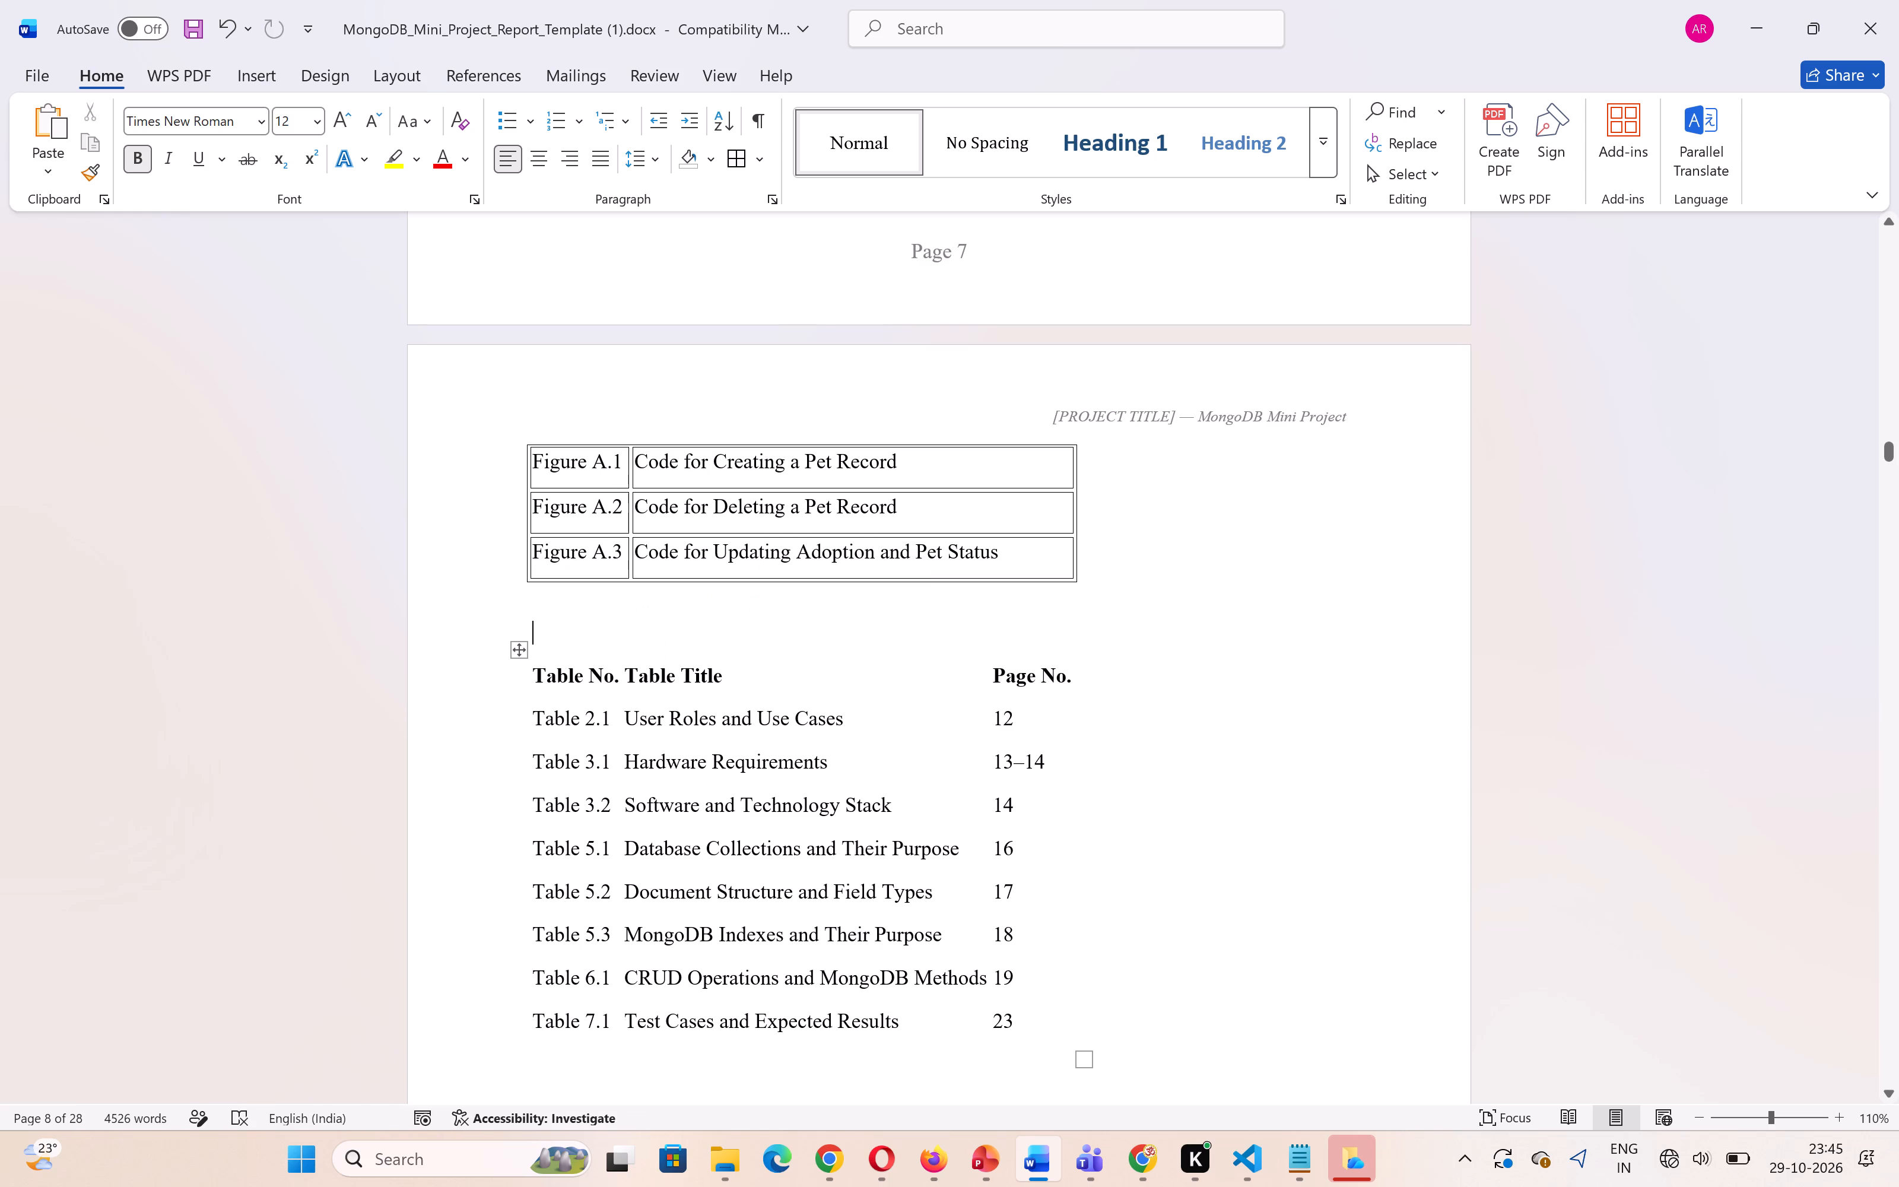
Delete the Page No. column from the pasted list of tables.
drag(996, 668, 1034, 1018)
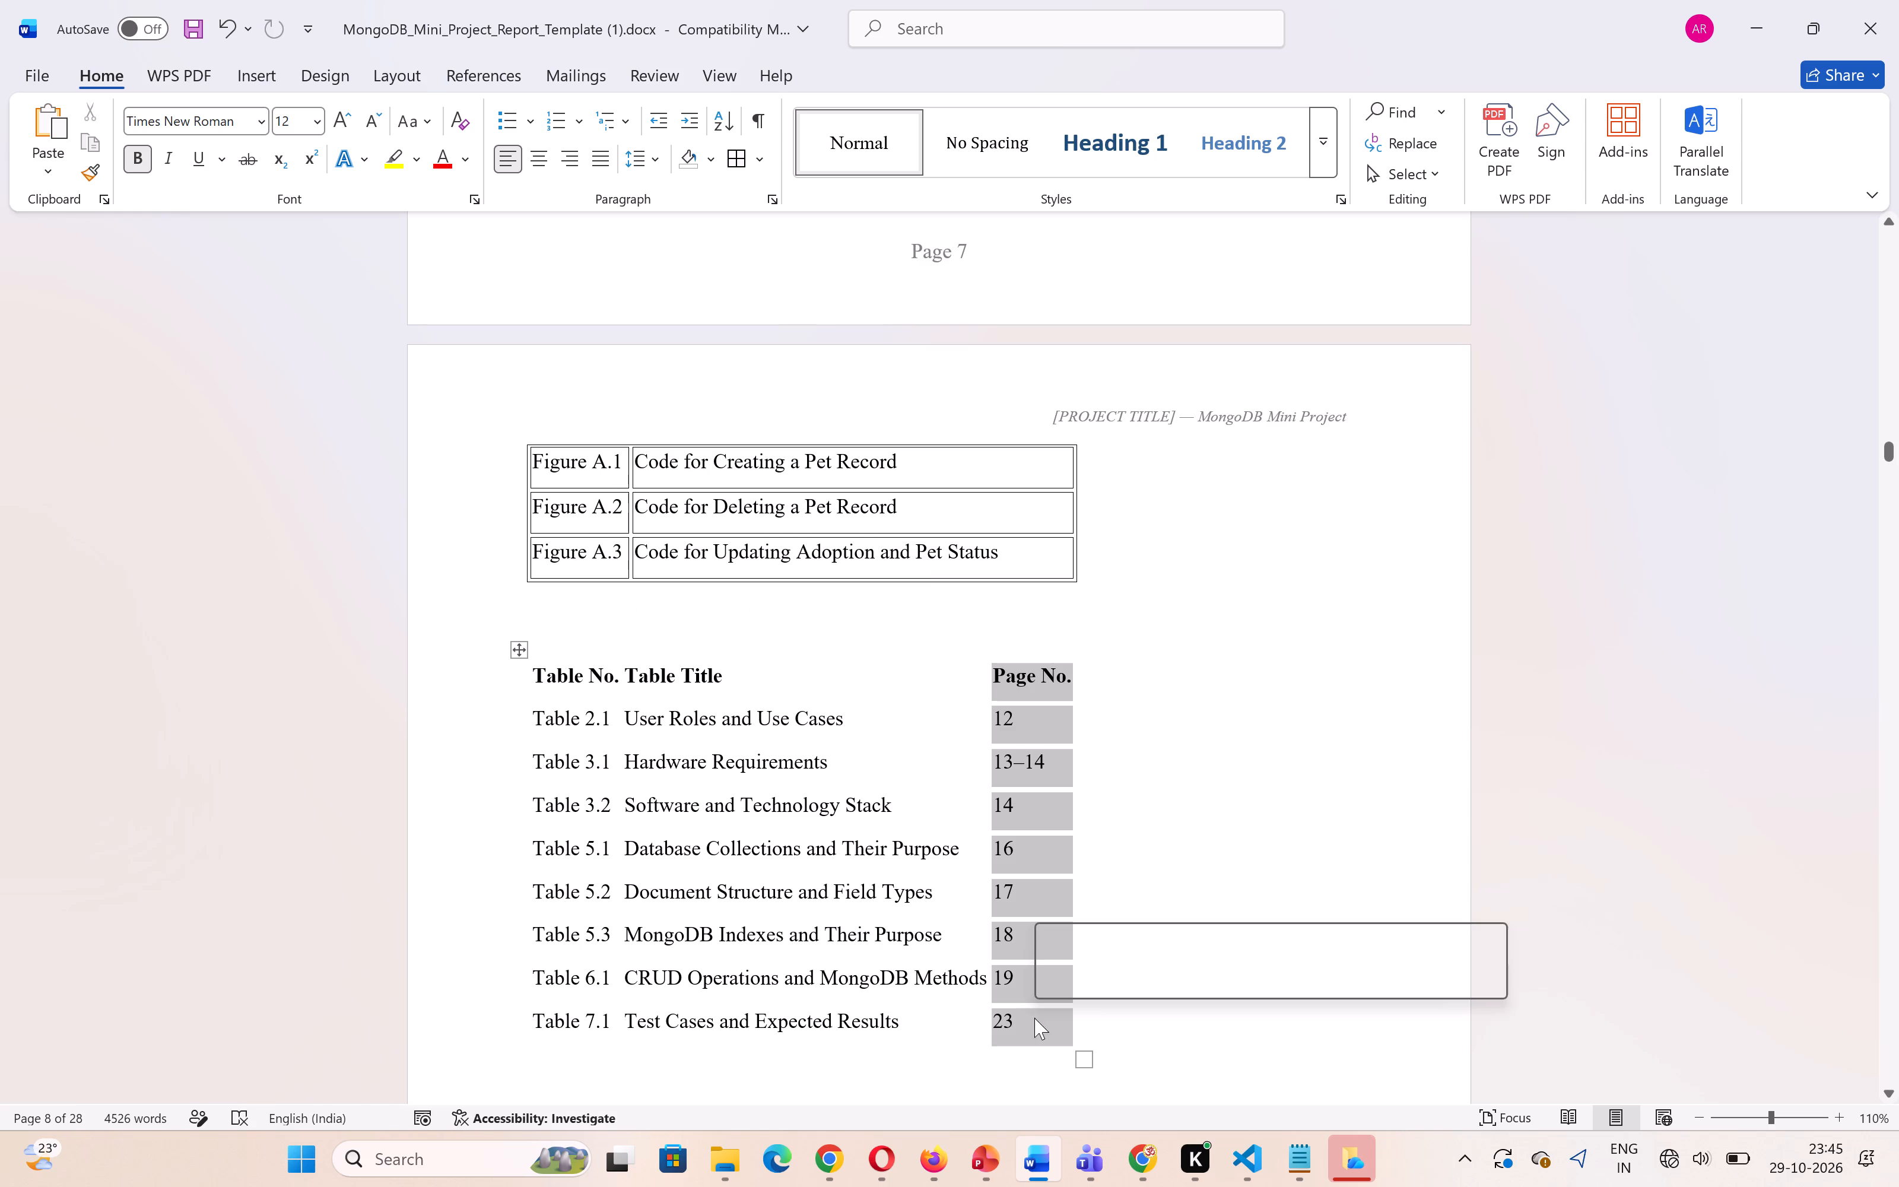
key(BackSpace)
Apply borders to every cell of the list of tables, from the Table No. header through the Table 7.1 row.
drag(530, 669, 827, 921)
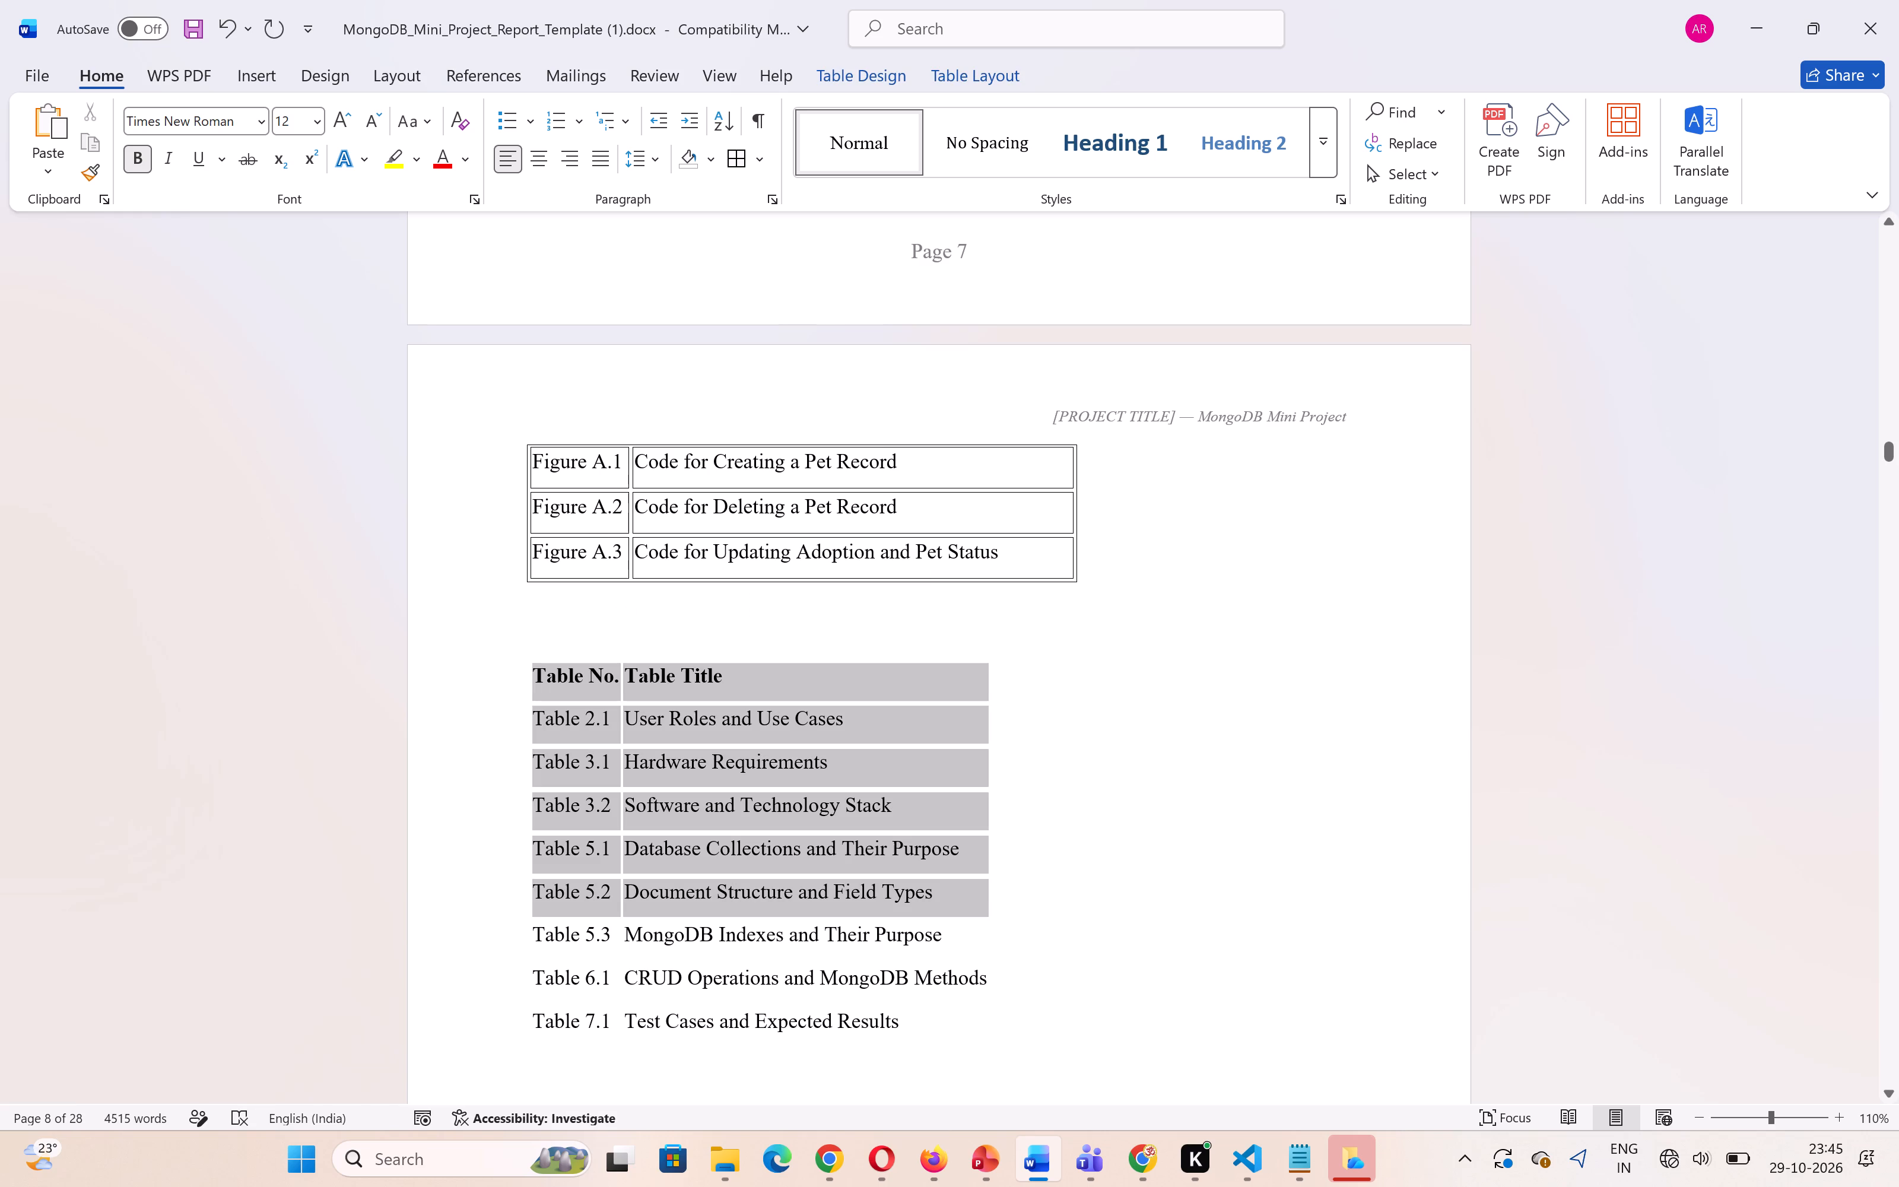
drag(827, 921, 909, 1020)
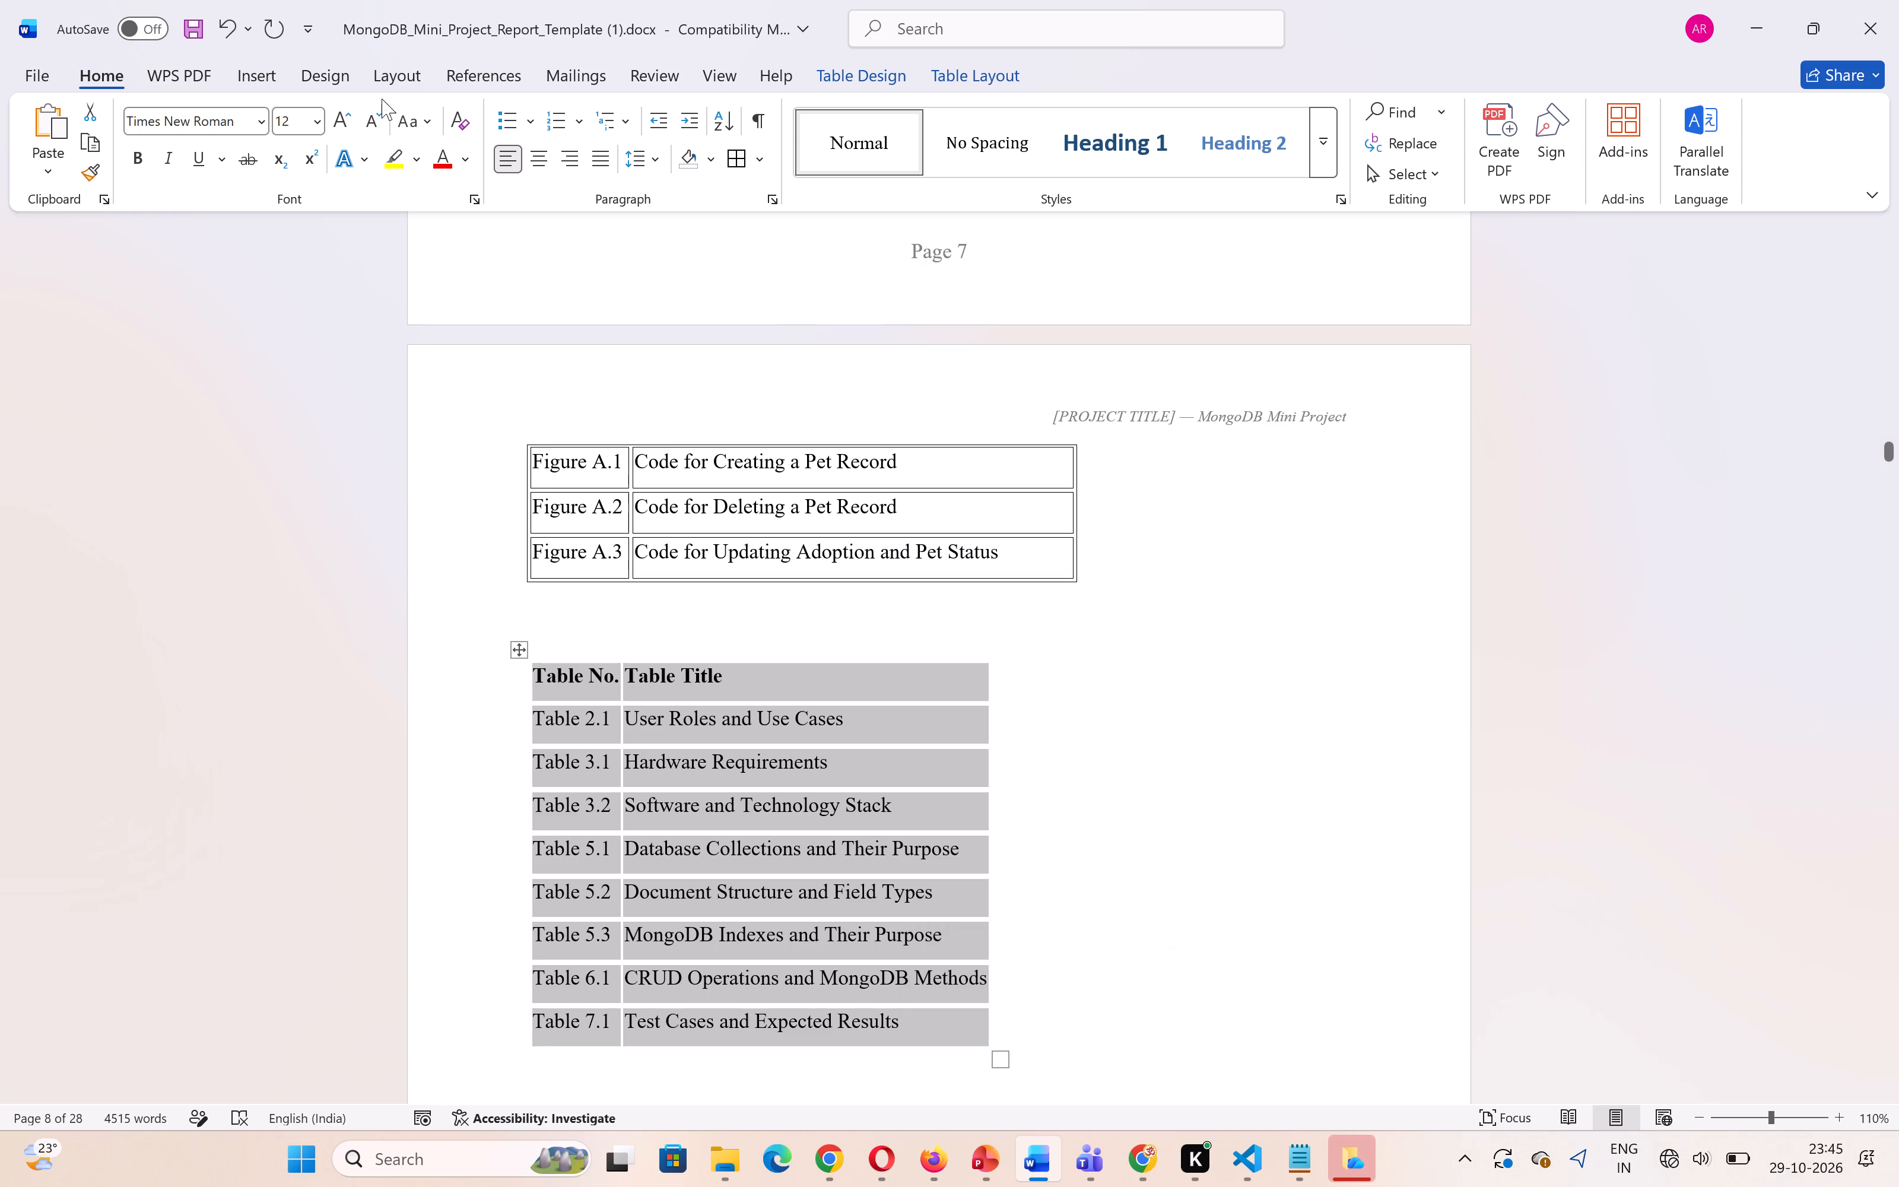
click(728, 155)
Remove one extra blank line between the figures table and the list of tables, and one before the List of Abbreviations.
click(1046, 624)
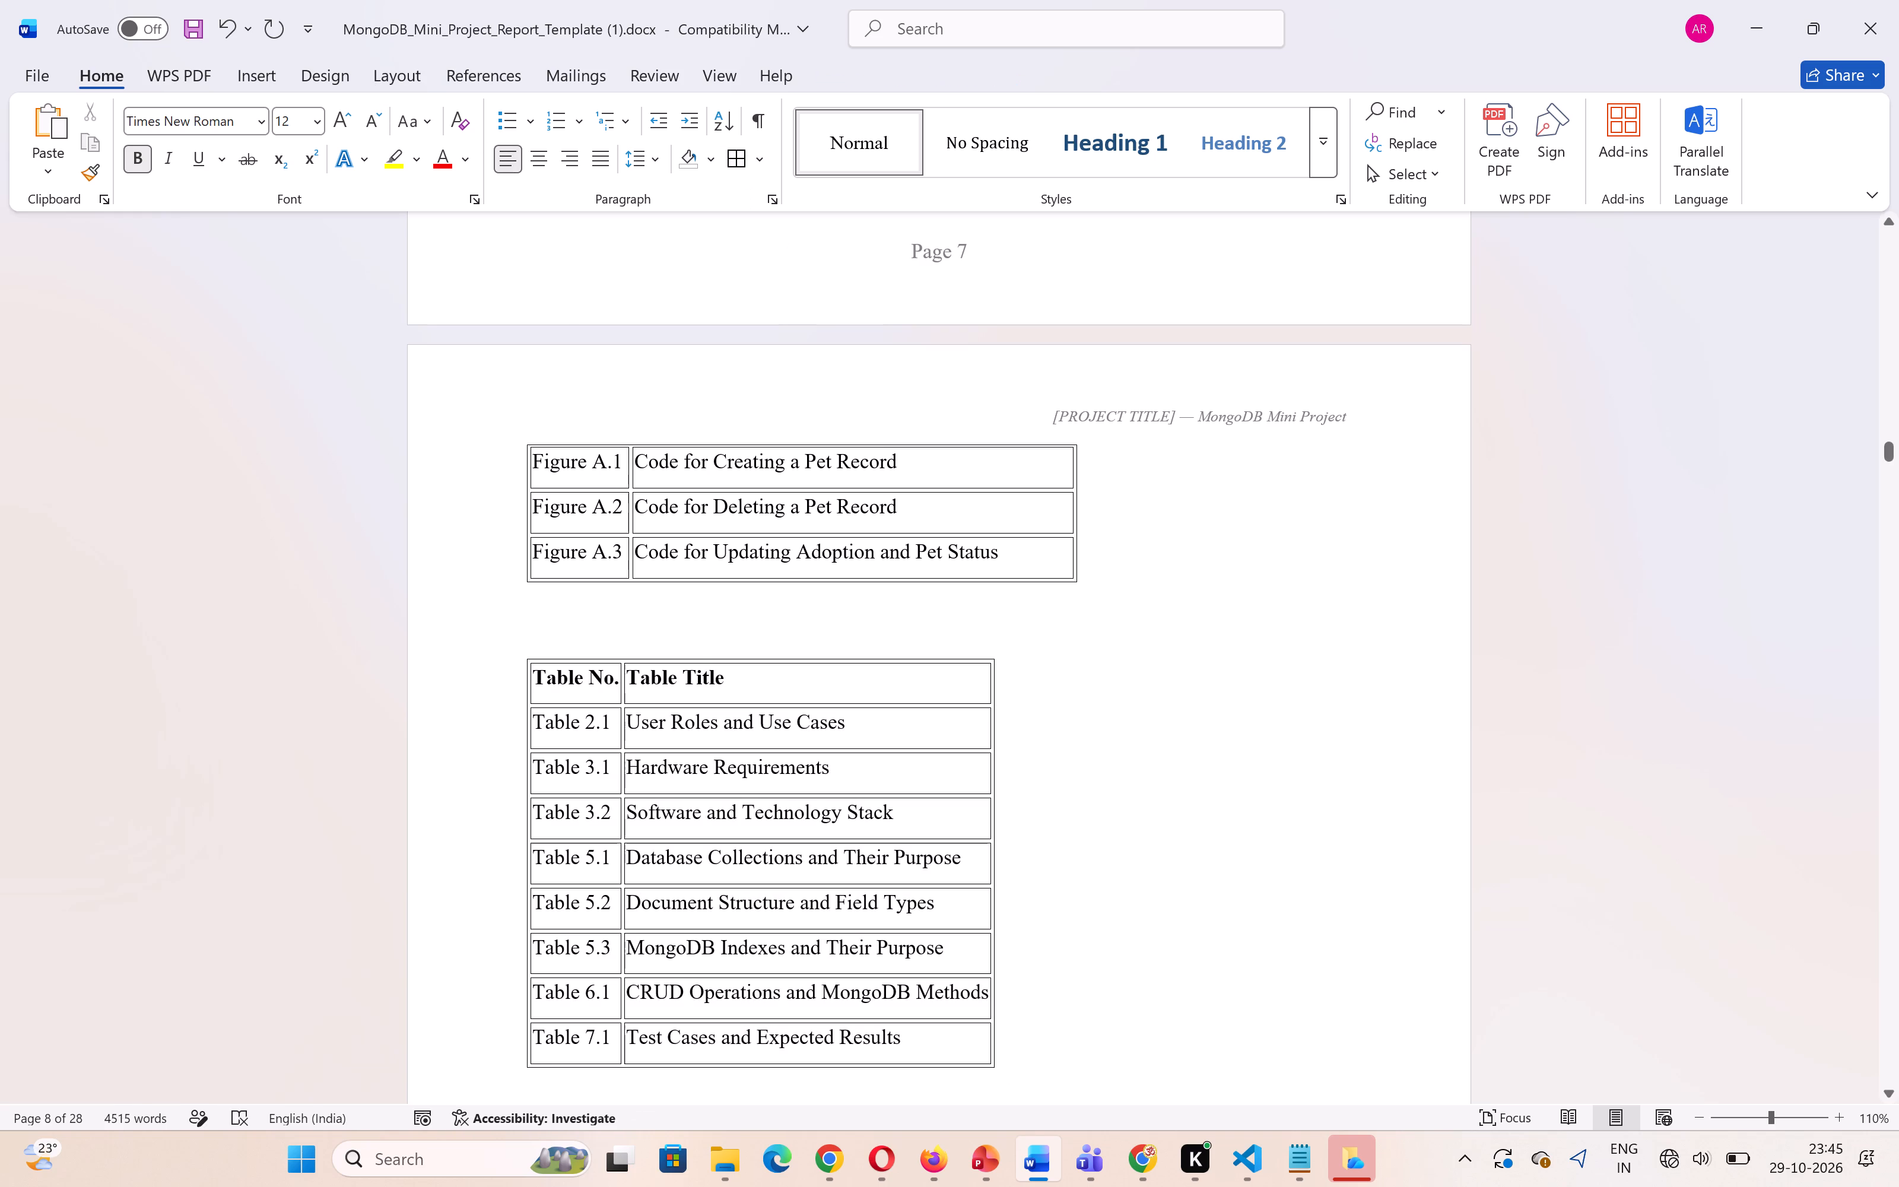
key(BackSpace)
scroll(1133, 823, up, 2)
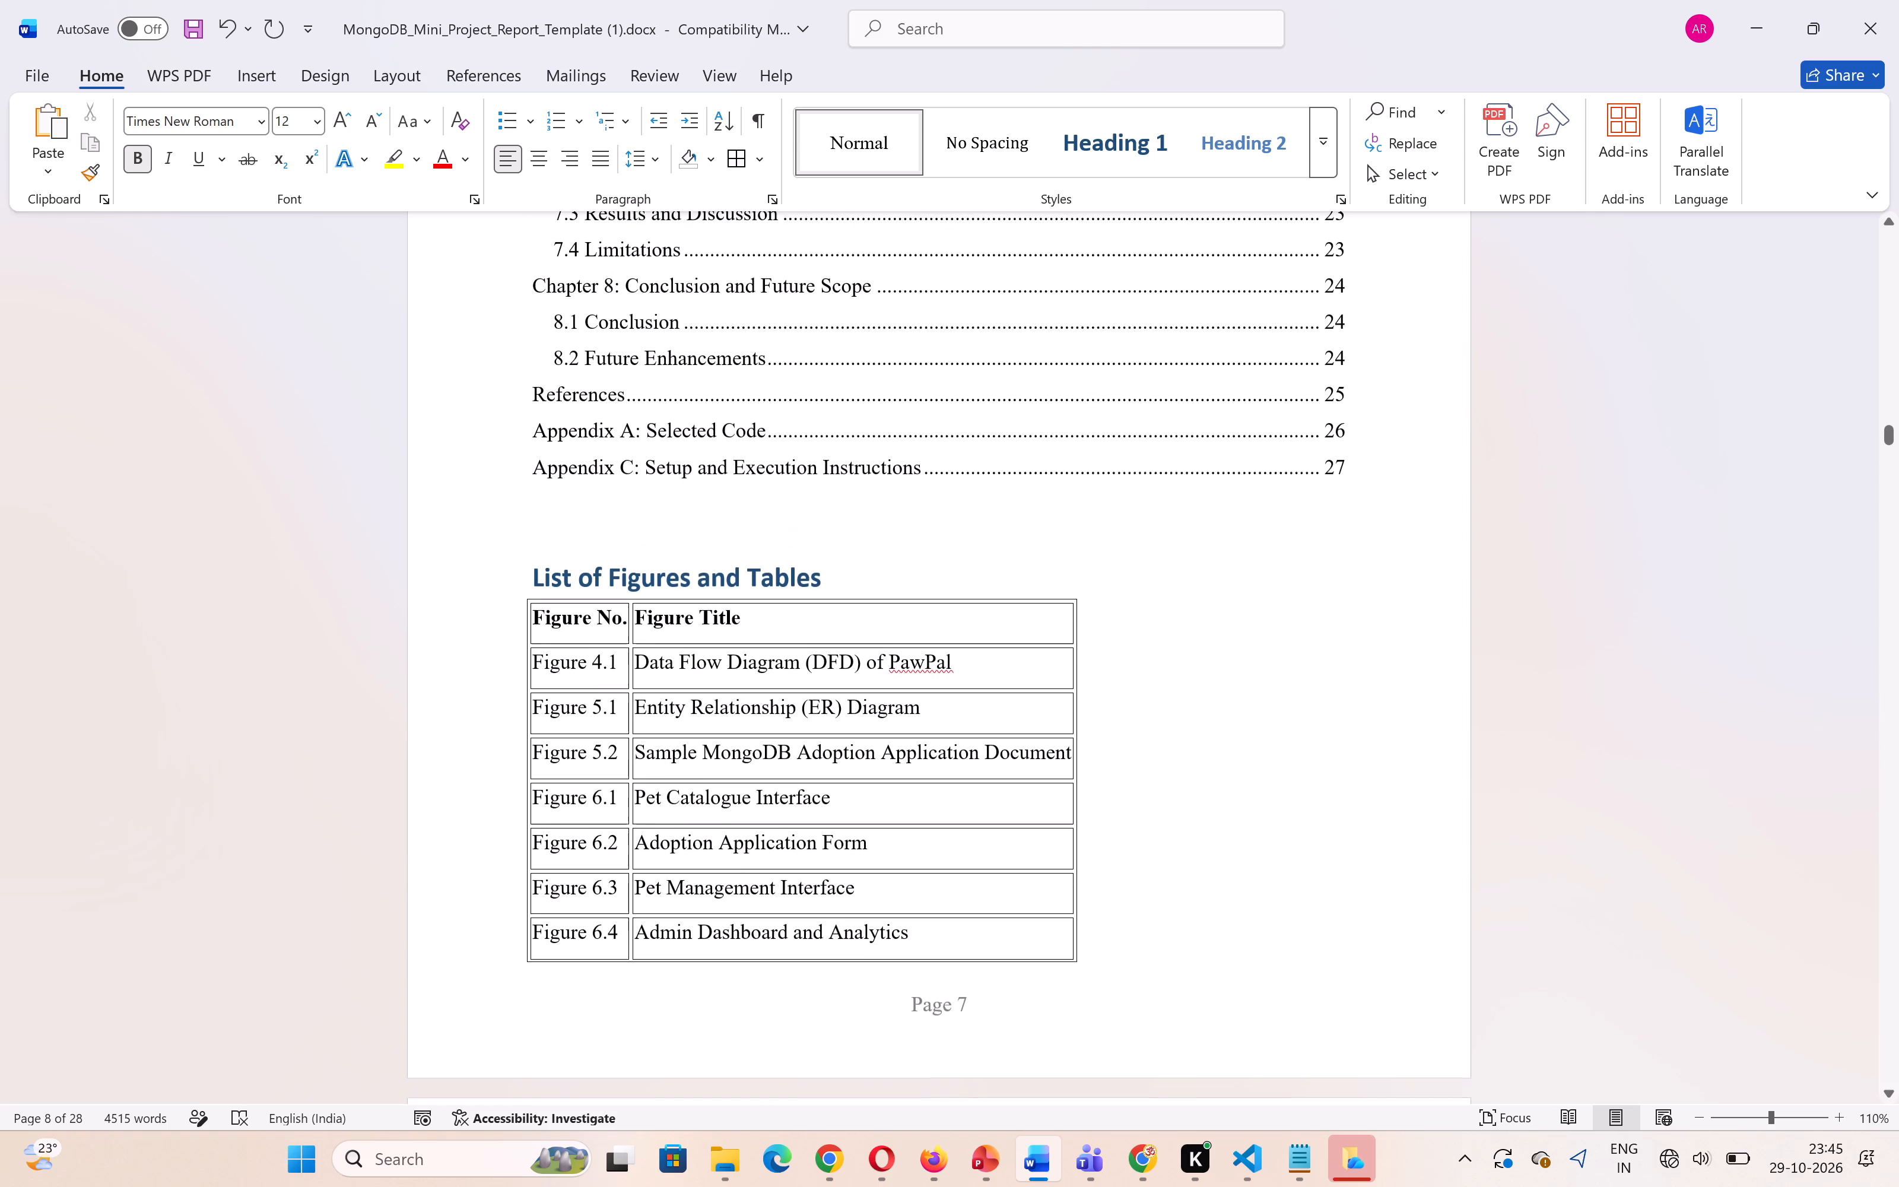
scroll(1133, 823, down, 1)
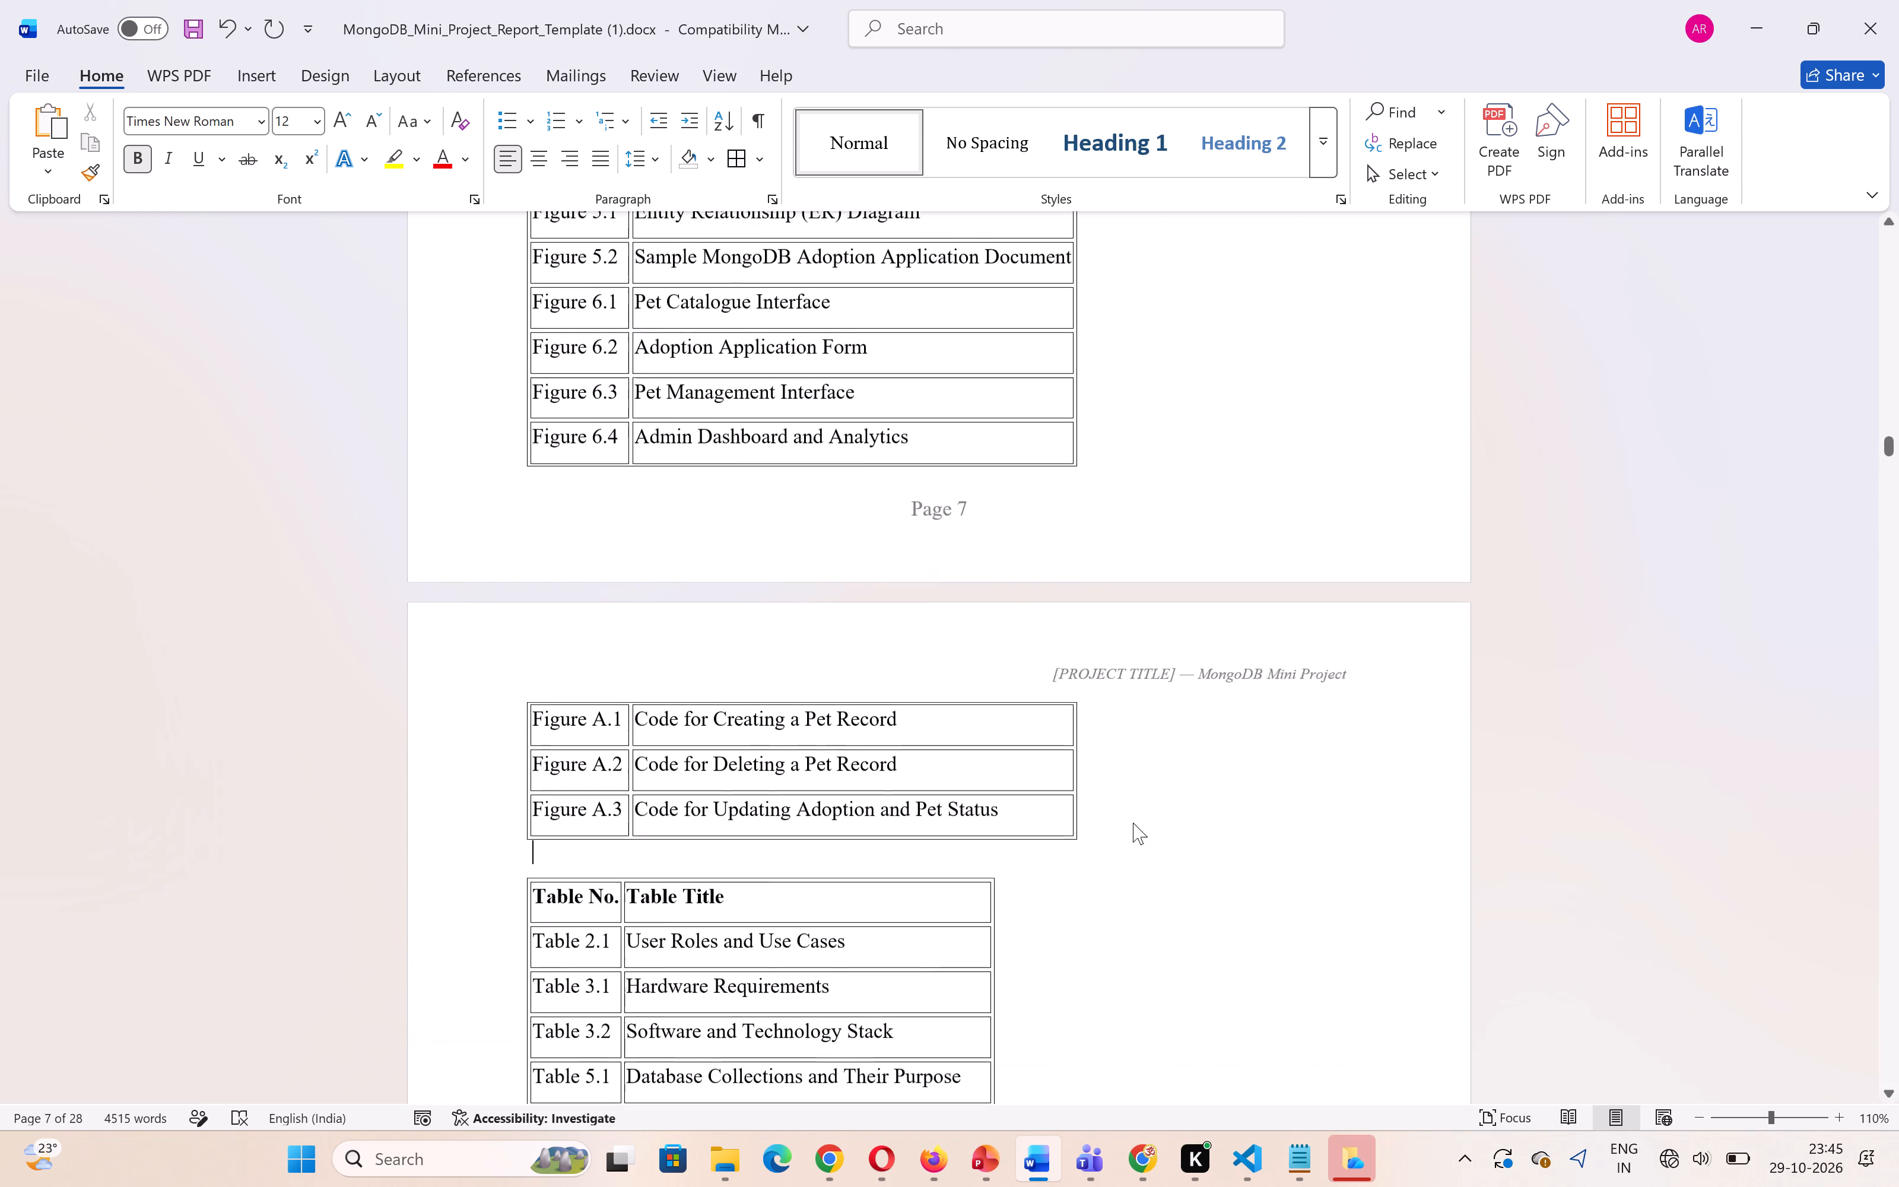
scroll(1133, 823, down, 3)
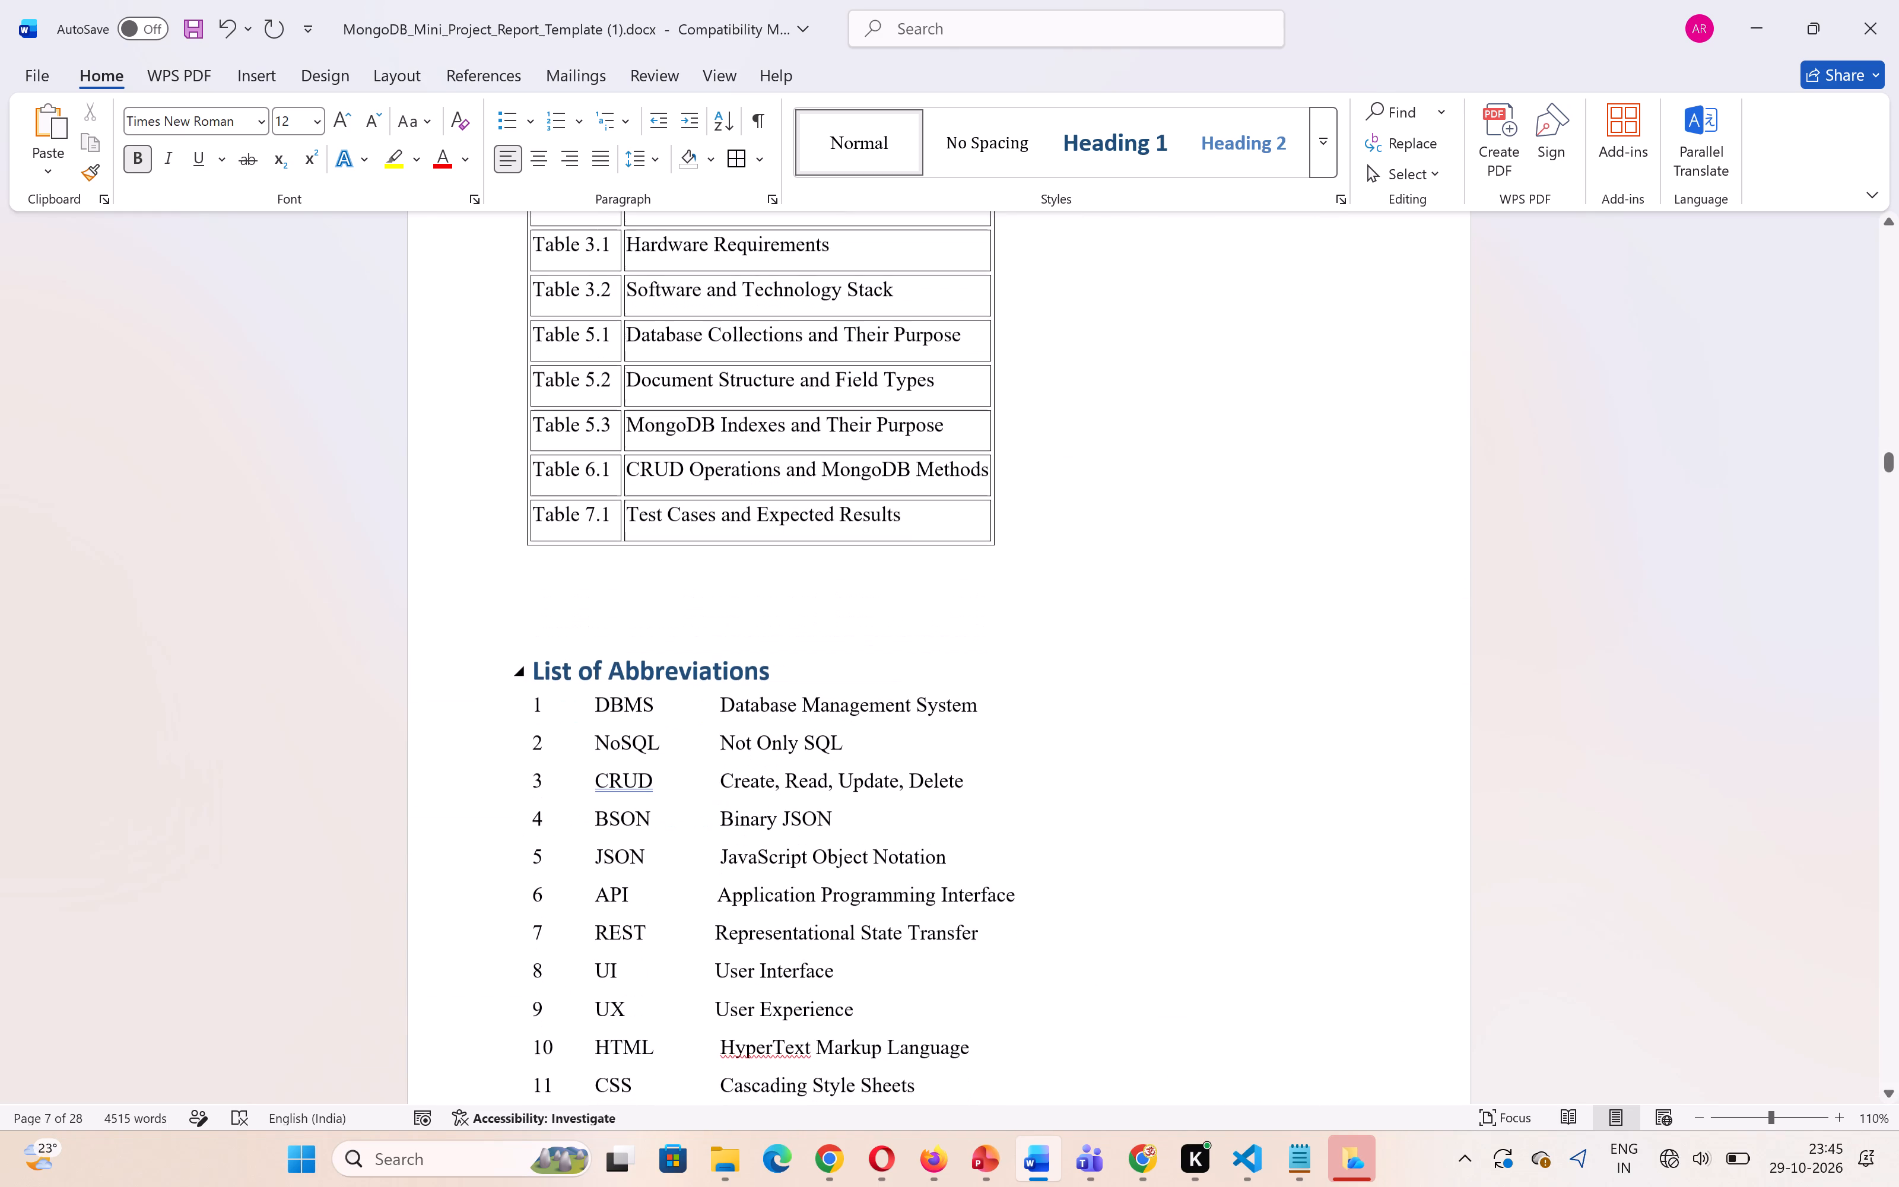
click(594, 620)
key(BackSpace)
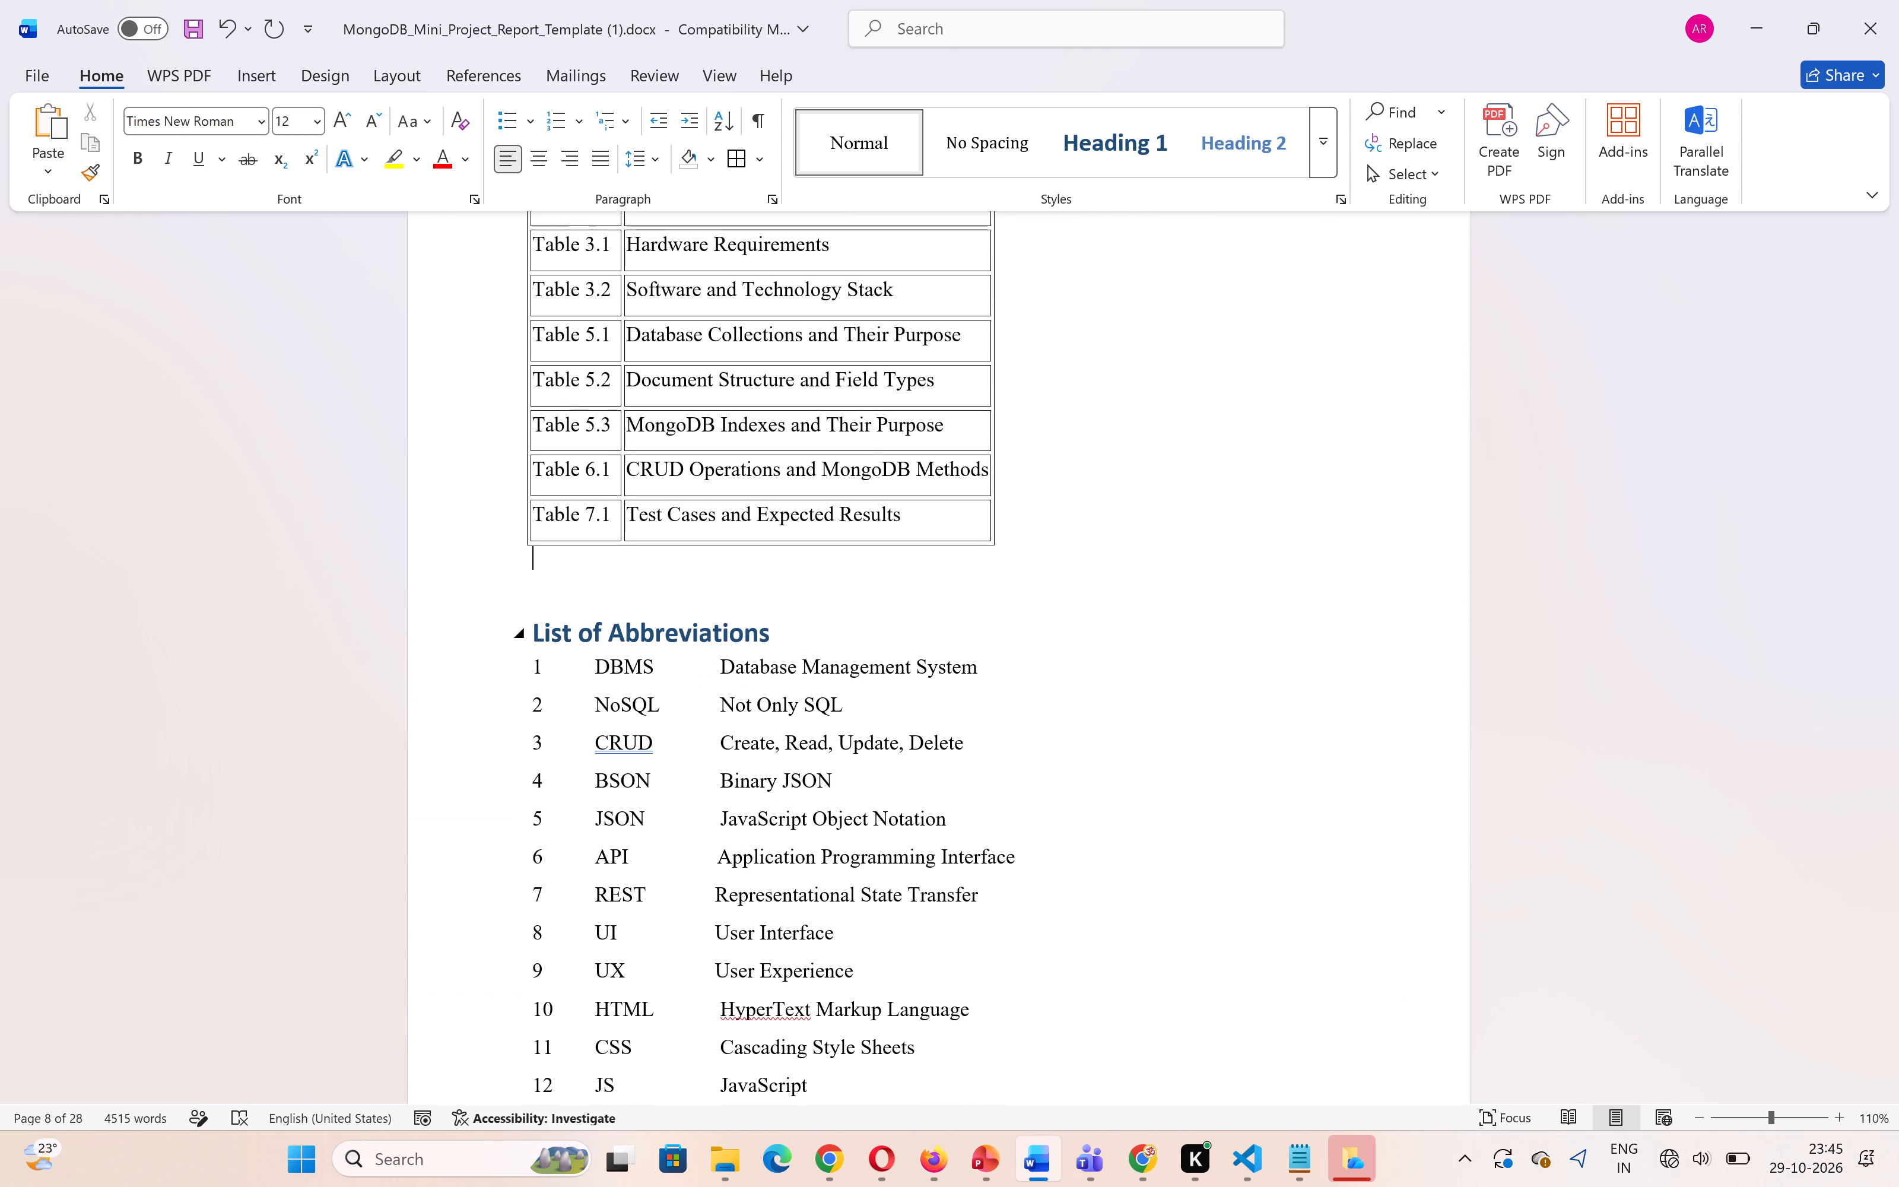
Examine the spacing and page gaps between sections from the List of Abbreviations through Chapters 1 and 2.
scroll(650, 779, down, 3)
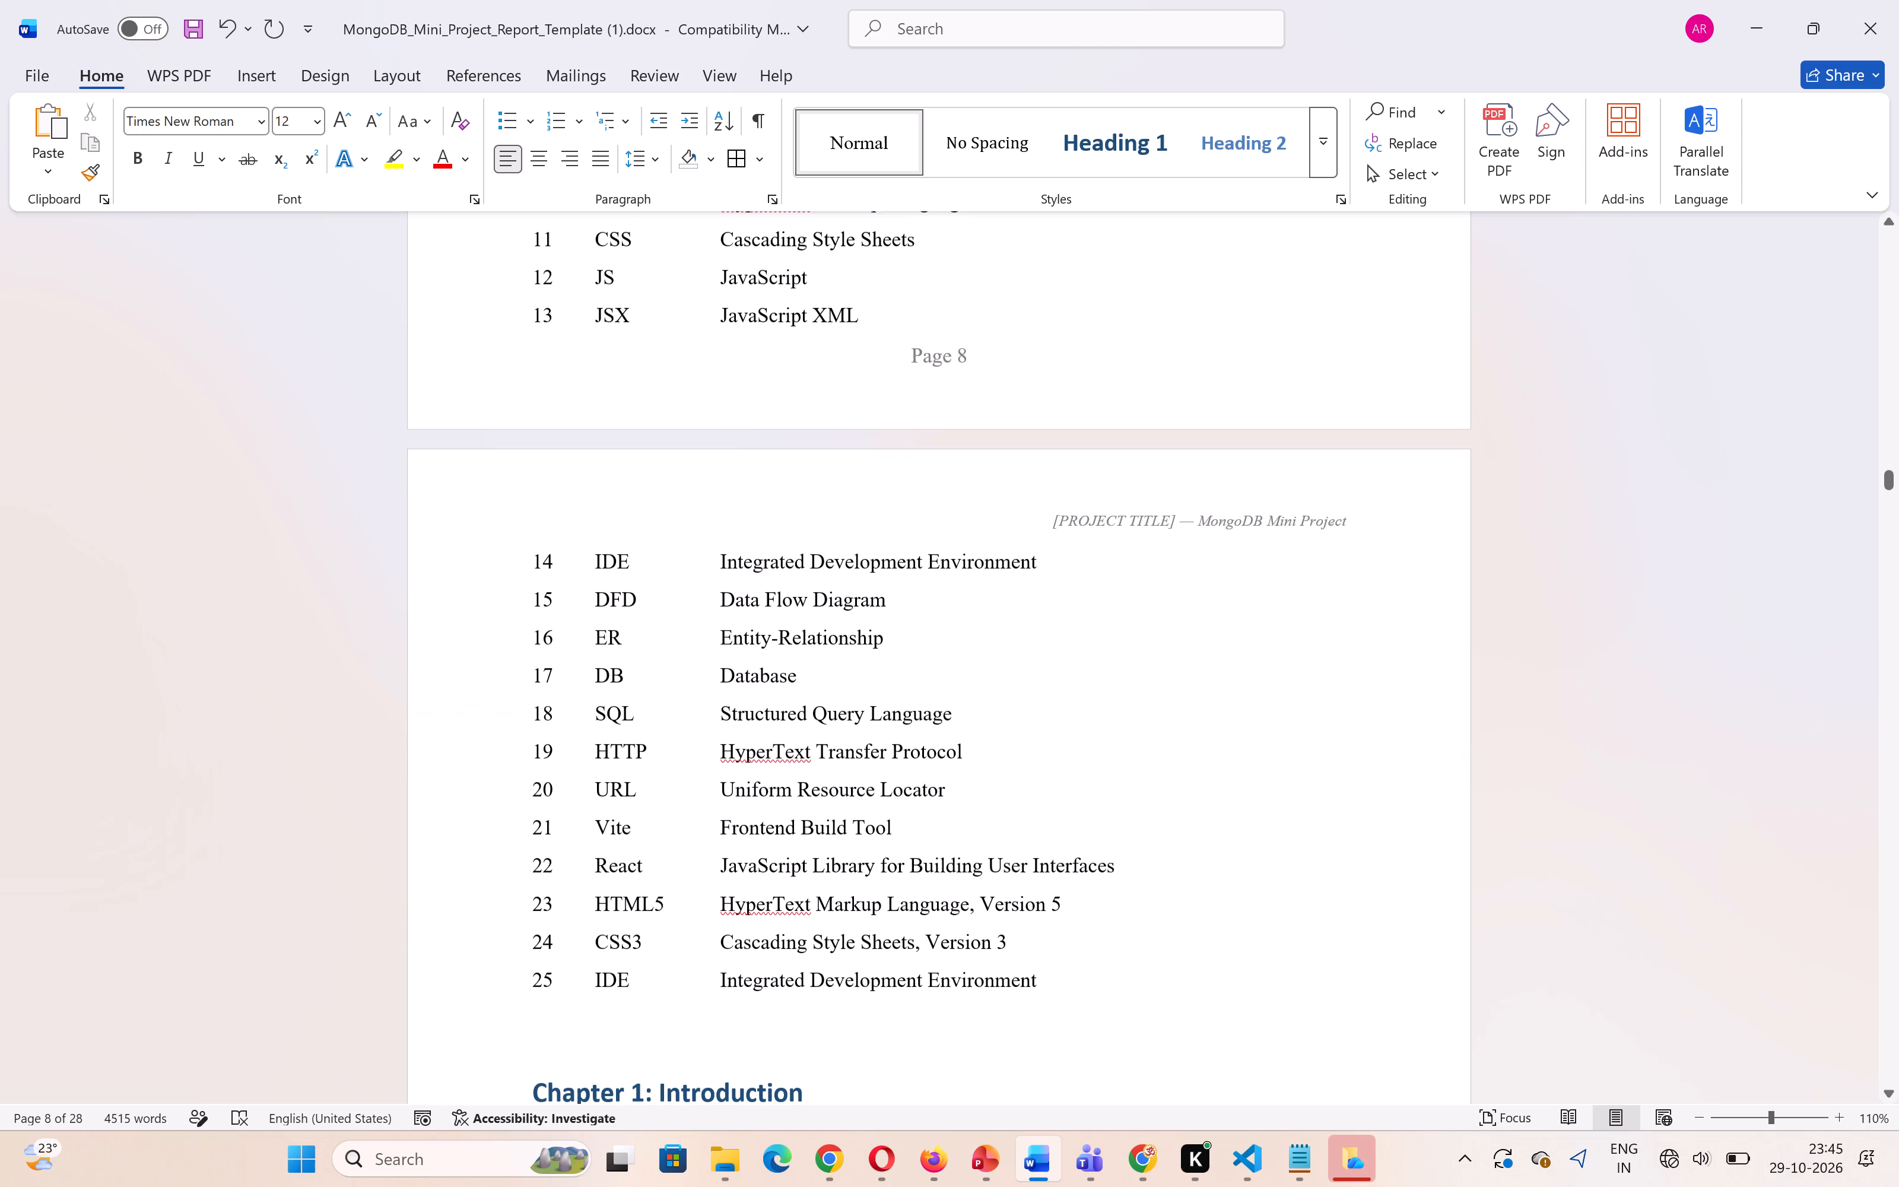
scroll(621, 777, up, 3)
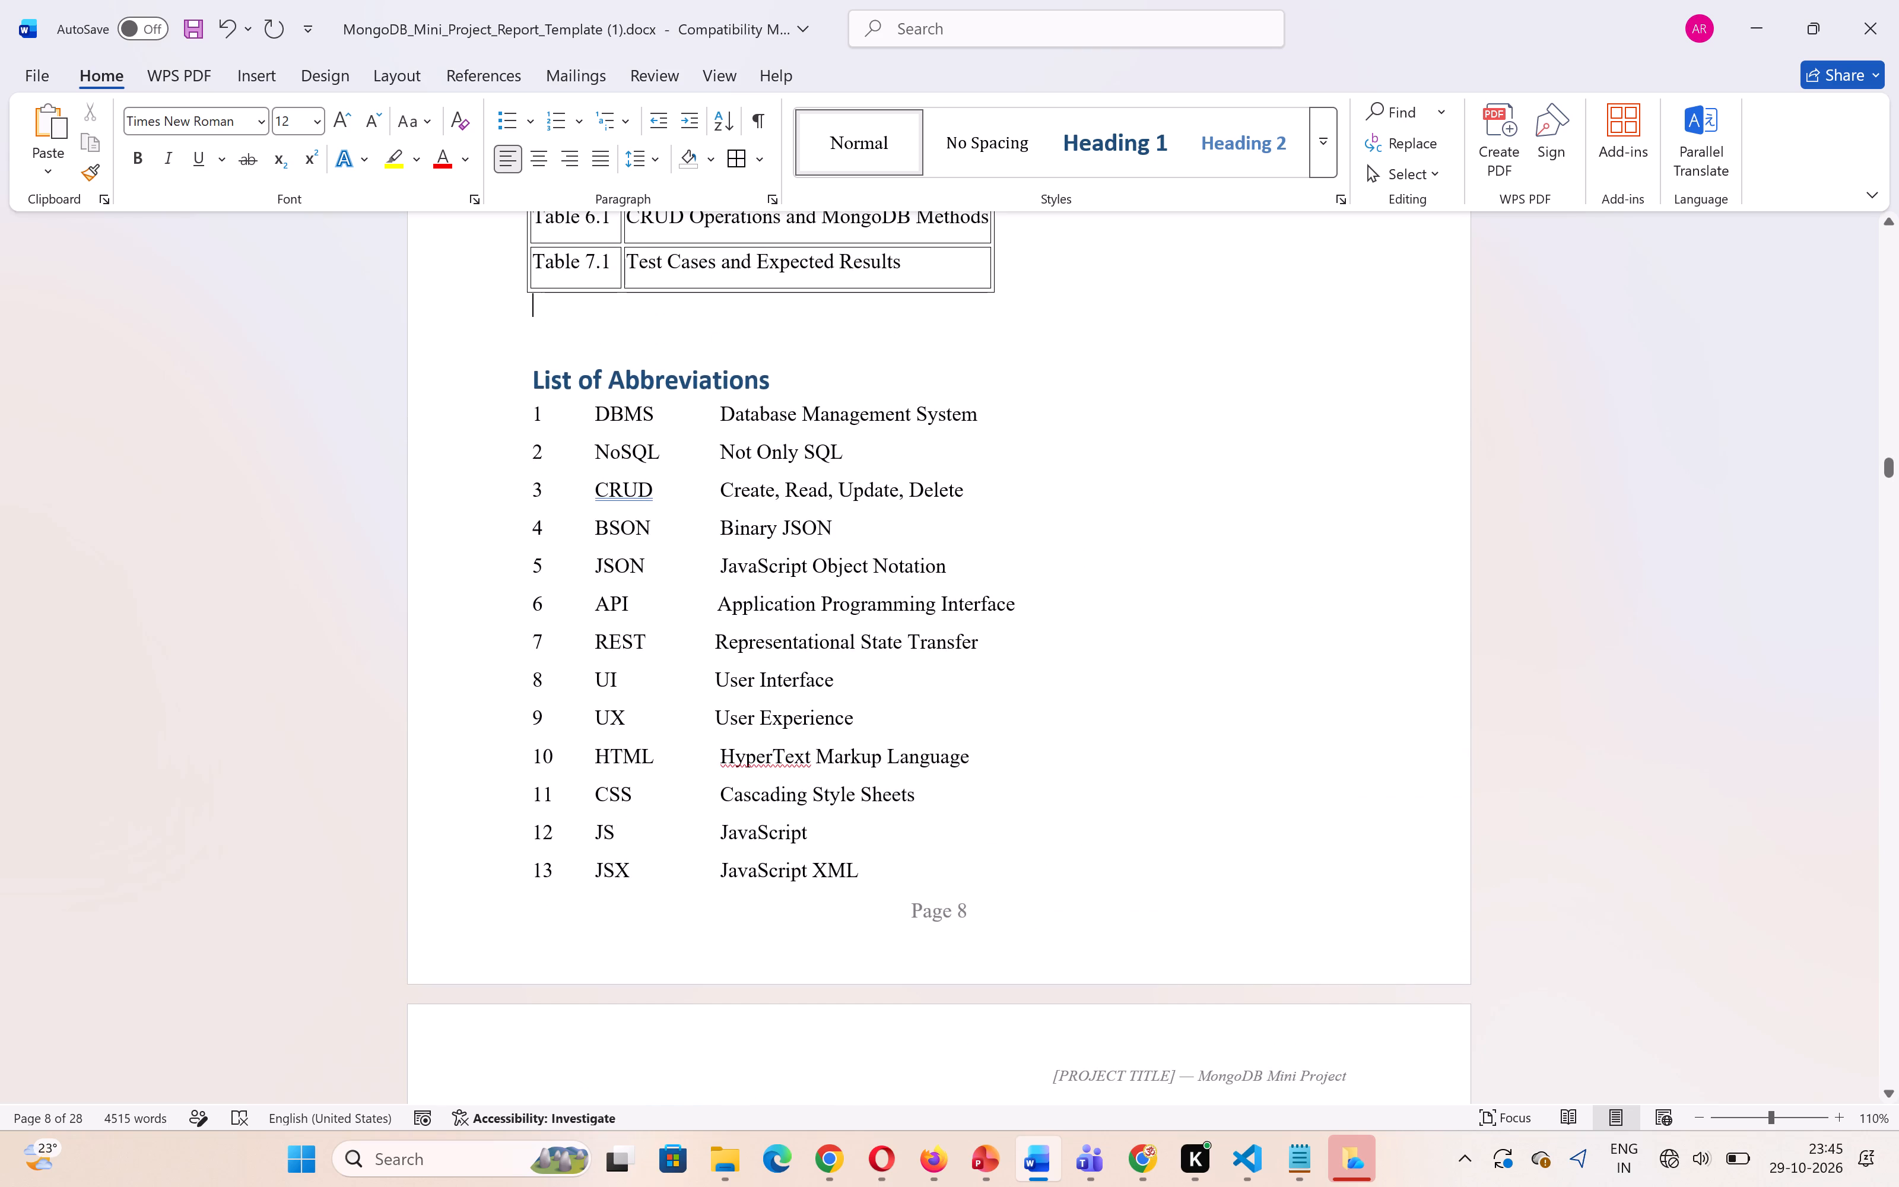
scroll(615, 756, down, 3)
click(561, 601)
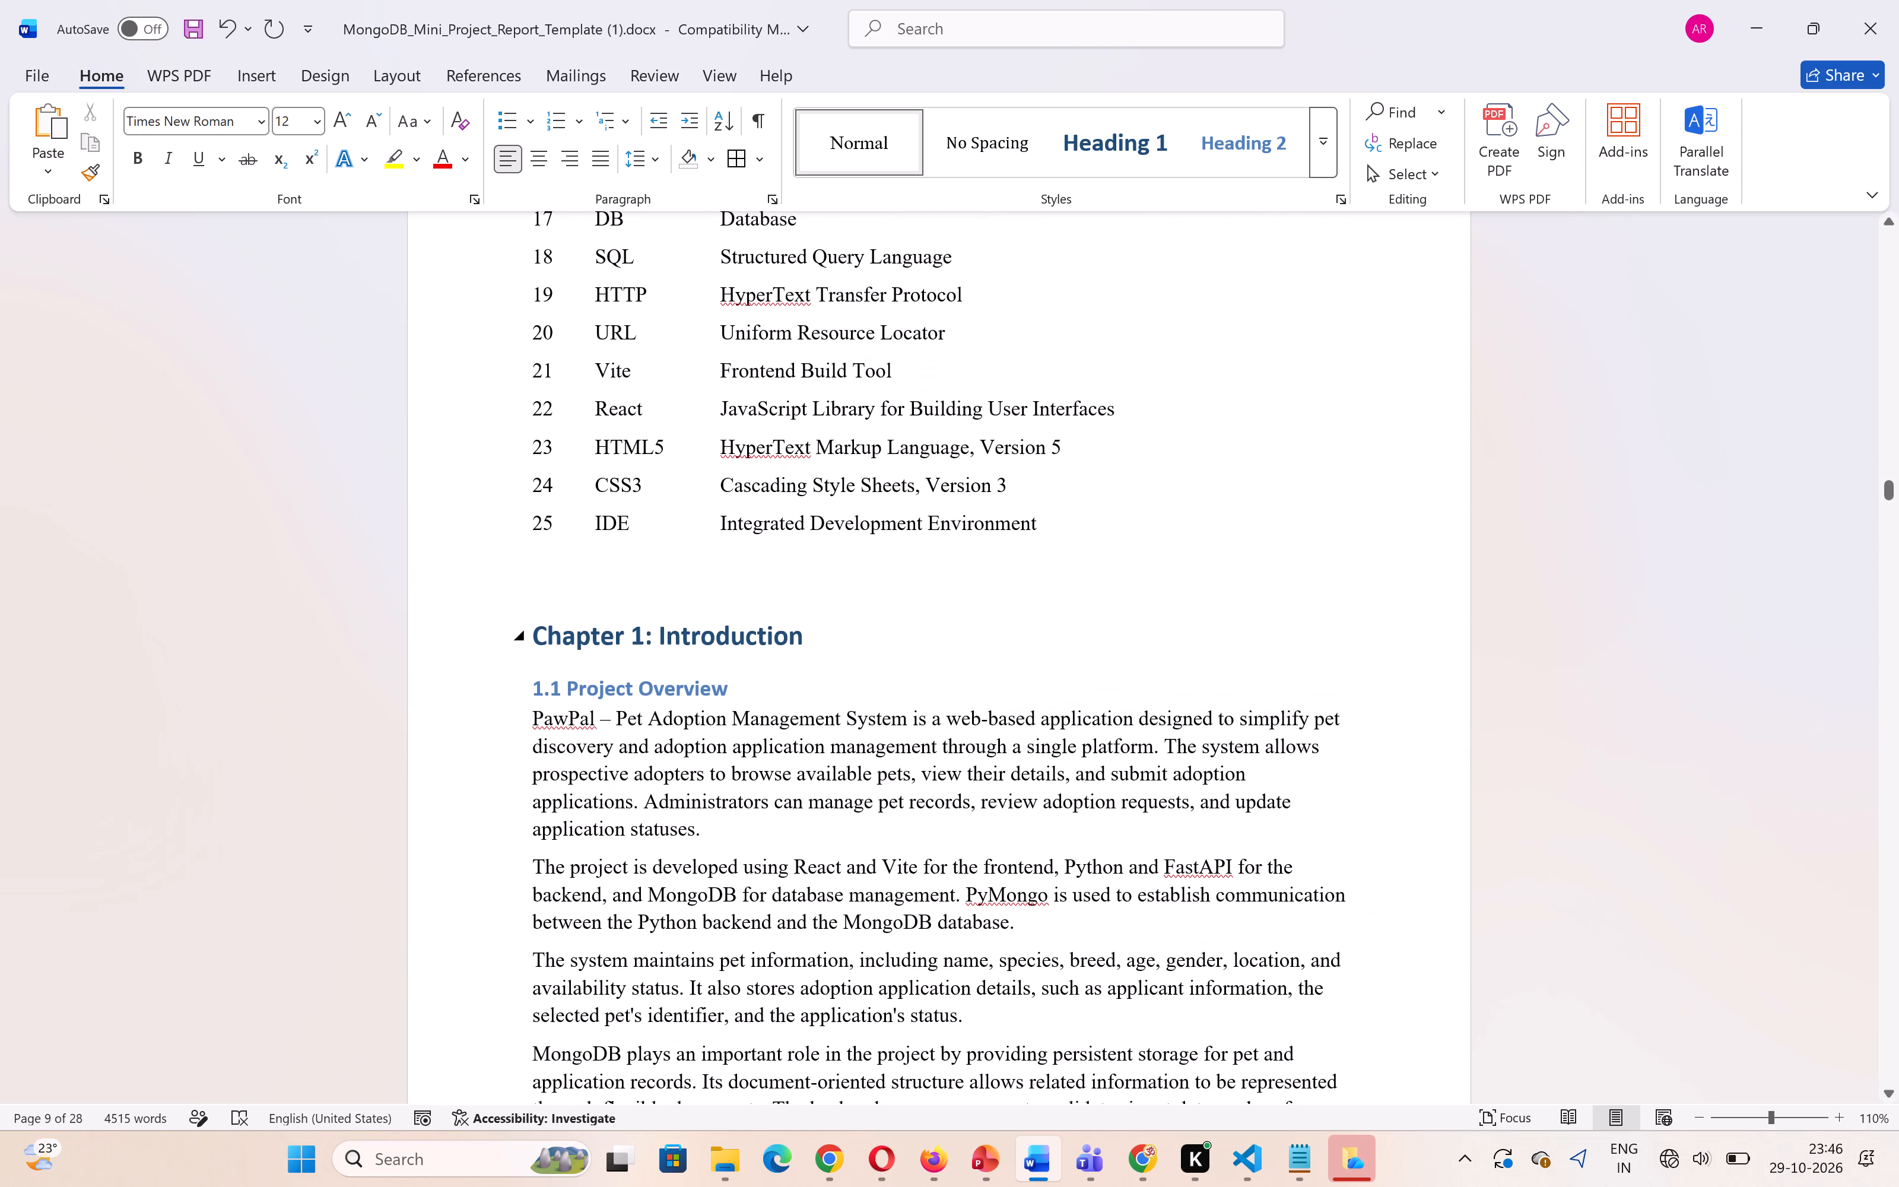
click(549, 596)
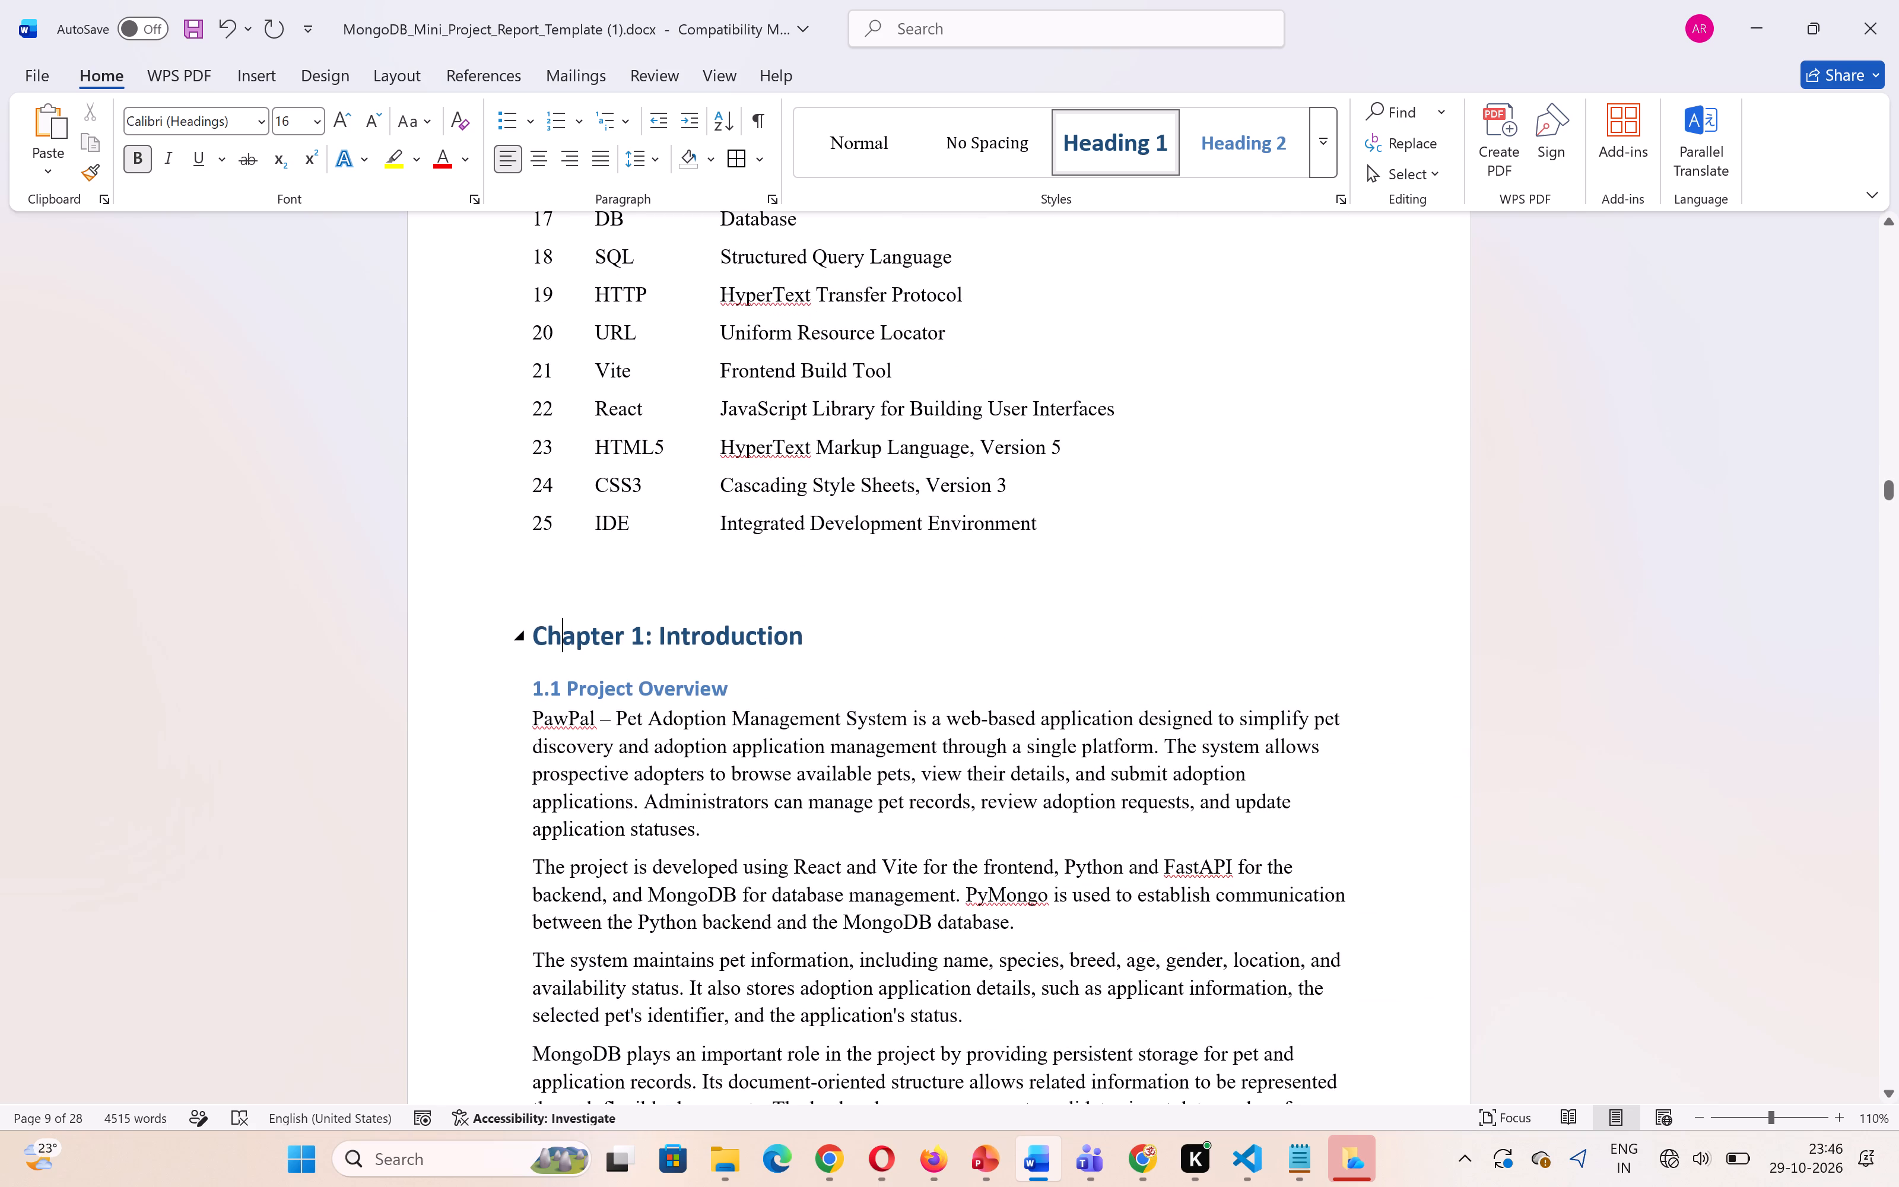
click(549, 596)
click(527, 596)
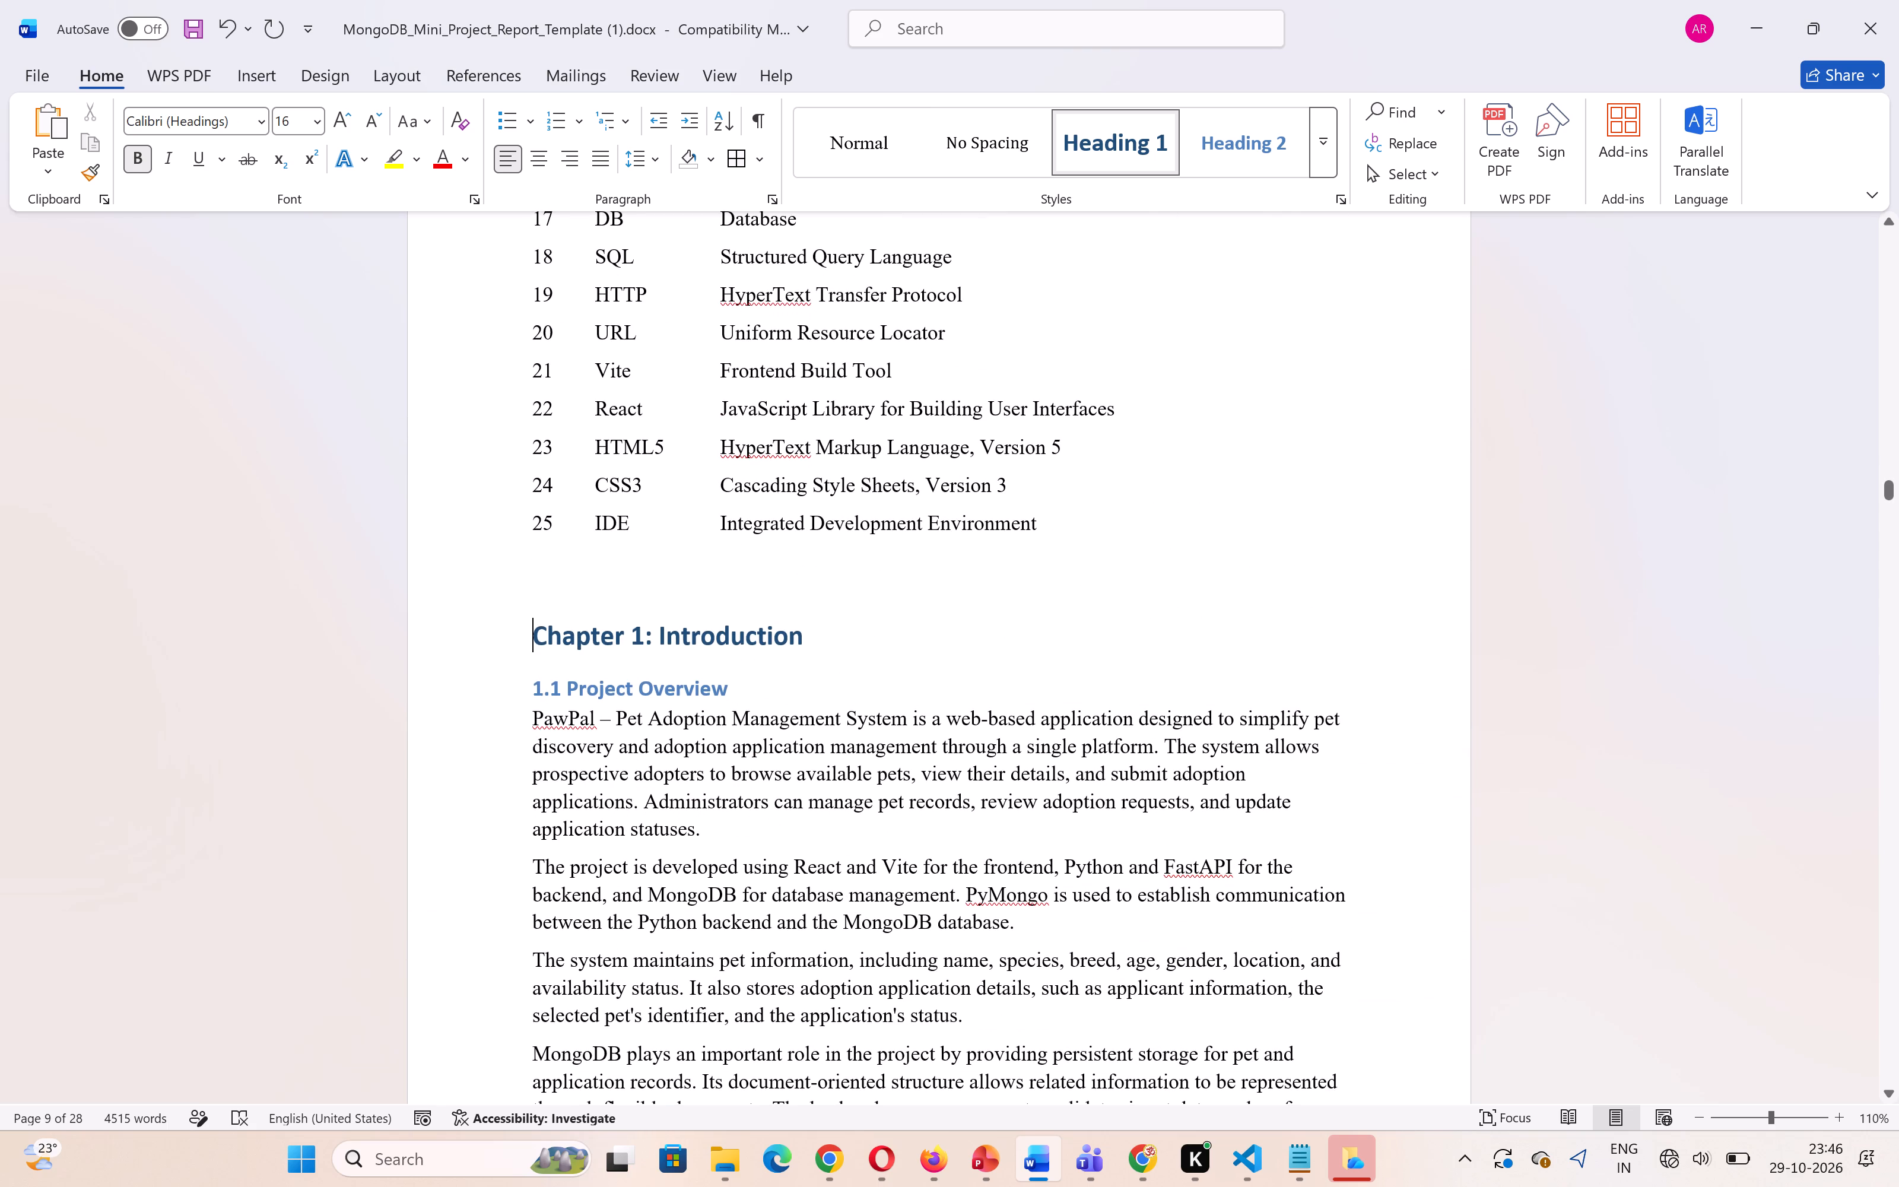
click(564, 569)
key(Down)
scroll(689, 865, down, 6)
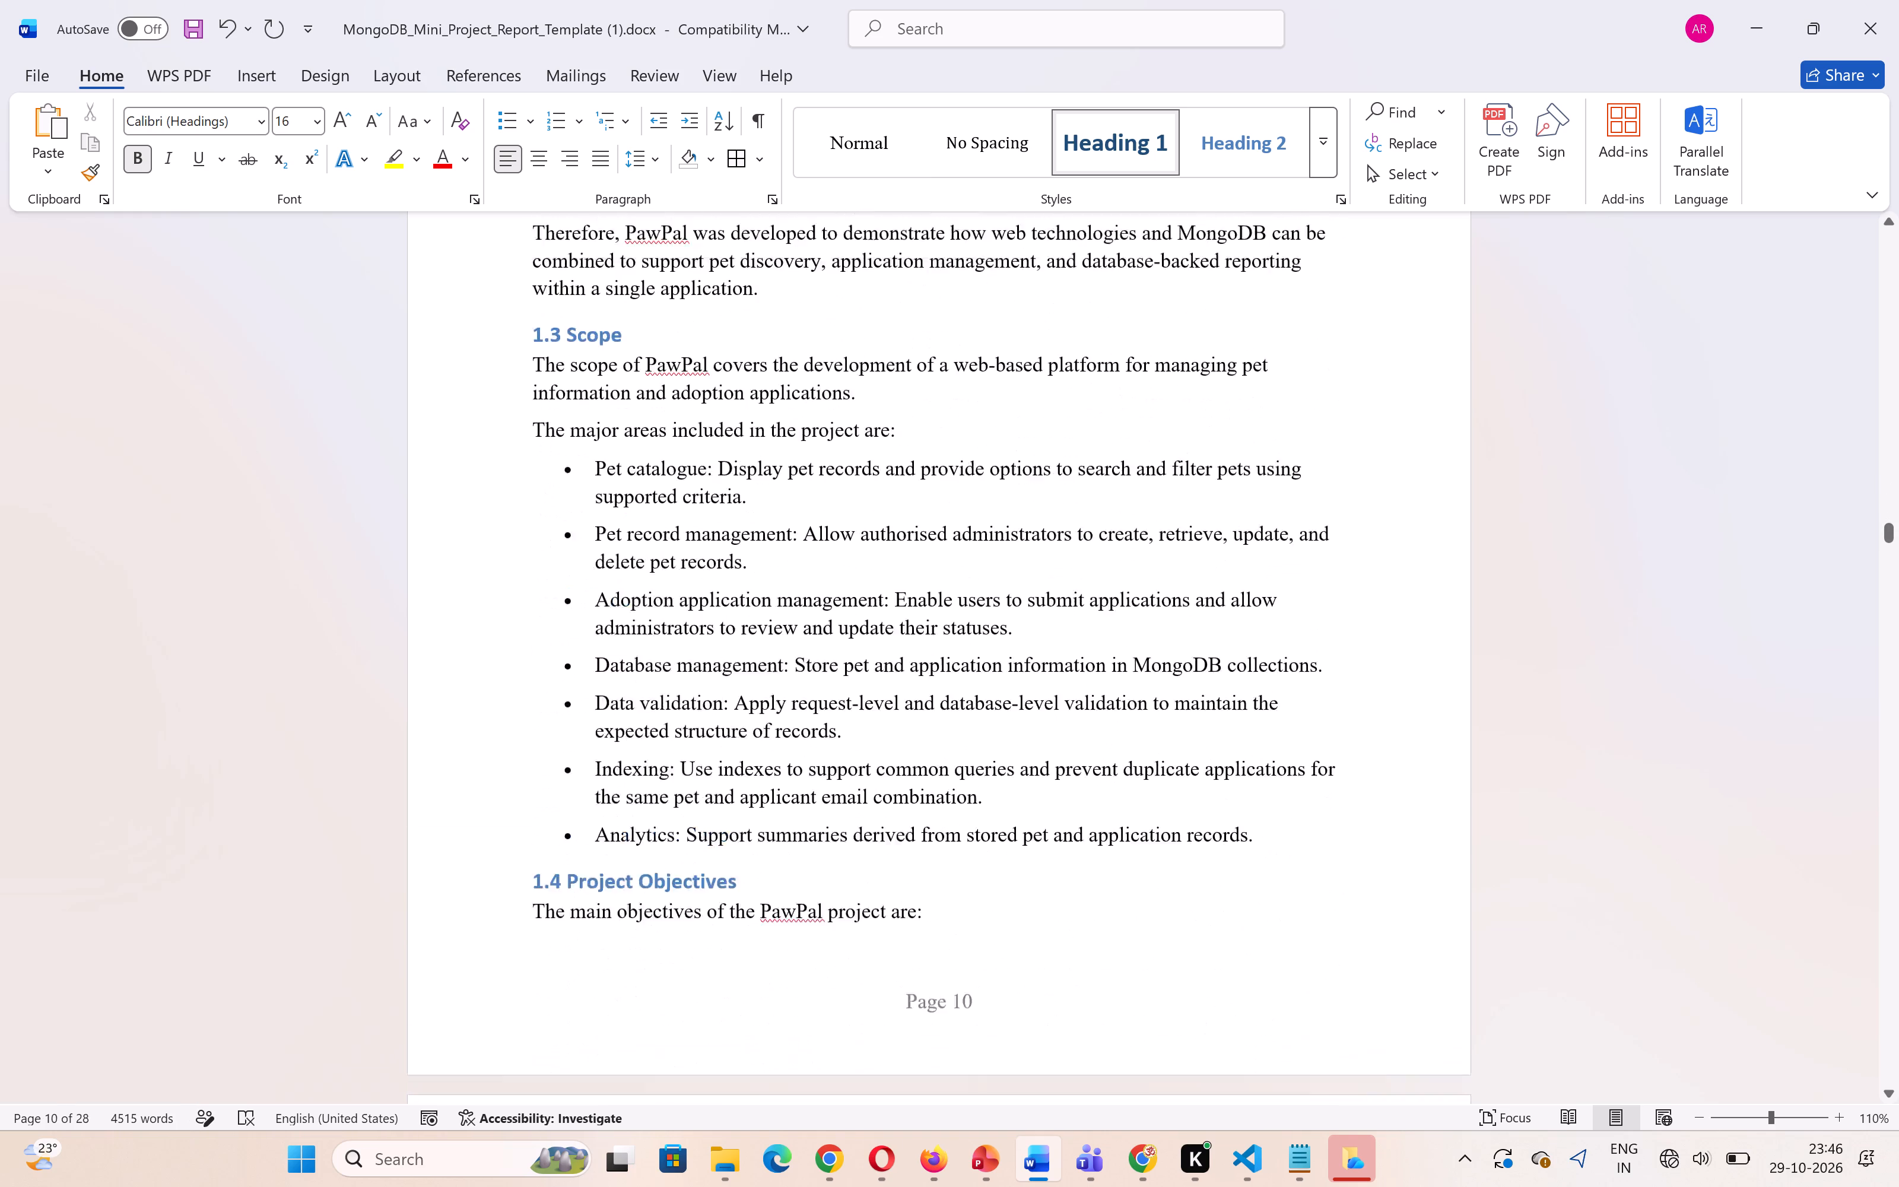
scroll(689, 865, down, 7)
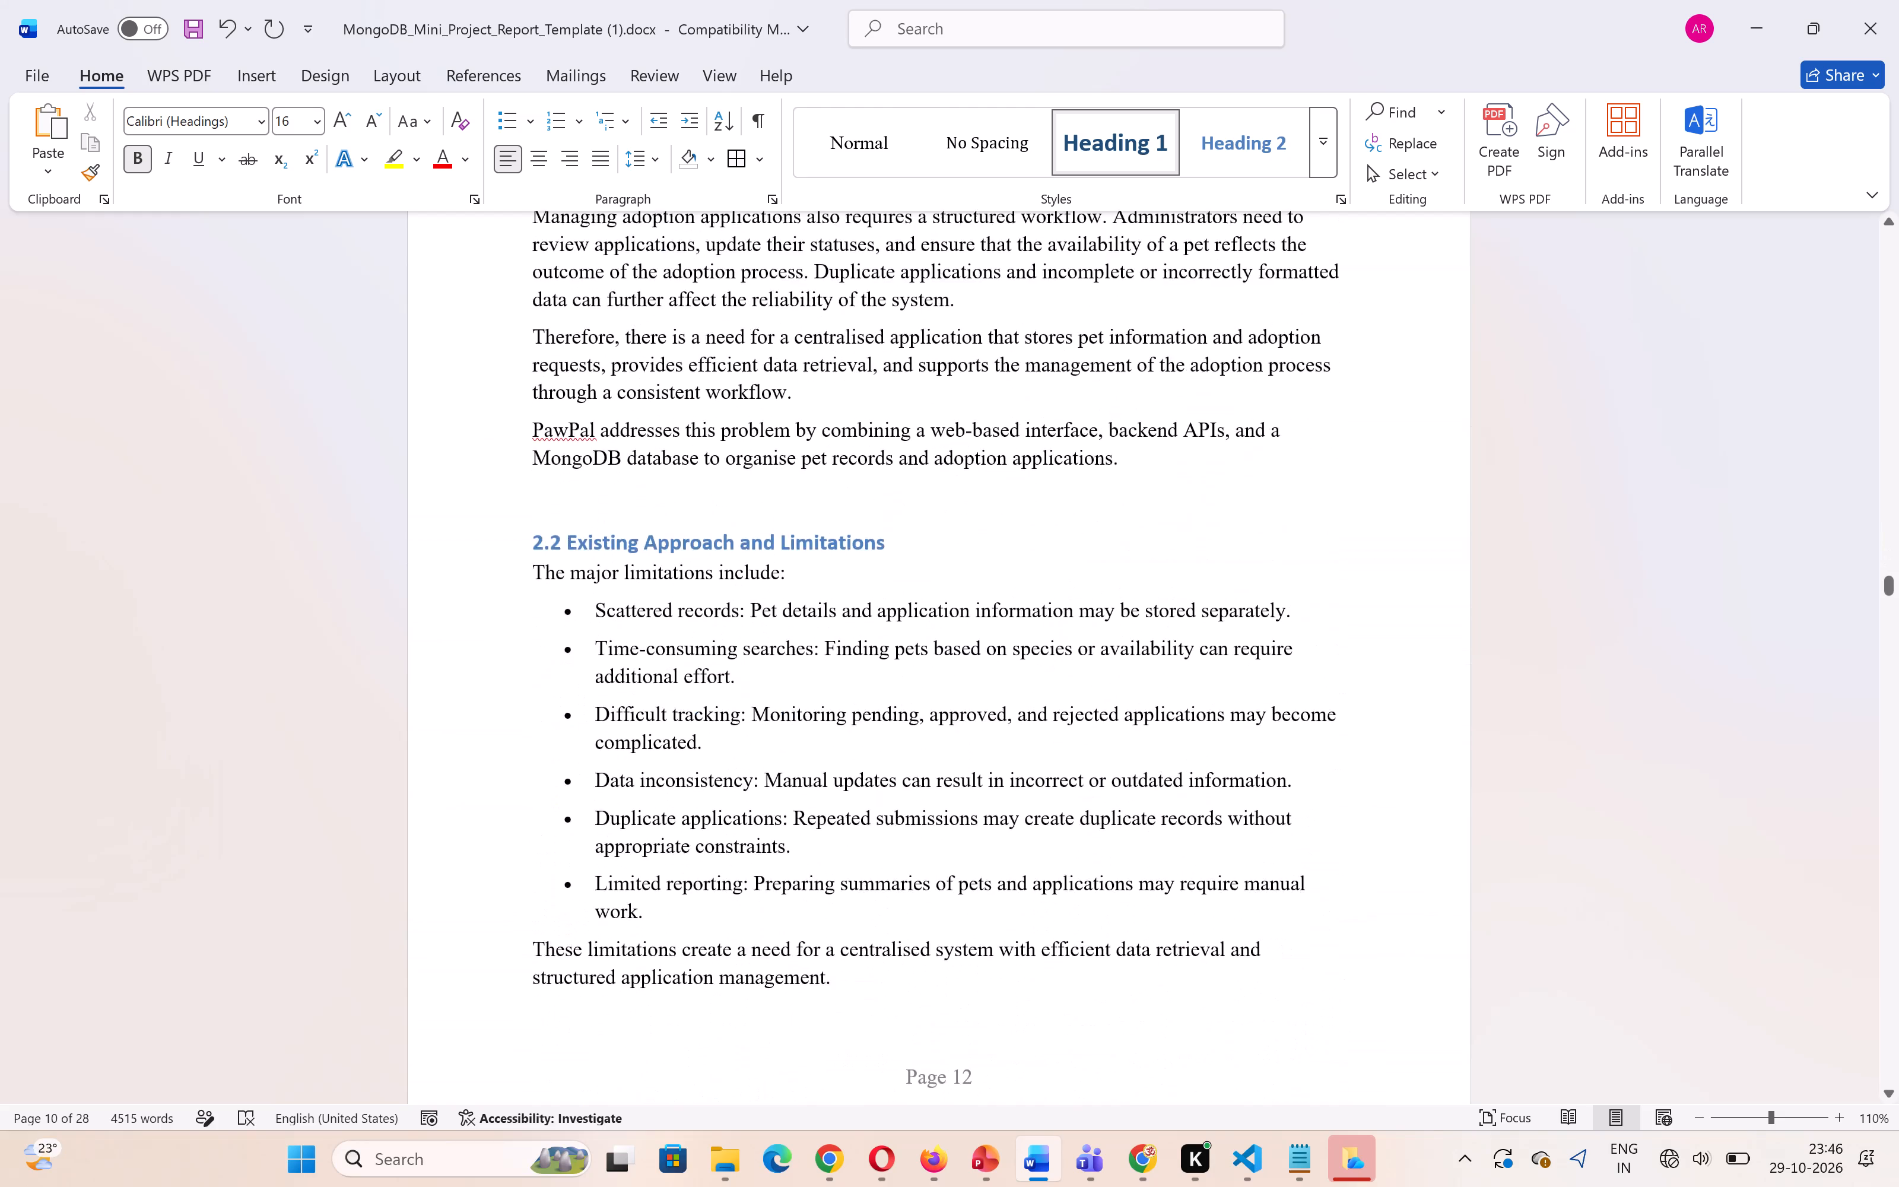
scroll(689, 865, up, 7)
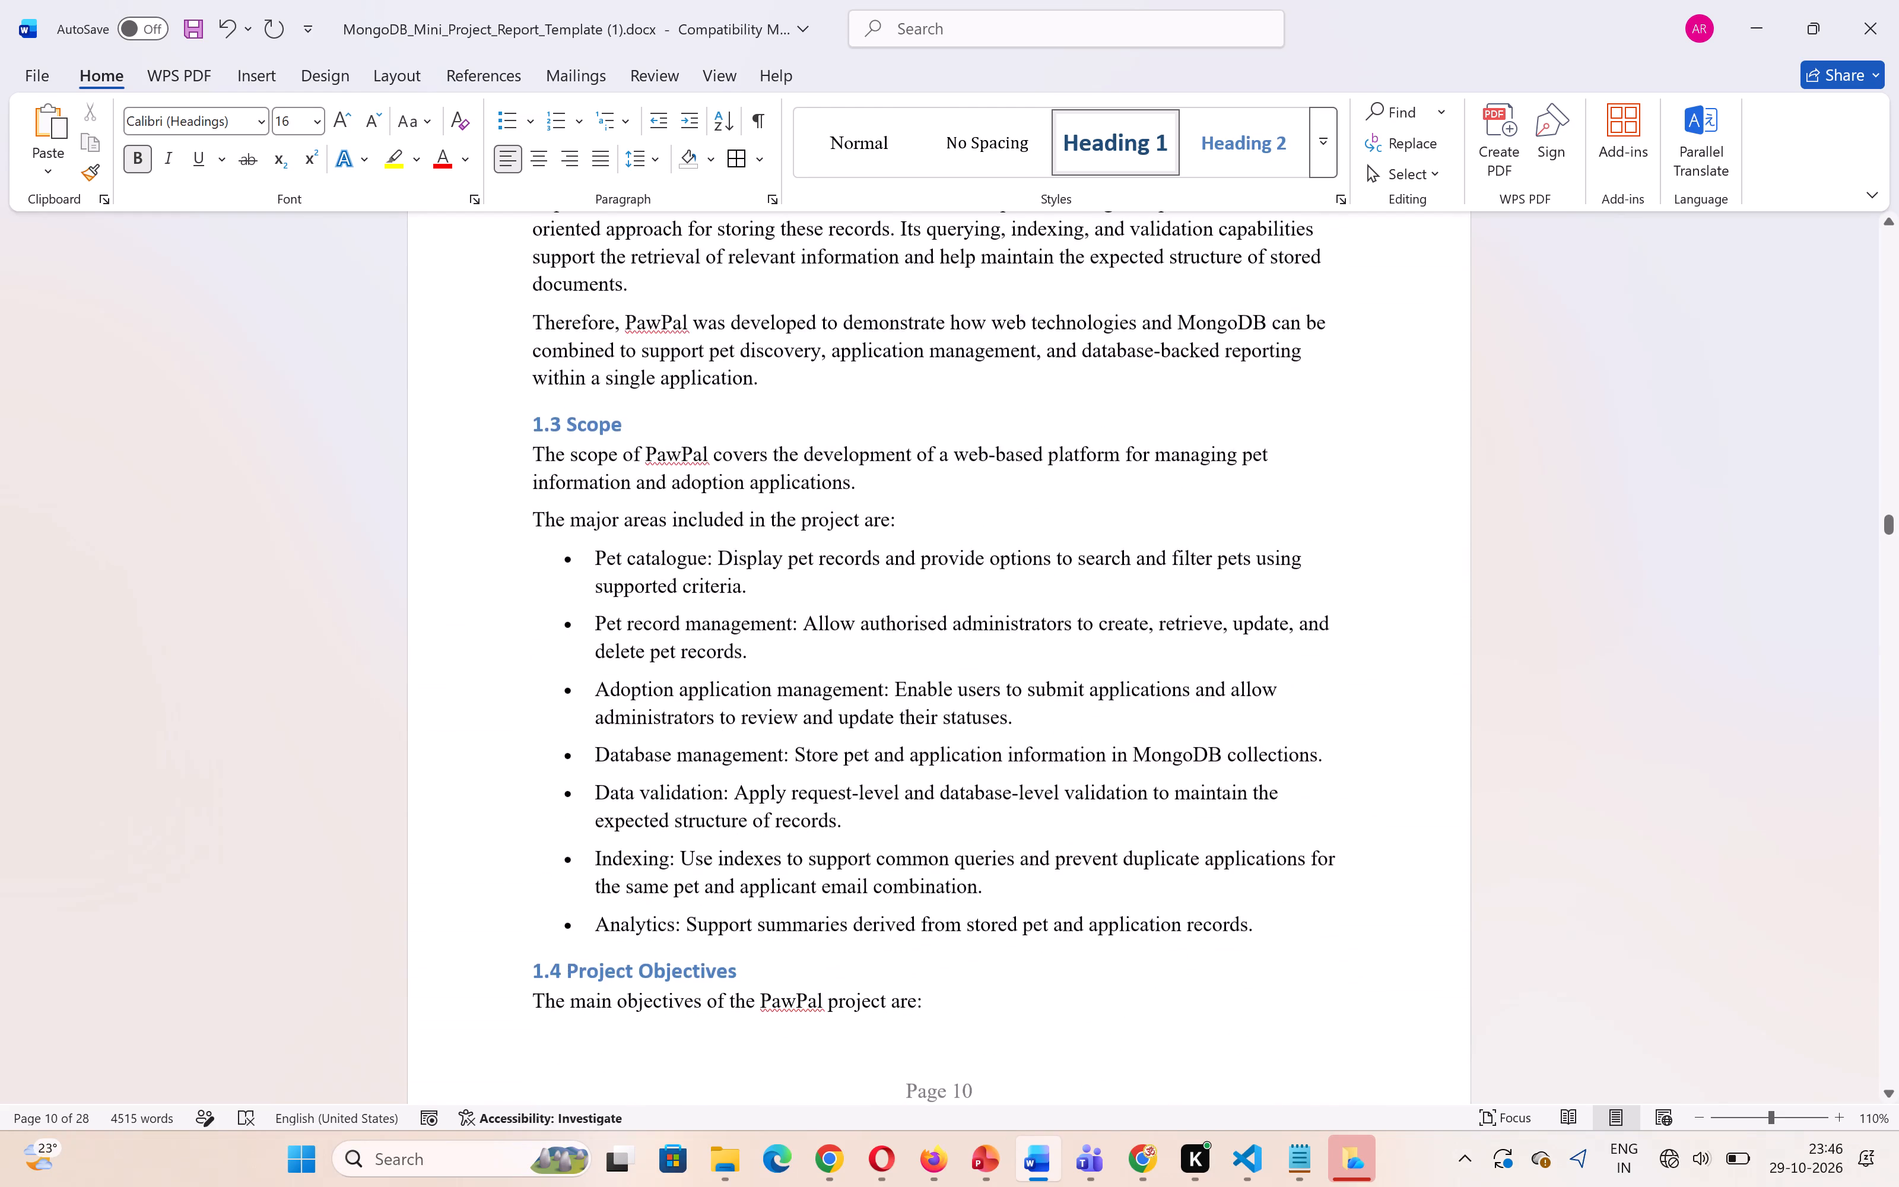
scroll(689, 865, up, 1)
scroll(689, 865, down, 4)
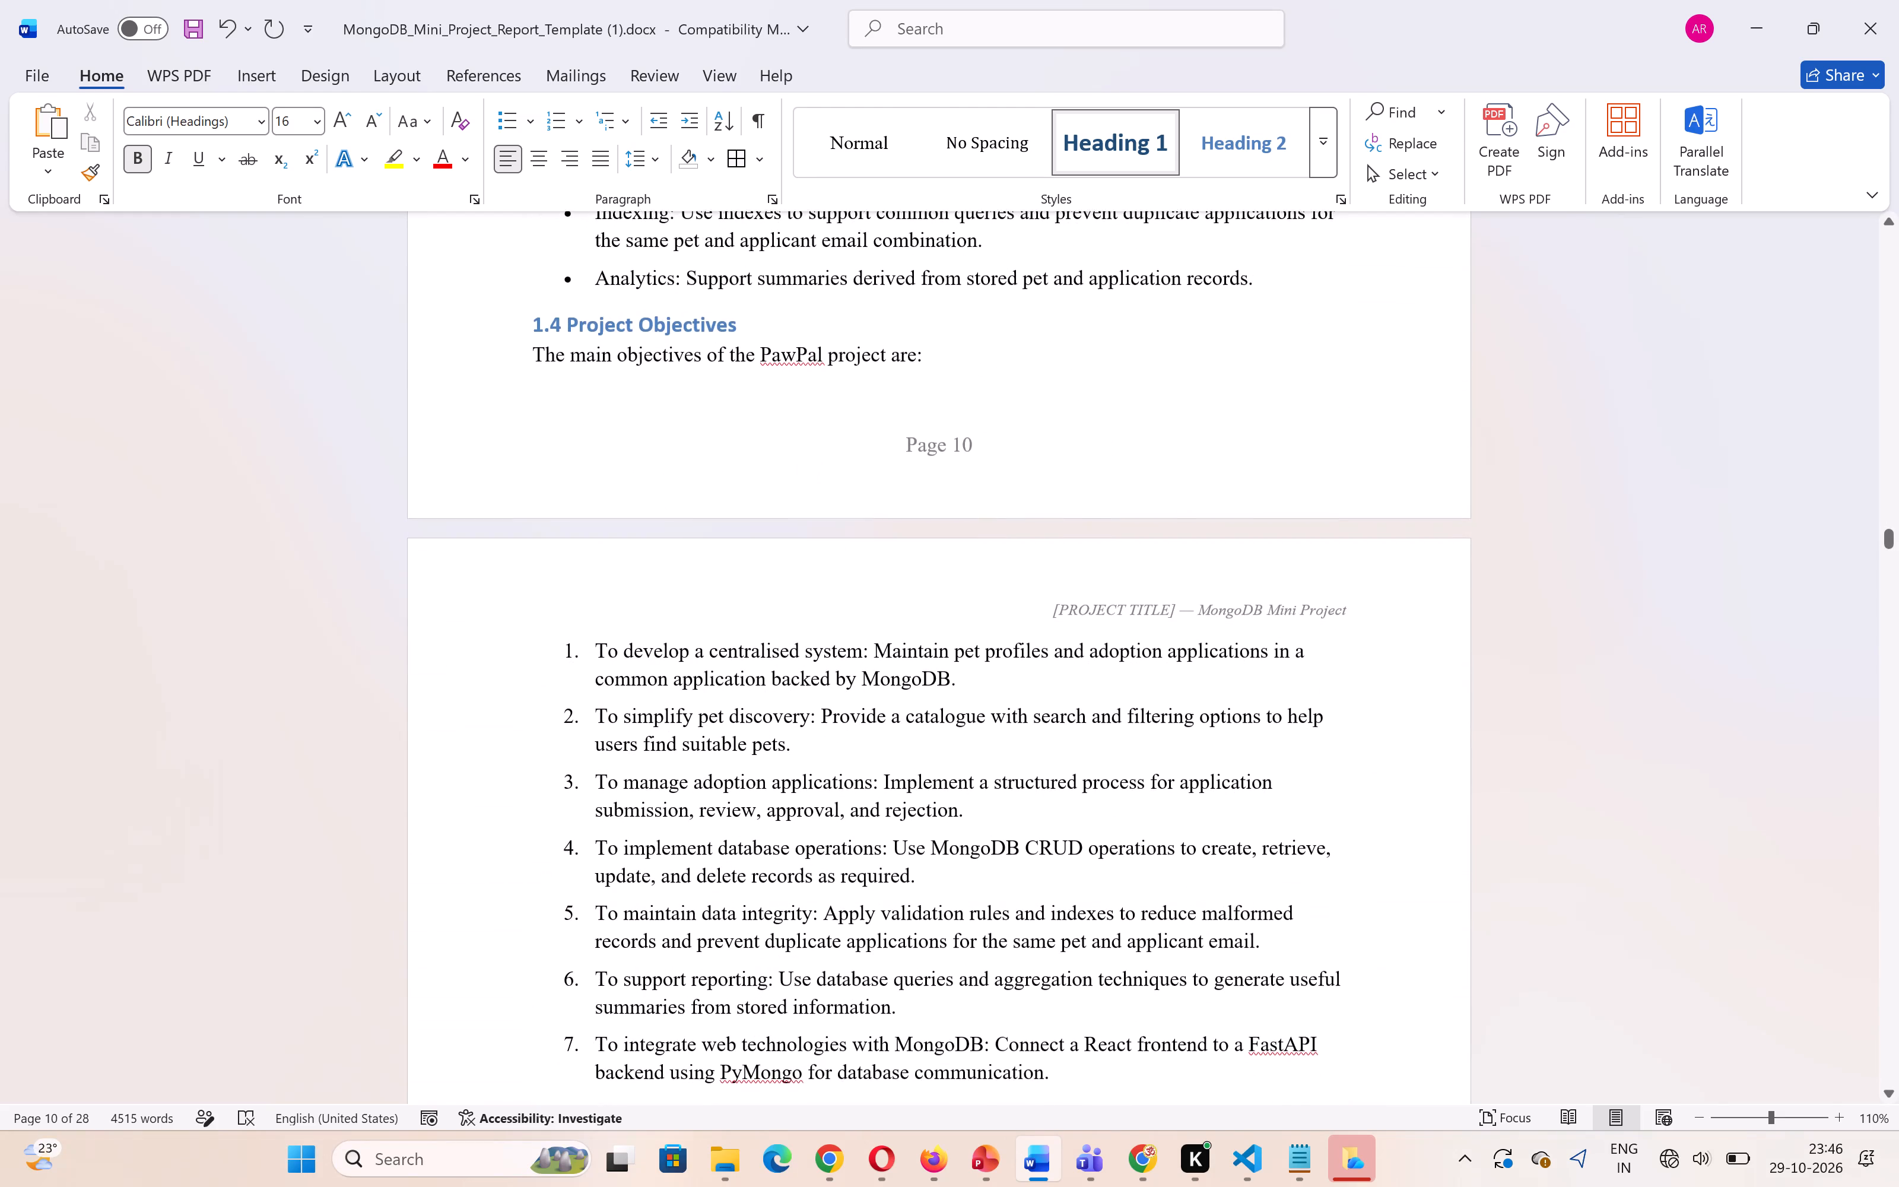
scroll(689, 865, down, 5)
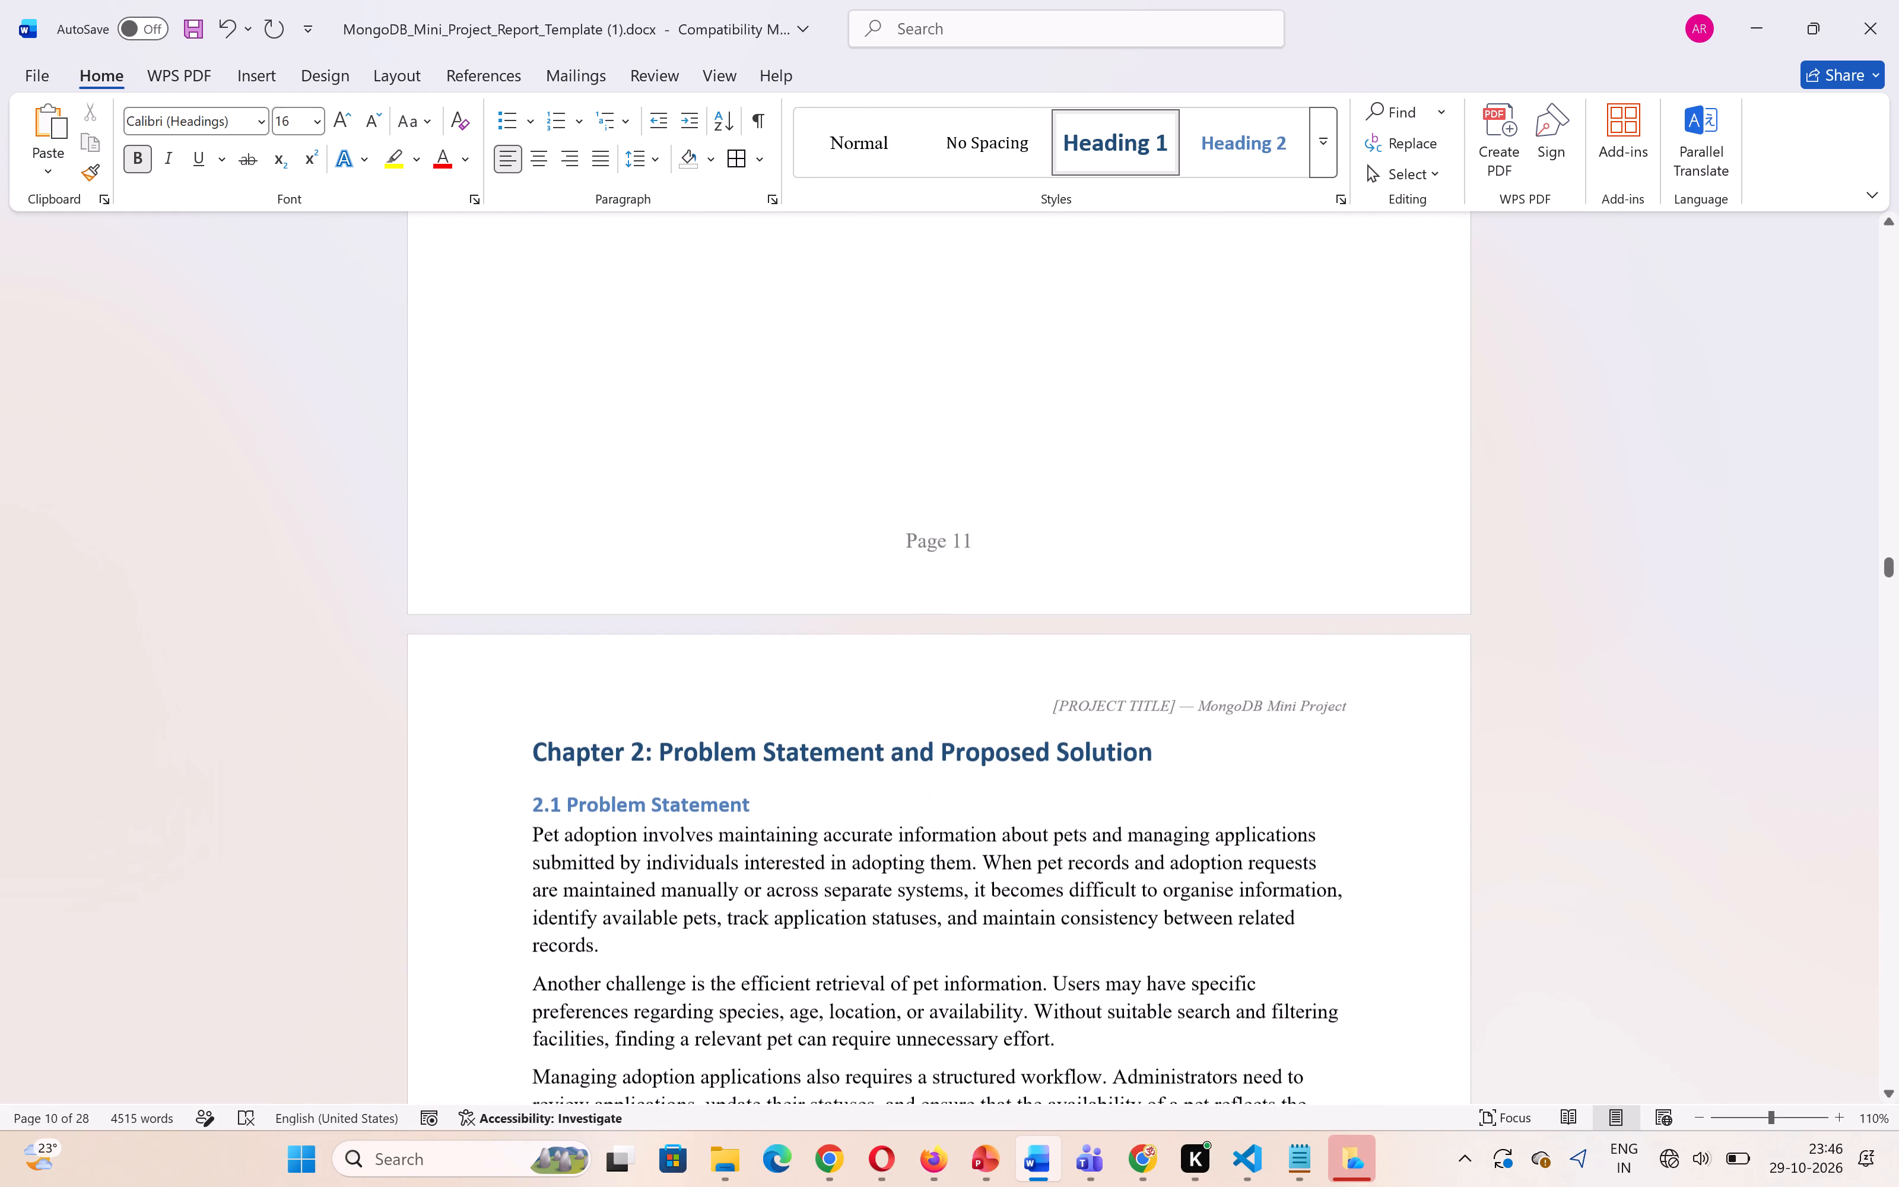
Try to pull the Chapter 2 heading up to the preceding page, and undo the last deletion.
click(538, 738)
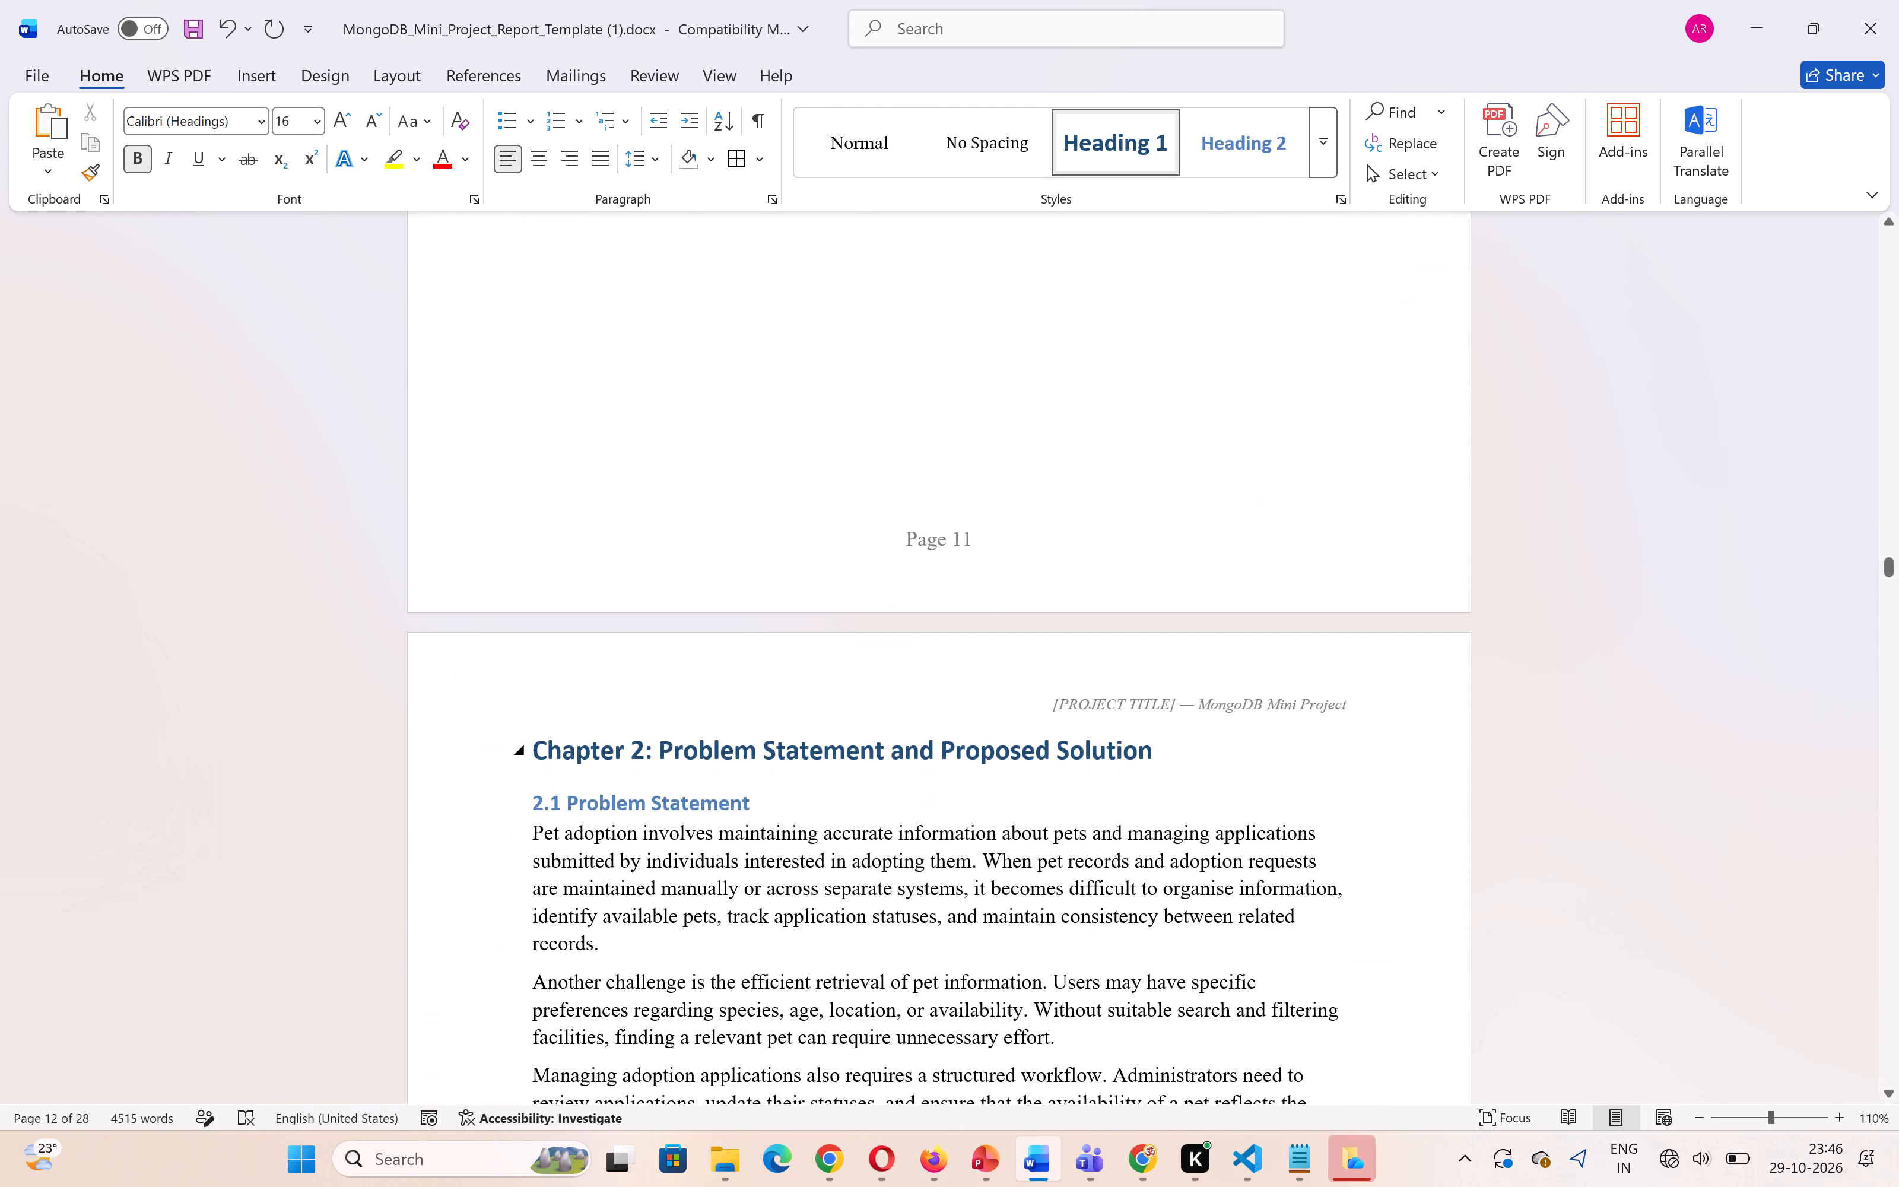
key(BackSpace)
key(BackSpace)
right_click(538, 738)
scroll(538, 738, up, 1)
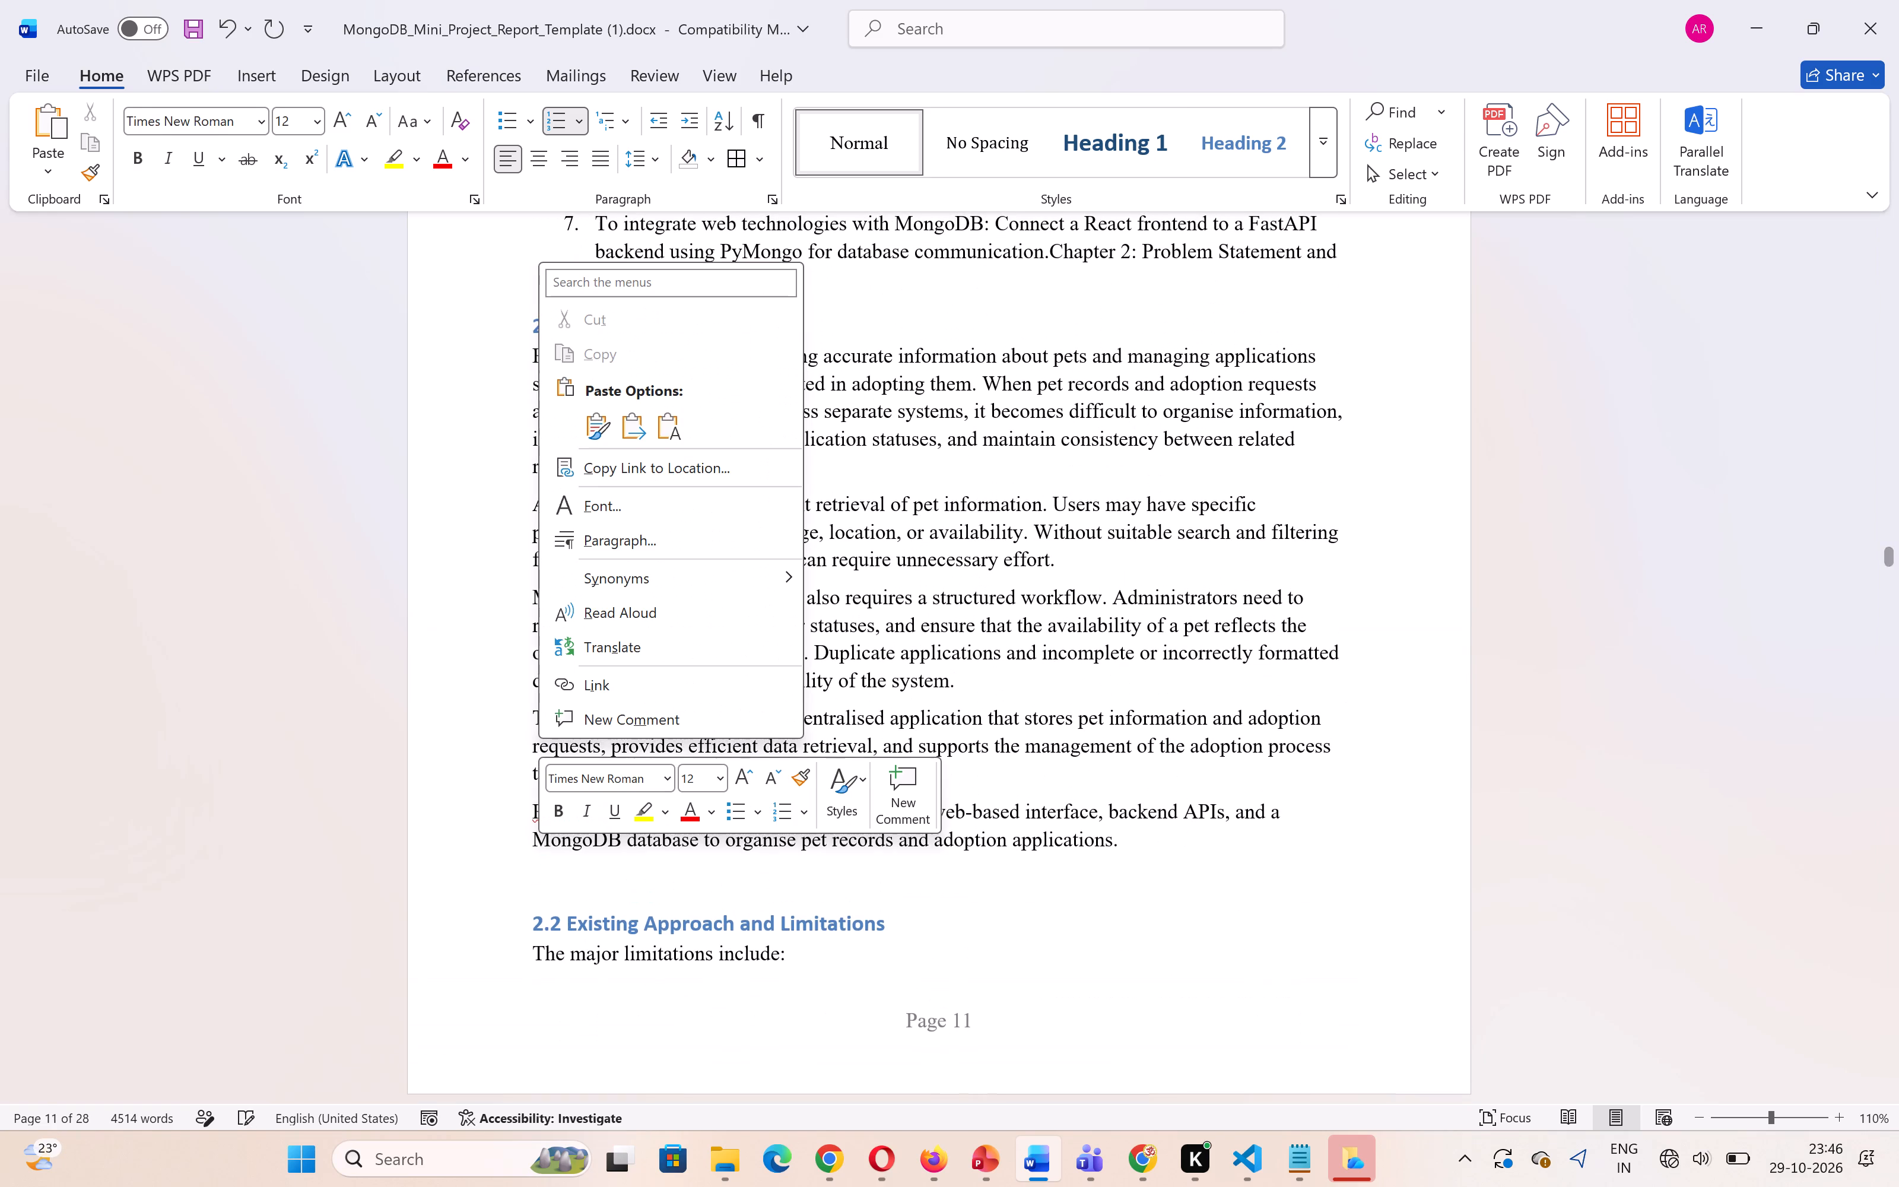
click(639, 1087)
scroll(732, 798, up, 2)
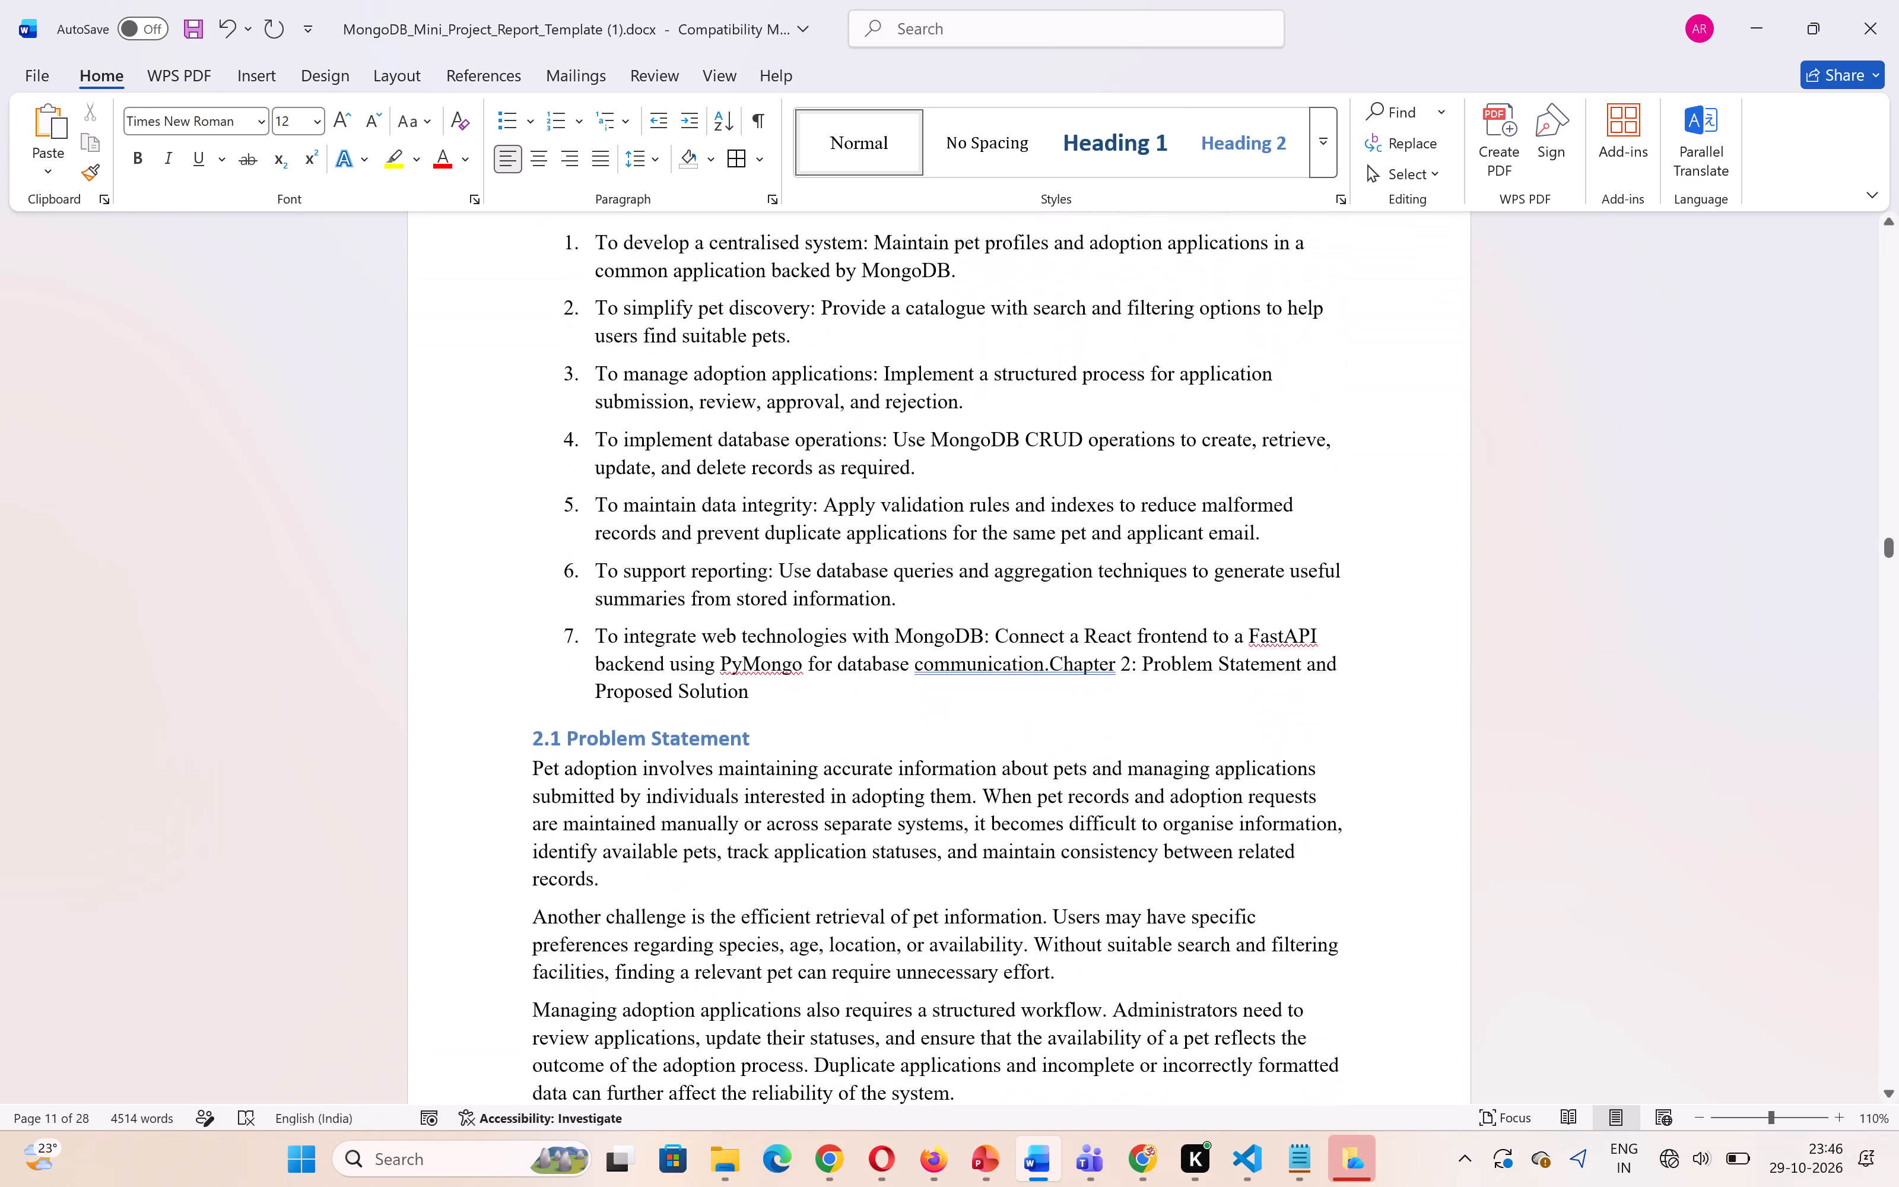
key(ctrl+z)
Close the page gap before the Chapter 2 title, placing it on its own unnumbered line directly below project objective 7.
click(732, 798)
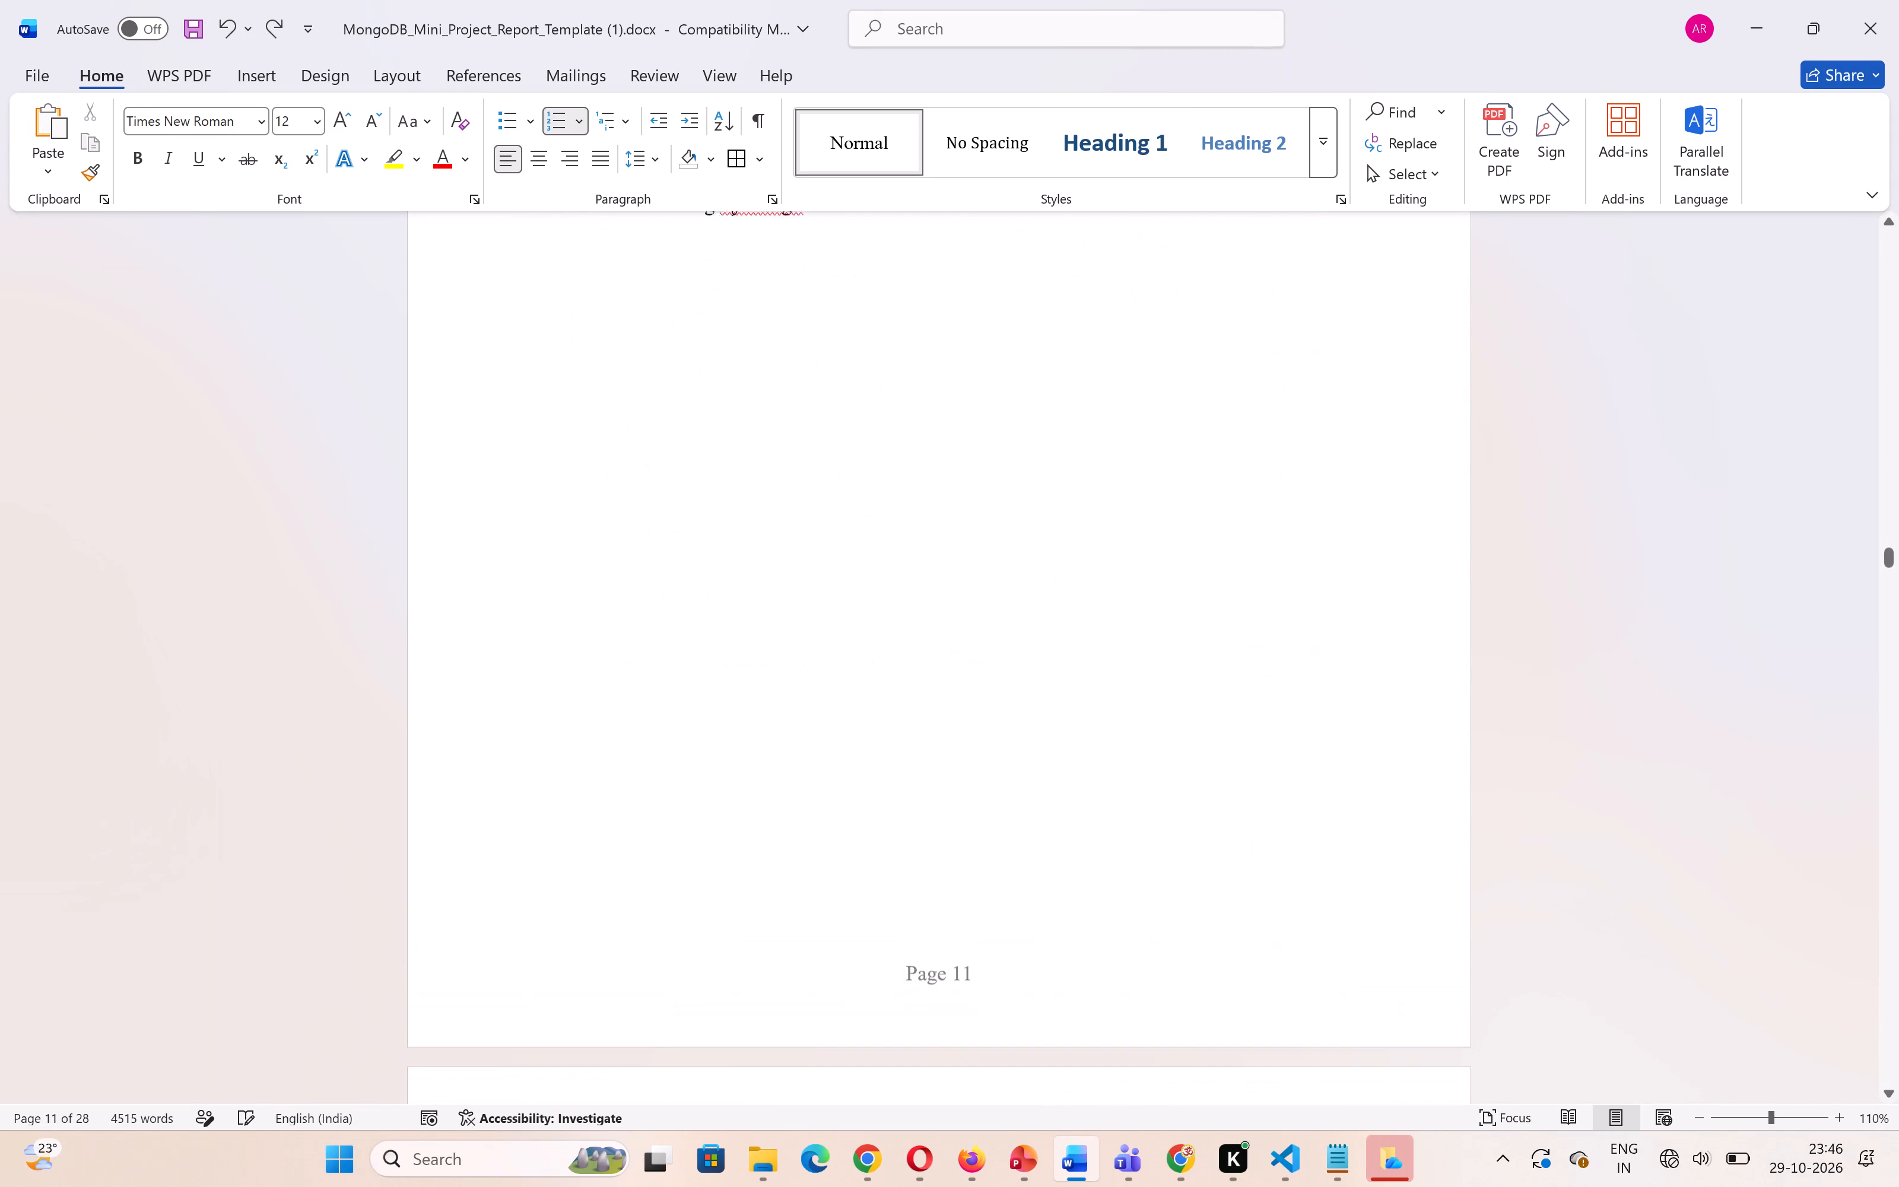
scroll(732, 798, down, 1)
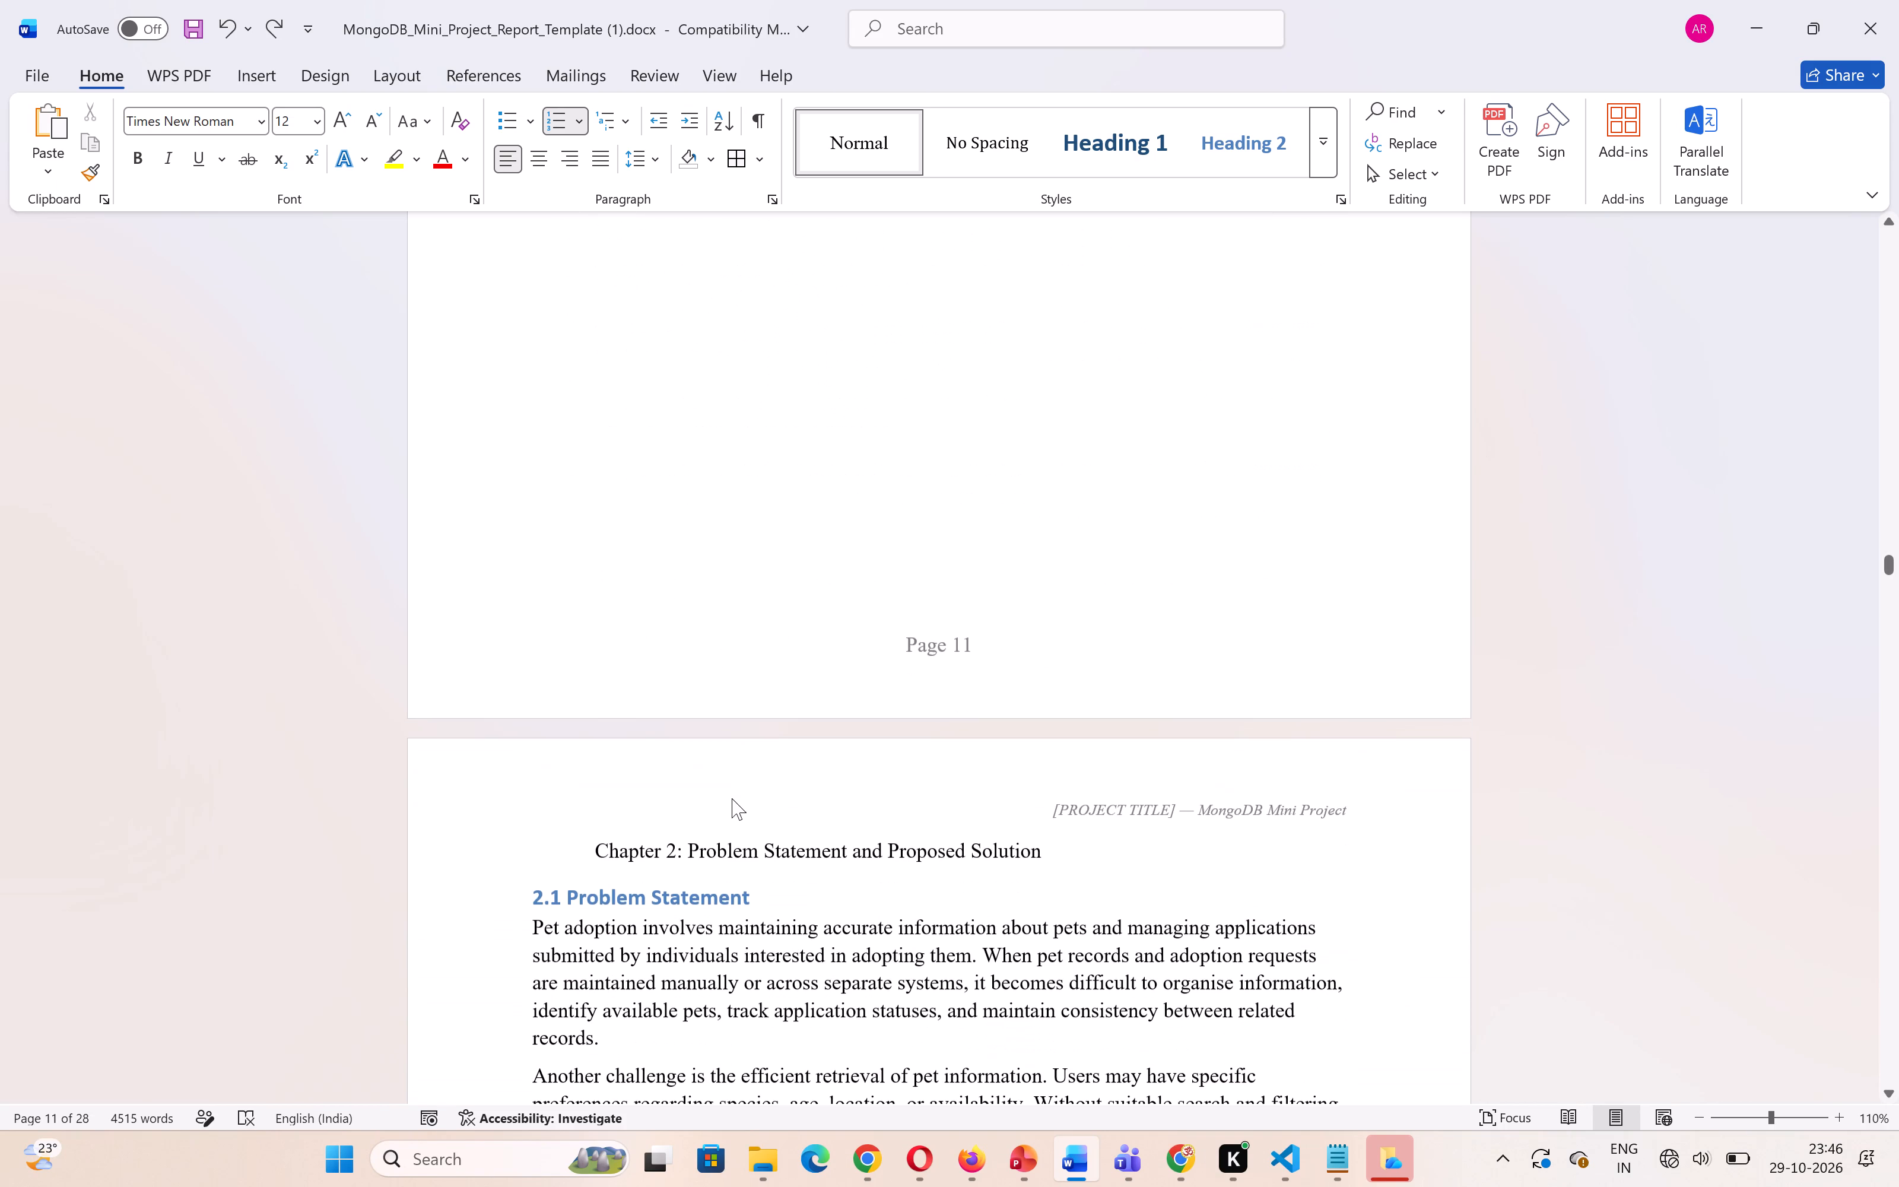
click(592, 839)
key(BackSpace)
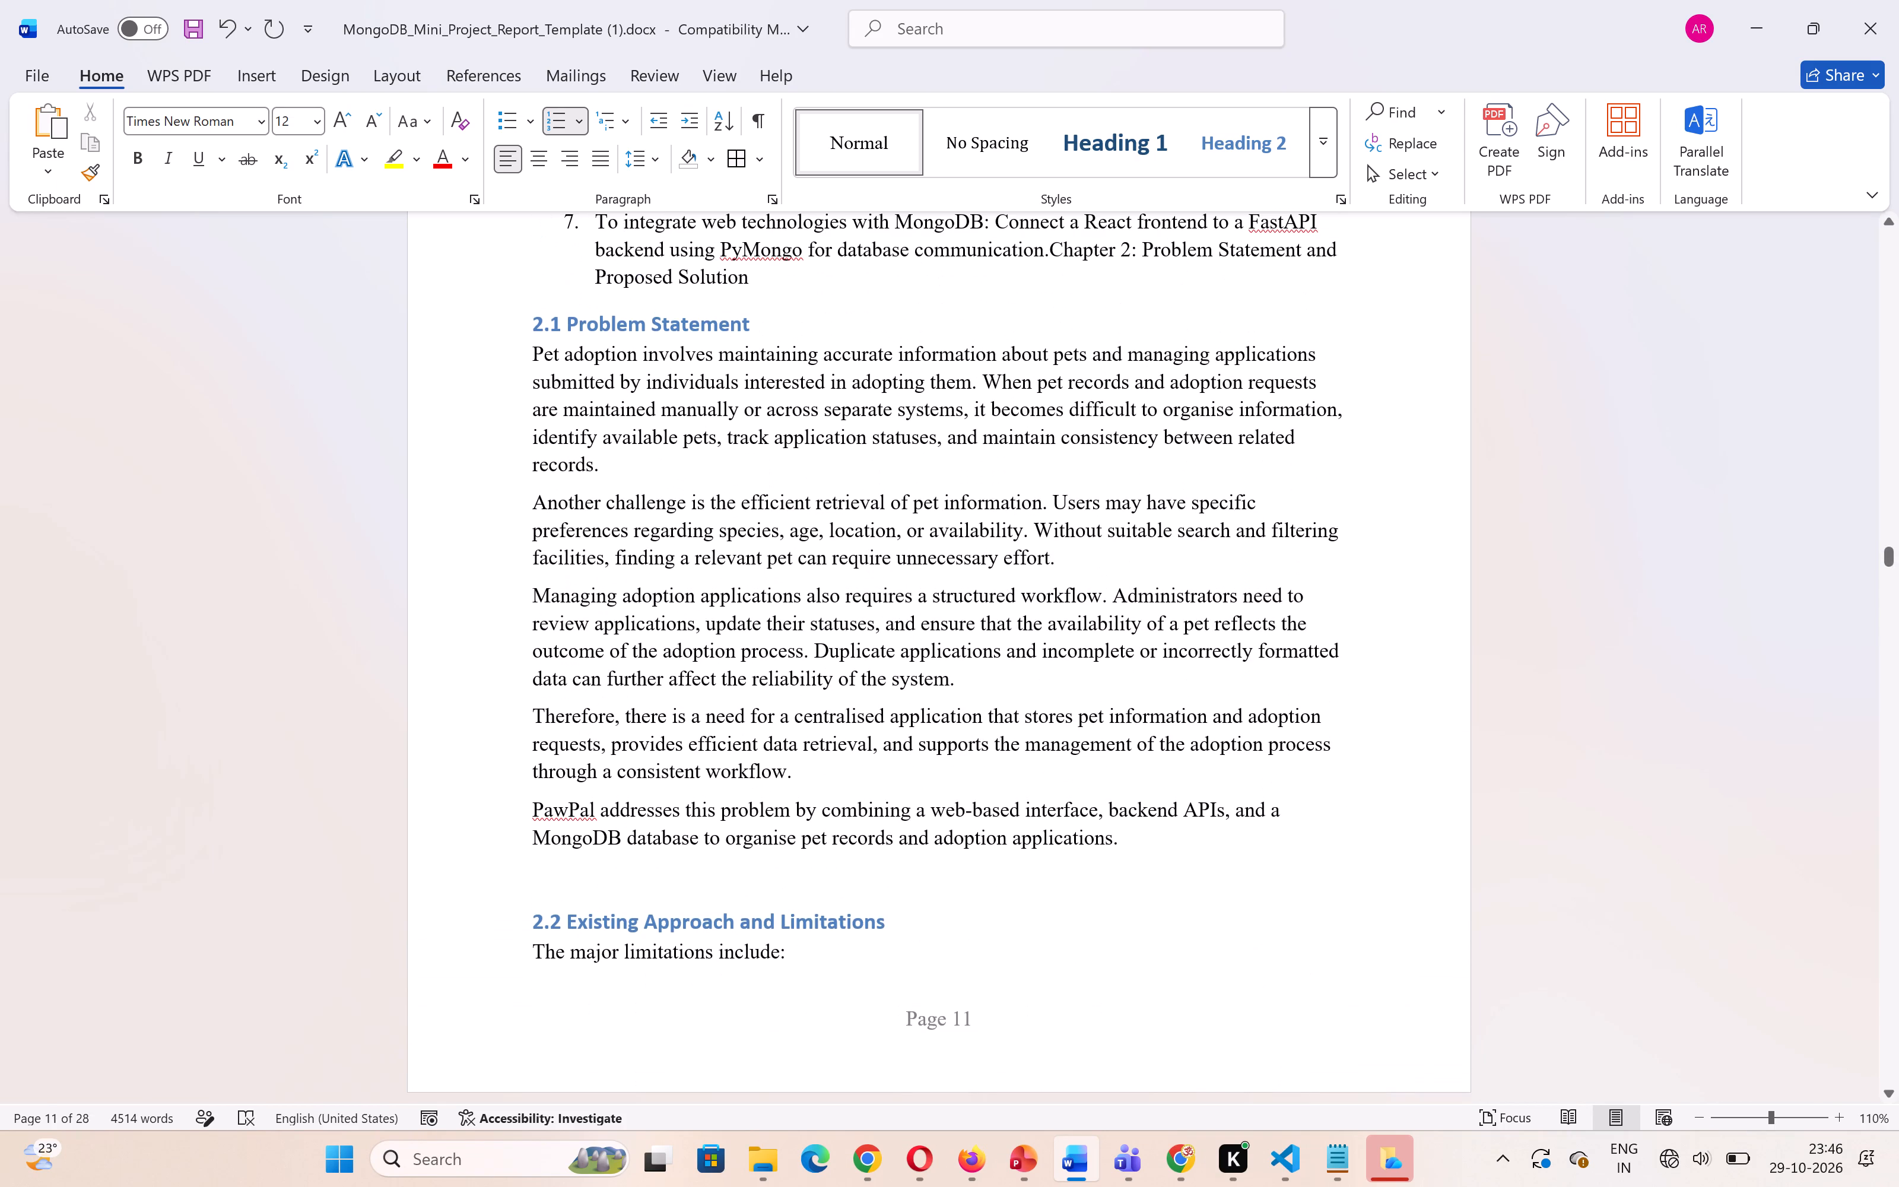
key(Return)
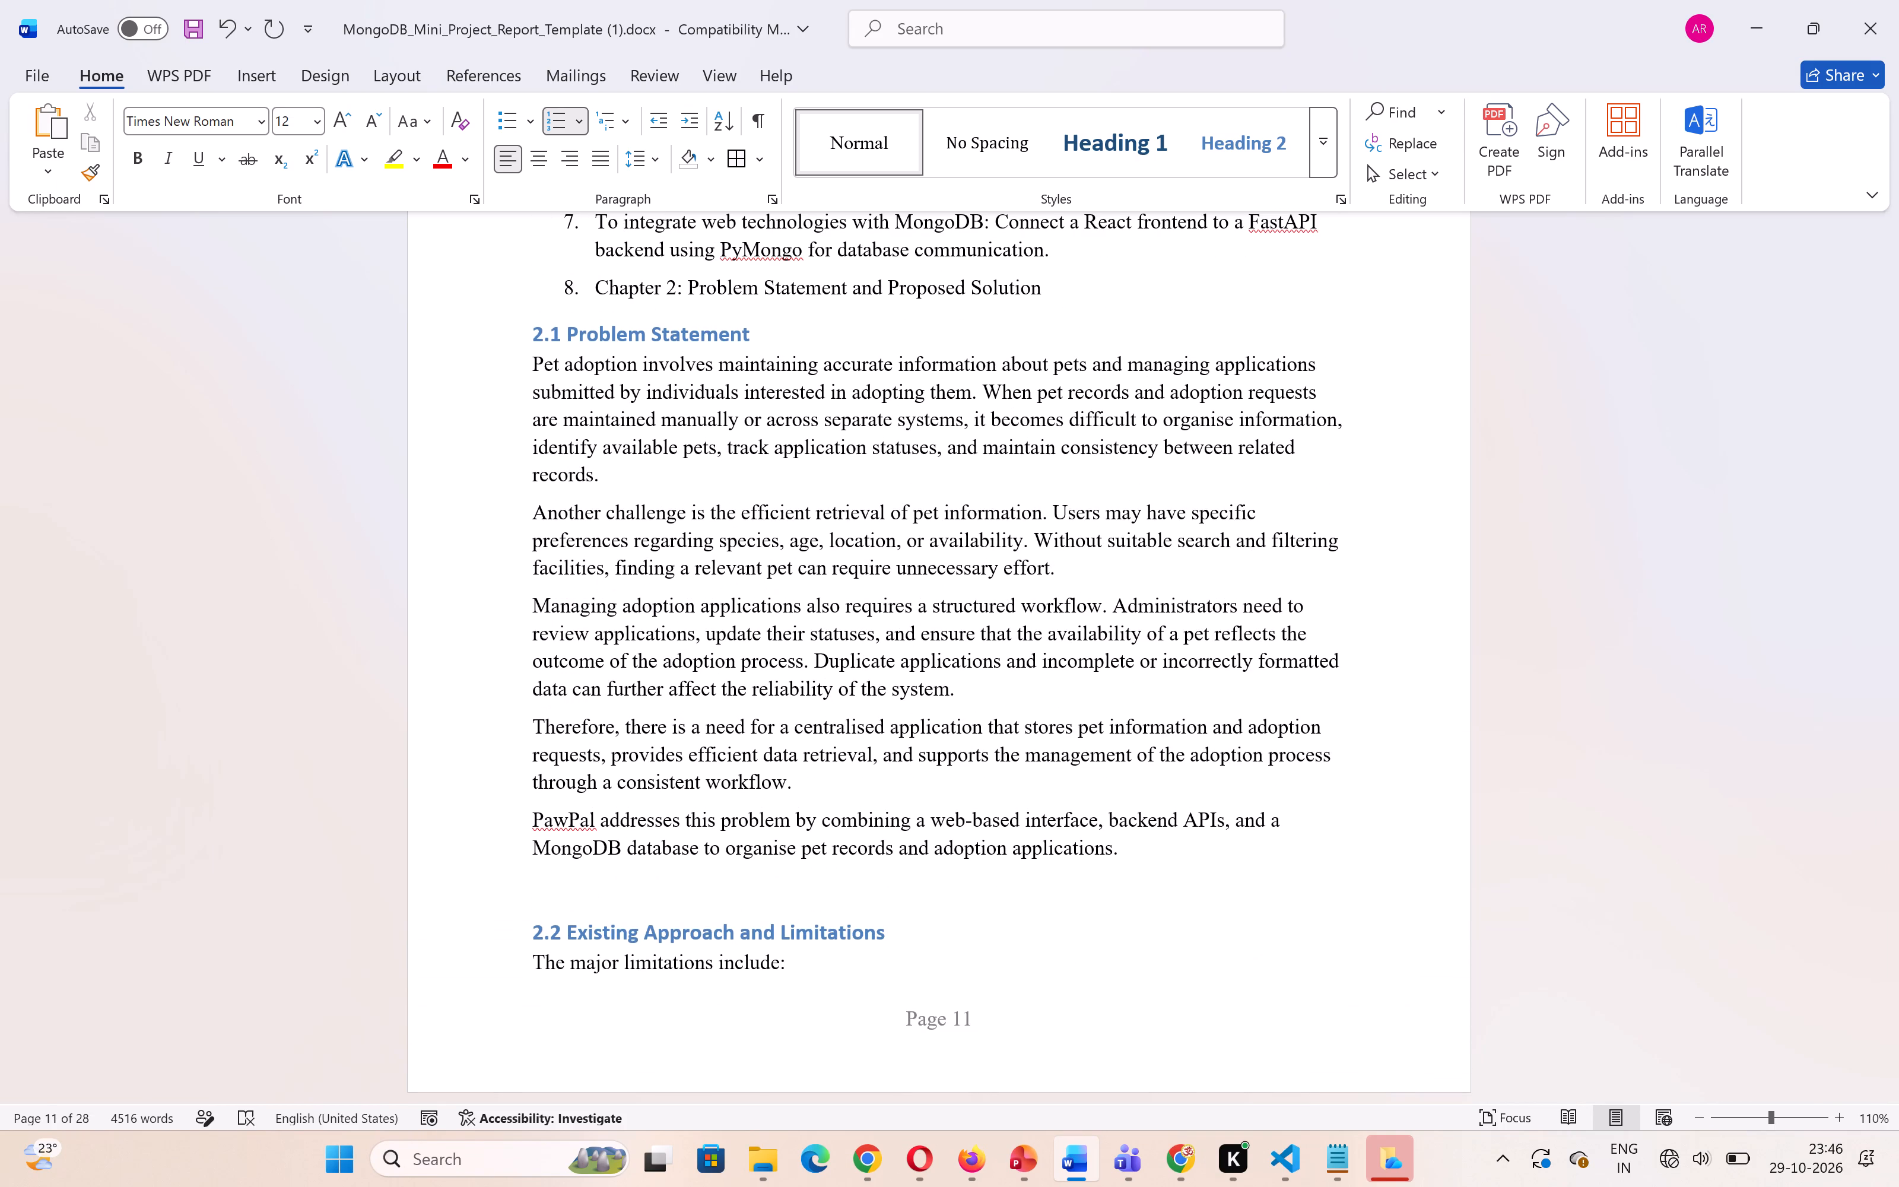
key(BackSpace)
key(BackSpace)
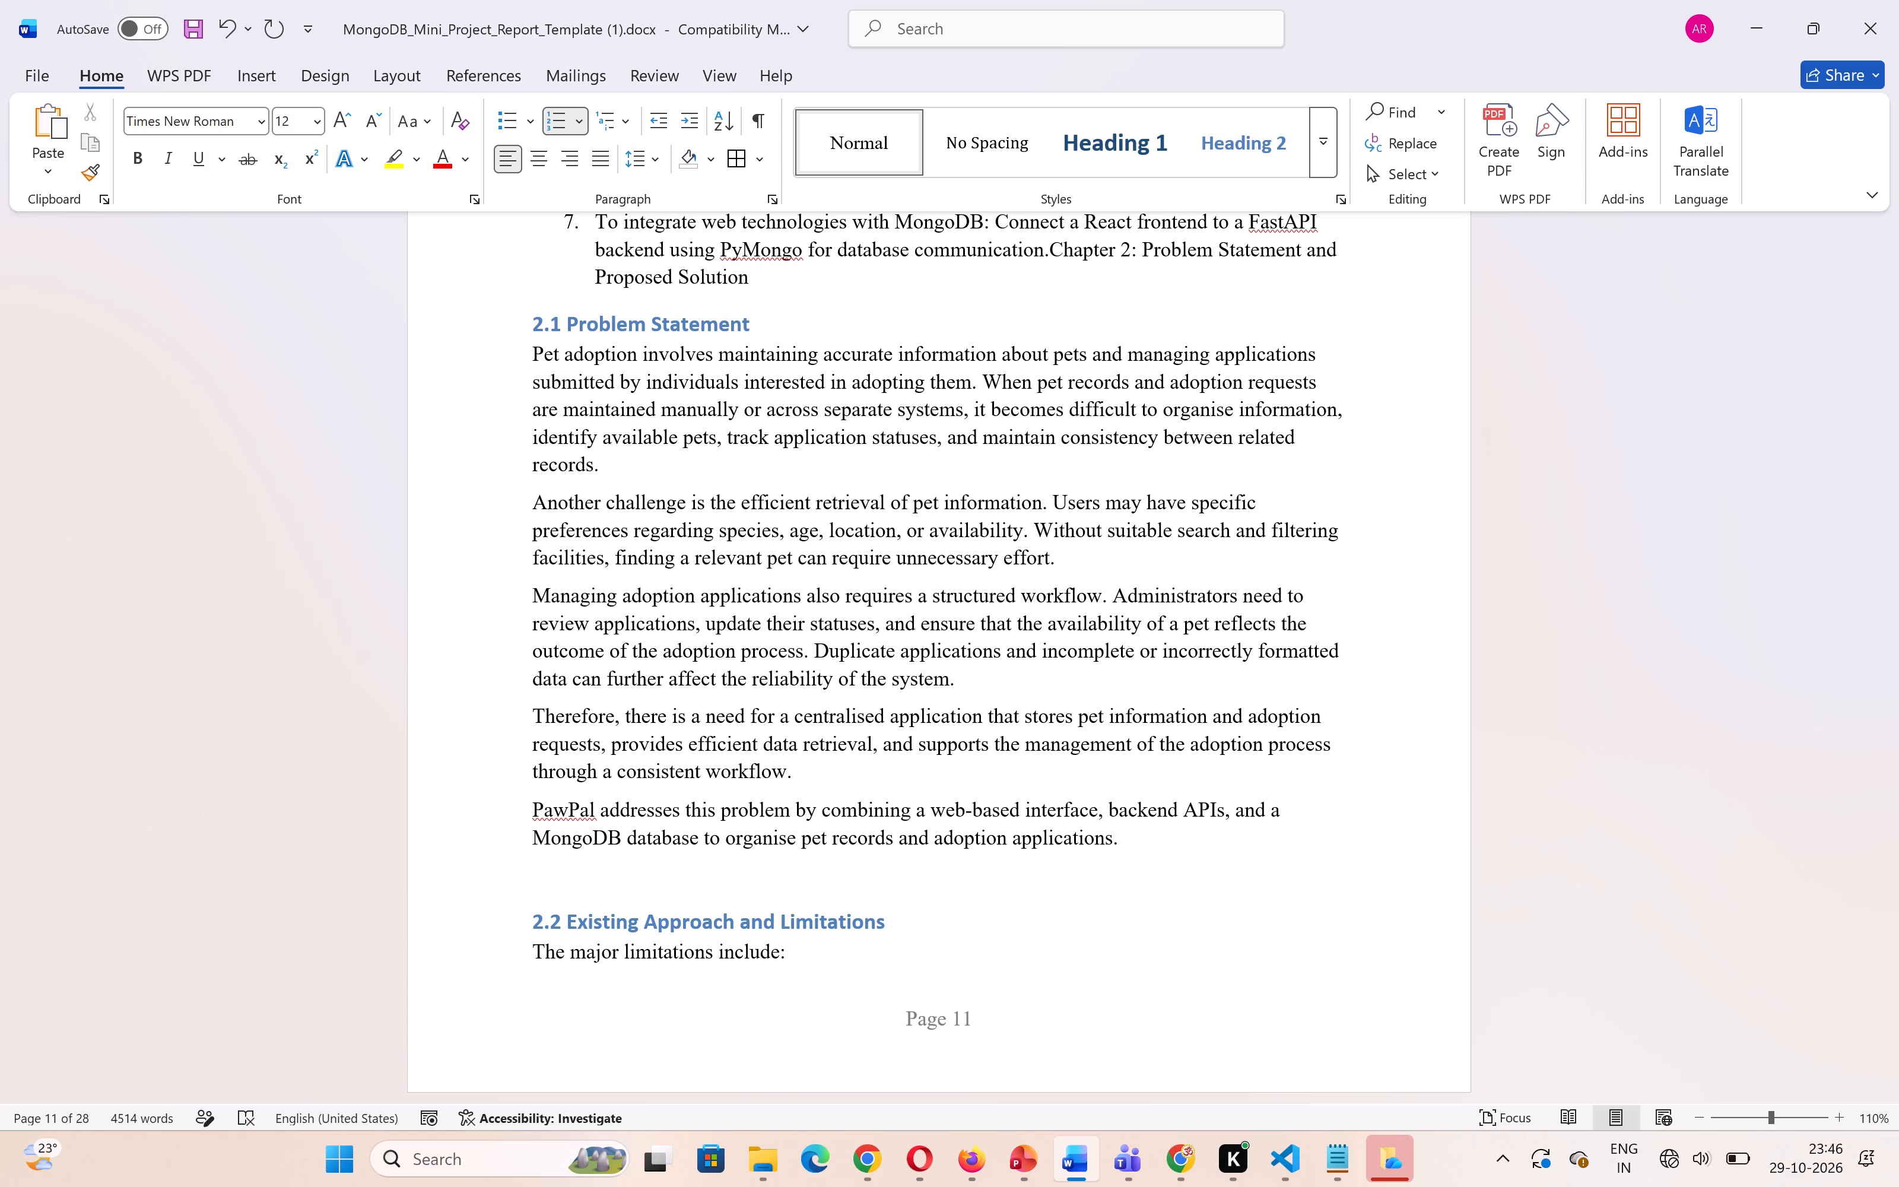
key(Return)
key(BackSpace)
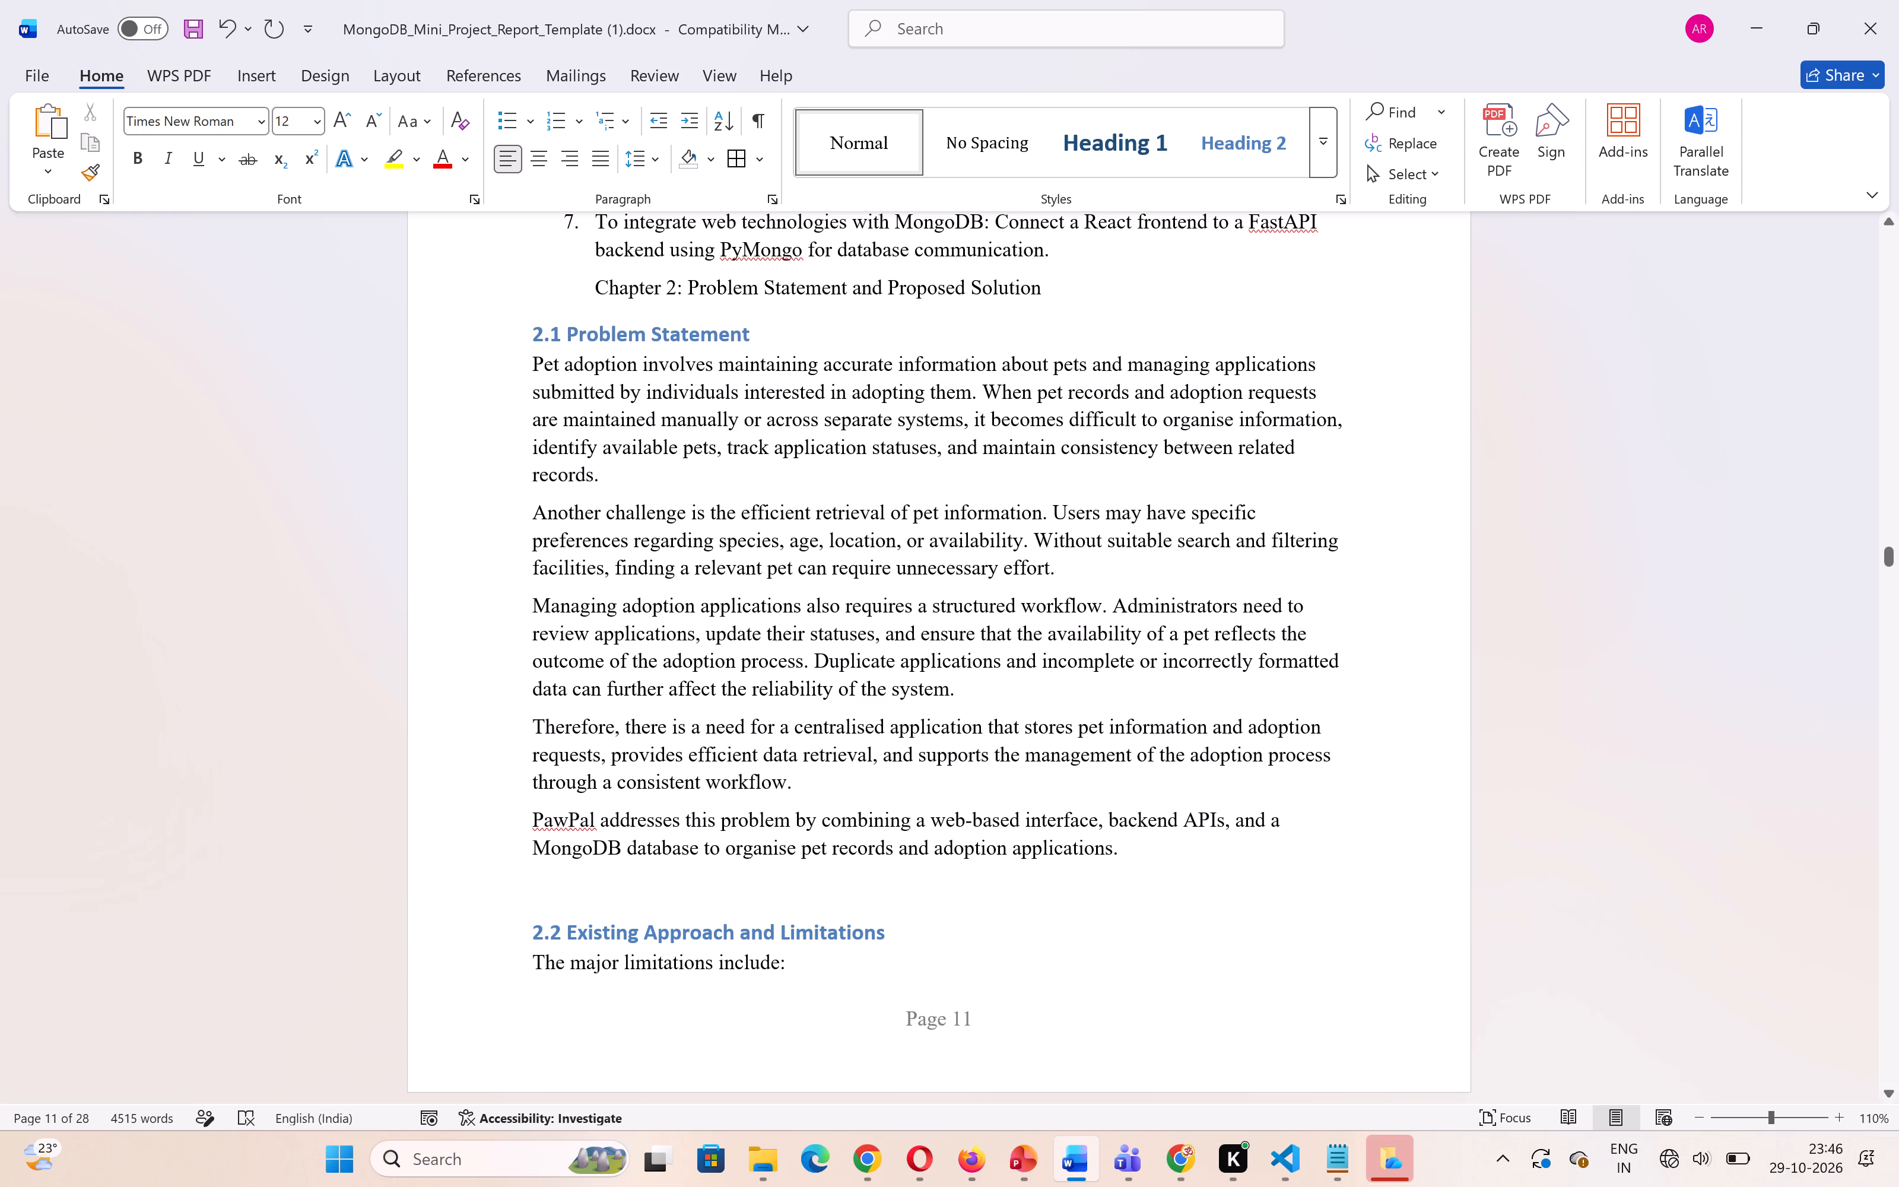
Apply the Heading 1 style to the line "Chapter 2: Problem Statement and Proposed Solution".
scroll(889, 719, up, 2)
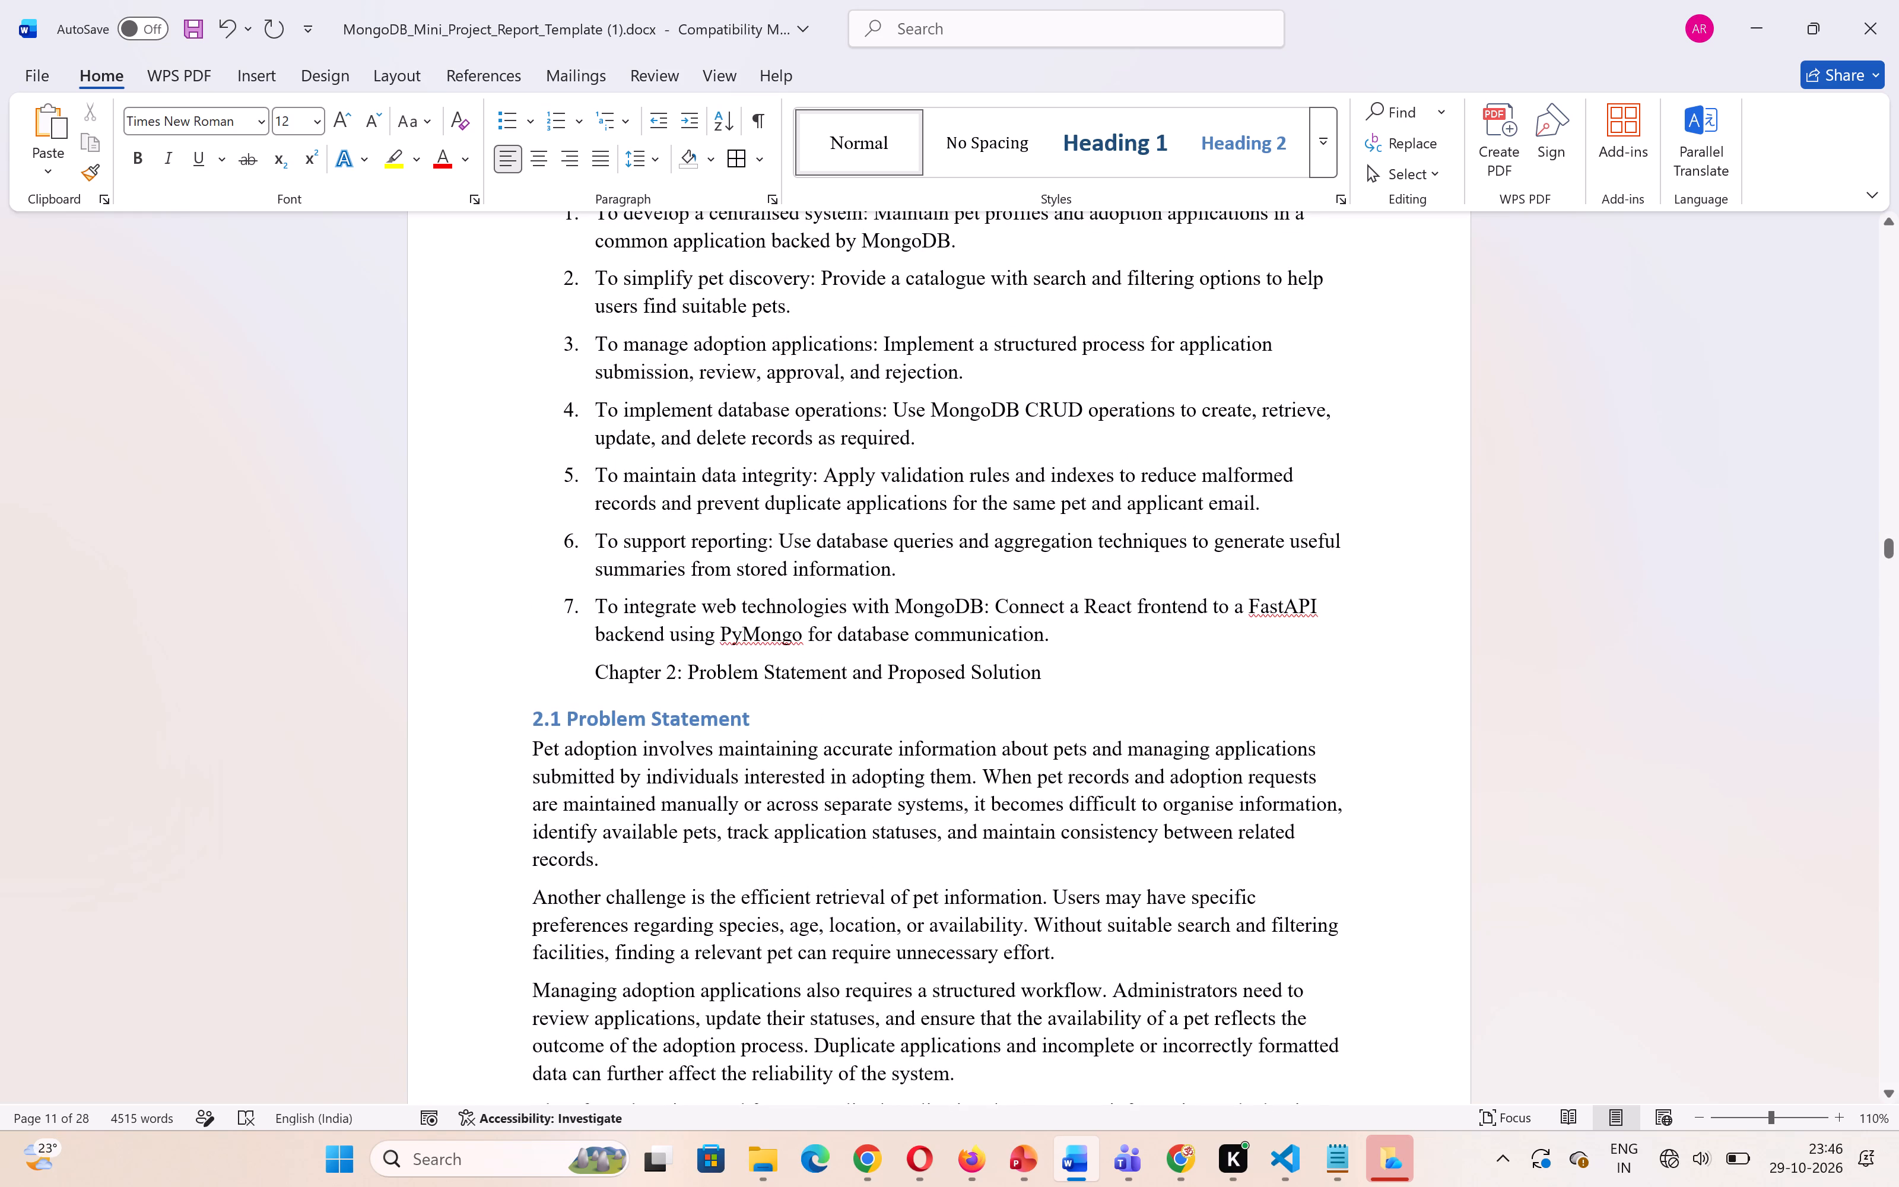
drag(1050, 666, 599, 669)
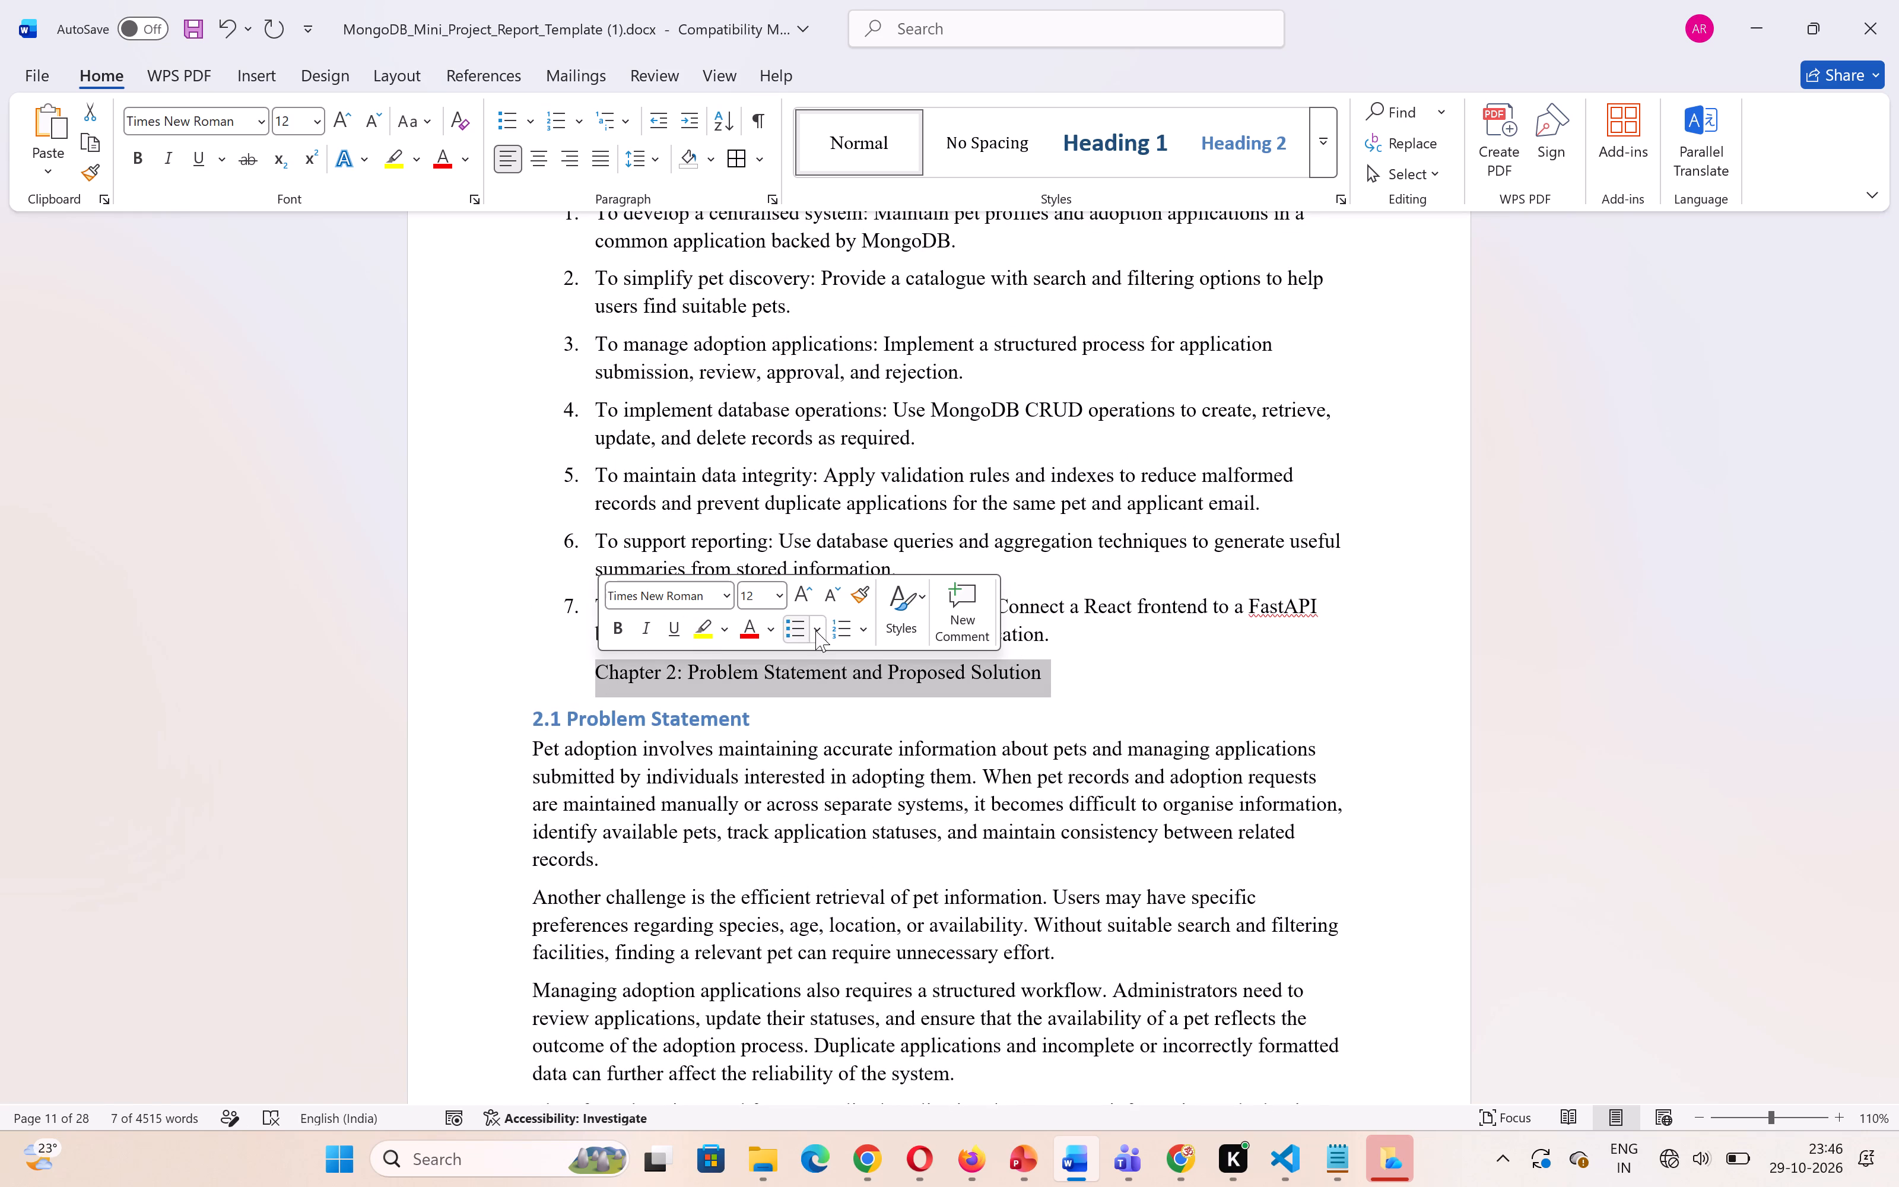
click(904, 621)
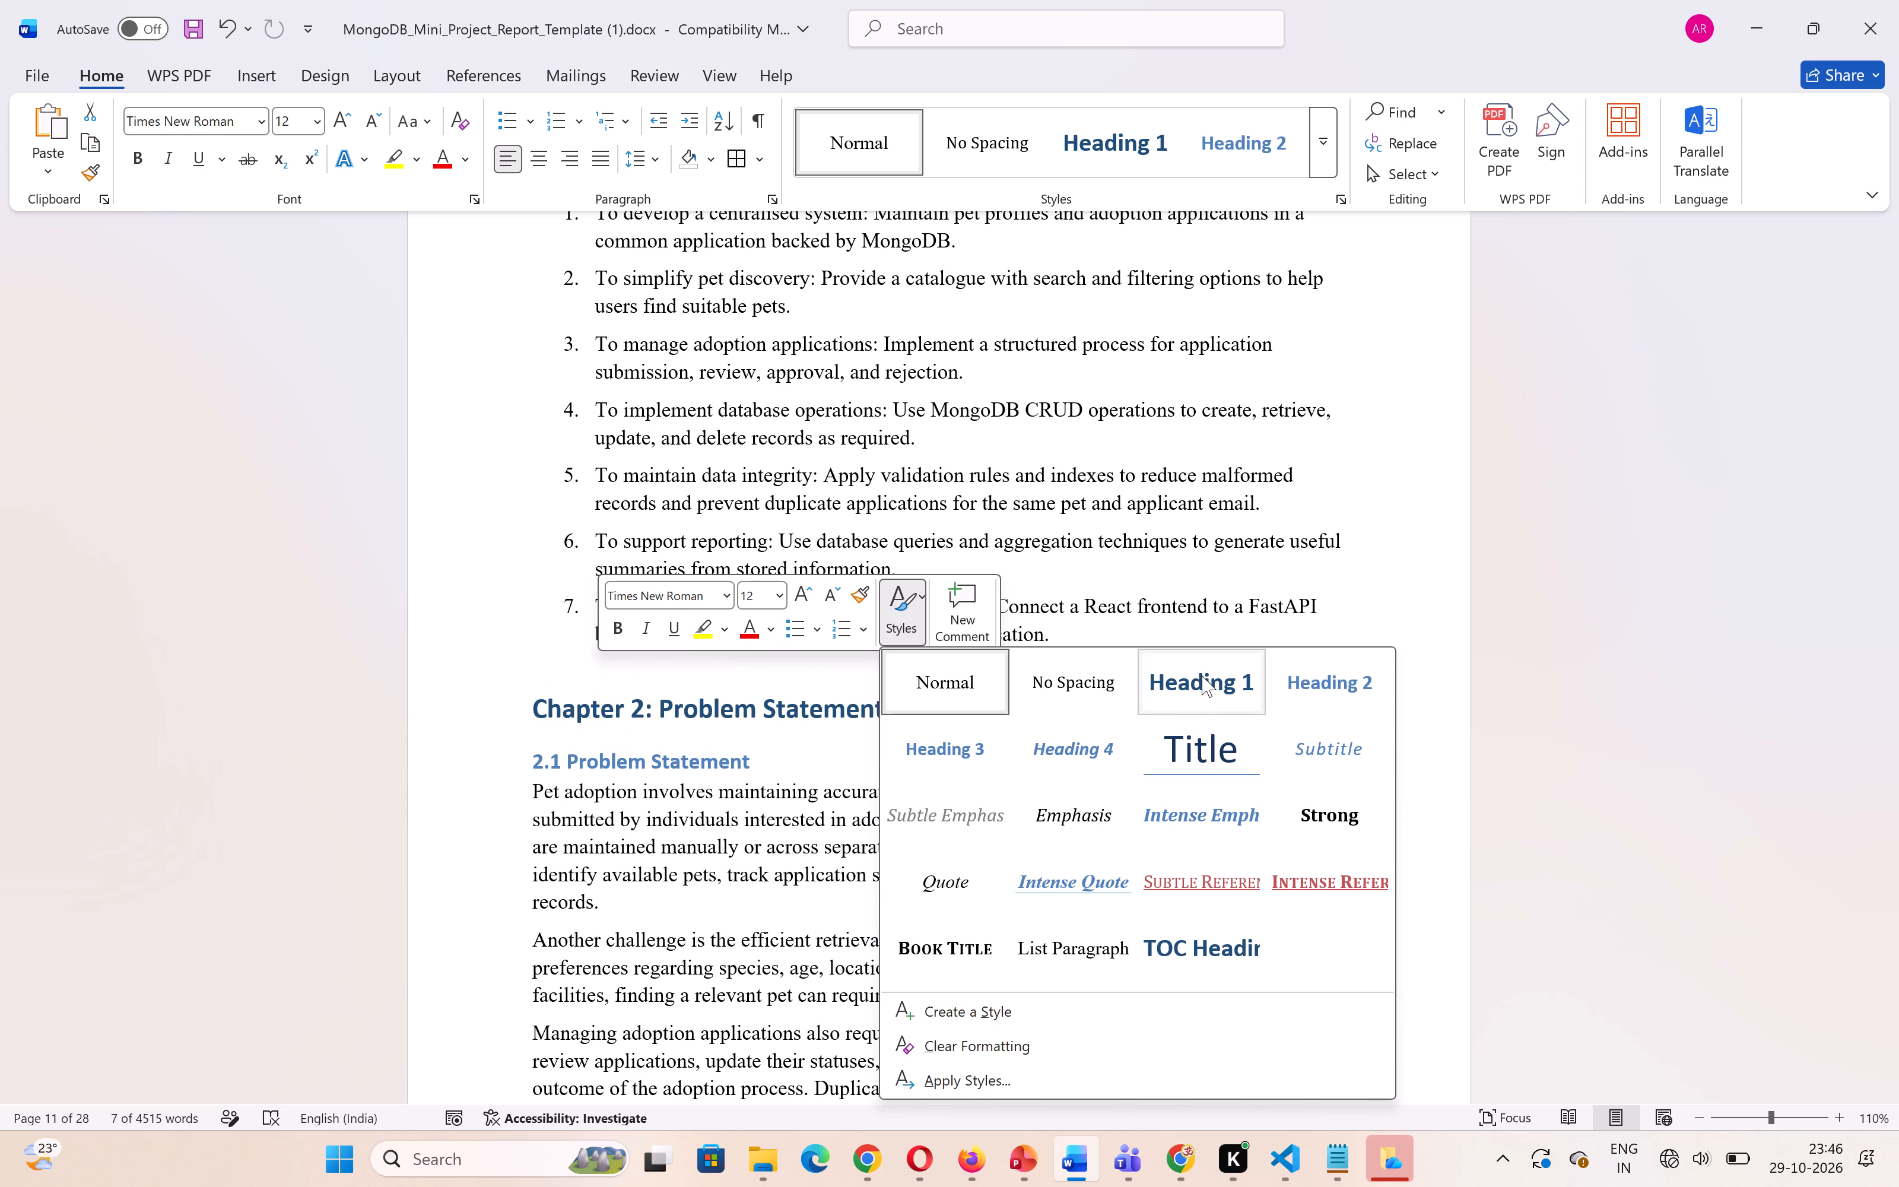
click(1202, 675)
click(805, 733)
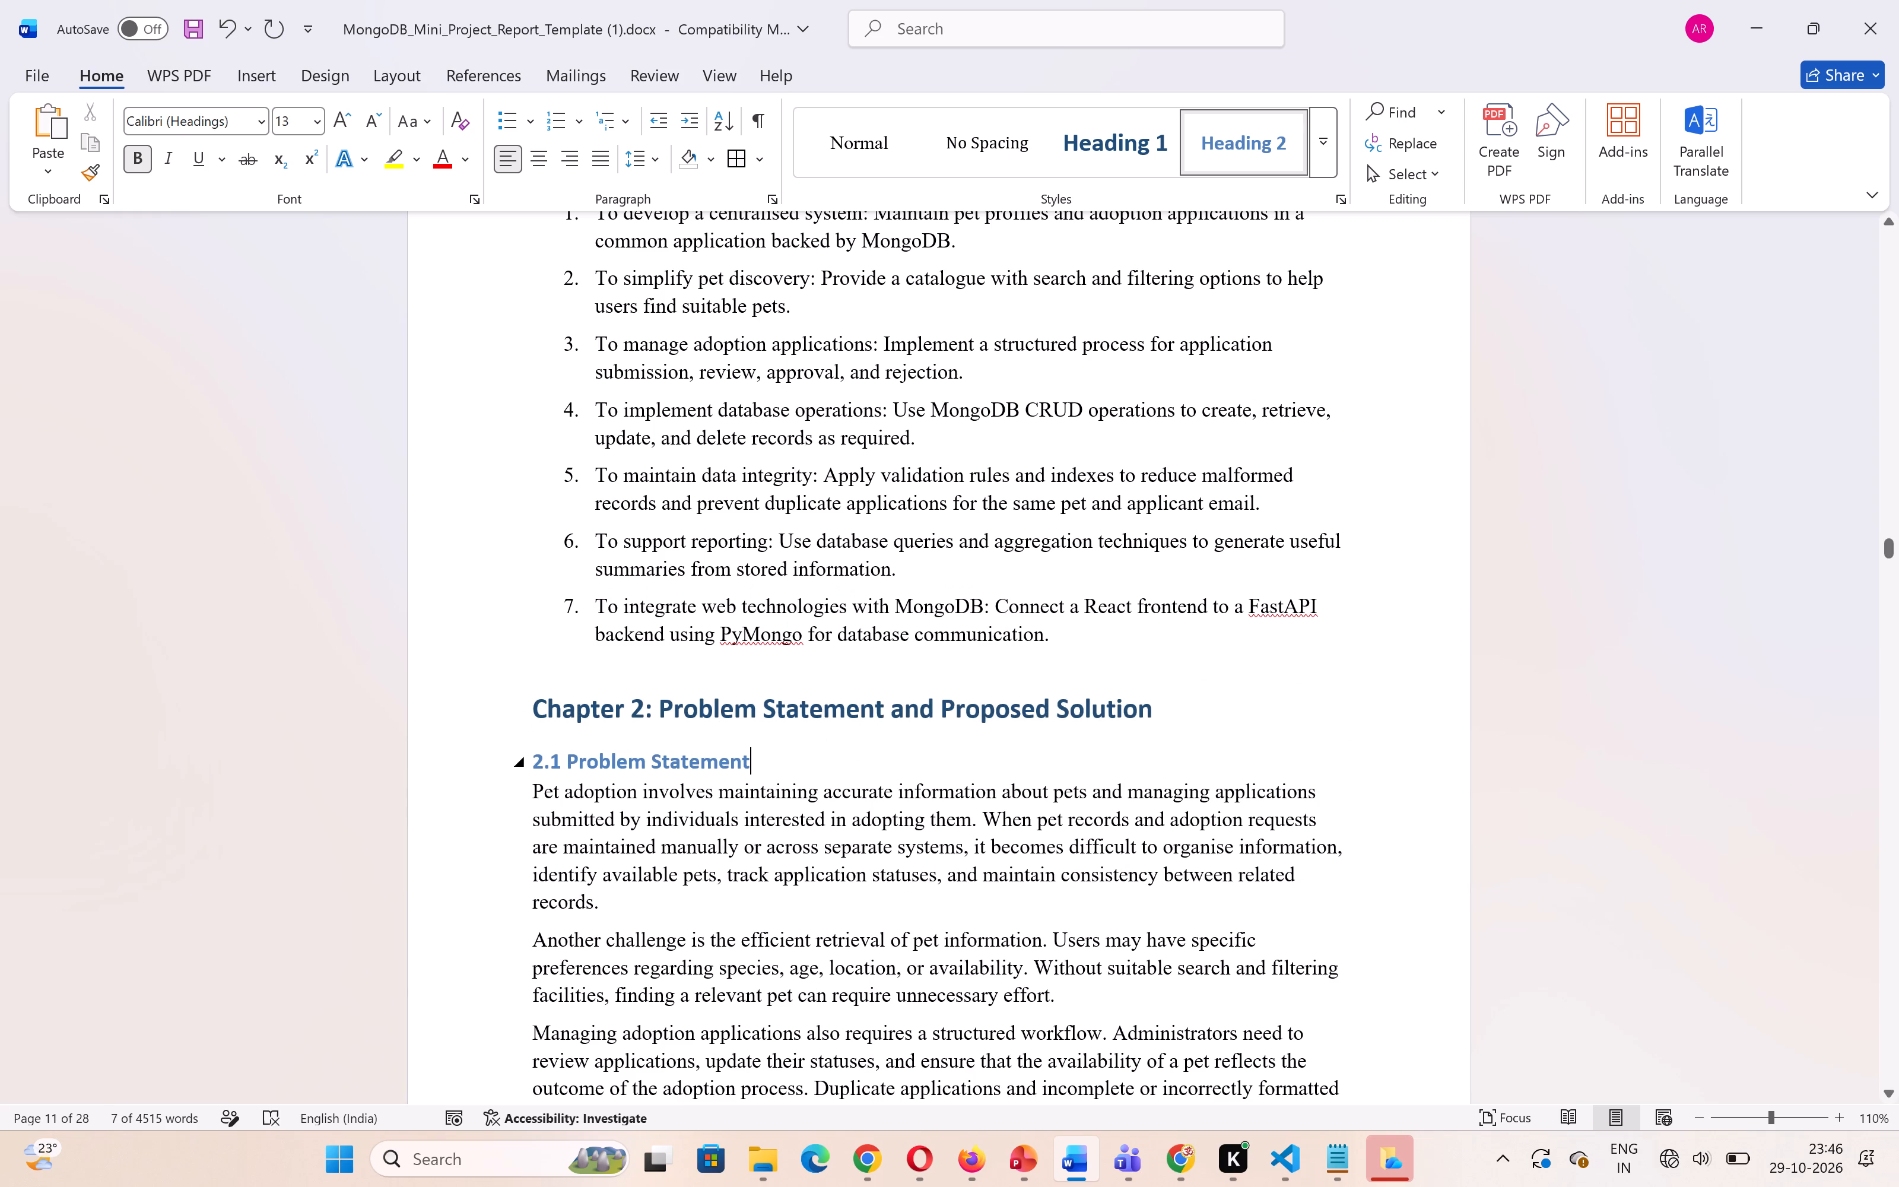
Close the page gap before the Chapter 3 title, leaving one blank line between the user roles table and the title.
scroll(805, 733, up, 1)
scroll(805, 733, down, 4)
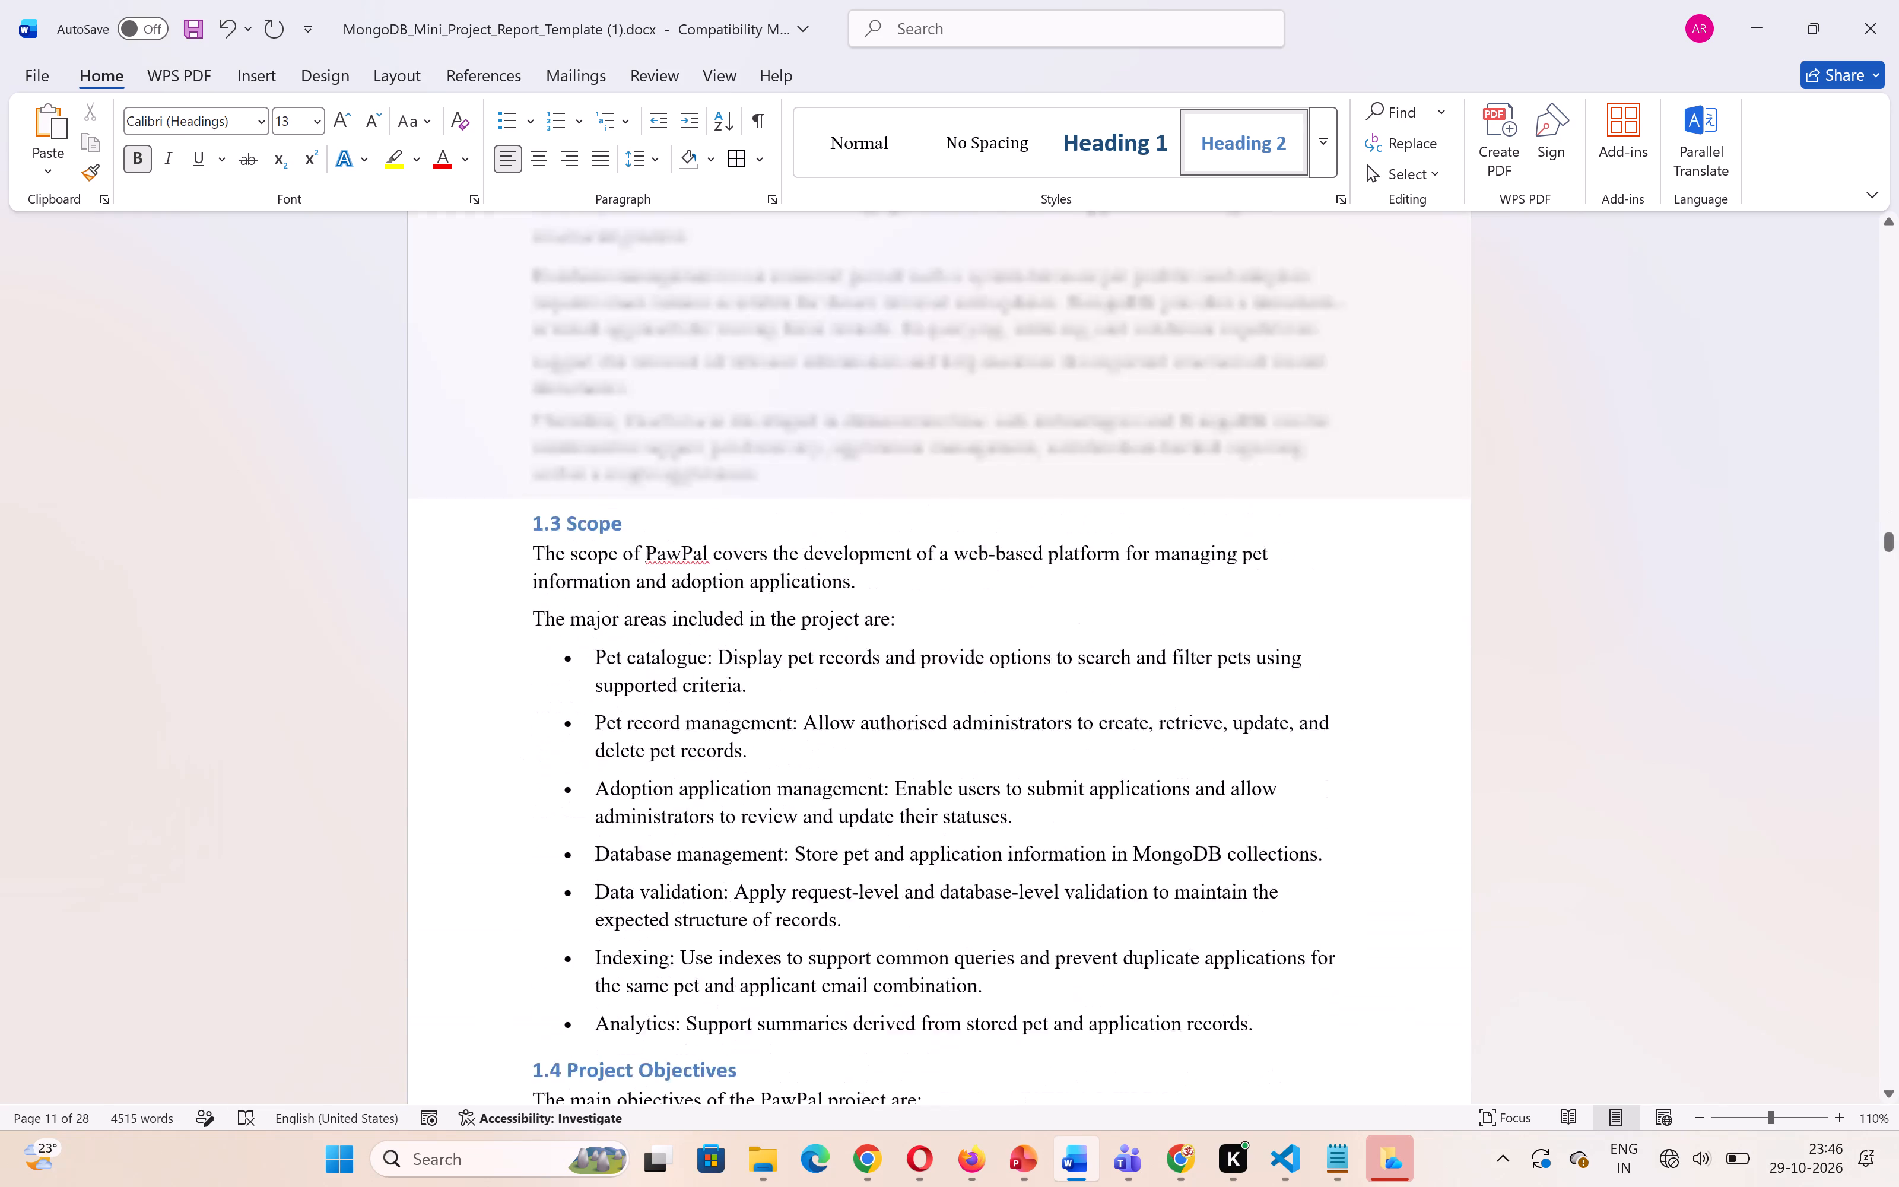
scroll(805, 733, down, 5)
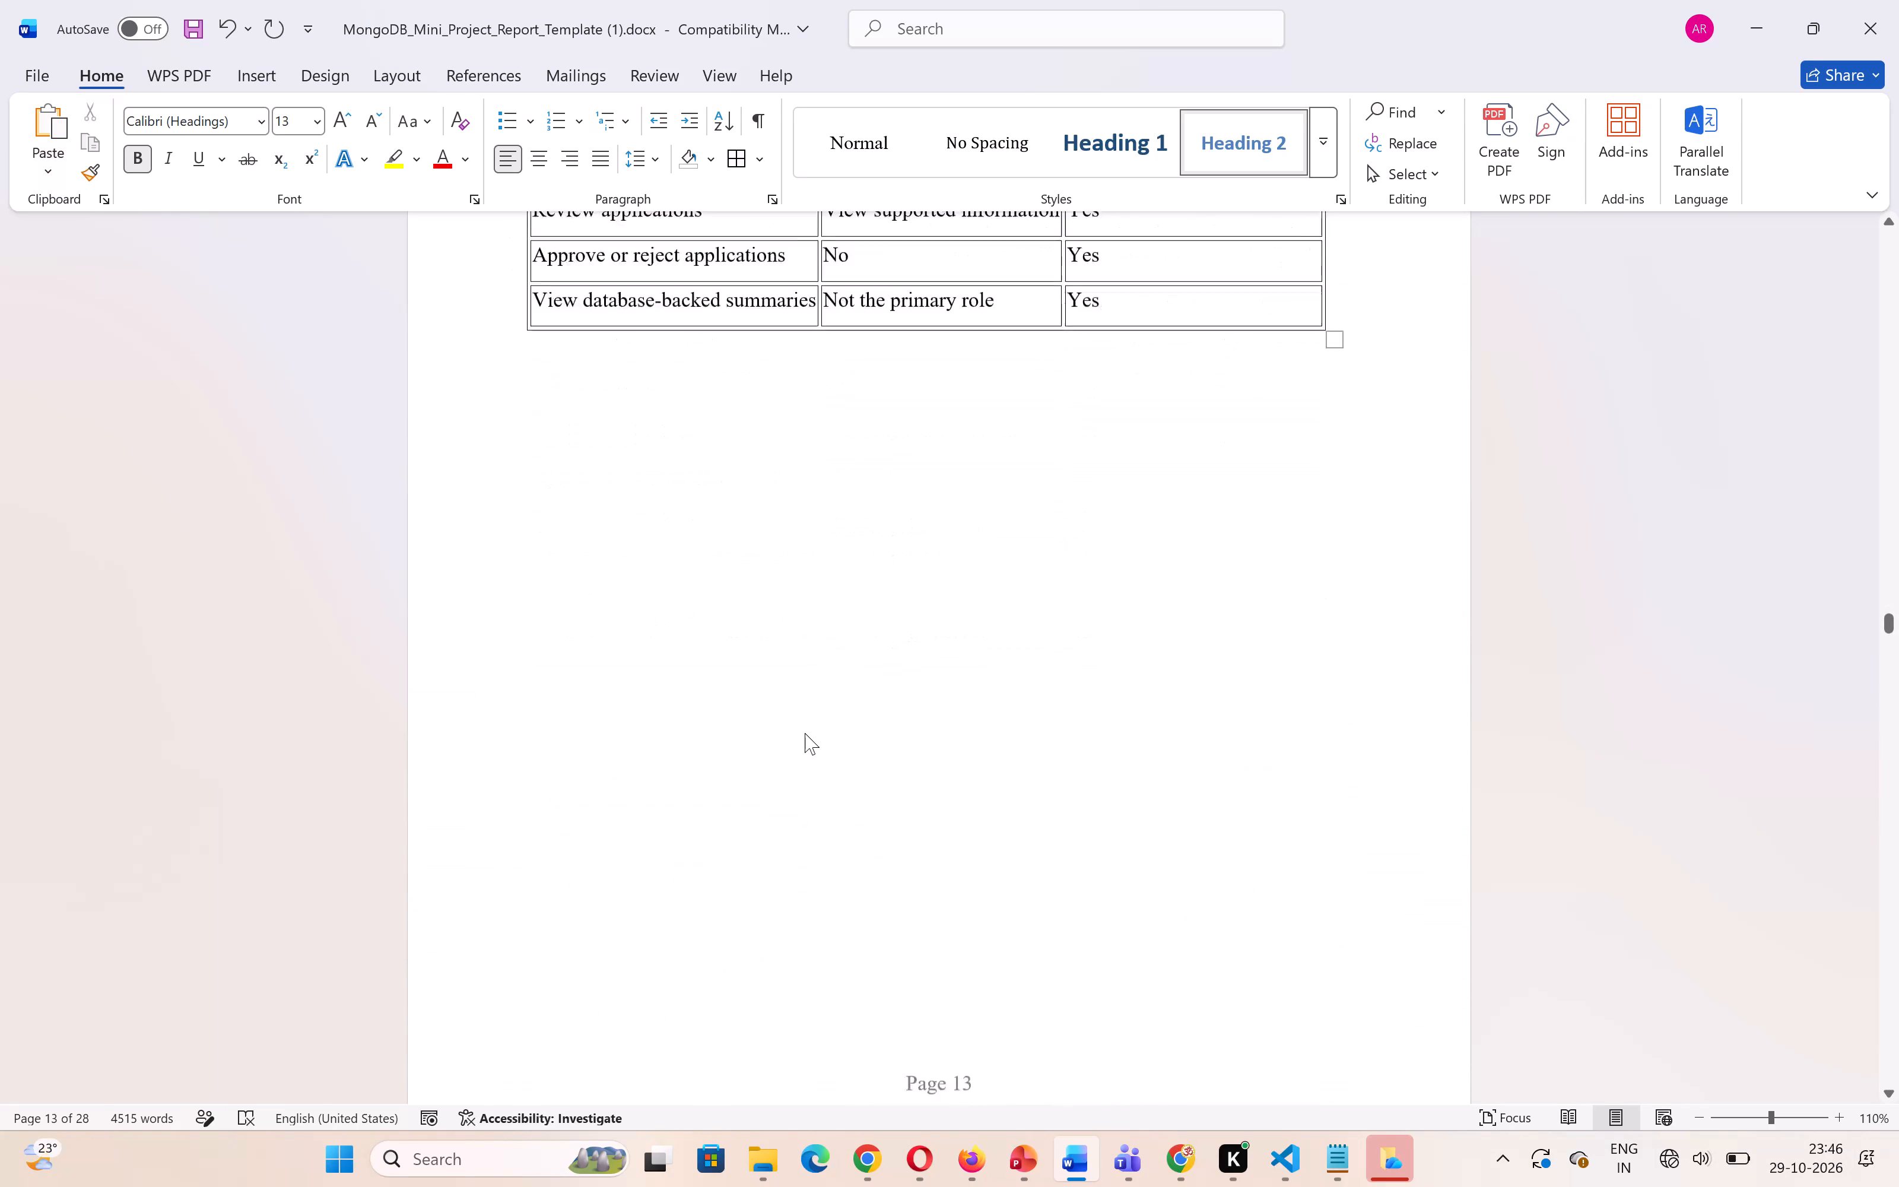
scroll(805, 733, down, 1)
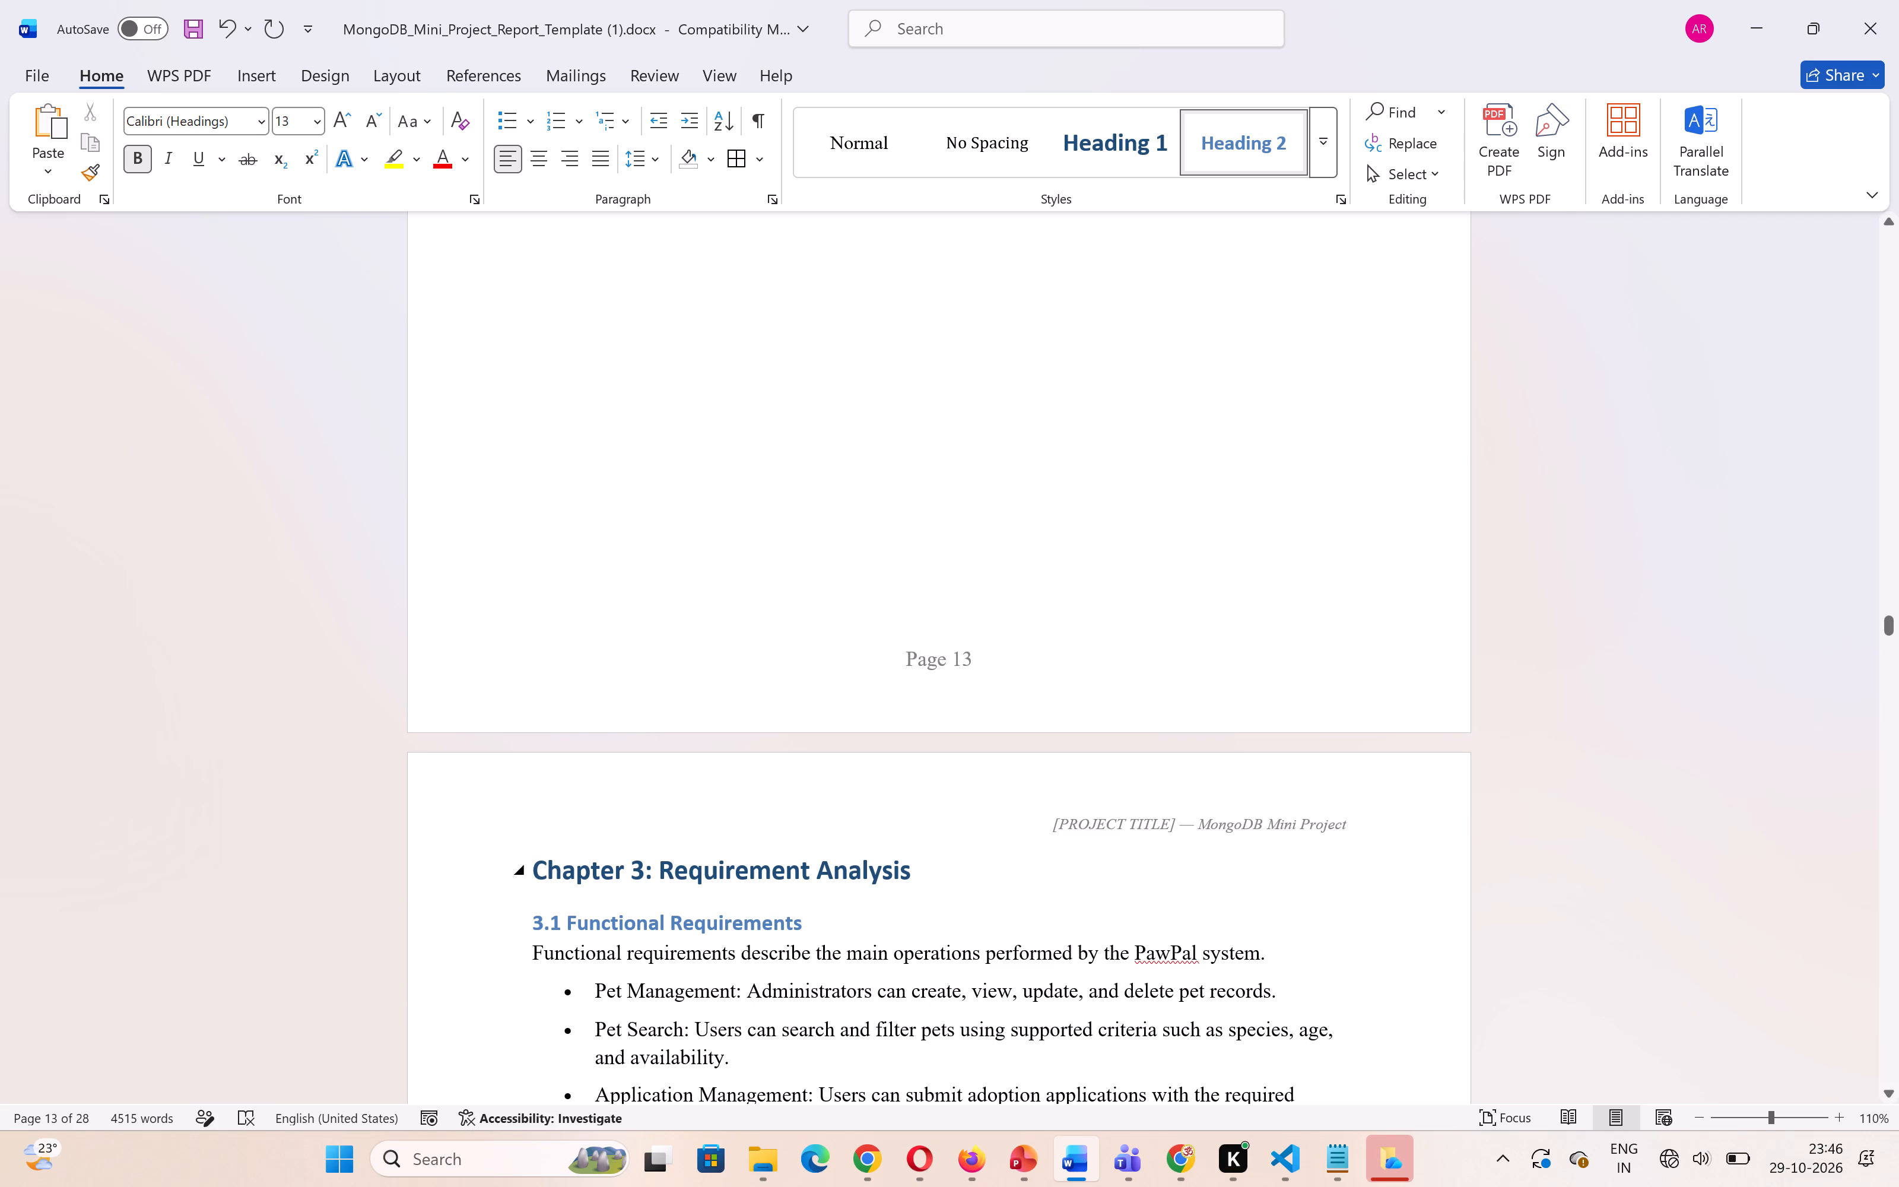
click(529, 873)
key(BackSpace)
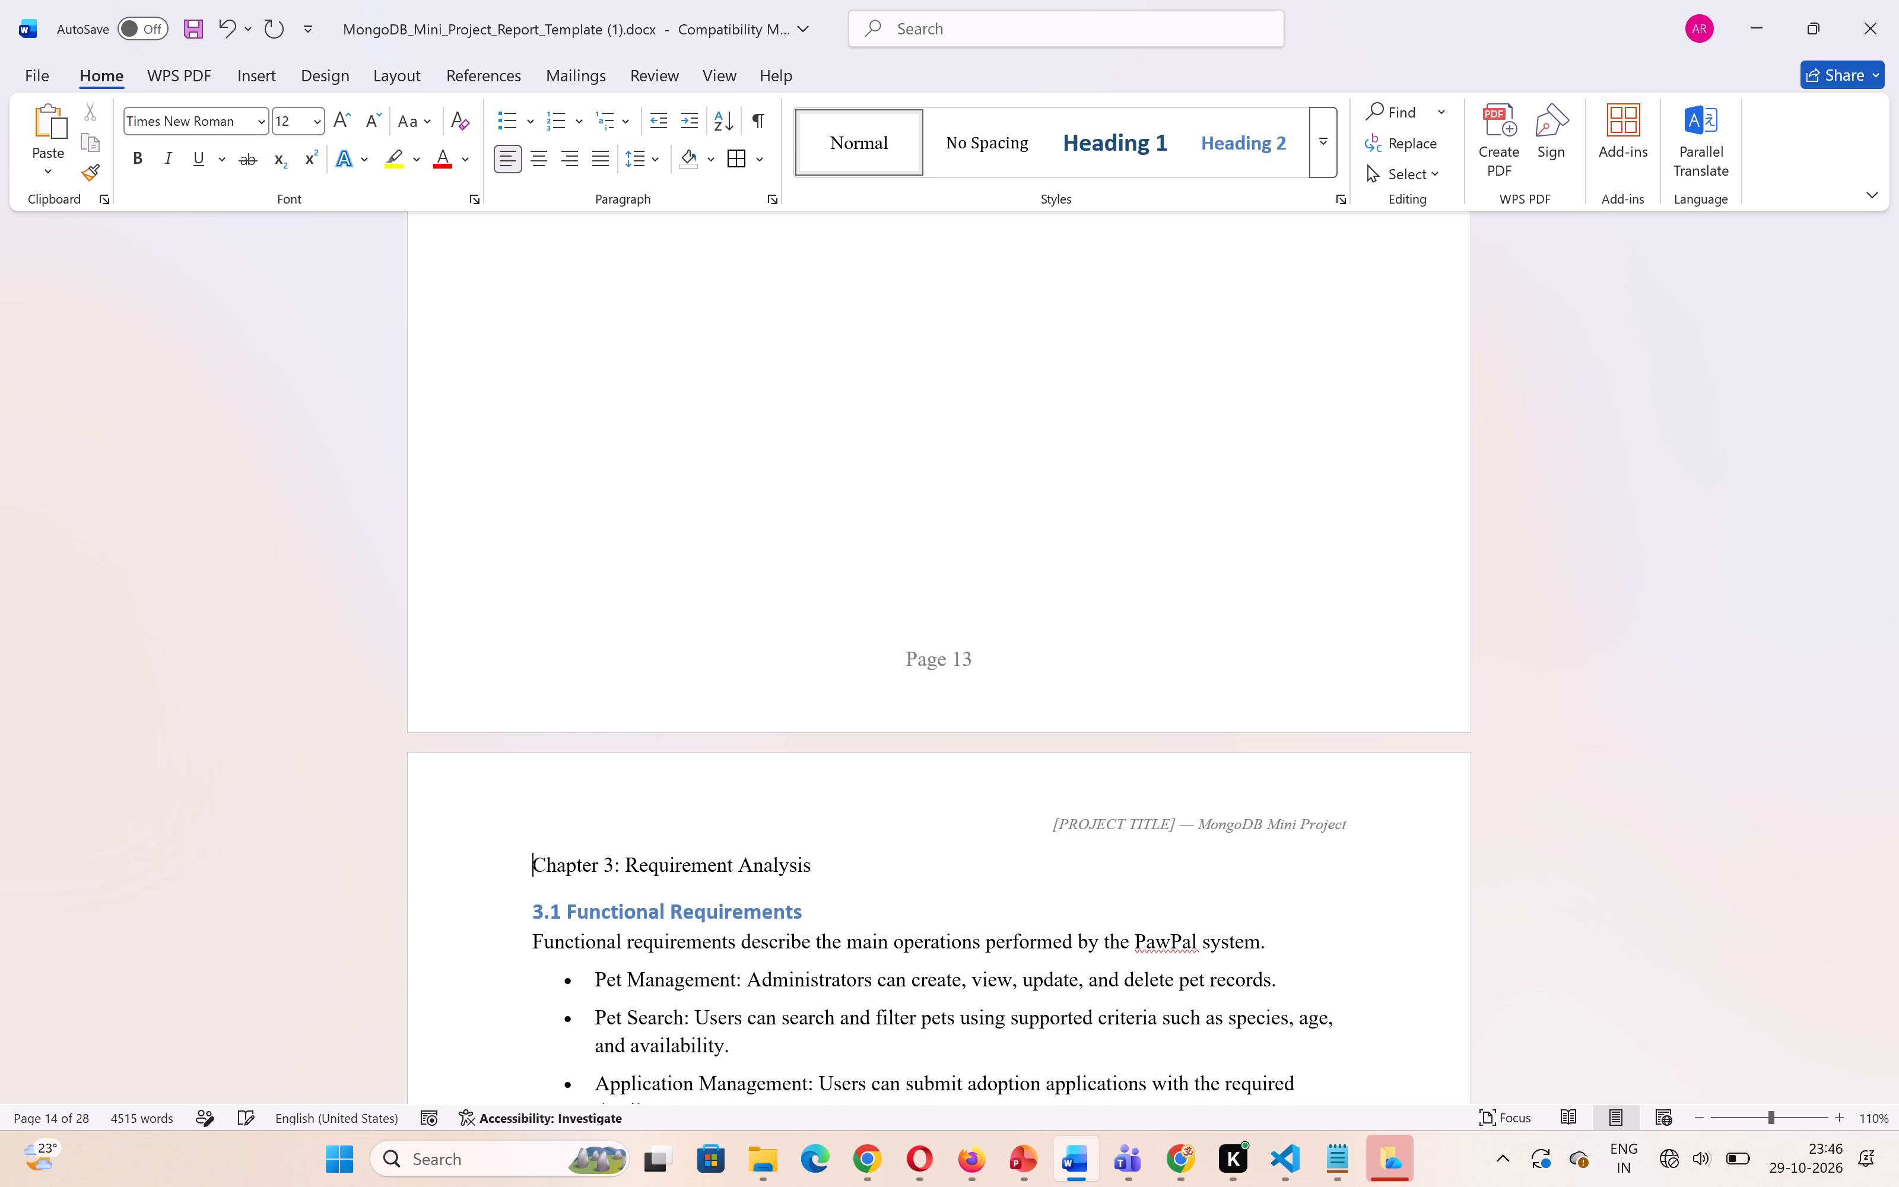
key(BackSpace)
scroll(529, 873, up, 2)
key(Return)
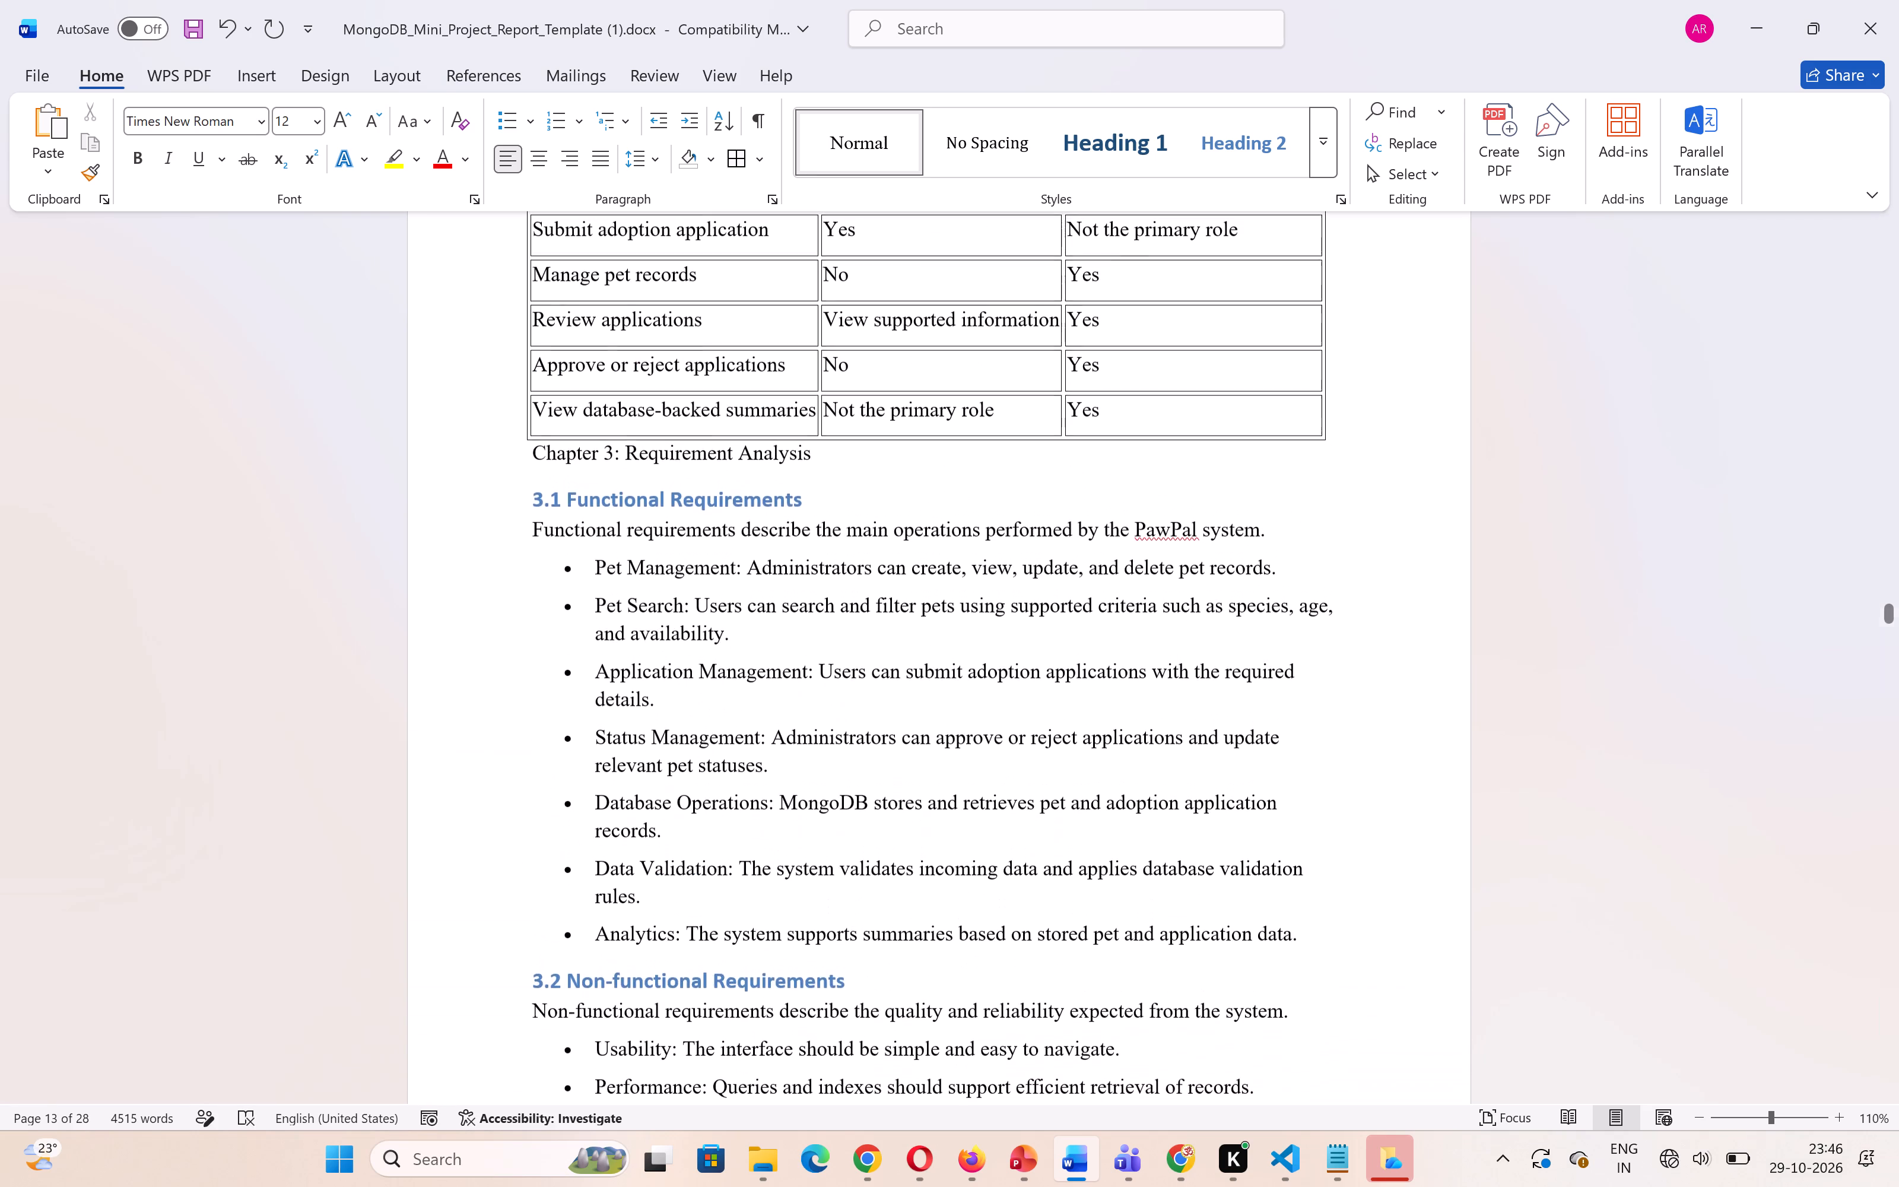
Apply the Heading 1 style to the line "Chapter 3: Requirement Analysis".
drag(823, 508, 516, 497)
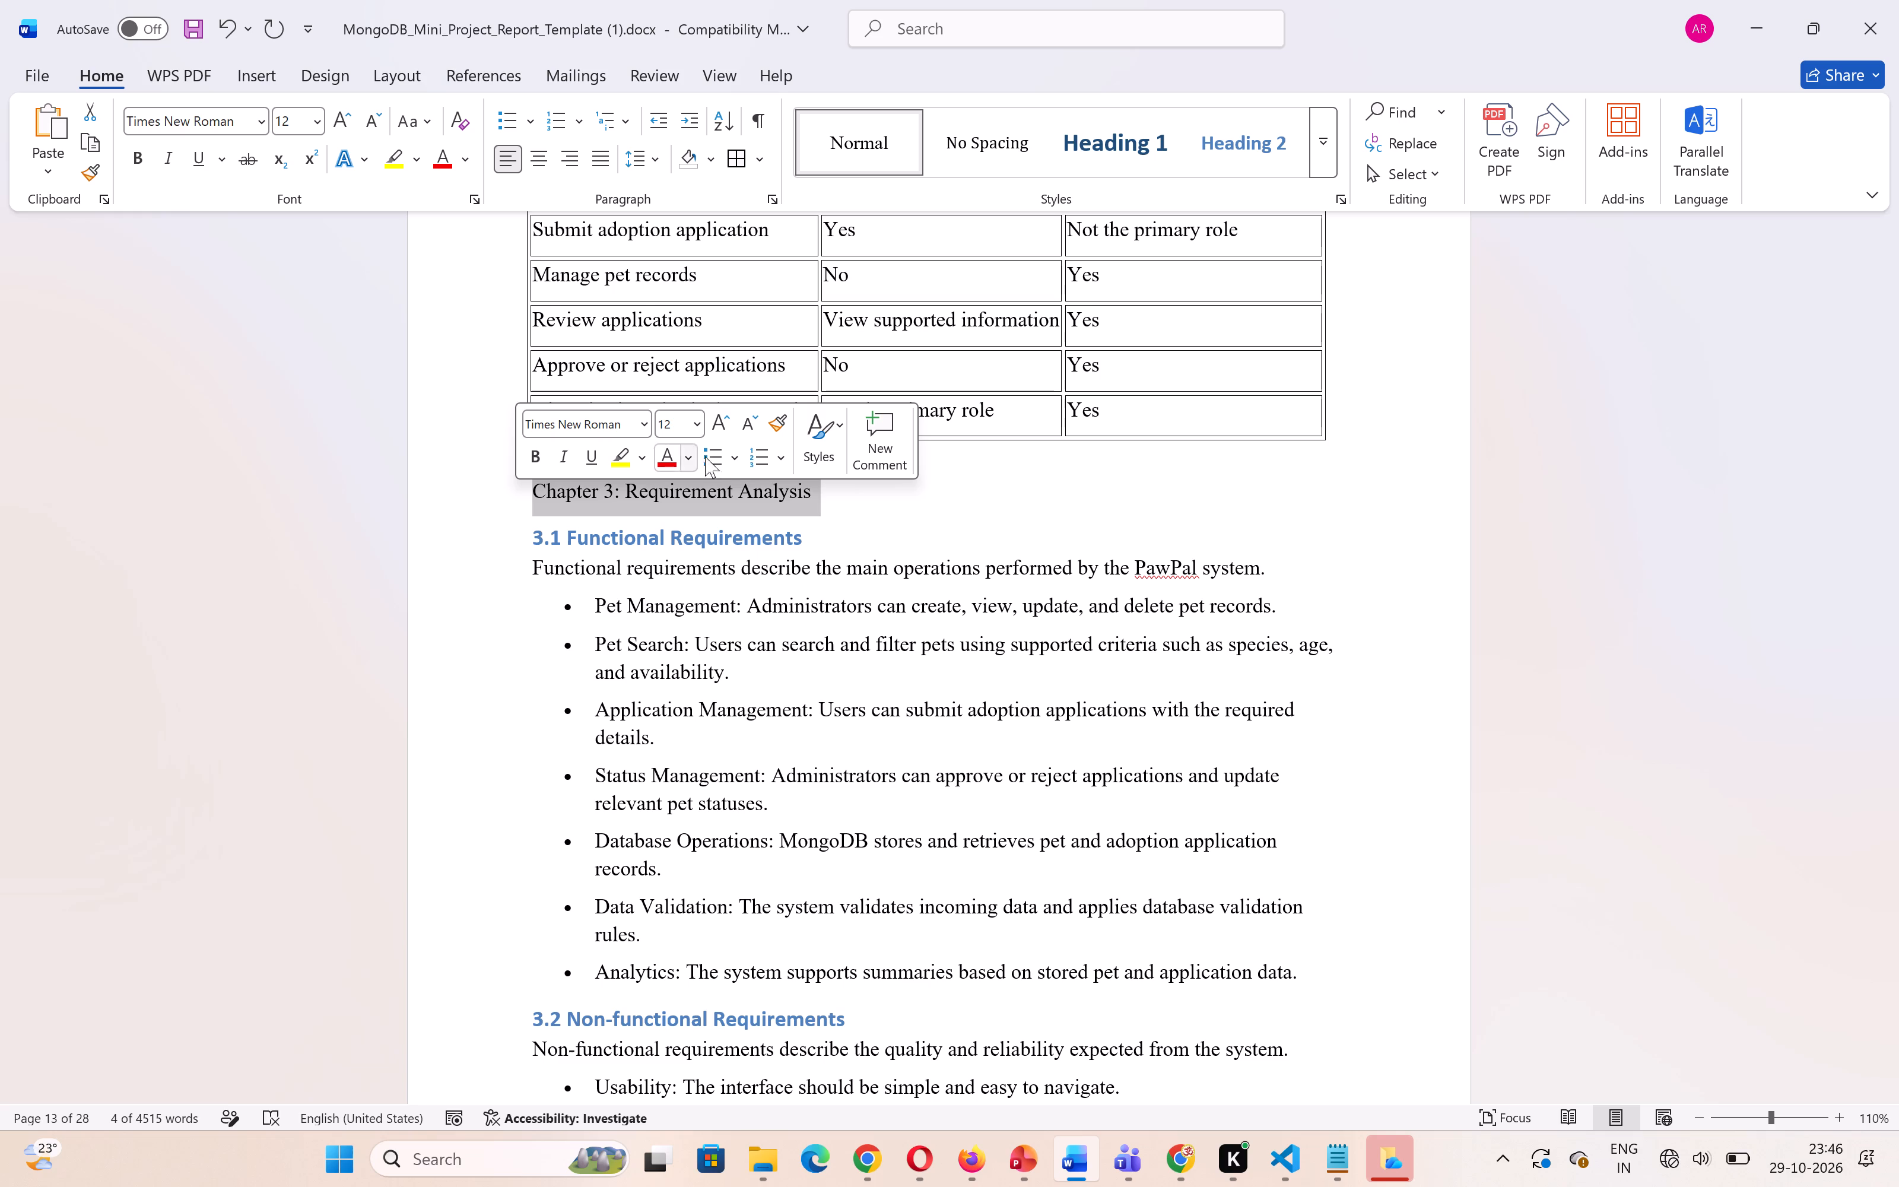
click(814, 446)
click(1123, 513)
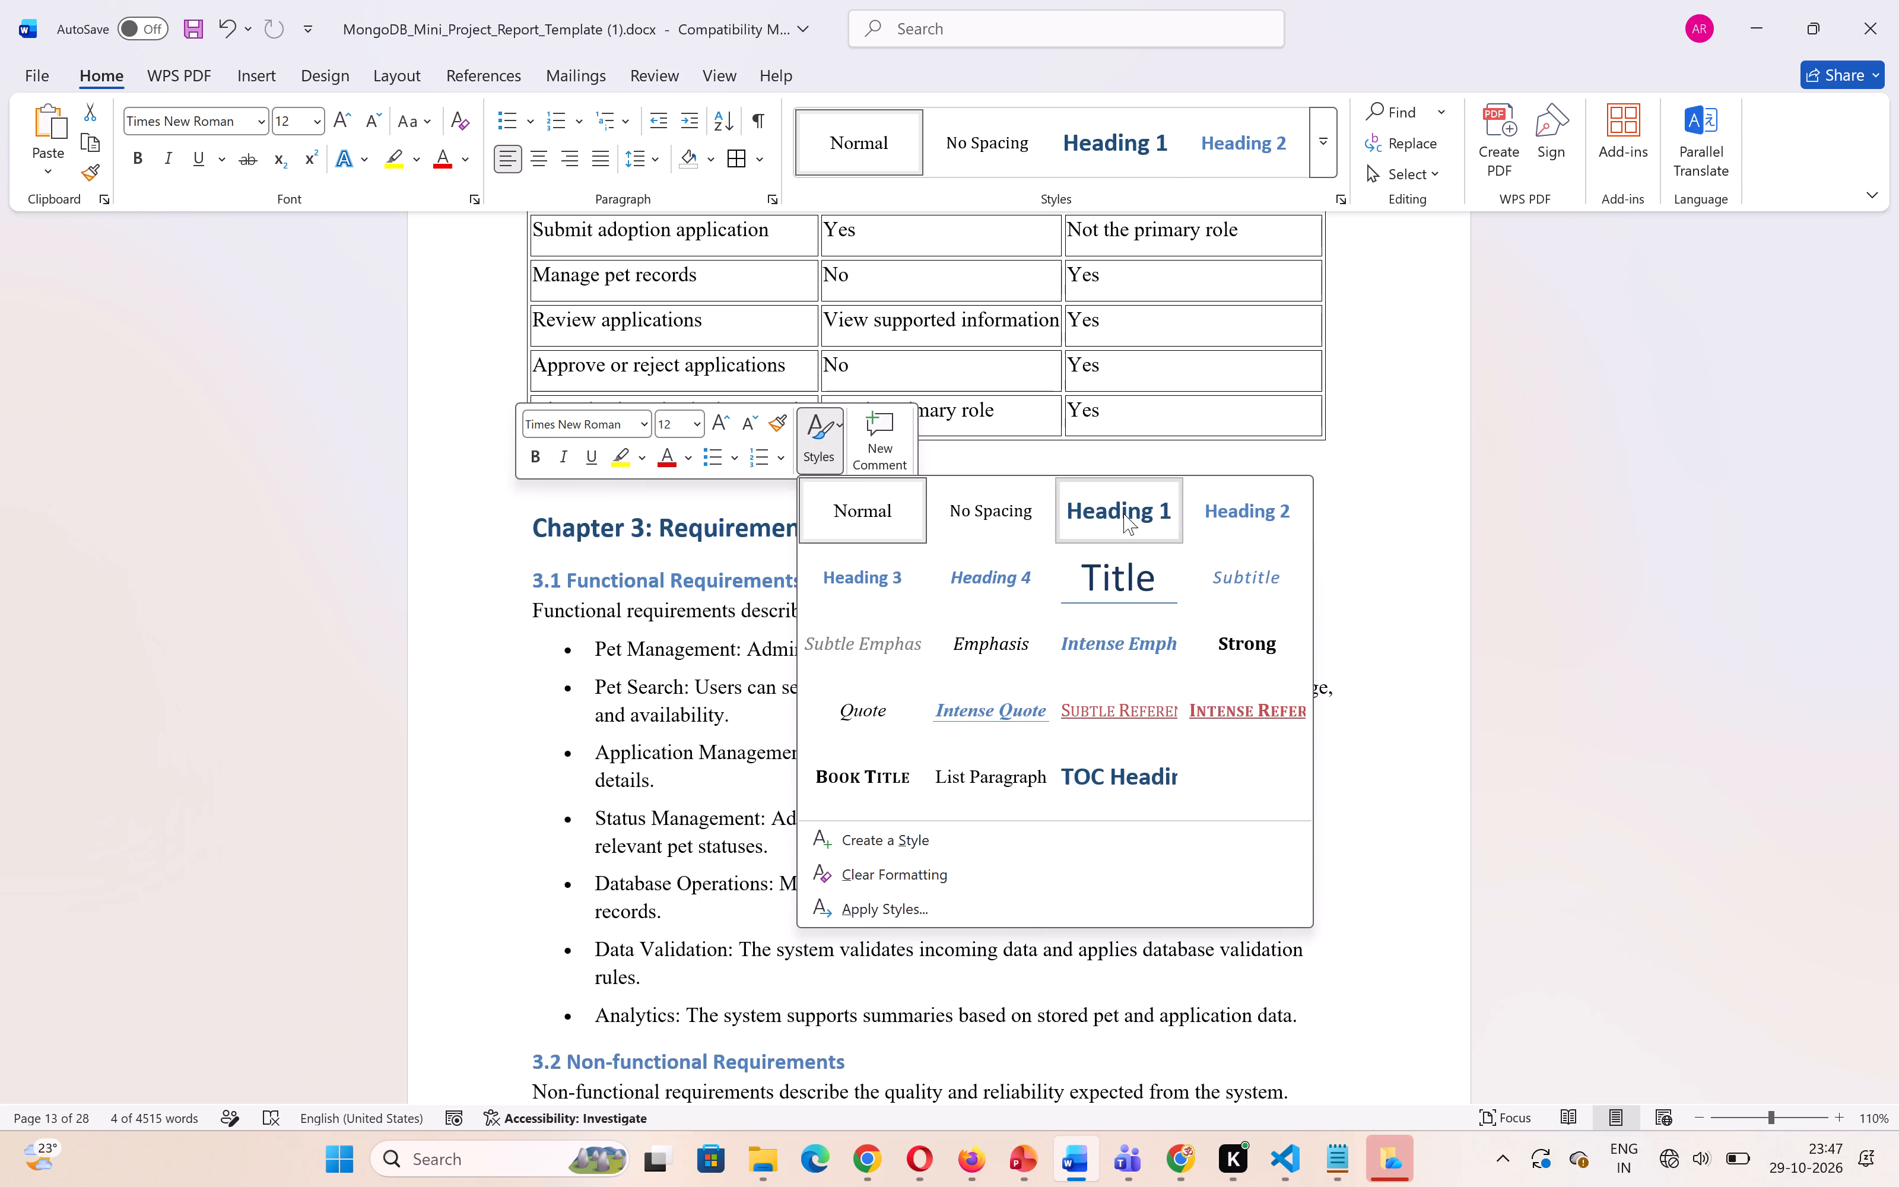
click(890, 601)
Examine the spacing and page gaps from Chapter 3 through the Chapter 6 text and the application screenshots.
scroll(890, 601, down, 7)
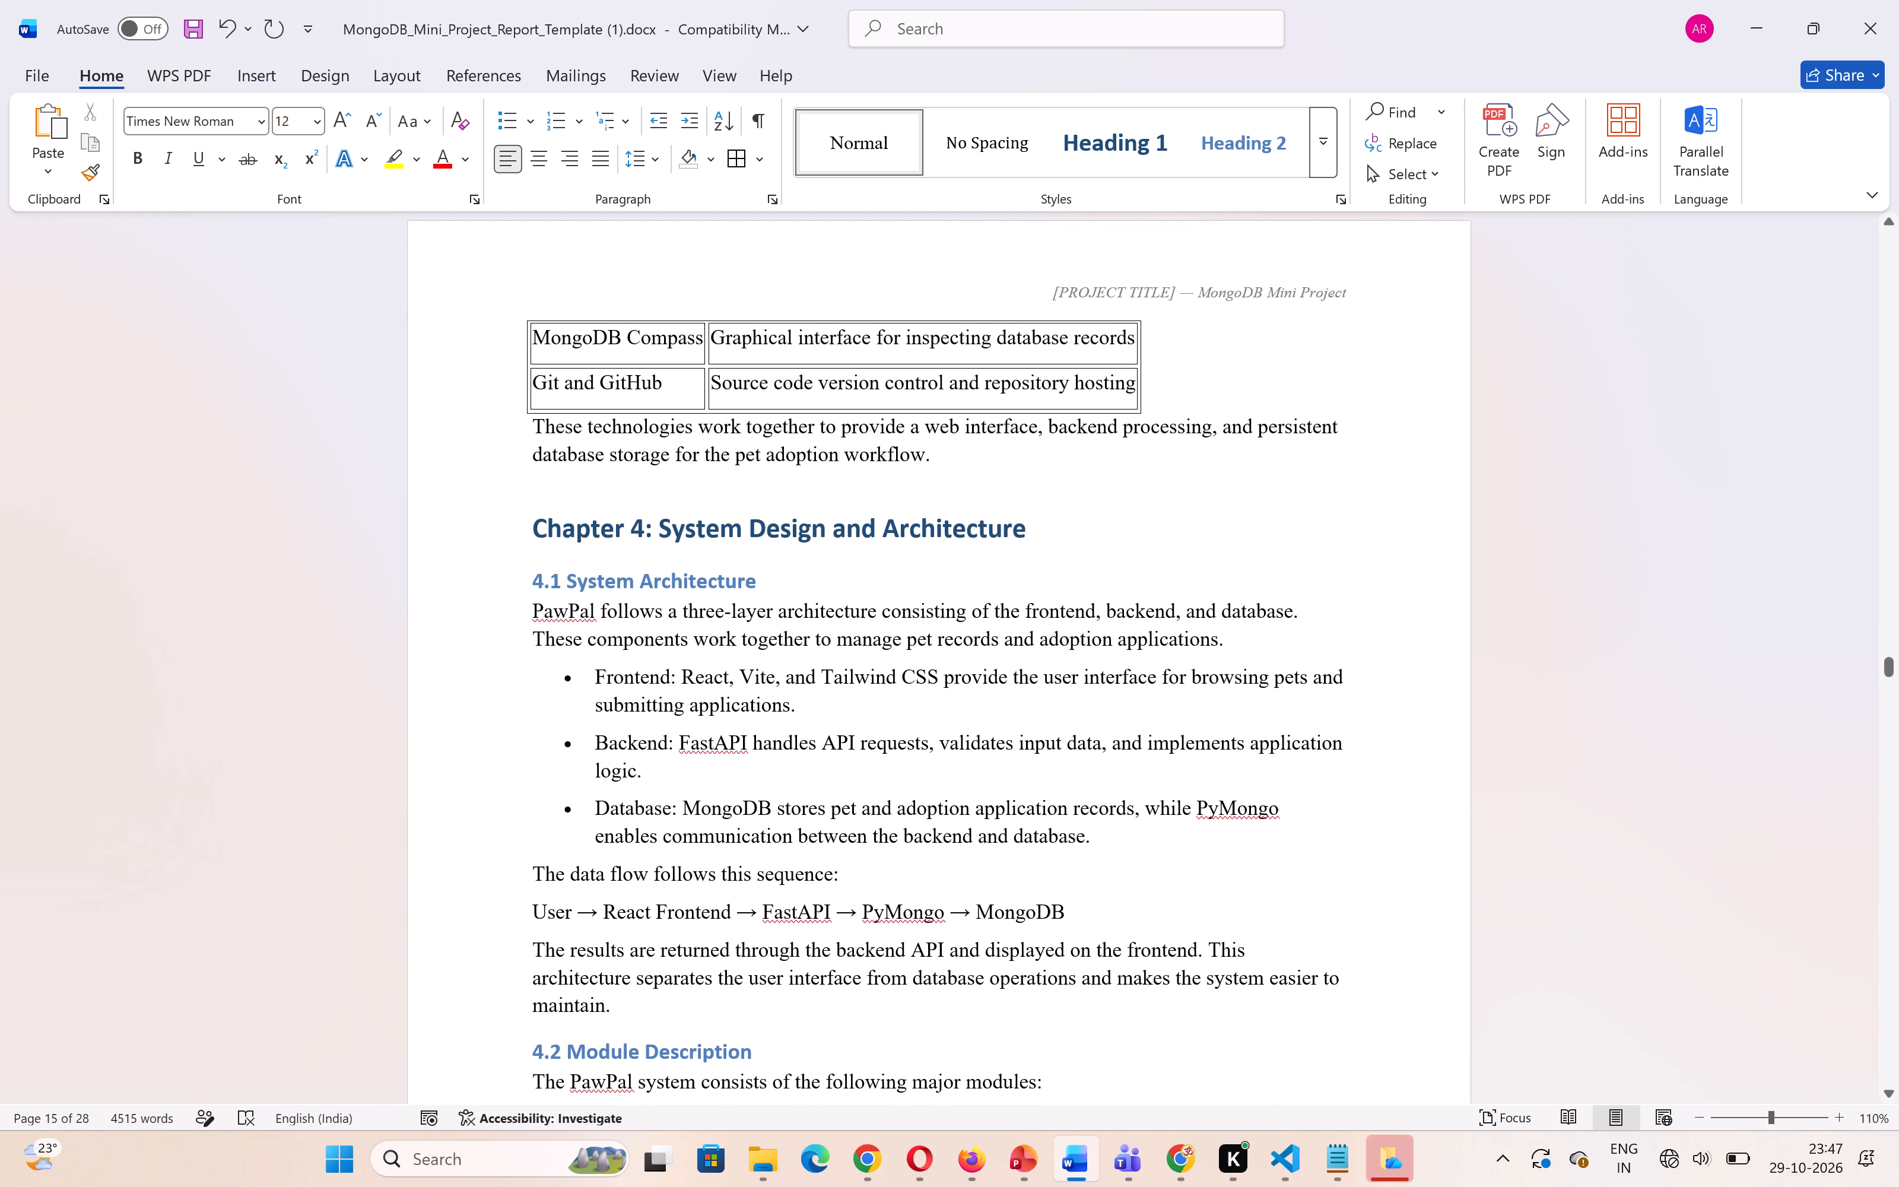
scroll(684, 644, down, 3)
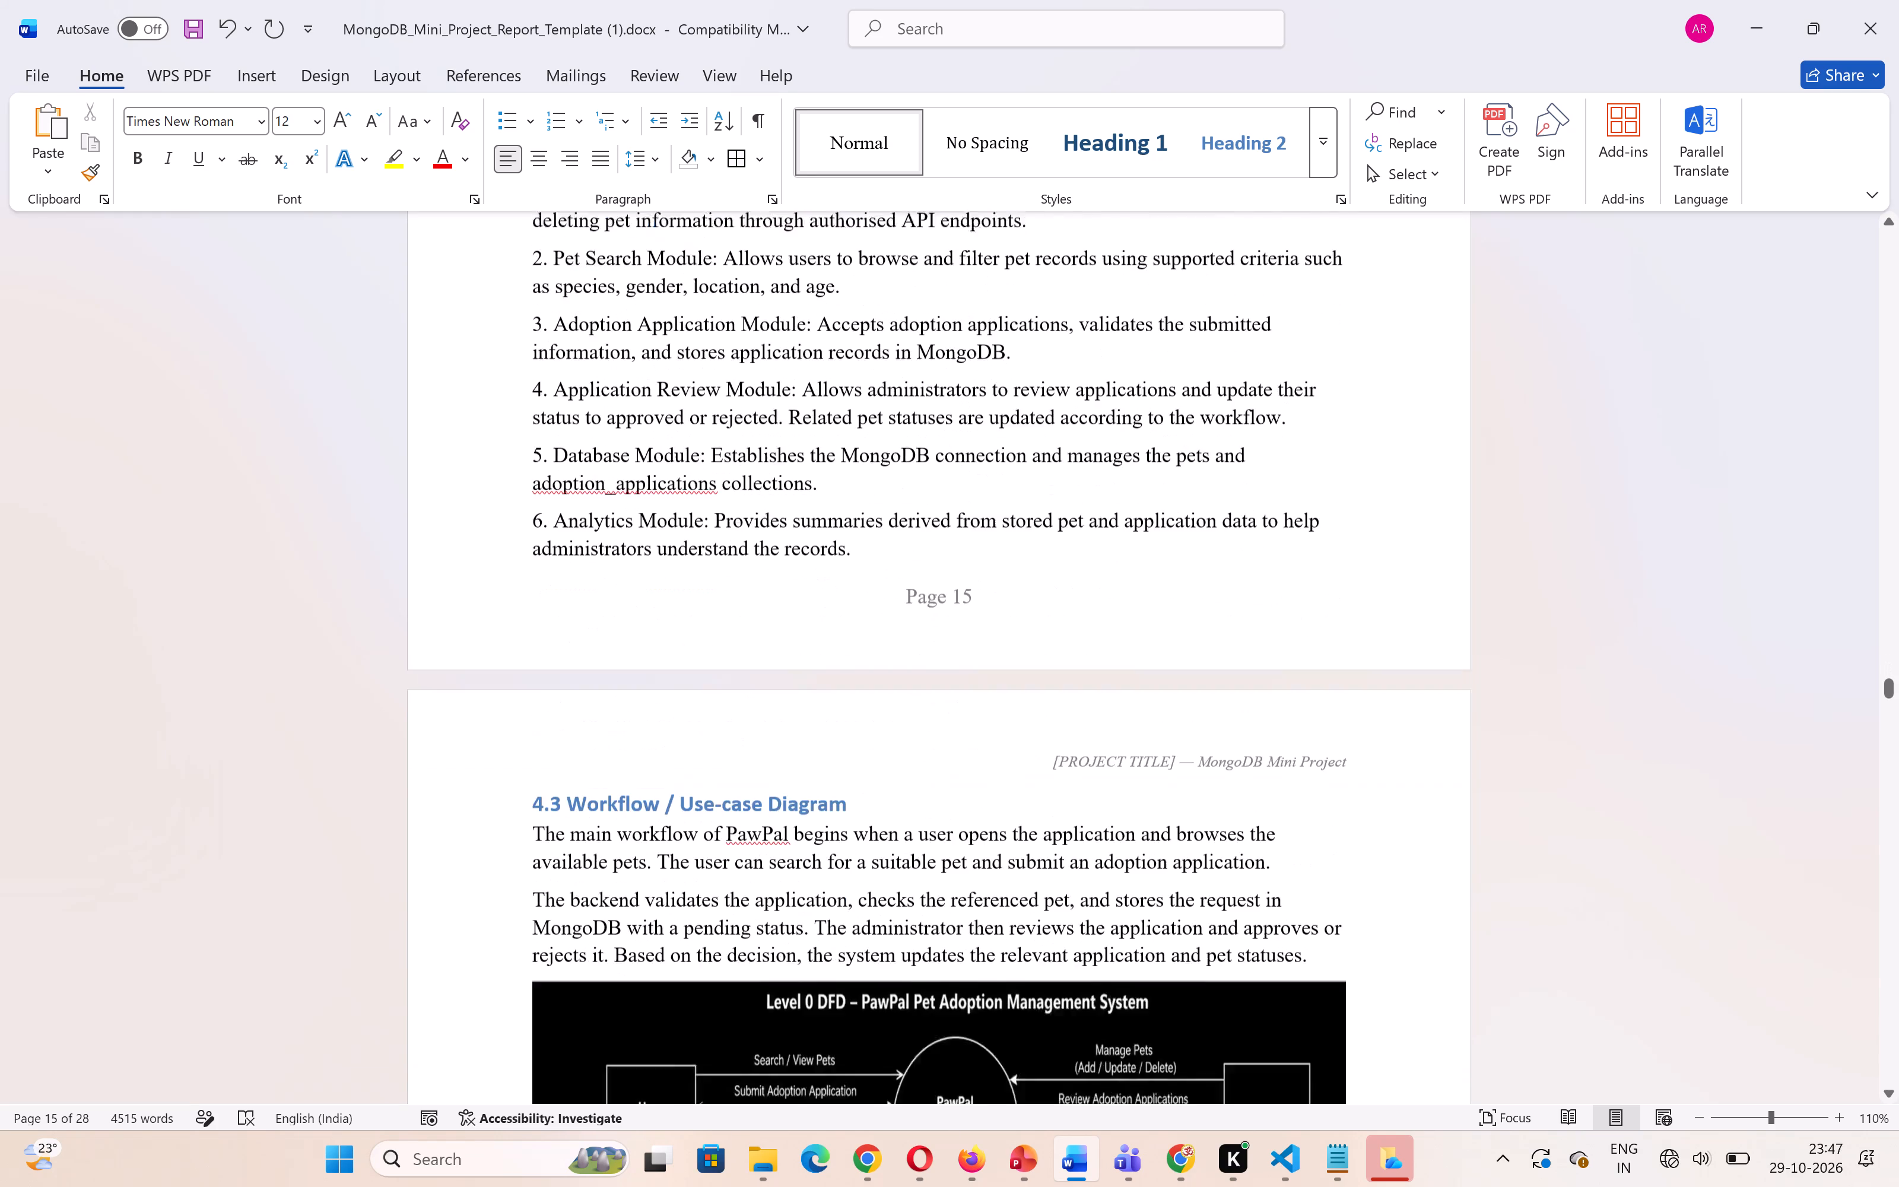
scroll(684, 644, down, 5)
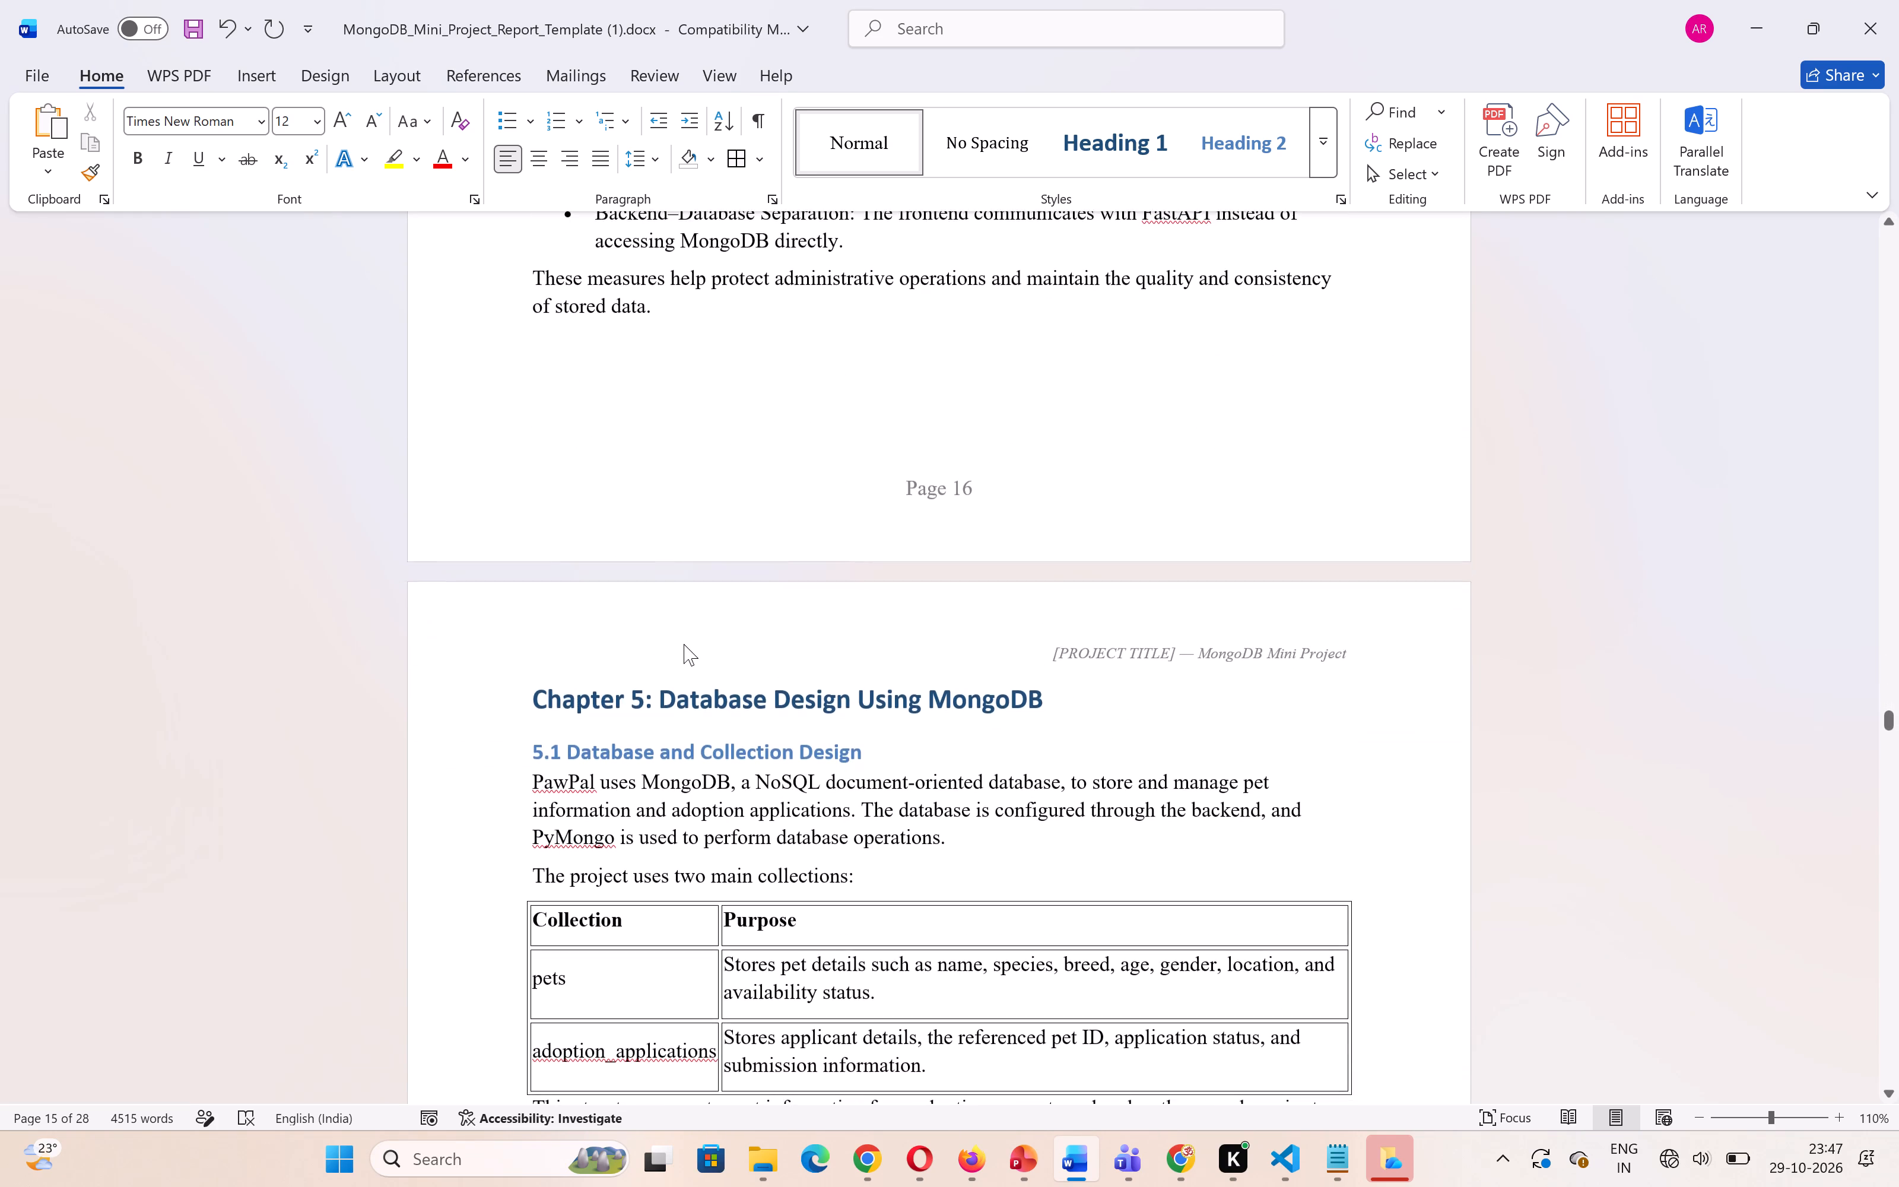
scroll(684, 644, down, 7)
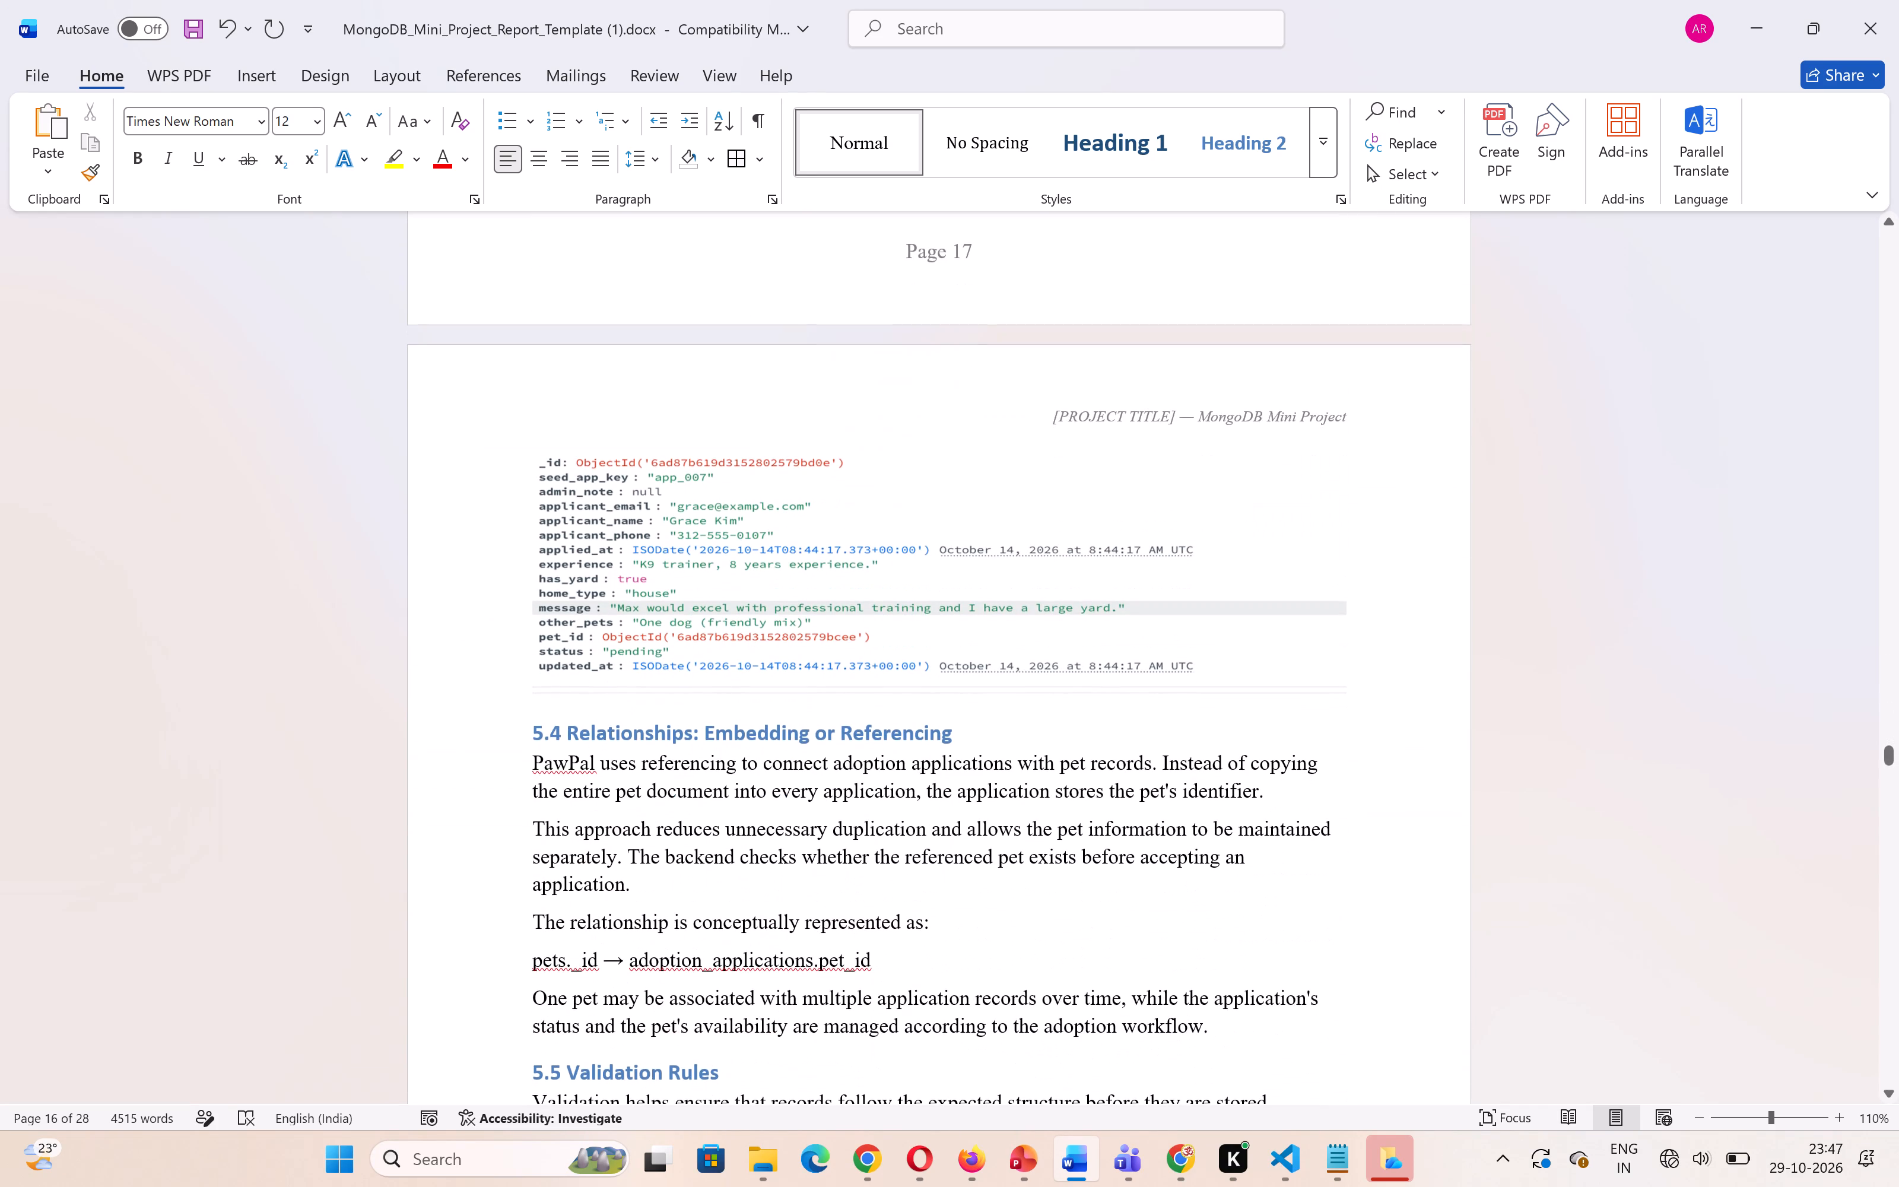
scroll(684, 644, down, 2)
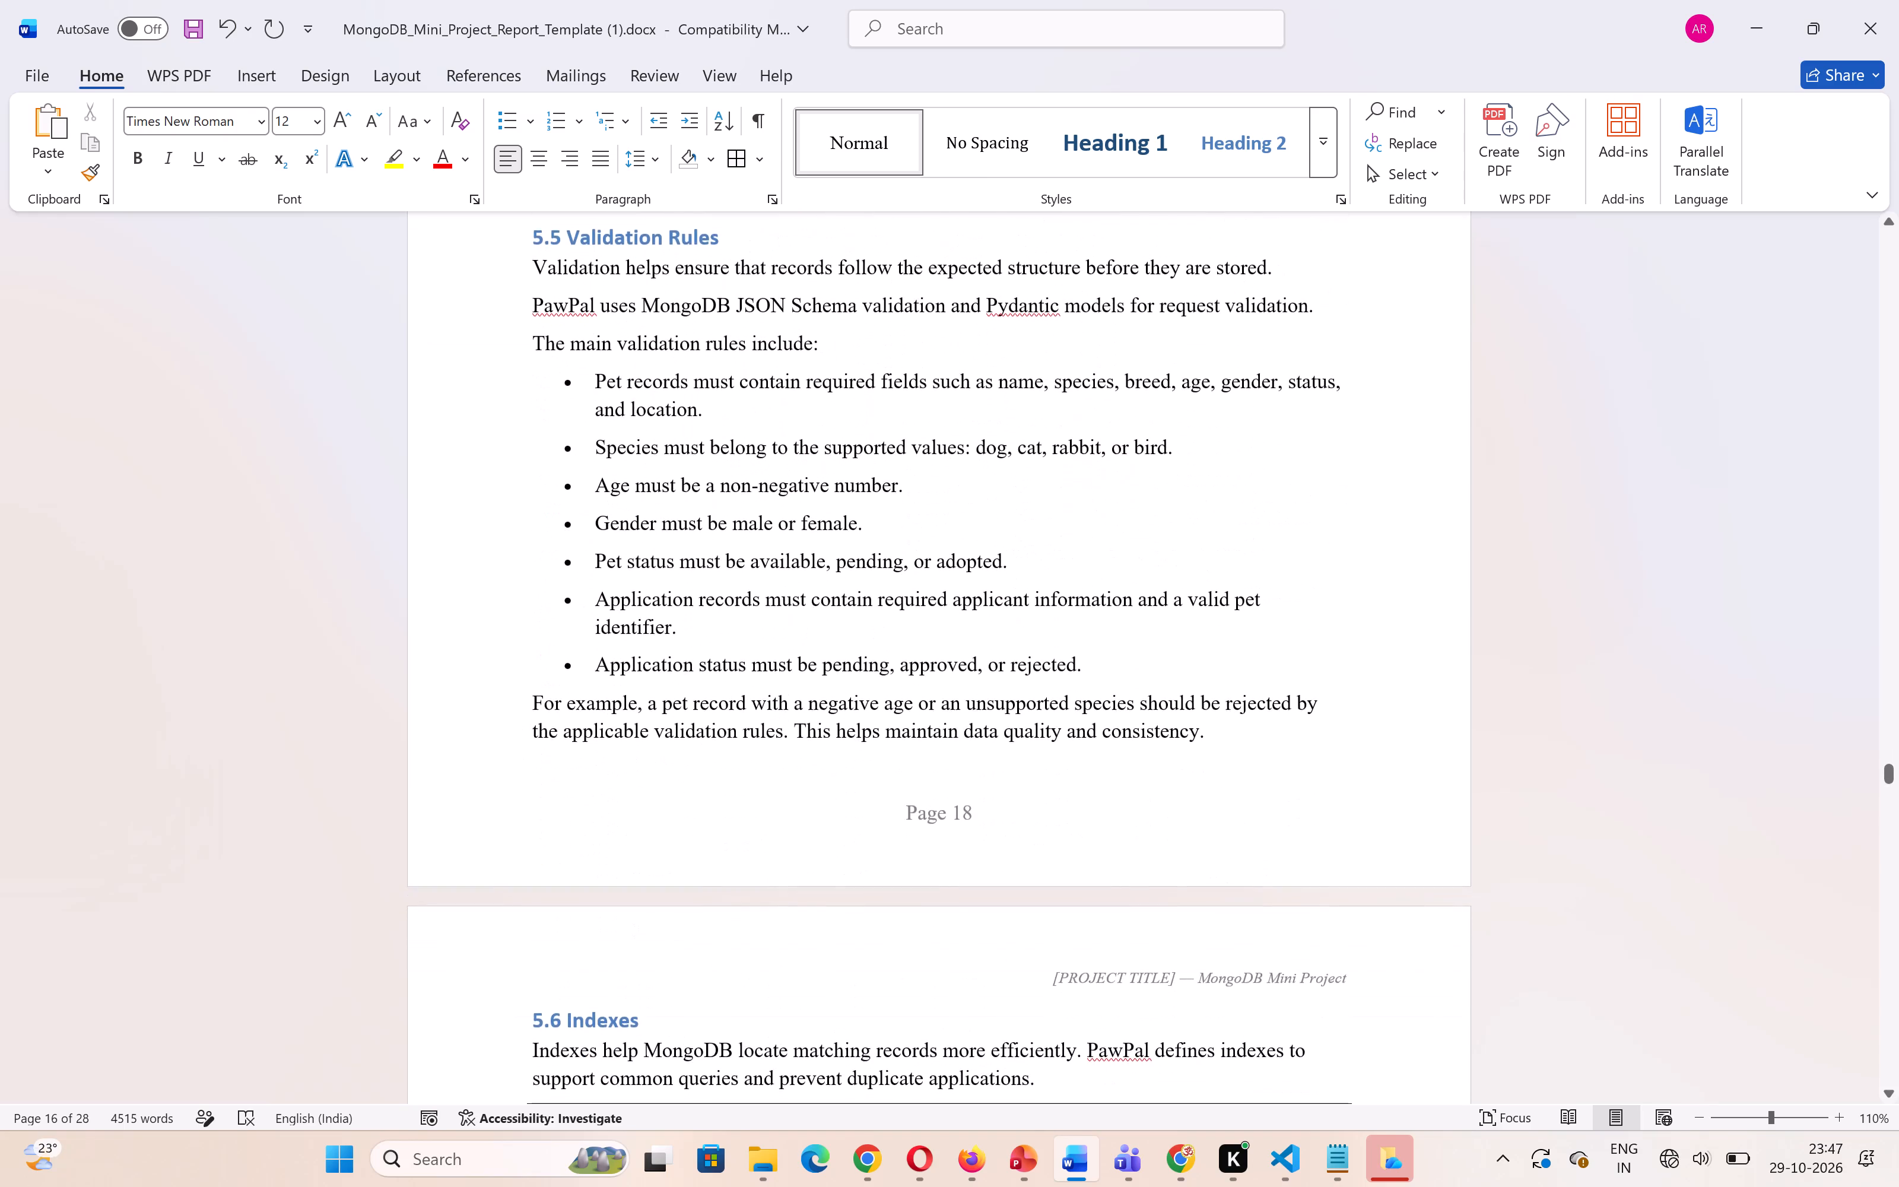
scroll(684, 644, down, 2)
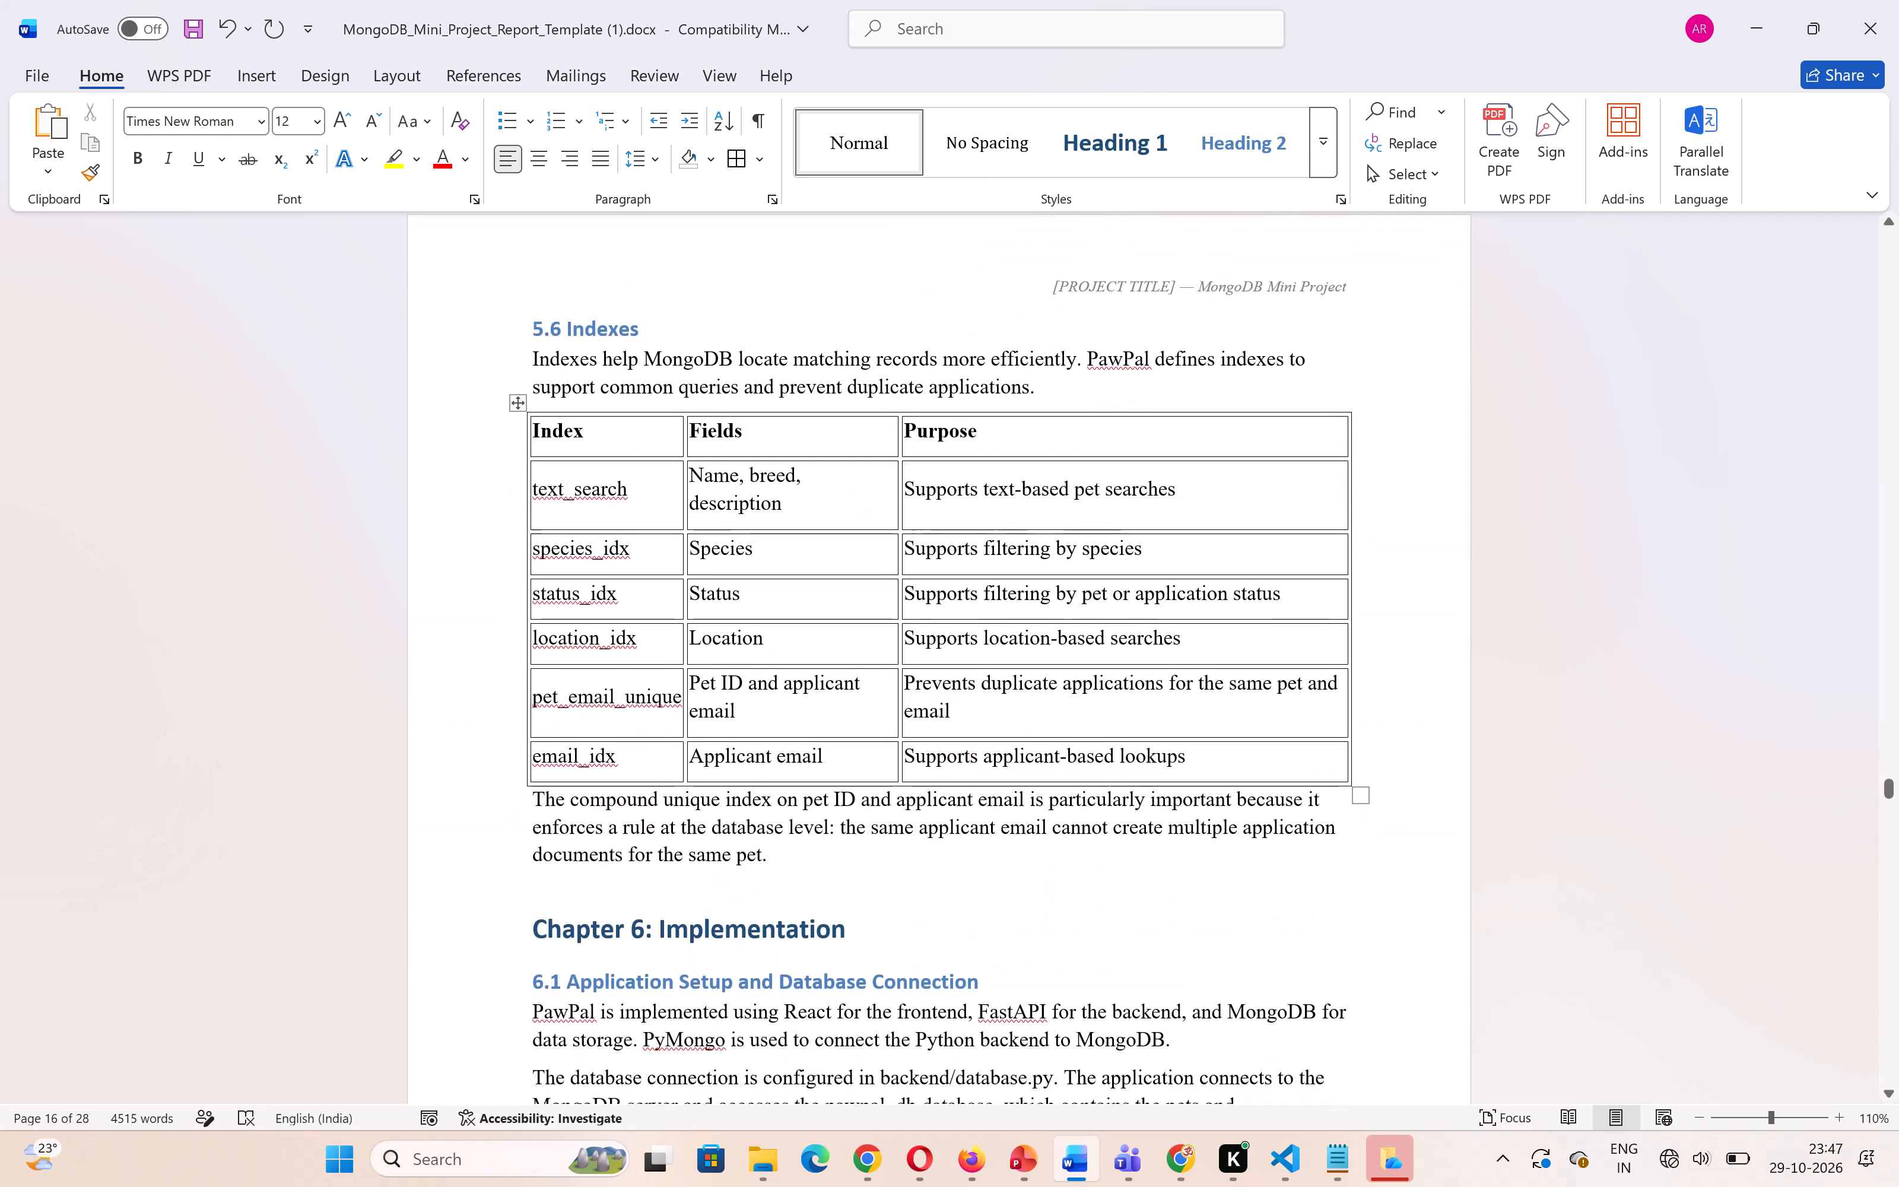
scroll(684, 644, down, 5)
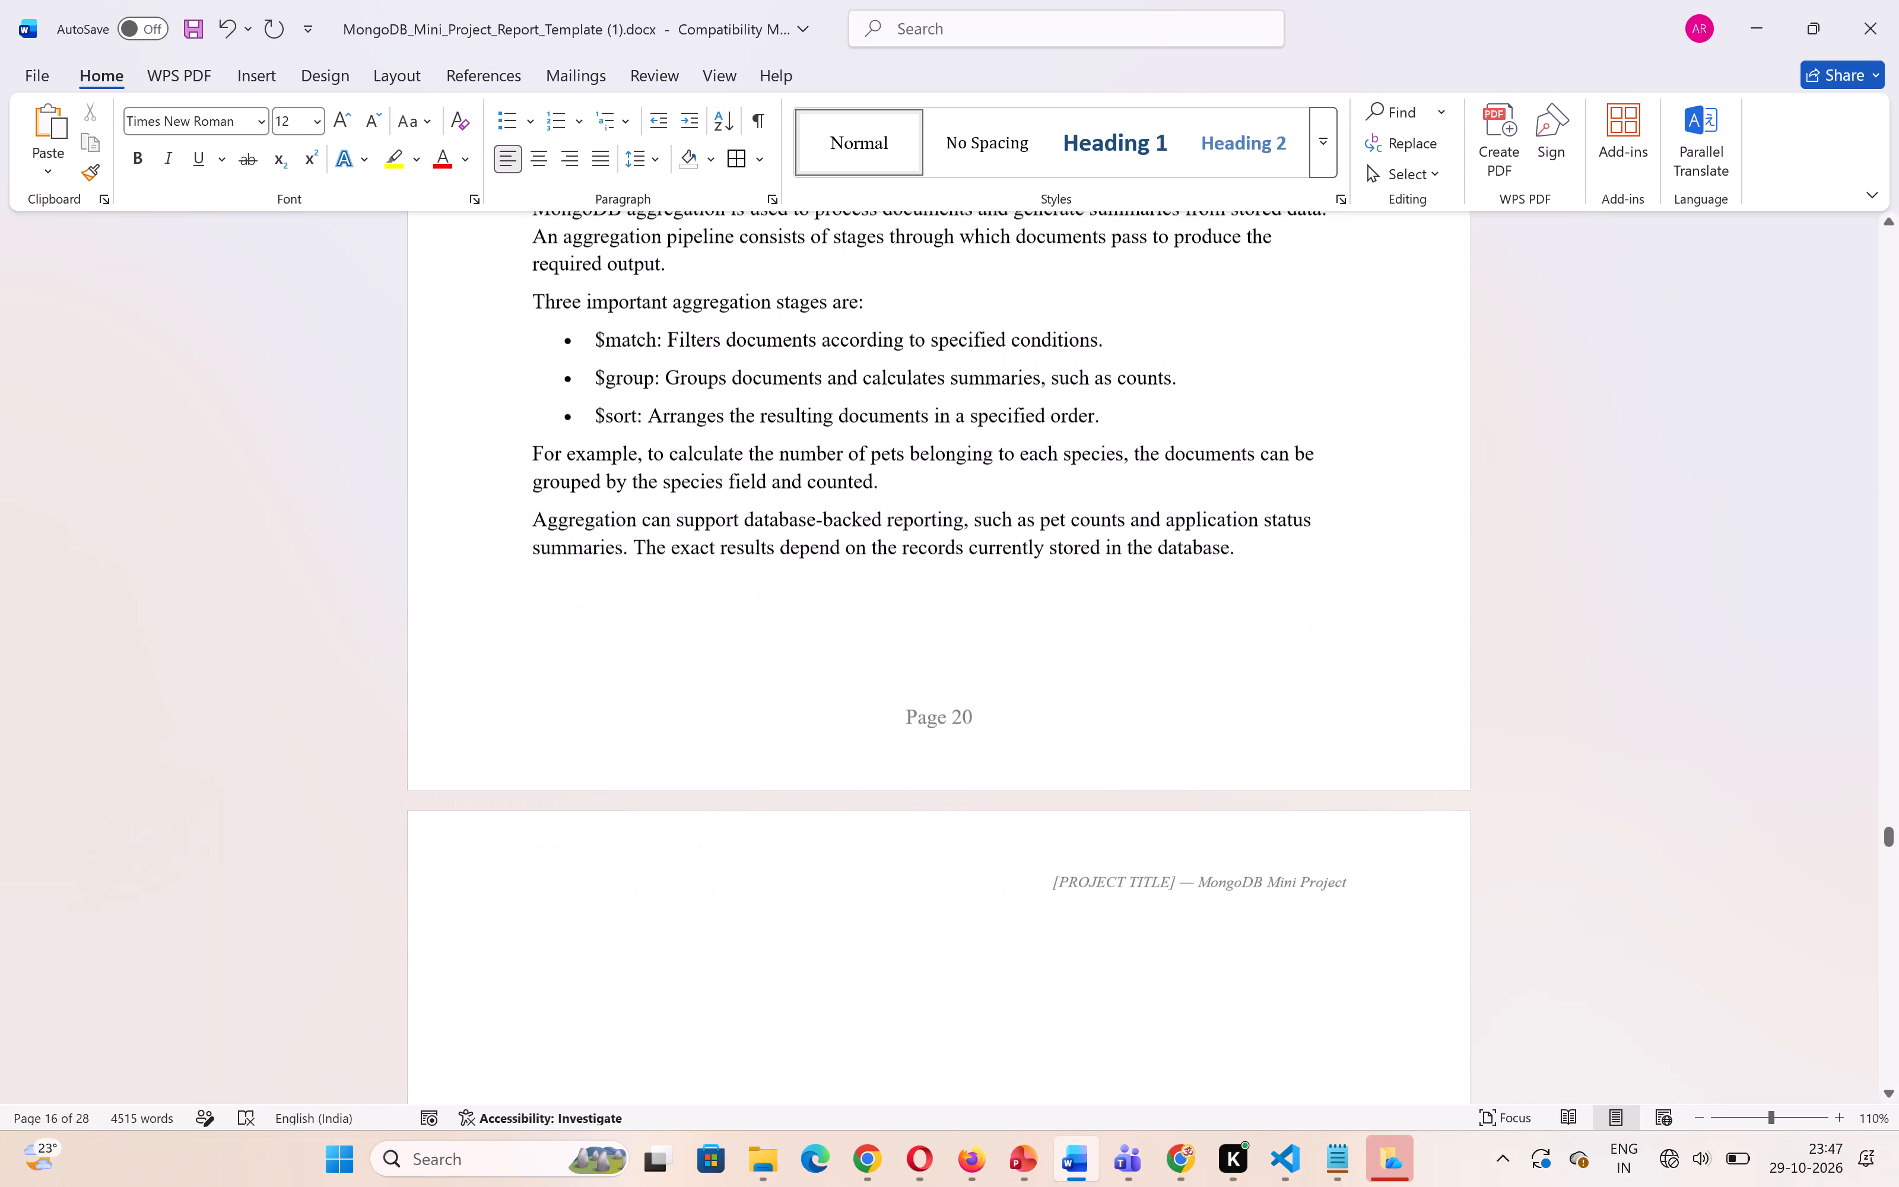
scroll(684, 644, up, 4)
scroll(684, 644, down, 7)
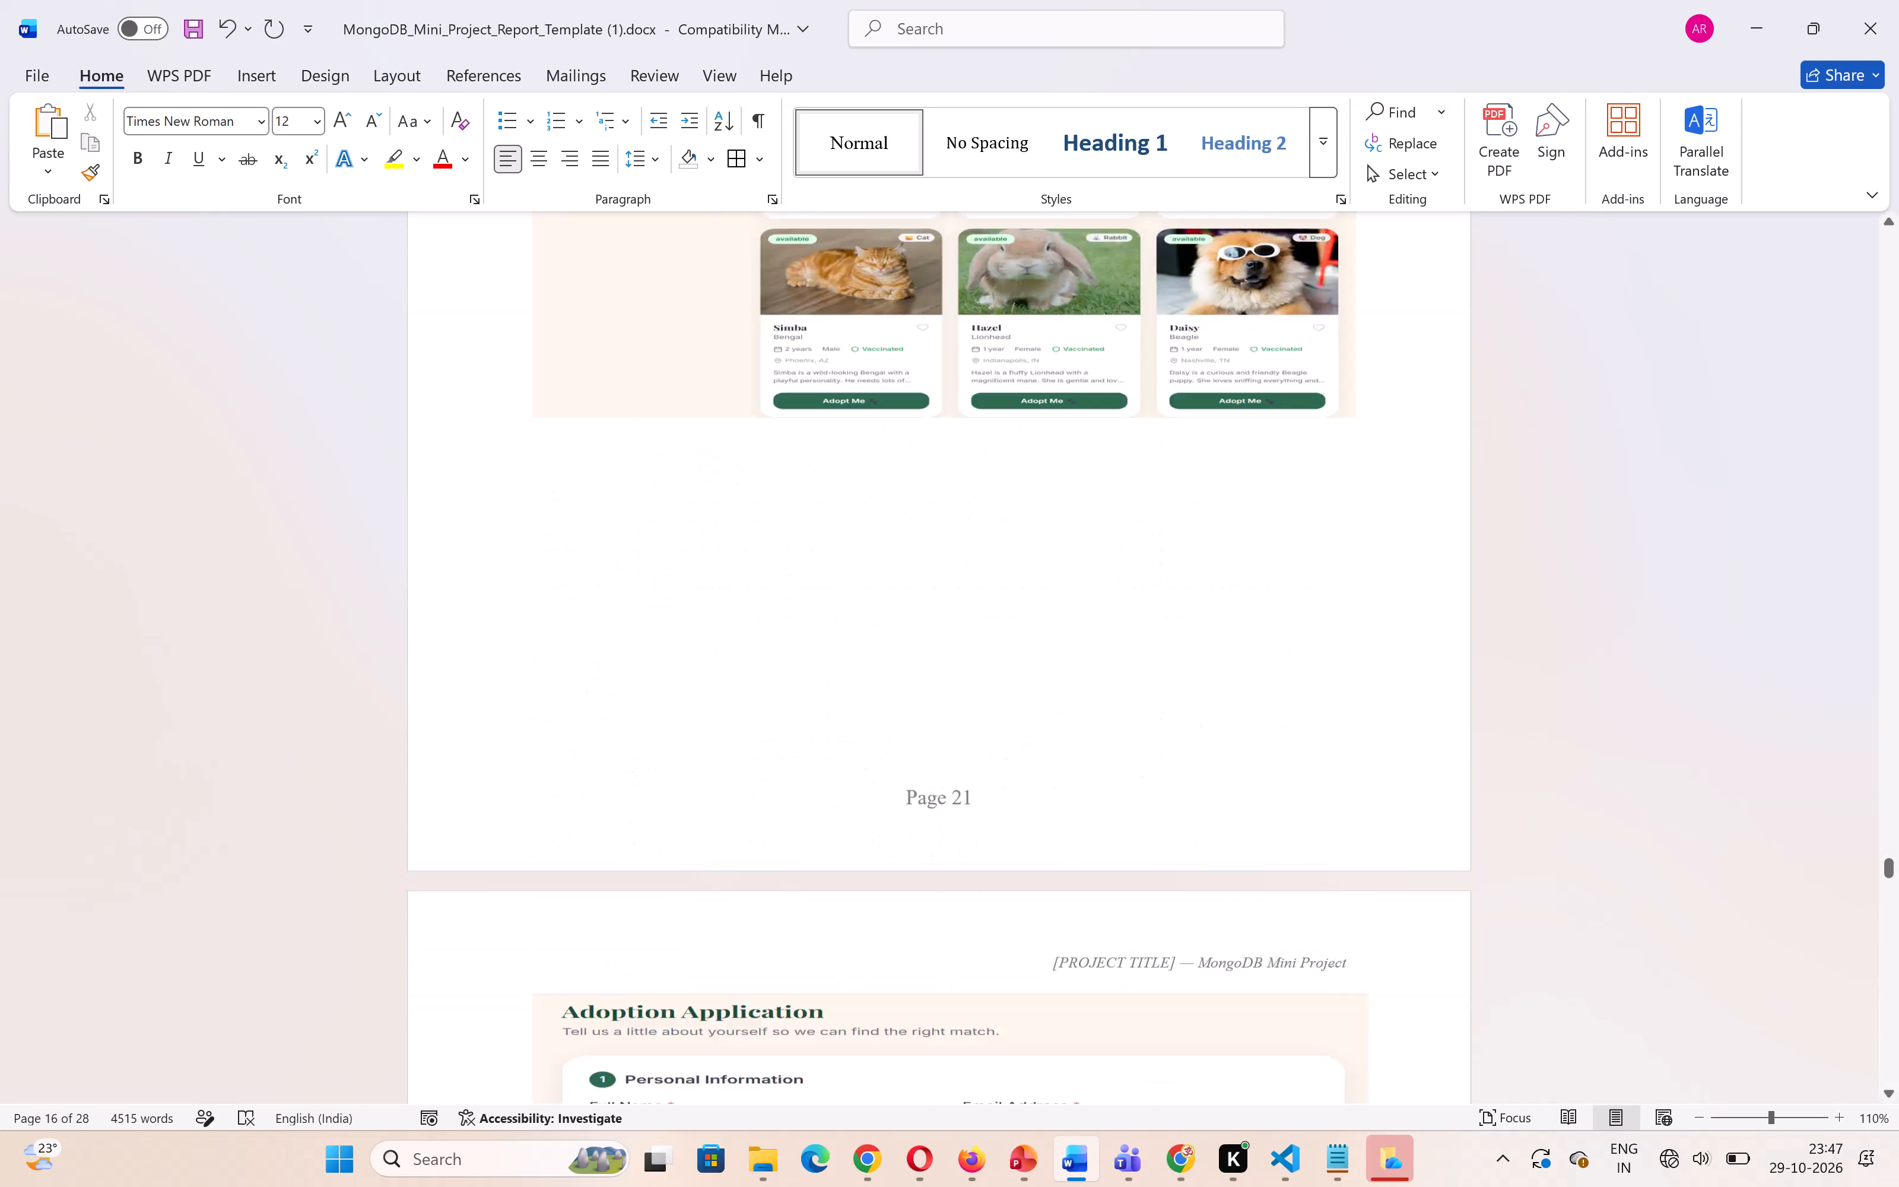
scroll(684, 644, up, 8)
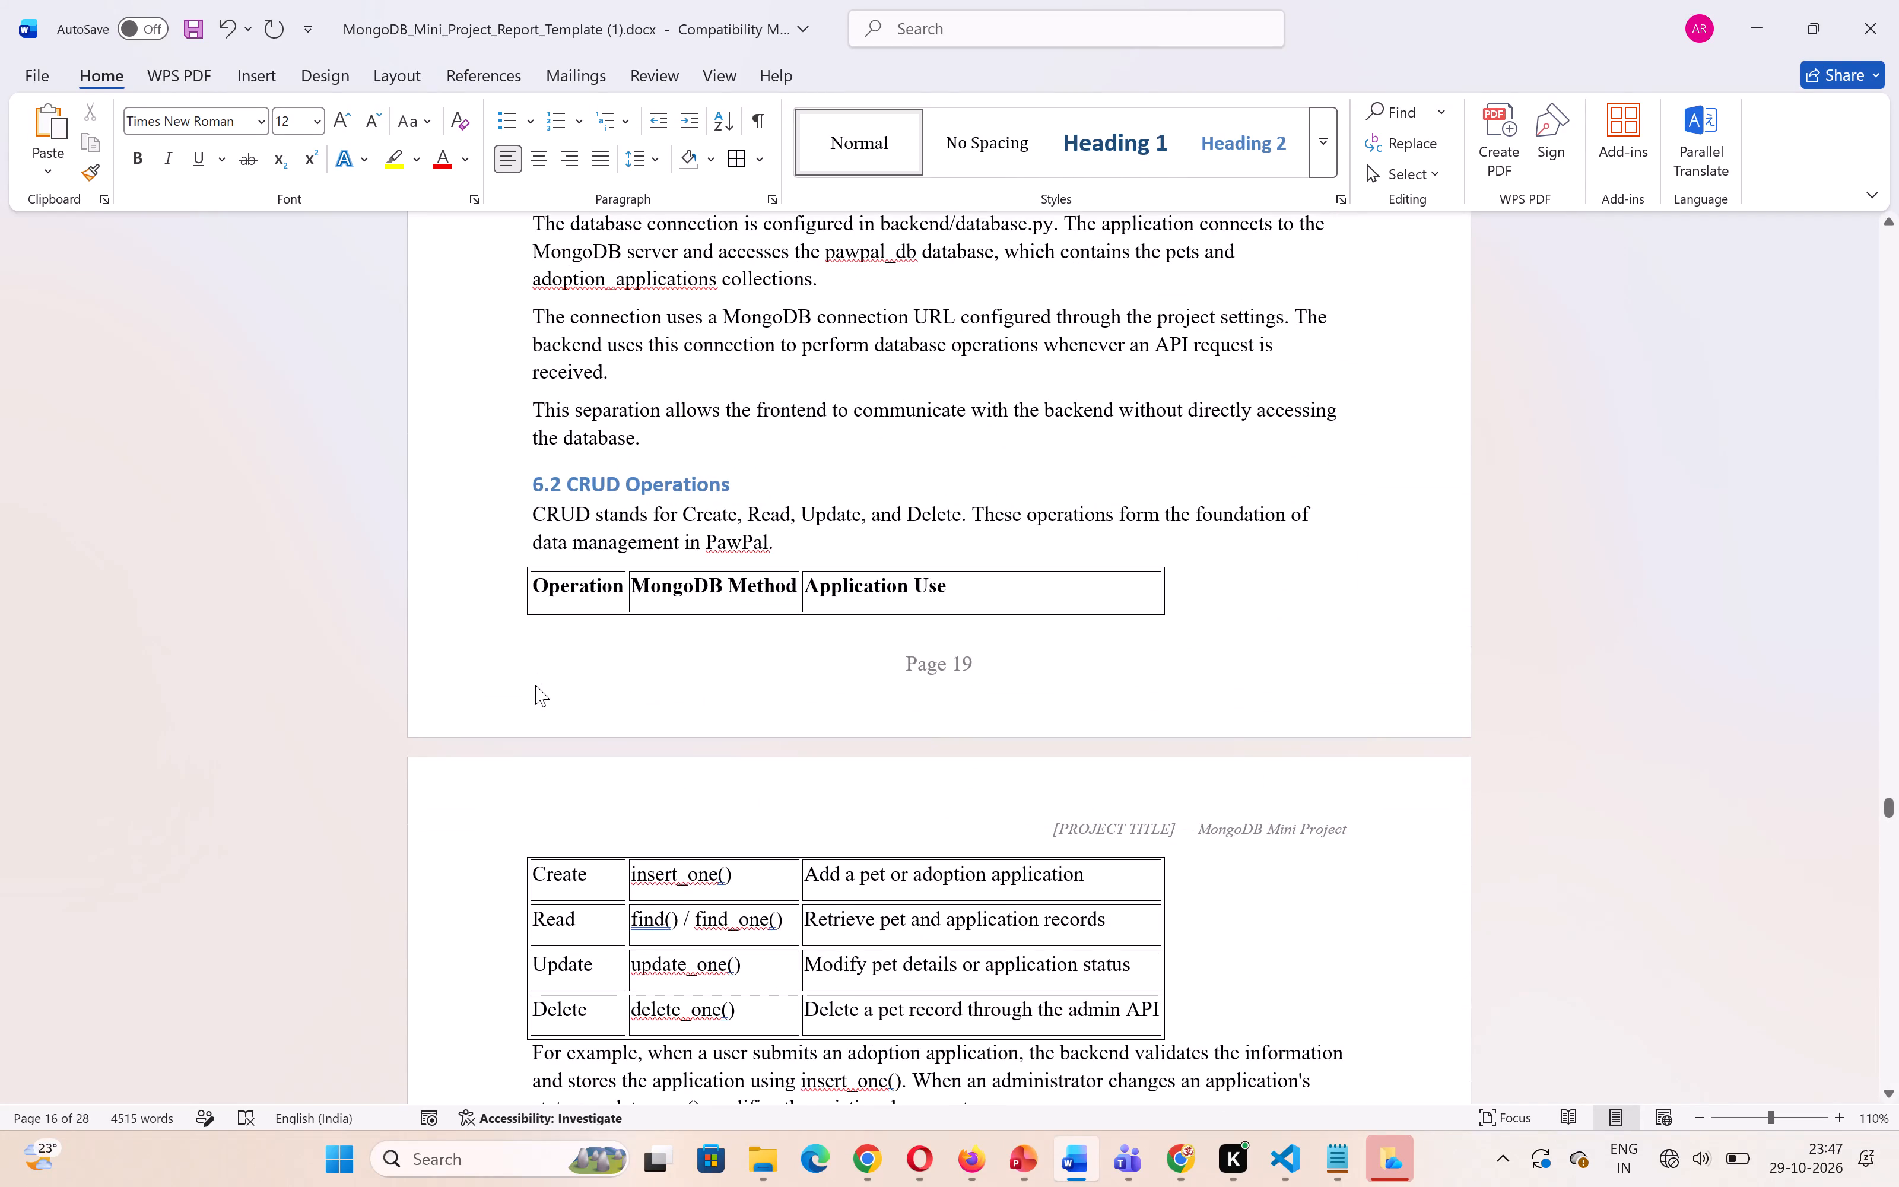
scroll(556, 823, down, 3)
scroll(607, 974, up, 2)
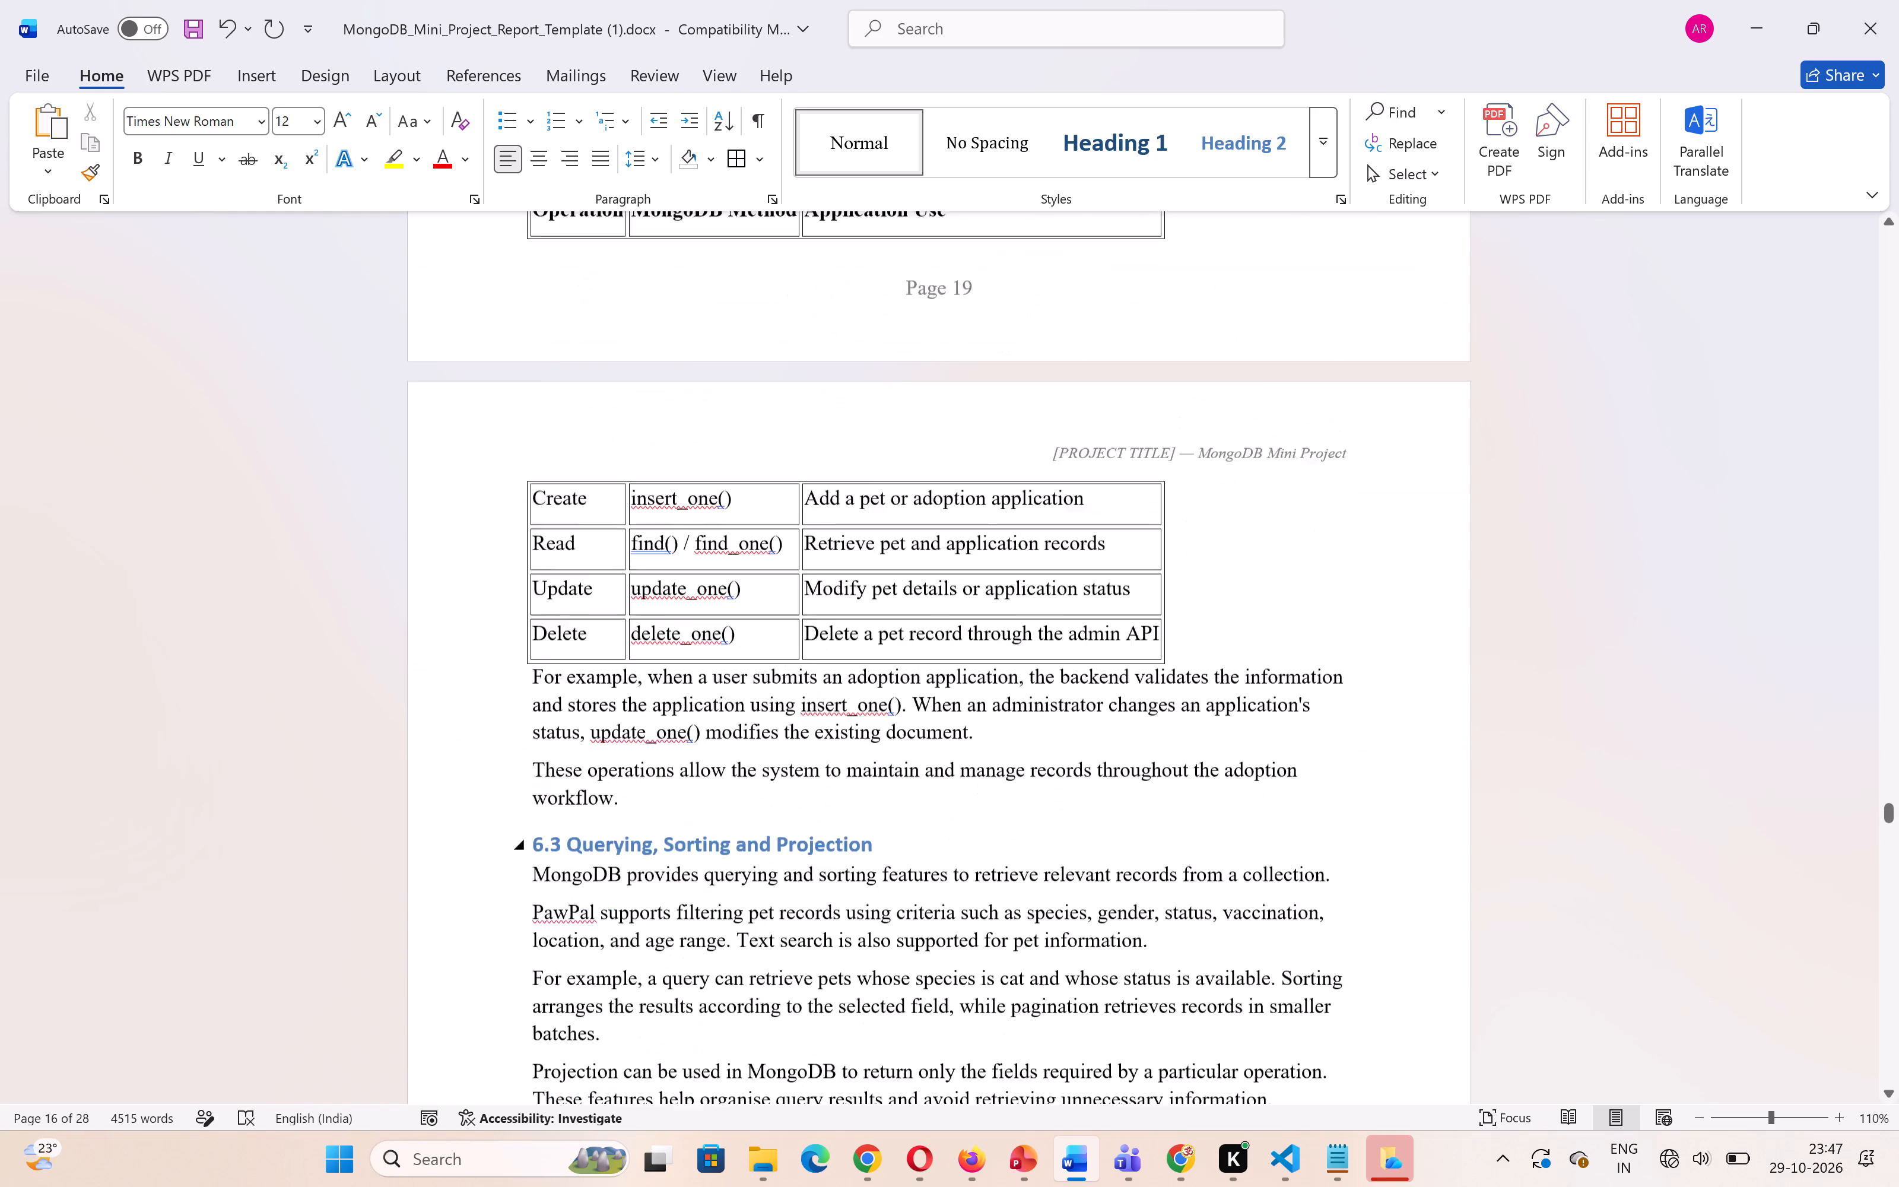
scroll(607, 974, up, 1)
scroll(809, 938, down, 7)
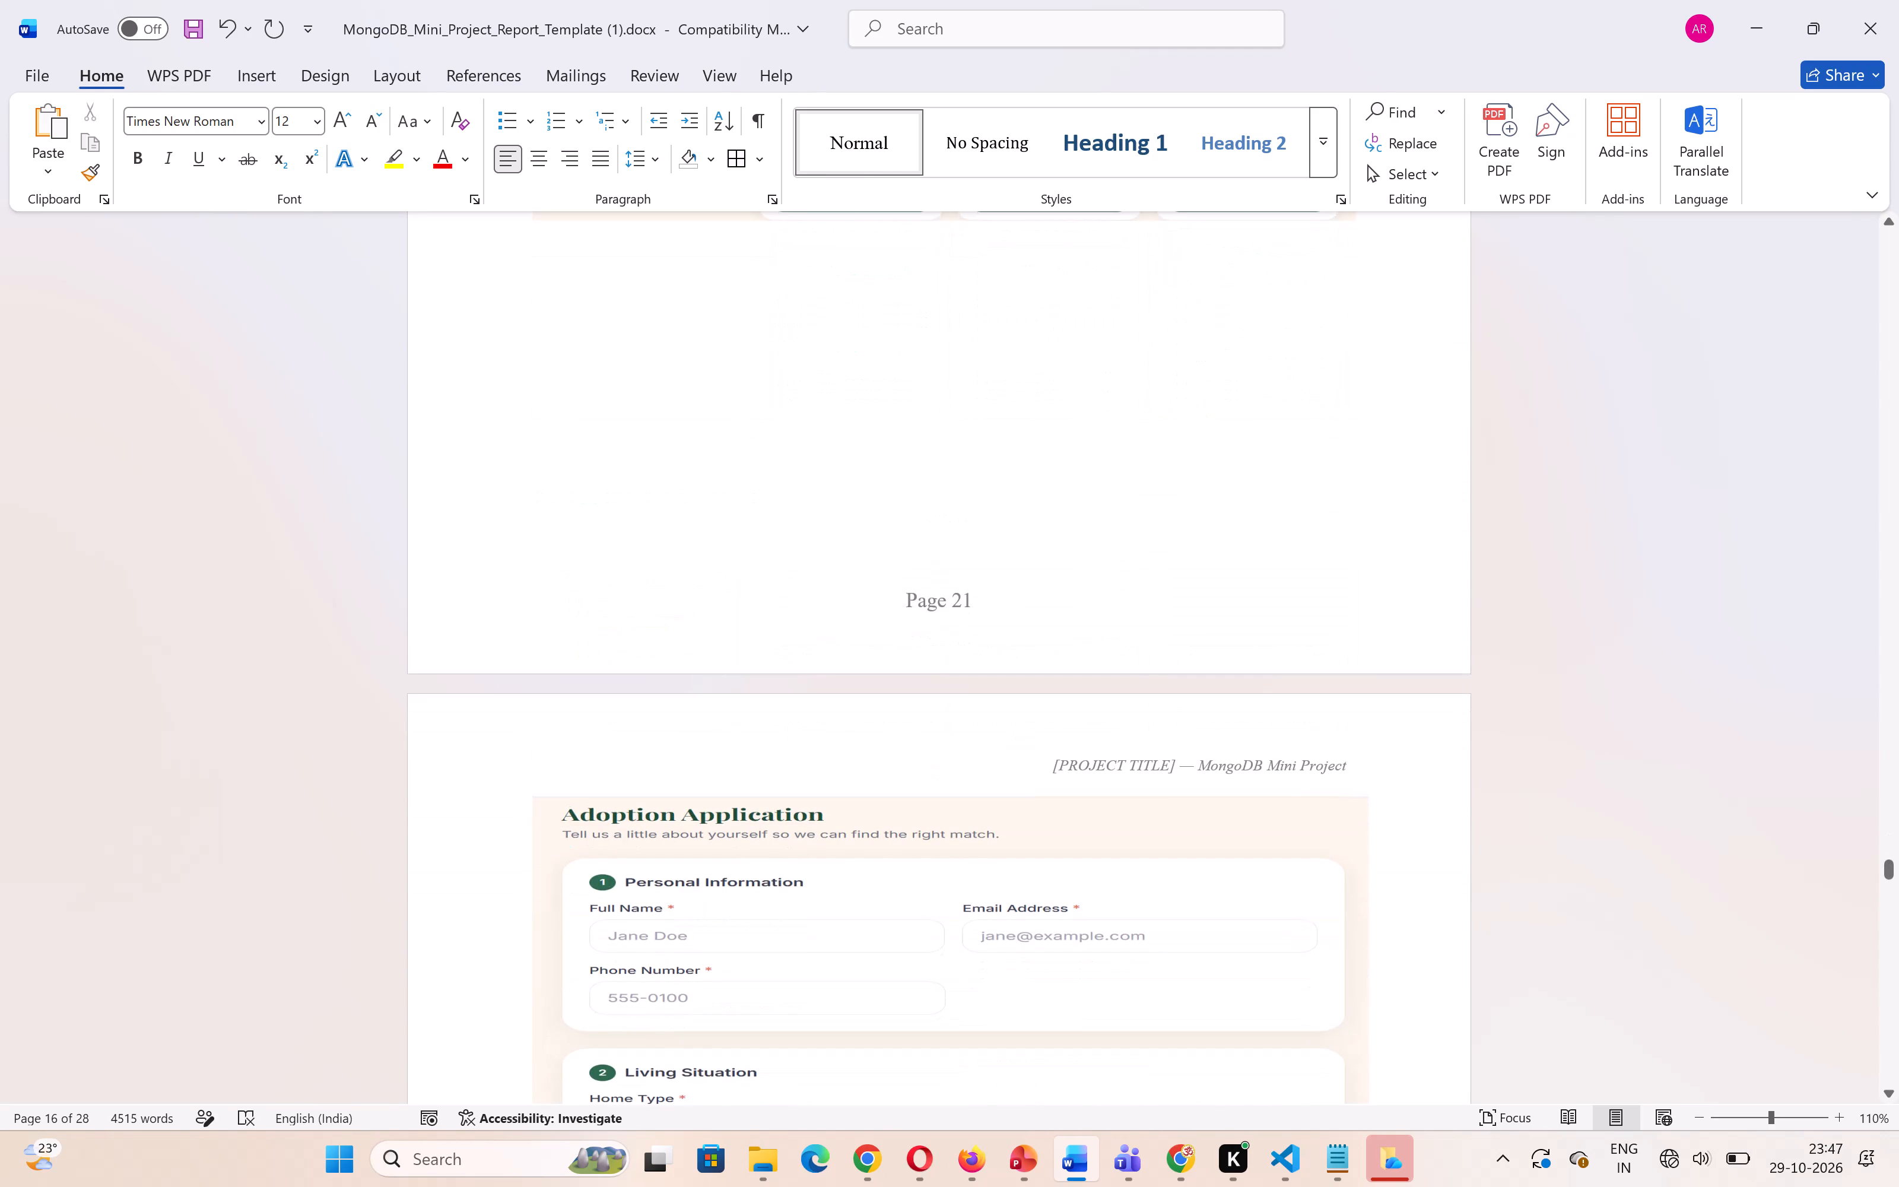
scroll(809, 938, up, 1)
scroll(809, 938, down, 2)
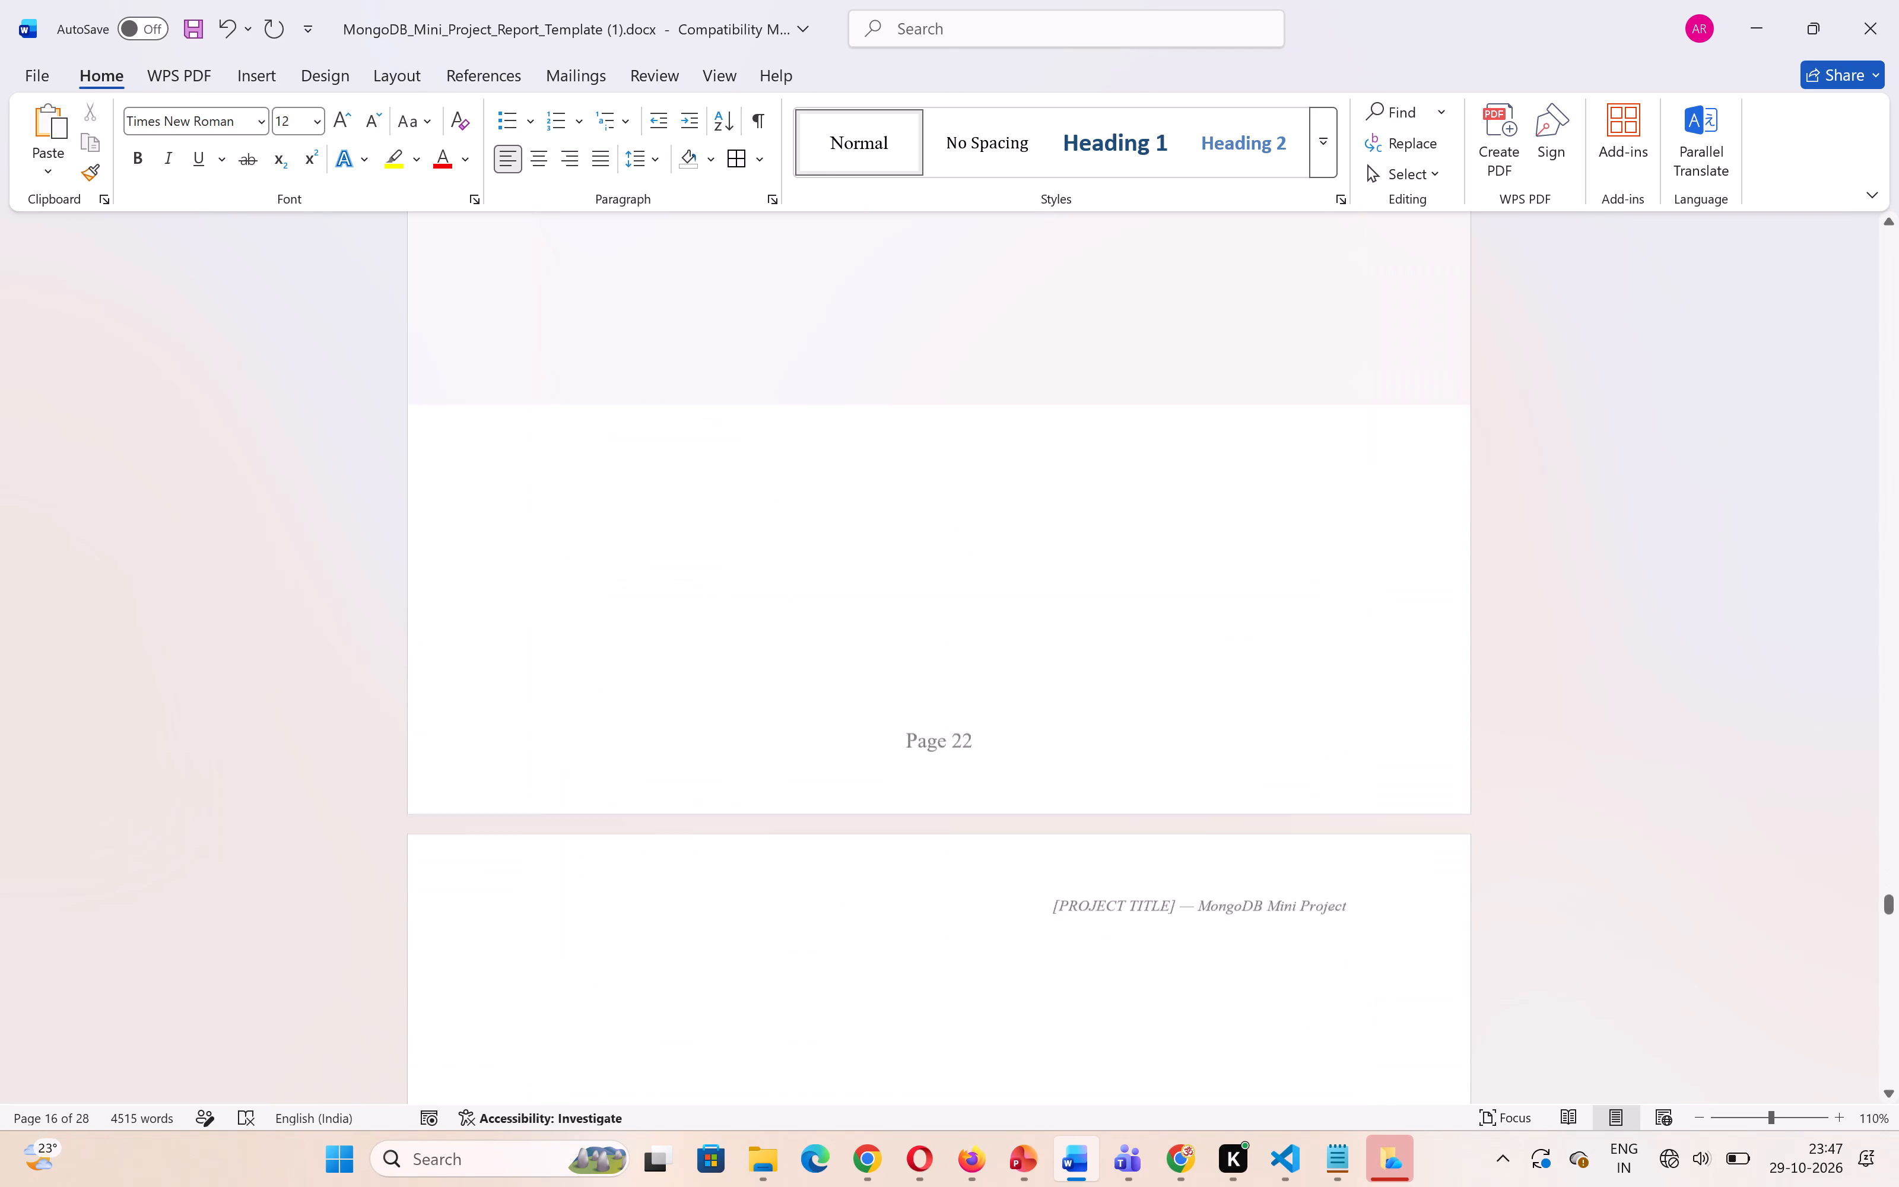
Examine the layout of the closing chapters, the References and the appendices for gaps and labelling.
scroll(809, 938, down, 7)
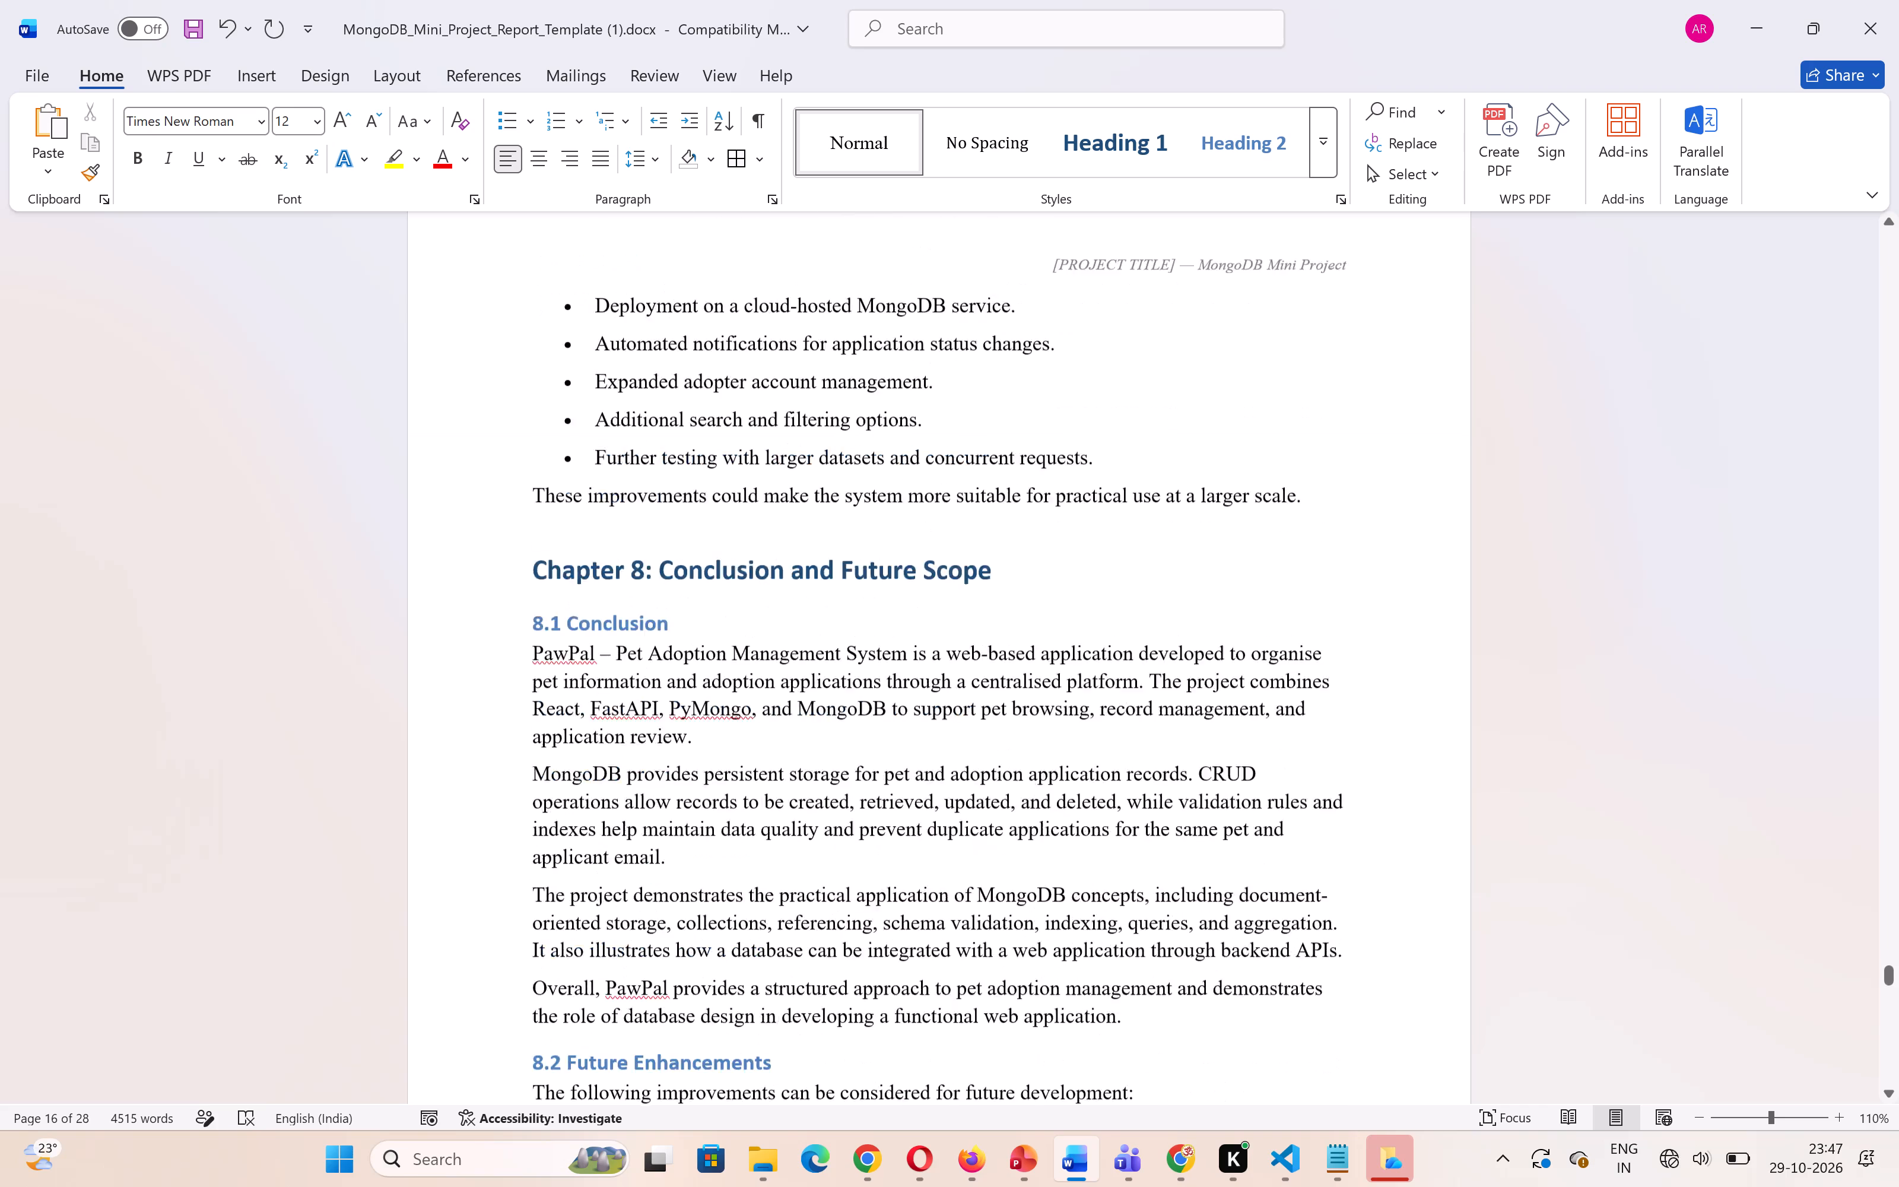
scroll(809, 938, down, 4)
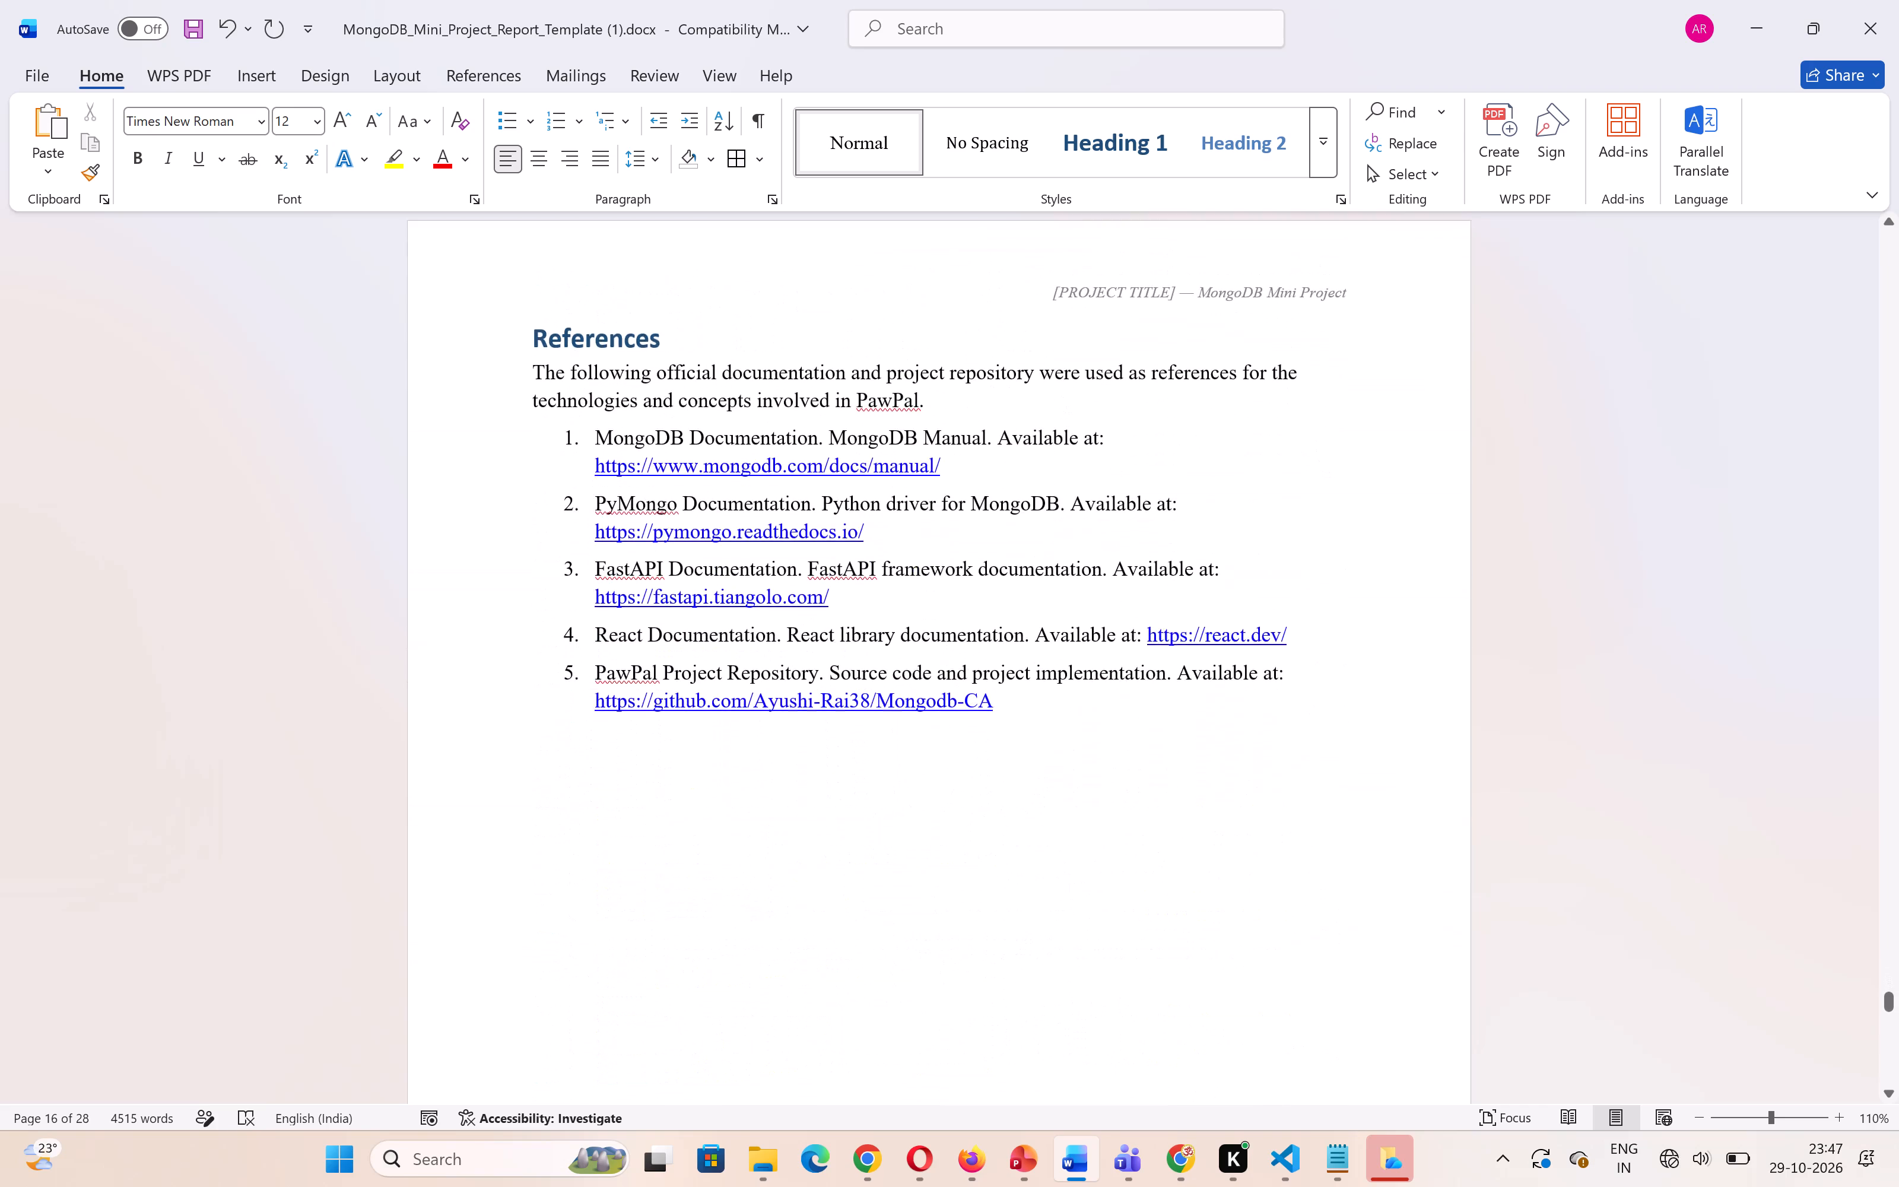
scroll(809, 938, down, 3)
scroll(809, 938, up, 2)
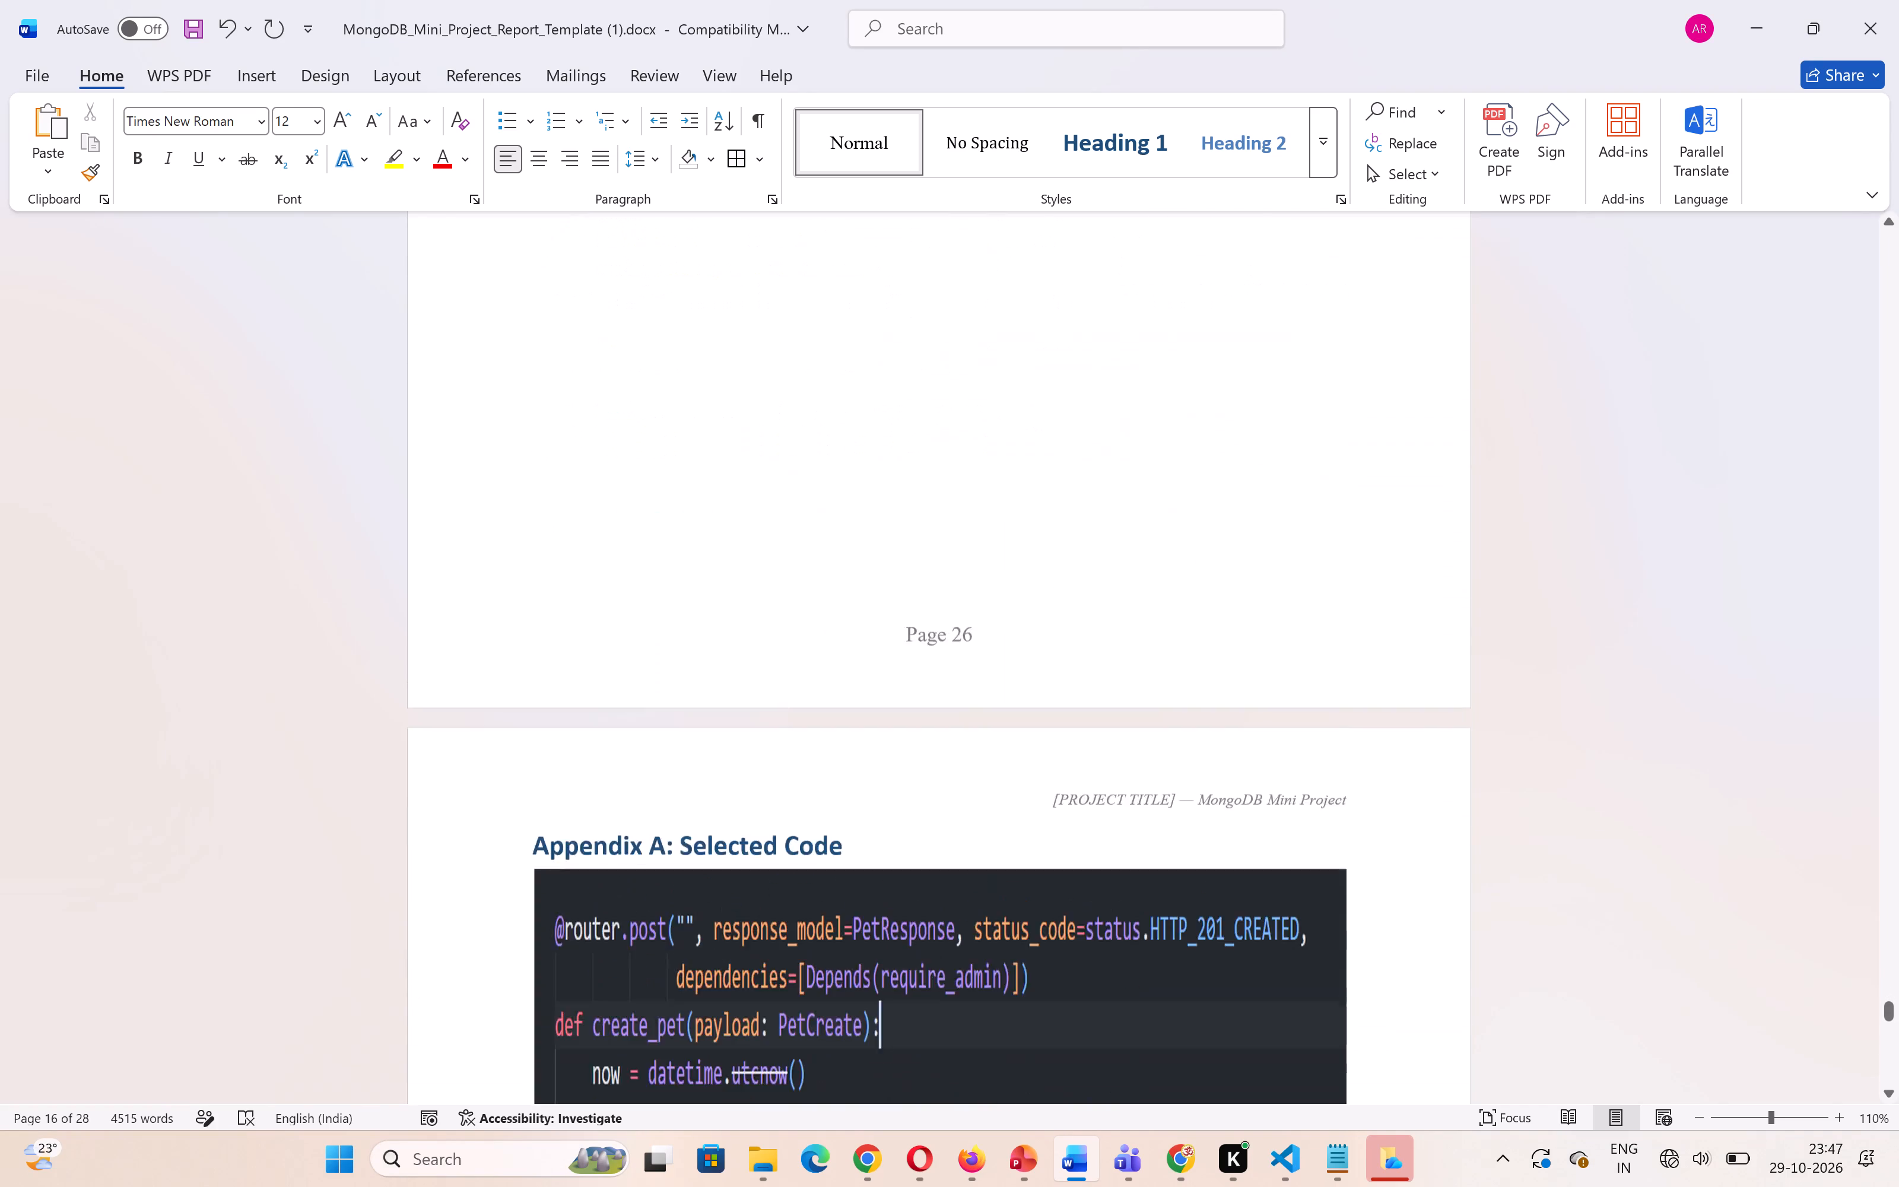
scroll(809, 938, up, 2)
scroll(809, 938, down, 9)
scroll(809, 938, up, 20)
scroll(809, 938, up, 3)
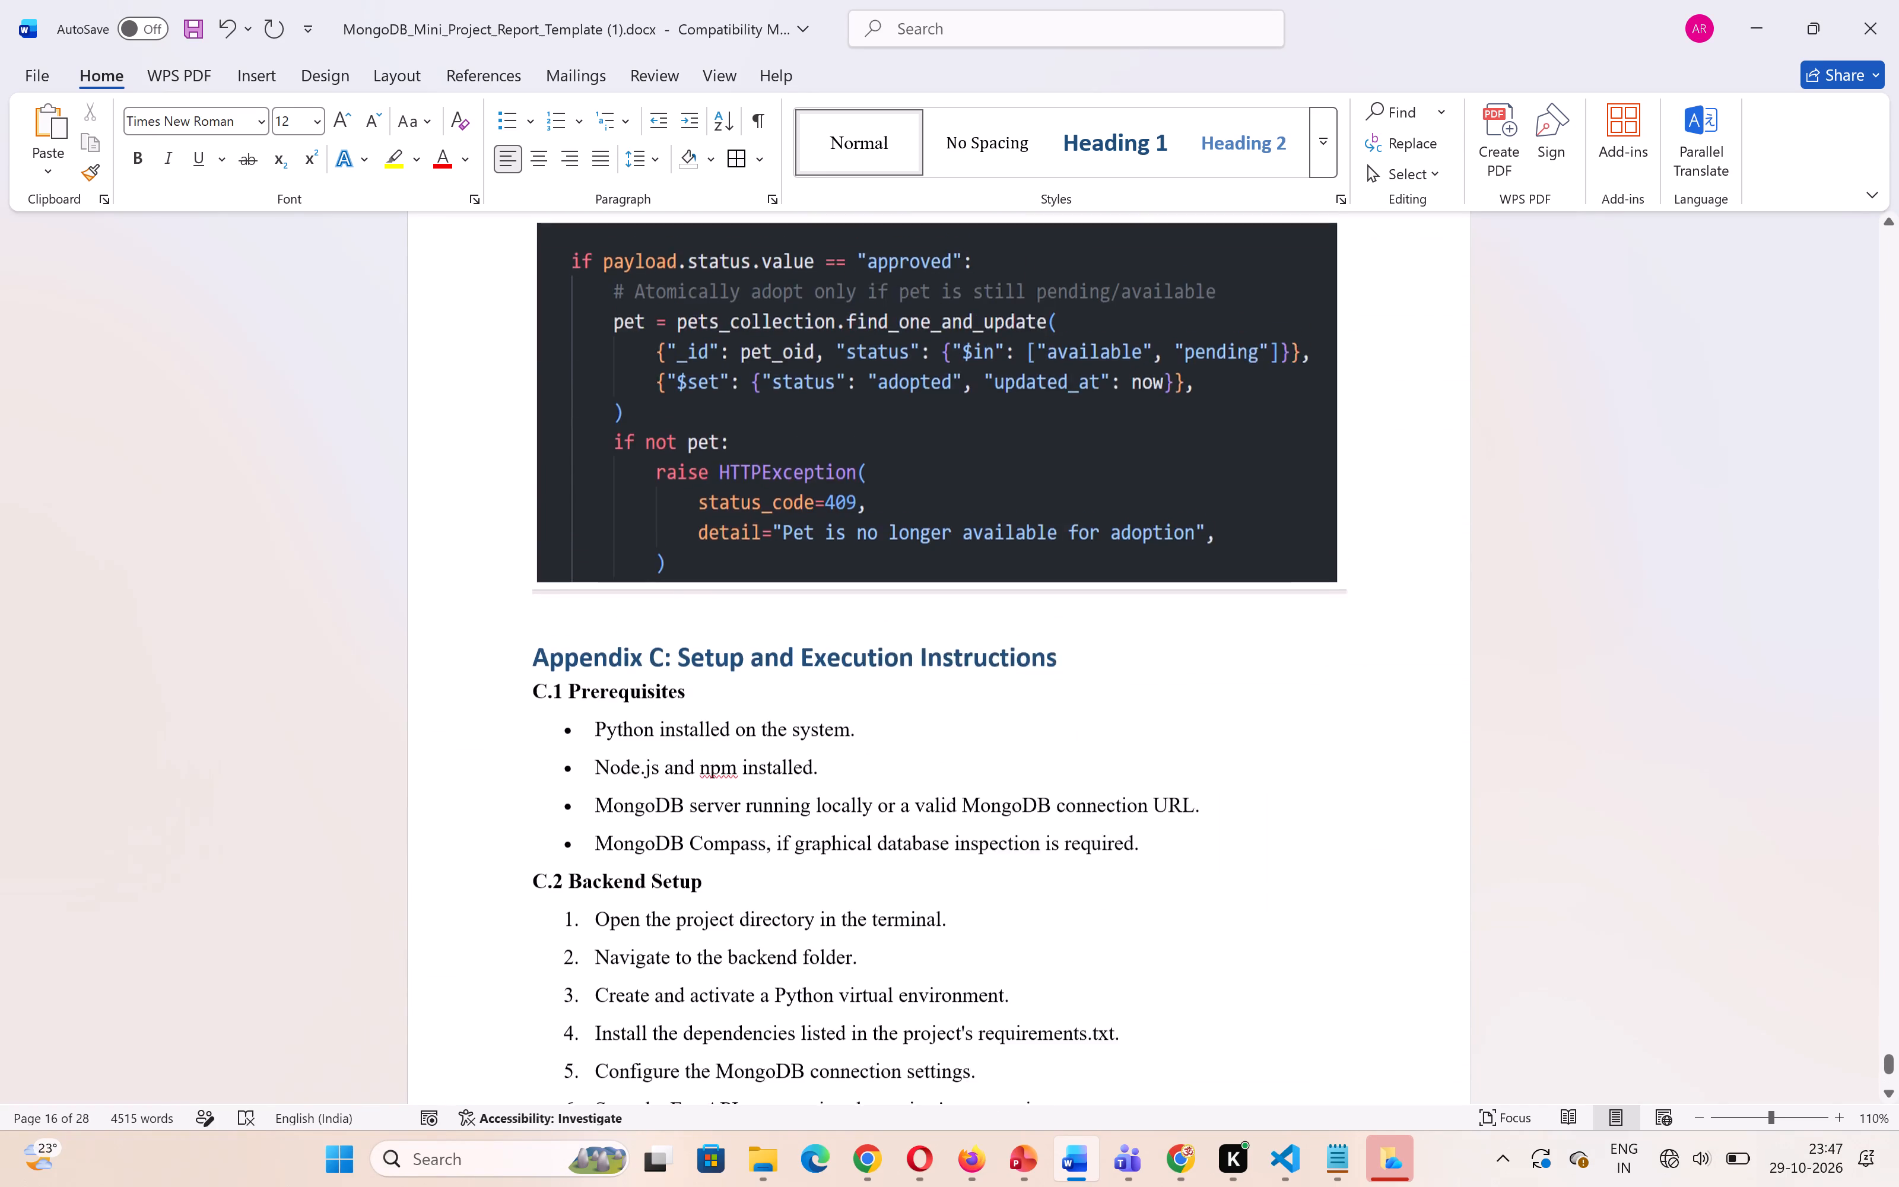
scroll(809, 938, up, 20)
scroll(809, 938, up, 20)
scroll(809, 938, up, 20)
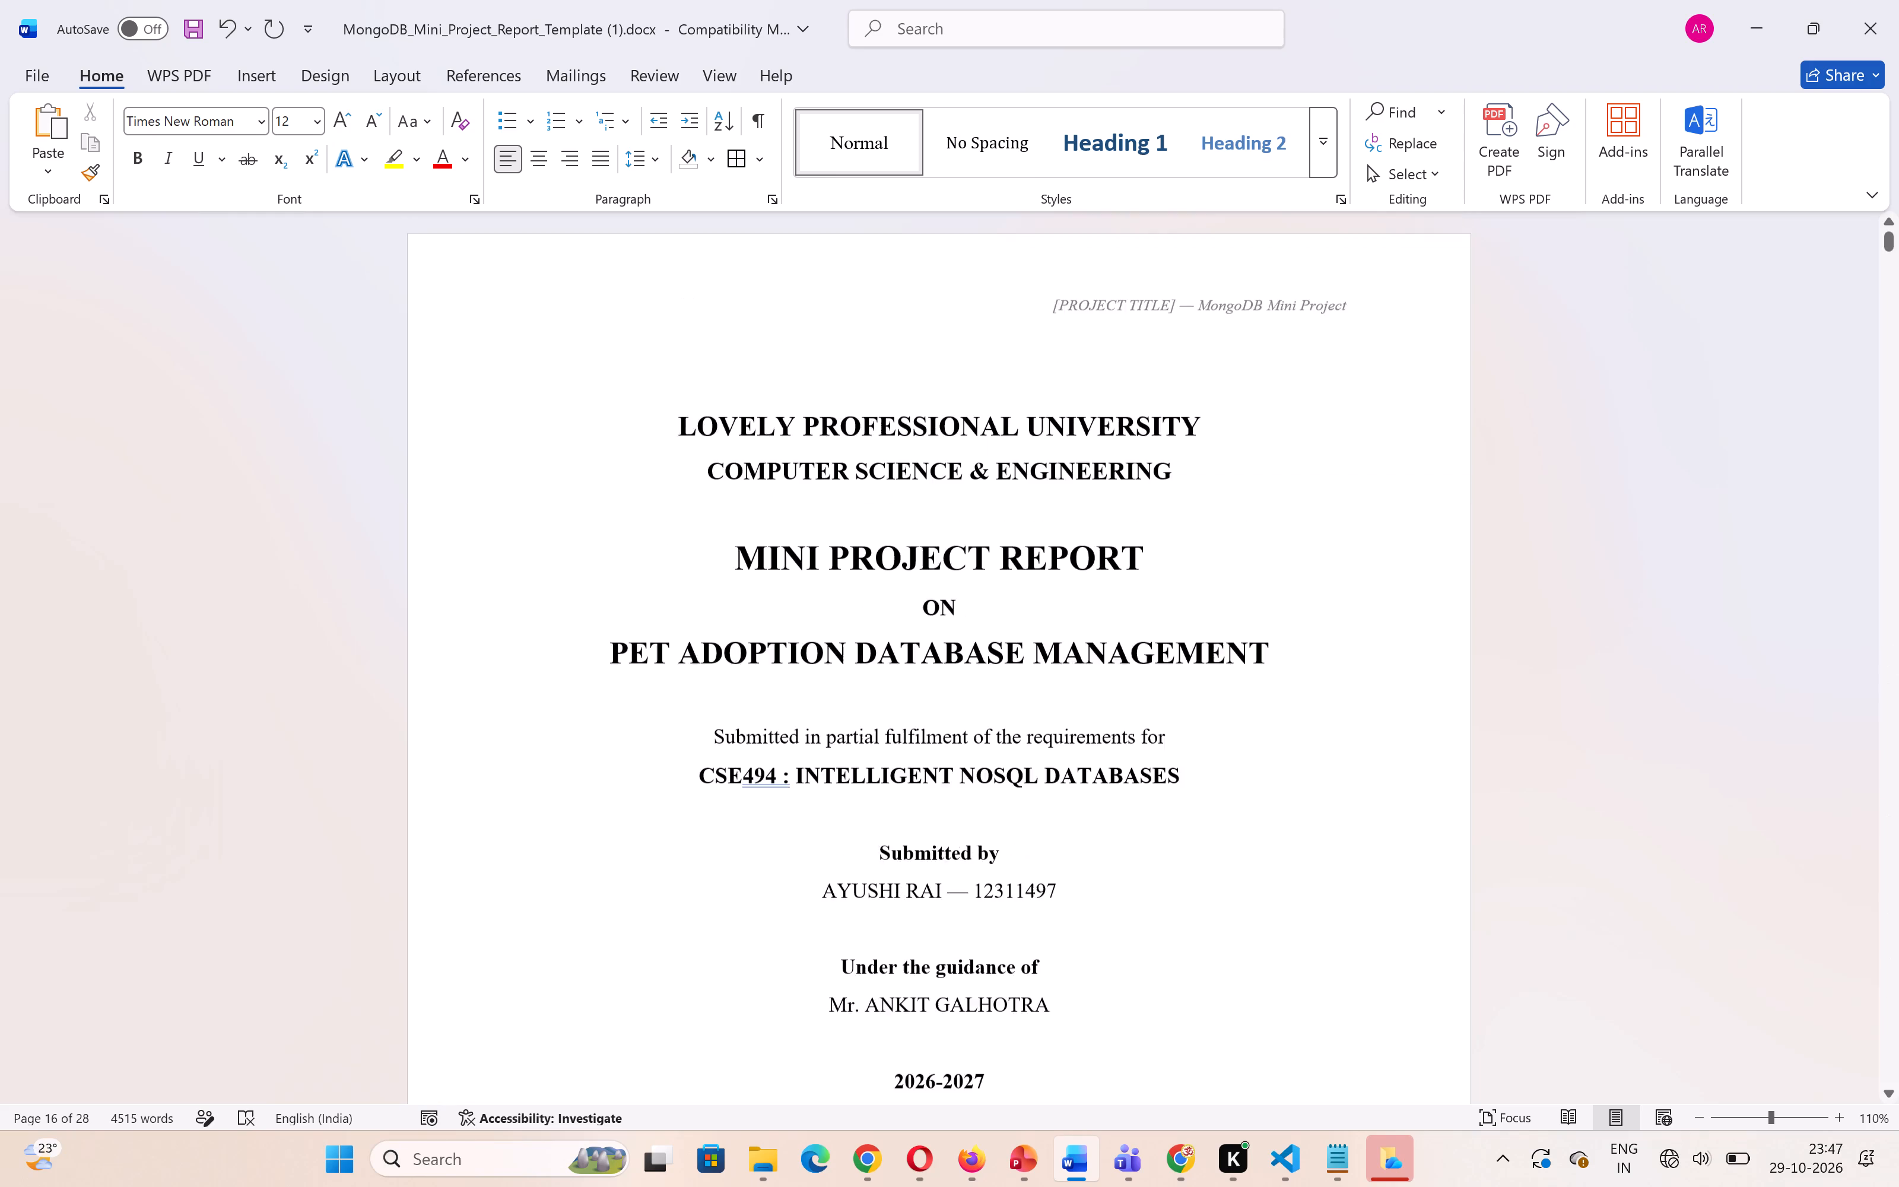
scroll(809, 938, down, 20)
scroll(809, 938, down, 20)
scroll(809, 938, down, 20)
scroll(809, 938, up, 1)
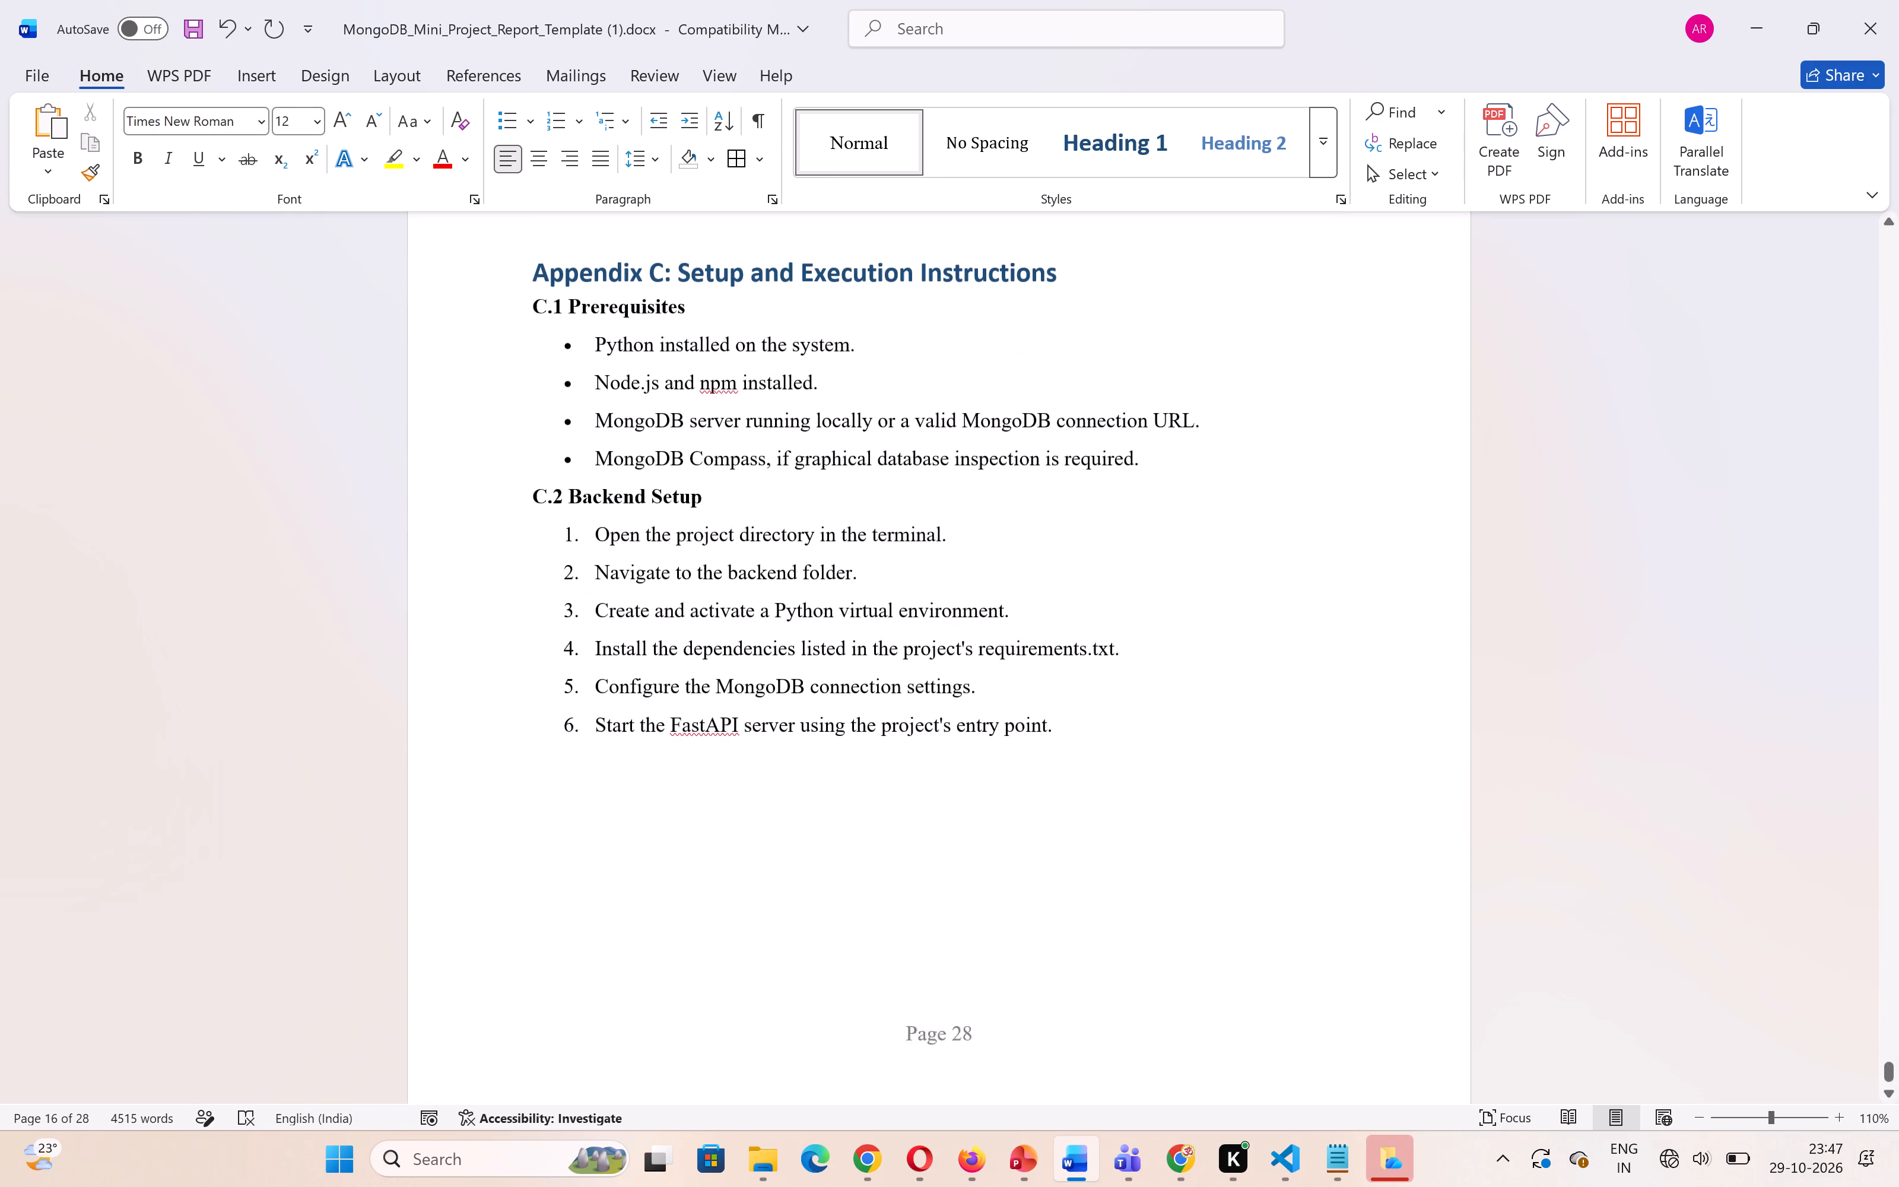
Reletter the "Setup and Execution Instructions" heading as Appendix B.
scroll(809, 938, up, 1)
click(666, 609)
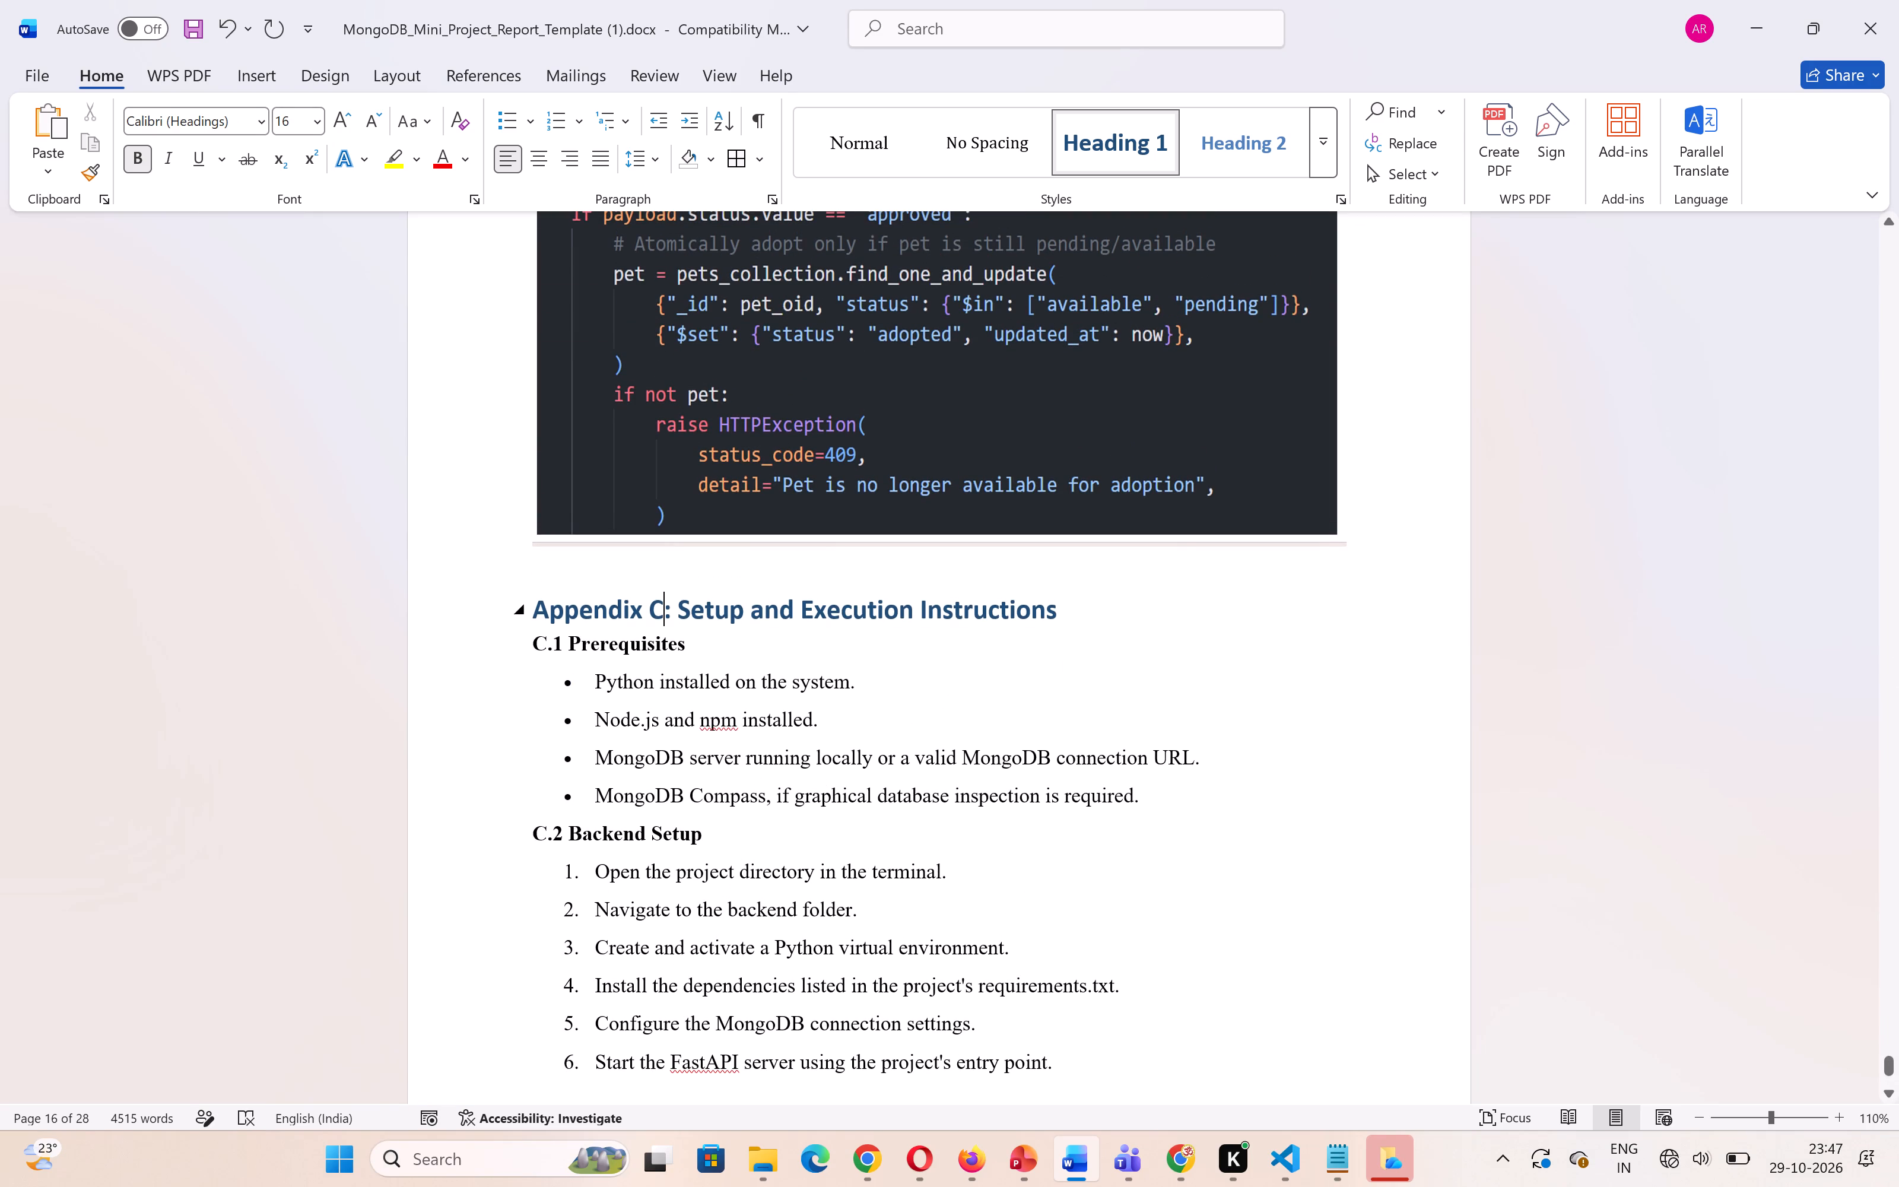
key(BackSpace)
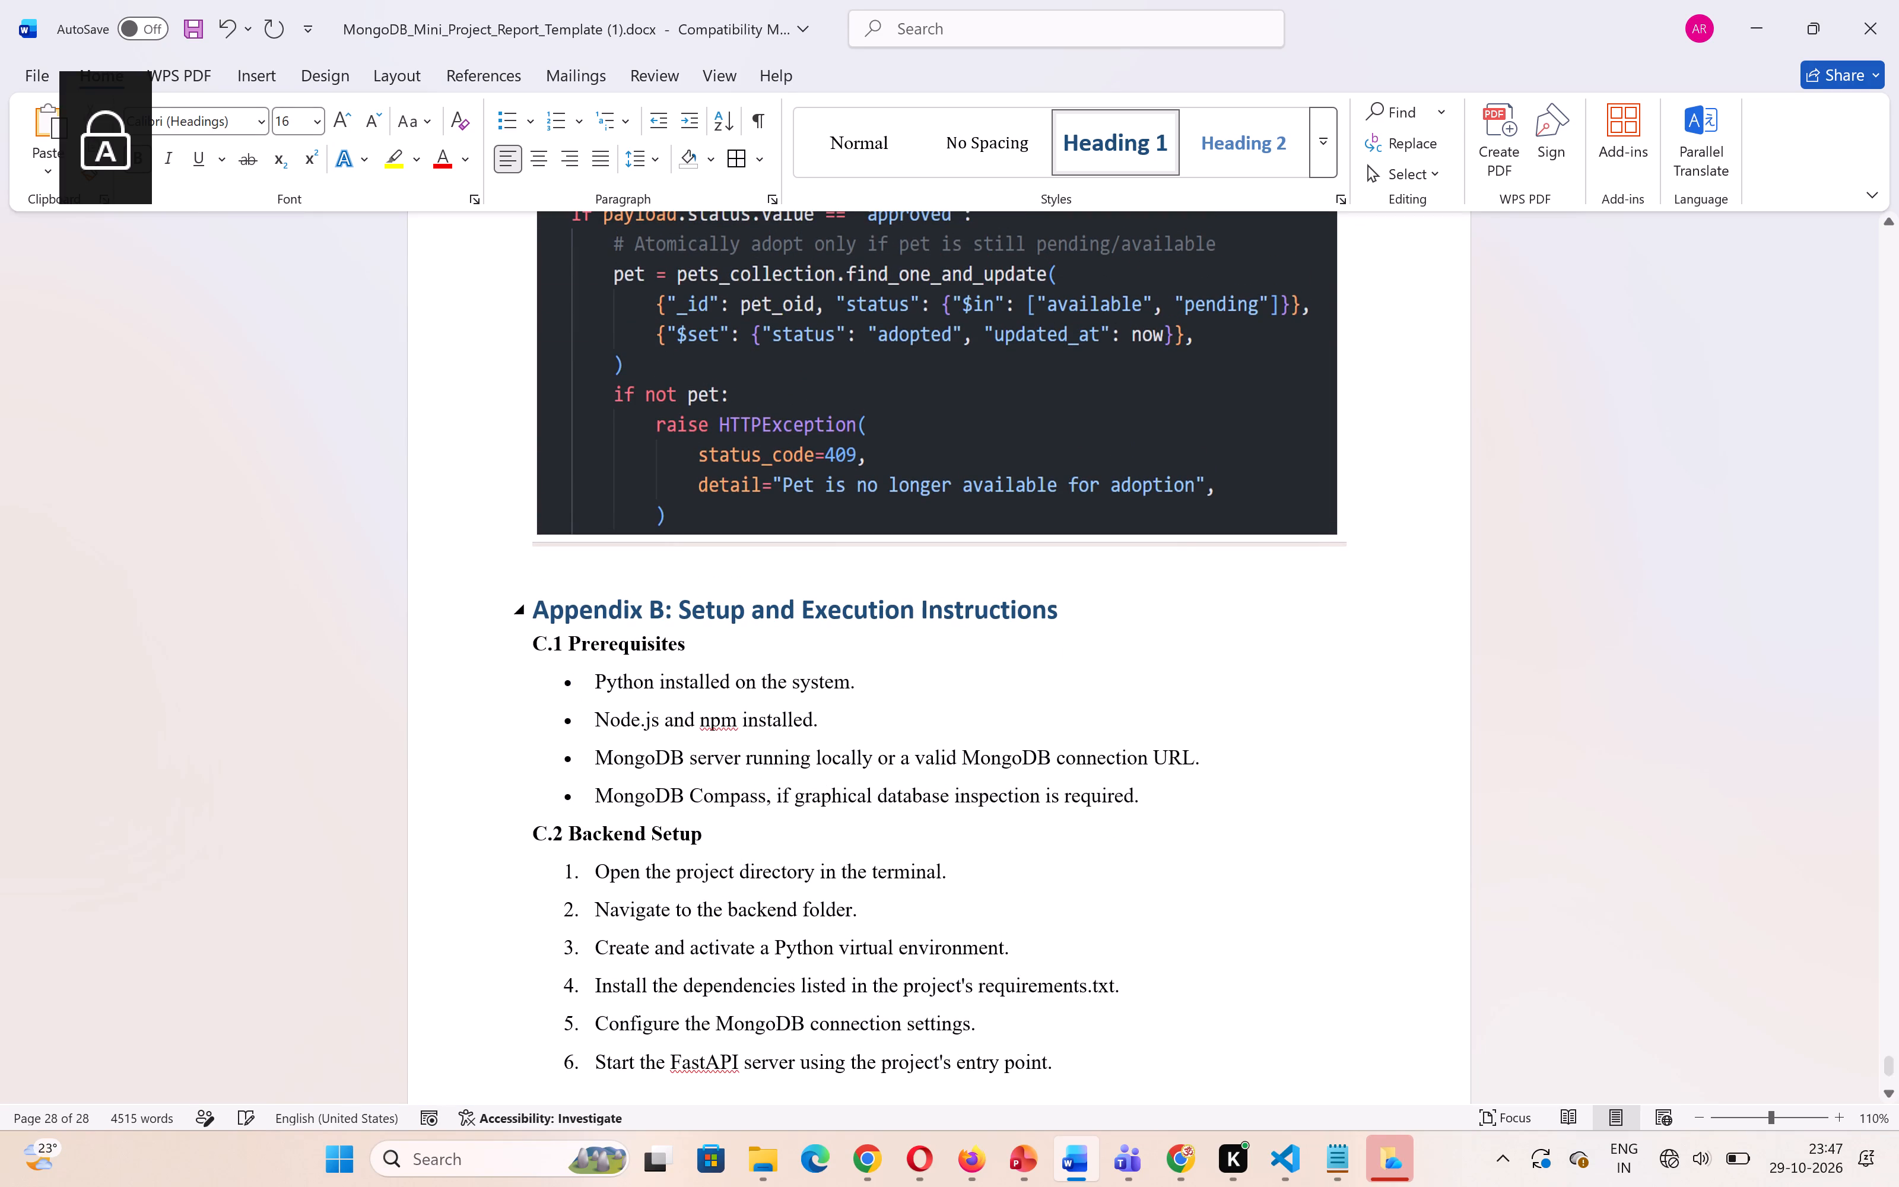
Renumber the setup appendix's subheadings as "B.1 Prerequisites" and "B.2 Backend Setup".
click(545, 645)
key(BackSpace)
key(b)
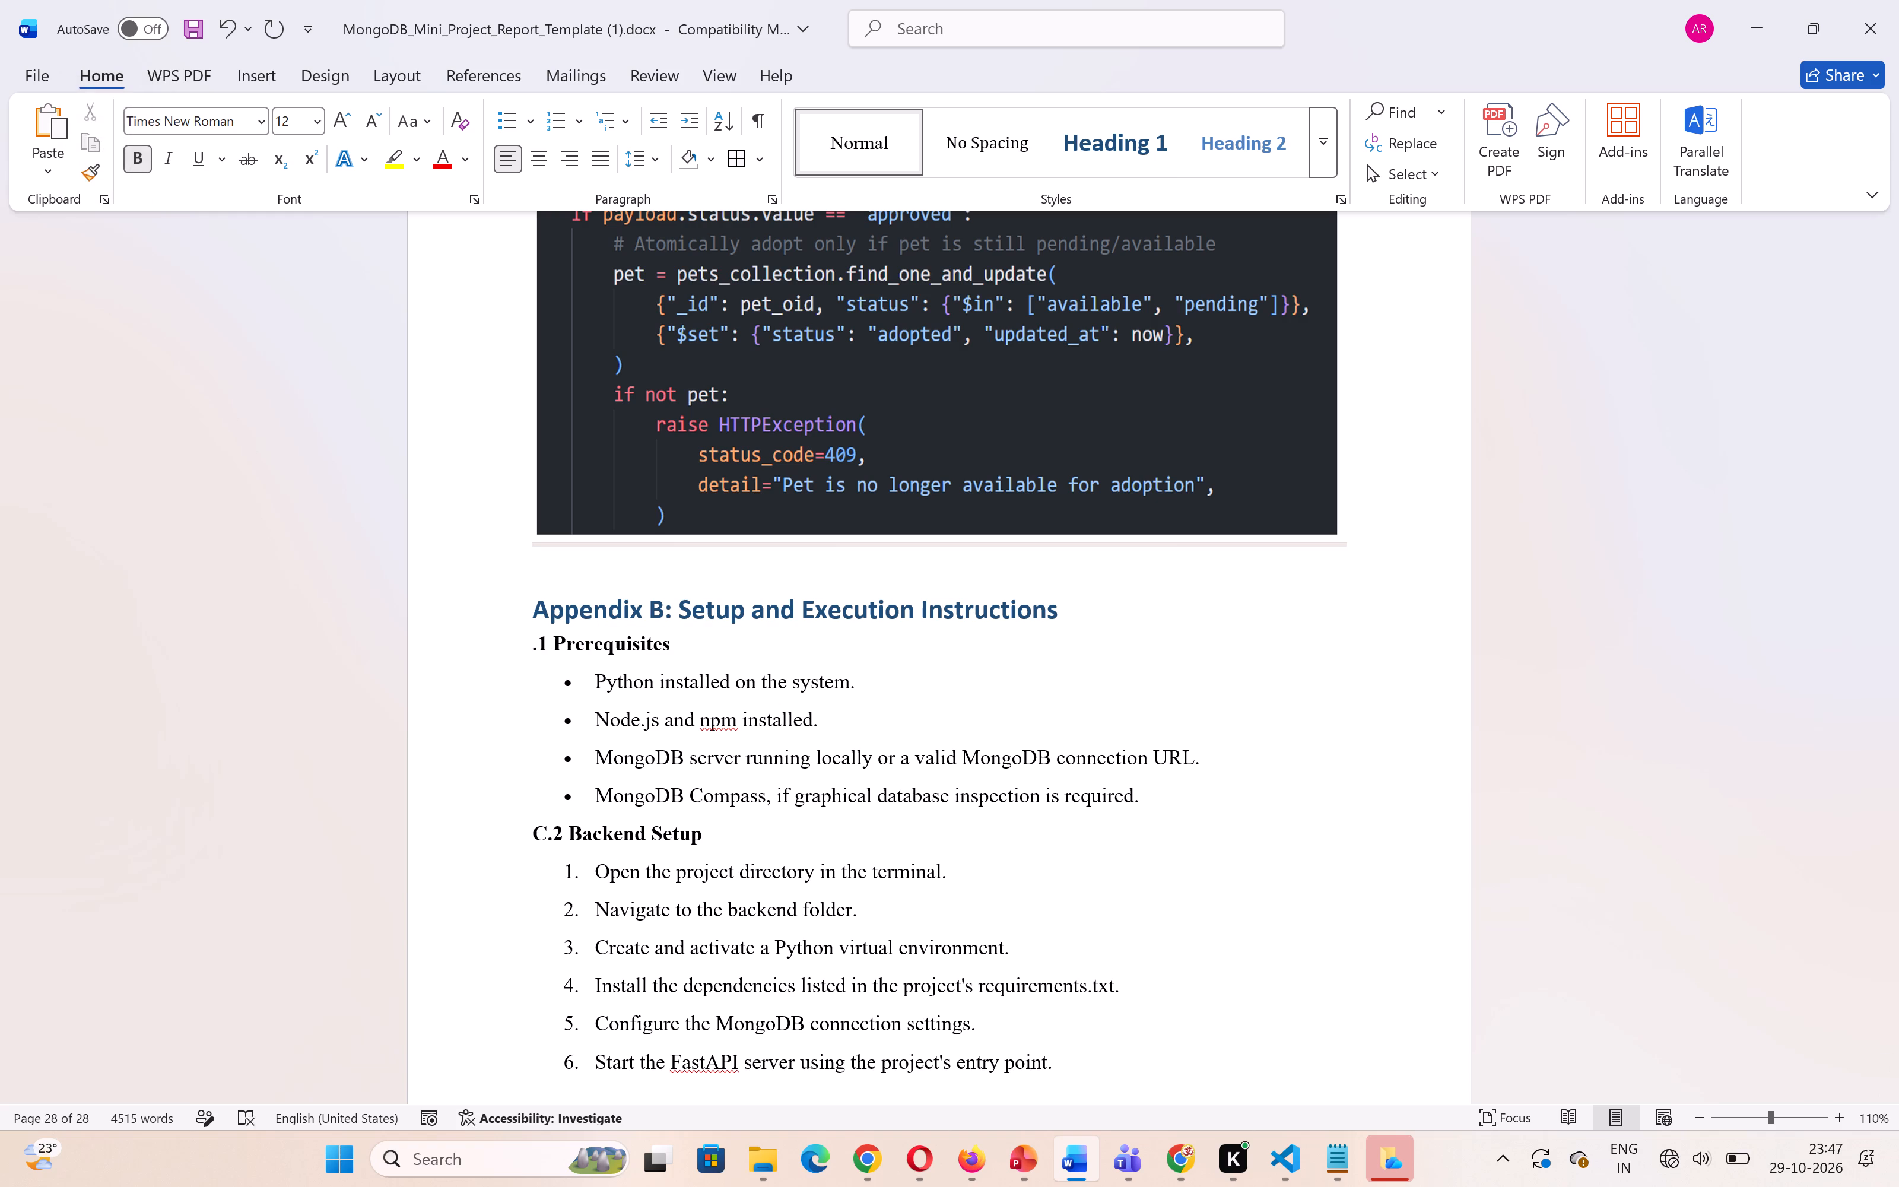
click(544, 840)
key(BackSpace)
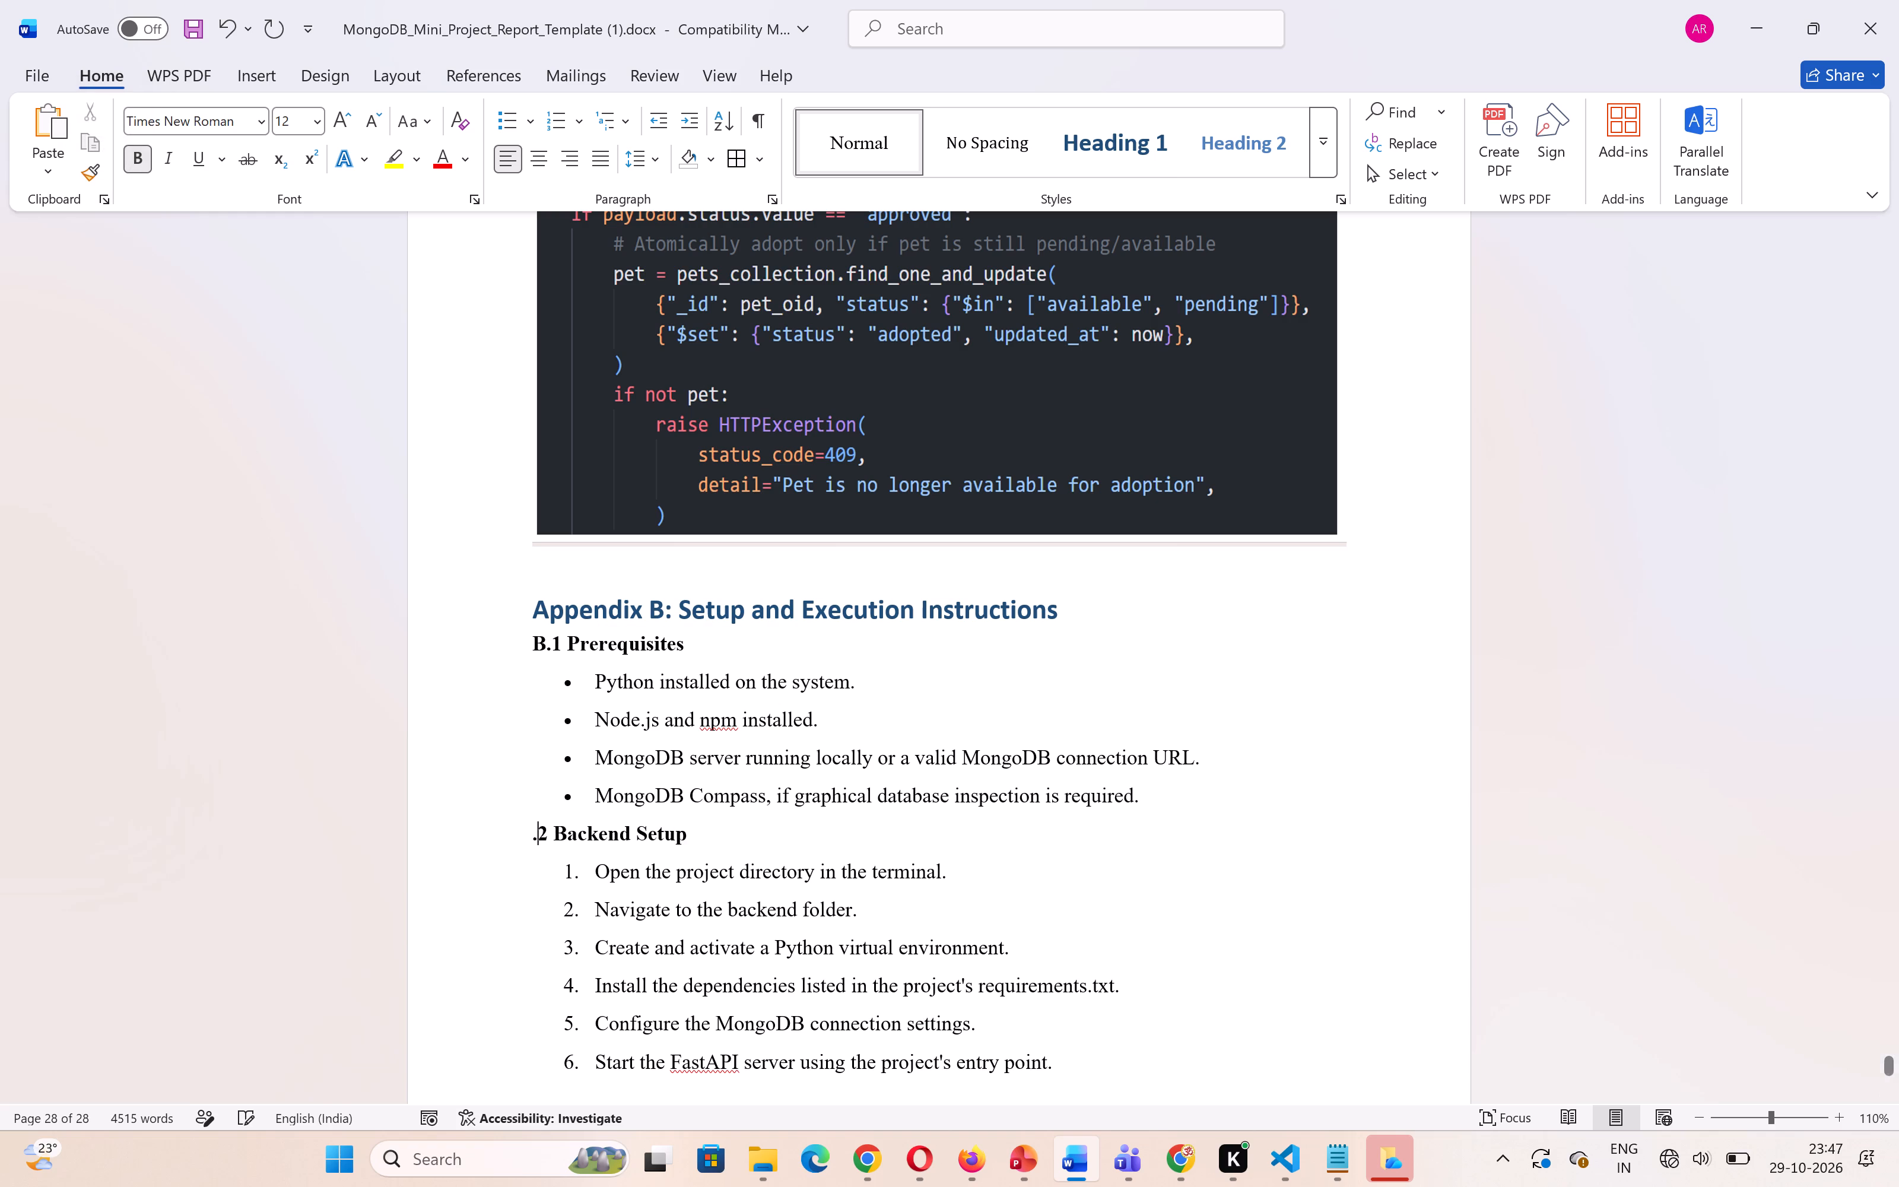
key(b)
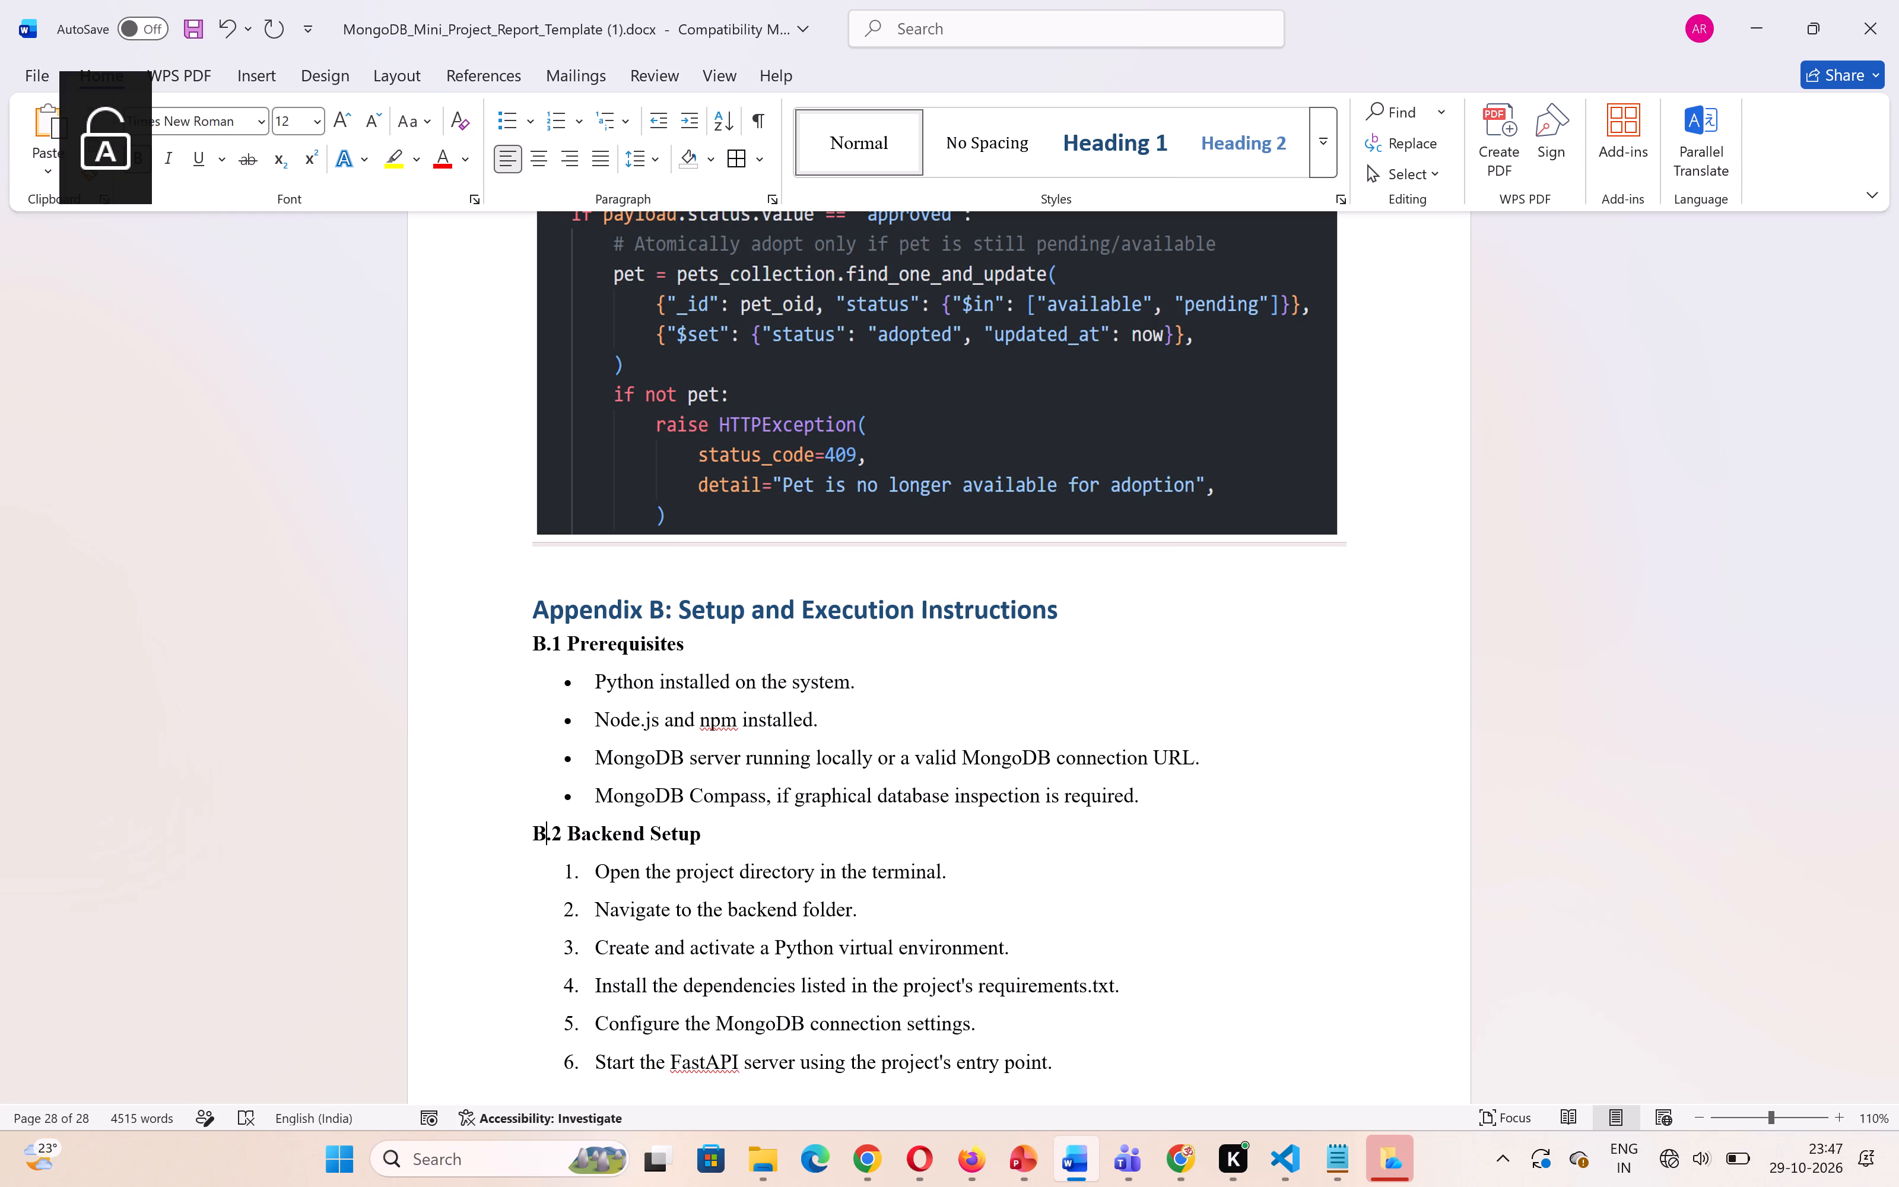
Review the front pages of the report, from the cover page through the declaration to the Contents.
scroll(1077, 699, up, 20)
scroll(1077, 699, up, 20)
scroll(1077, 699, up, 20)
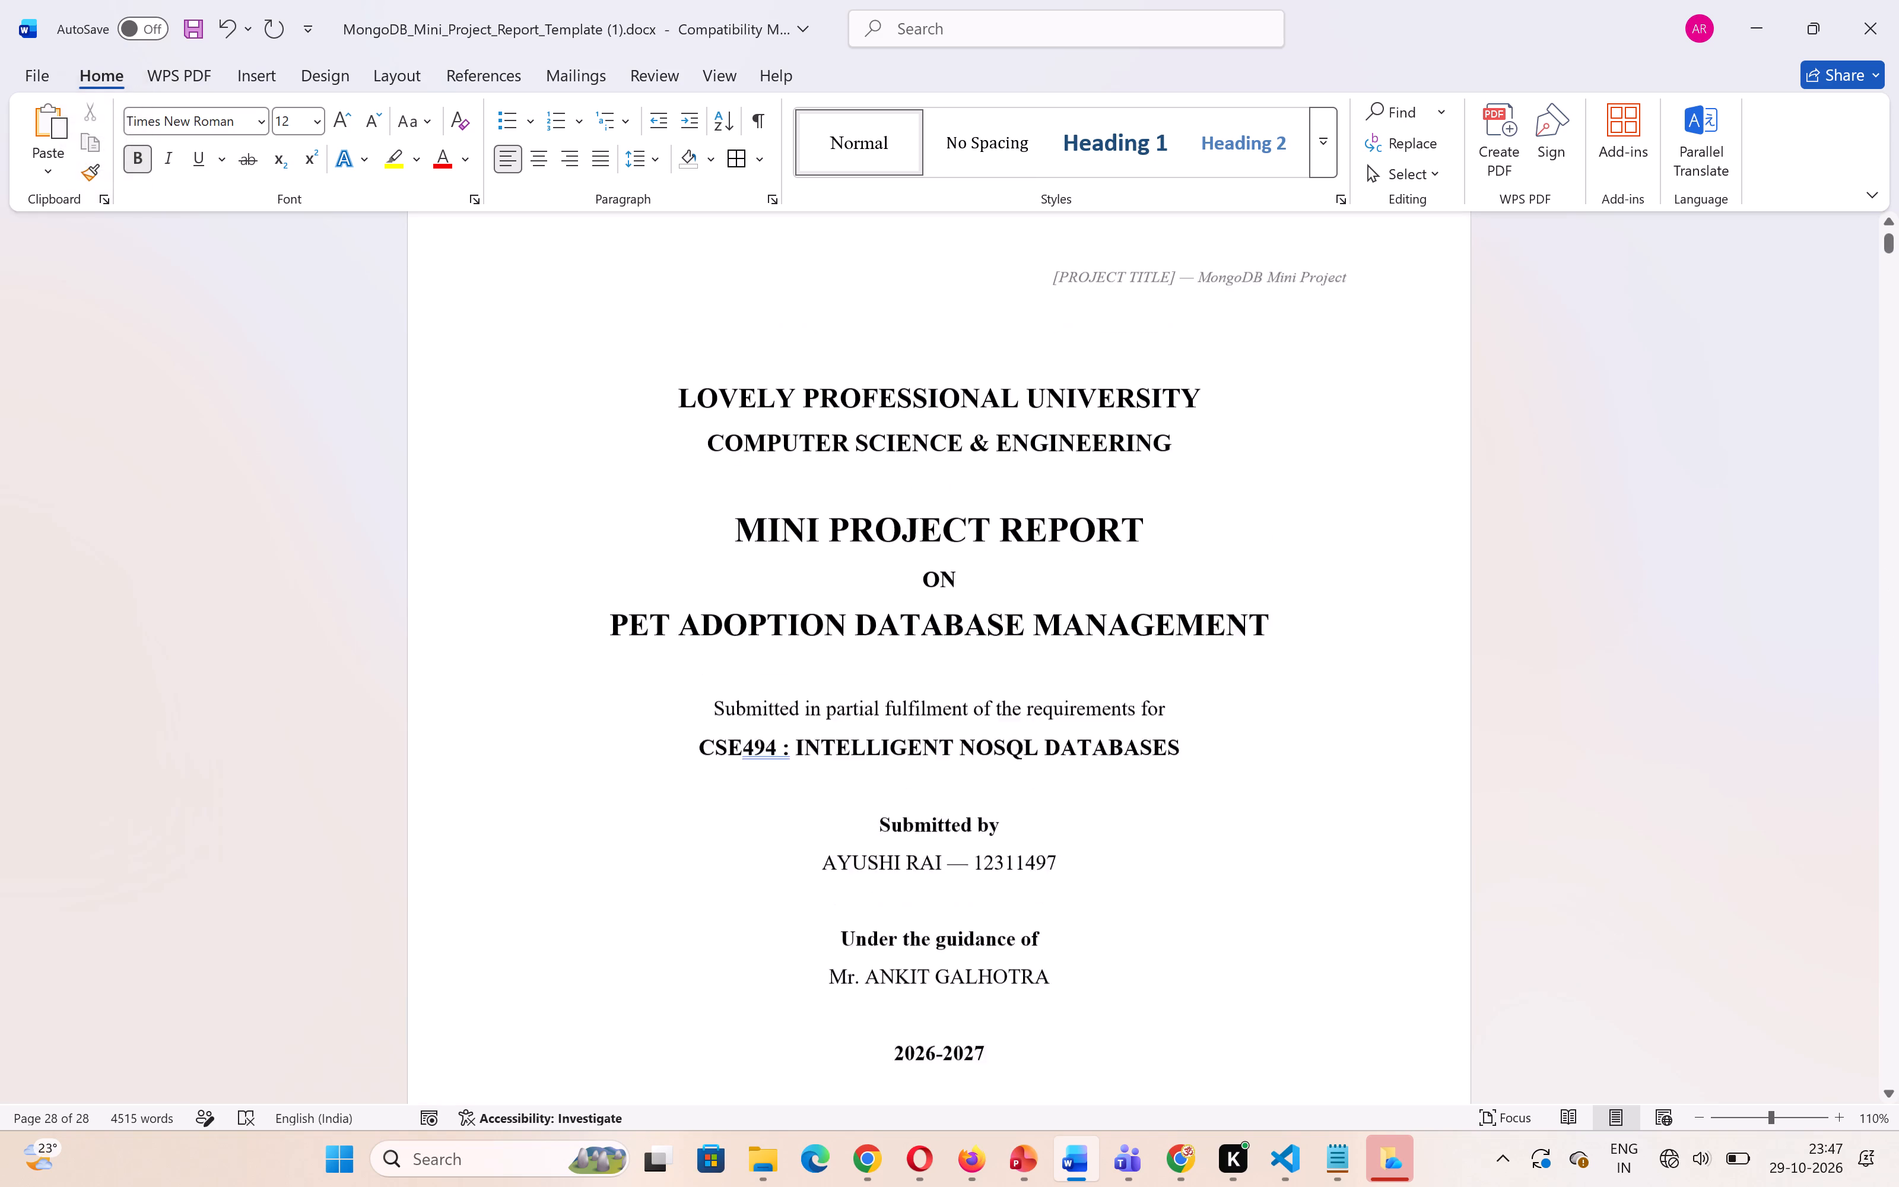
scroll(1077, 699, up, 20)
scroll(1077, 699, up, 20)
scroll(1077, 699, up, 16)
scroll(1077, 699, down, 6)
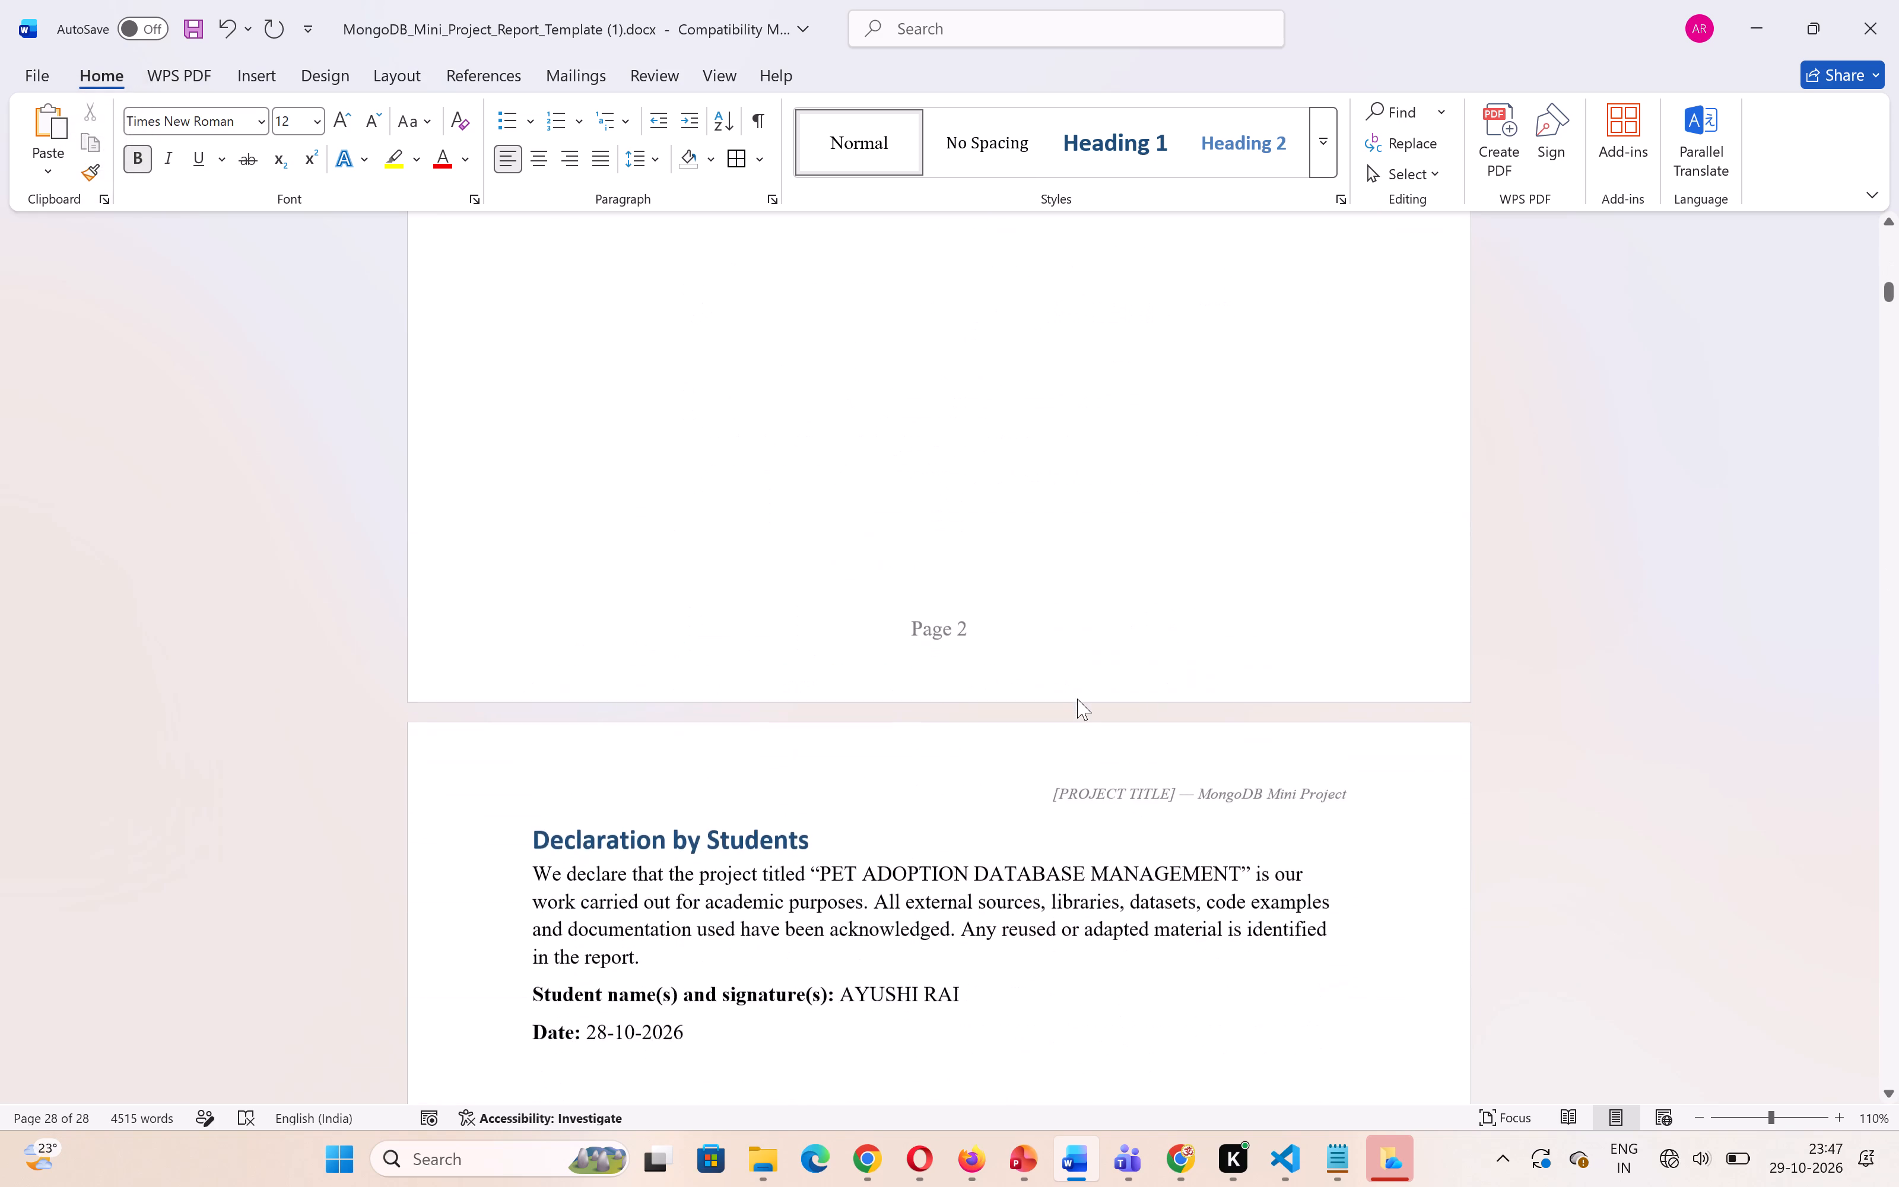
scroll(1077, 699, down, 8)
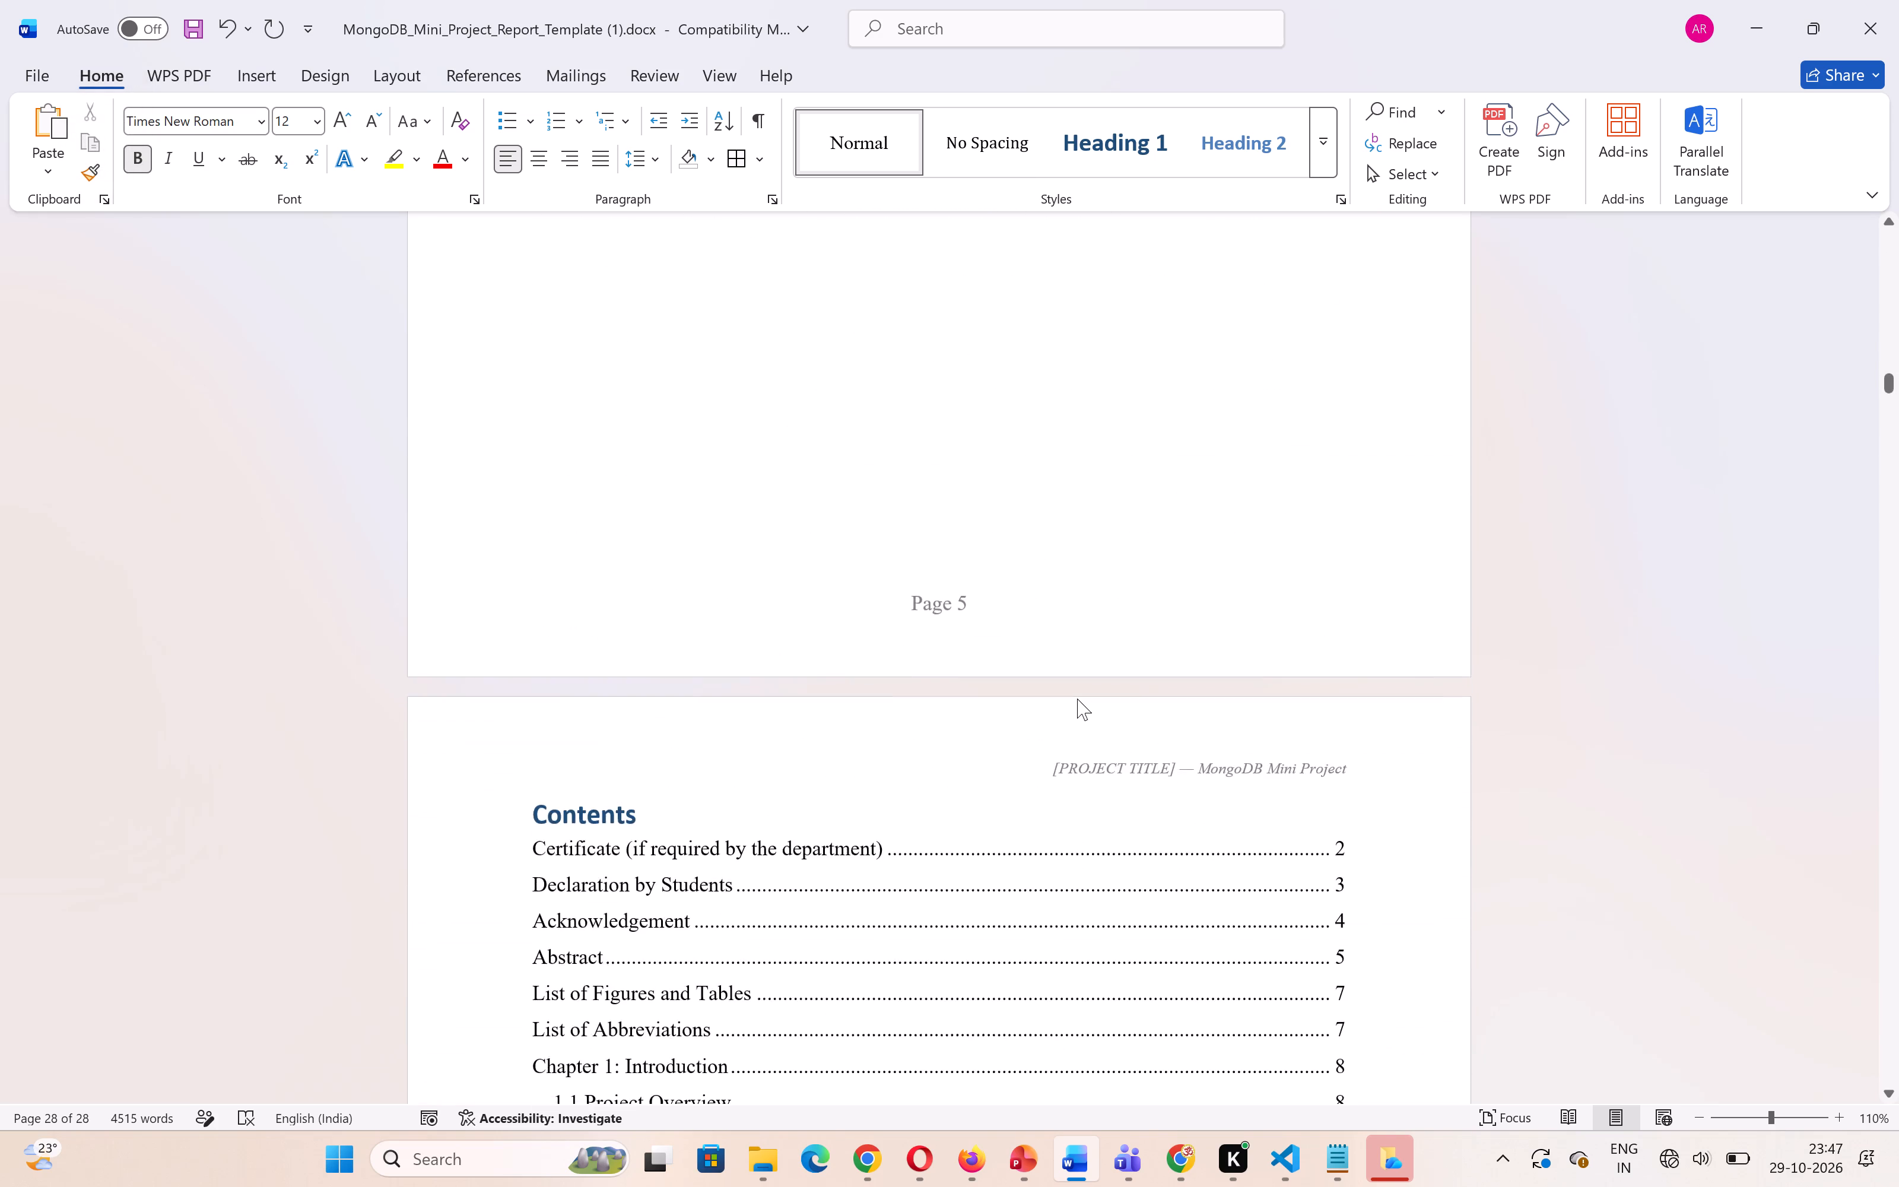
scroll(1077, 699, down, 2)
scroll(1077, 699, up, 16)
scroll(1077, 699, down, 2)
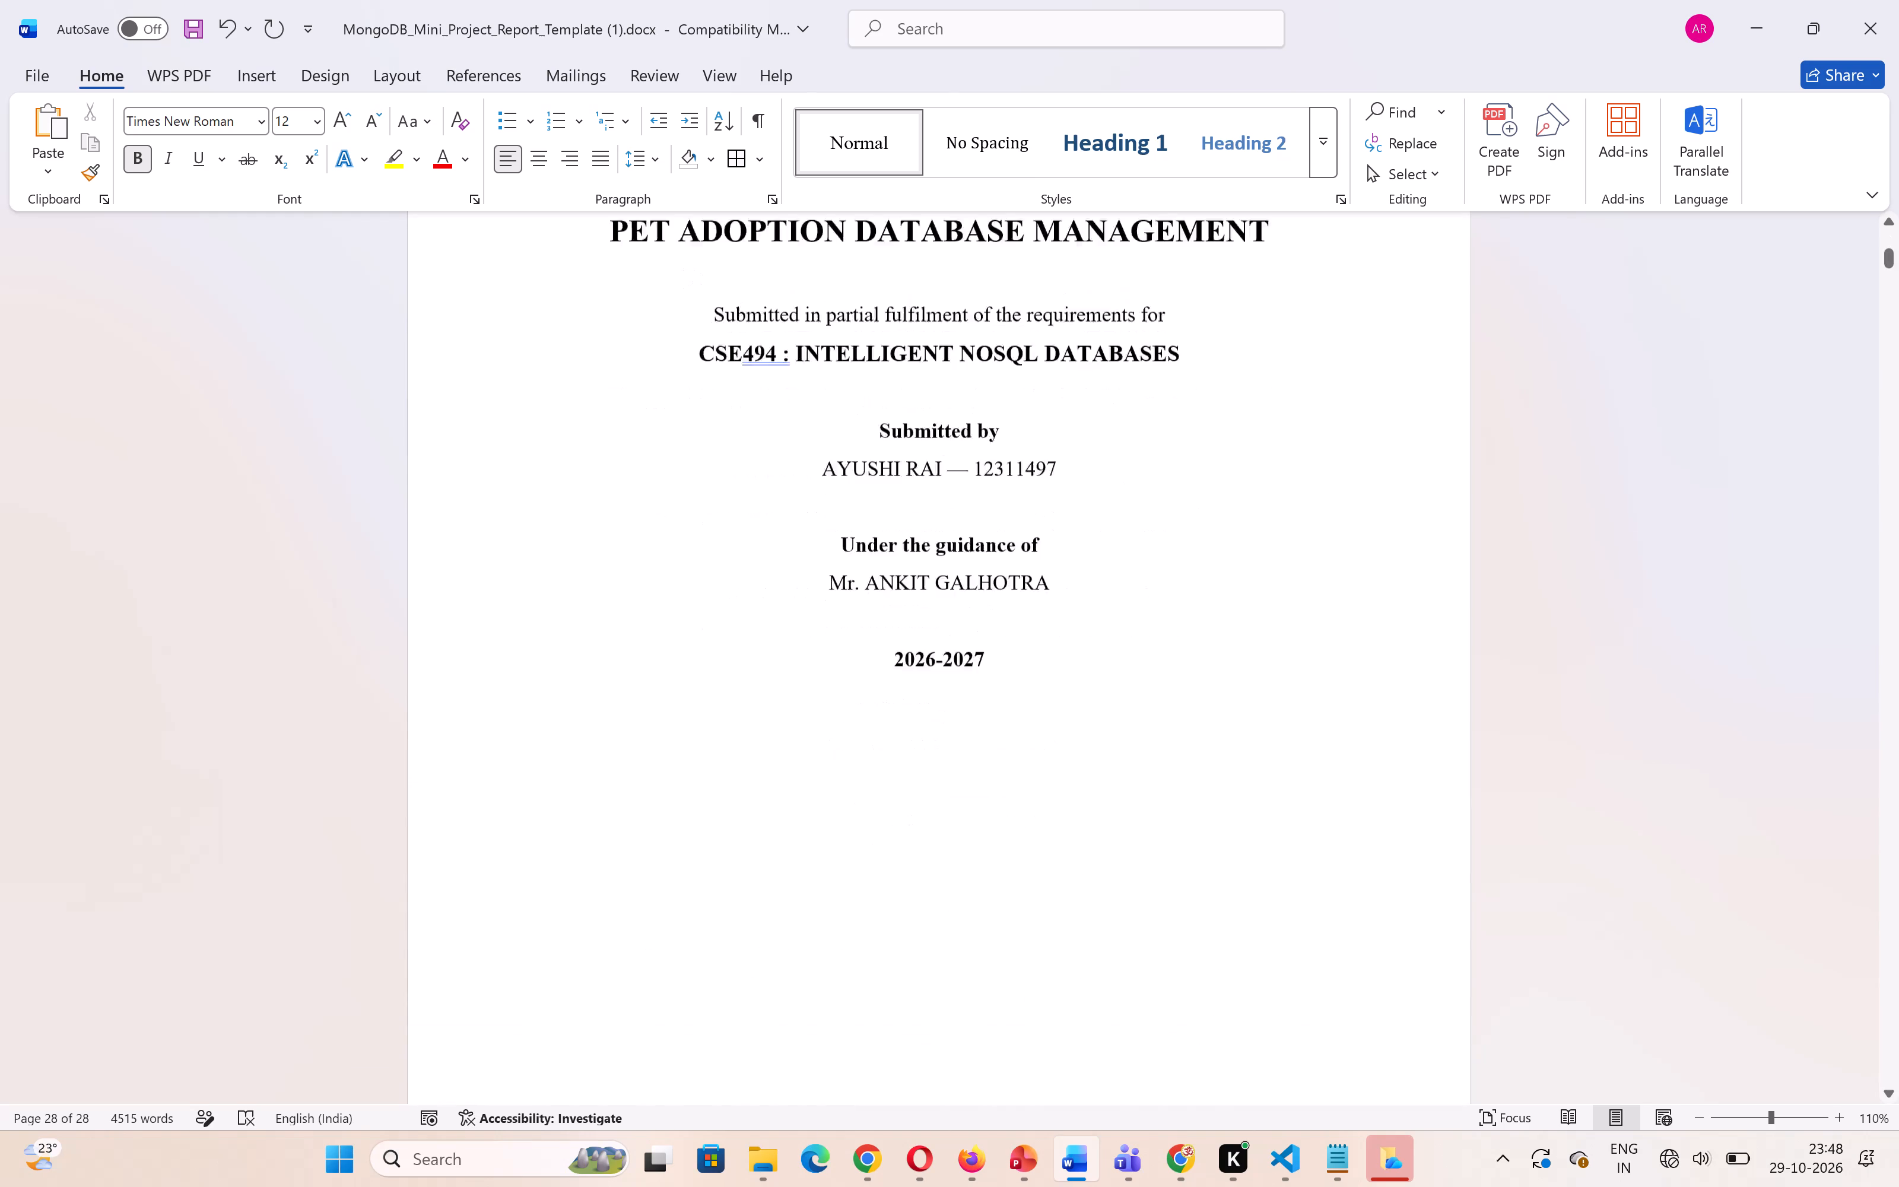
scroll(1077, 699, down, 1)
key(Down)
key(Down)
key(Down)
key(Down)
key(Down)
key(Down)
key(Down)
key(Down)
key(Down)
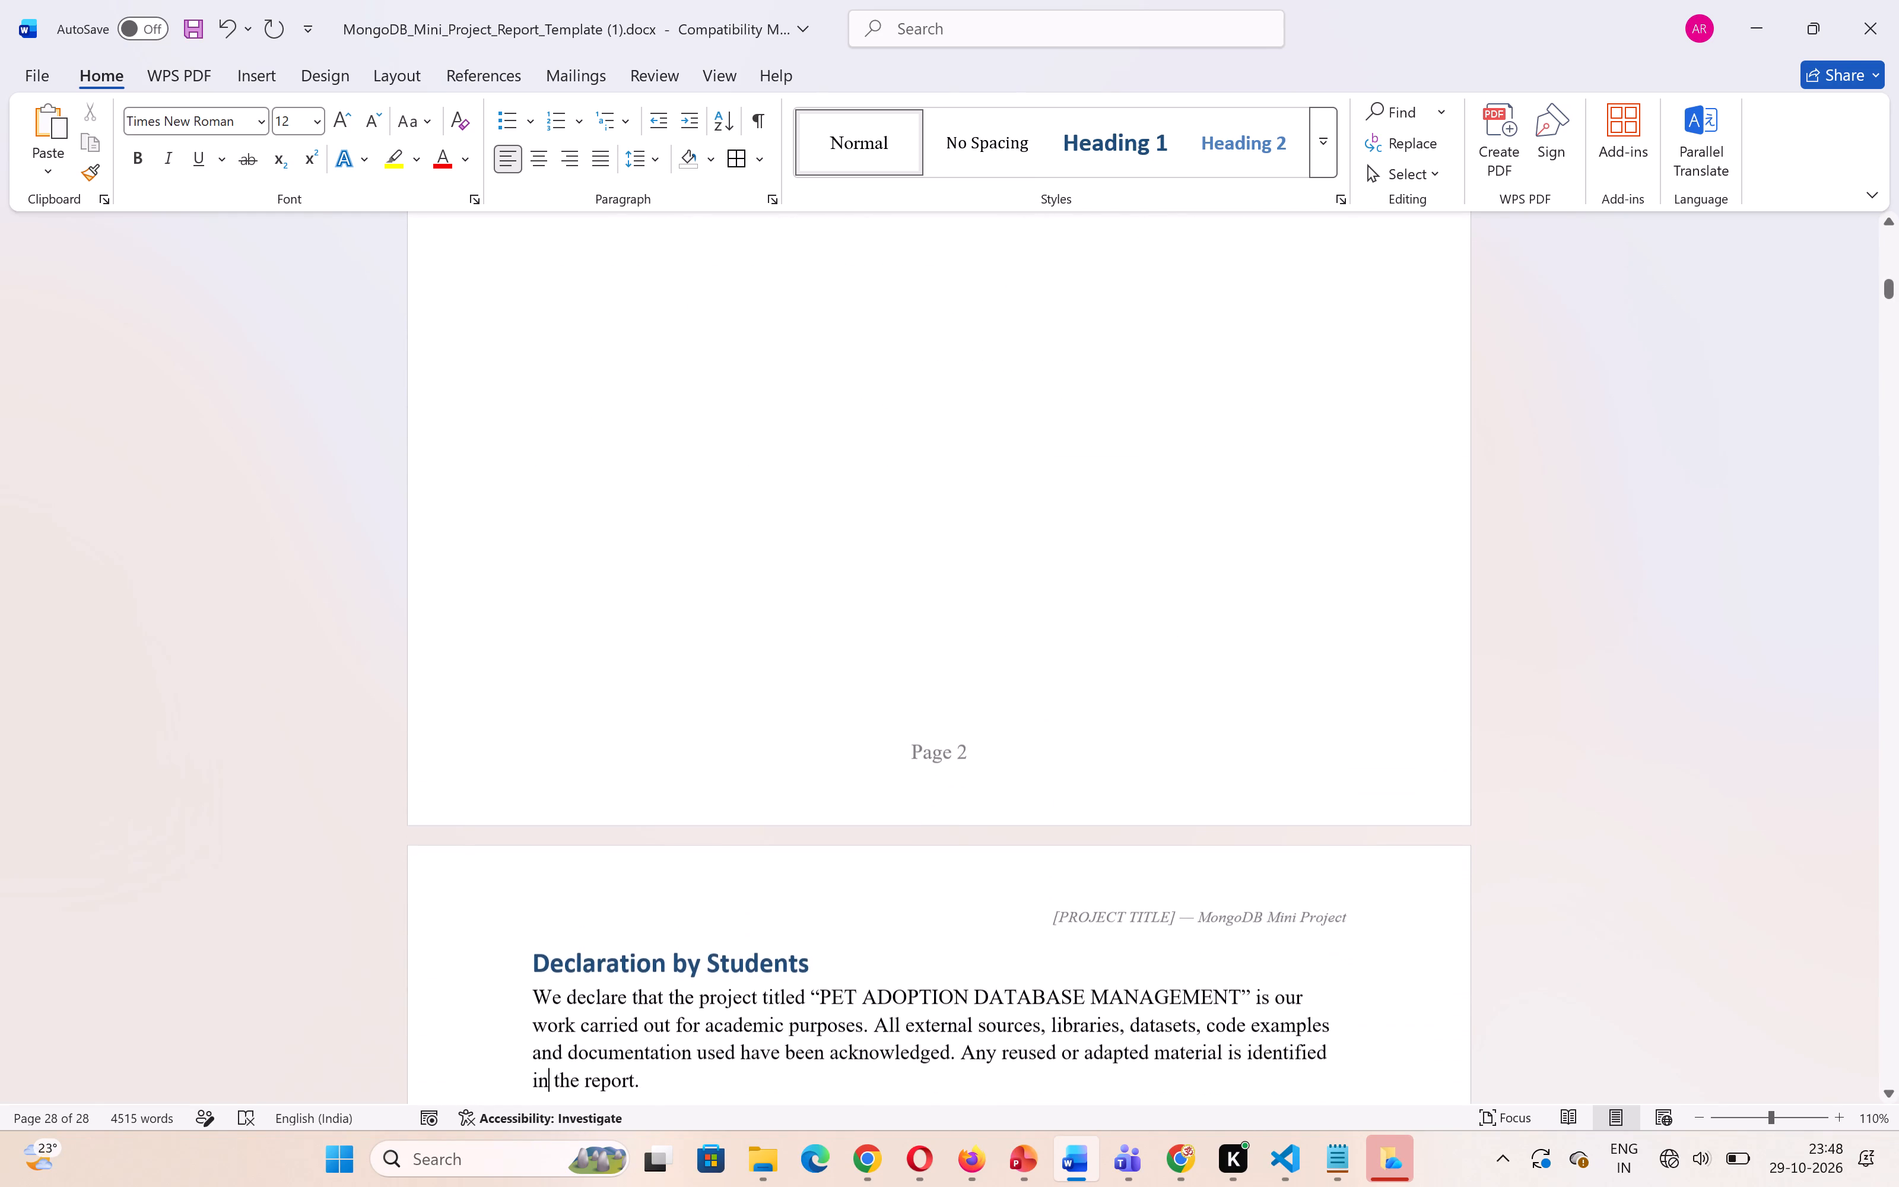
Review the report's front matter from the Declaration by Students through to the Abstract.
key(Down)
key(Down)
key(Down)
key(Down)
key(Down)
key(Down)
key(Down)
key(Down)
key(Down)
key(Down)
key(Down)
key(Down)
key(Down)
key(Down)
key(Down)
key(Down)
key(Down)
key(Down)
key(Down)
key(Down)
scroll(1077, 699, down, 2)
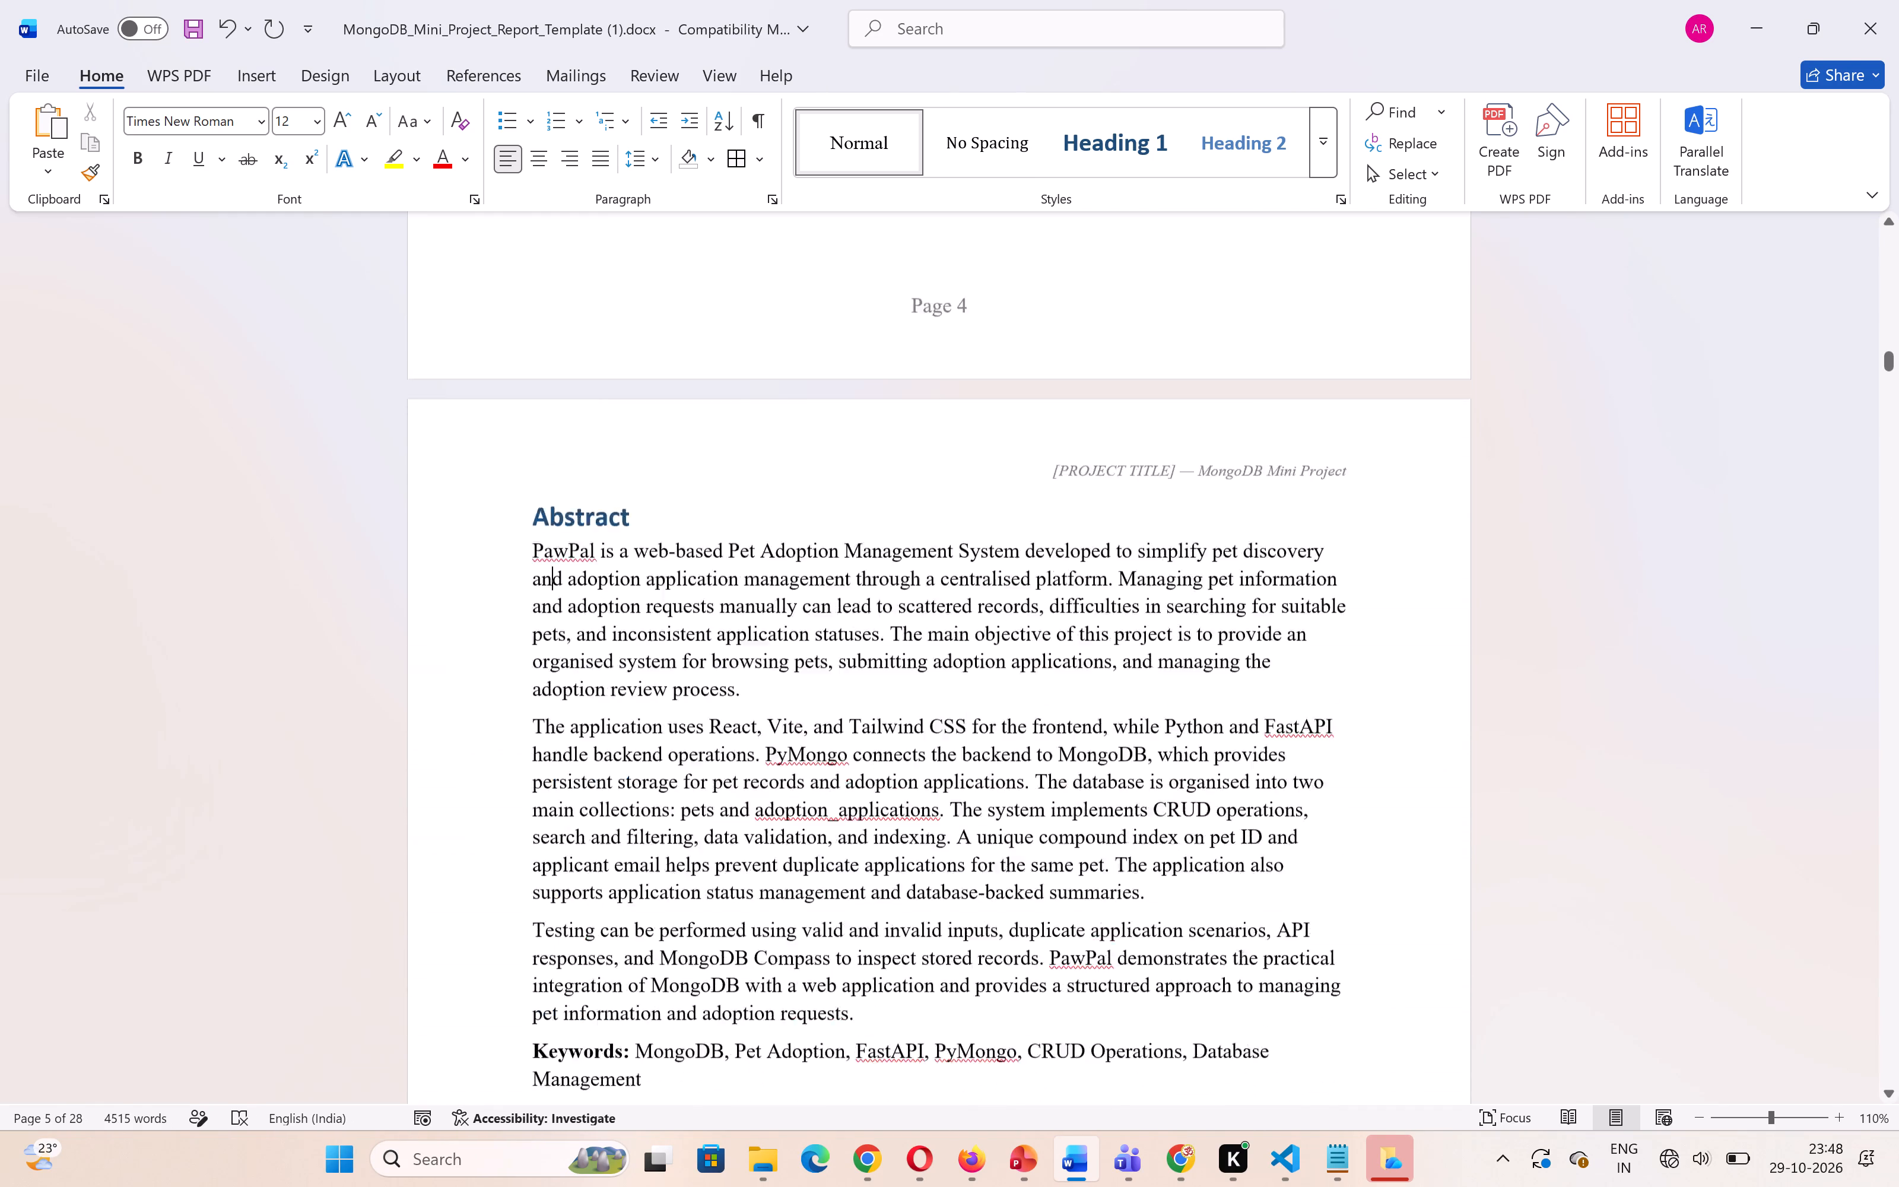
Check the layout from the Contents and abbreviations list through Chapters 1 to 4, including the workflow diagram.
scroll(1077, 699, down, 7)
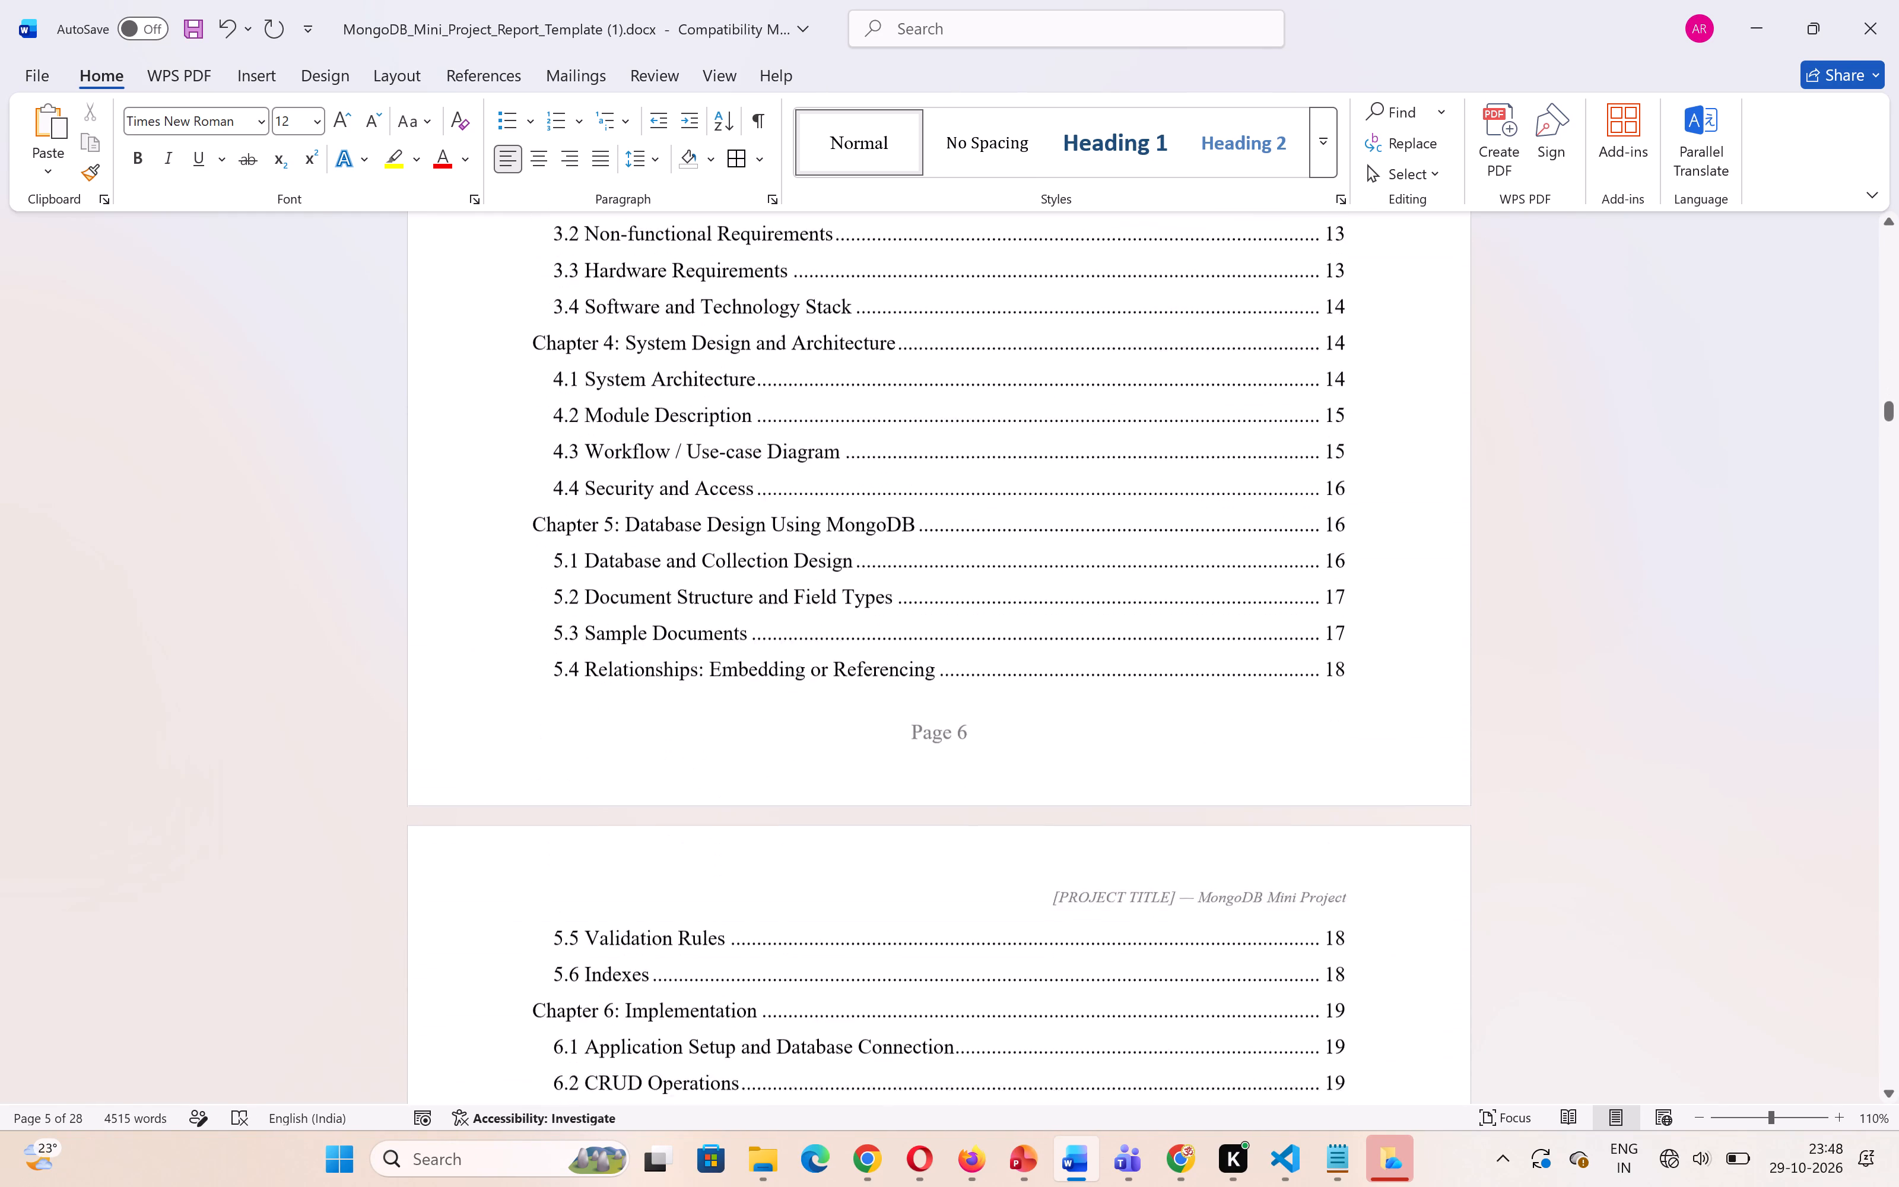
scroll(1077, 699, down, 7)
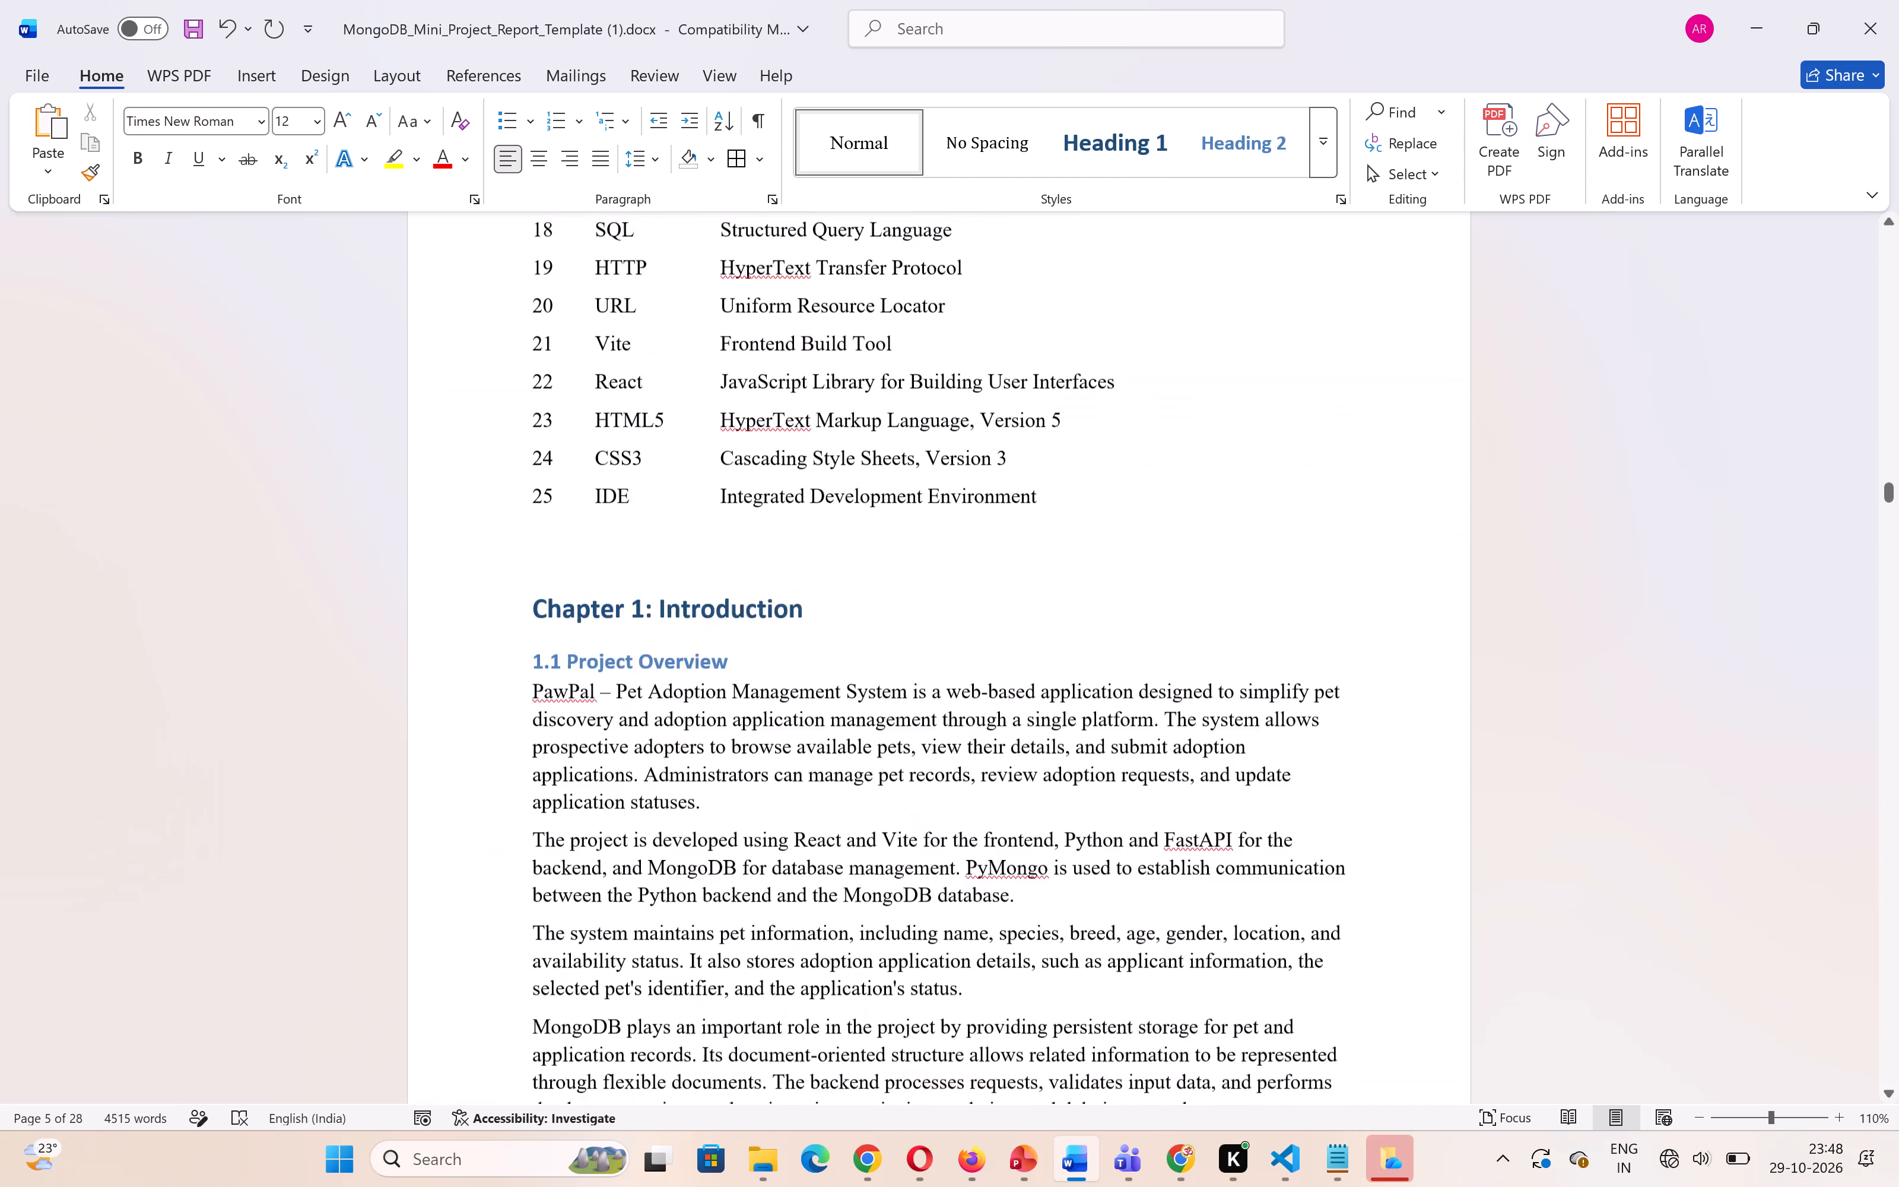
scroll(1077, 699, down, 7)
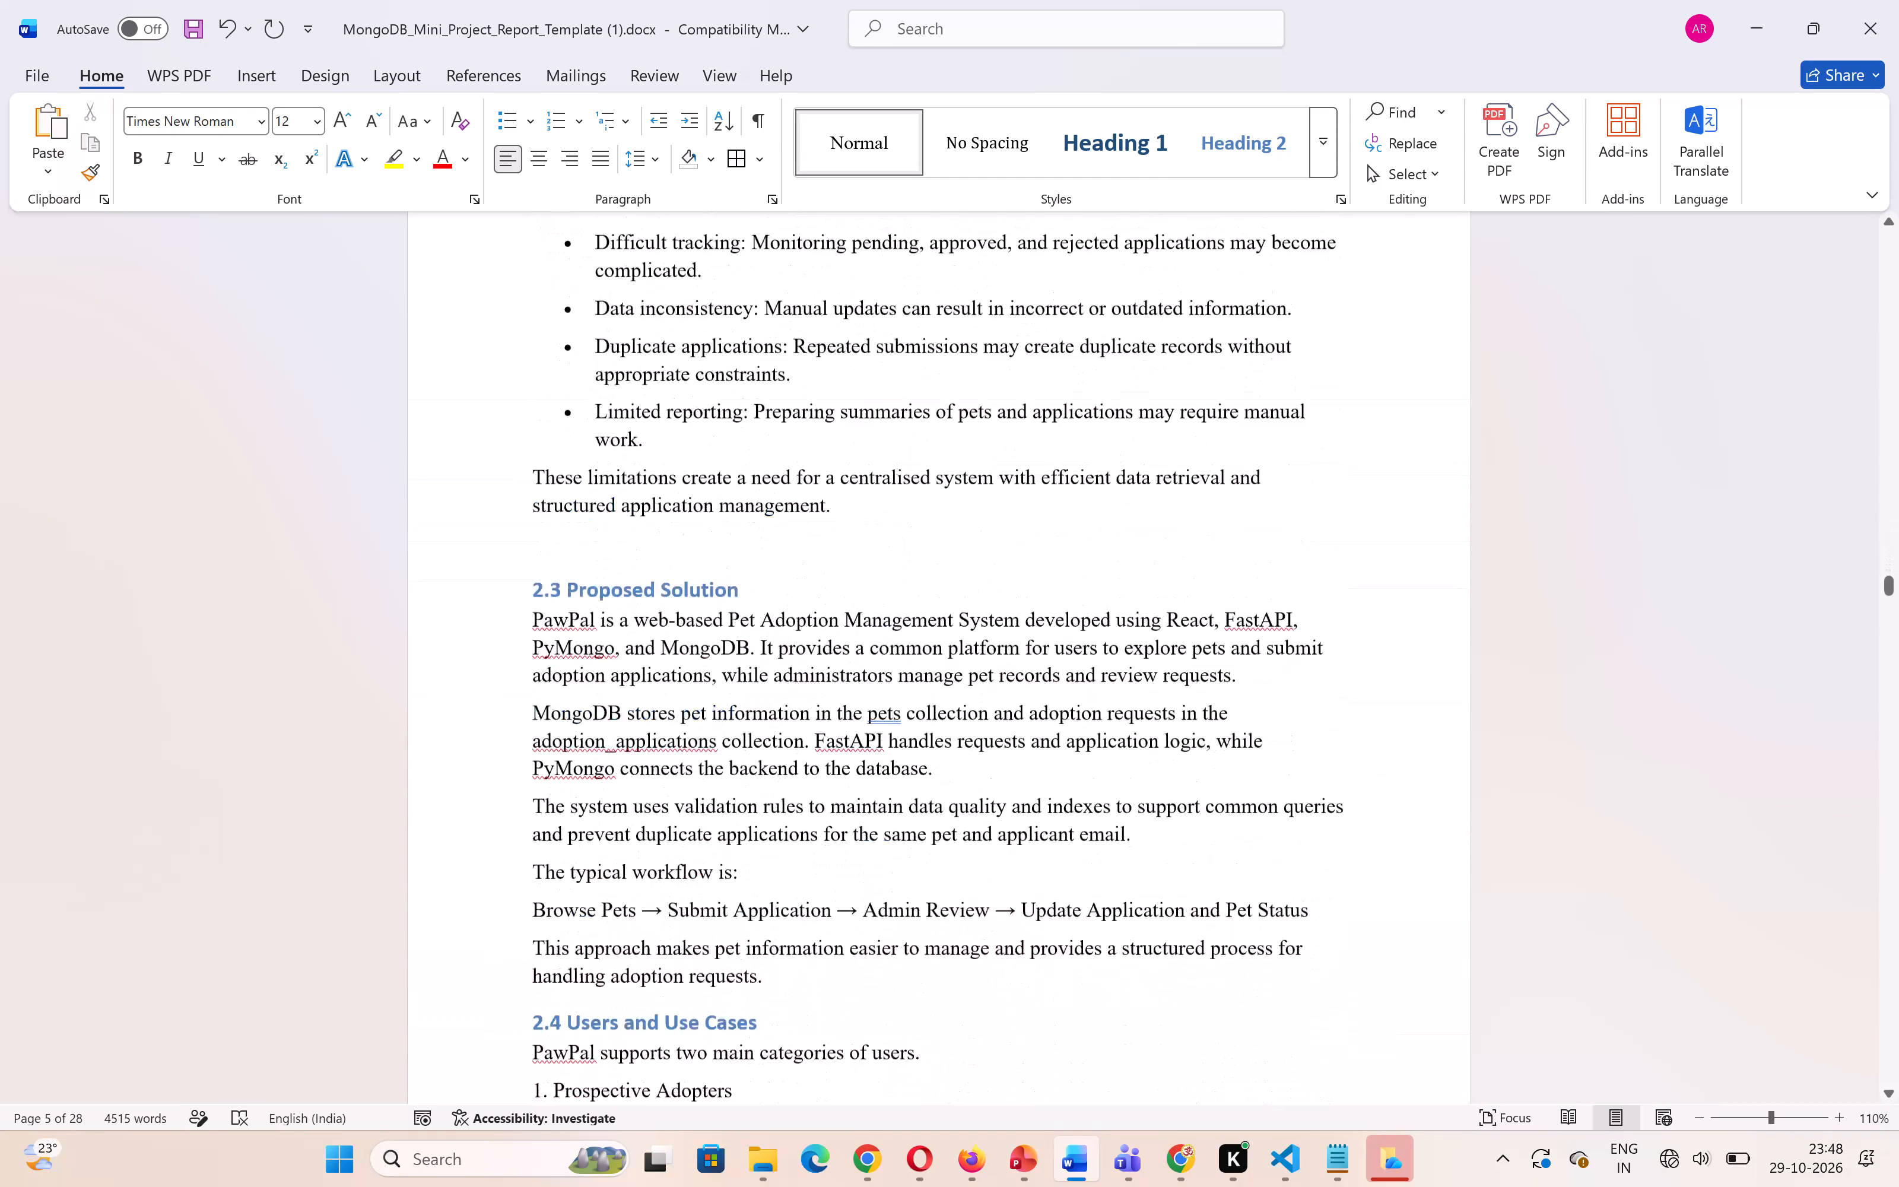
scroll(1077, 699, down, 7)
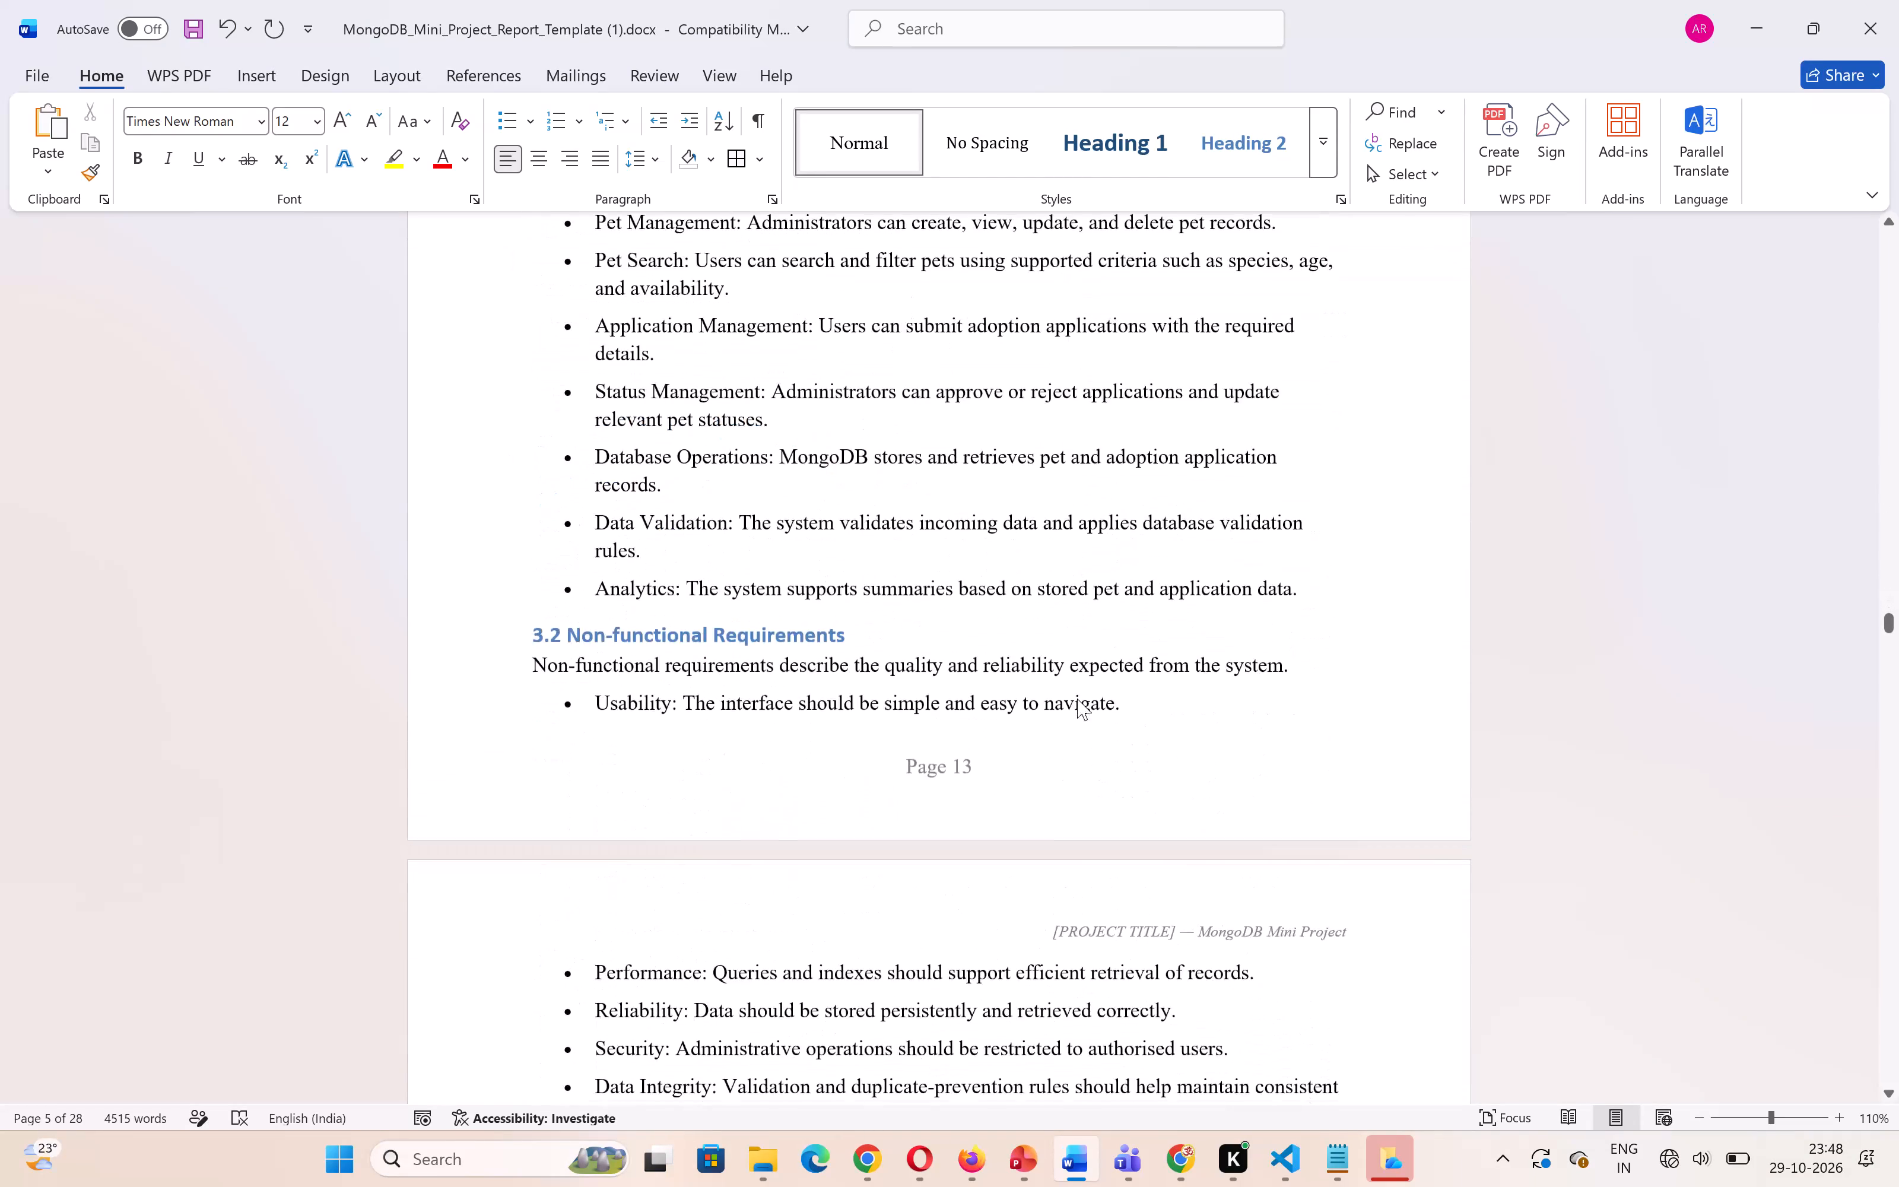
scroll(1077, 699, down, 7)
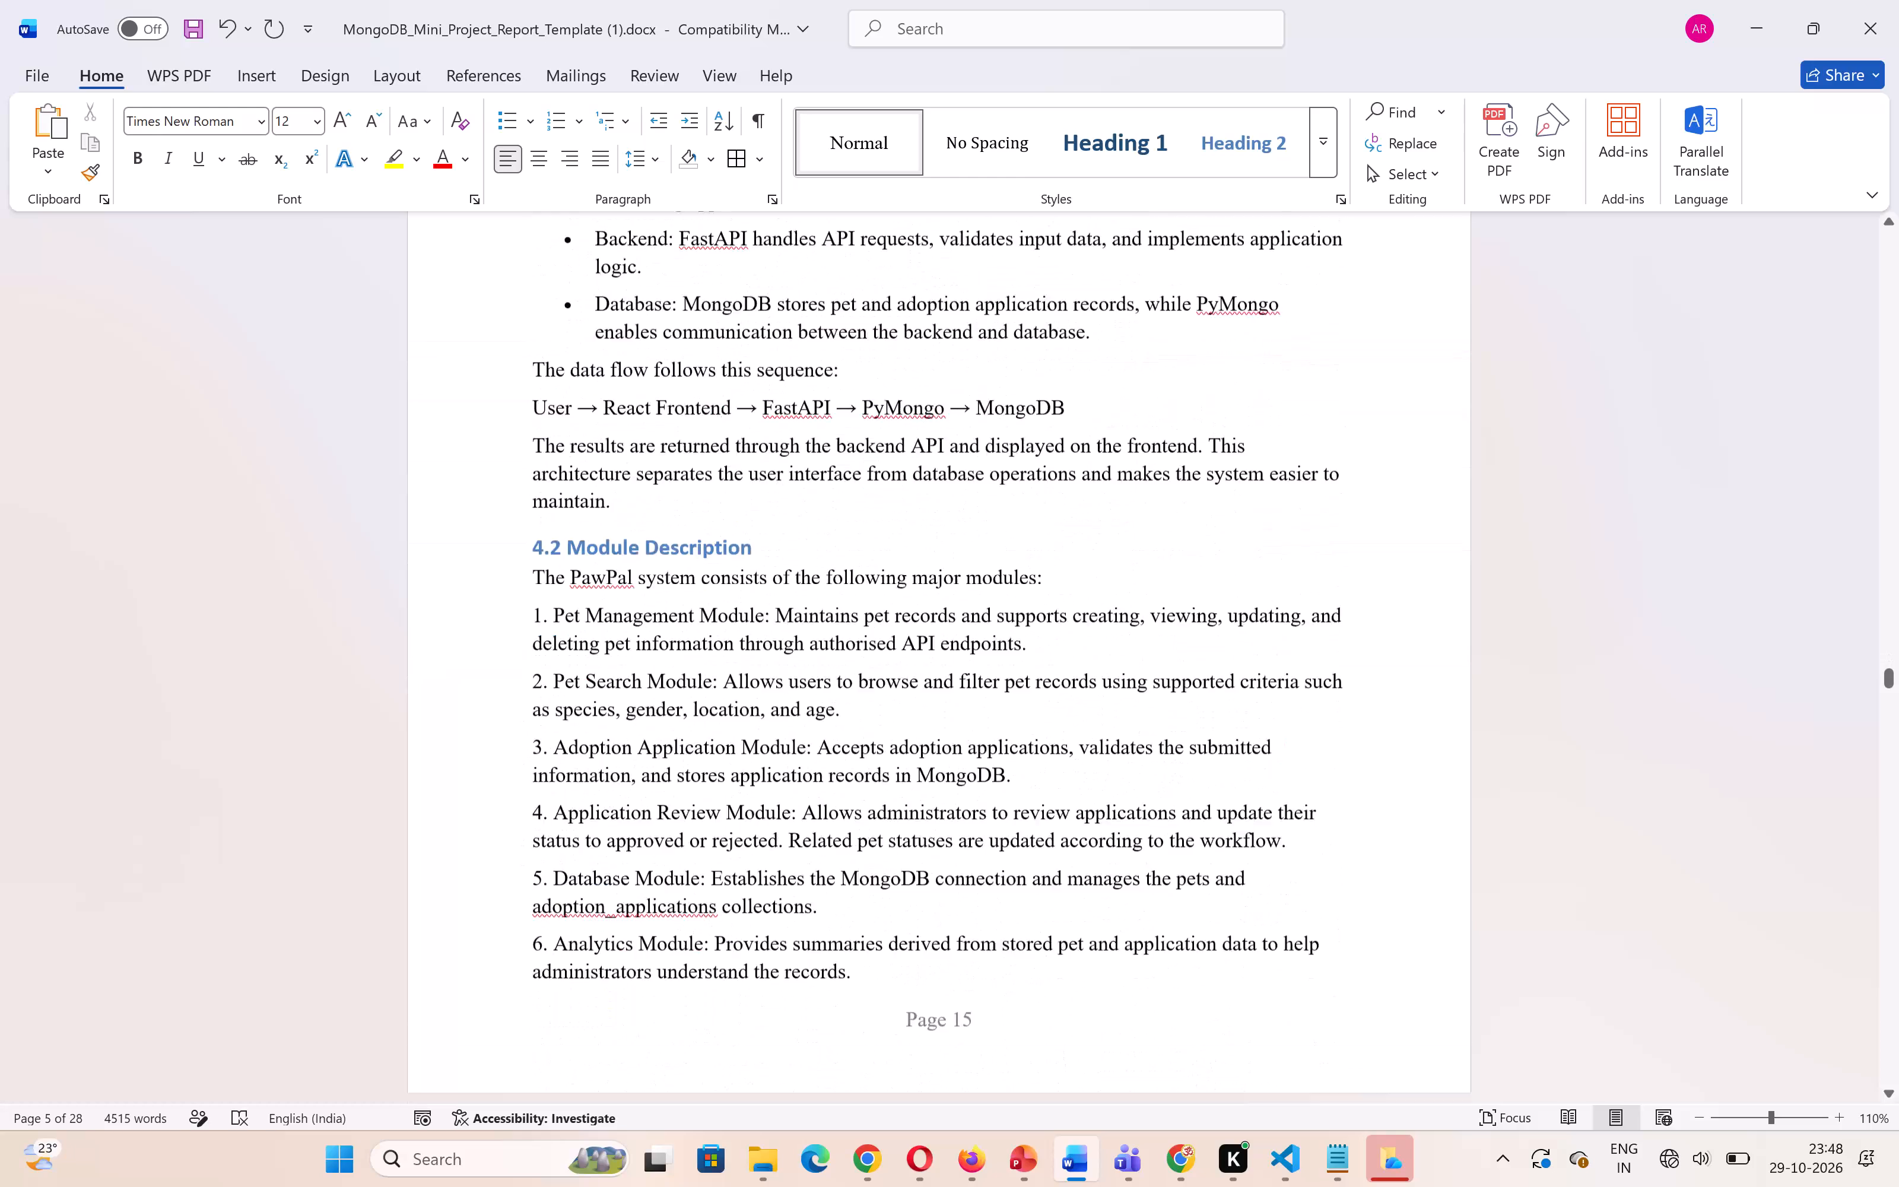
scroll(1077, 699, down, 1)
scroll(1077, 699, up, 5)
scroll(1077, 699, down, 4)
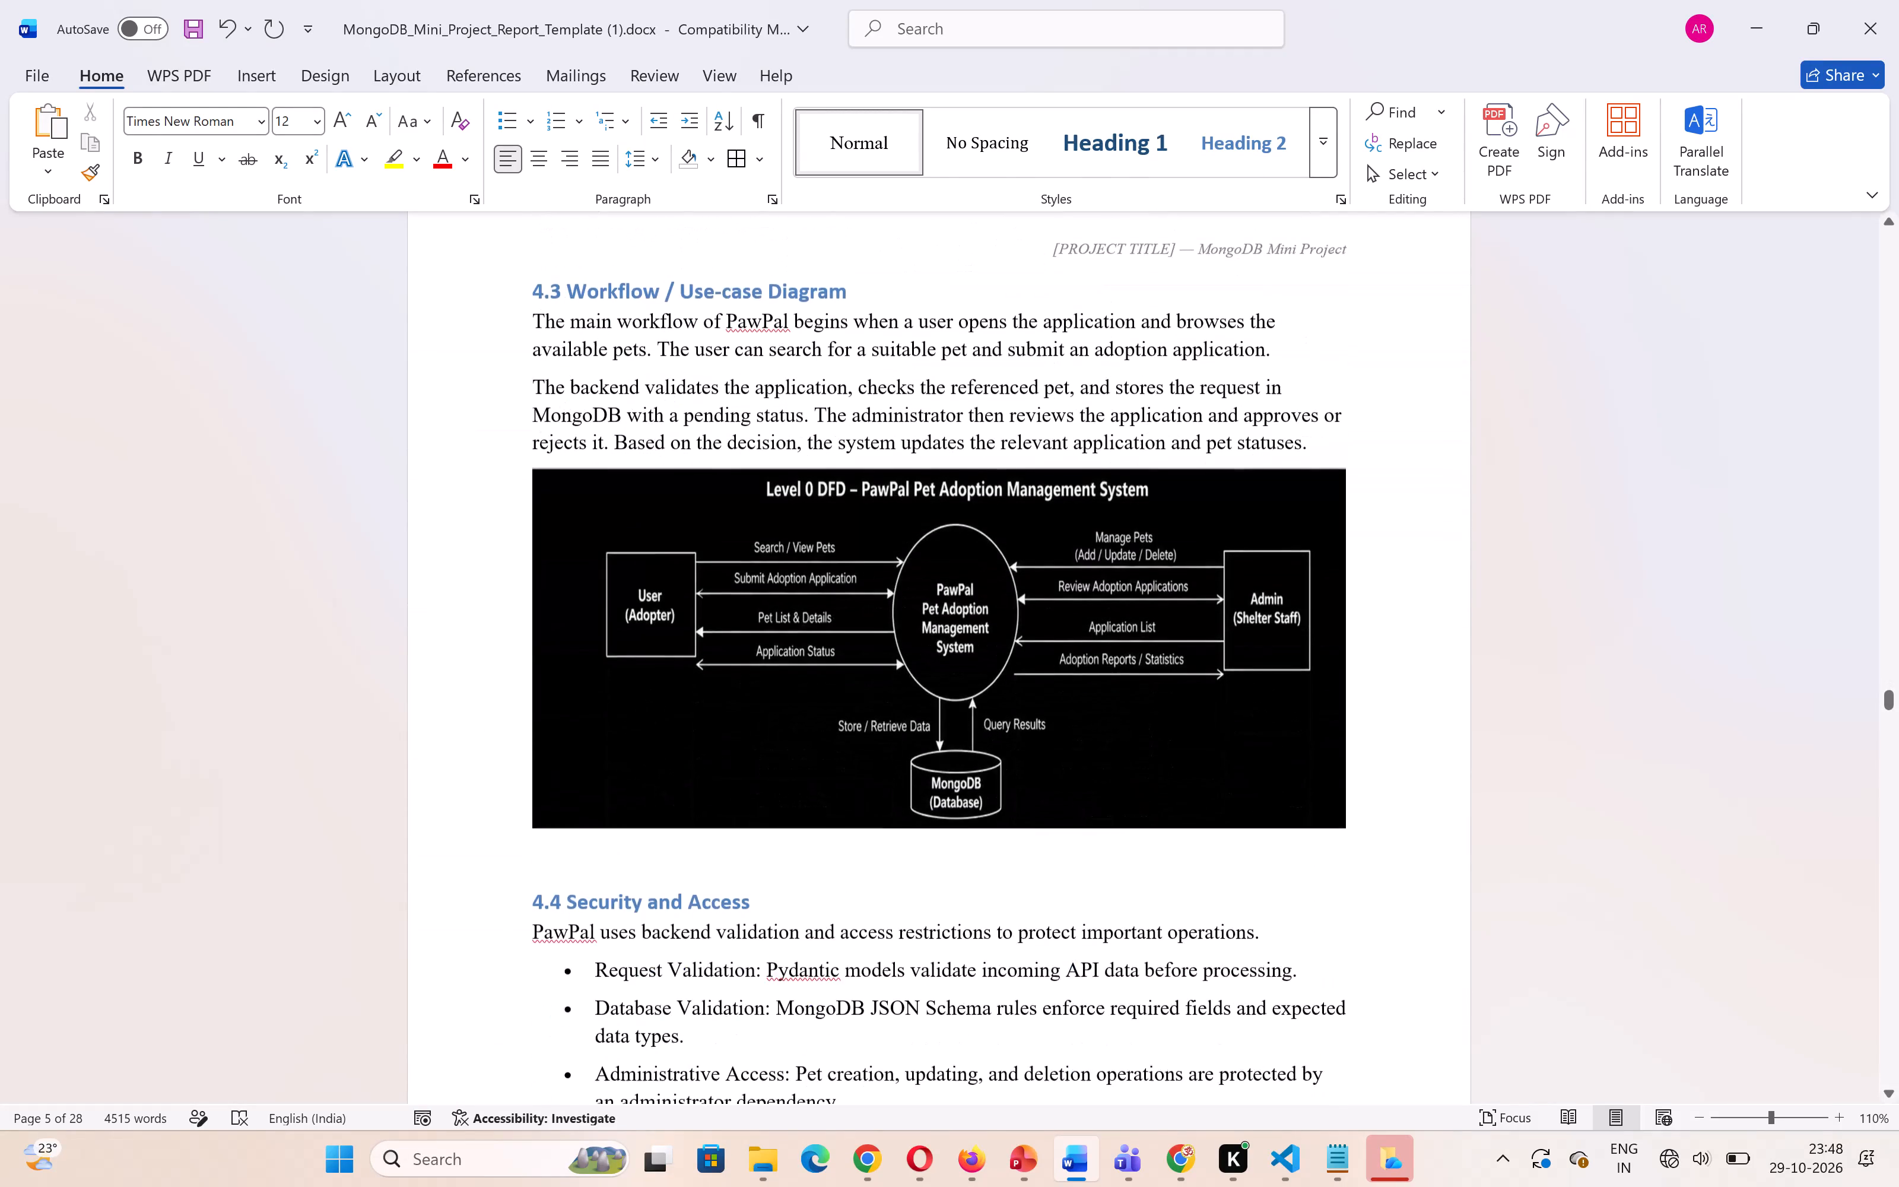
Check the page layout of Chapter 5, including its collection table, schema diagram, sample documents and index table.
scroll(1077, 699, down, 4)
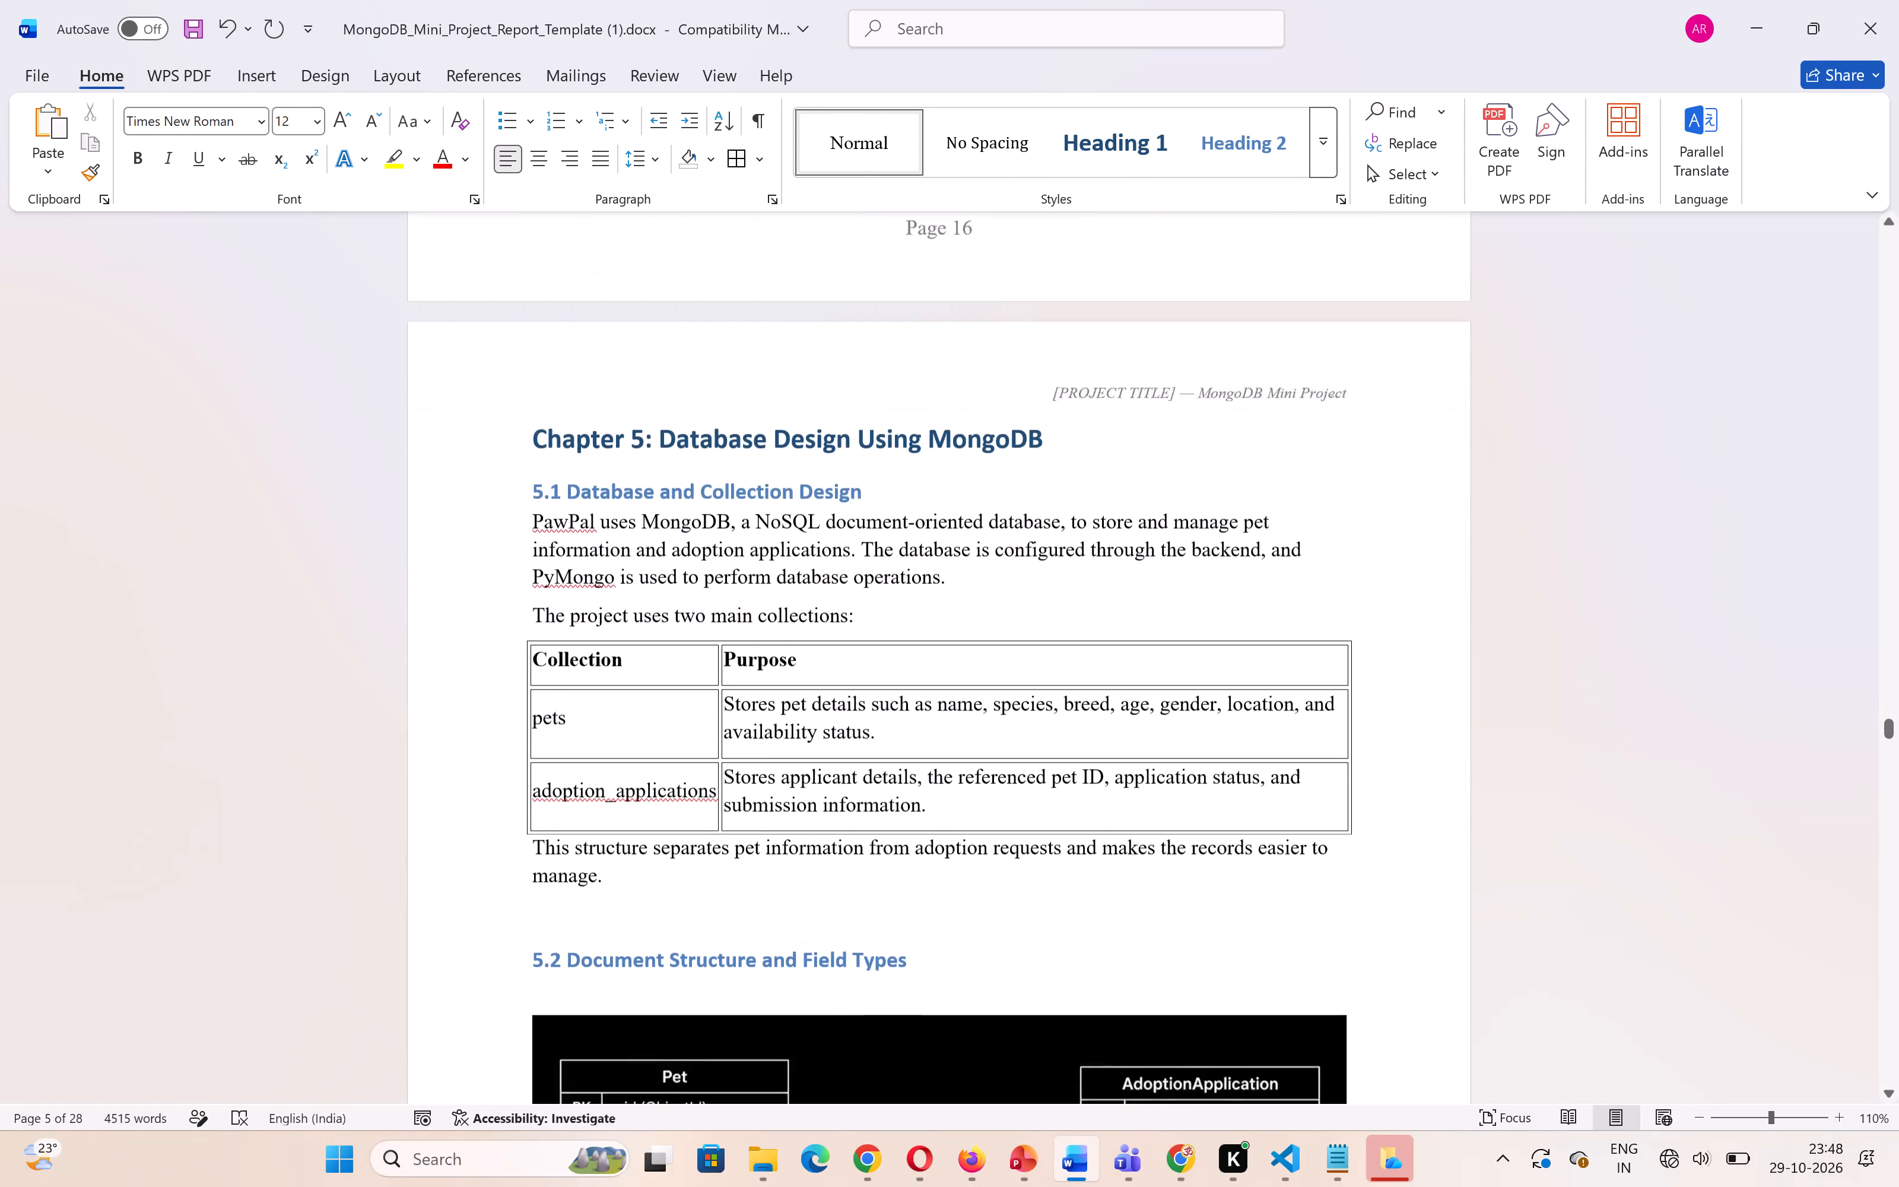
scroll(1077, 699, down, 3)
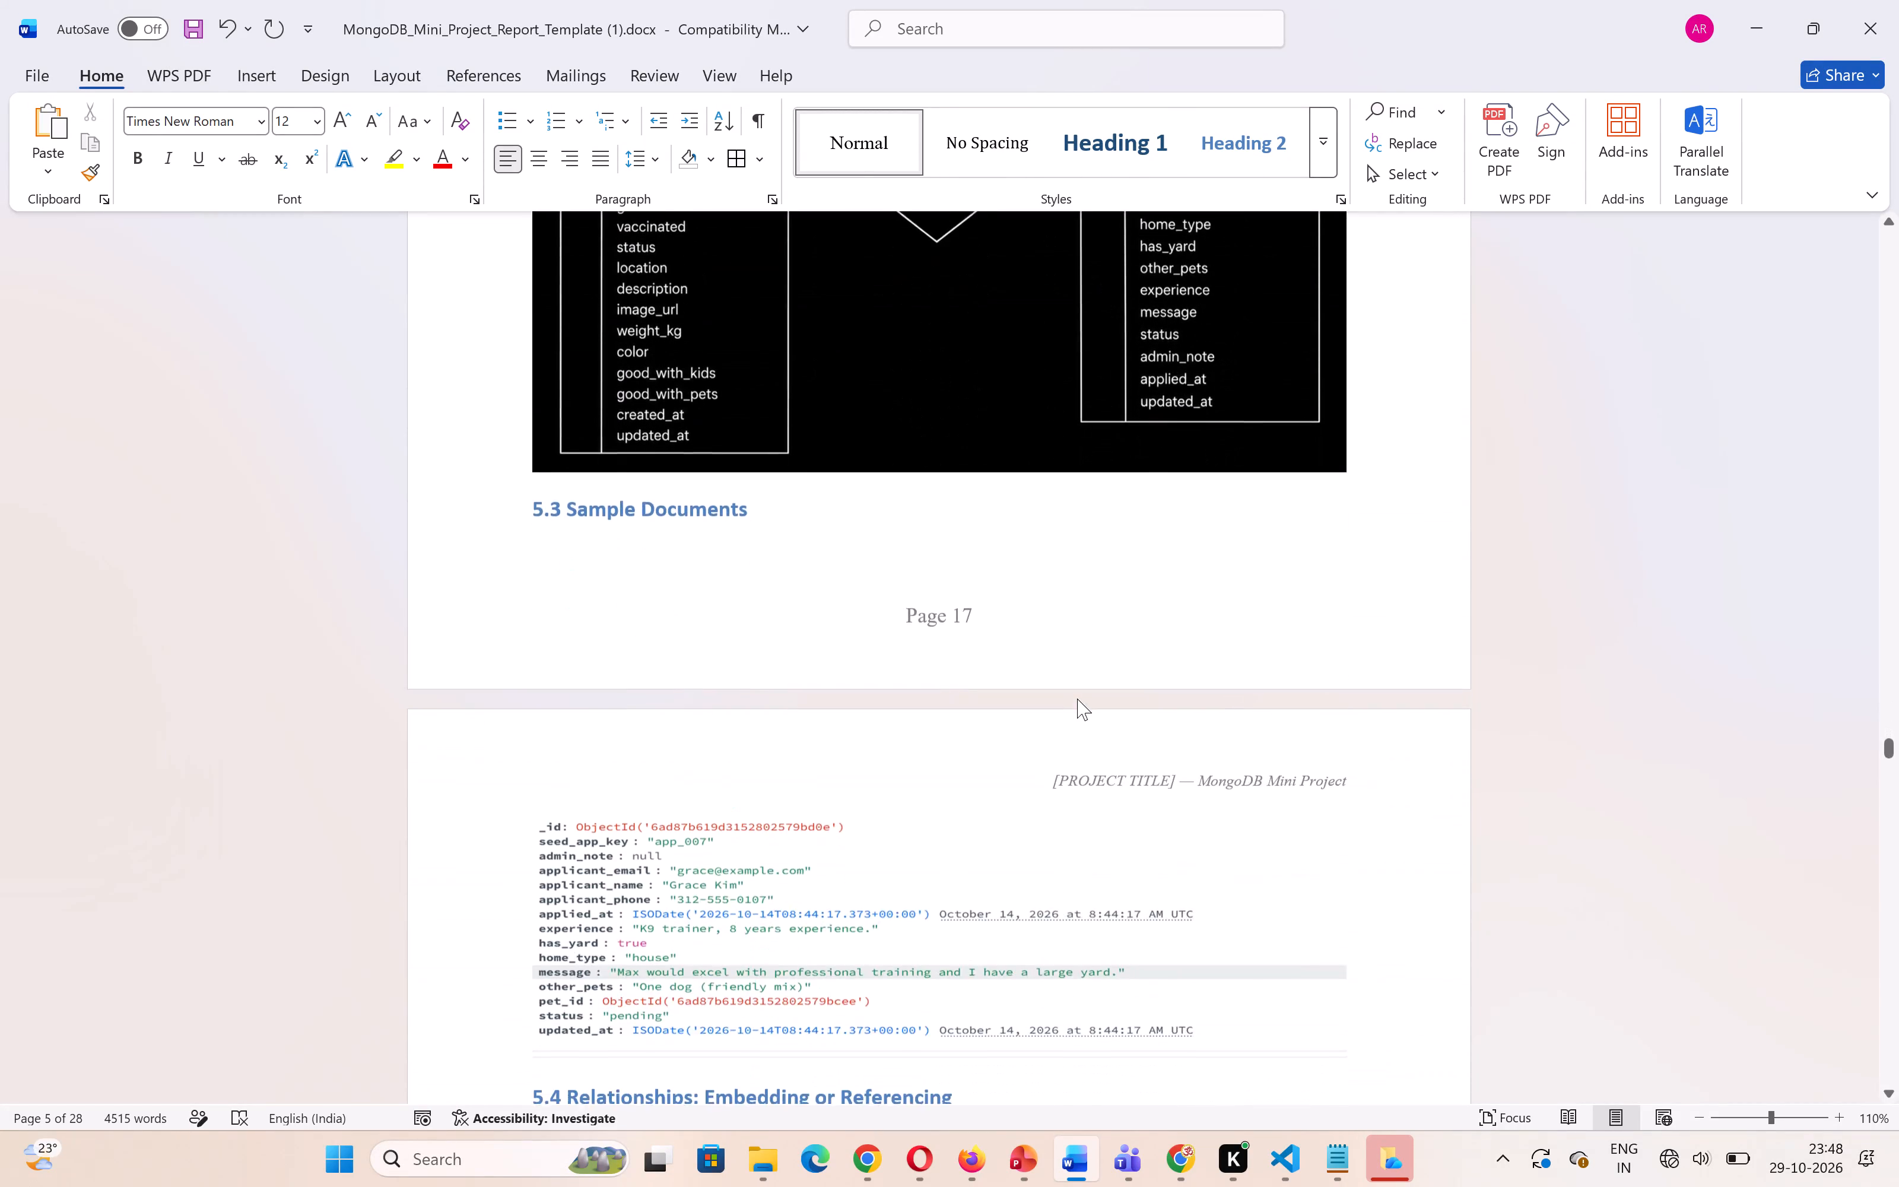
scroll(1077, 699, down, 5)
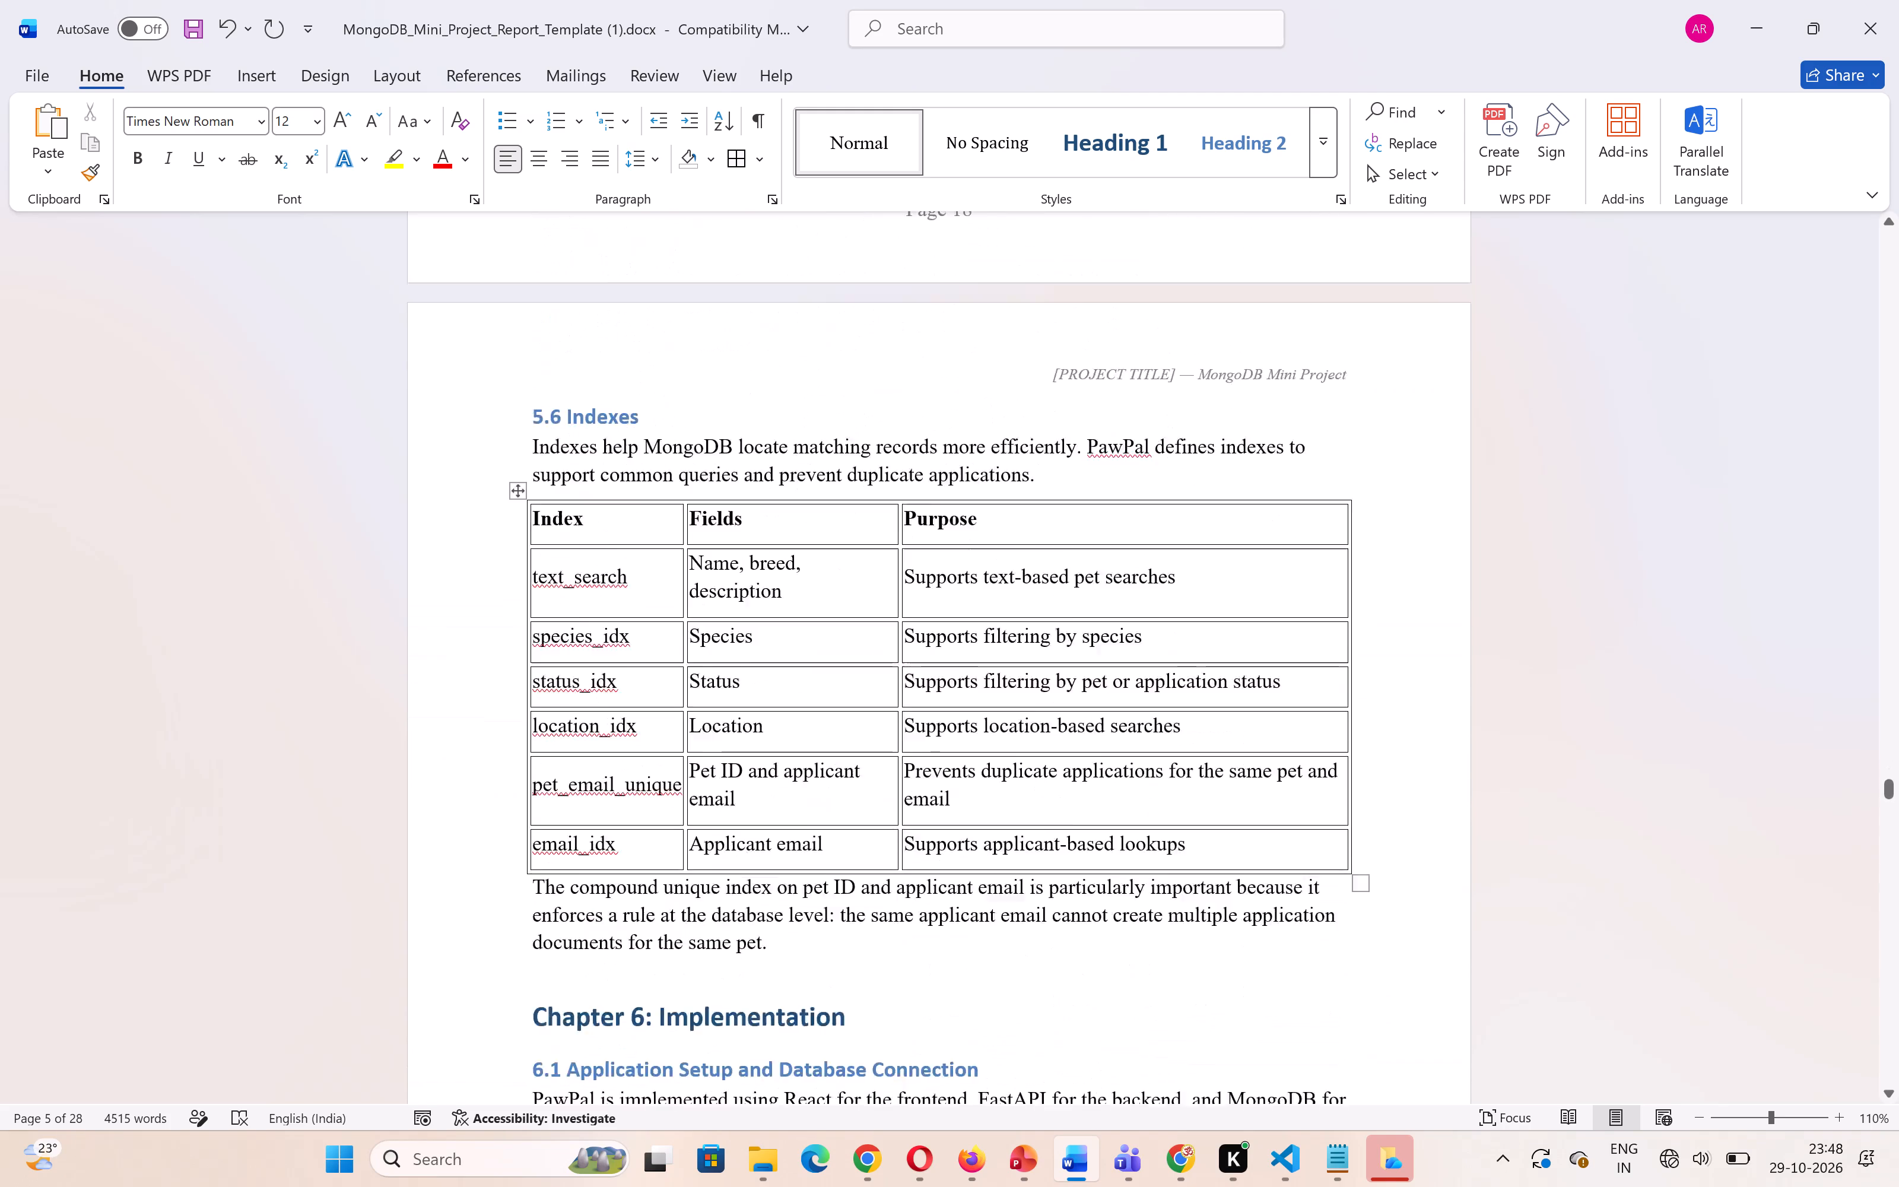
Check the layout from Chapter 6 through the application screenshots, test cases, References and code appendix to Appendix B.
scroll(1077, 699, down, 5)
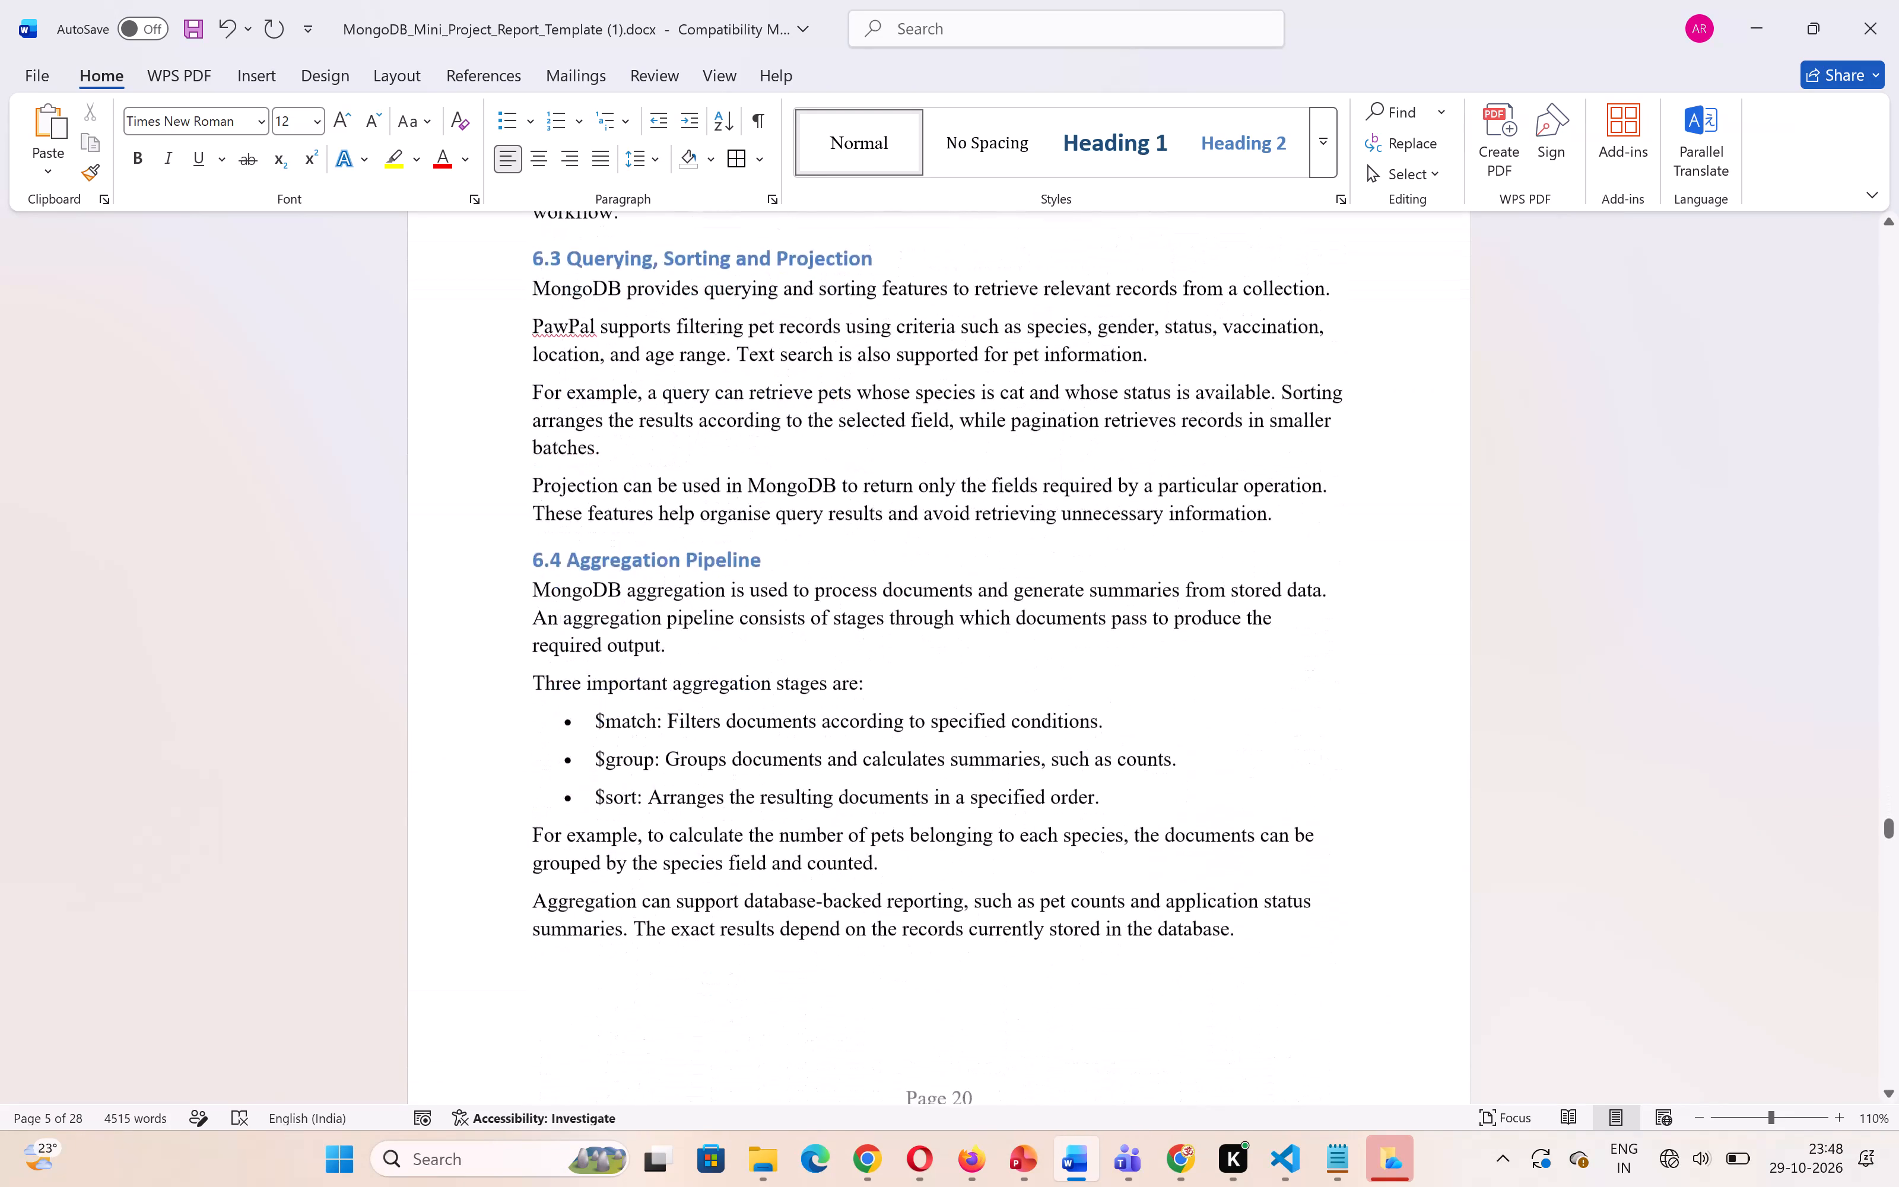
scroll(1077, 699, down, 6)
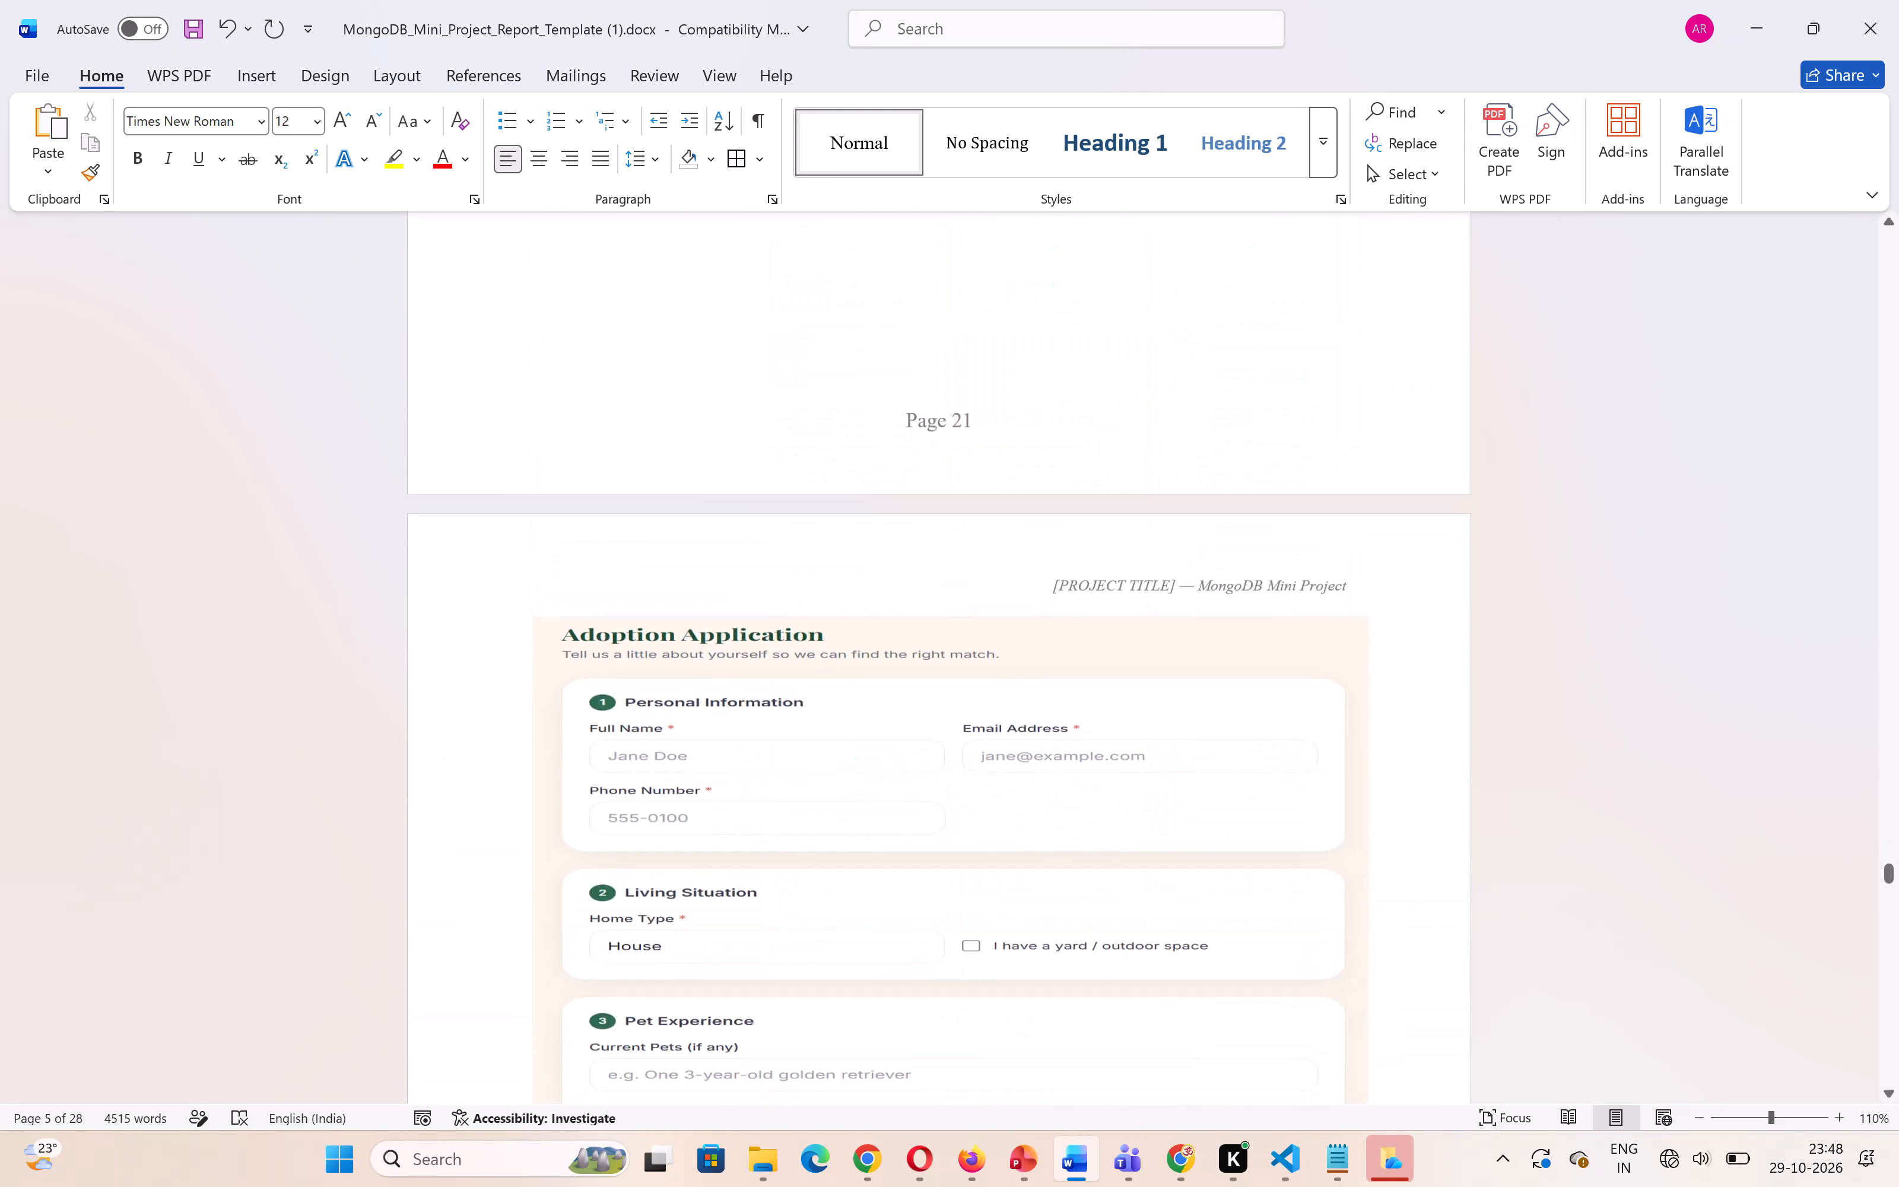
scroll(1077, 699, down, 5)
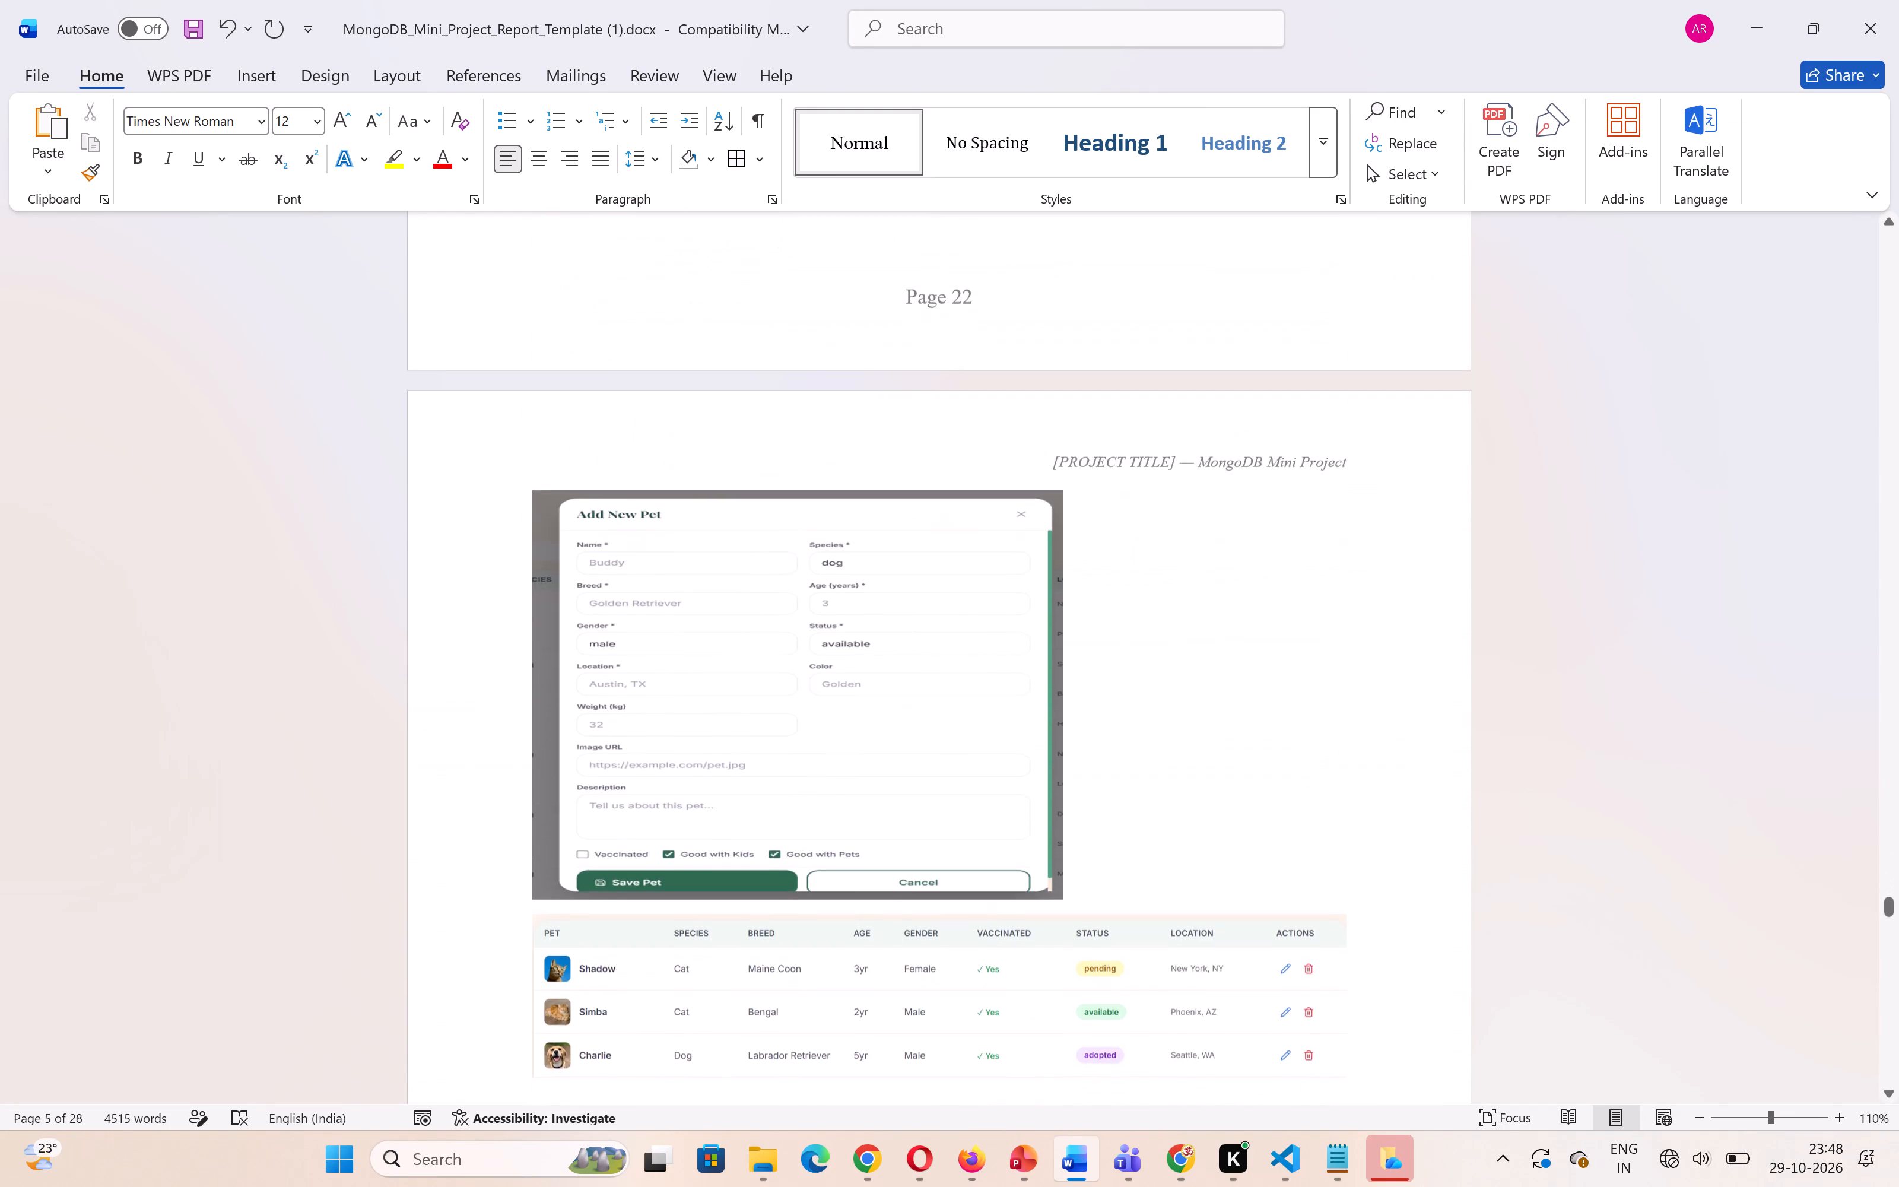
scroll(1077, 699, down, 6)
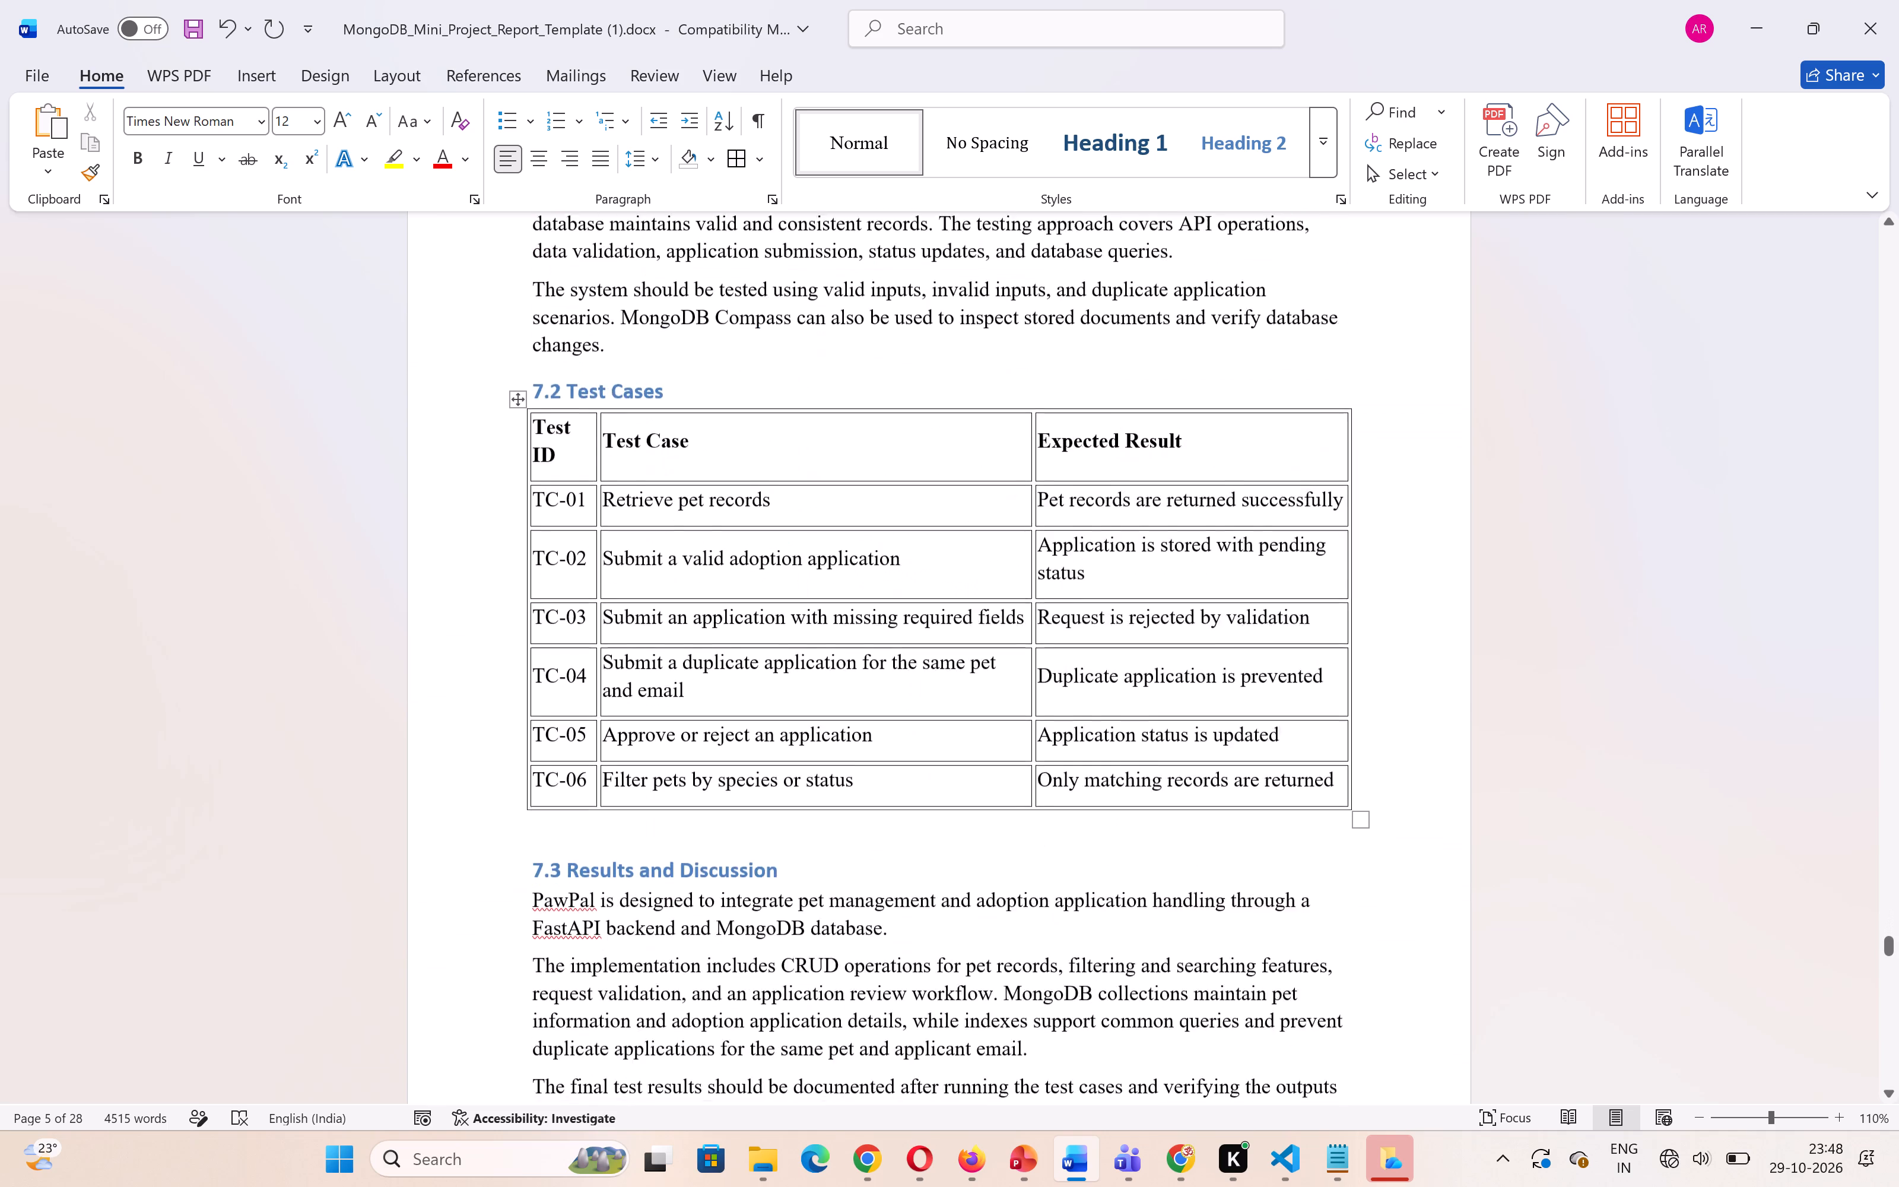
scroll(1077, 699, down, 6)
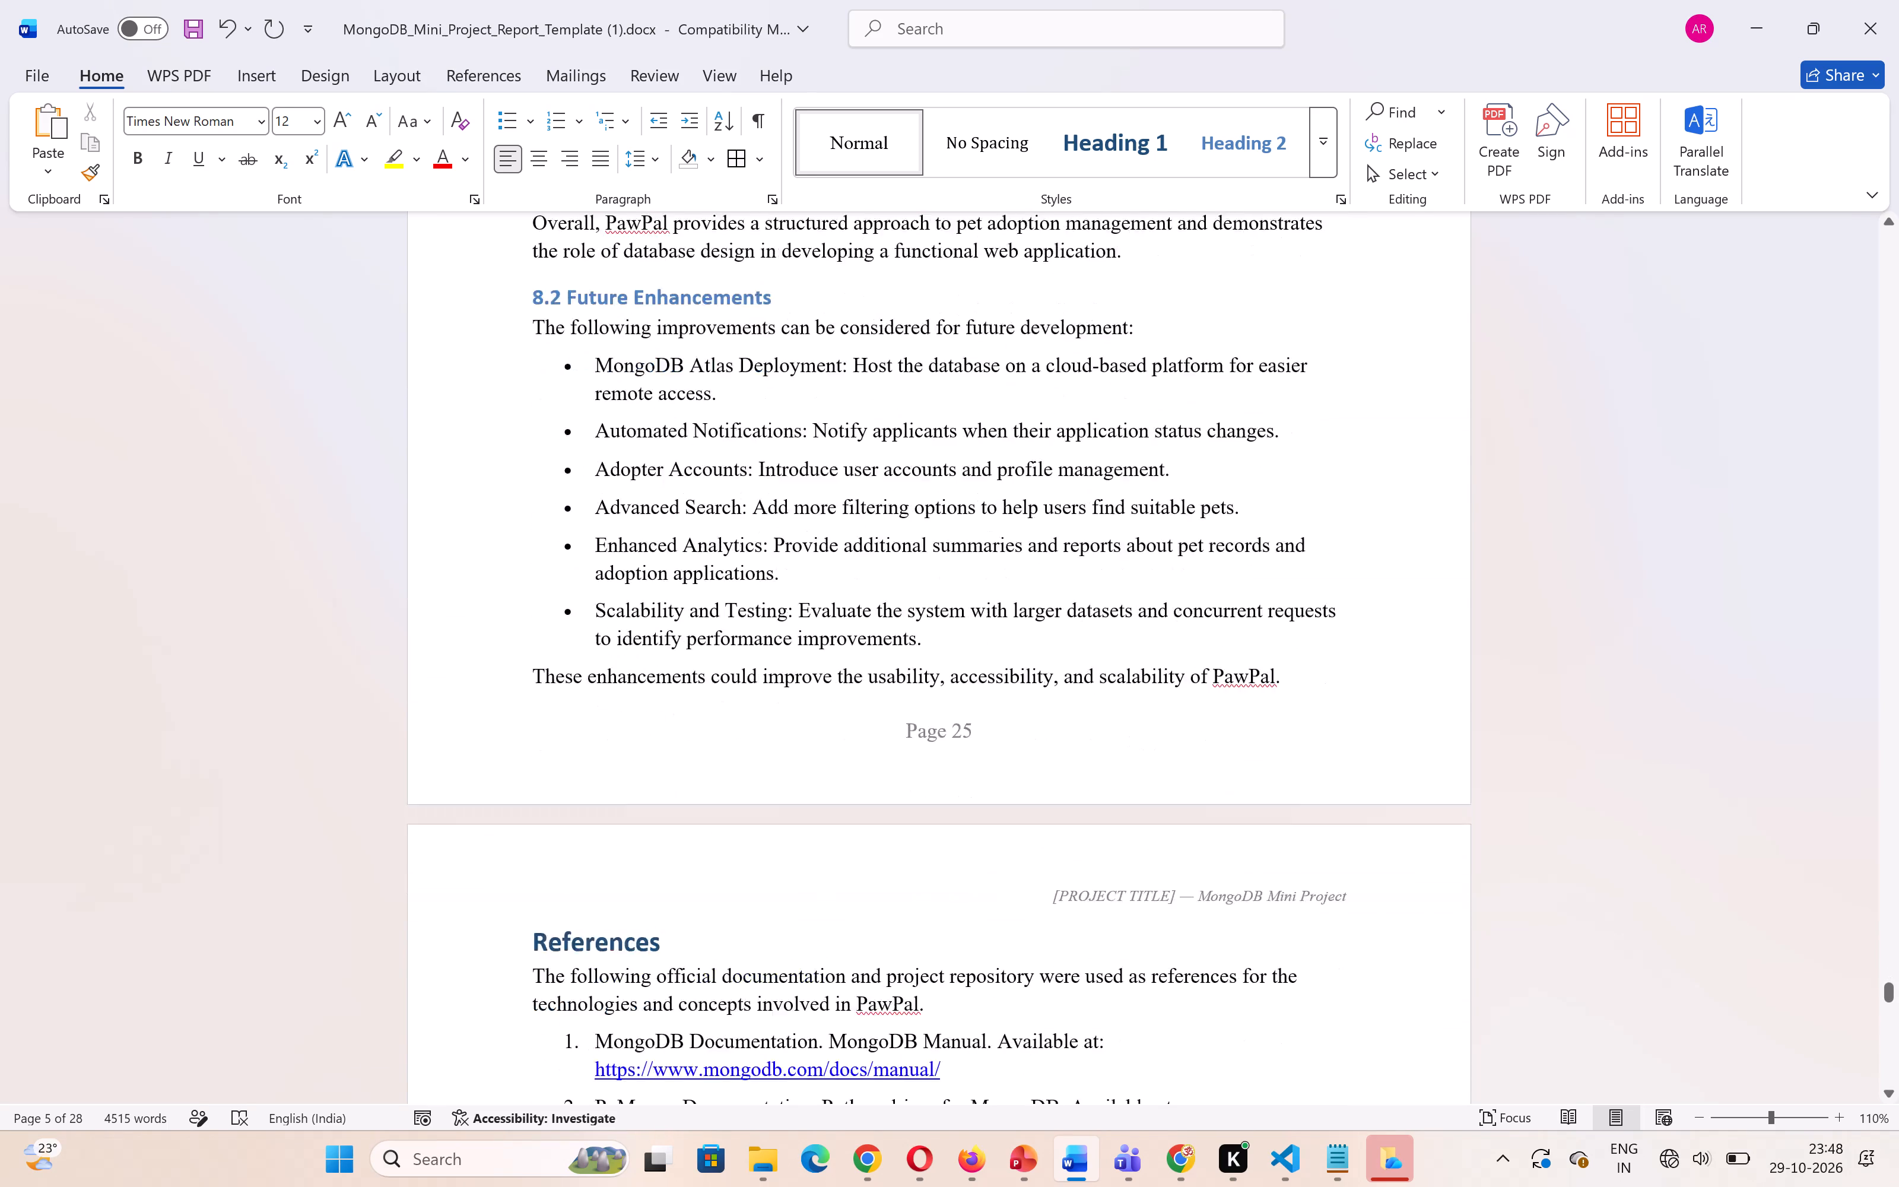
scroll(1077, 699, down, 7)
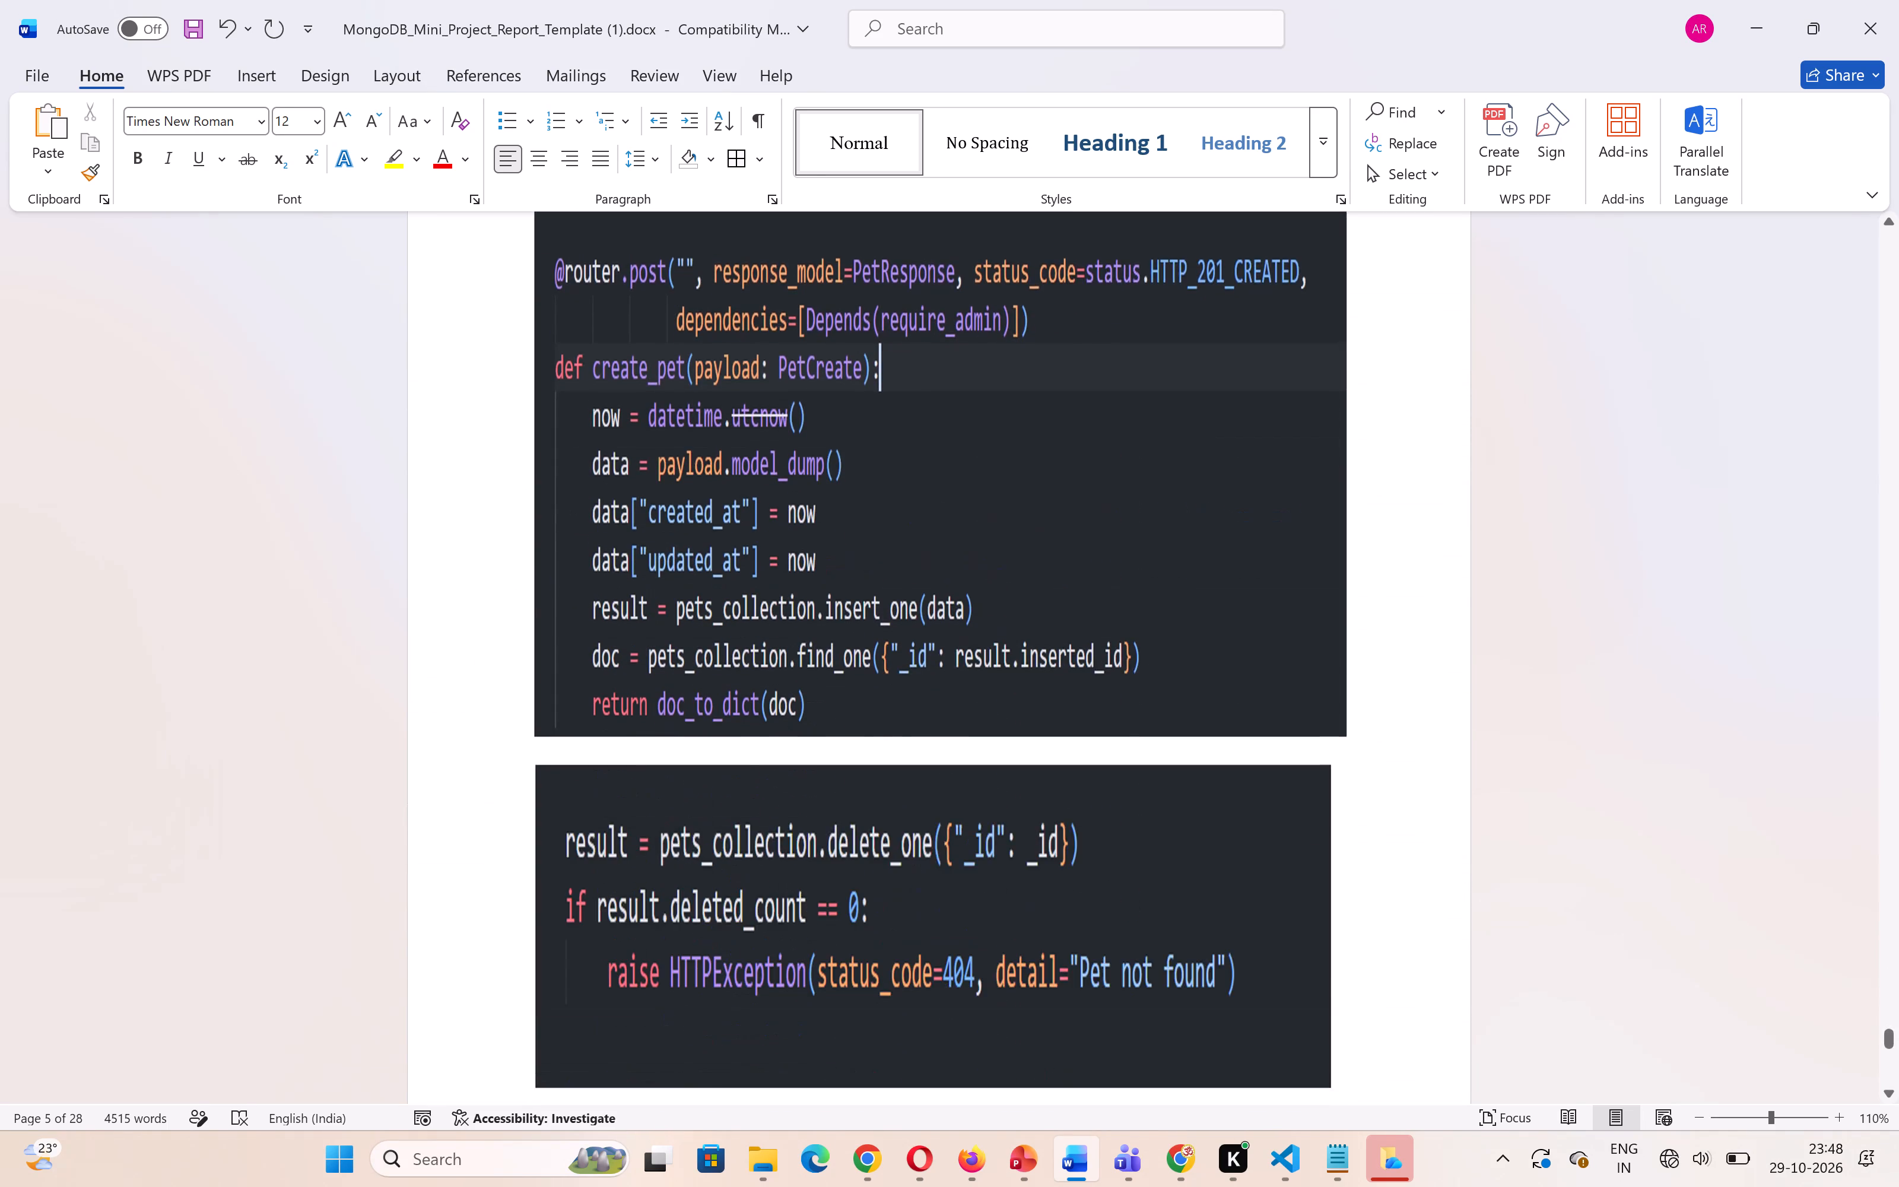
scroll(1077, 699, down, 7)
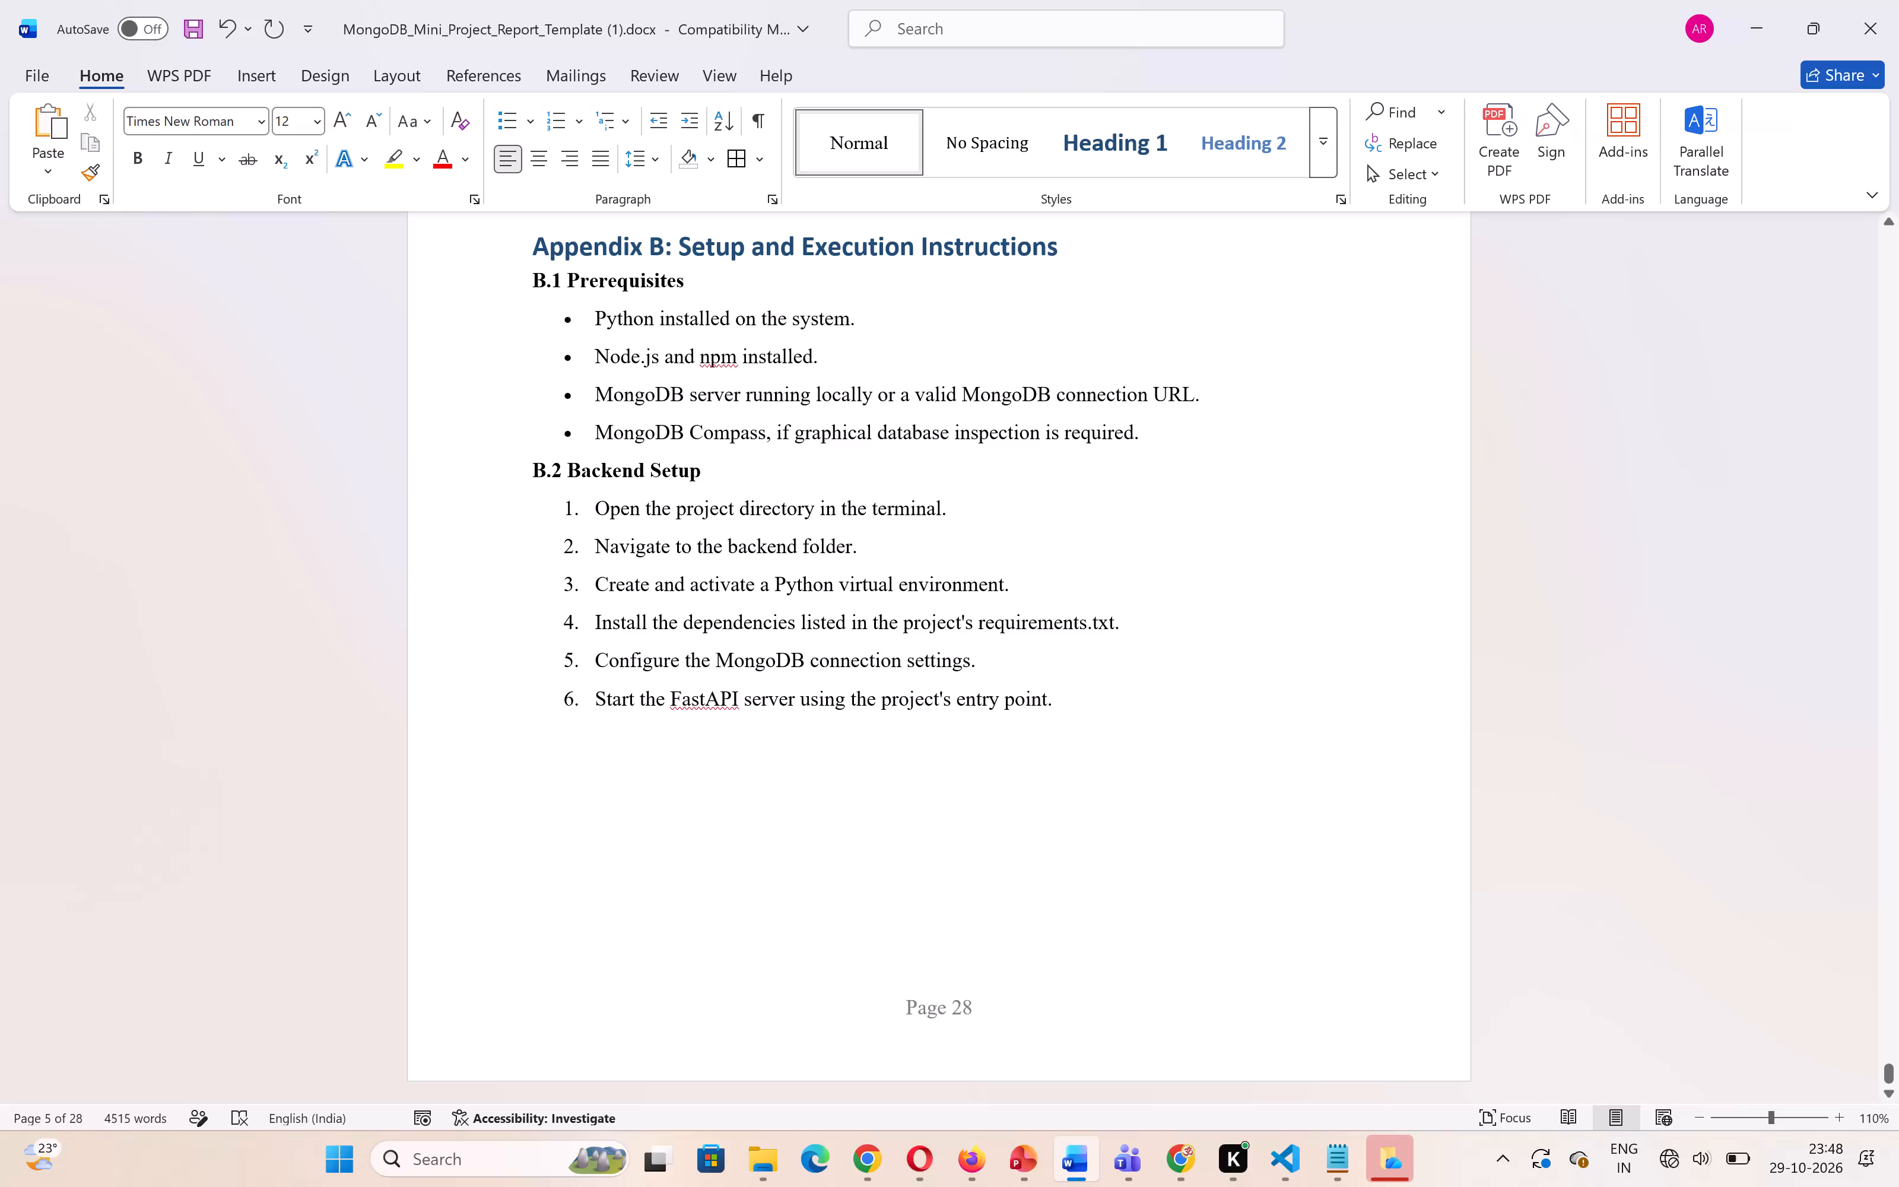
Save the report document.
key(ctrl+s)
Save a copy of the report in the Downloads folder as a PDF named MongoDB_REPORT.
drag(43, 49, 32, 69)
click(32, 69)
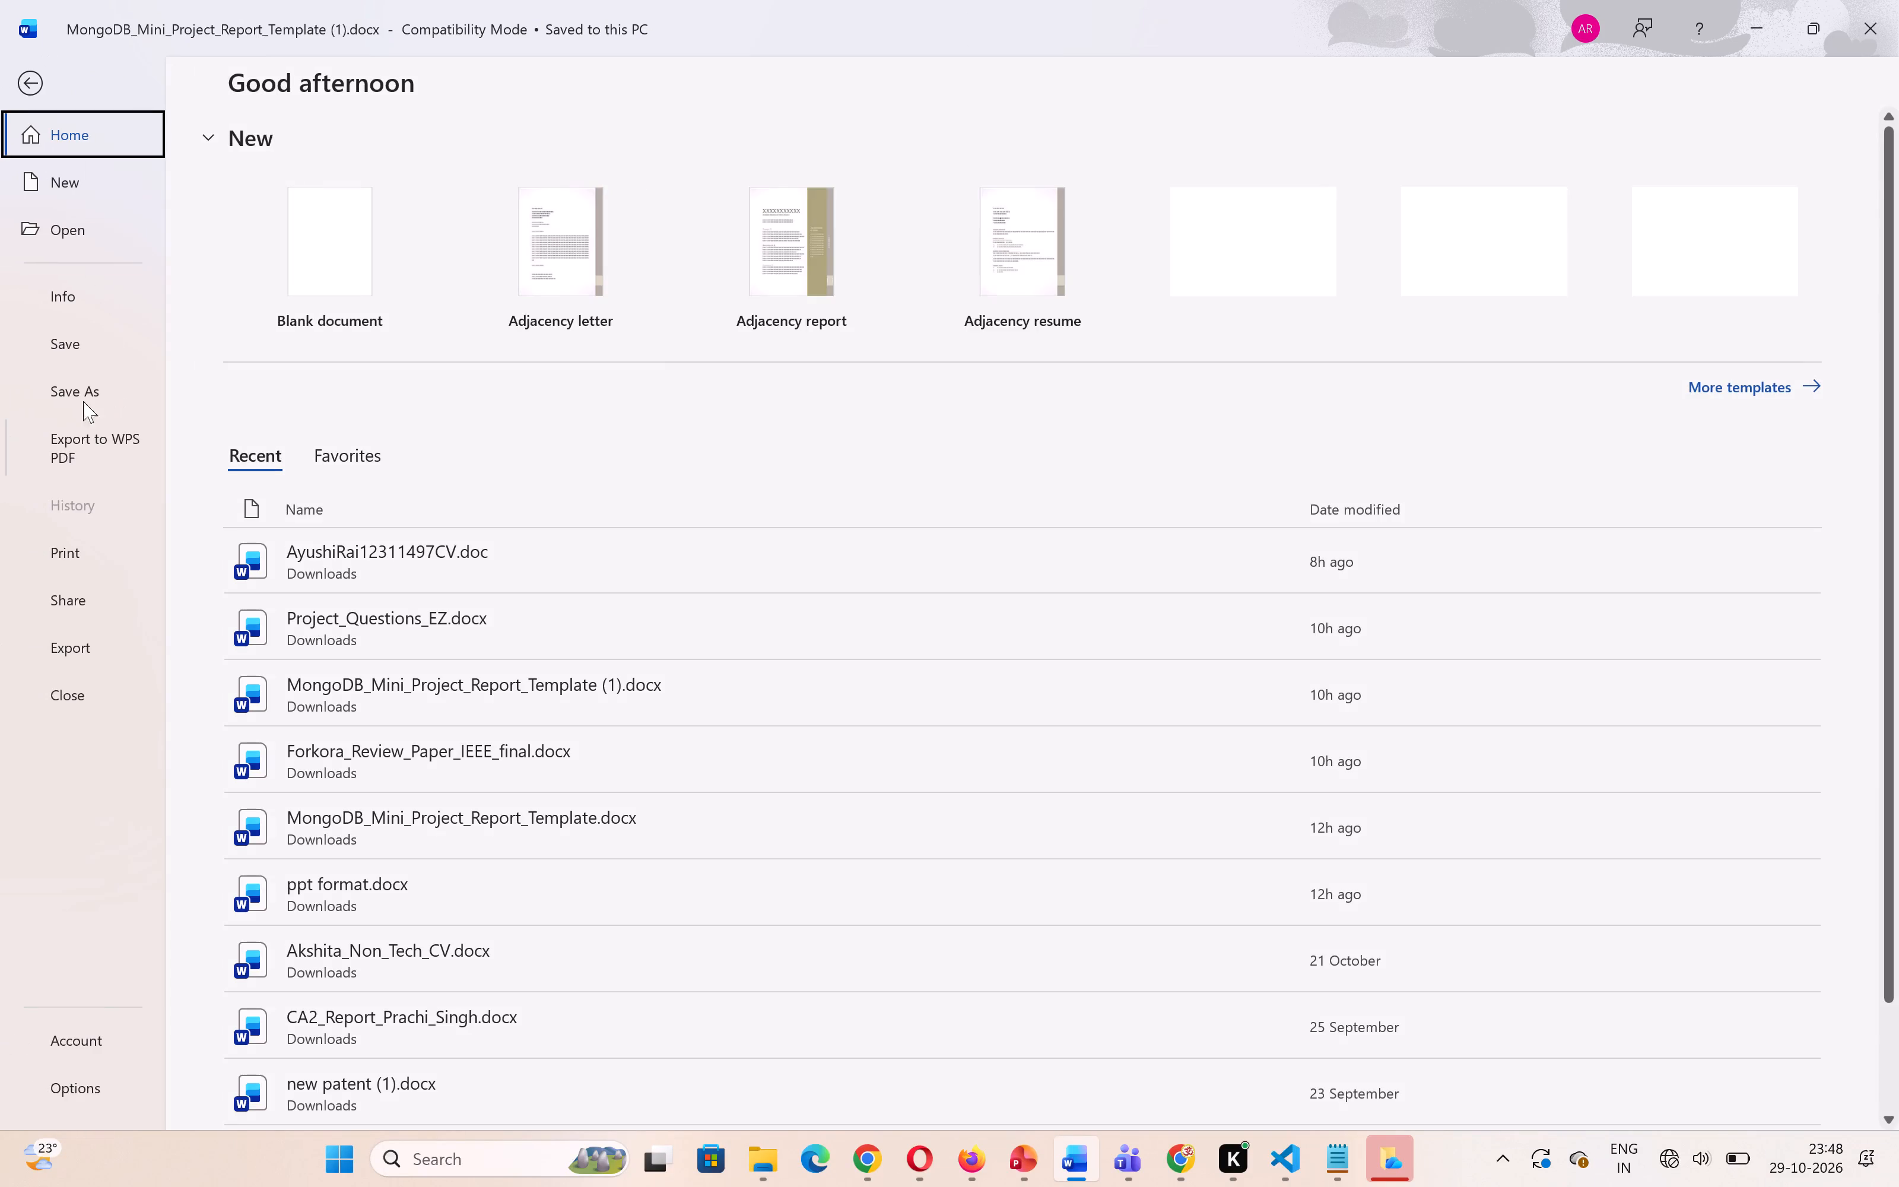
click(80, 396)
click(706, 283)
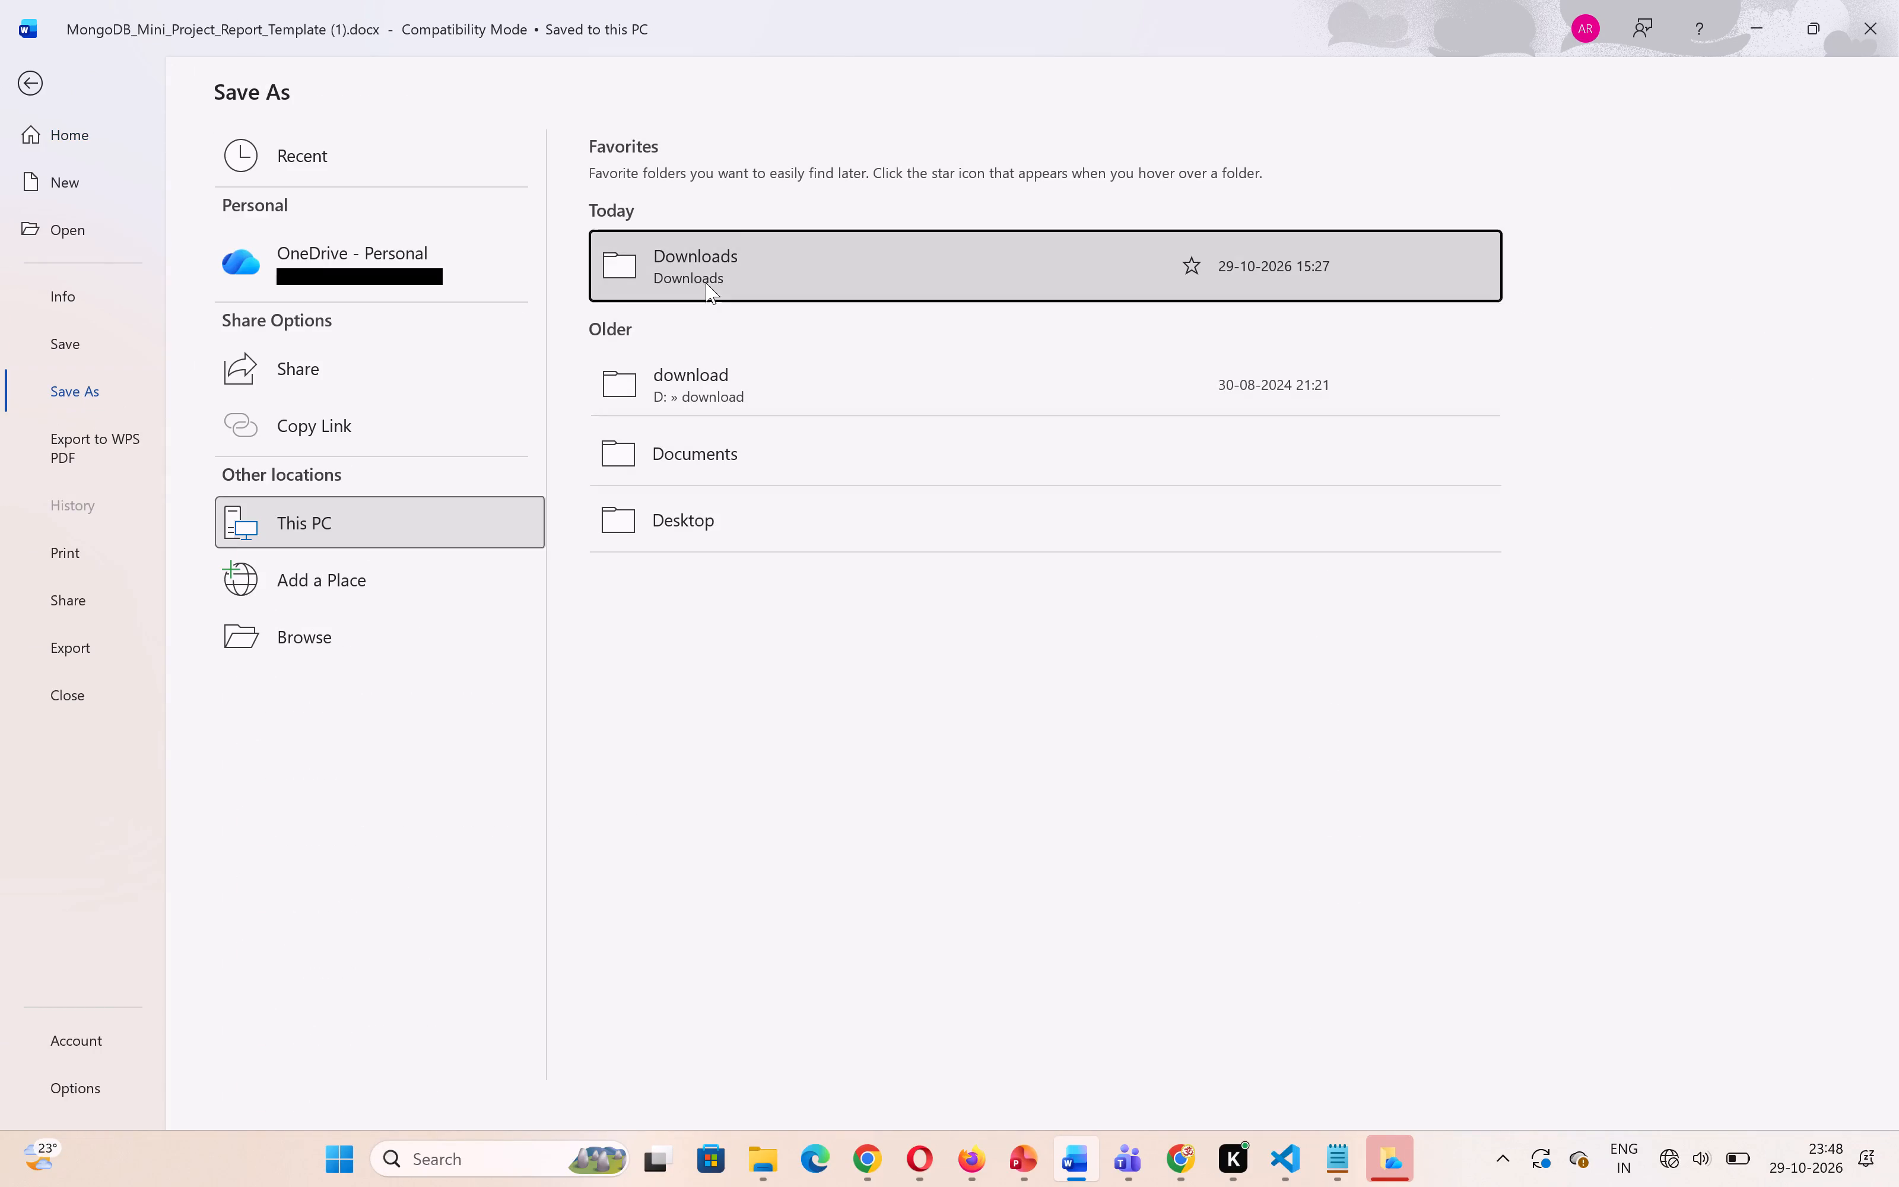
click(411, 437)
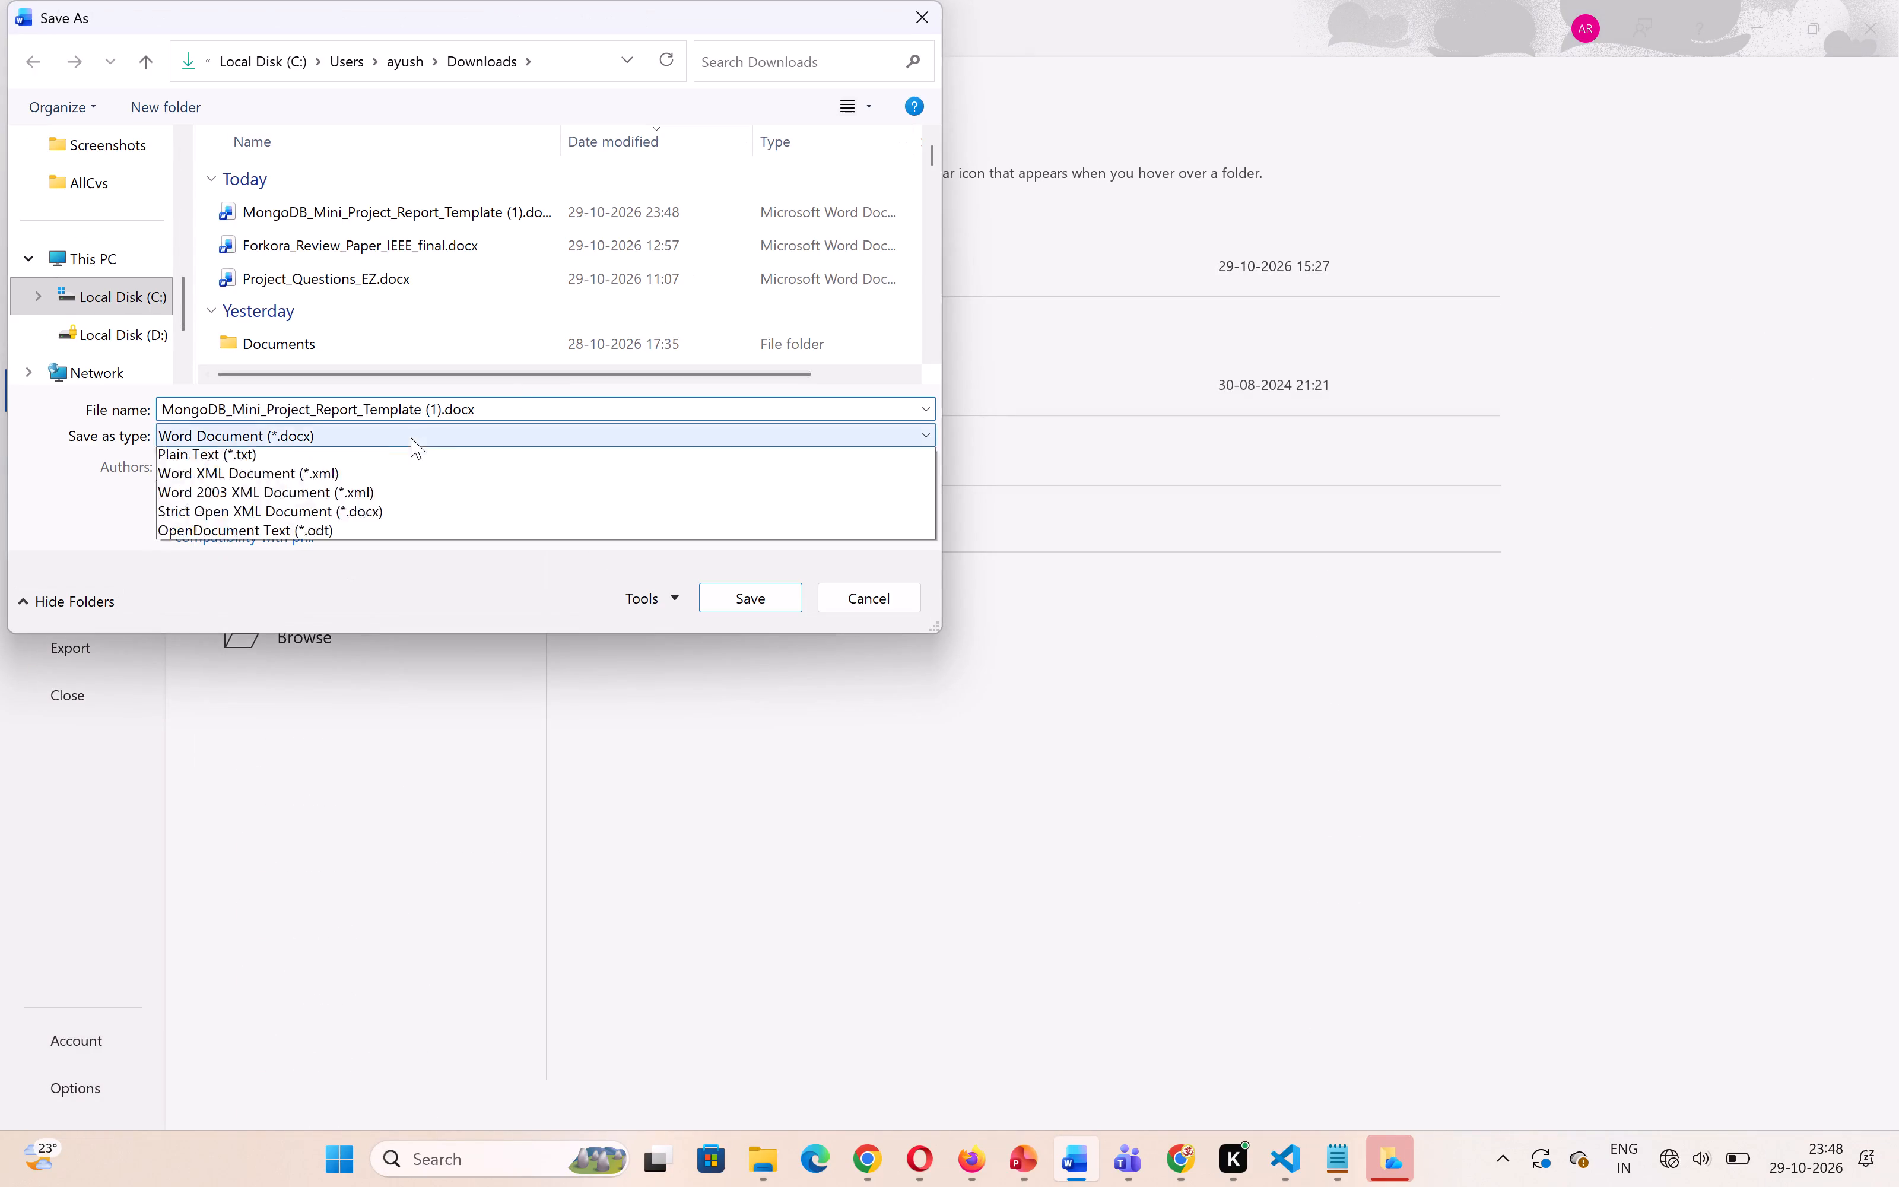
click(351, 572)
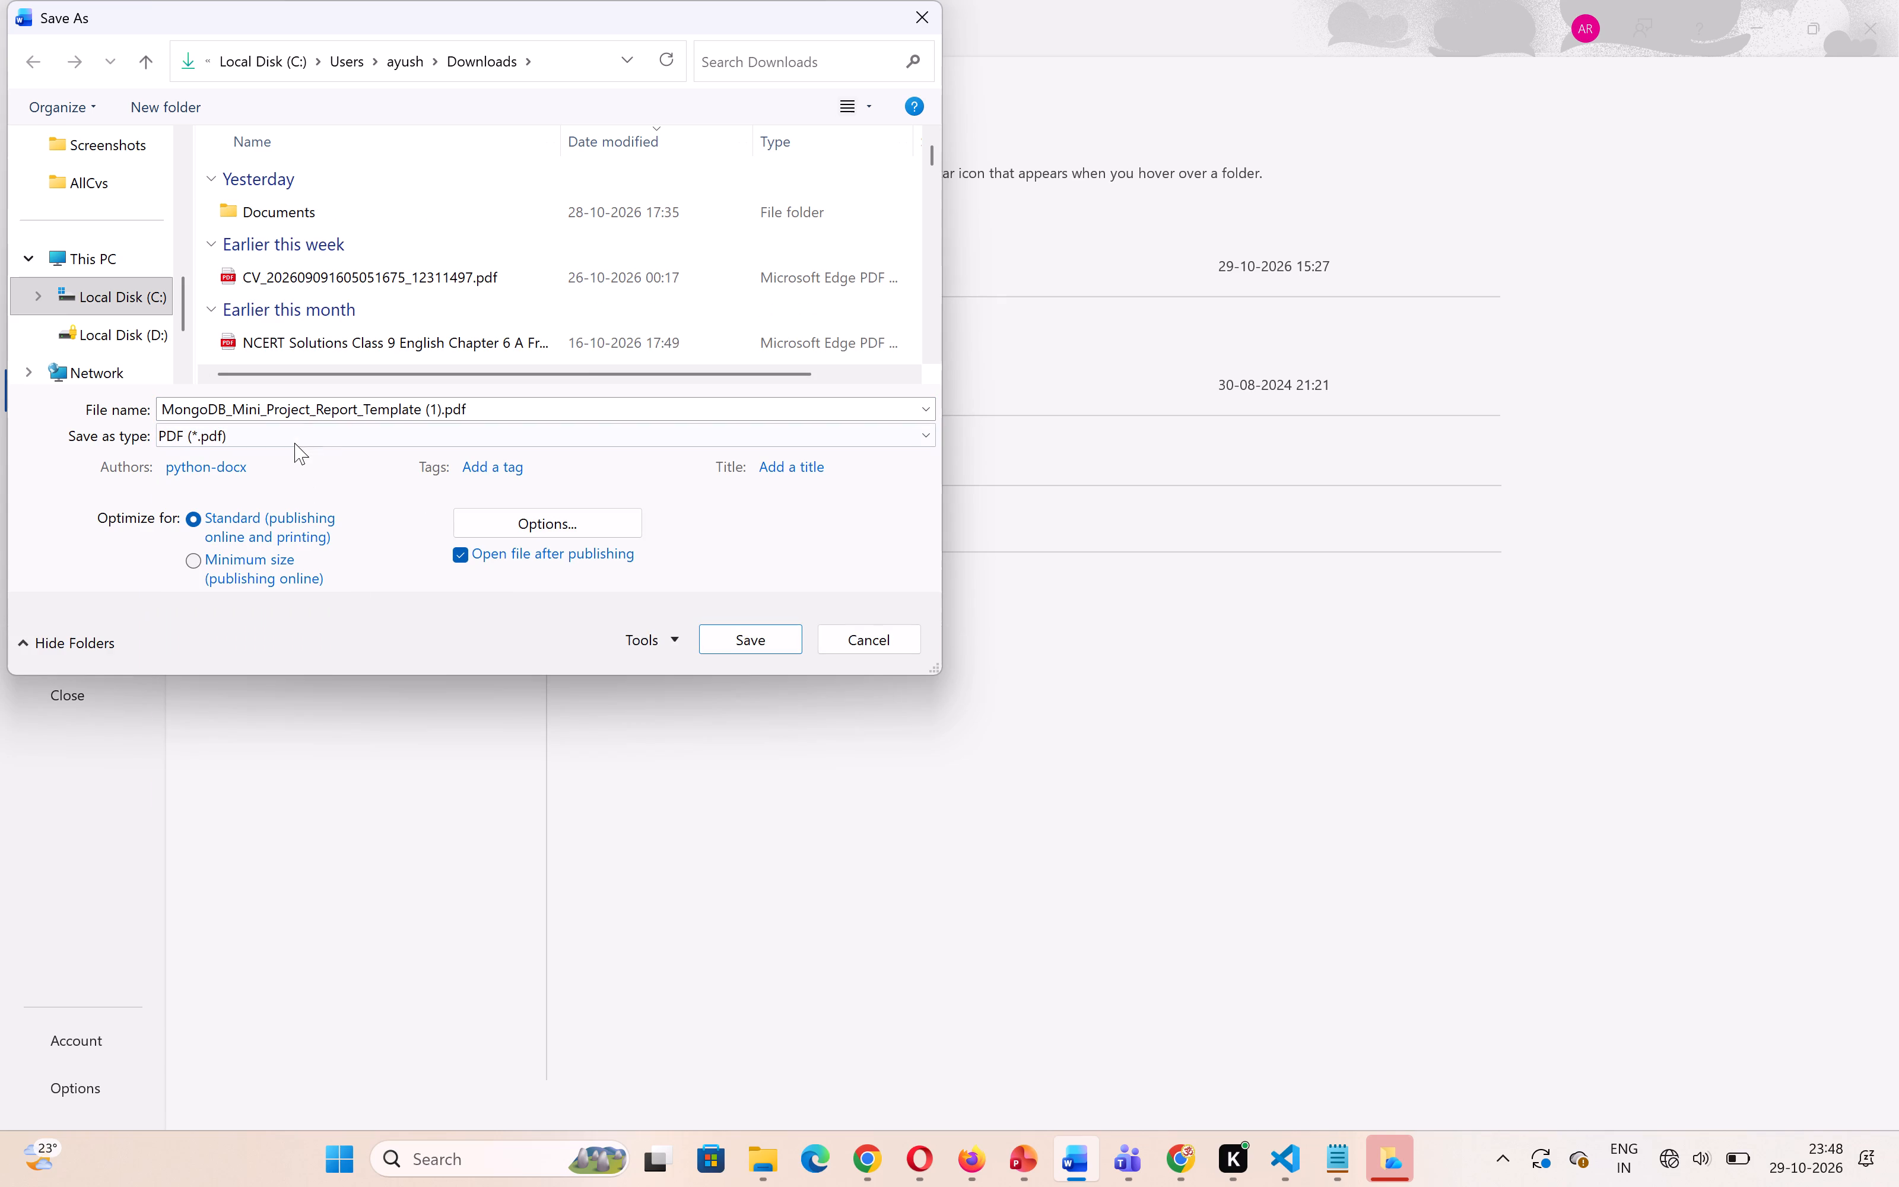
drag(440, 408, 401, 408)
click(401, 408)
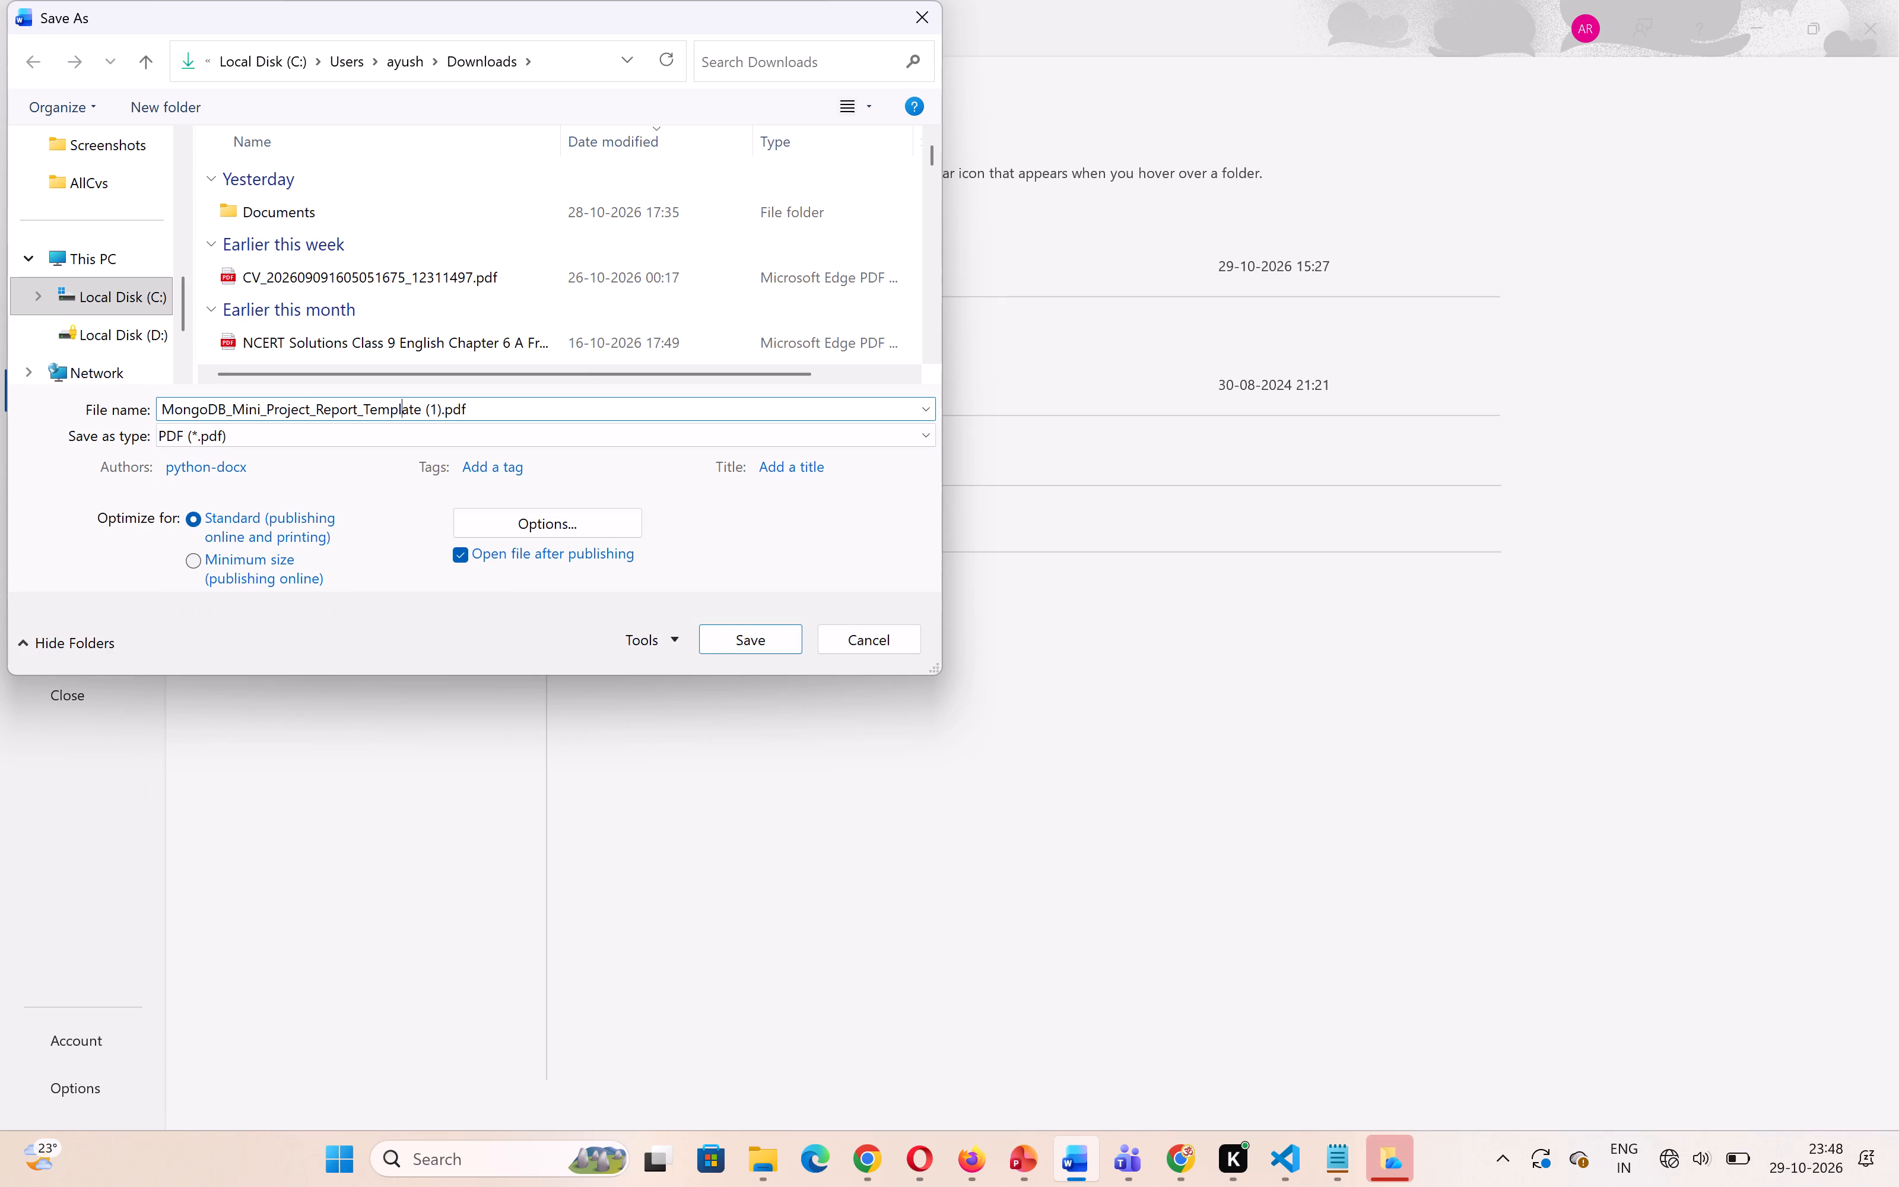
drag(440, 411, 295, 410)
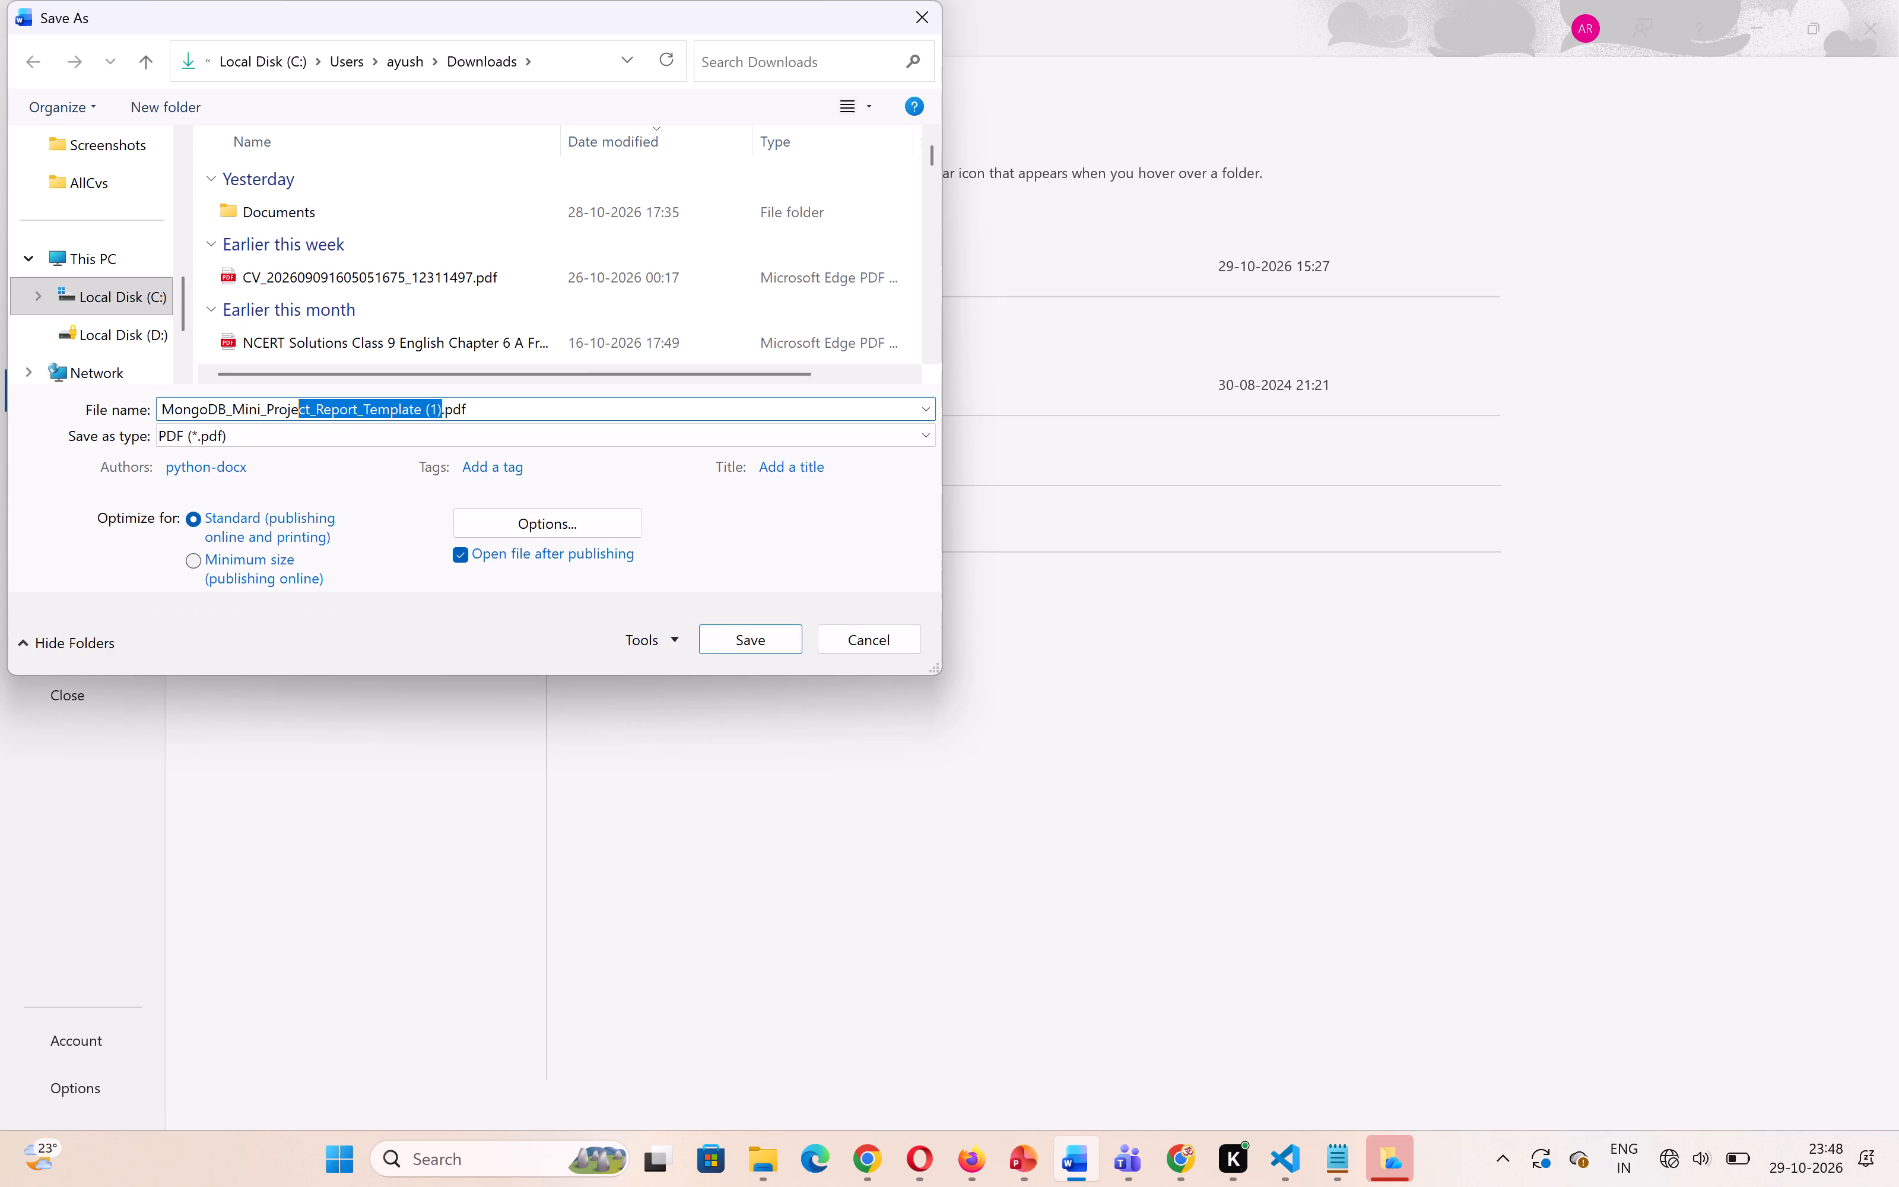
drag(295, 410, 236, 408)
key(BackSpace)
key(BackSpace)
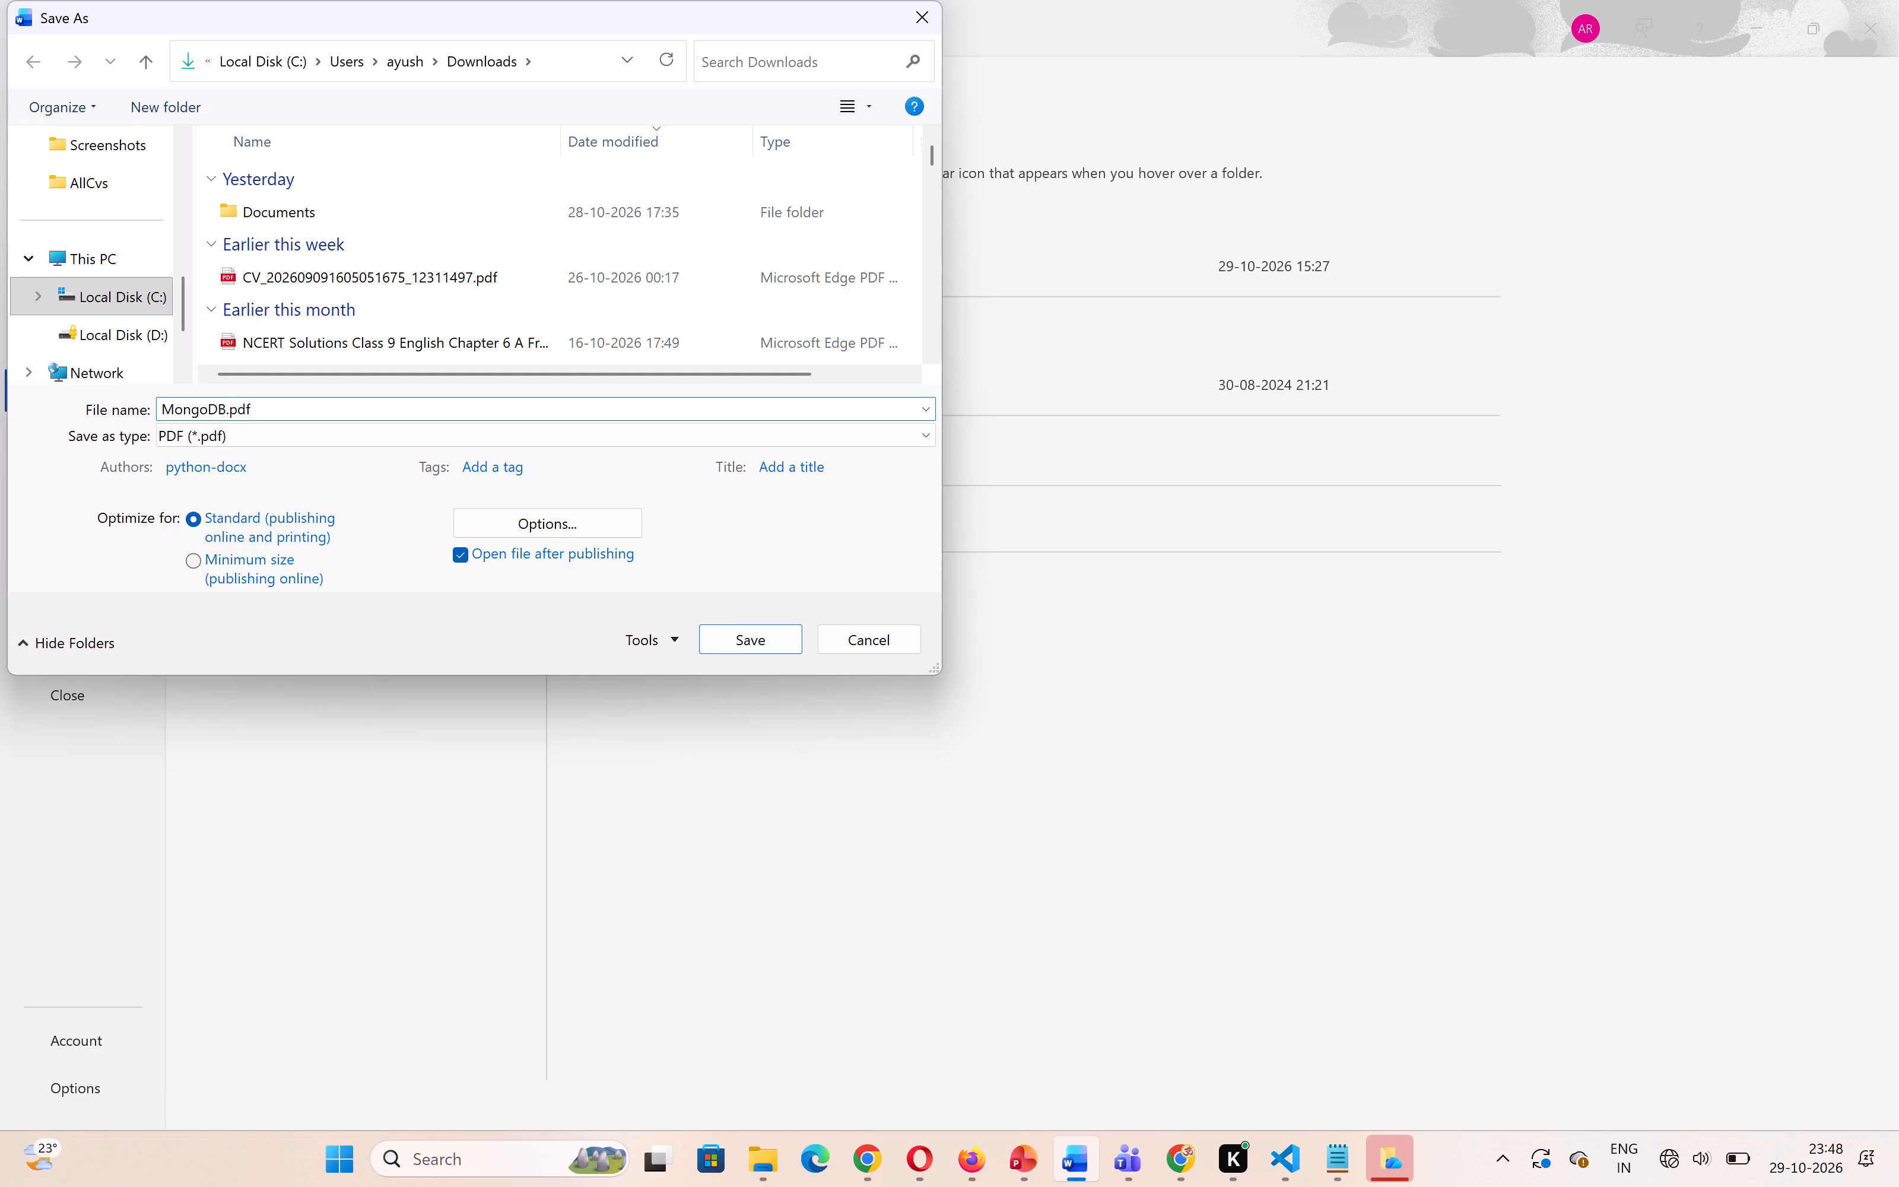
key(shift+underscore)
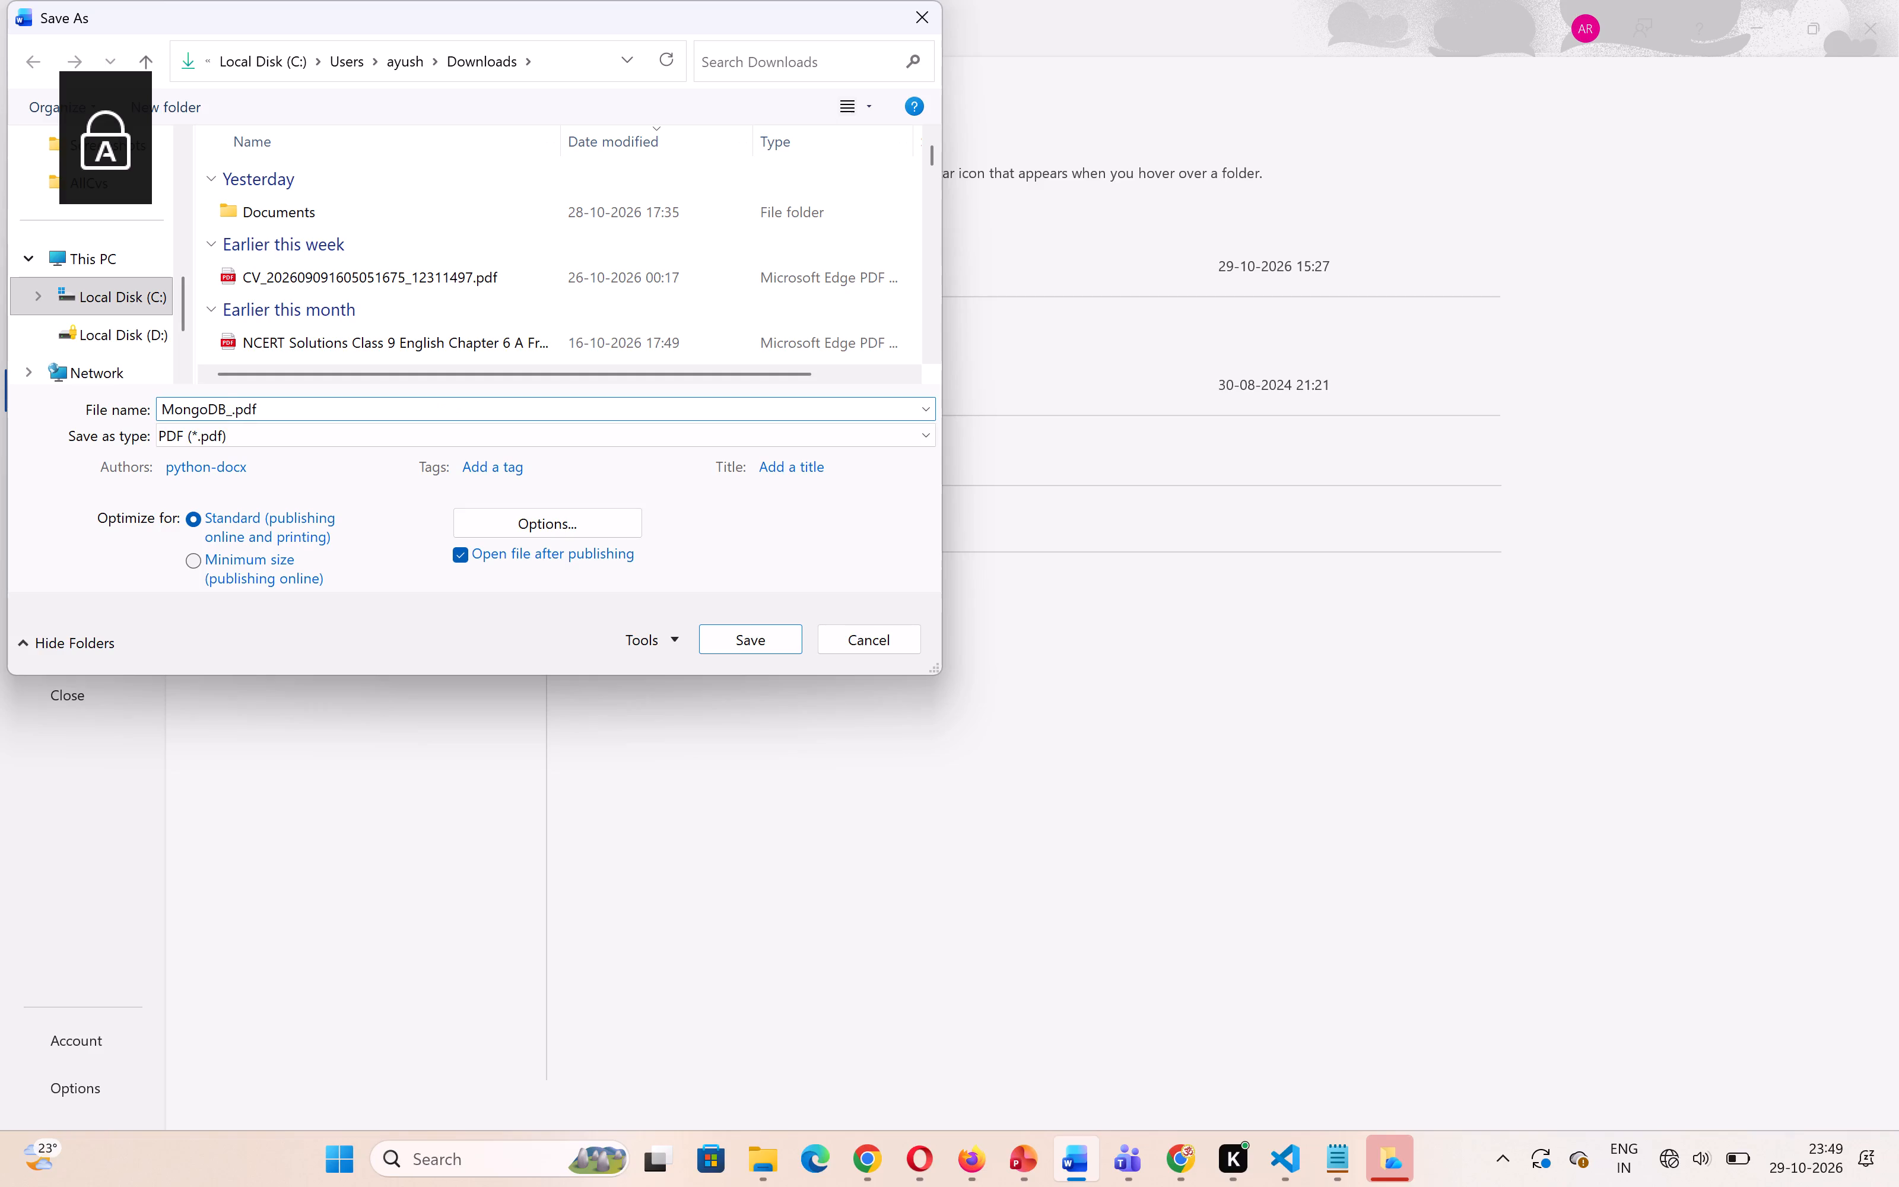
text(REPORT)
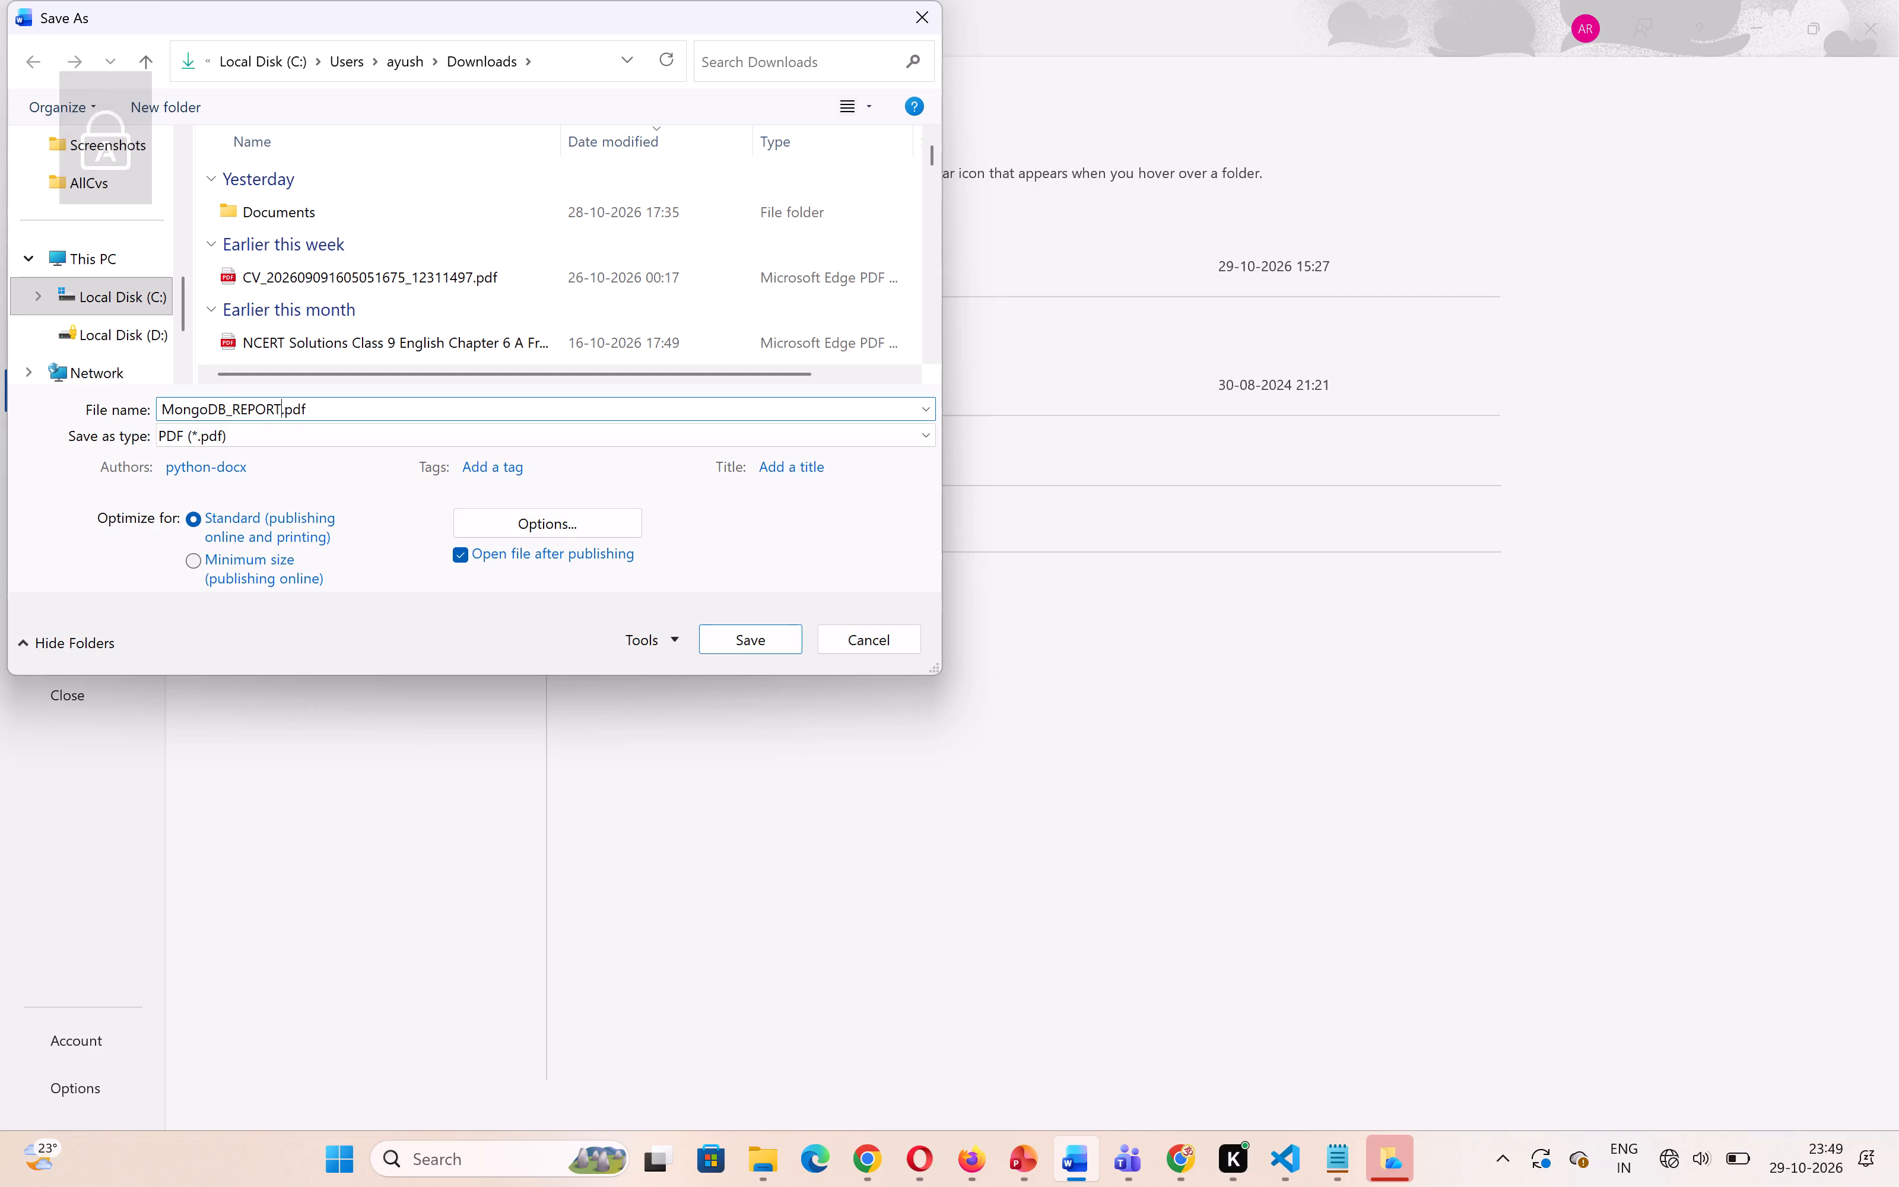
click(719, 641)
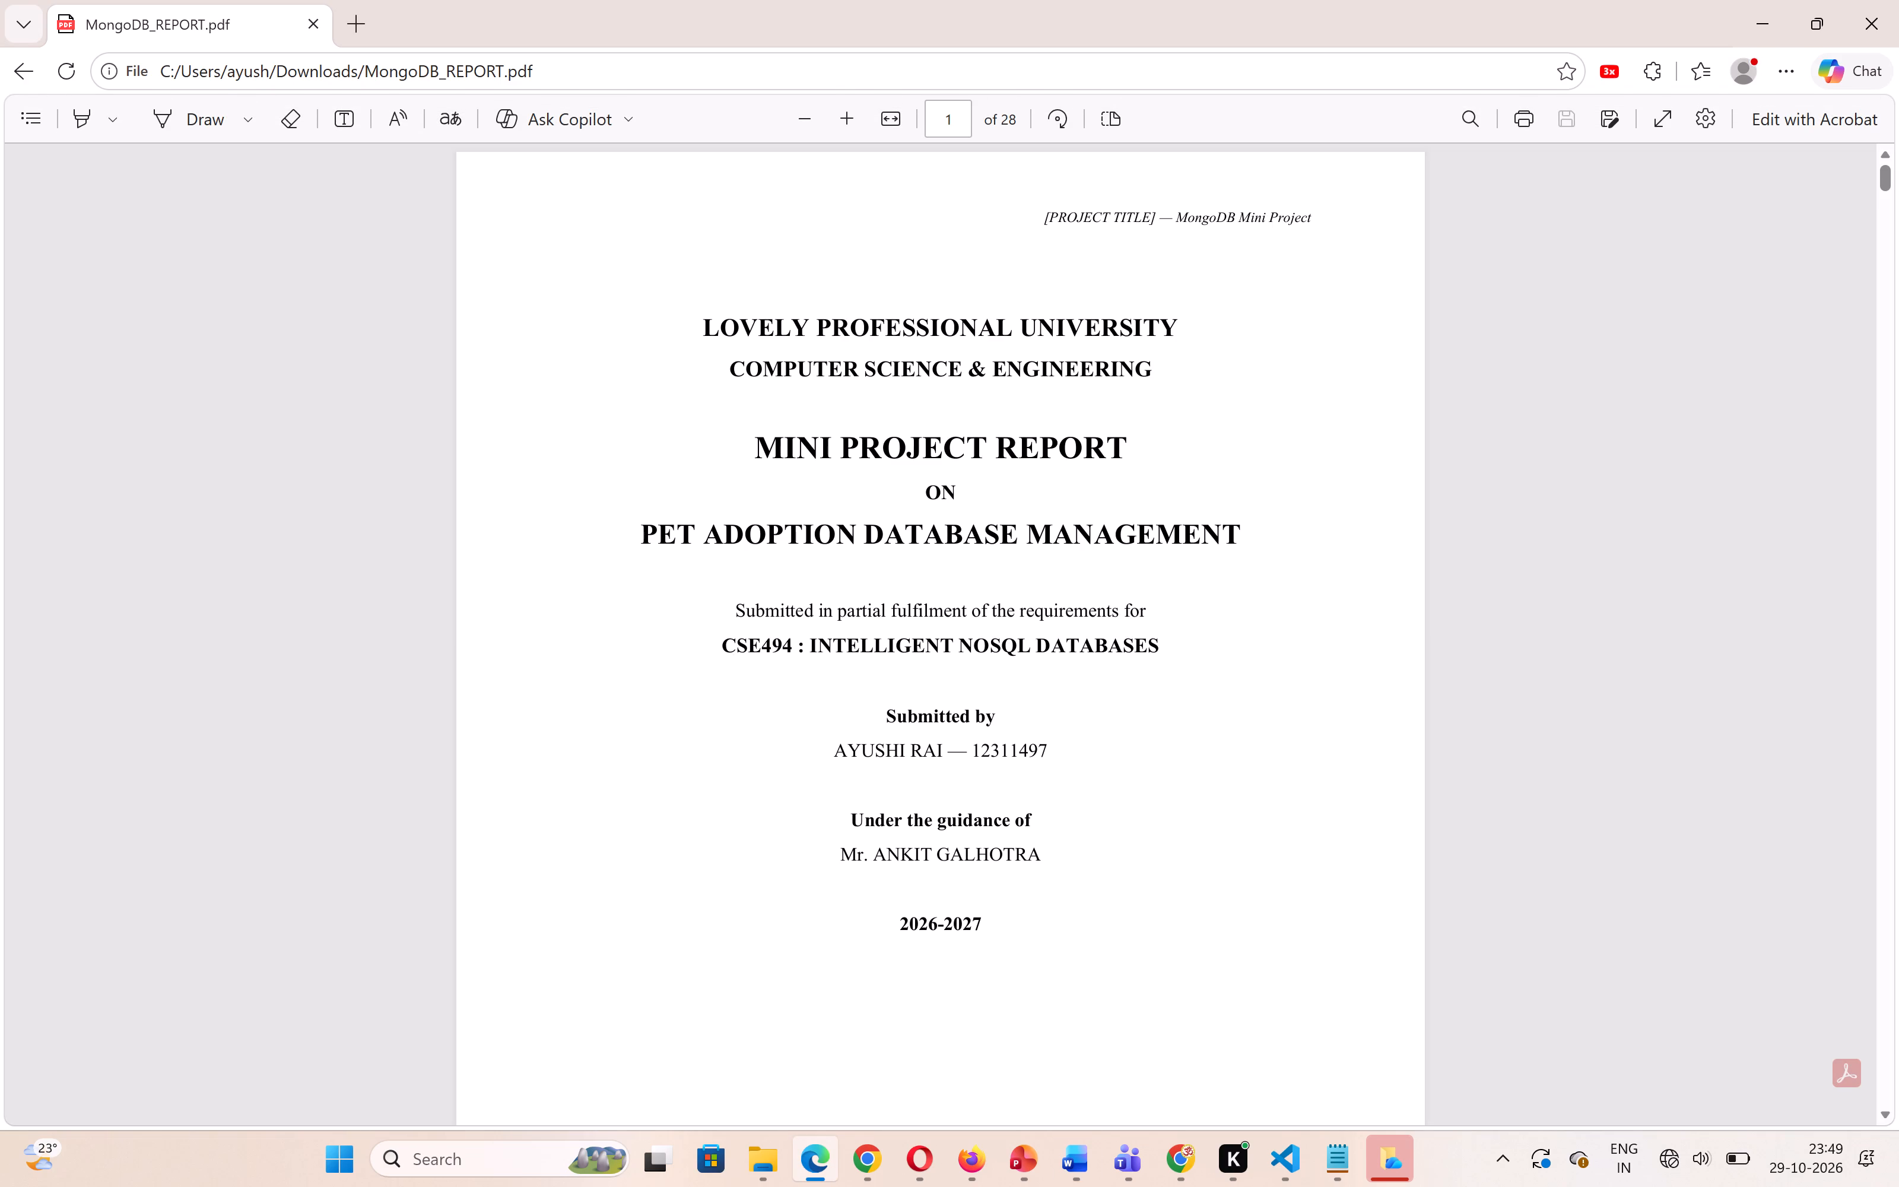
Check the exported MongoDB_REPORT PDF from the title page through all chapters to Appendices A and B, and close it.
scroll(862, 842, down, 6)
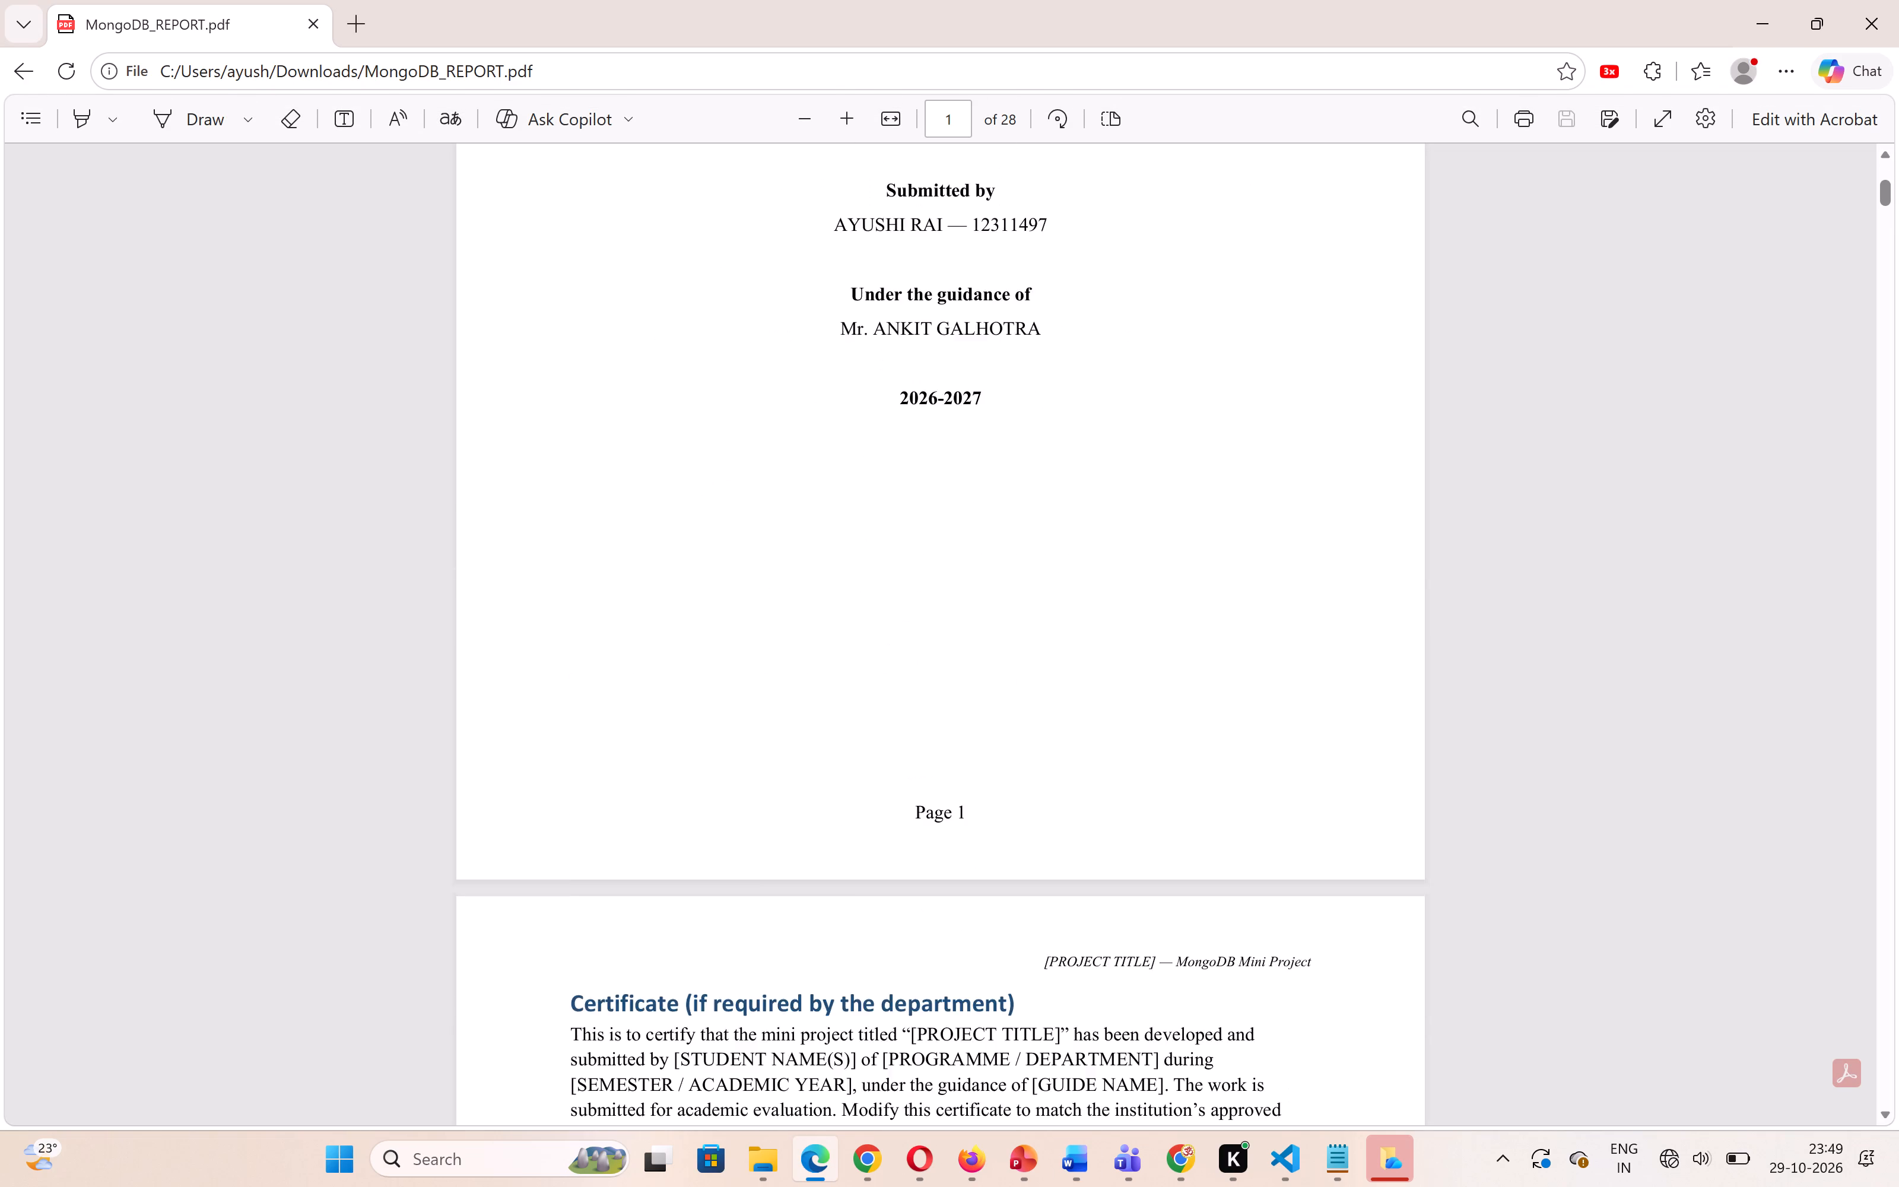
scroll(862, 842, down, 12)
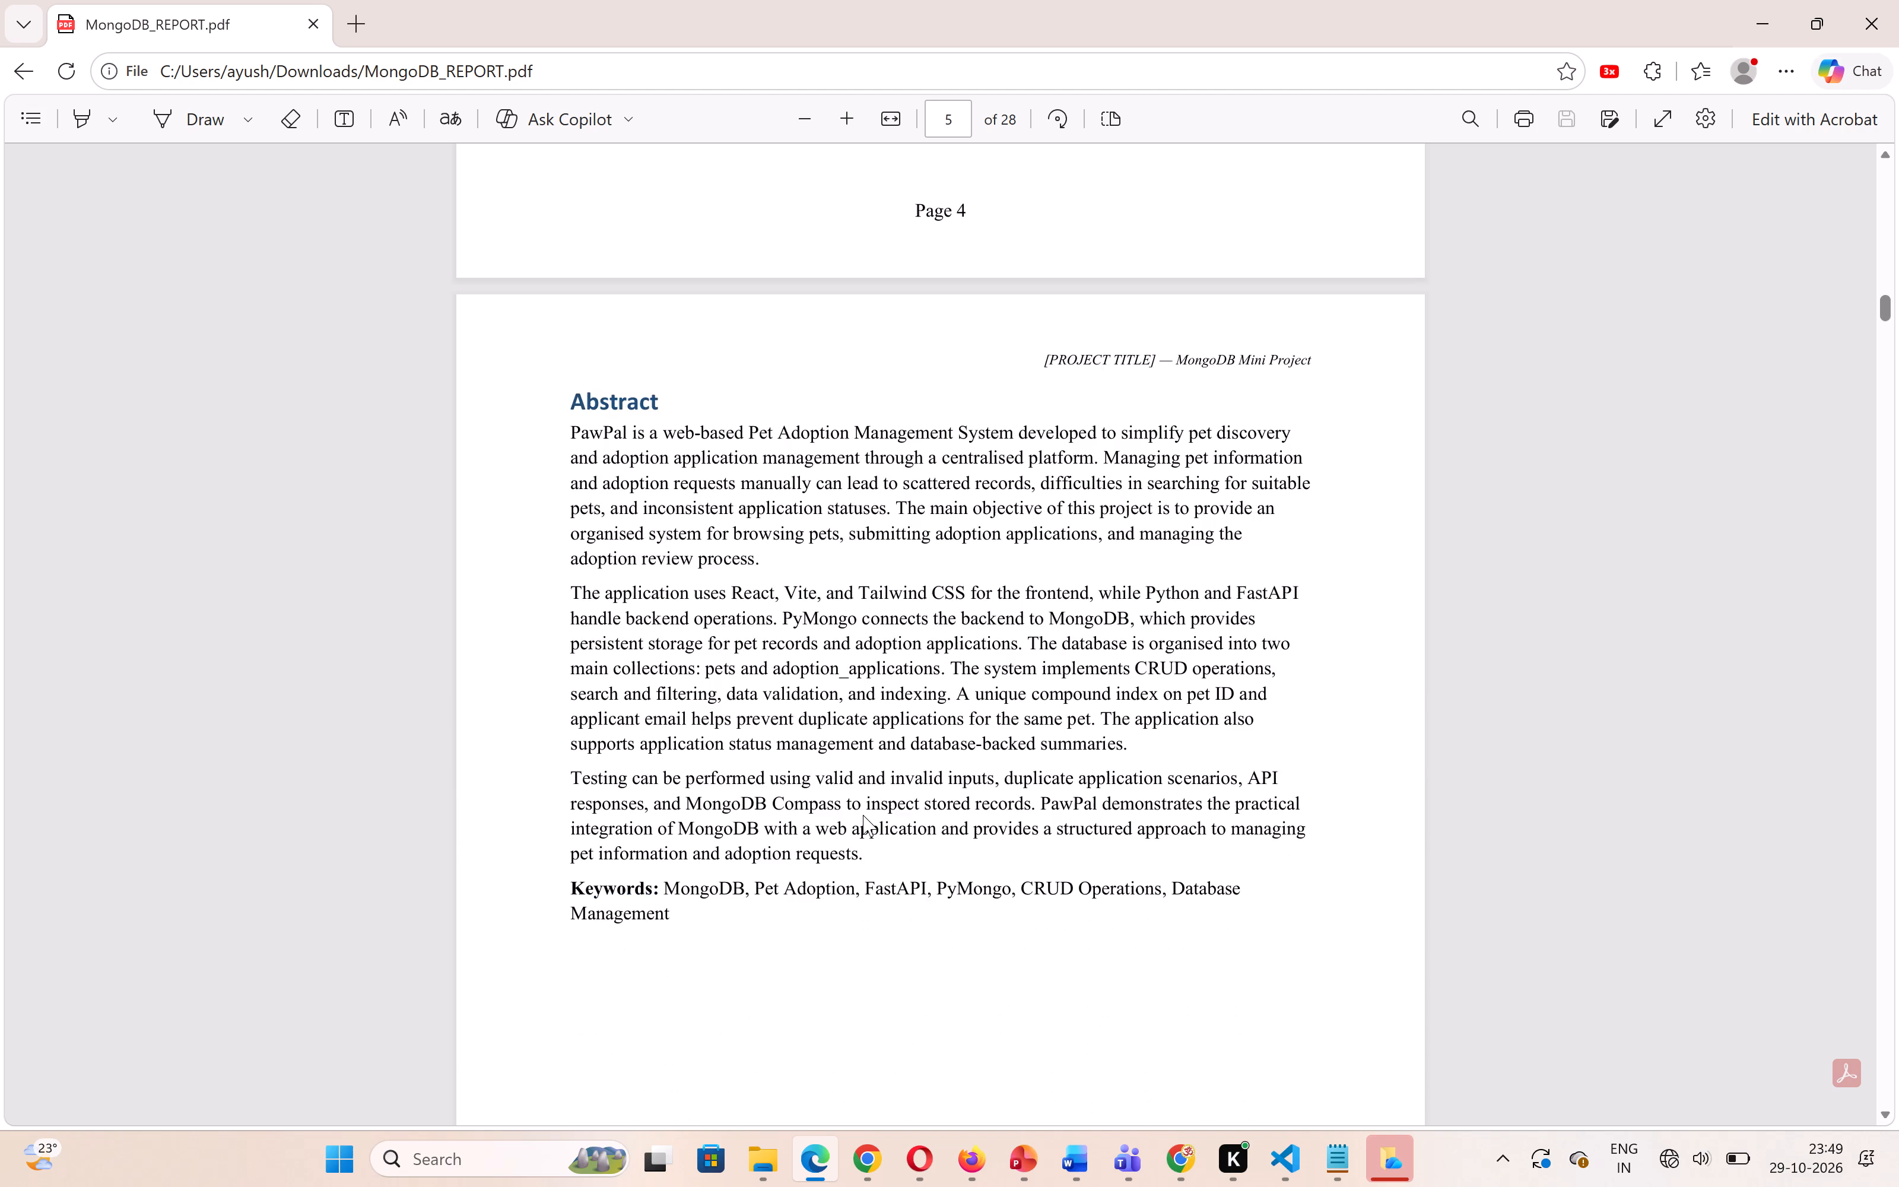
scroll(863, 815, down, 12)
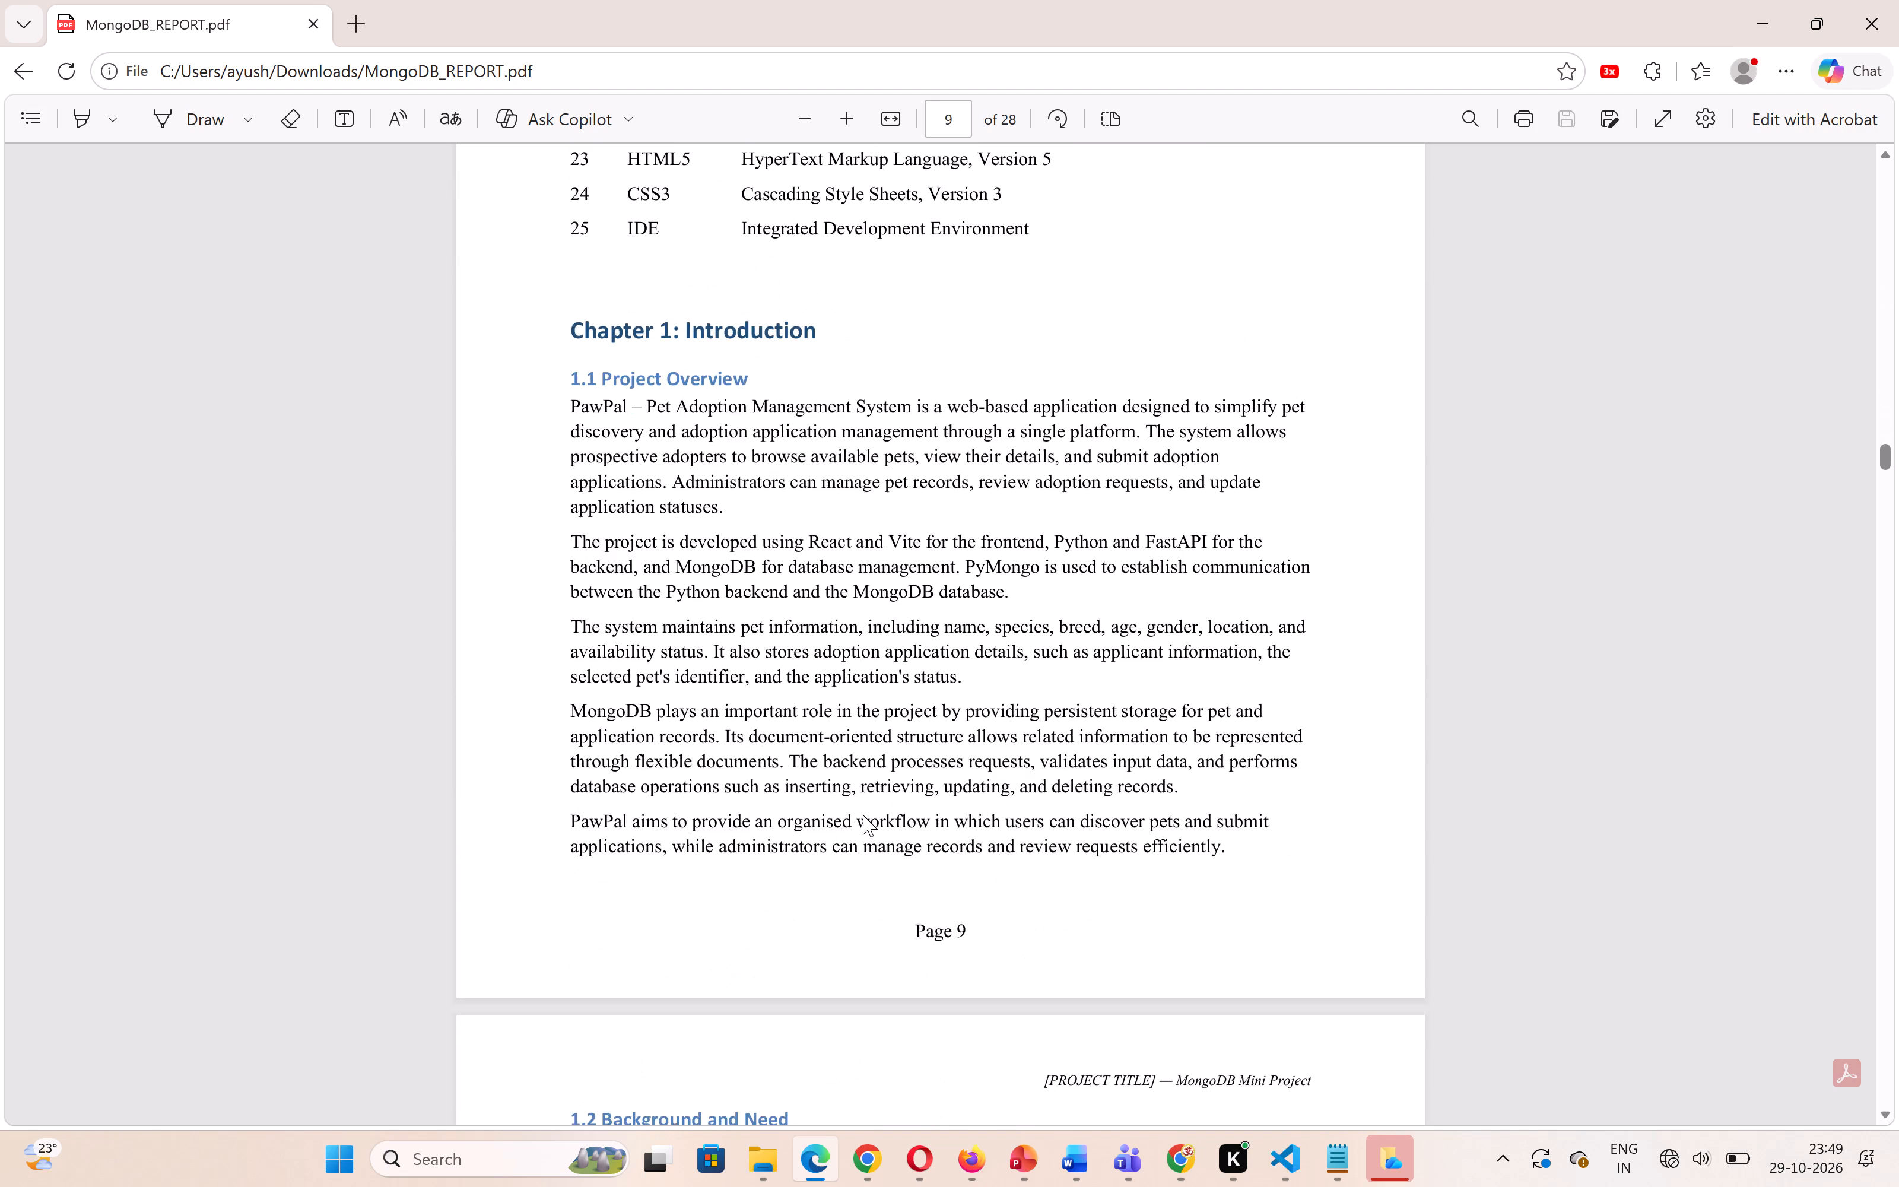
scroll(863, 815, down, 12)
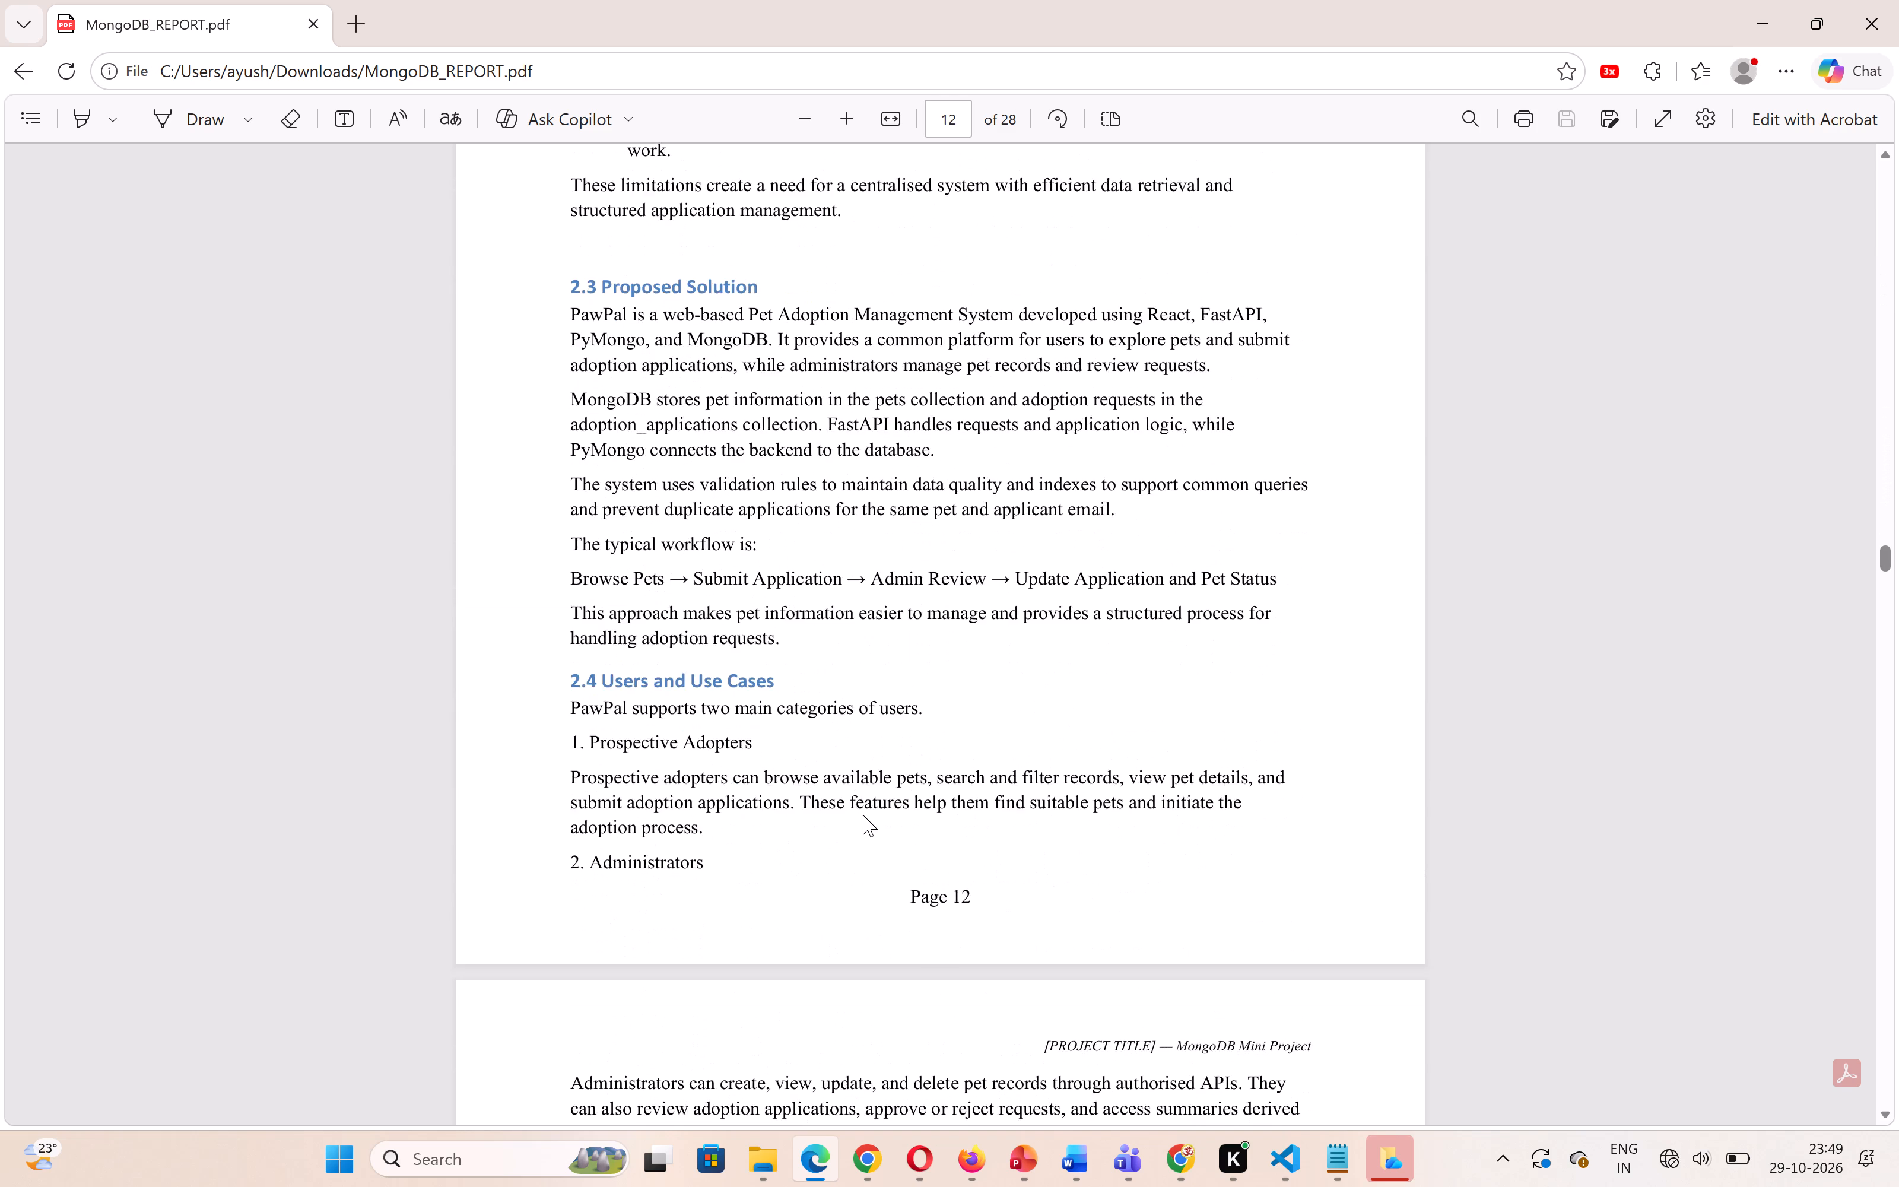
scroll(863, 815, down, 12)
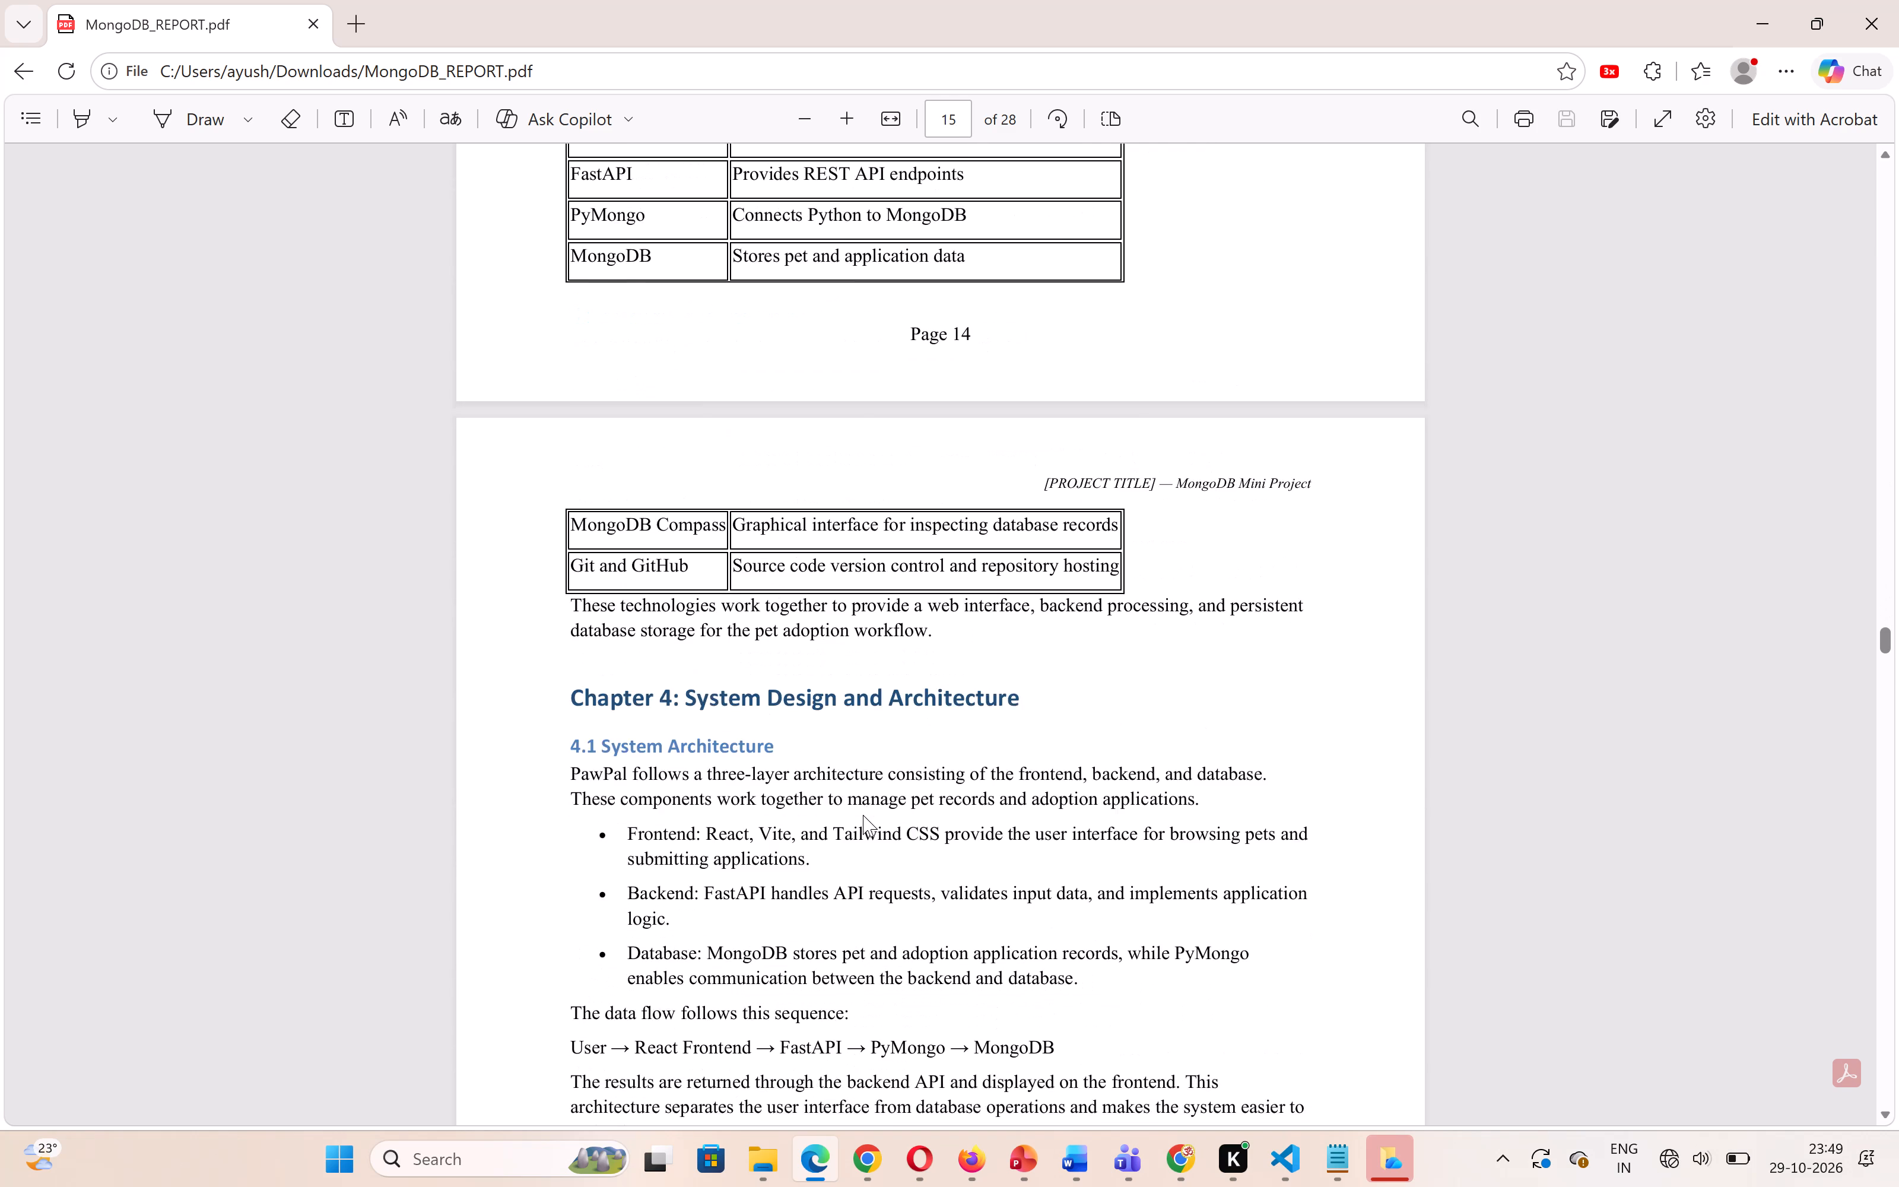
scroll(863, 815, down, 12)
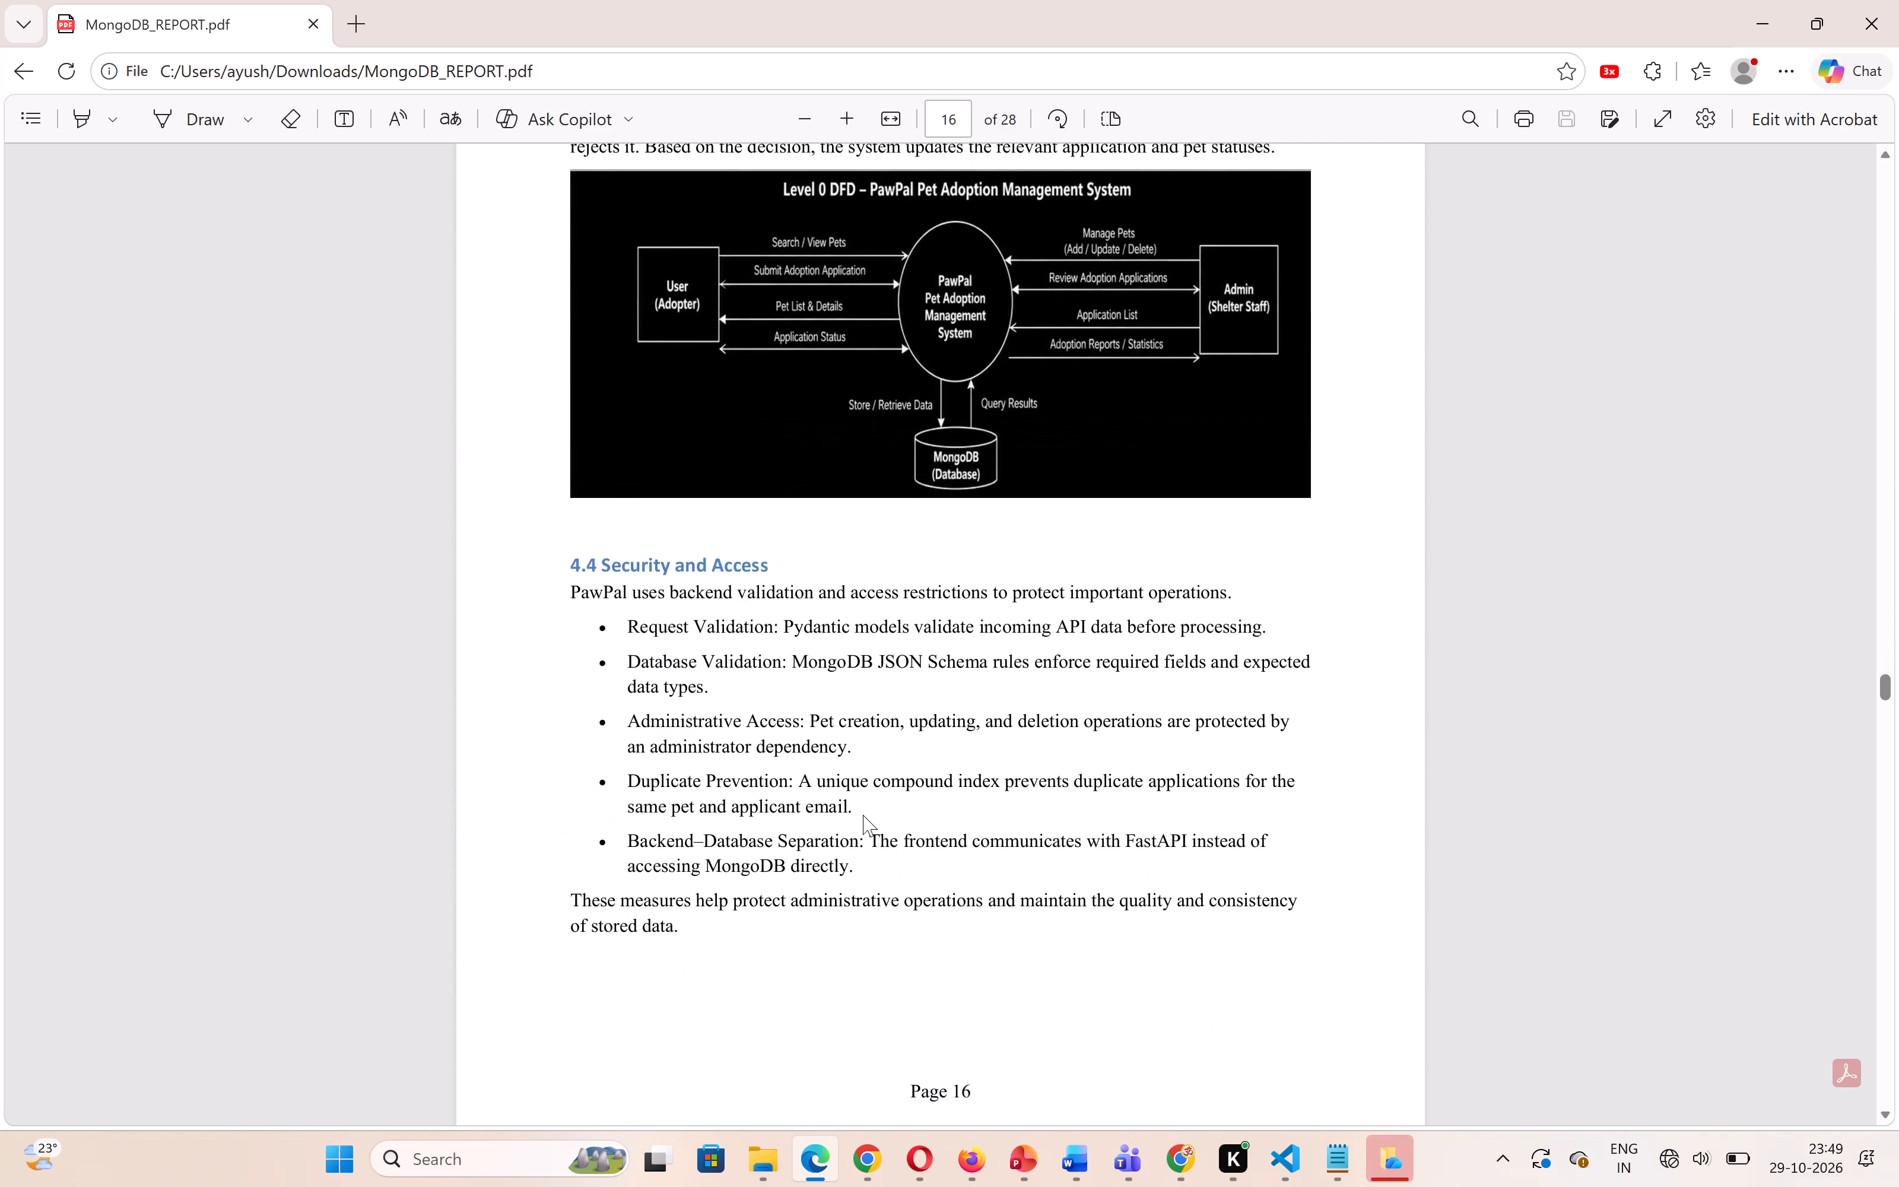
scroll(863, 815, down, 11)
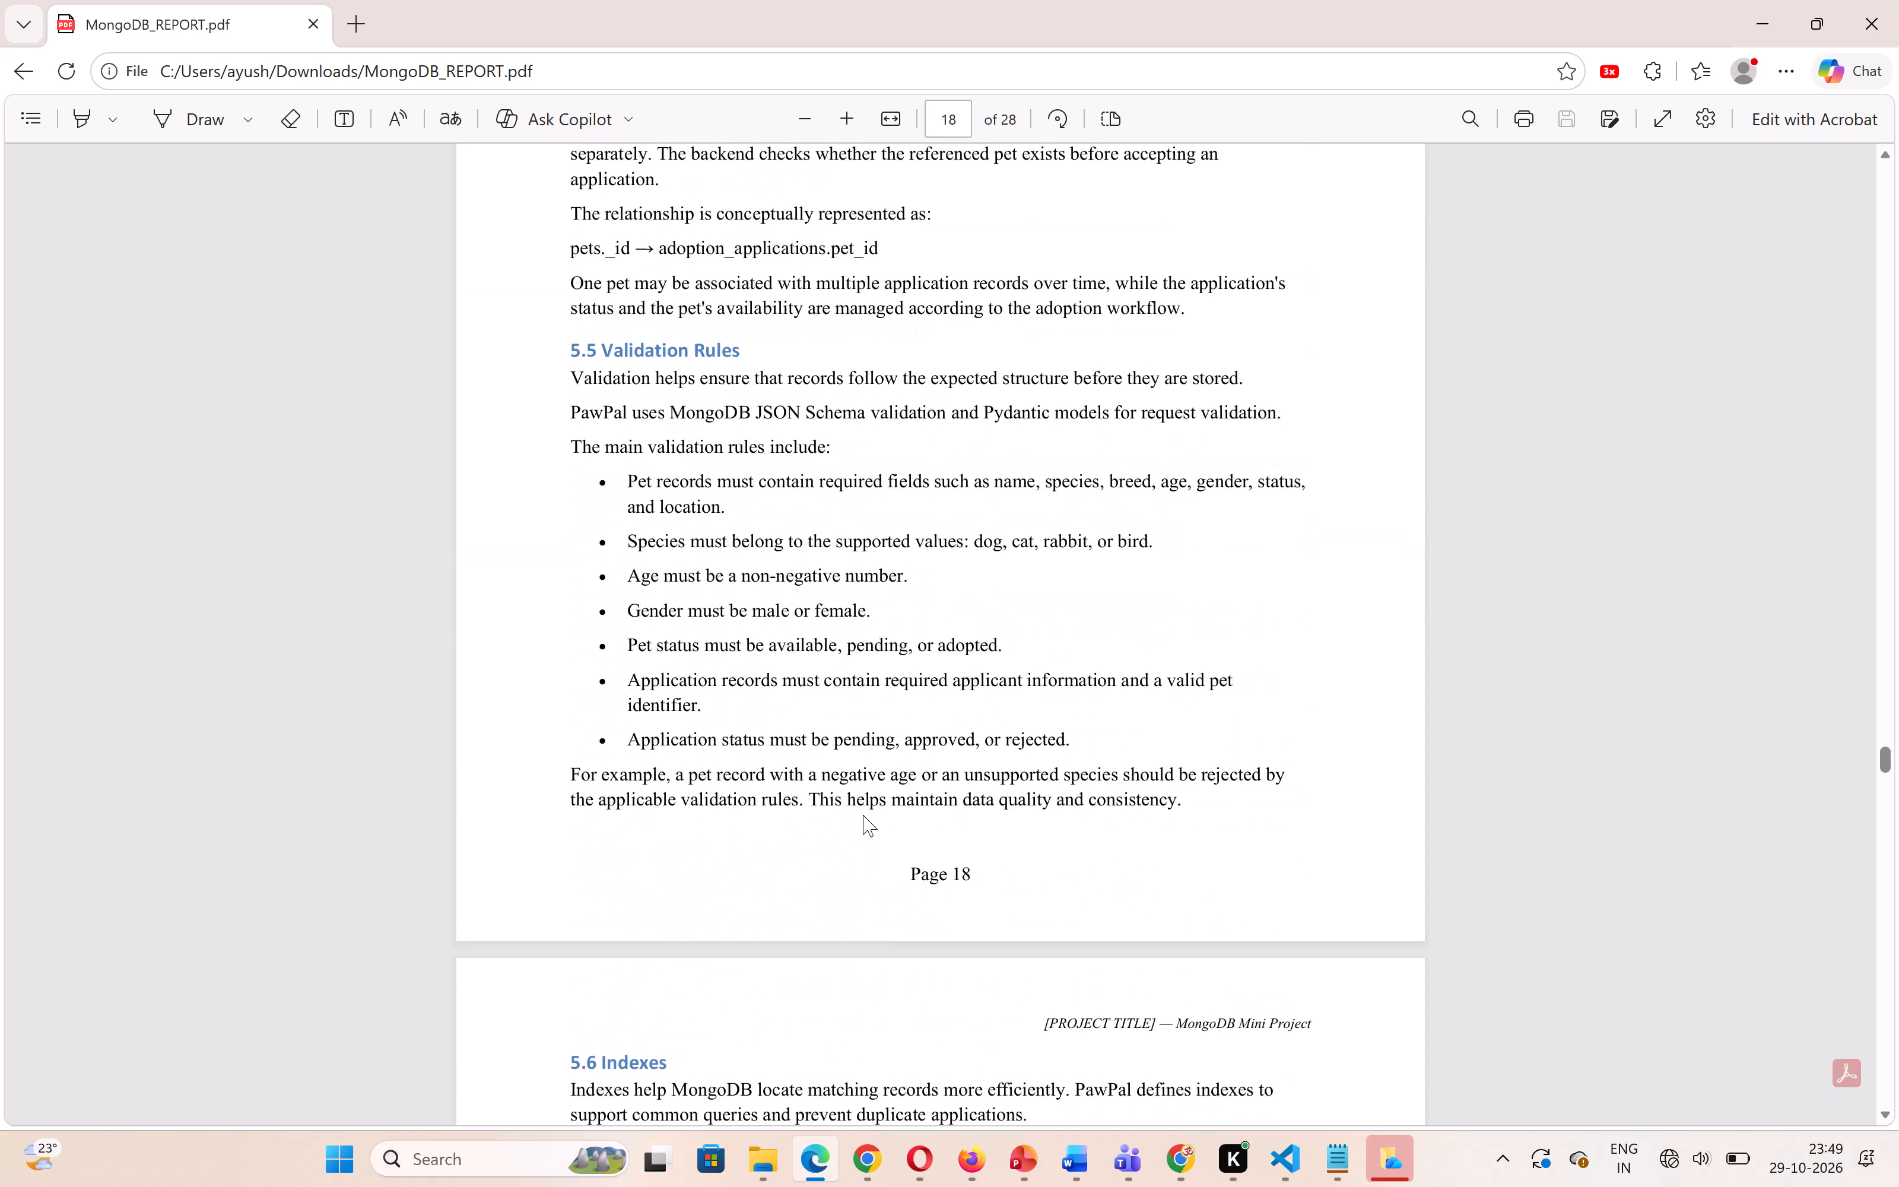
scroll(863, 815, down, 11)
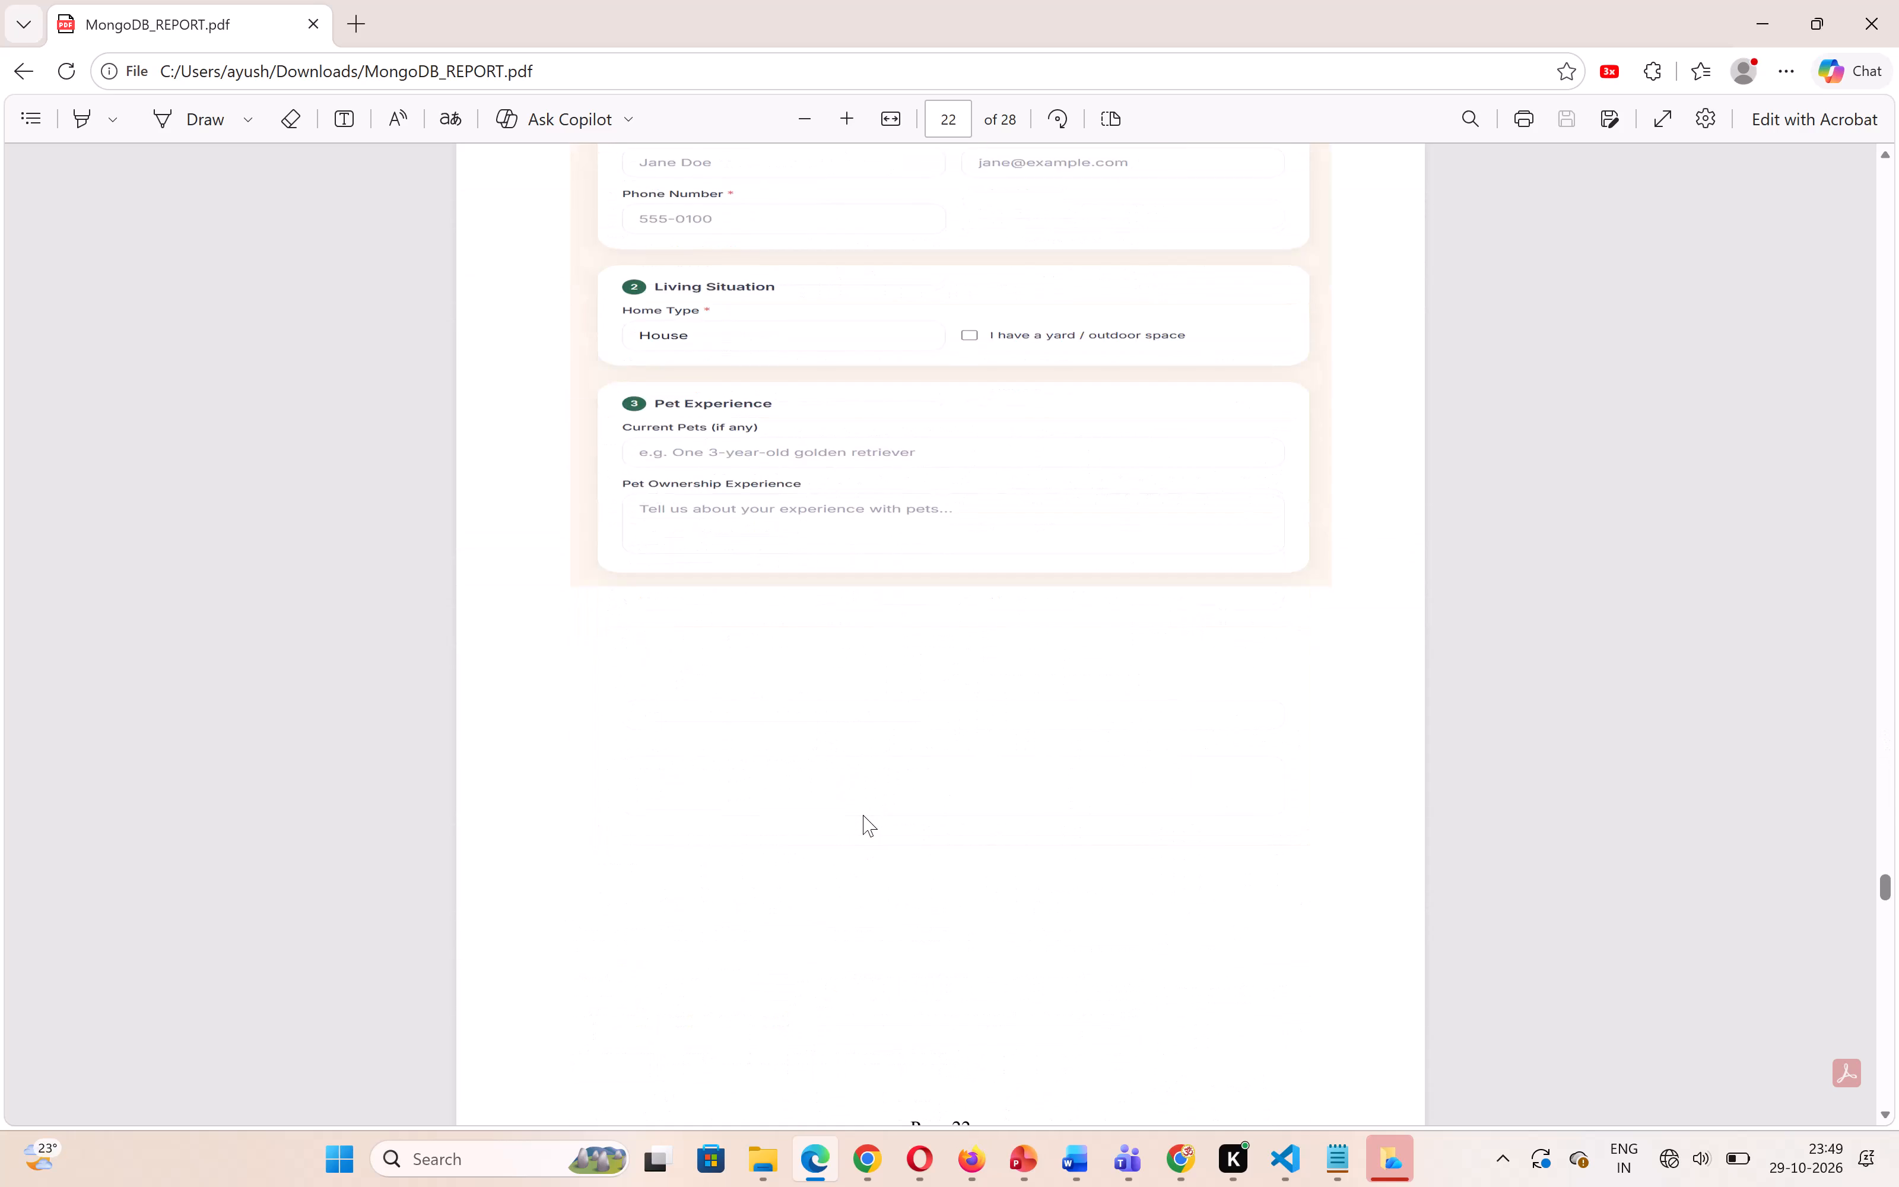
scroll(863, 815, down, 11)
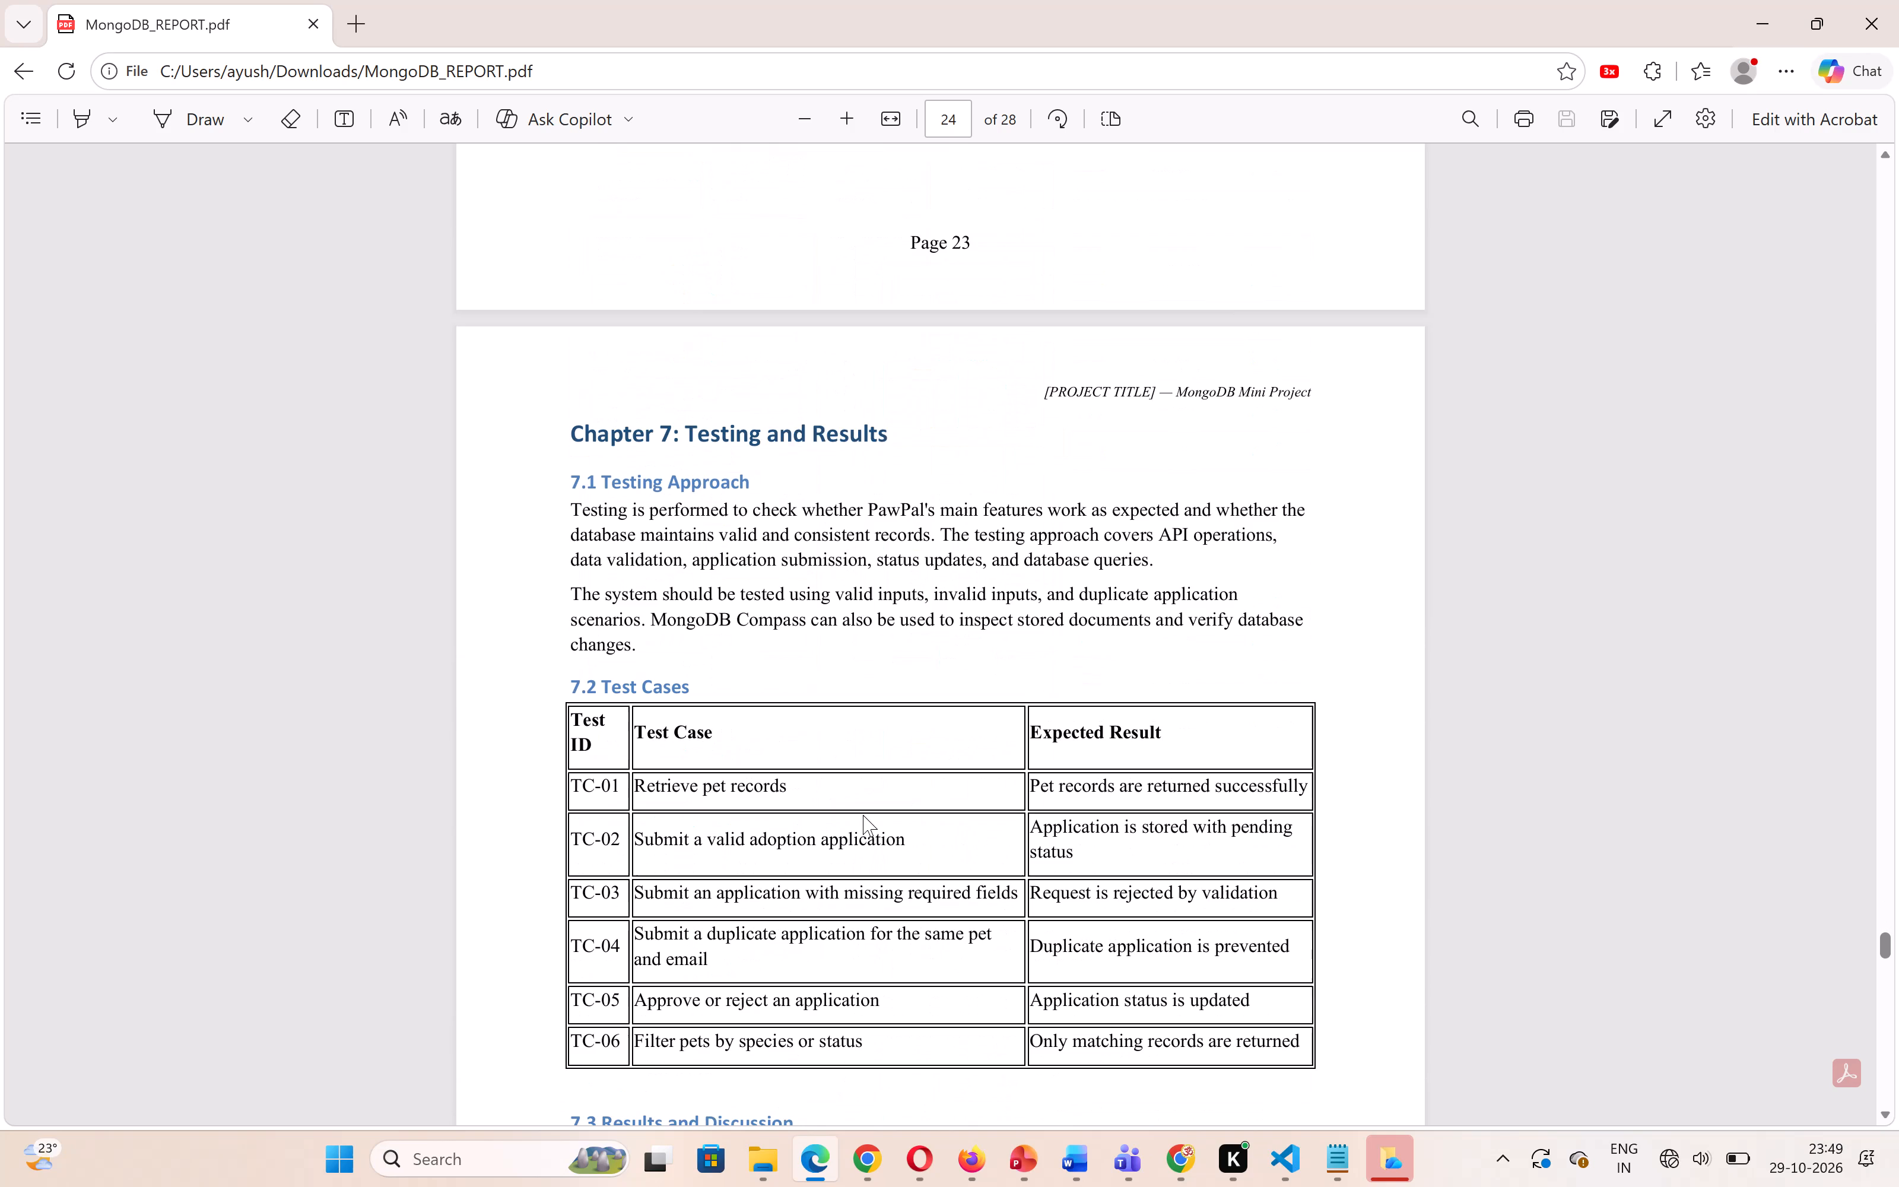
scroll(863, 815, down, 11)
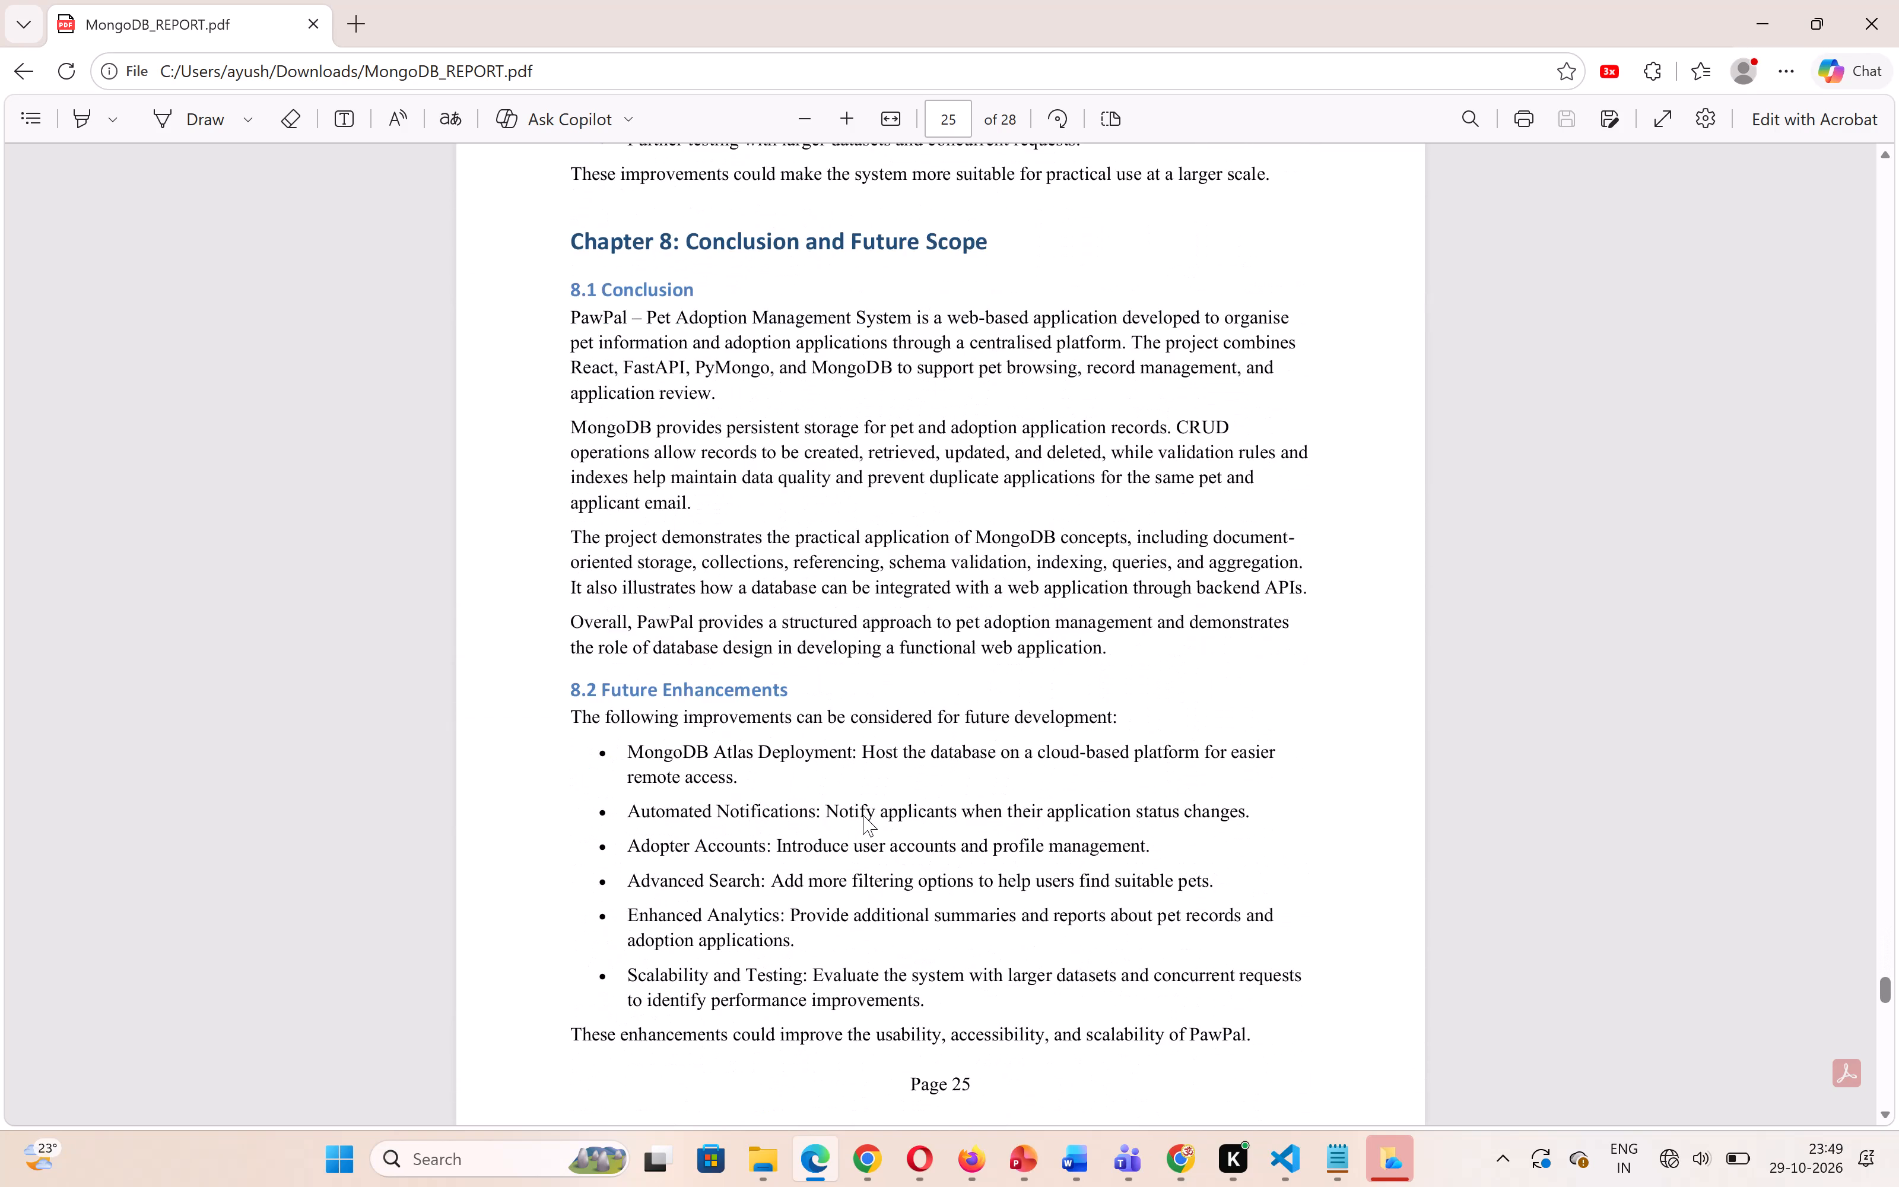
scroll(863, 815, down, 11)
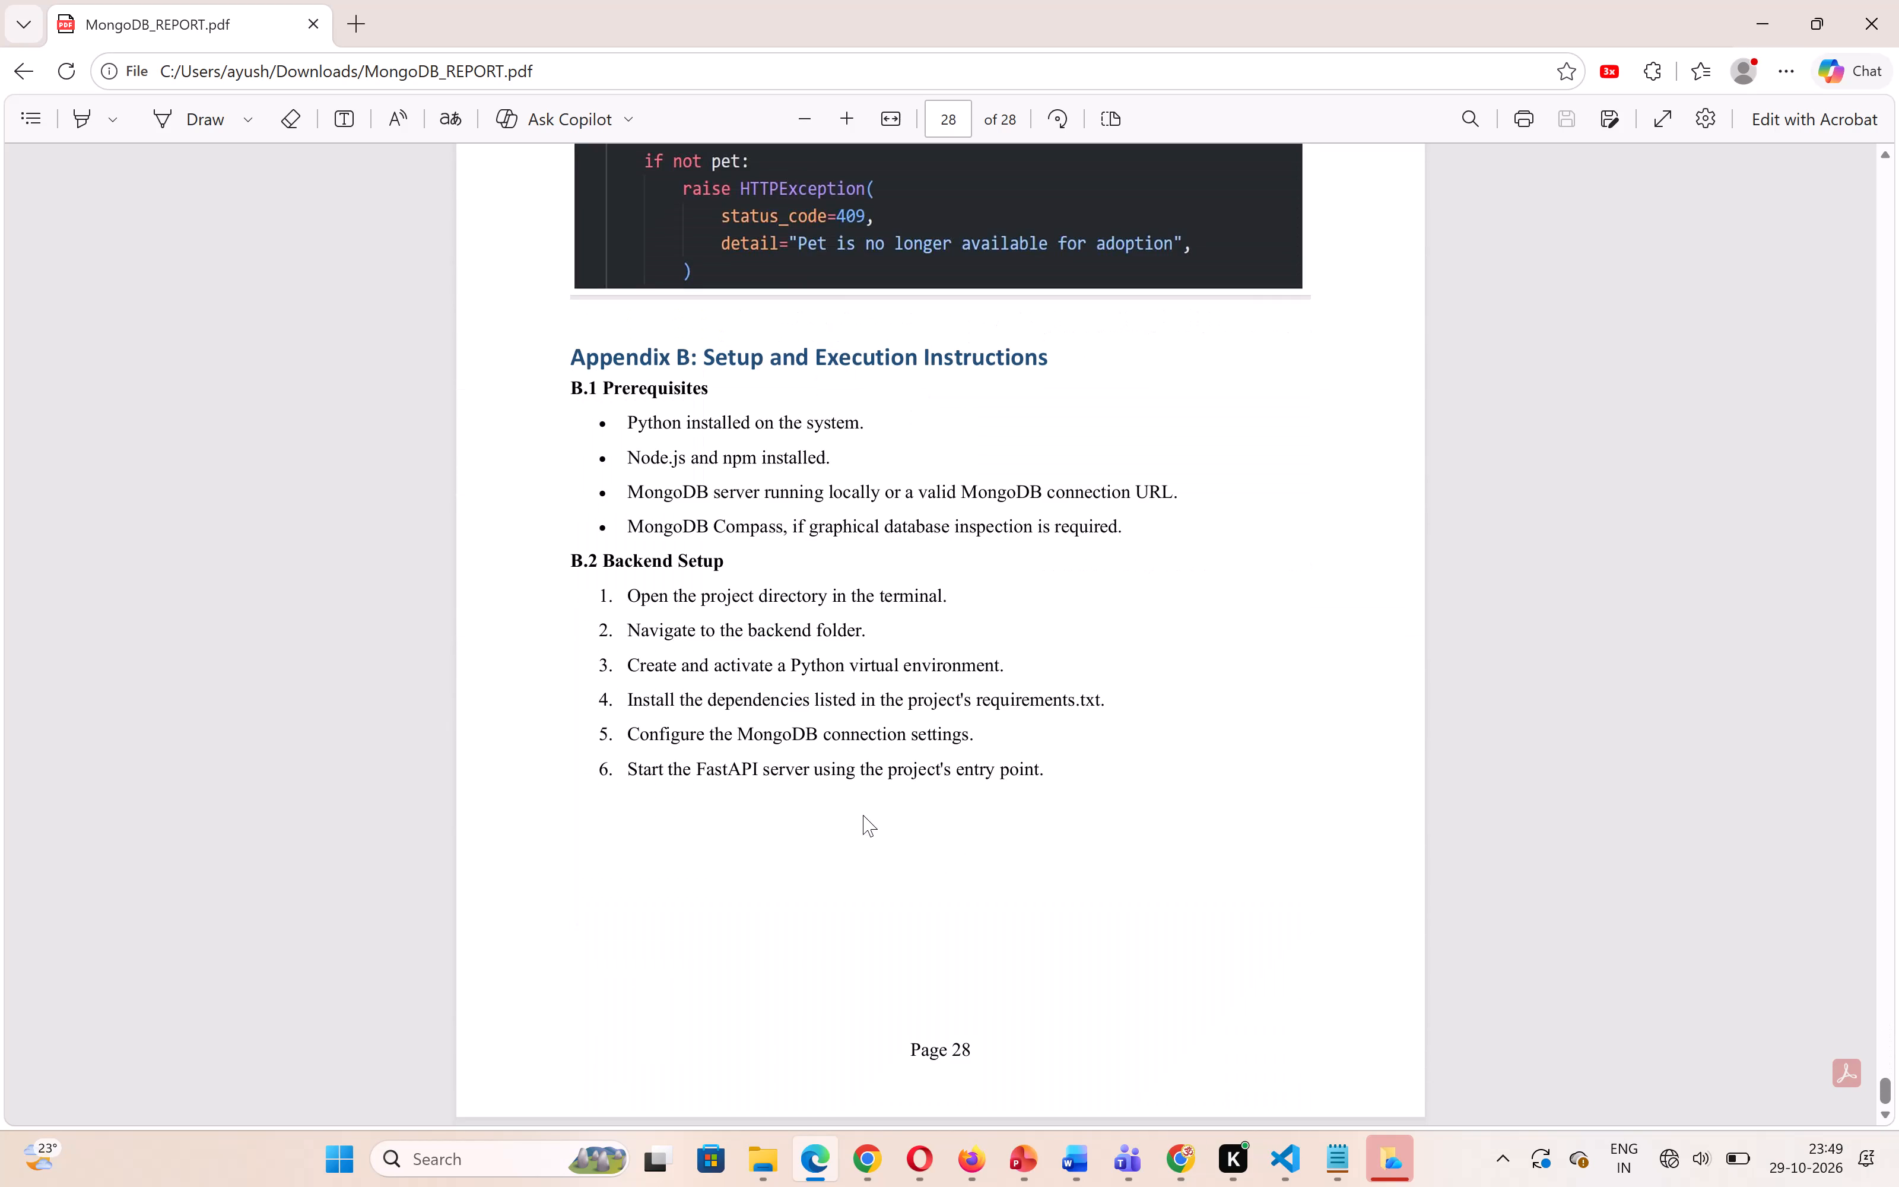
scroll(863, 815, down, 4)
scroll(863, 815, up, 6)
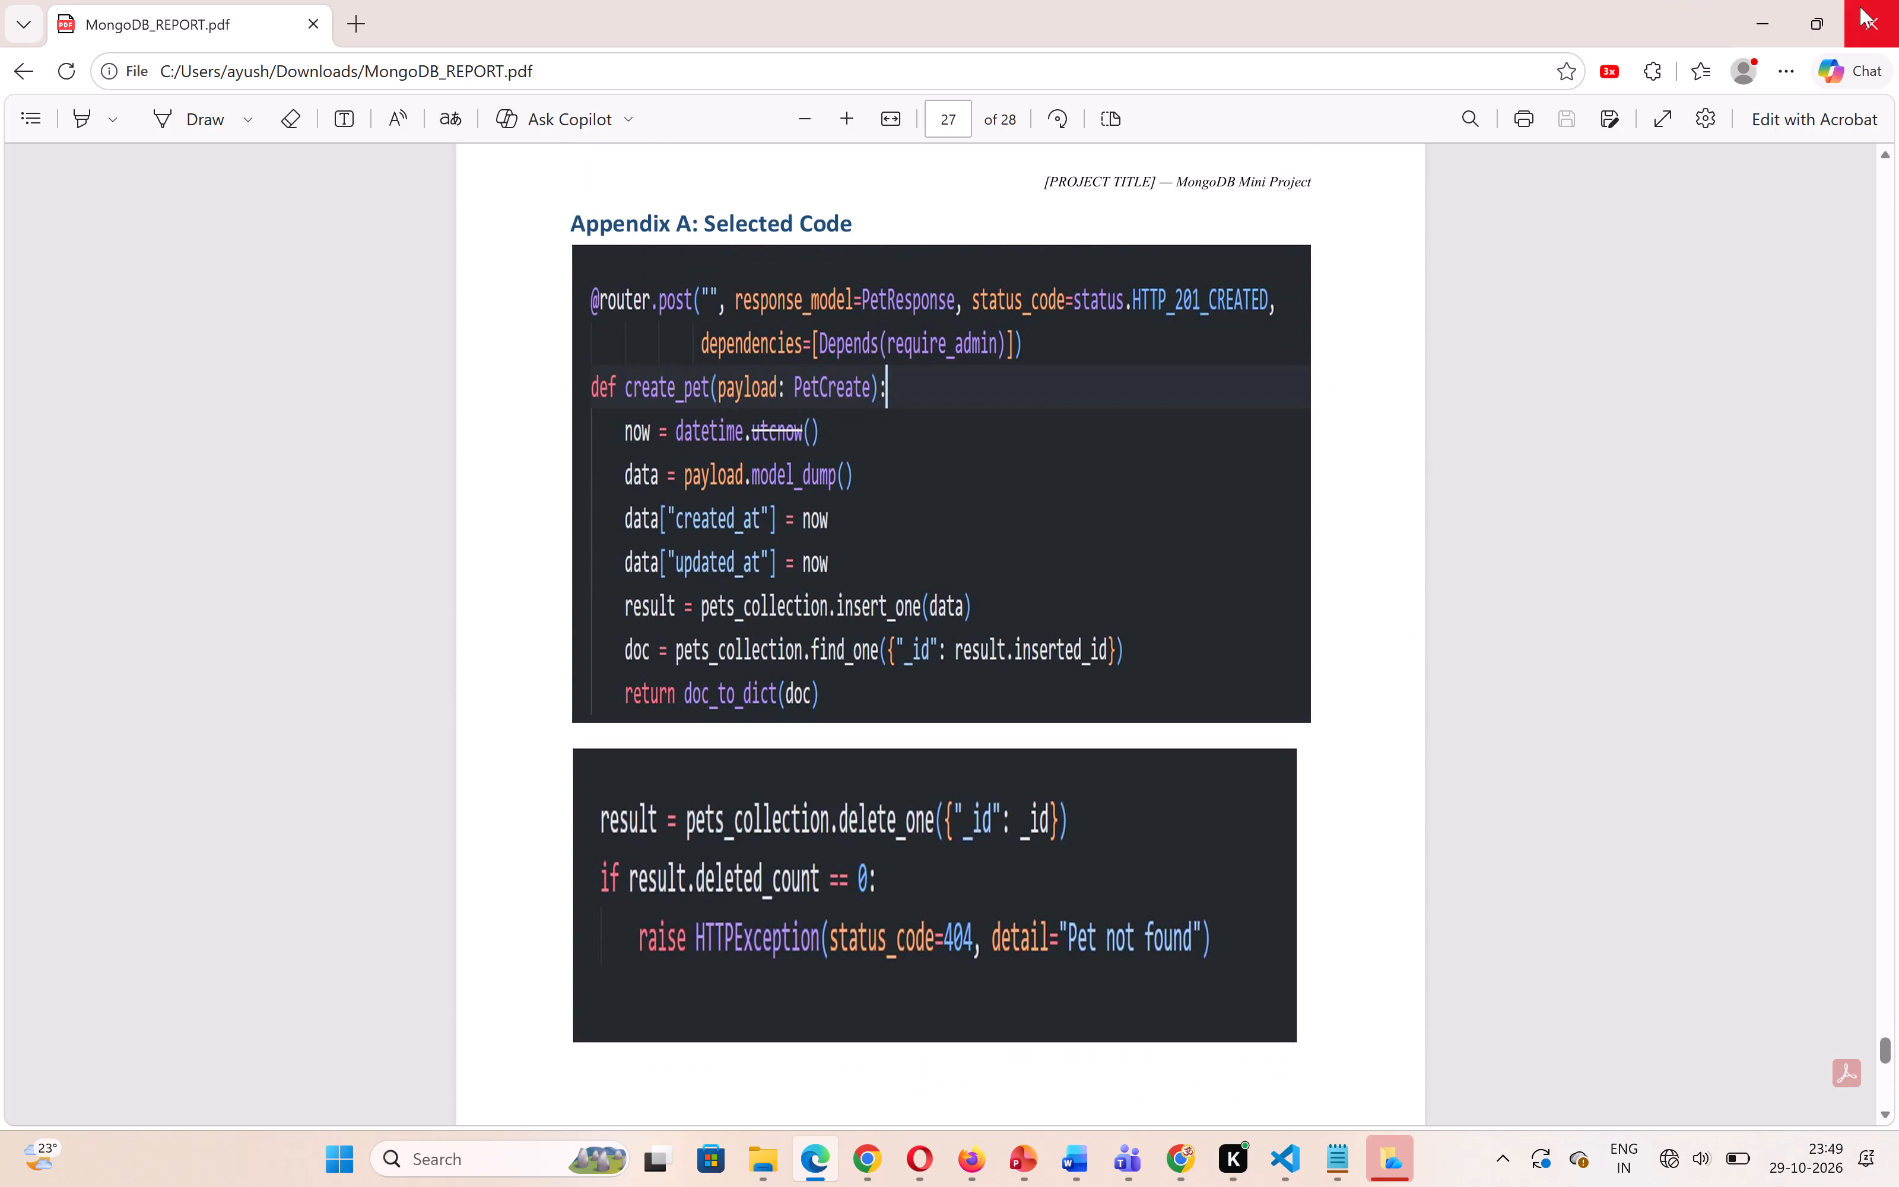
click(1860, 7)
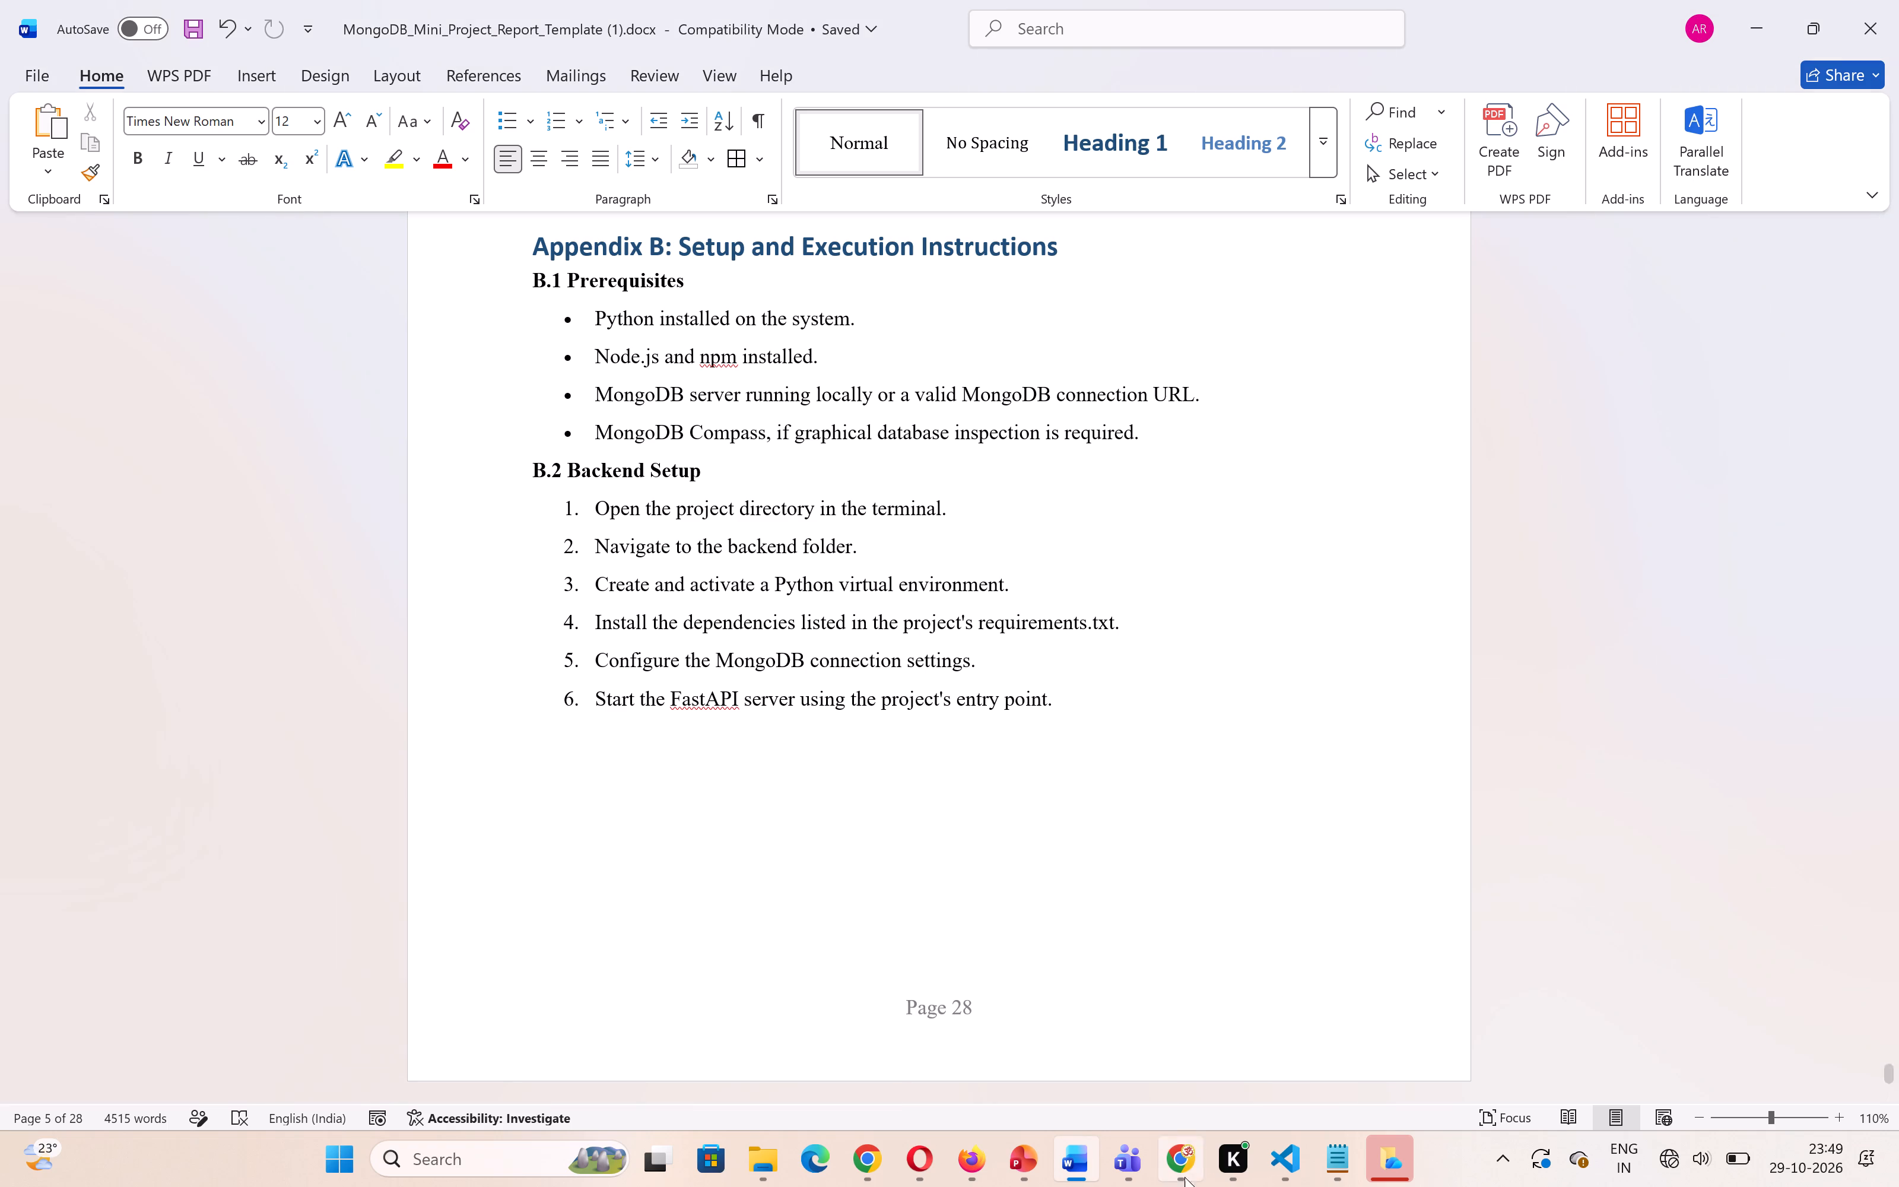
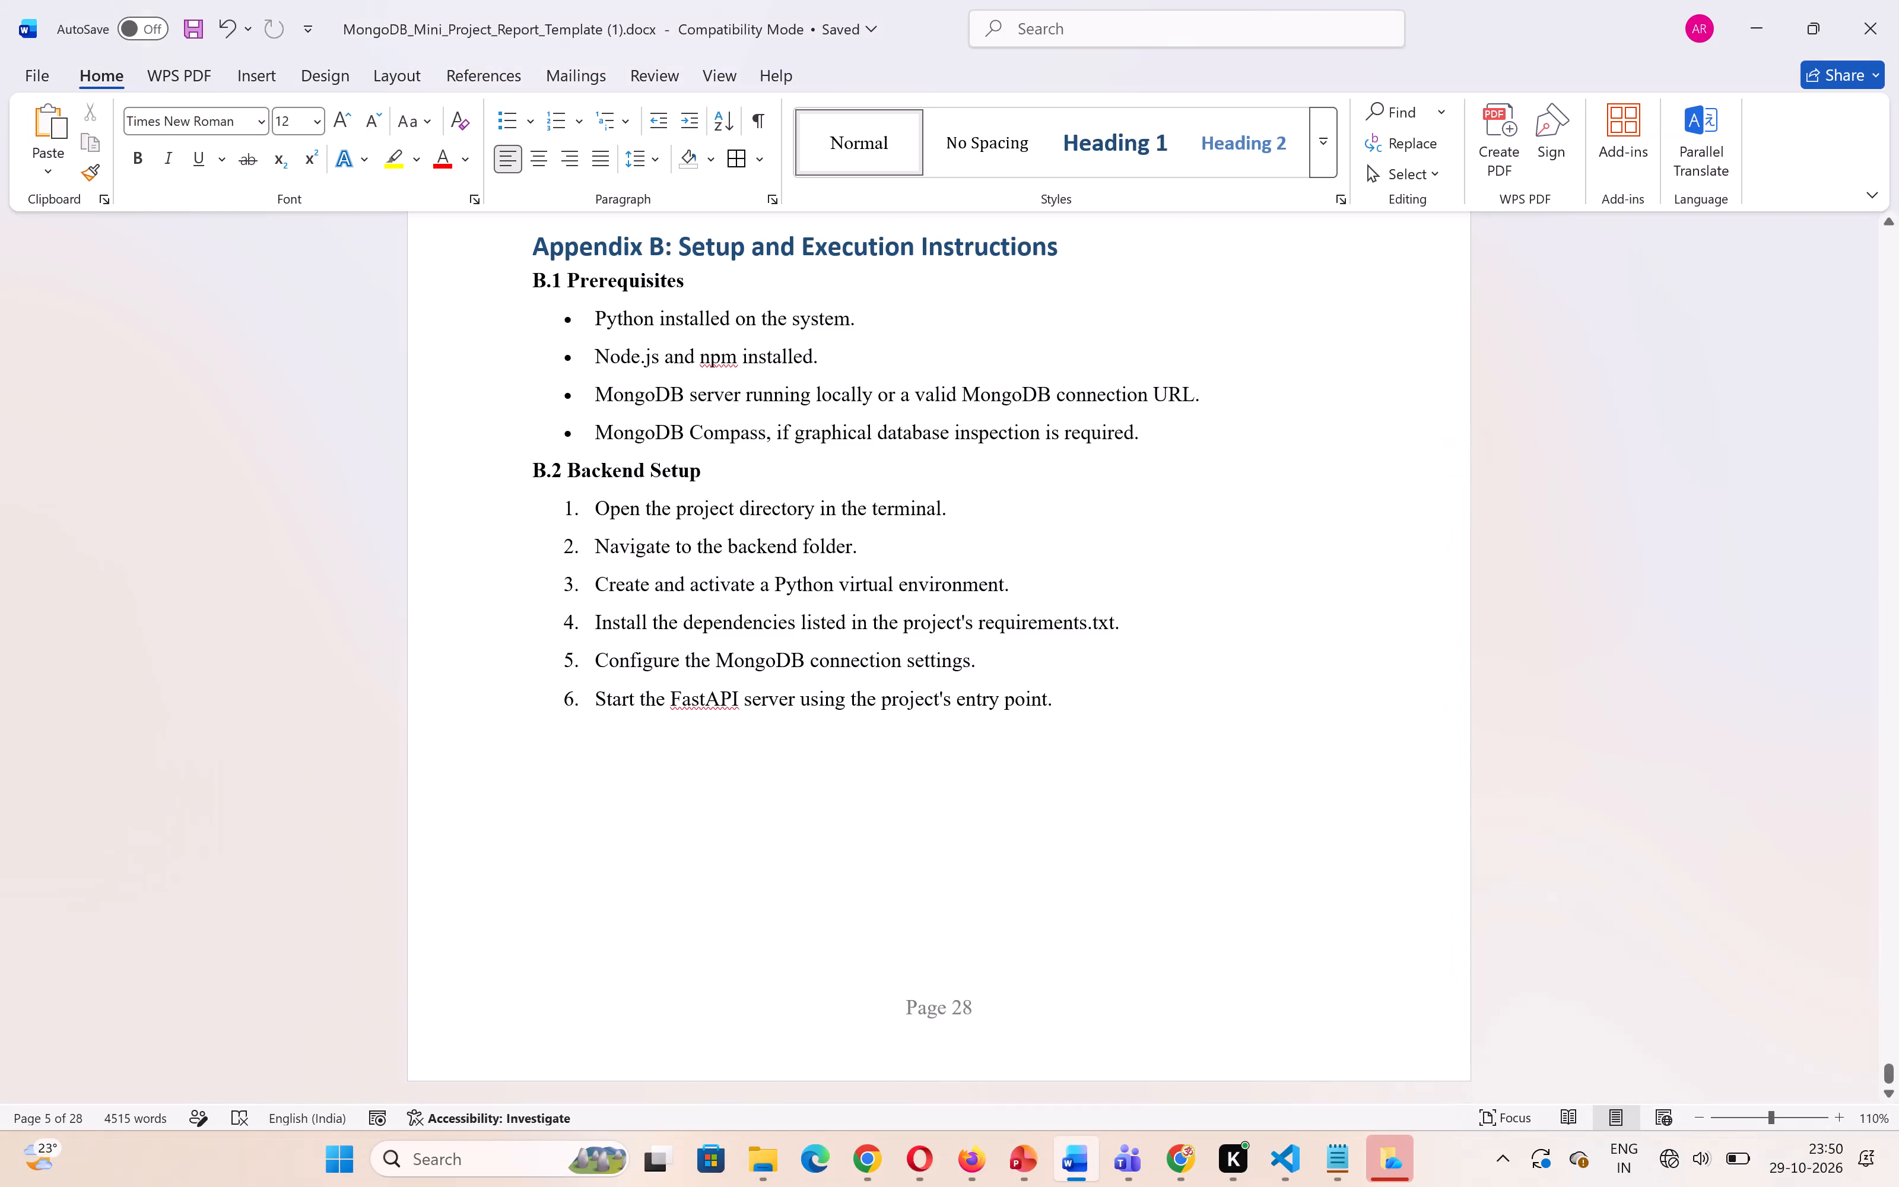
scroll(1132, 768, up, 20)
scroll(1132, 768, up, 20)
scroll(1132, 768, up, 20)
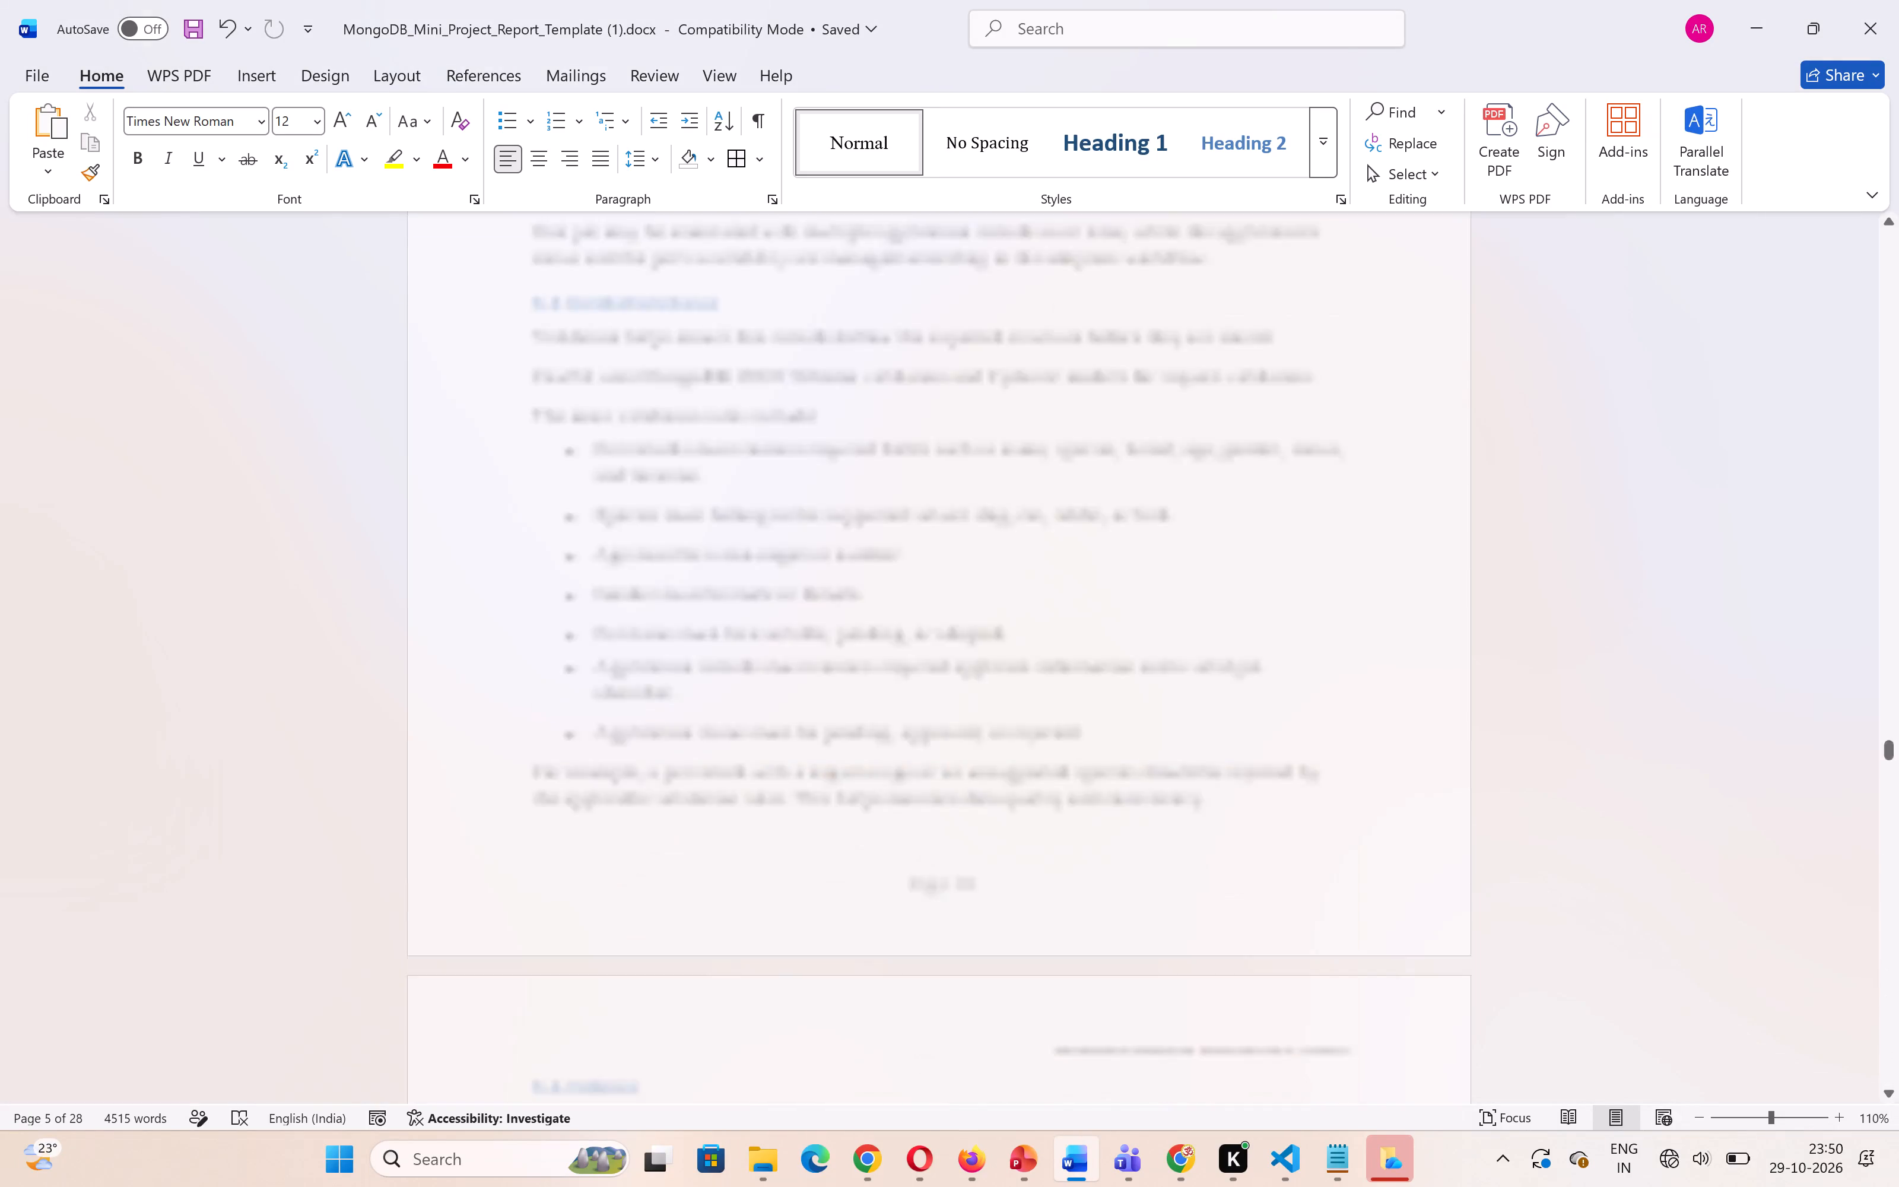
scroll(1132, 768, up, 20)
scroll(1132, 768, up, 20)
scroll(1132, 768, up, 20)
Switch to Chrome and set the PawPal Admin Dashboard page to 100% zoom.
click(878, 1157)
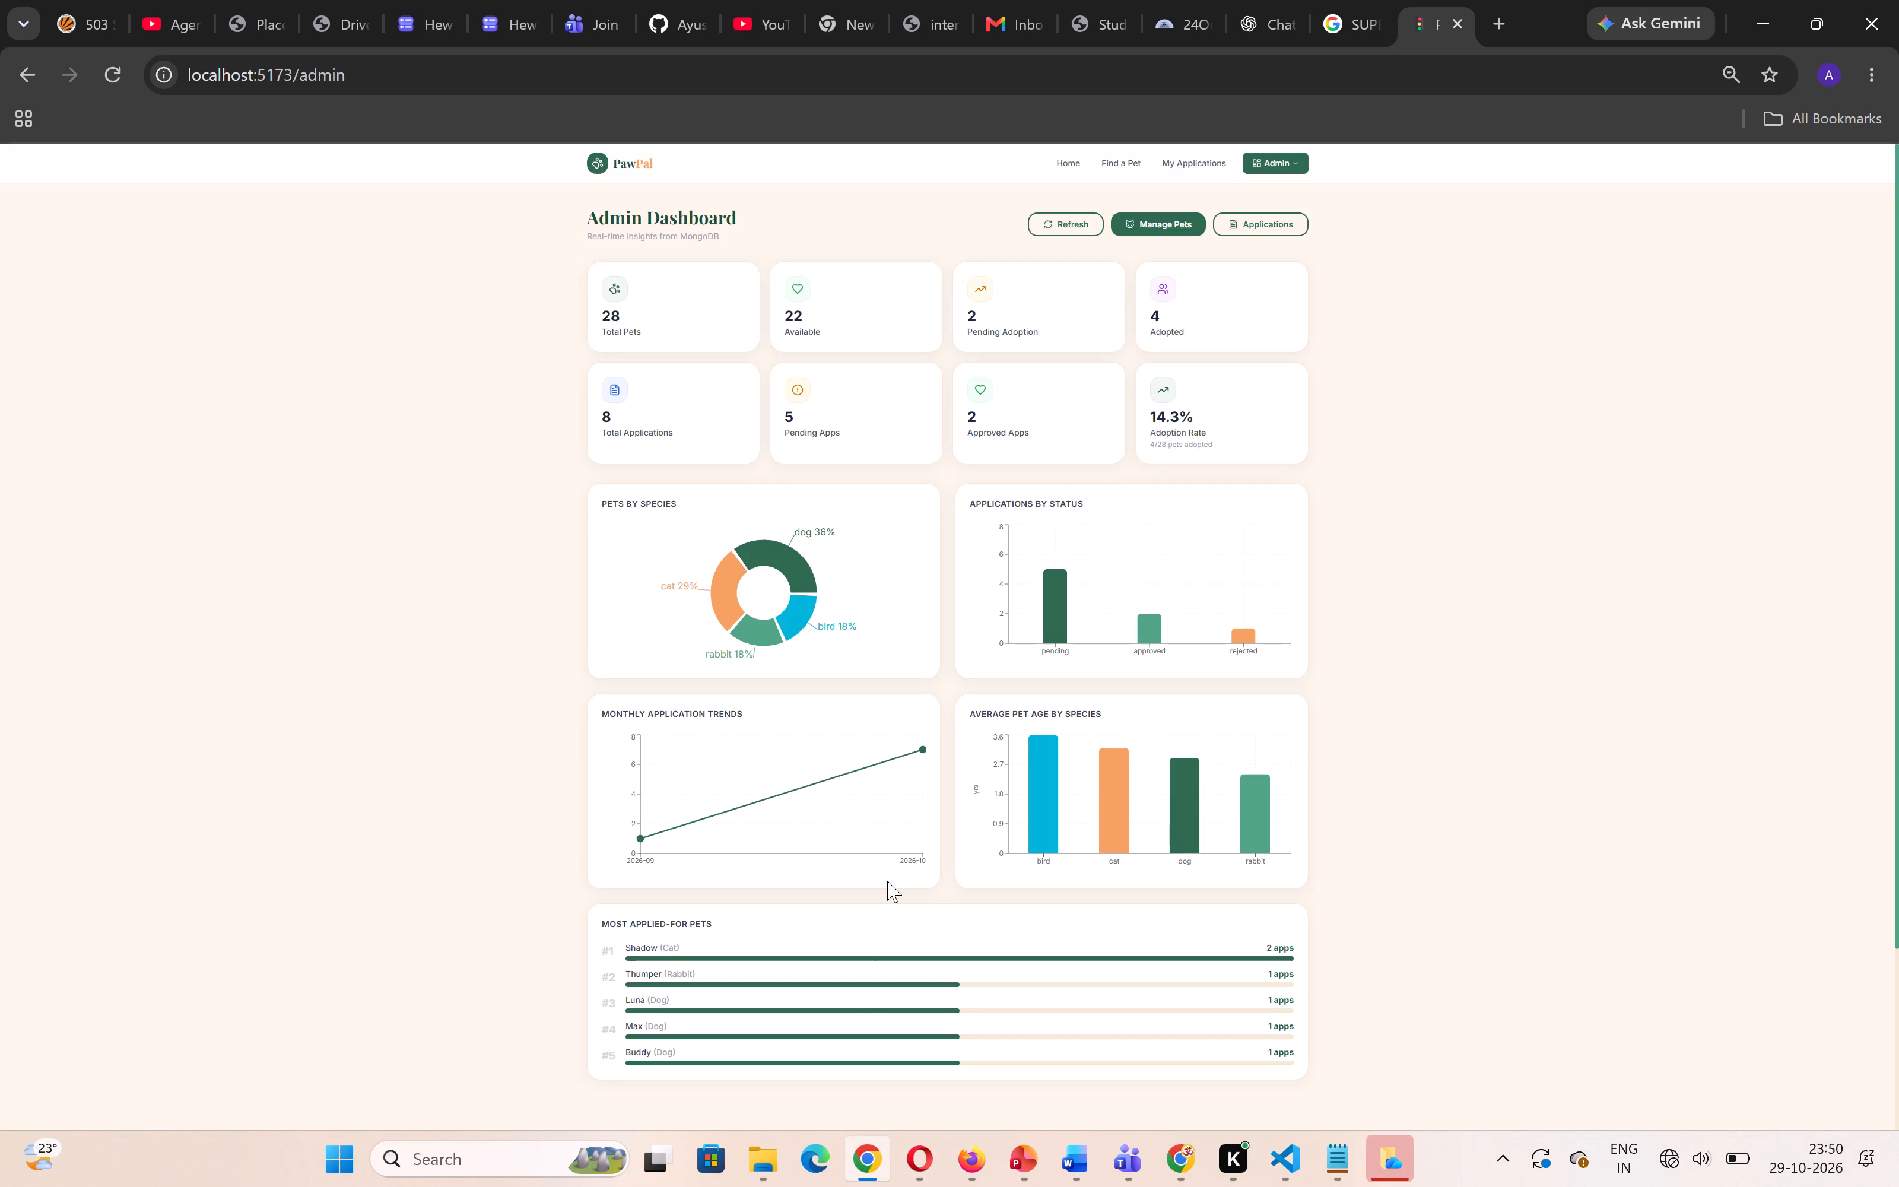
key(ctrl+equal)
key(ctrl+equal)
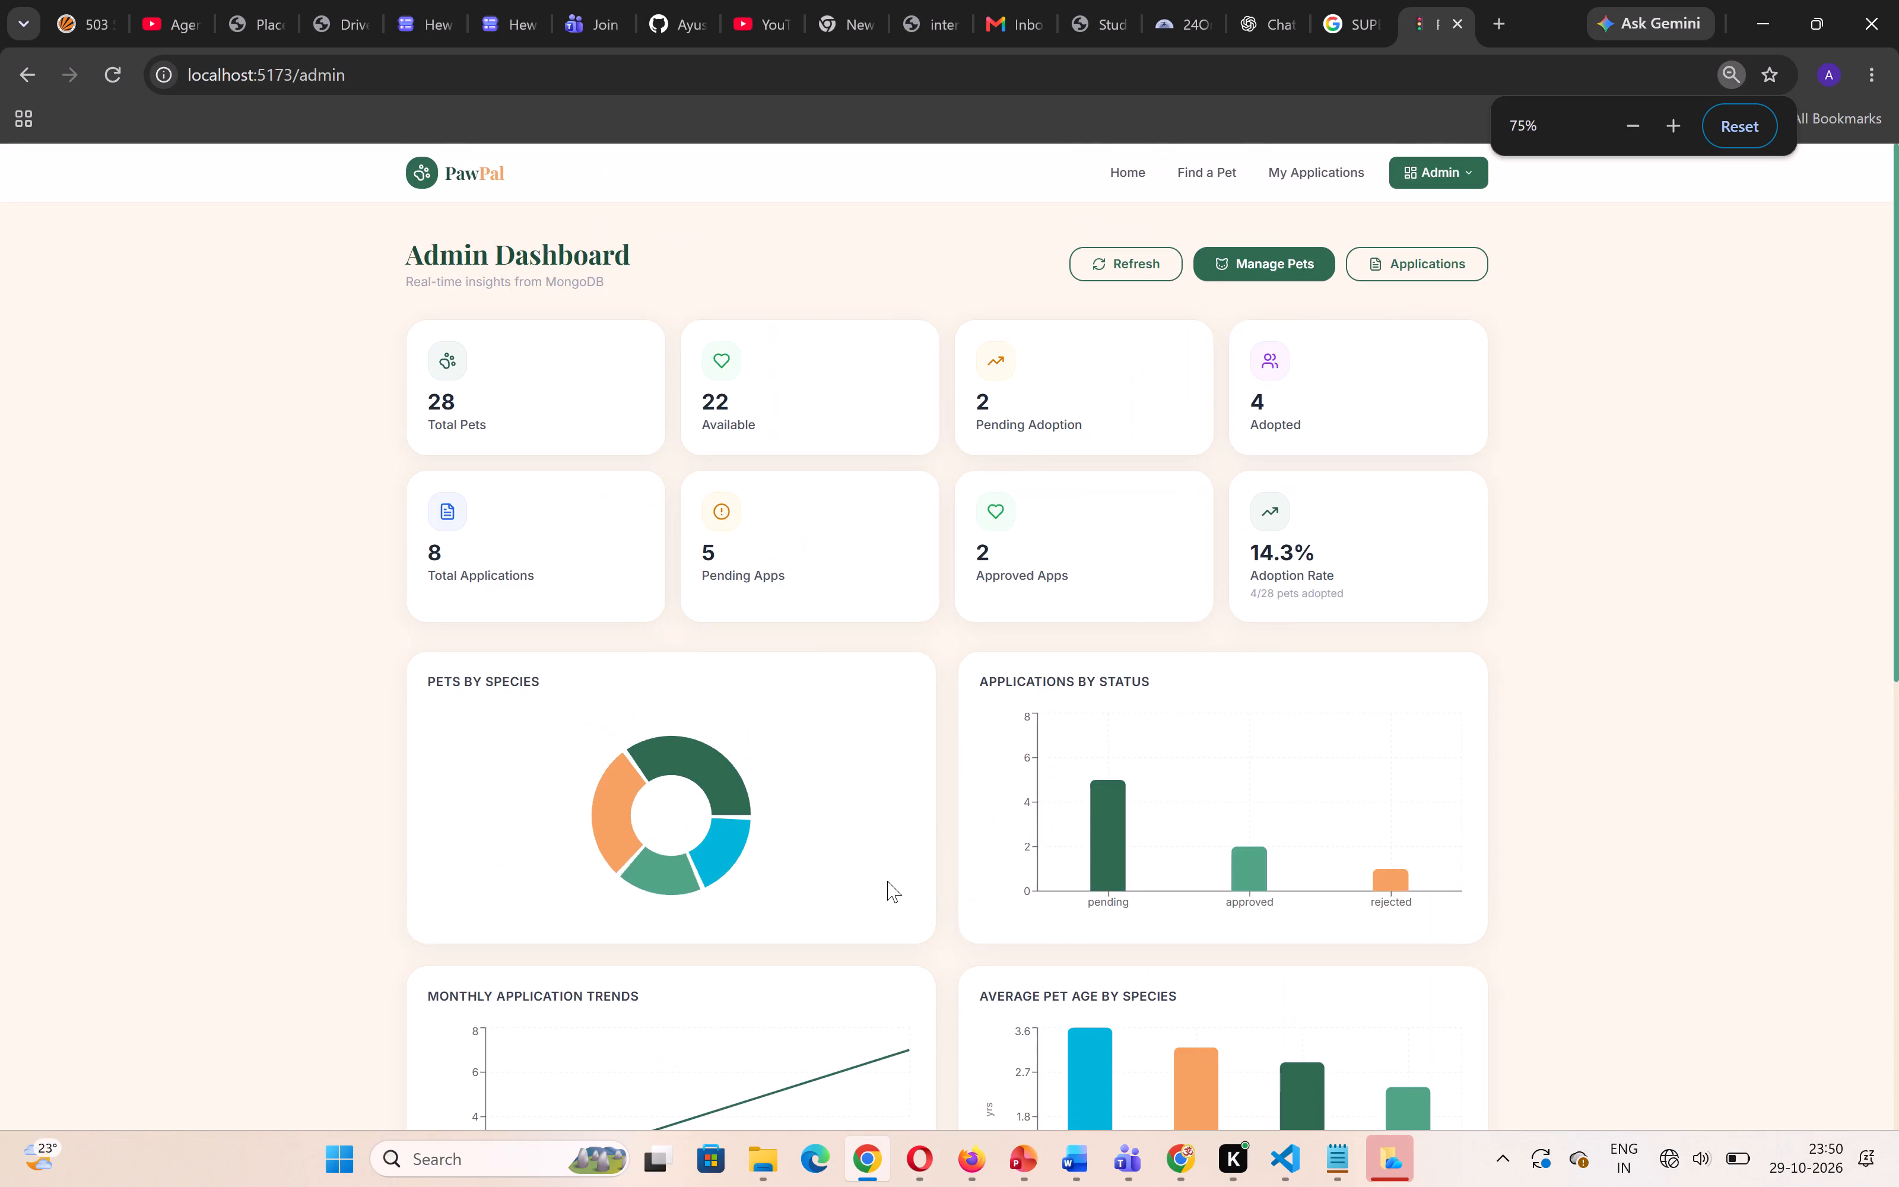
key(ctrl+equal)
key(ctrl+equal)
key(ctrl+equal)
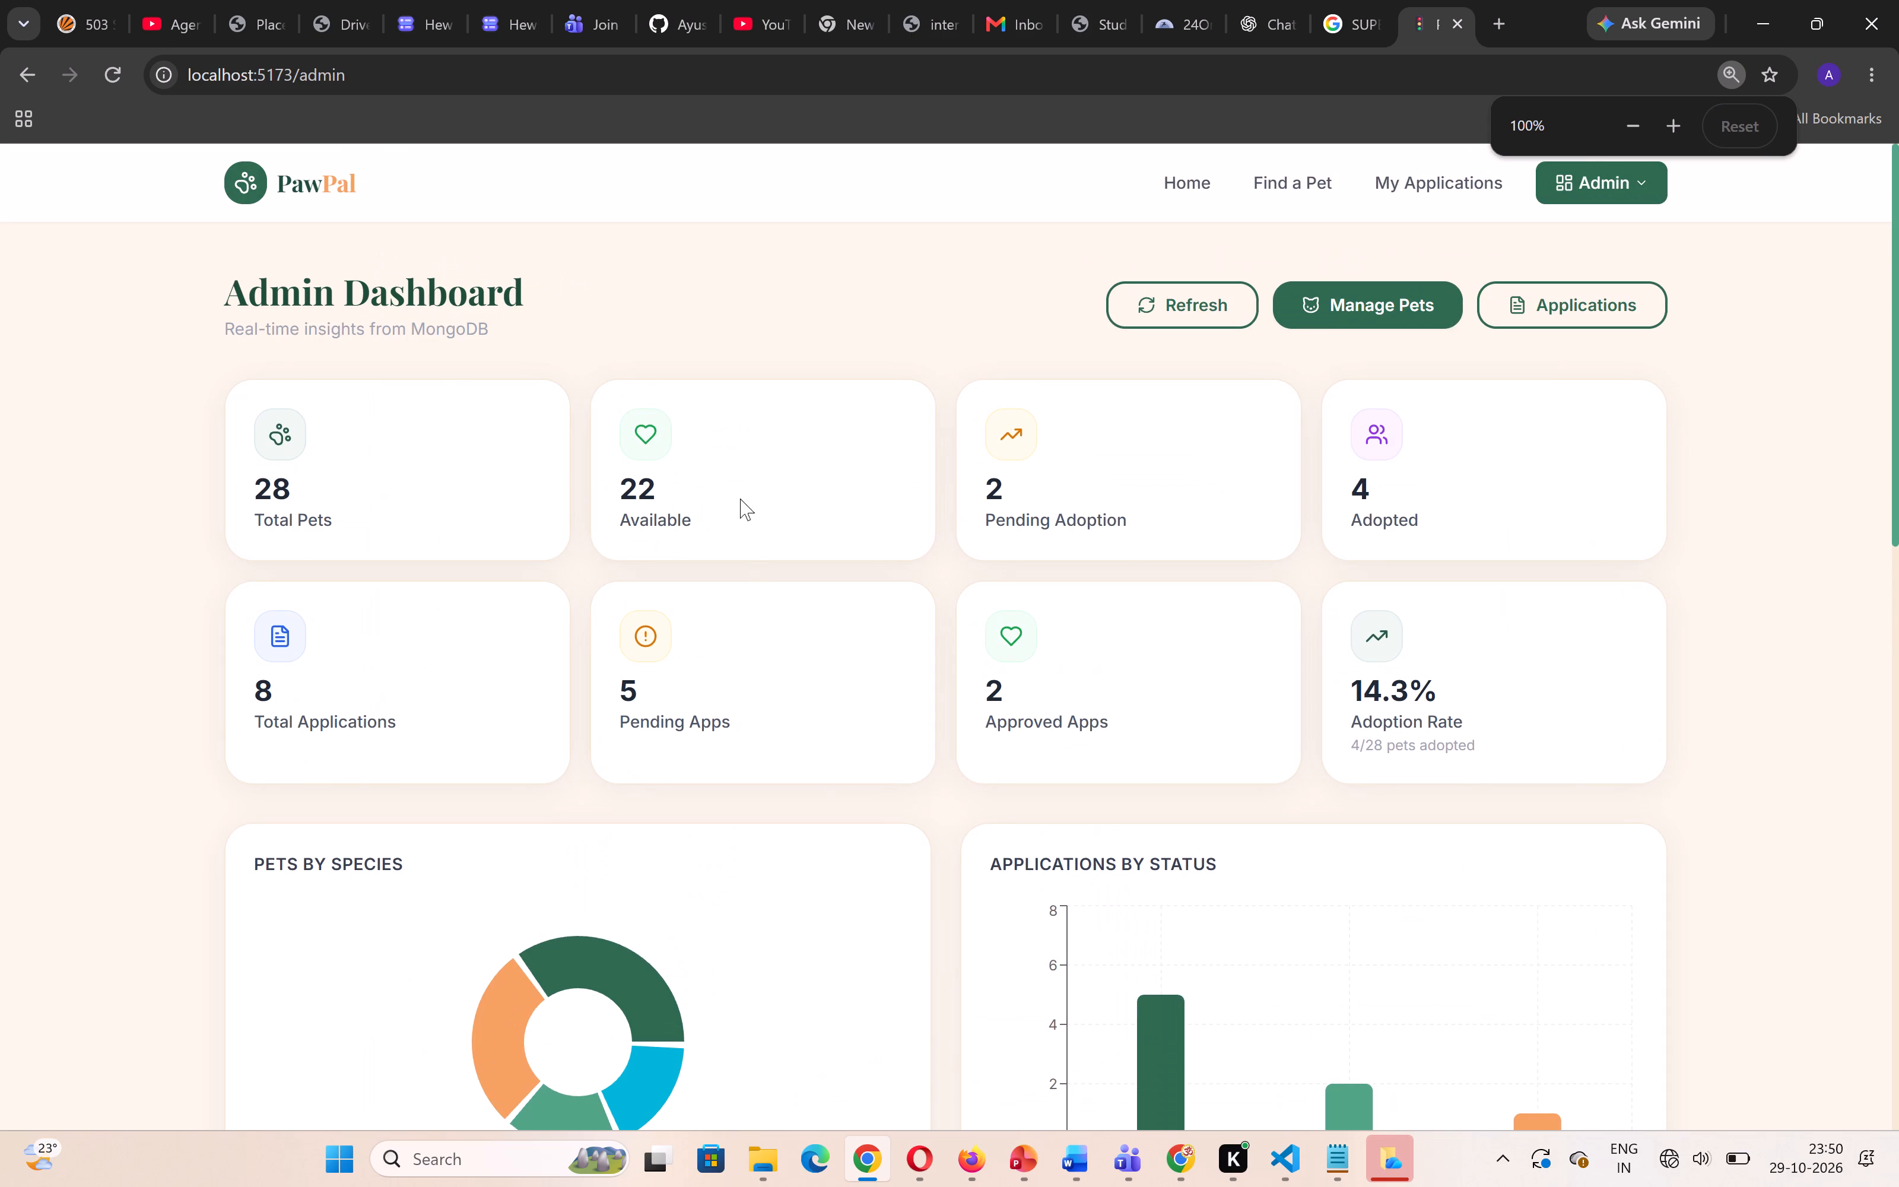
click(684, 325)
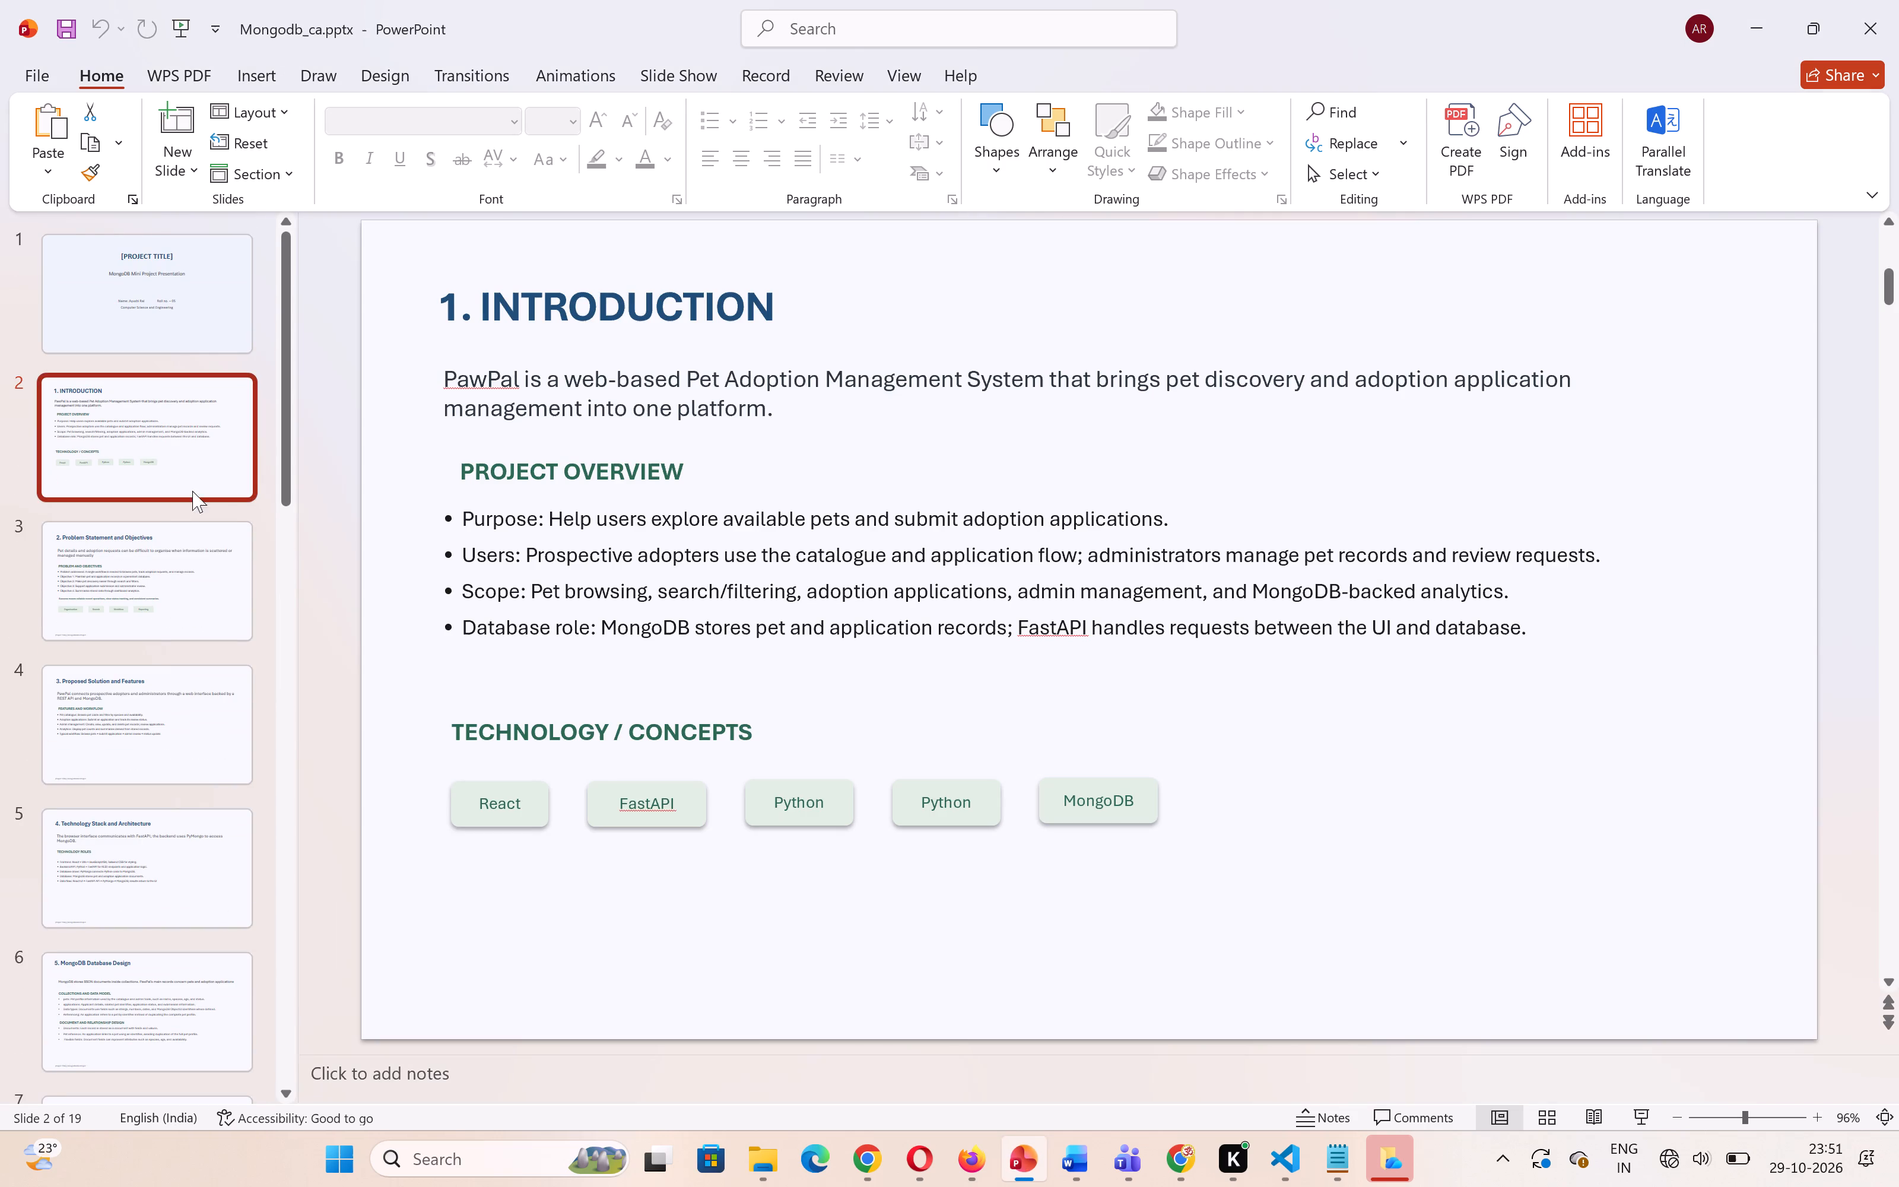
click(227, 583)
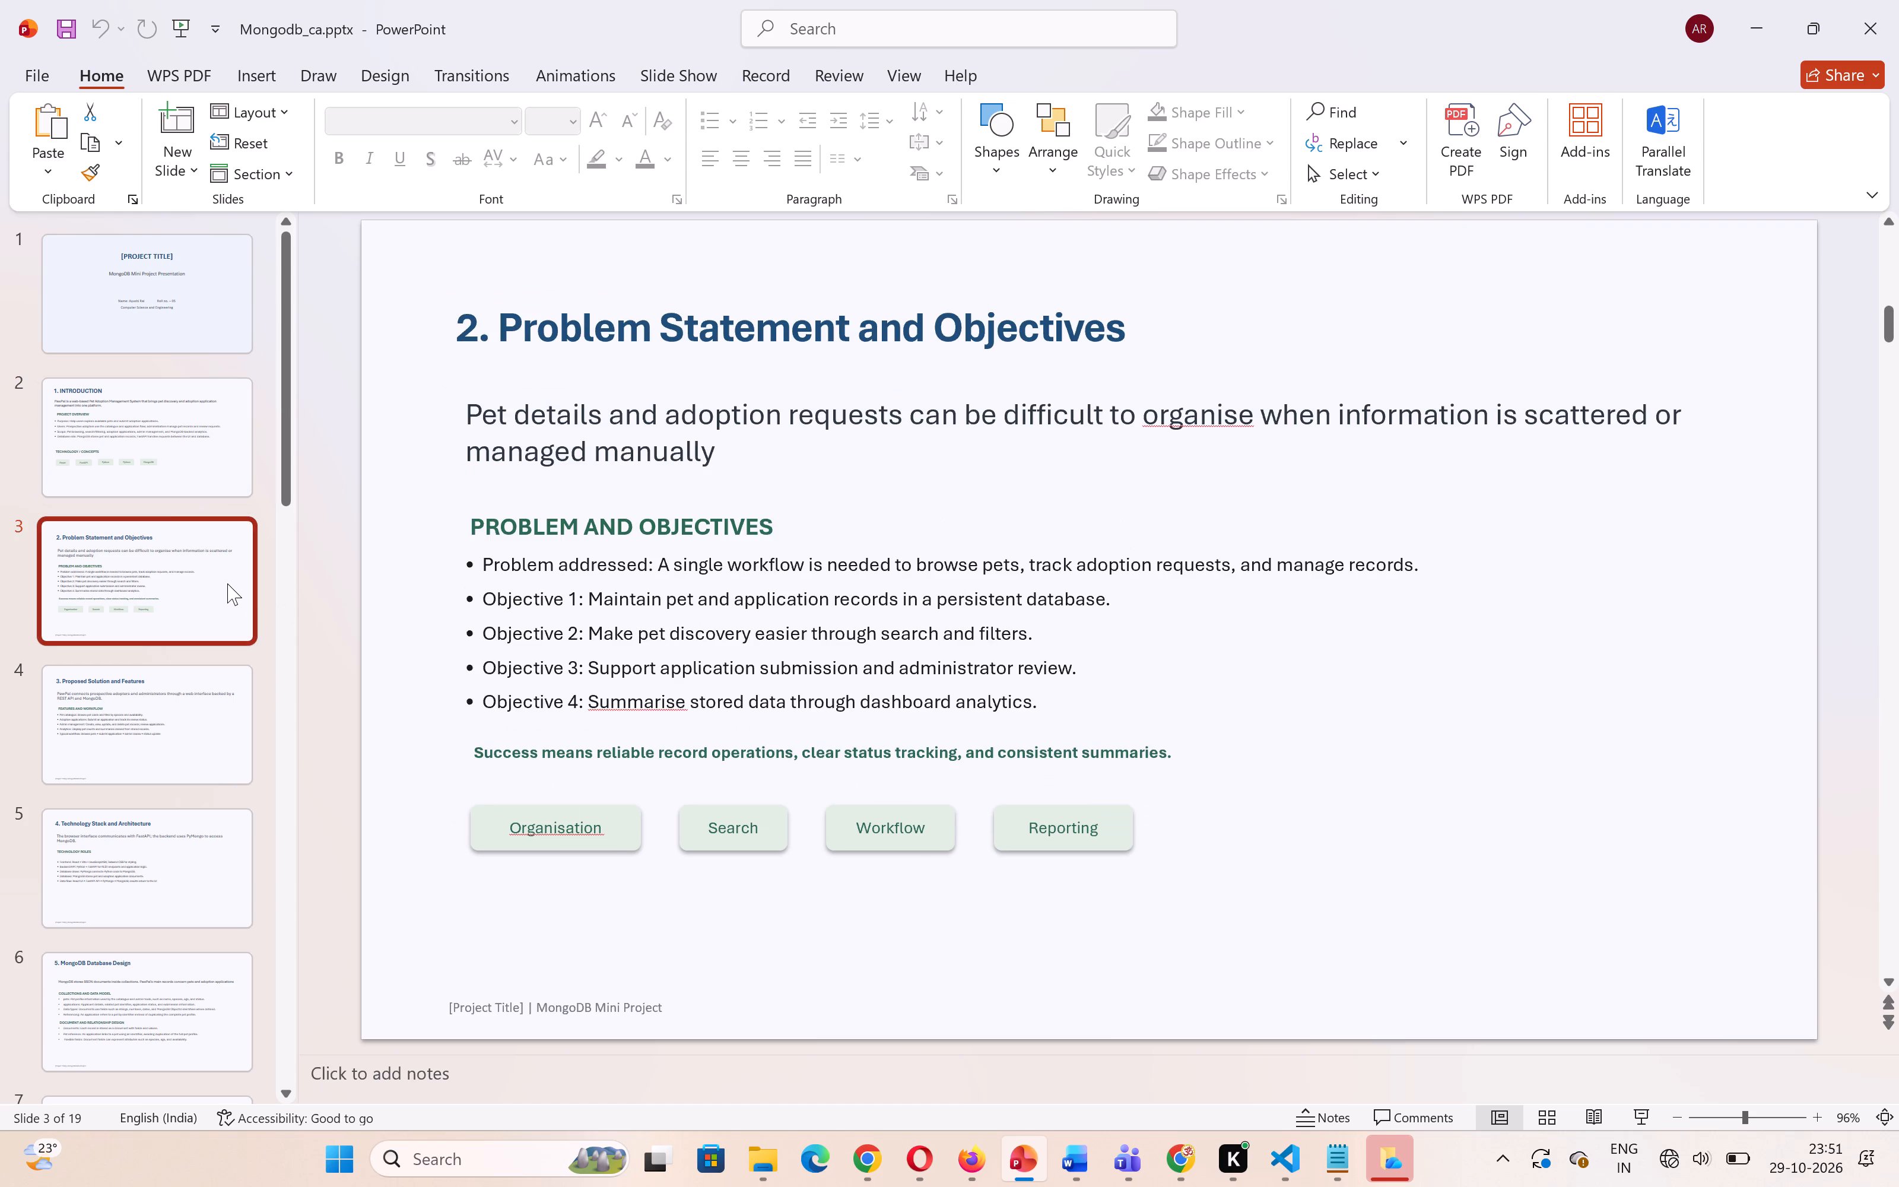
click(203, 682)
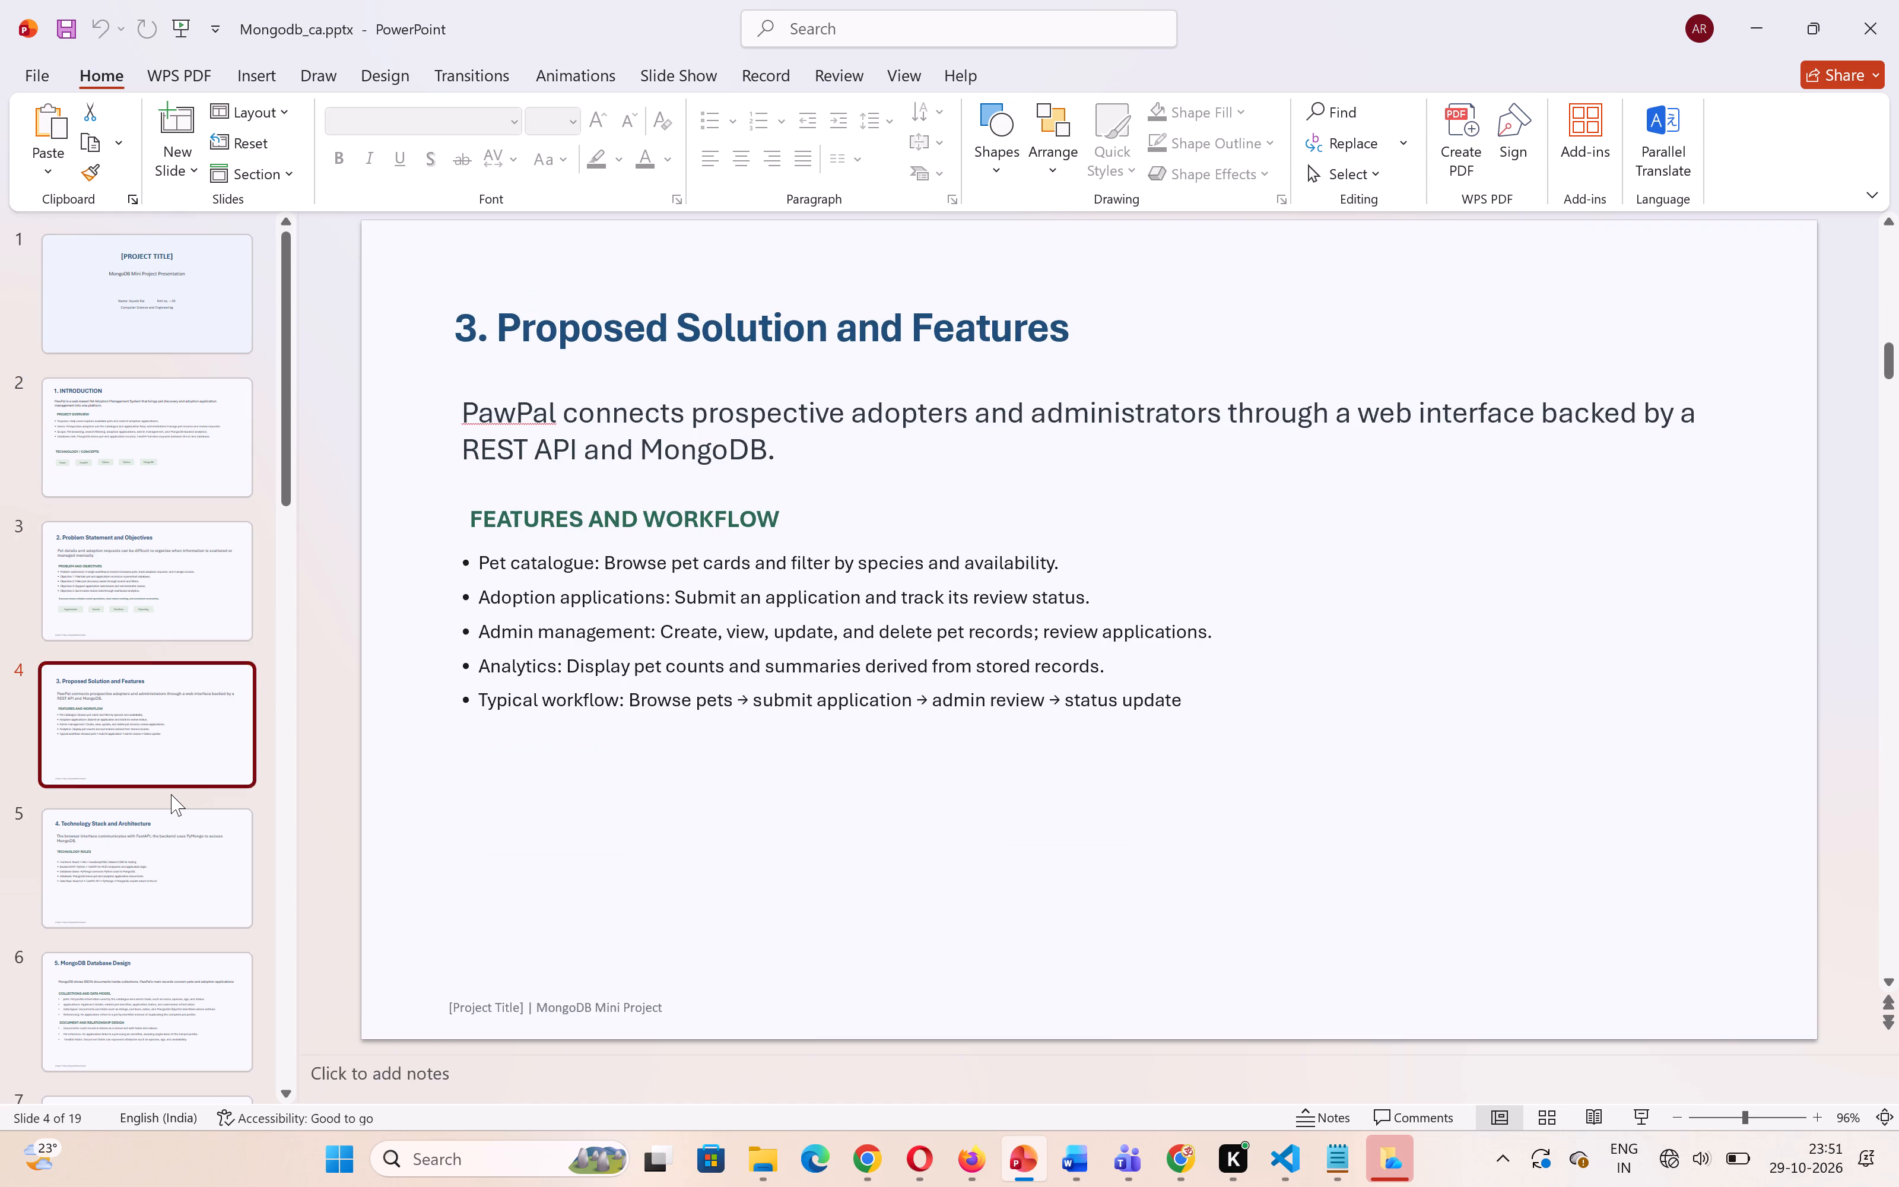
click(171, 794)
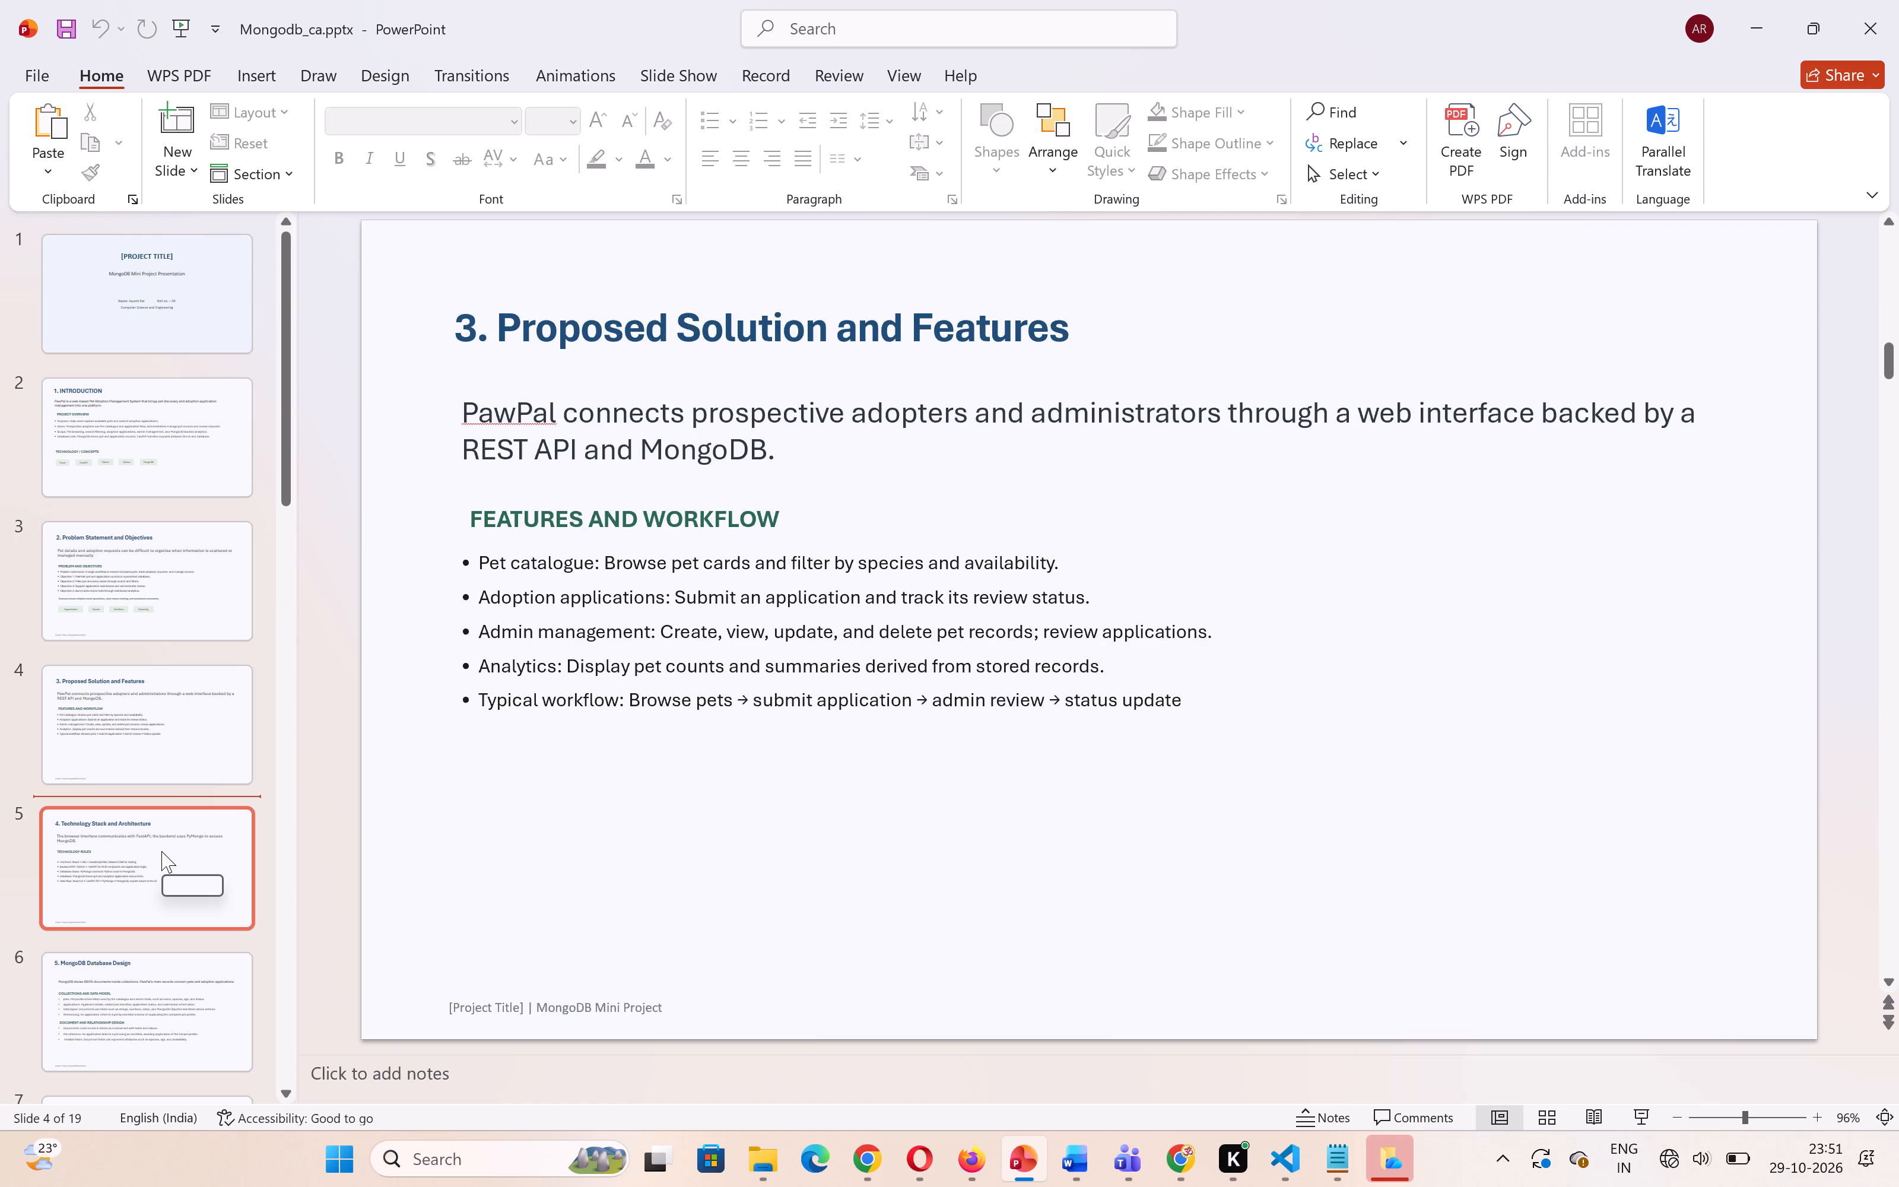
click(161, 851)
scroll(161, 851, down, 1)
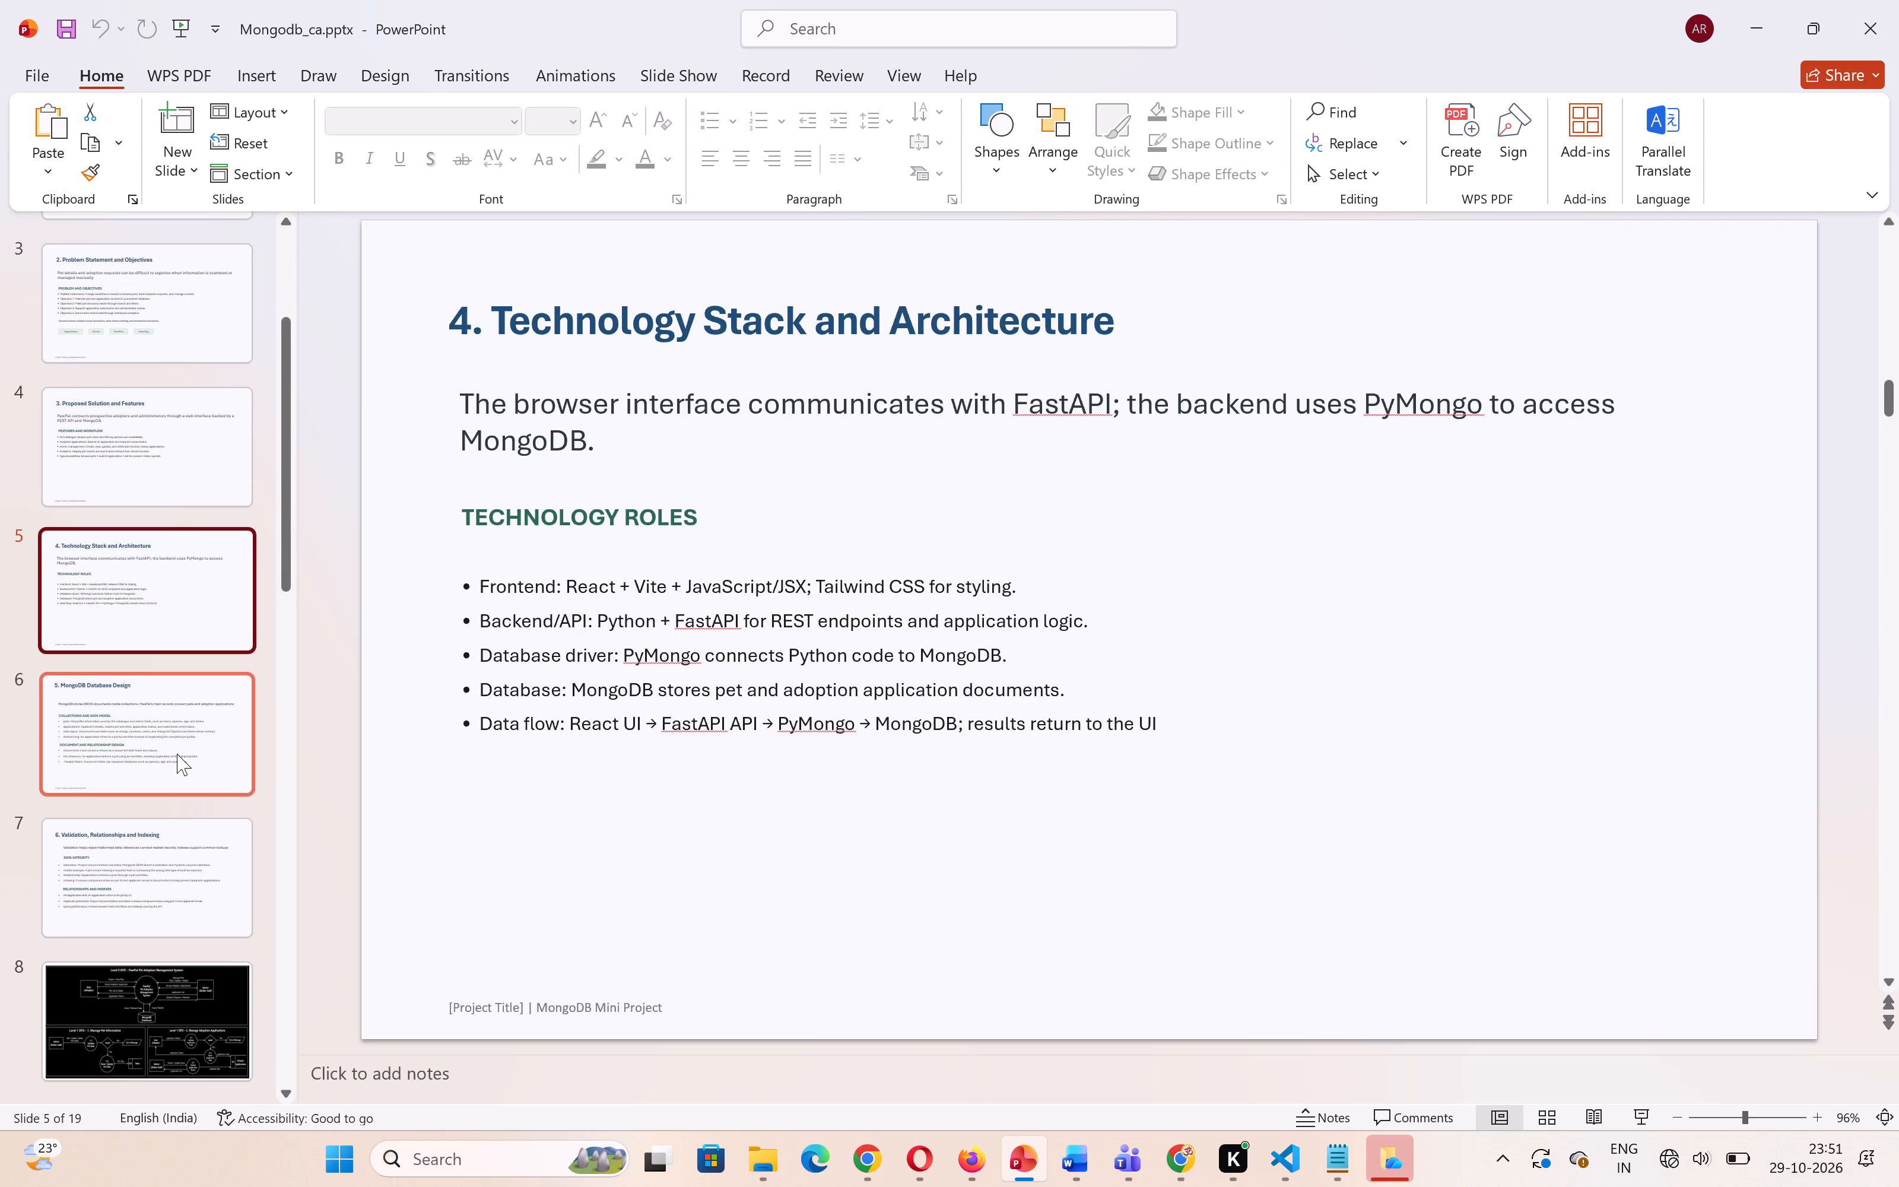
click(177, 754)
click(166, 888)
scroll(166, 888, down, 2)
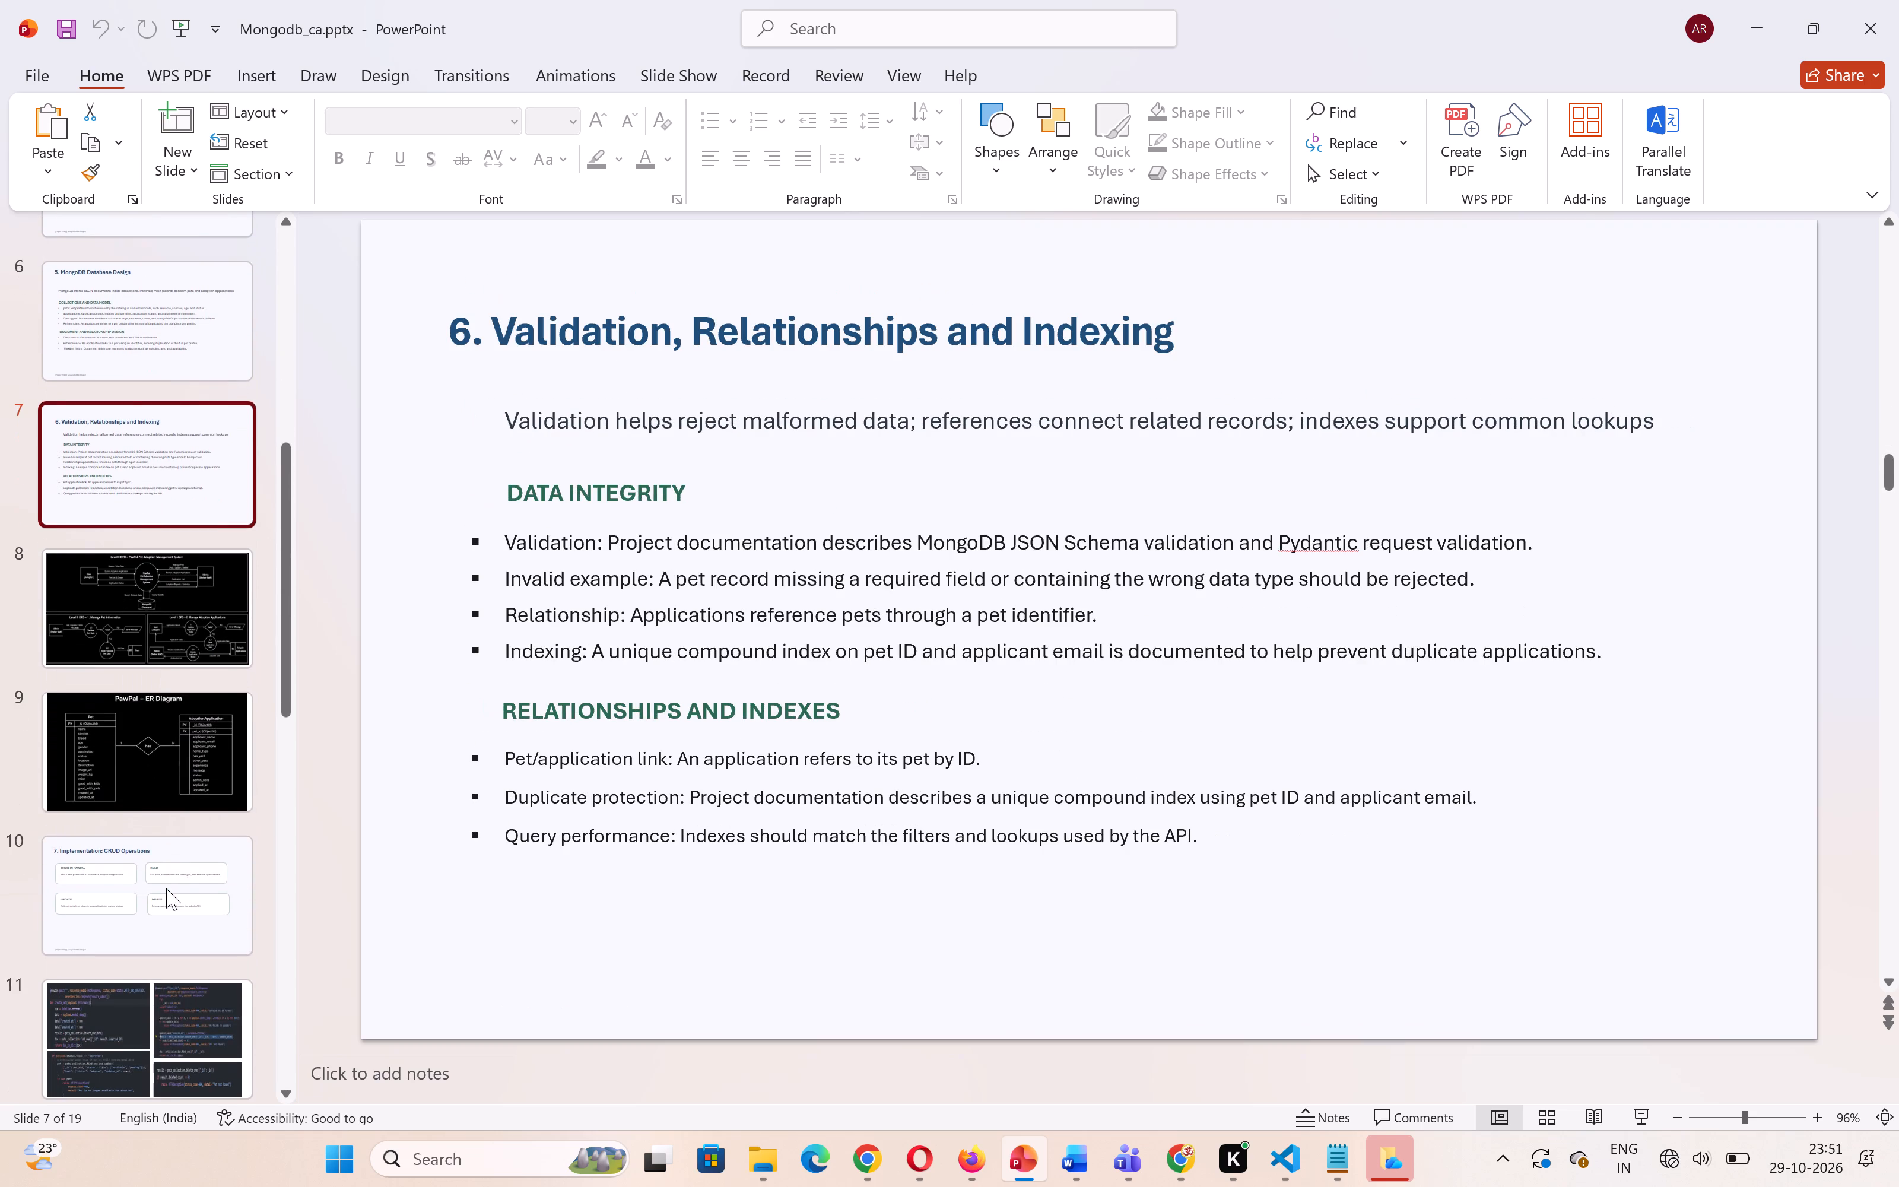
click(156, 635)
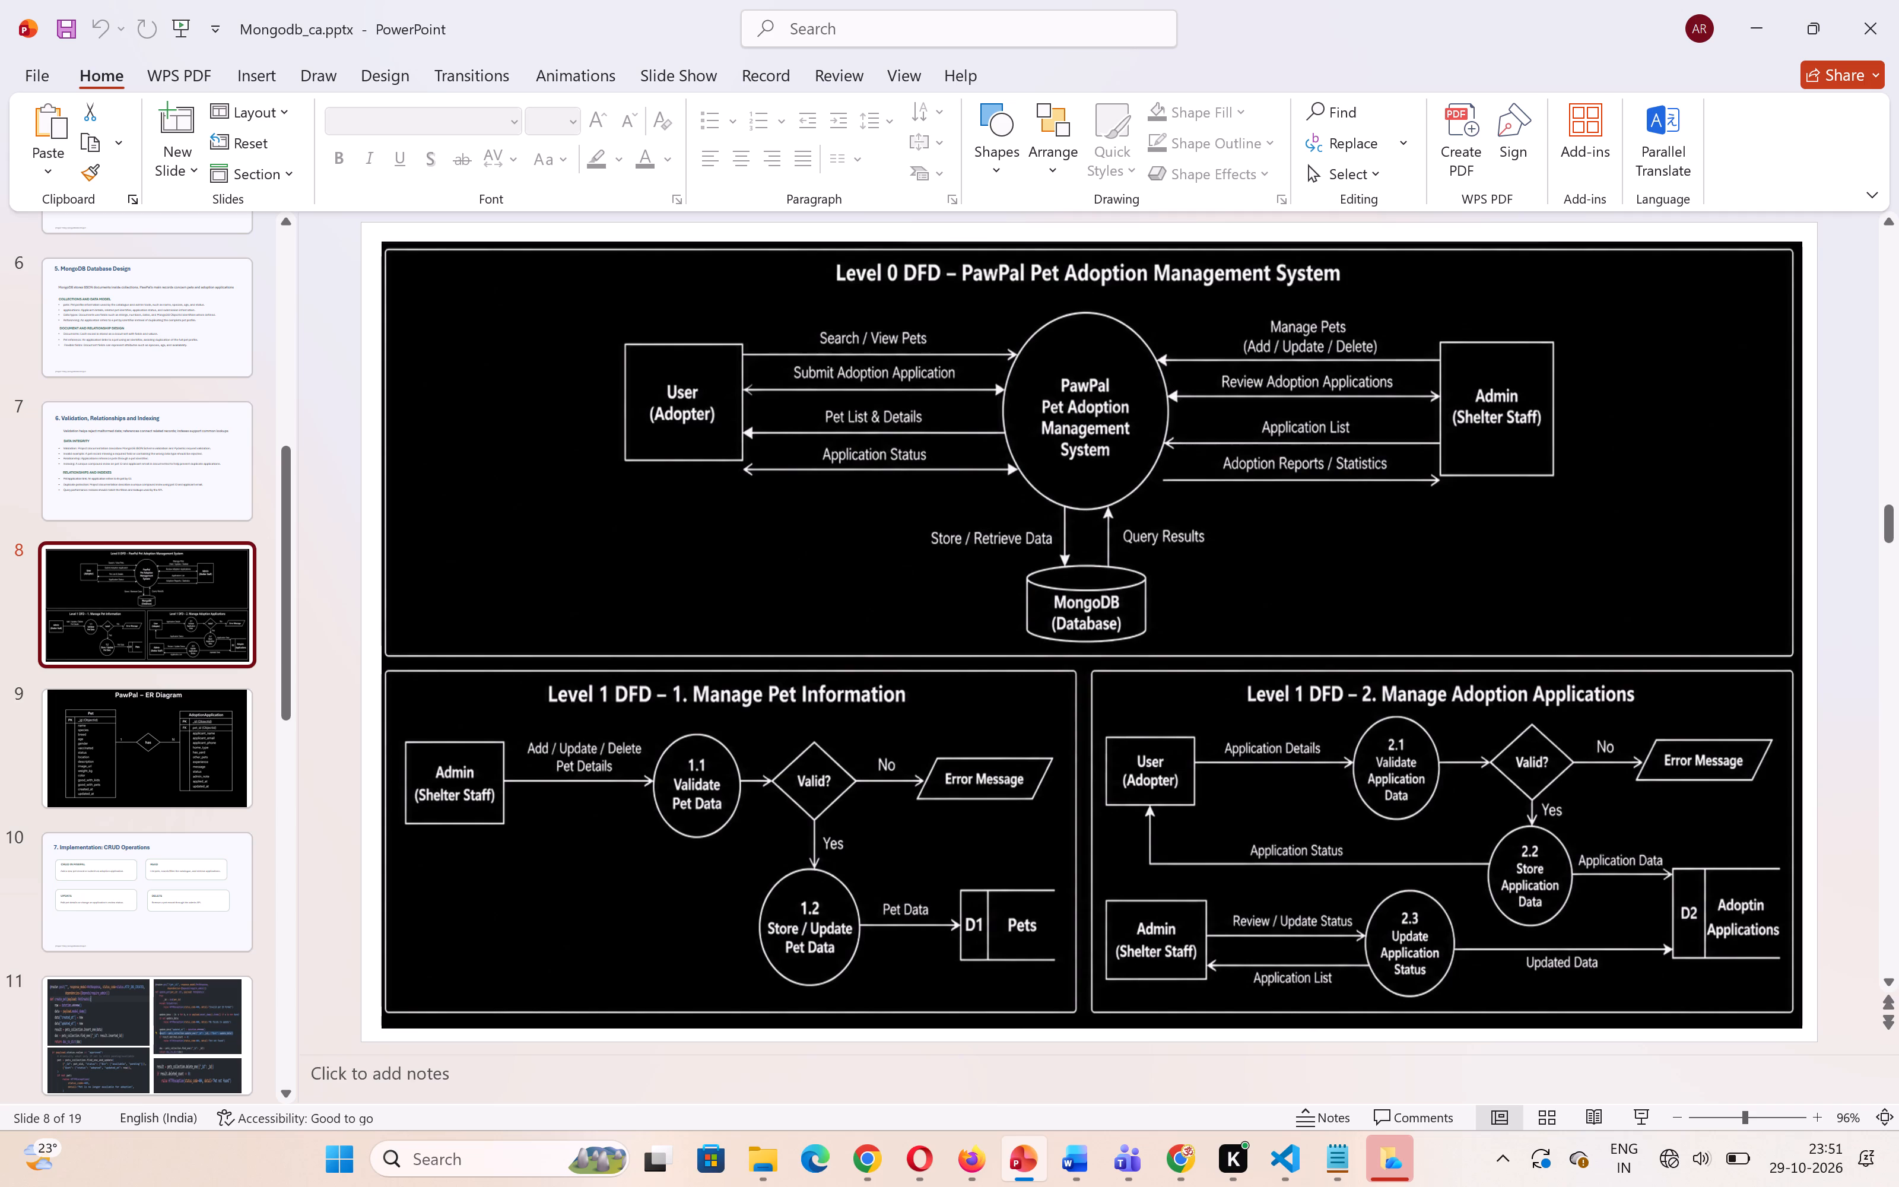
Switch back to Chrome from the presentation.
click(871, 1147)
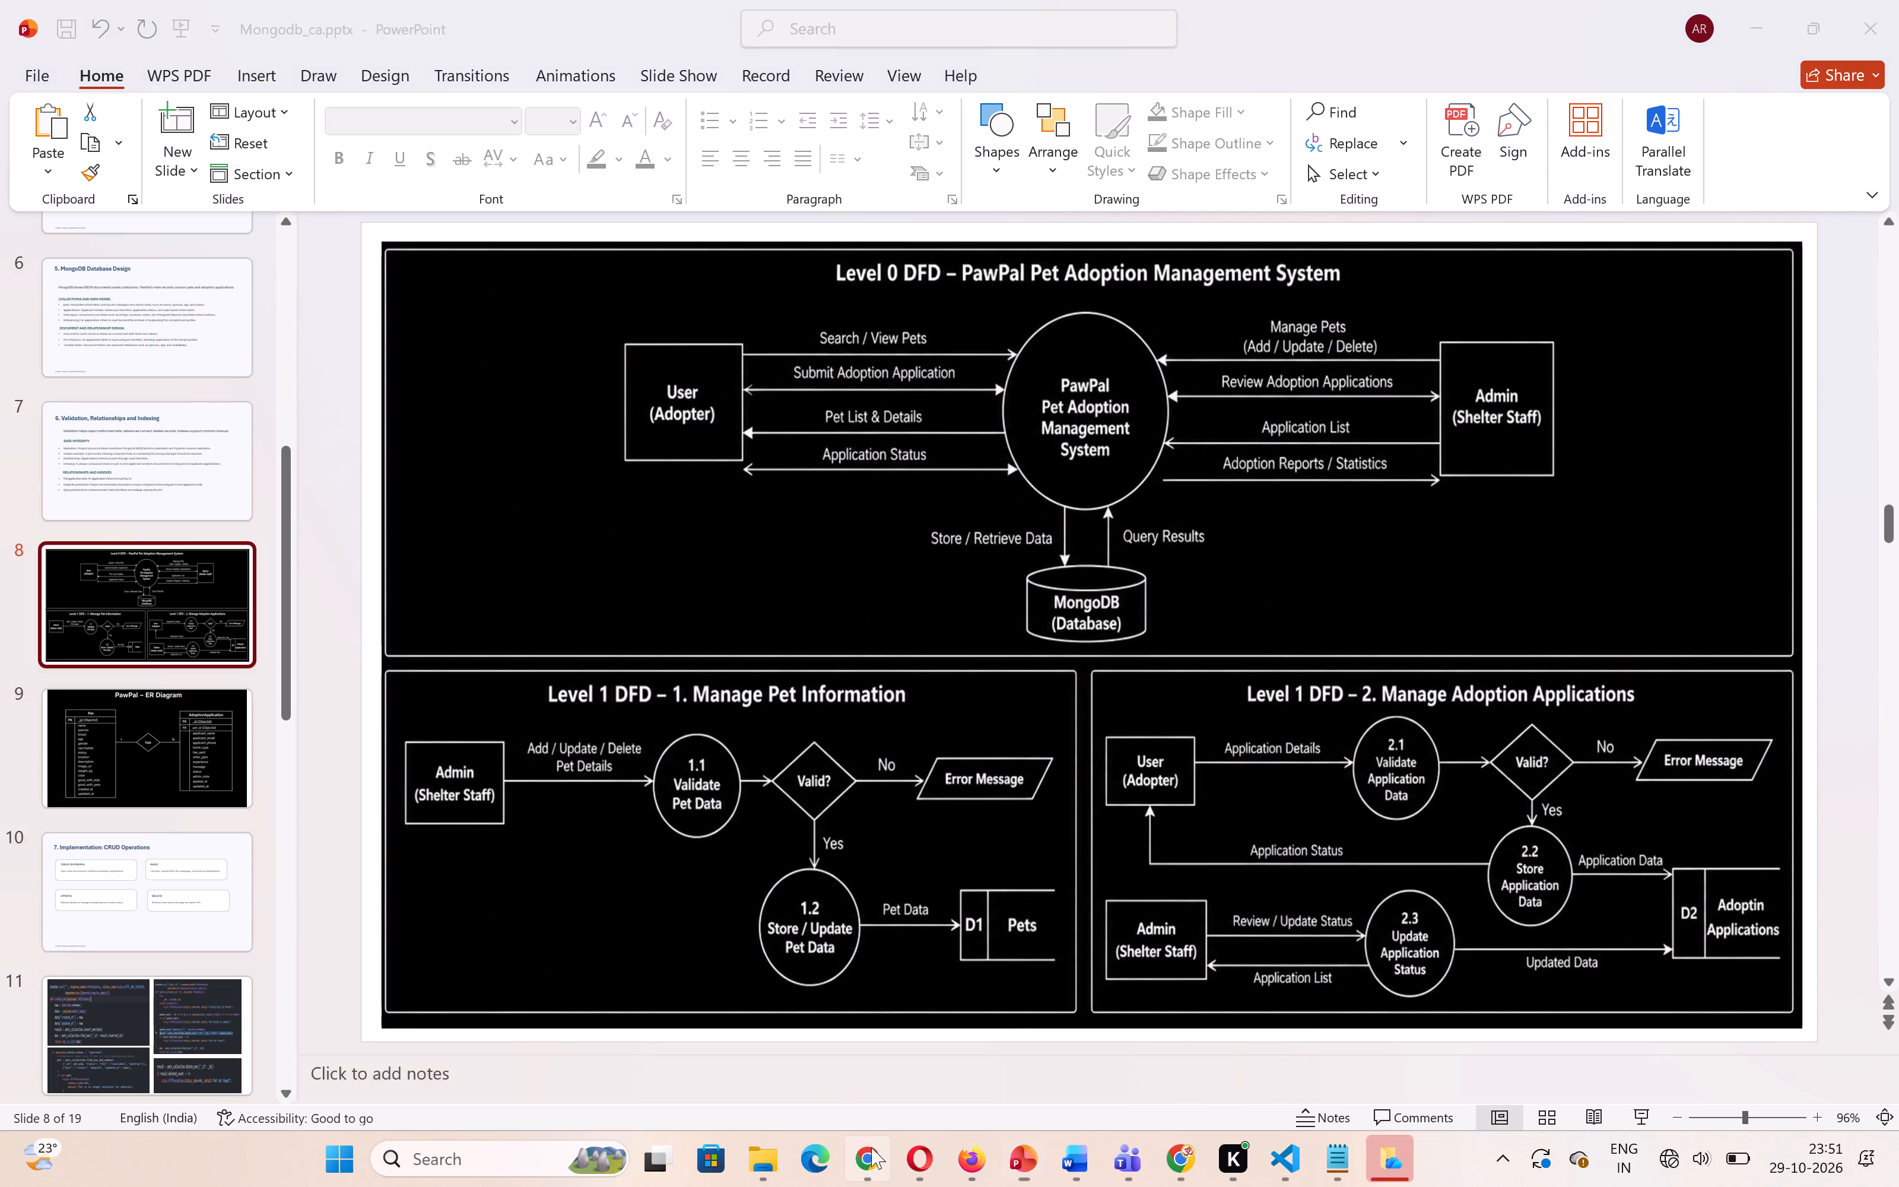